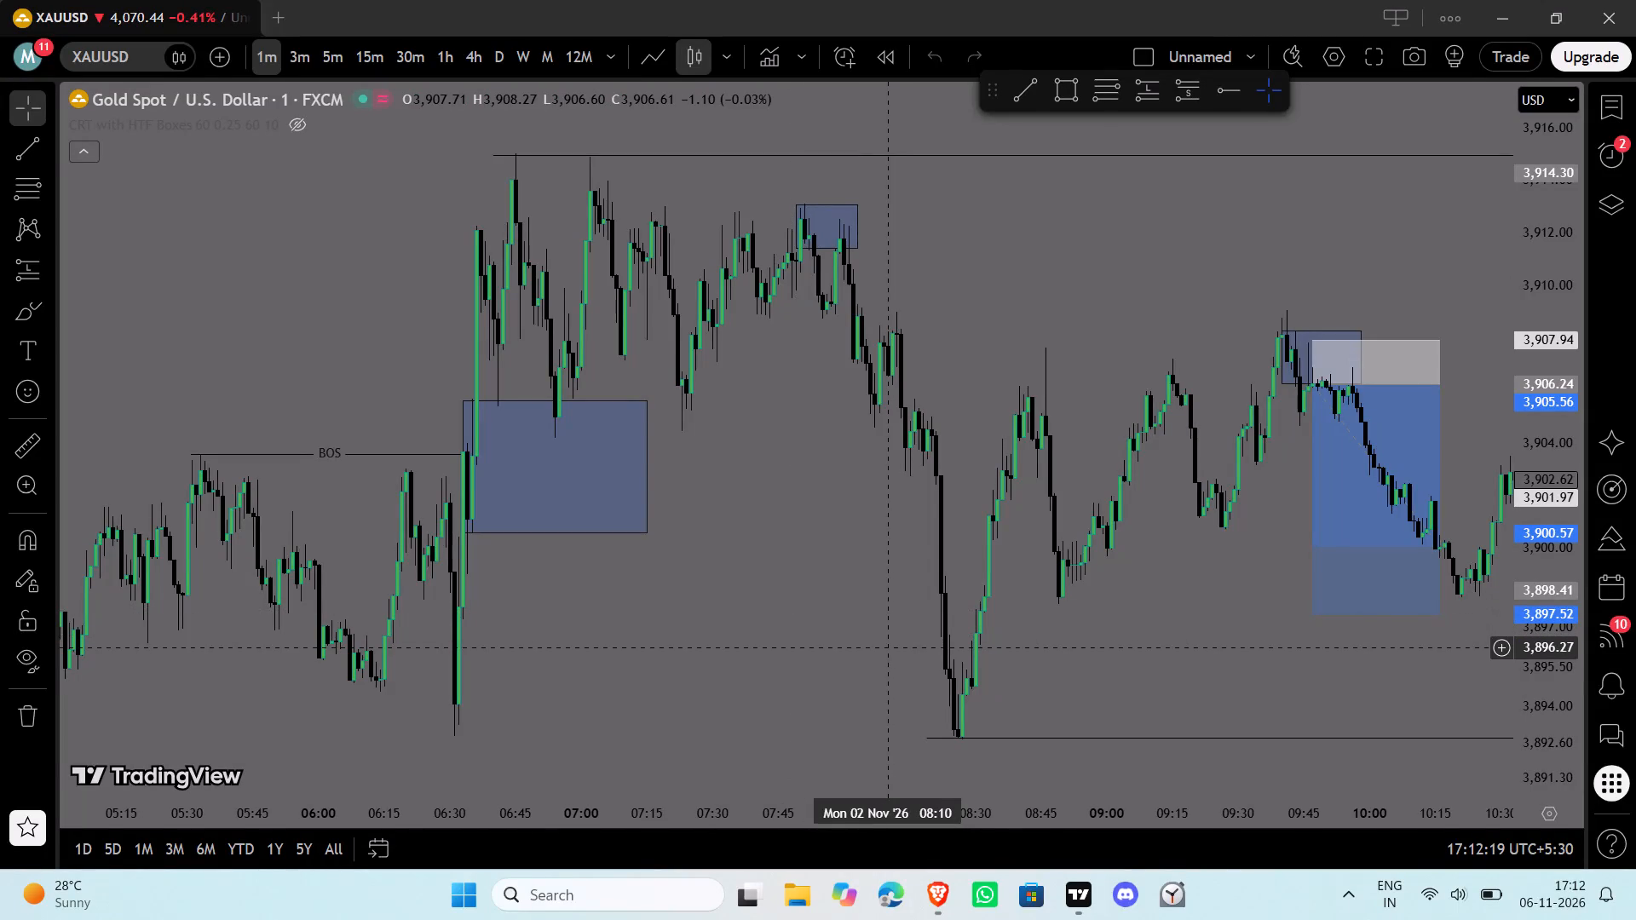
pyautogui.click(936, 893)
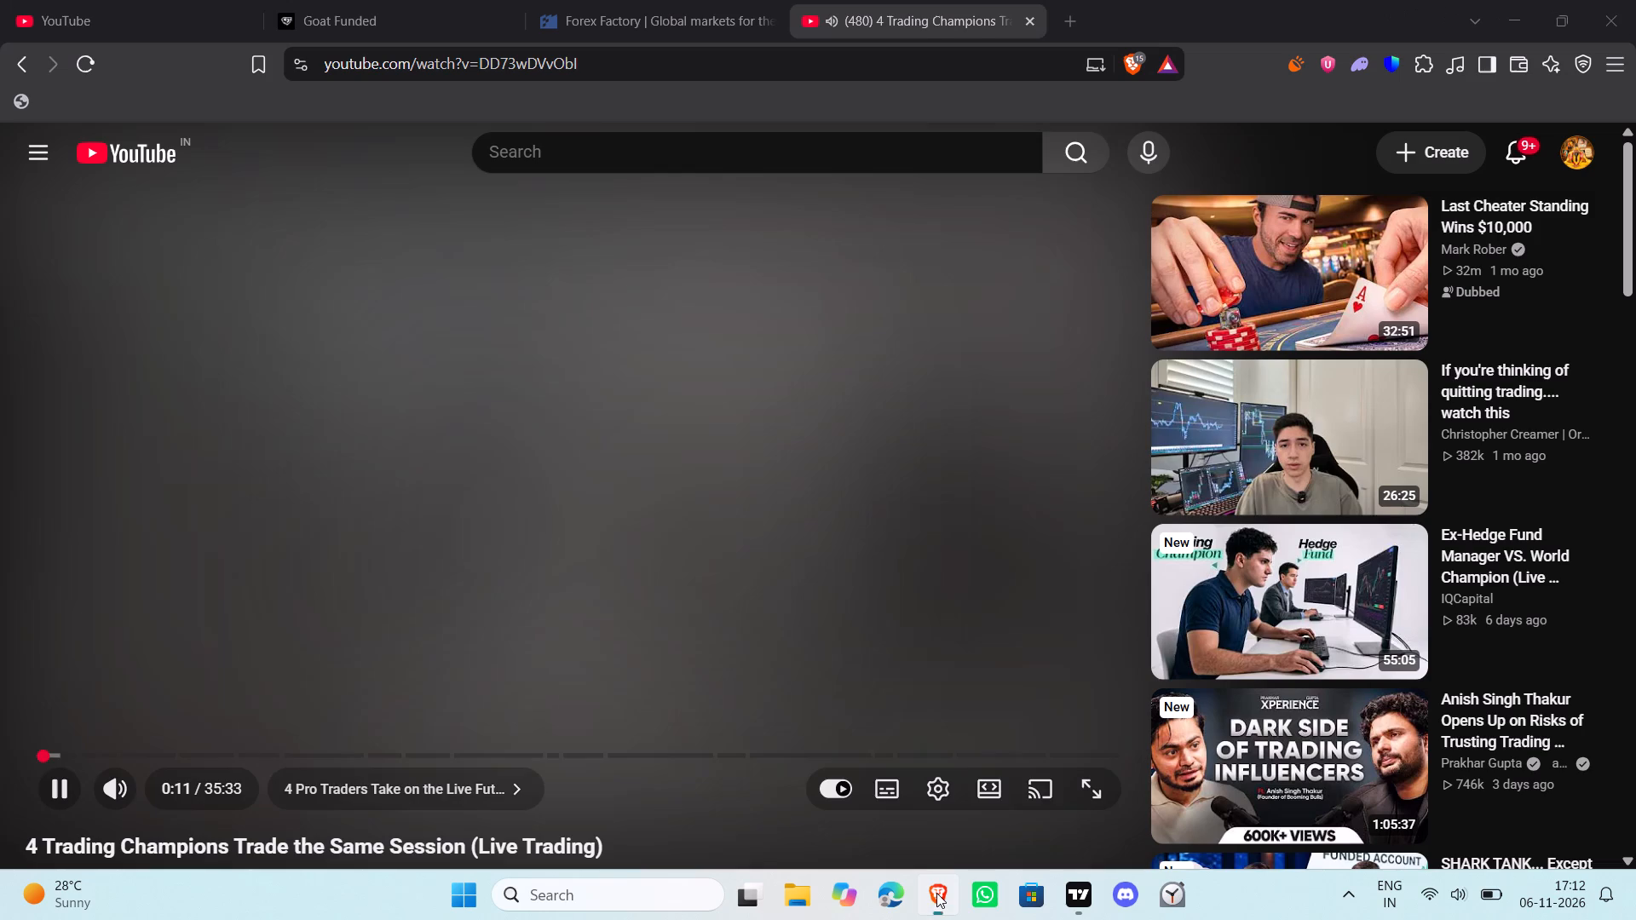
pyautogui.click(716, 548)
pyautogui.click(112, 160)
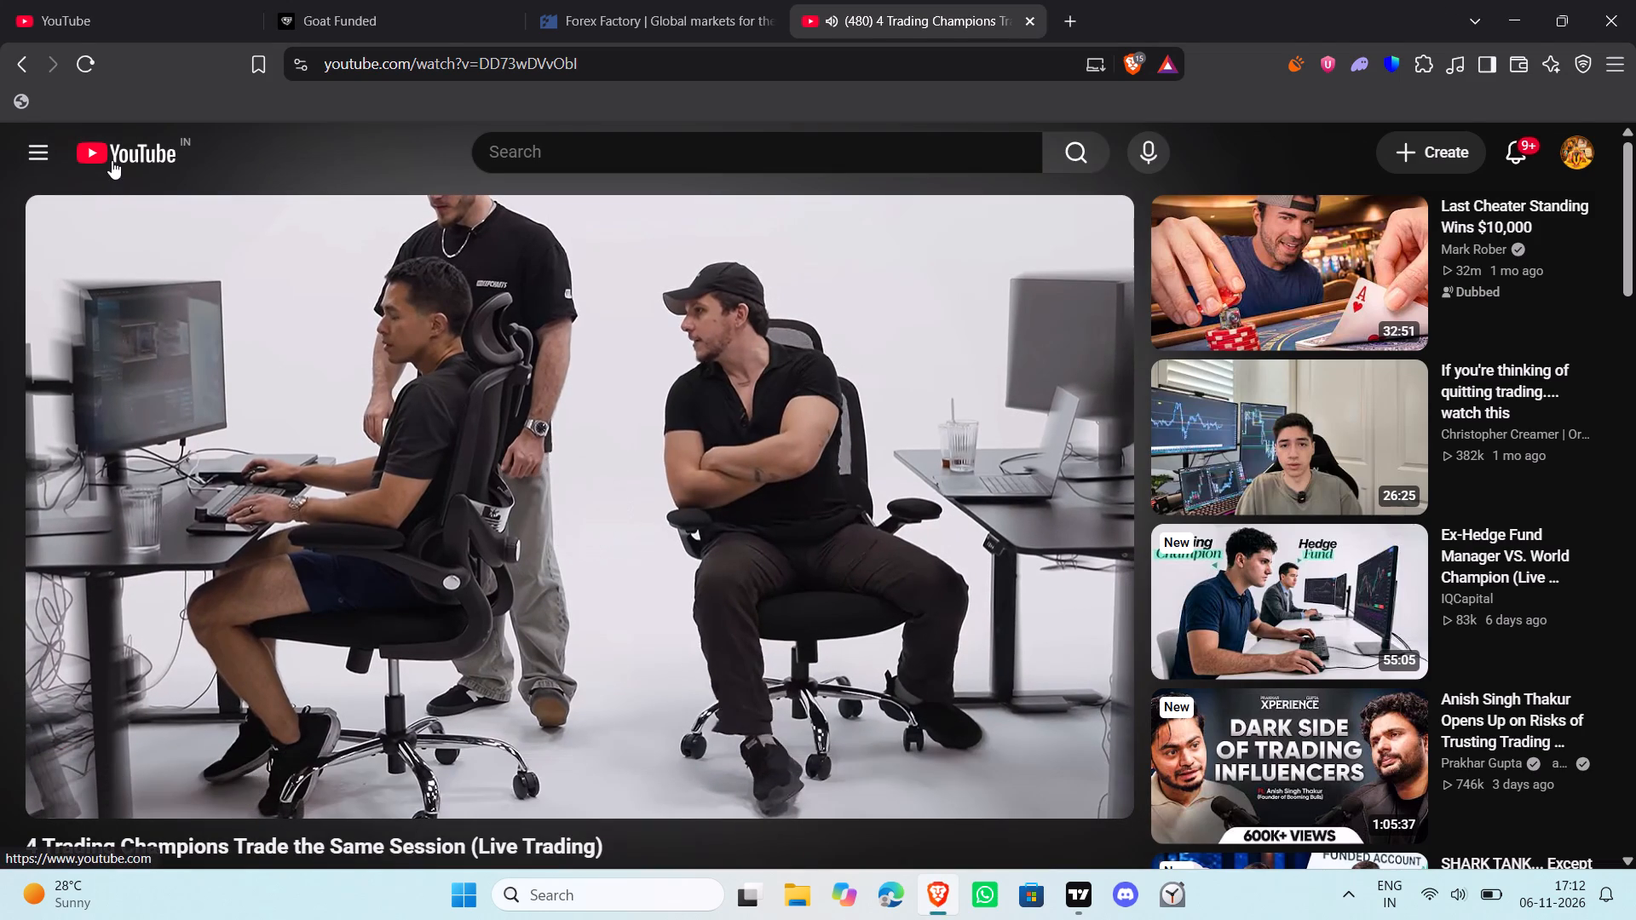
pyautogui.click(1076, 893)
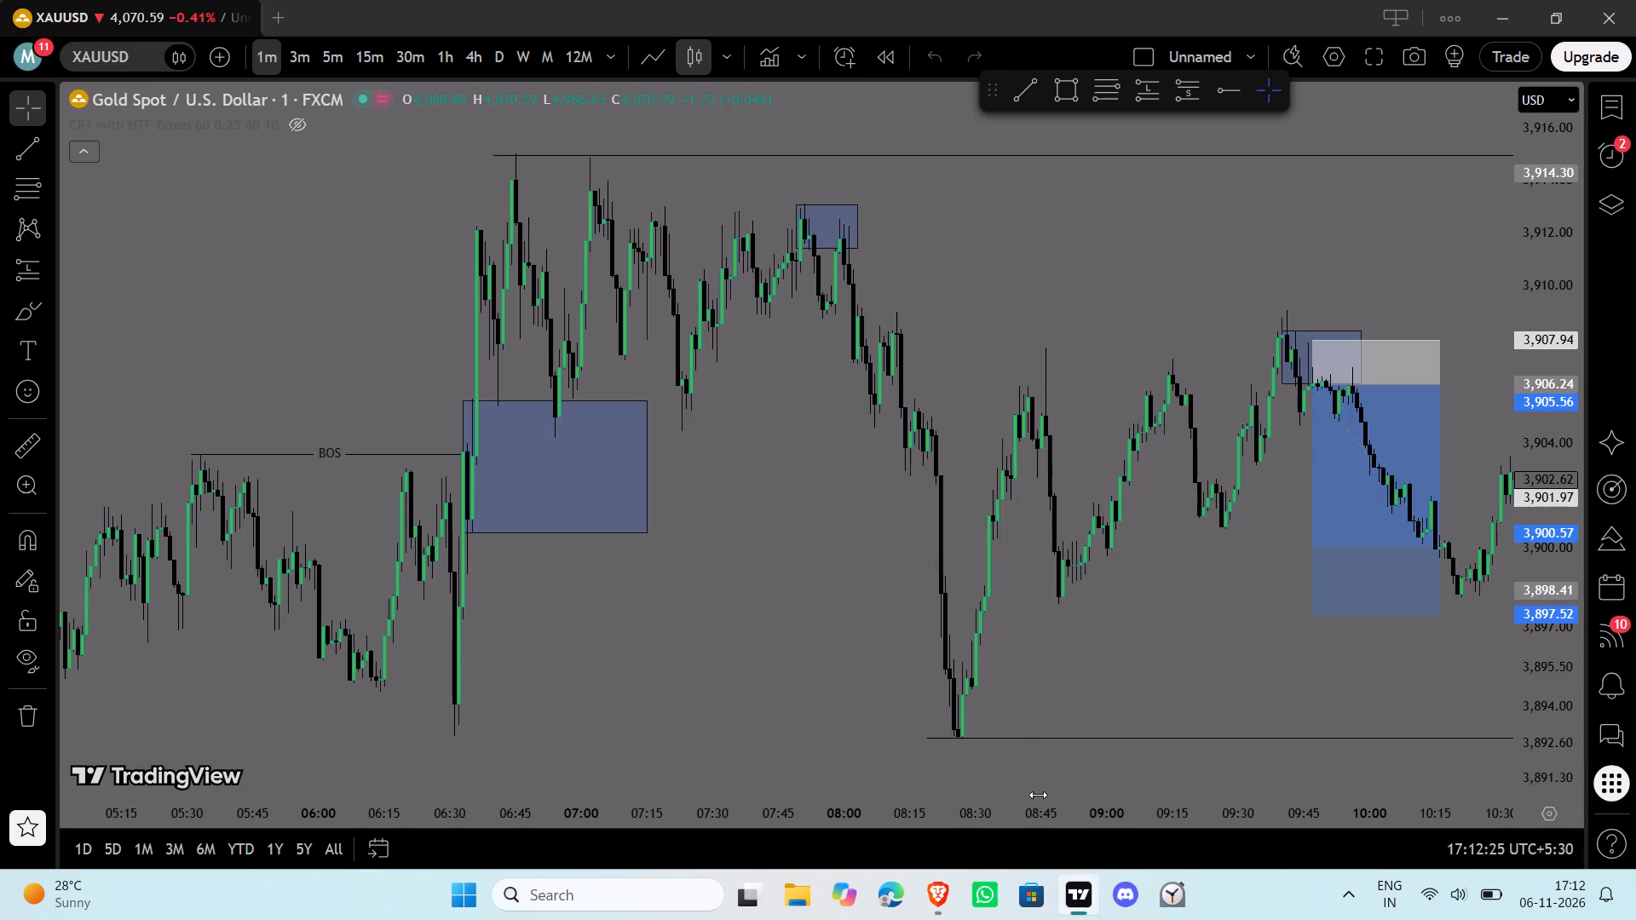
pyautogui.moveTo(879, 504); pyautogui.dragTo(633, 511)
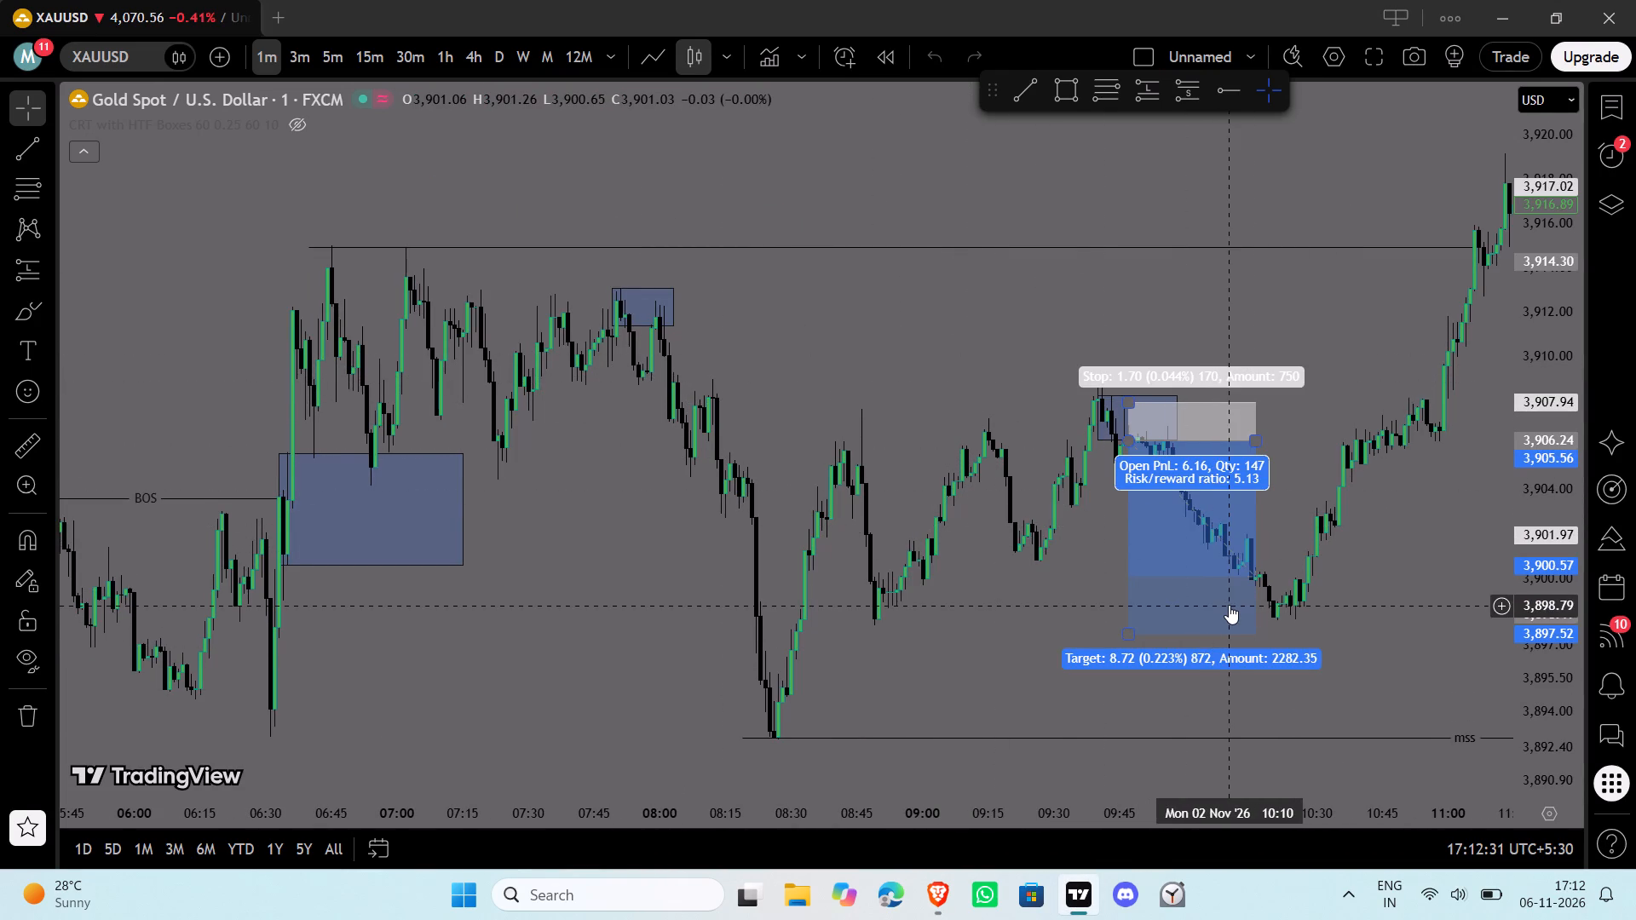
pyautogui.moveTo(1017, 644); pyautogui.dragTo(487, 637)
pyautogui.moveTo(918, 636); pyautogui.dragTo(502, 645)
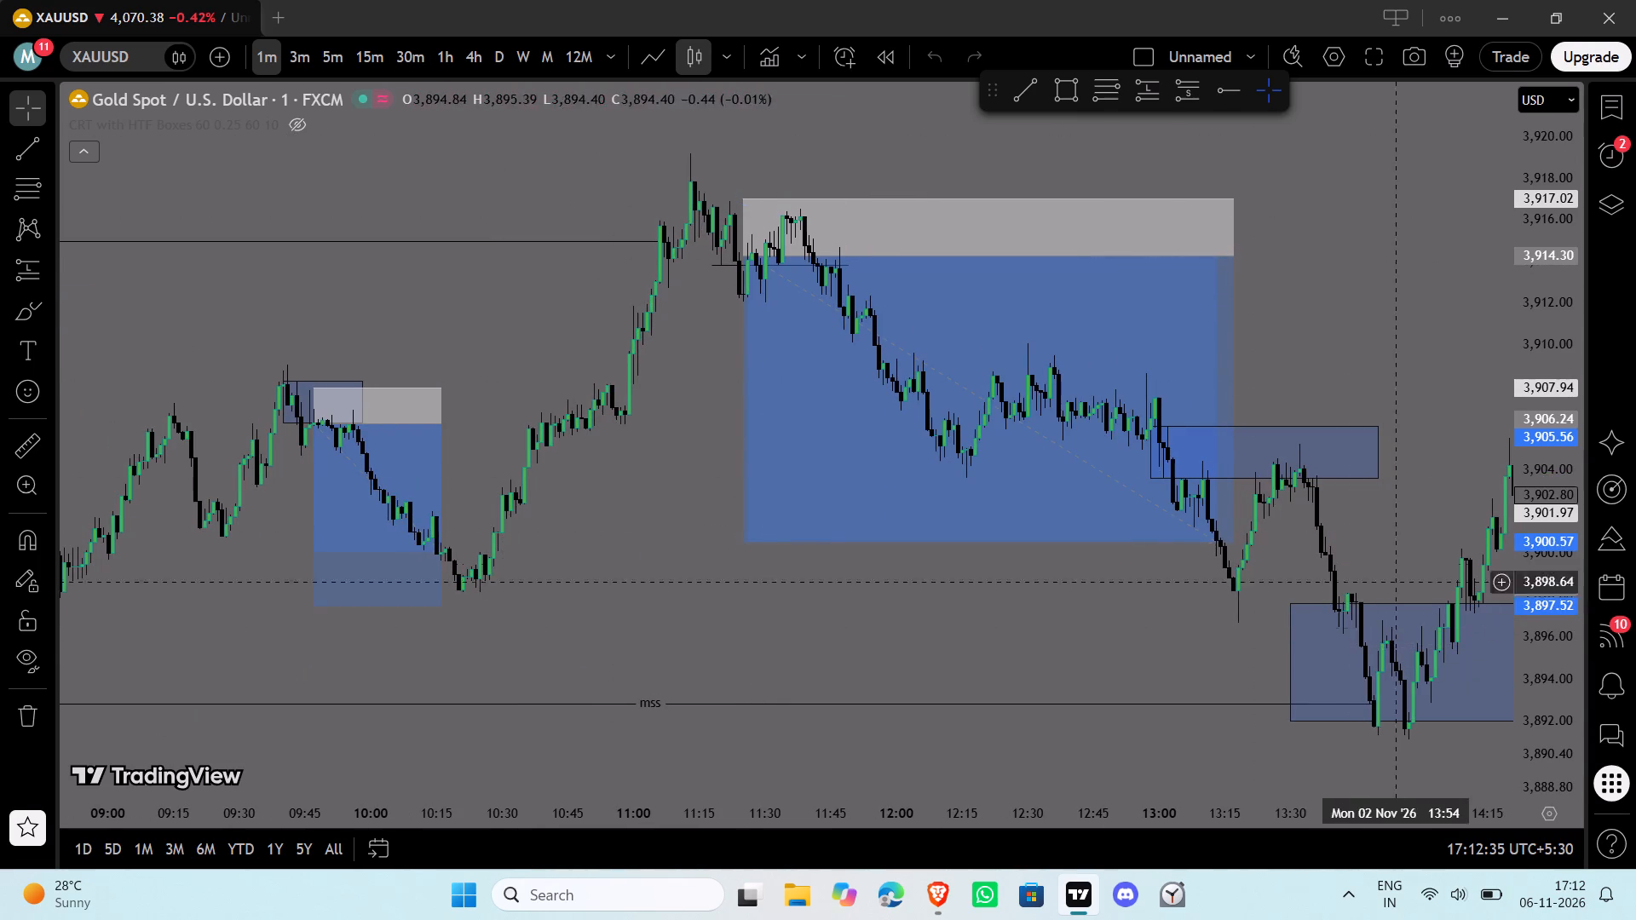
pyautogui.moveTo(976, 662); pyautogui.dragTo(729, 658)
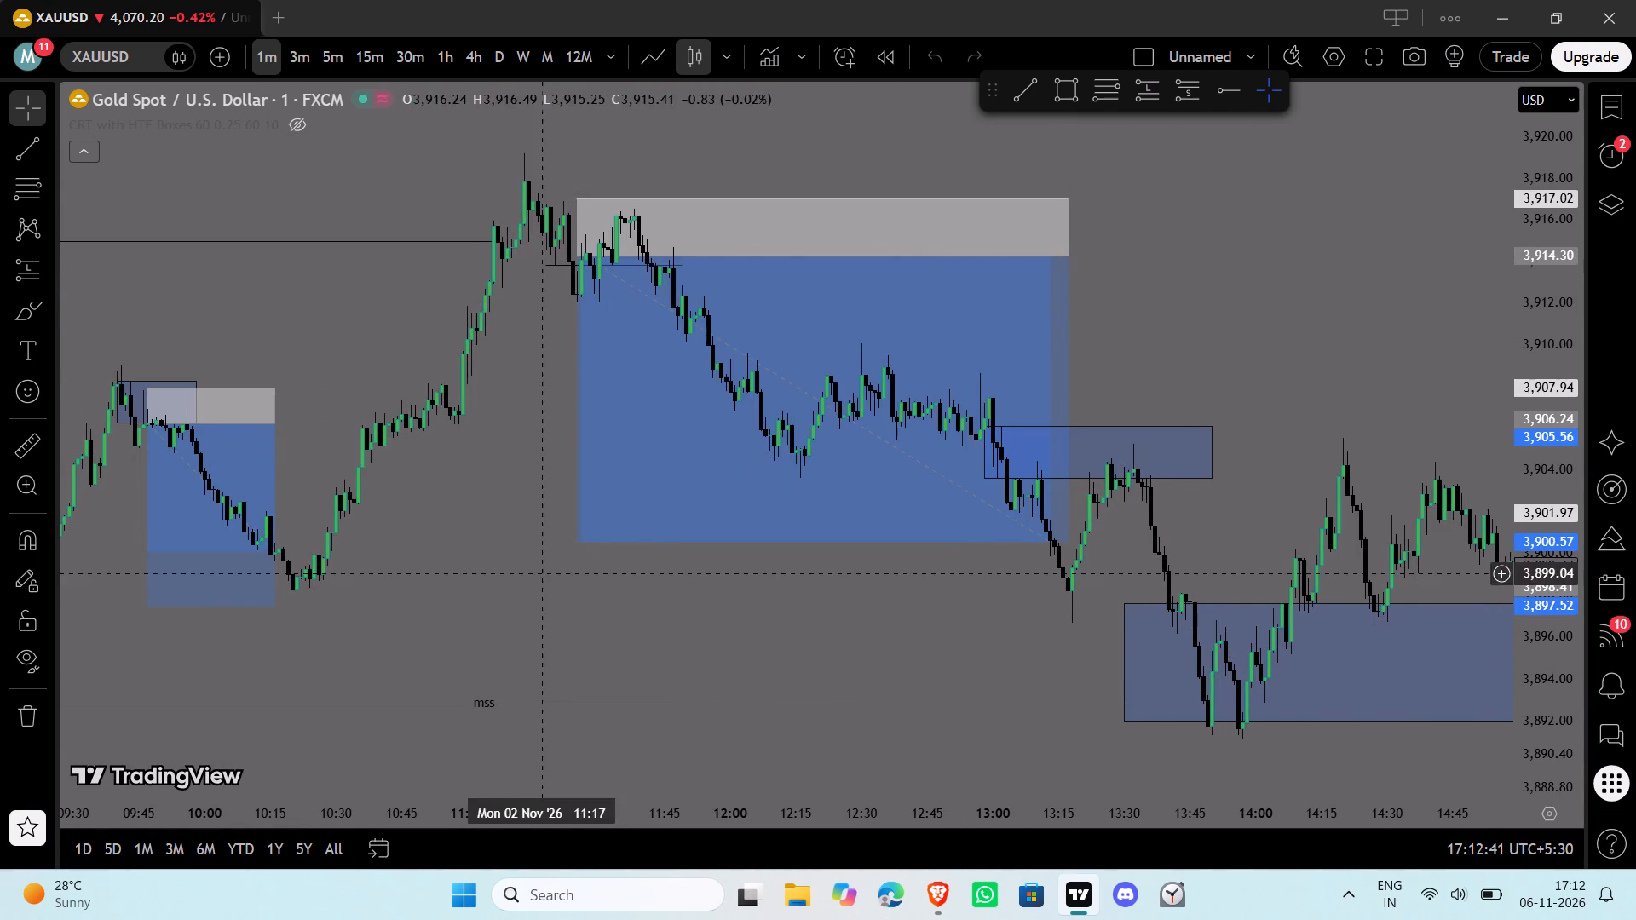
pyautogui.moveTo(430, 812); pyautogui.dragTo(601, 780)
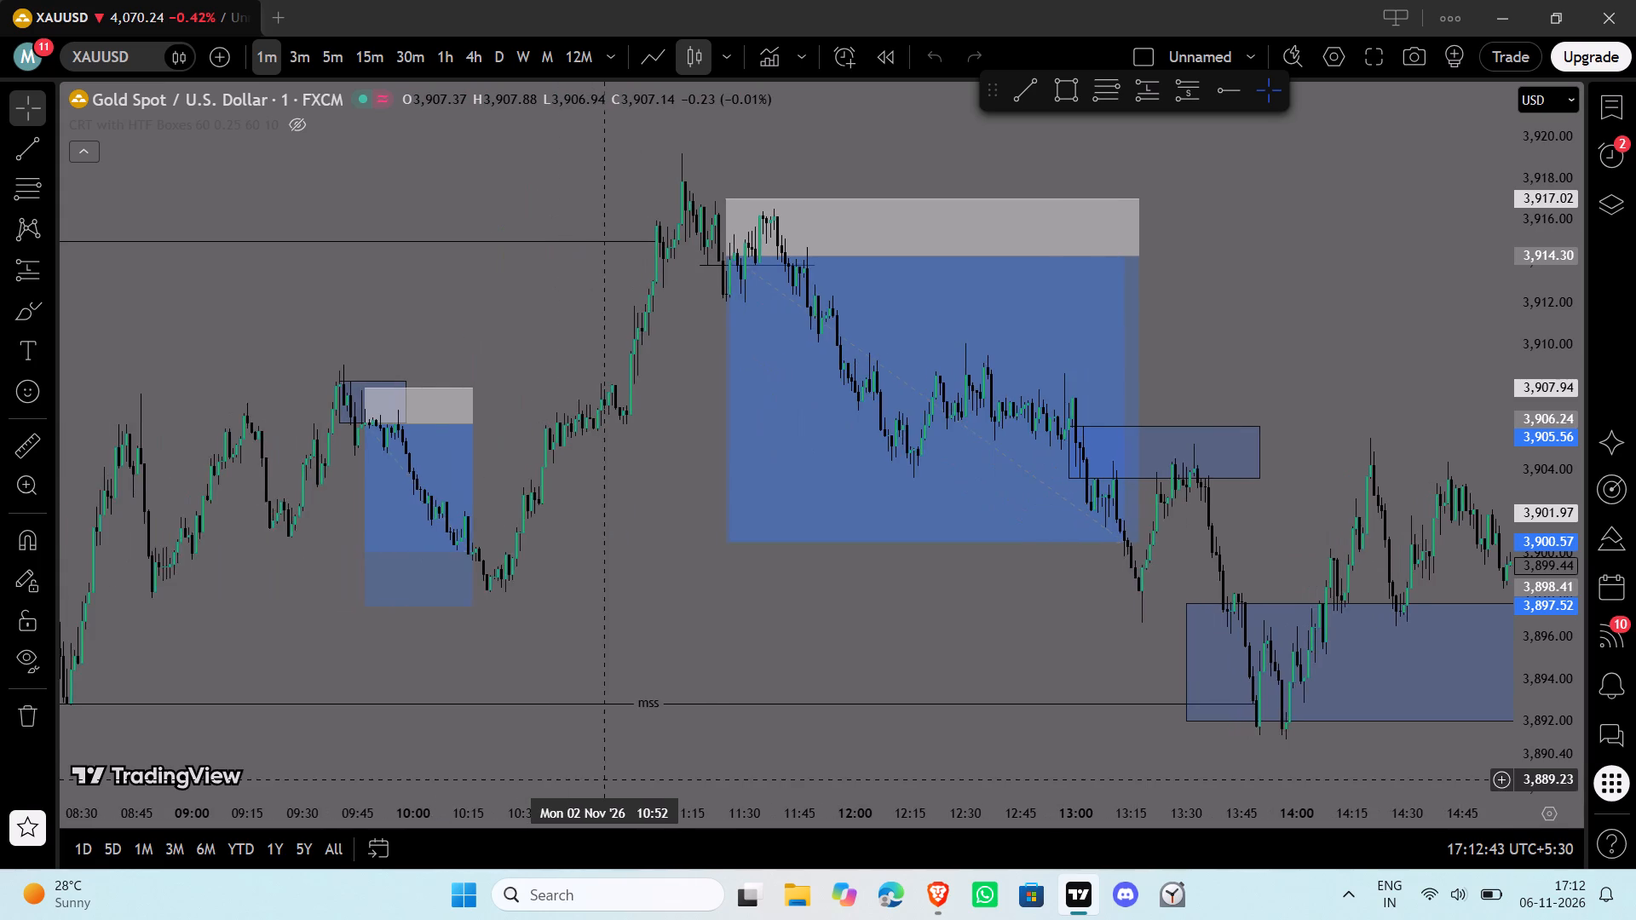
pyautogui.moveTo(601, 780); pyautogui.dragTo(569, 790)
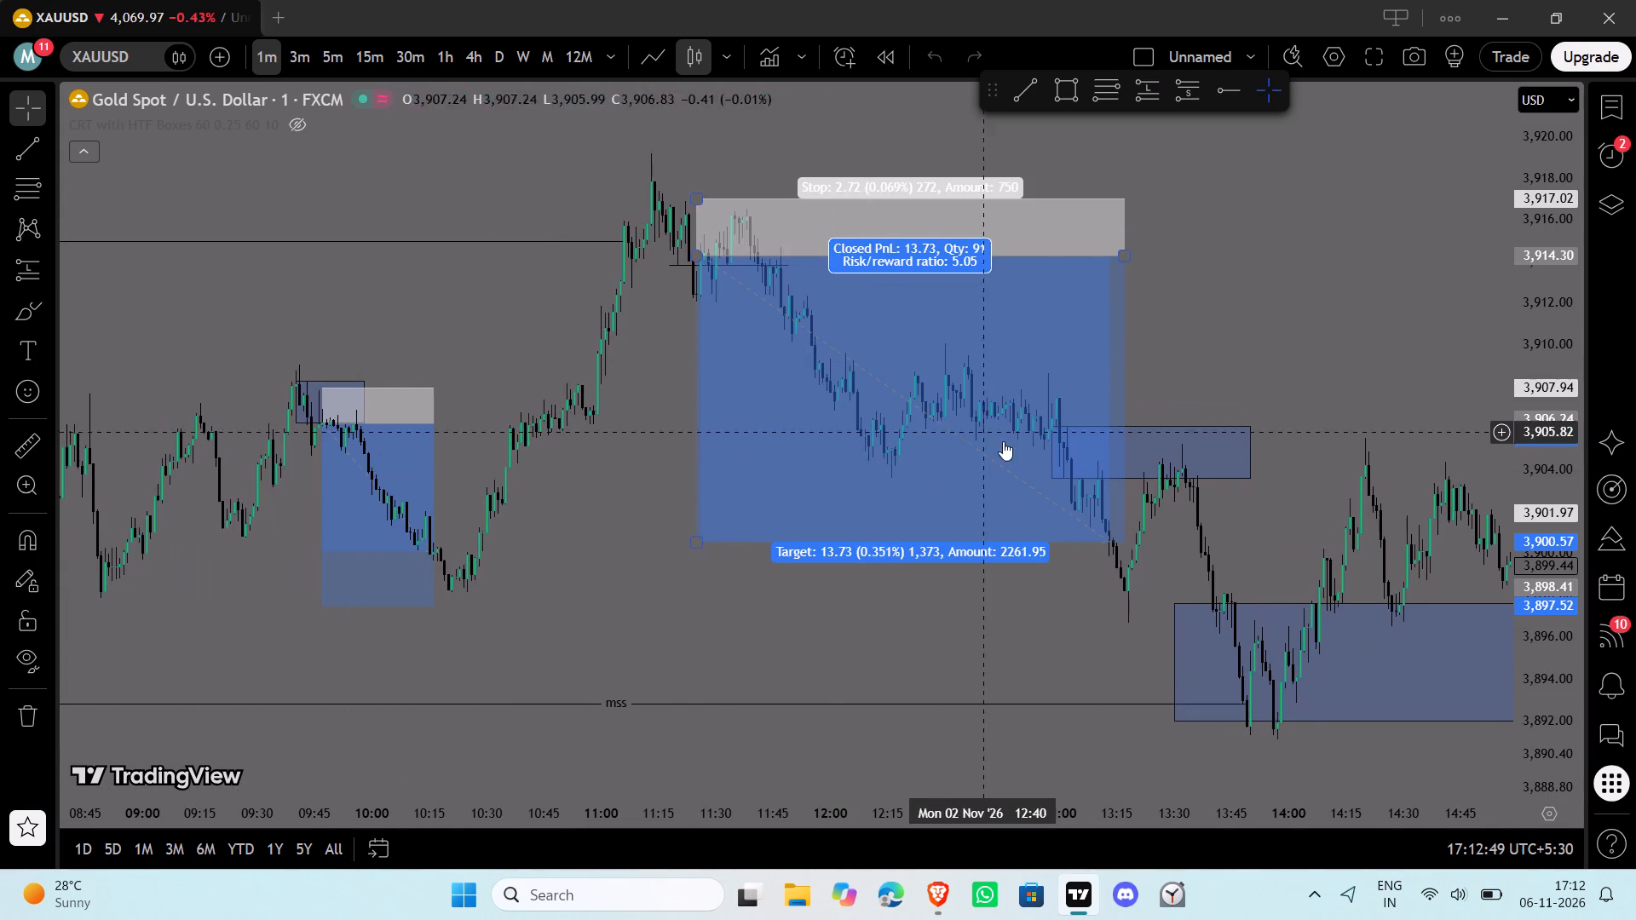
pyautogui.moveTo(1001, 633); pyautogui.dragTo(666, 608)
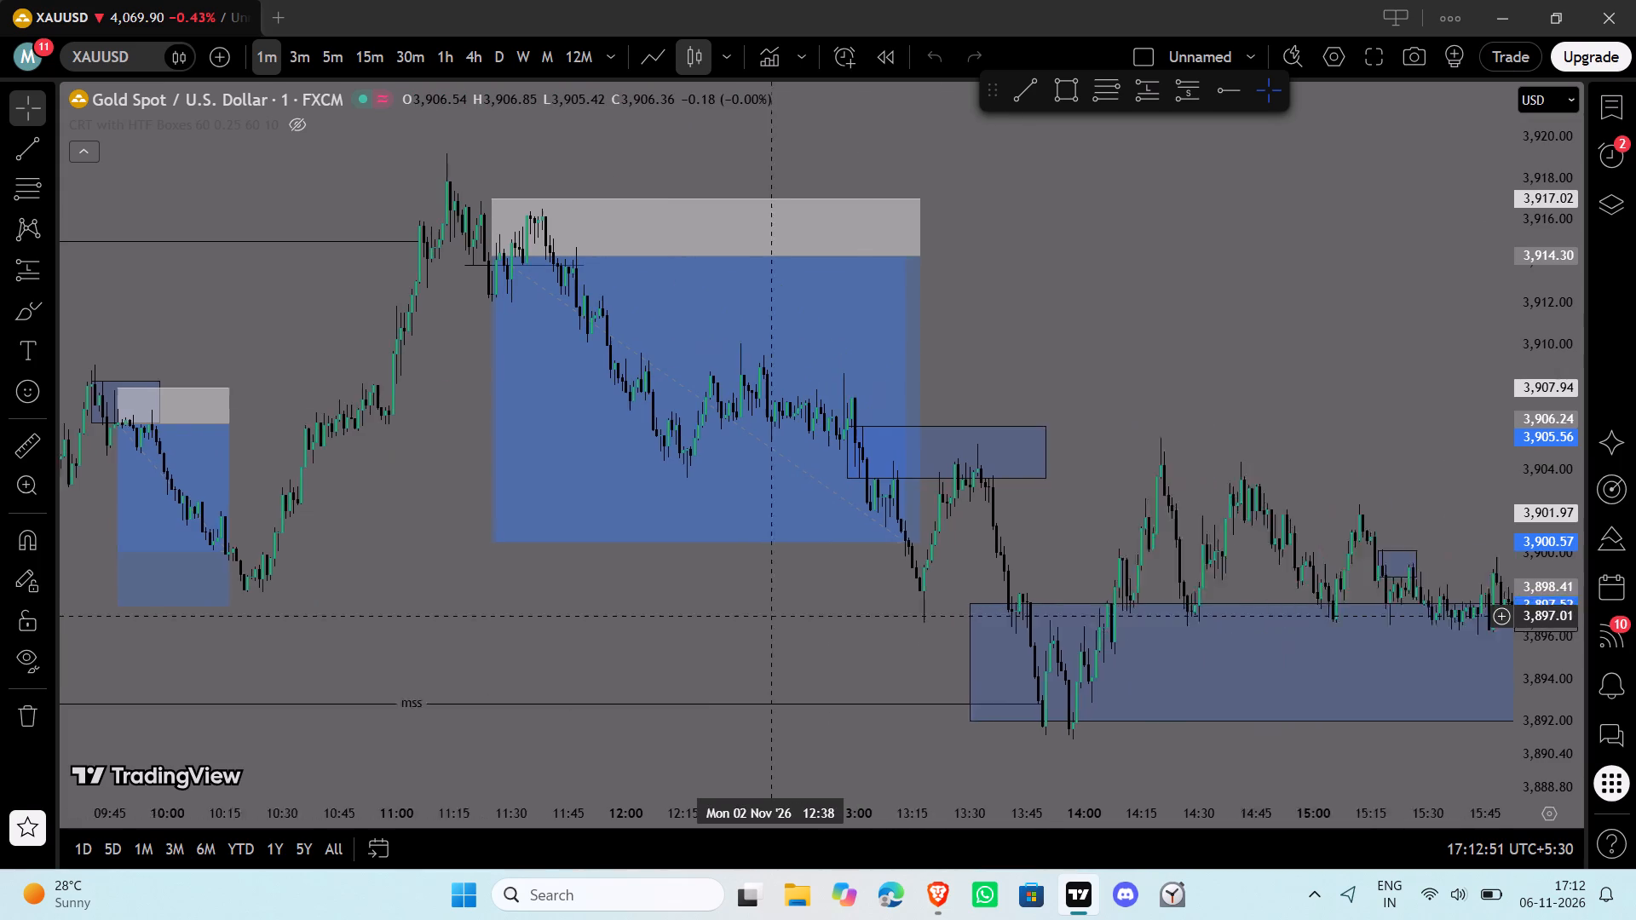
pyautogui.moveTo(666, 608); pyautogui.dragTo(581, 594)
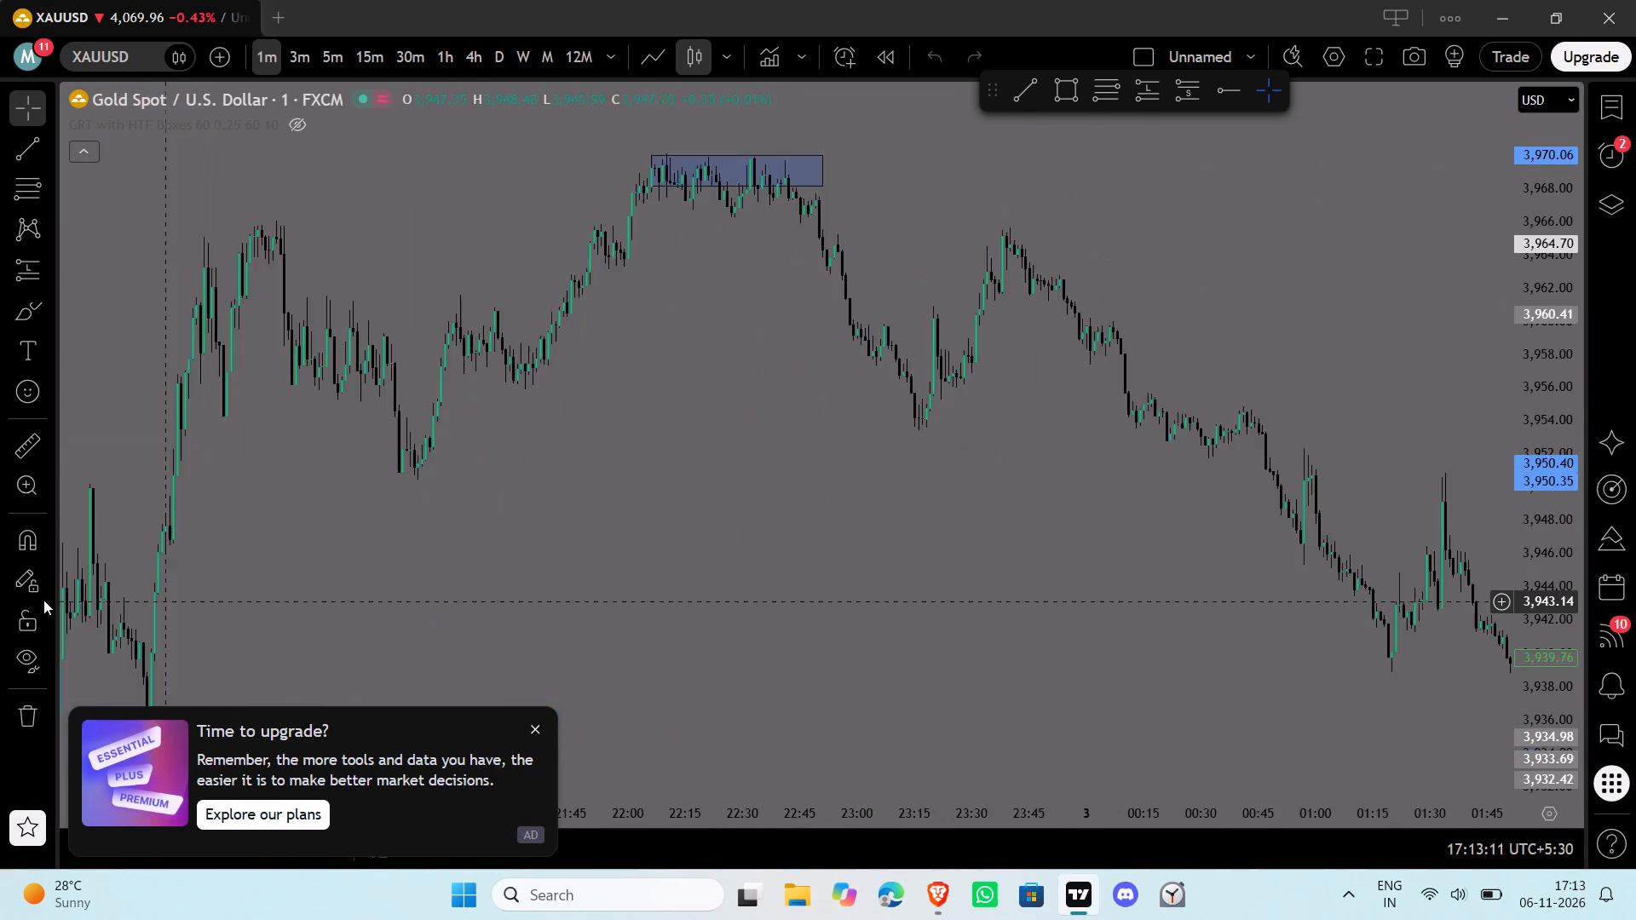
pyautogui.moveTo(720, 592); pyautogui.dragTo(620, 592)
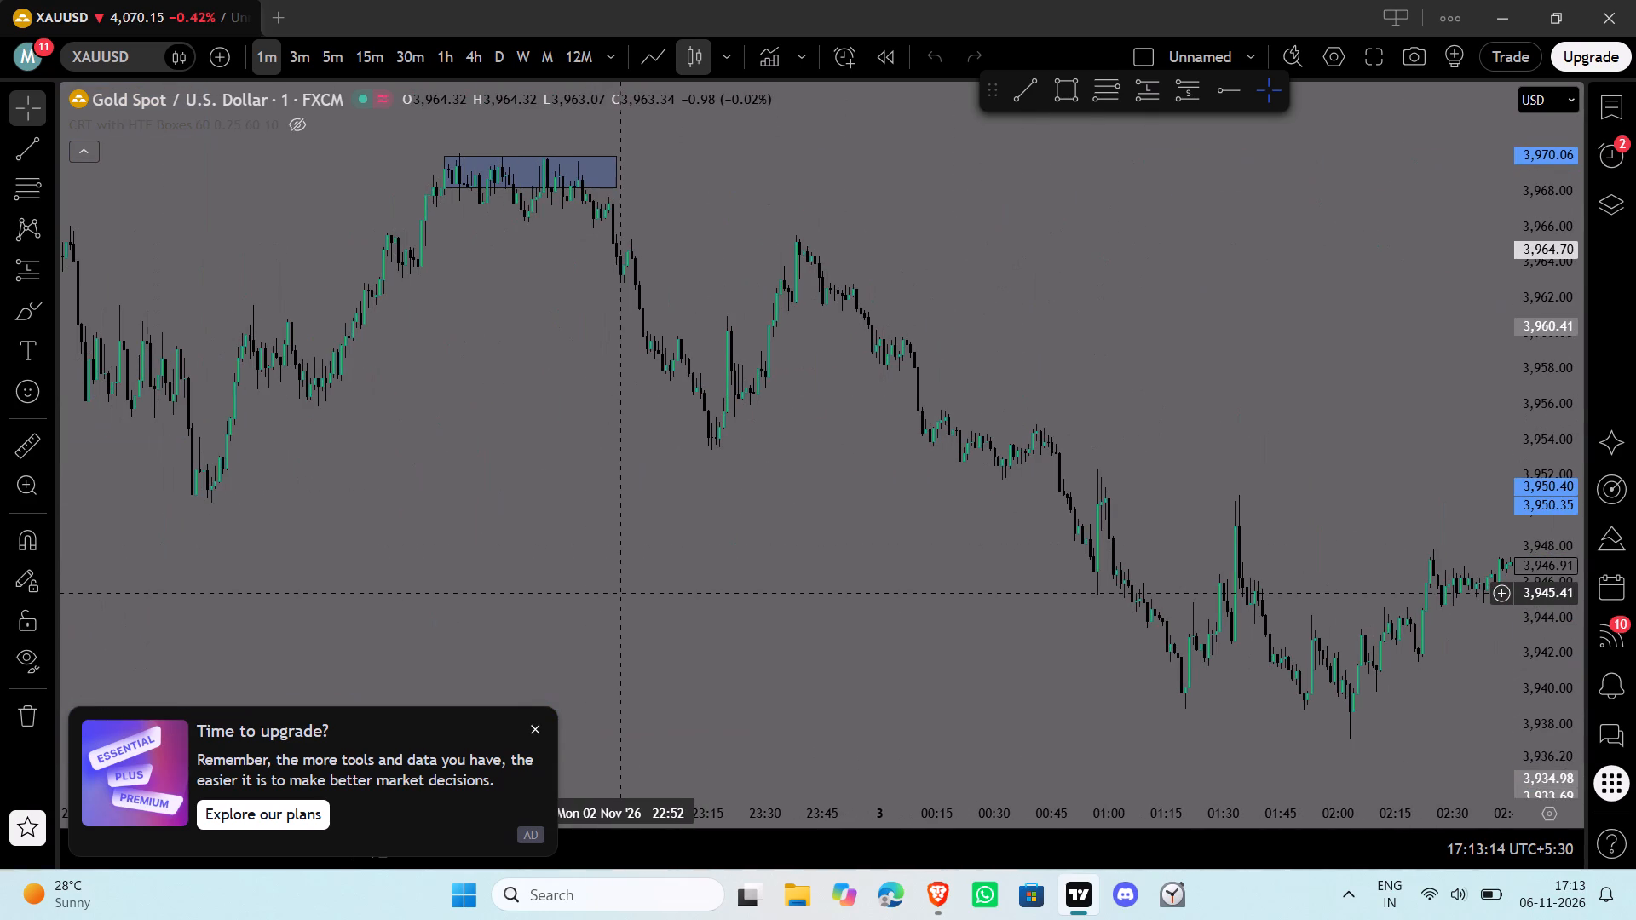
pyautogui.moveTo(793, 589); pyautogui.dragTo(661, 591)
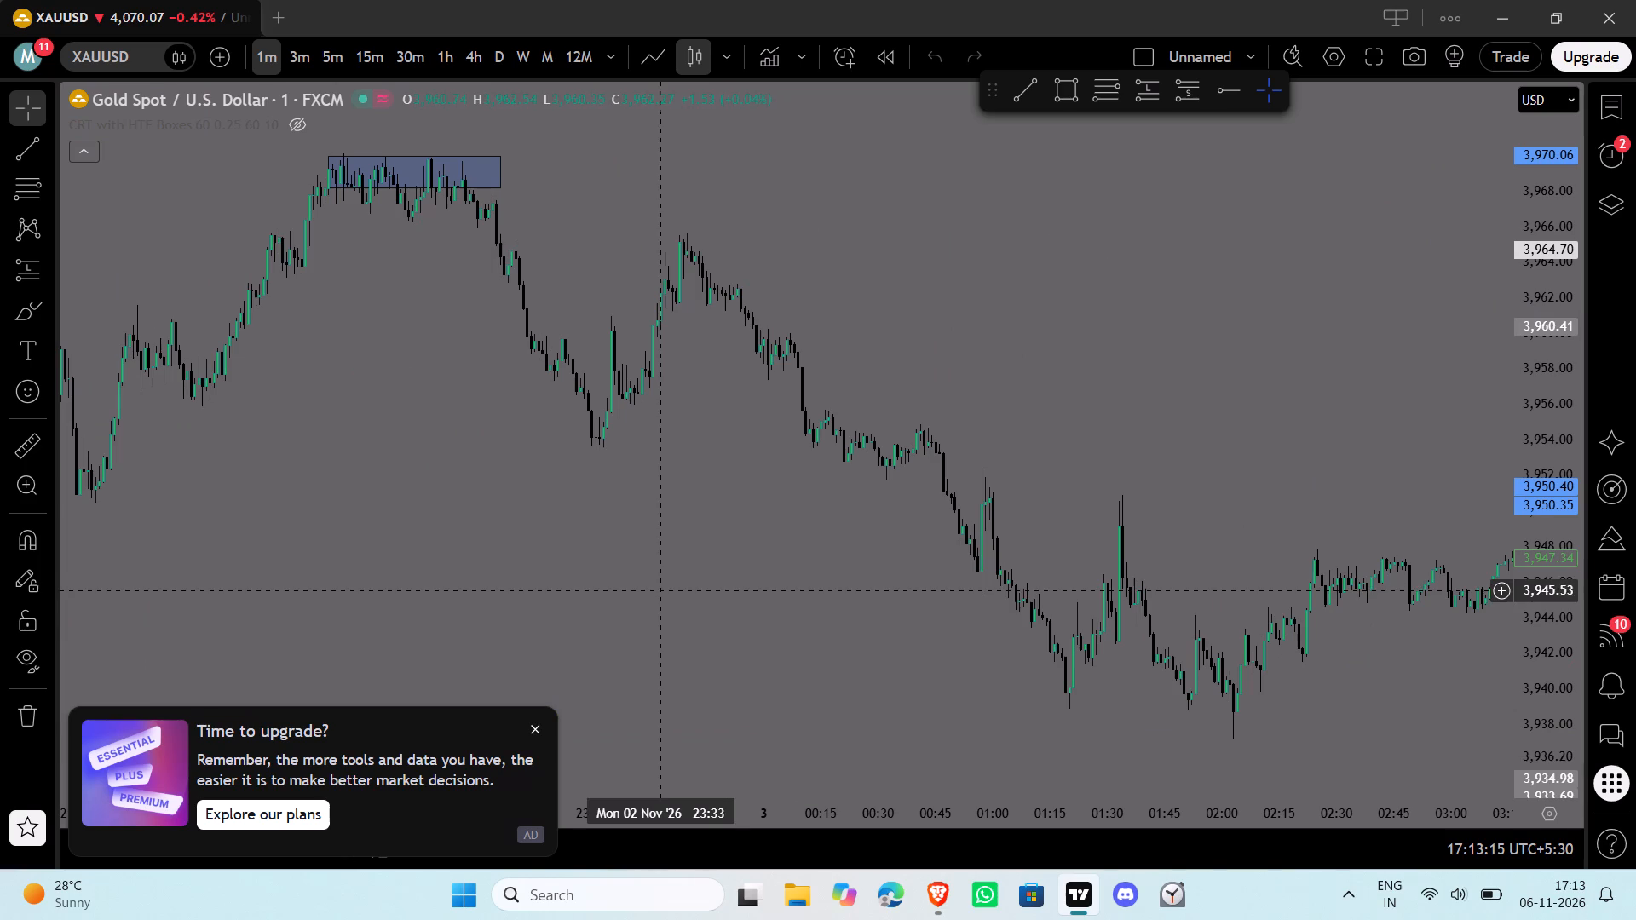
pyautogui.moveTo(729, 585); pyautogui.dragTo(458, 576)
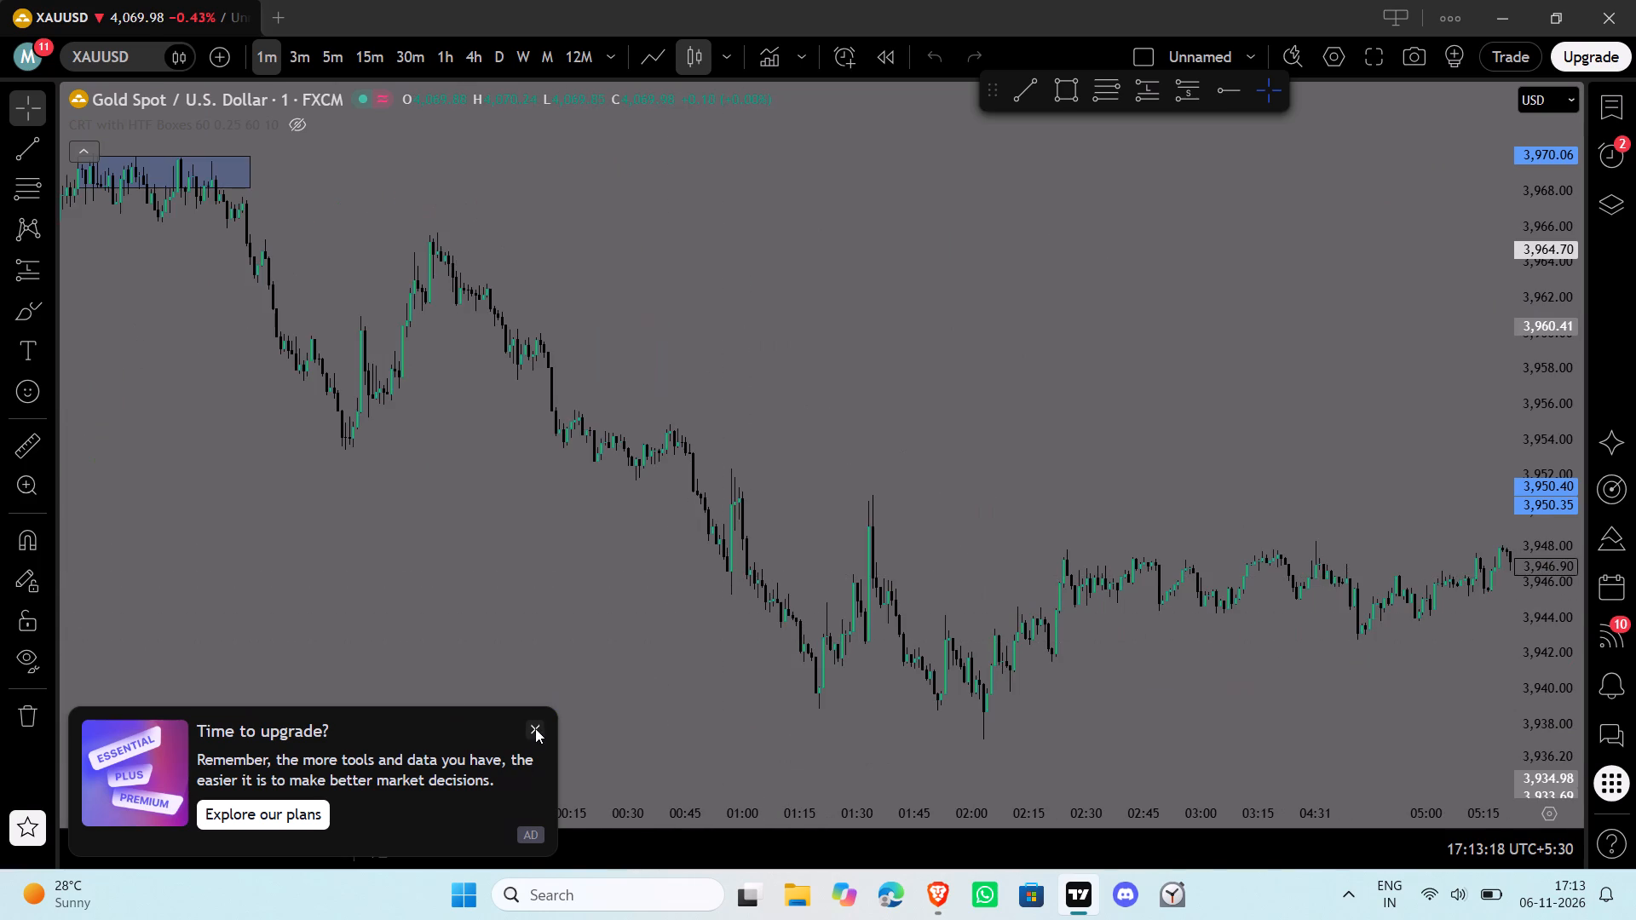
pyautogui.click(535, 728)
pyautogui.moveTo(359, 617); pyautogui.dragTo(1089, 617)
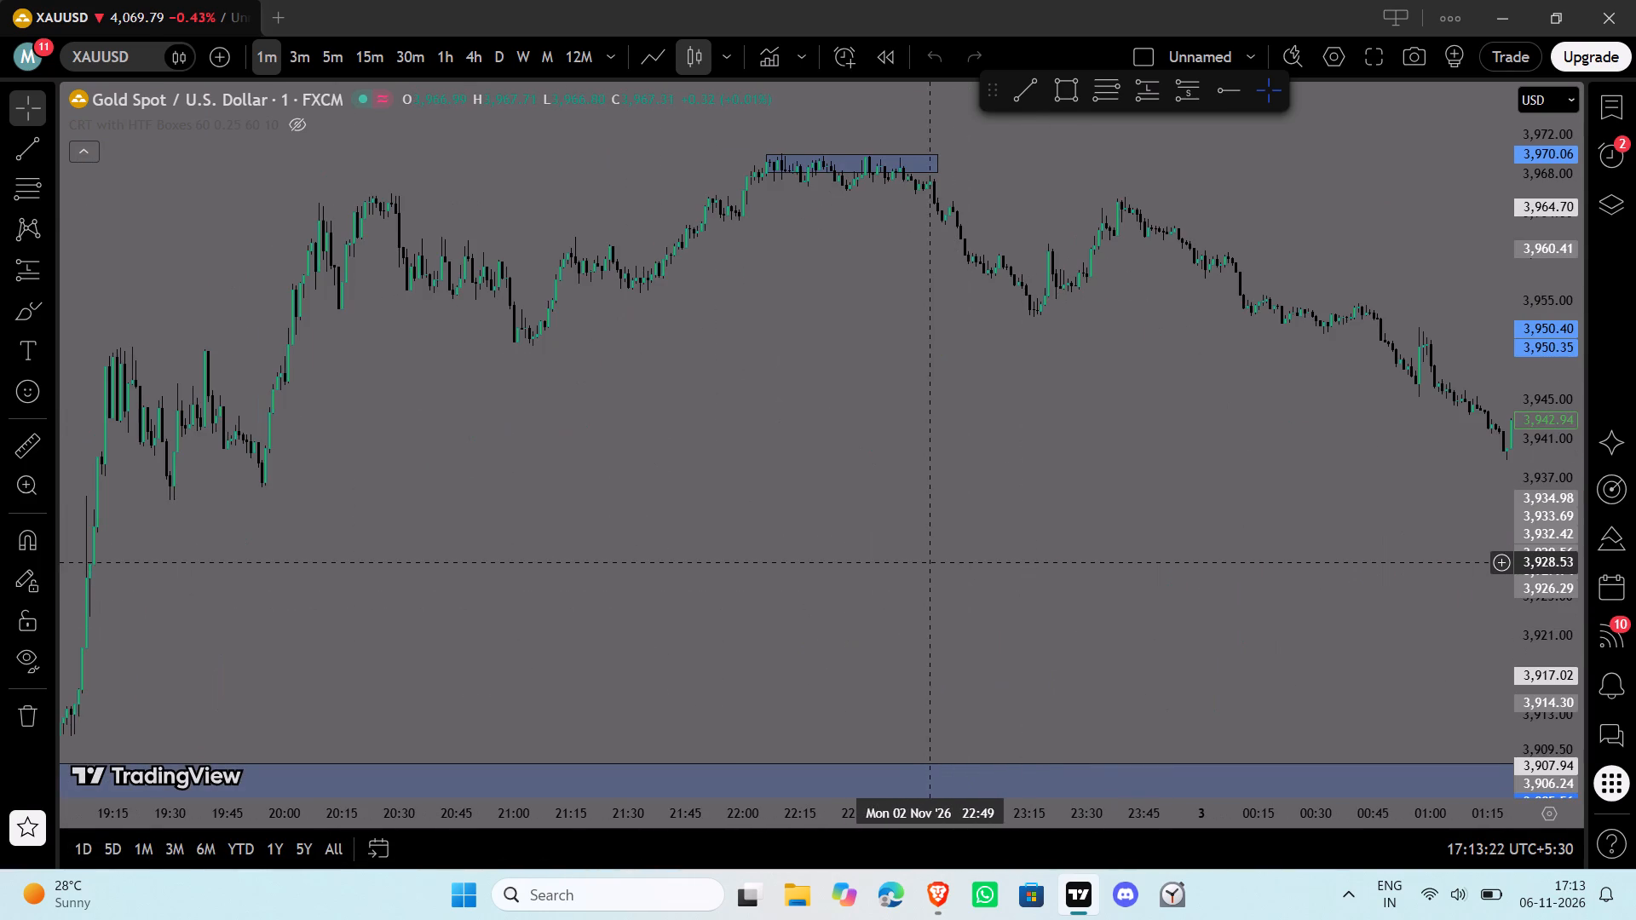
pyautogui.moveTo(545, 581); pyautogui.dragTo(1207, 533)
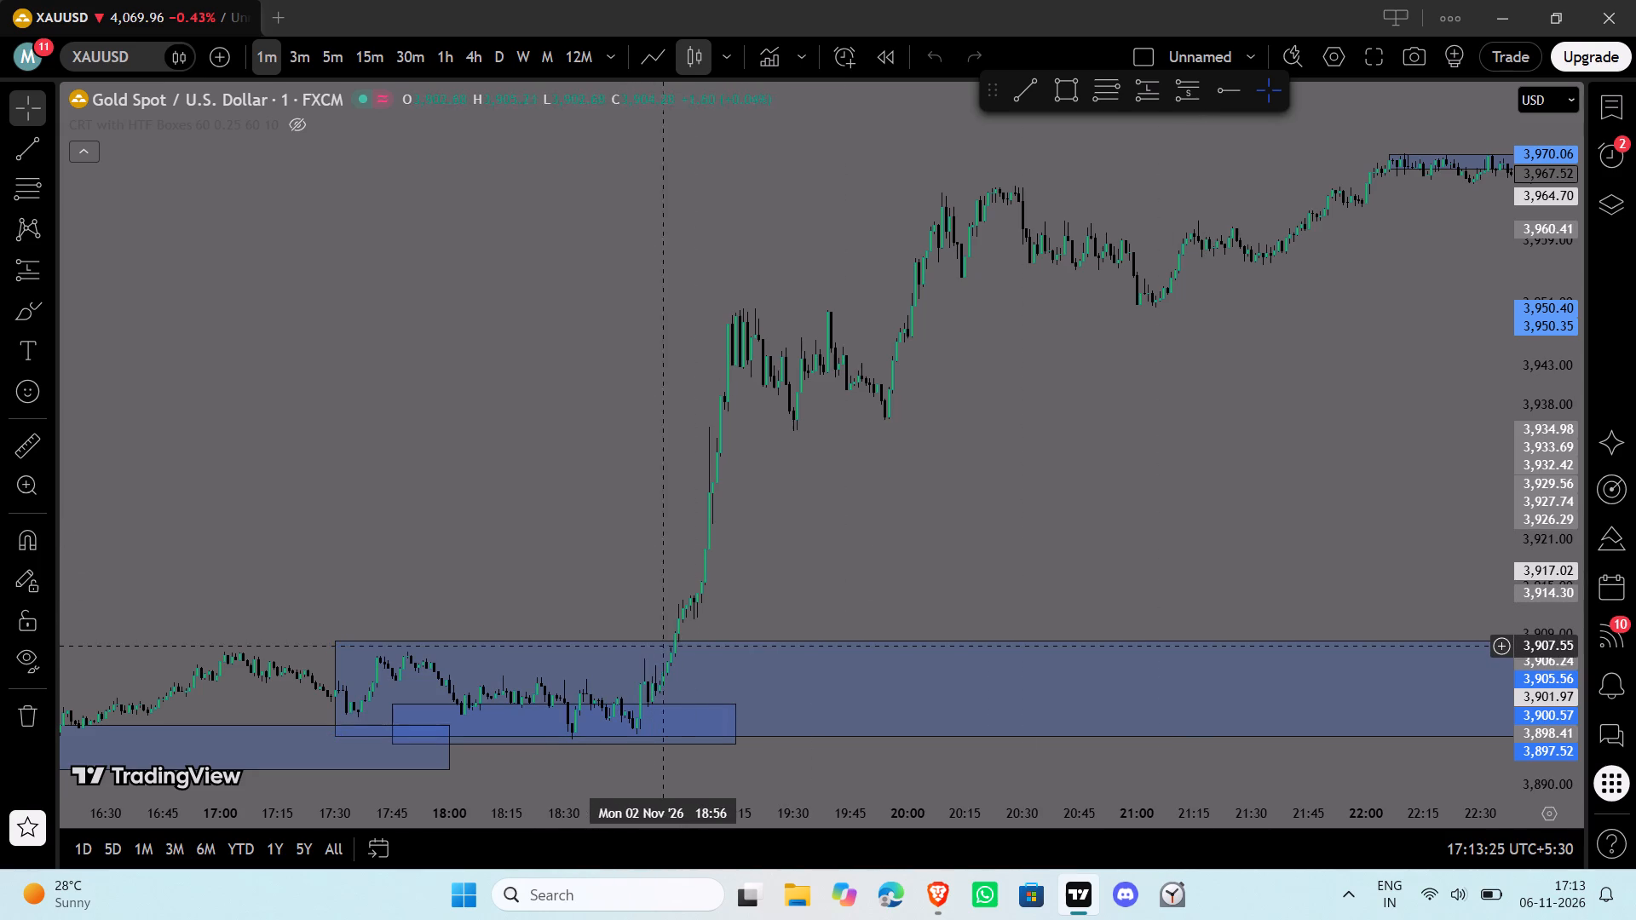
pyautogui.moveTo(1087, 543); pyautogui.dragTo(429, 571)
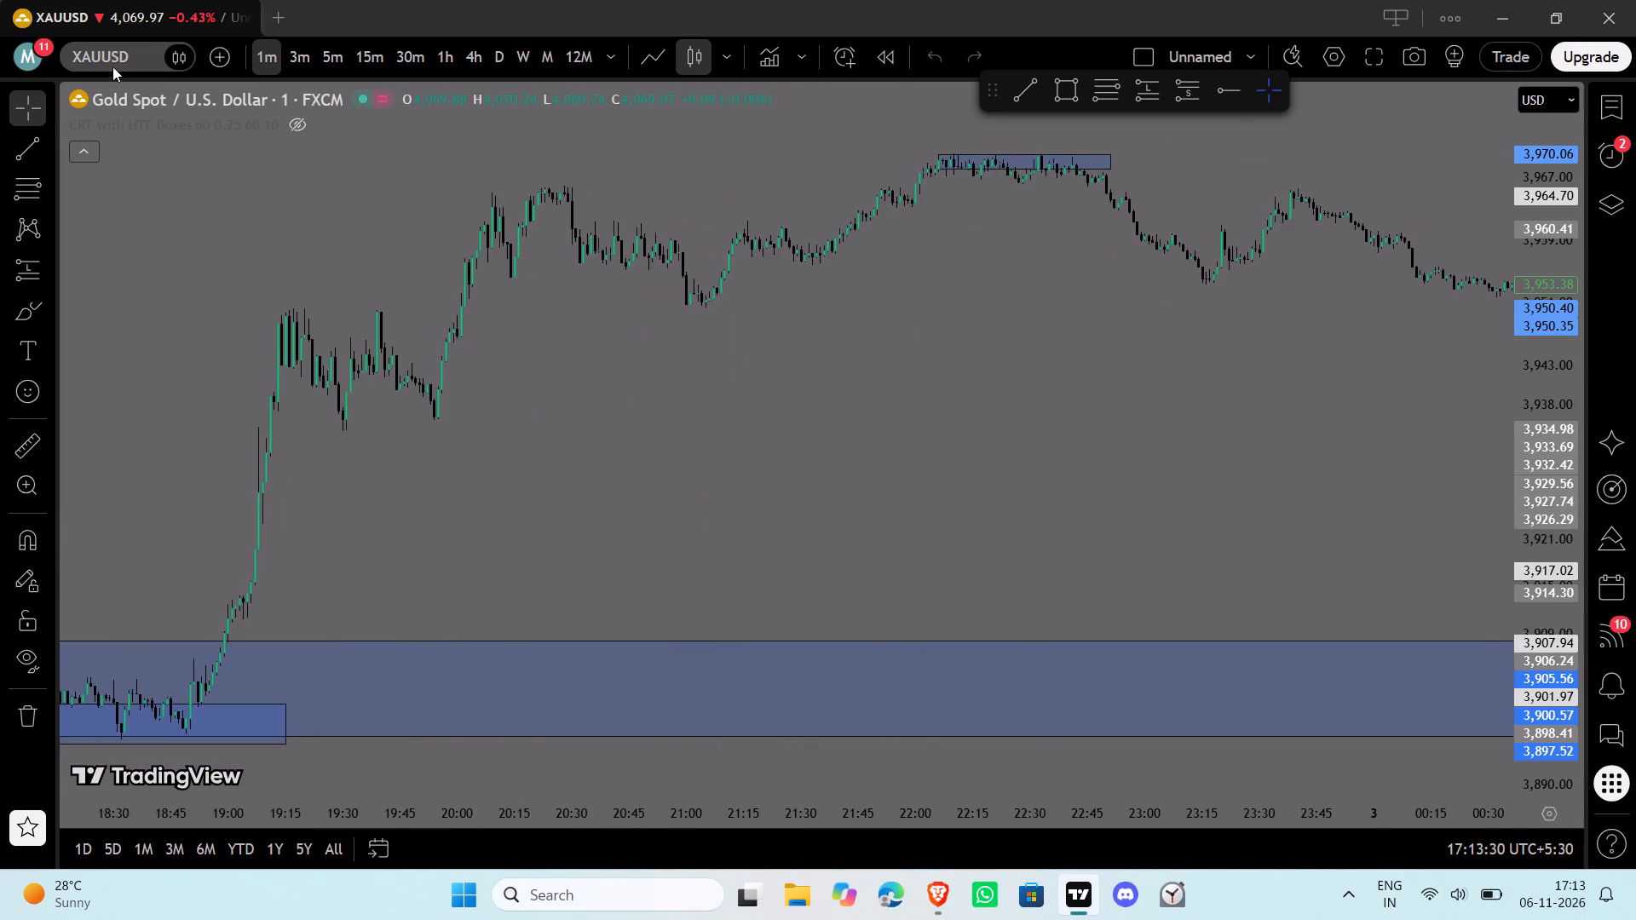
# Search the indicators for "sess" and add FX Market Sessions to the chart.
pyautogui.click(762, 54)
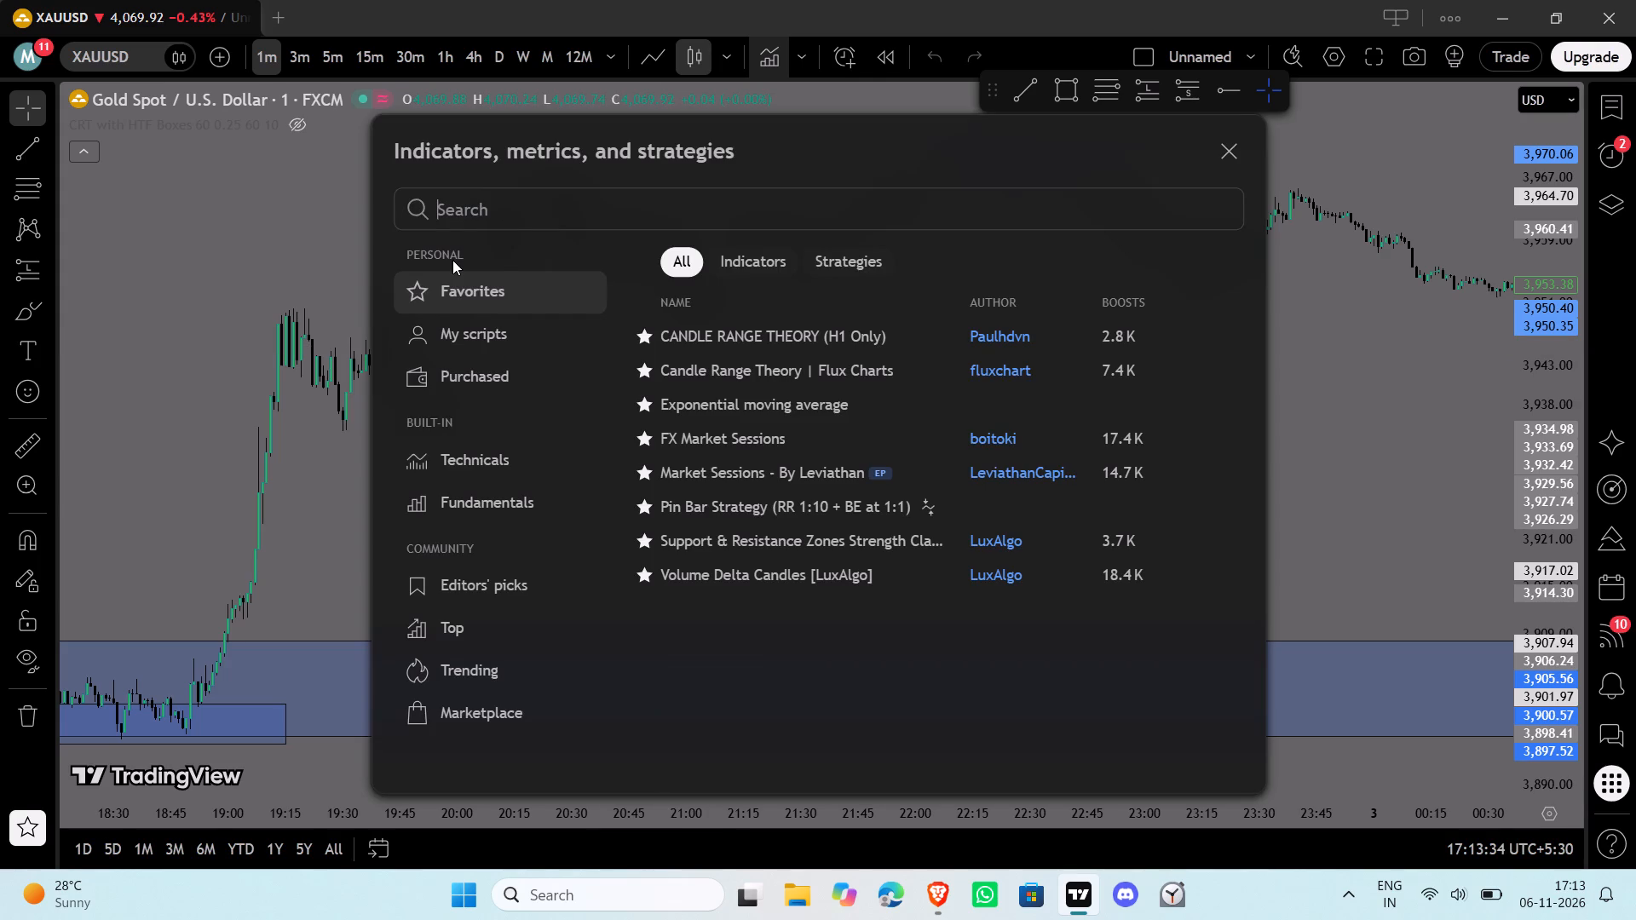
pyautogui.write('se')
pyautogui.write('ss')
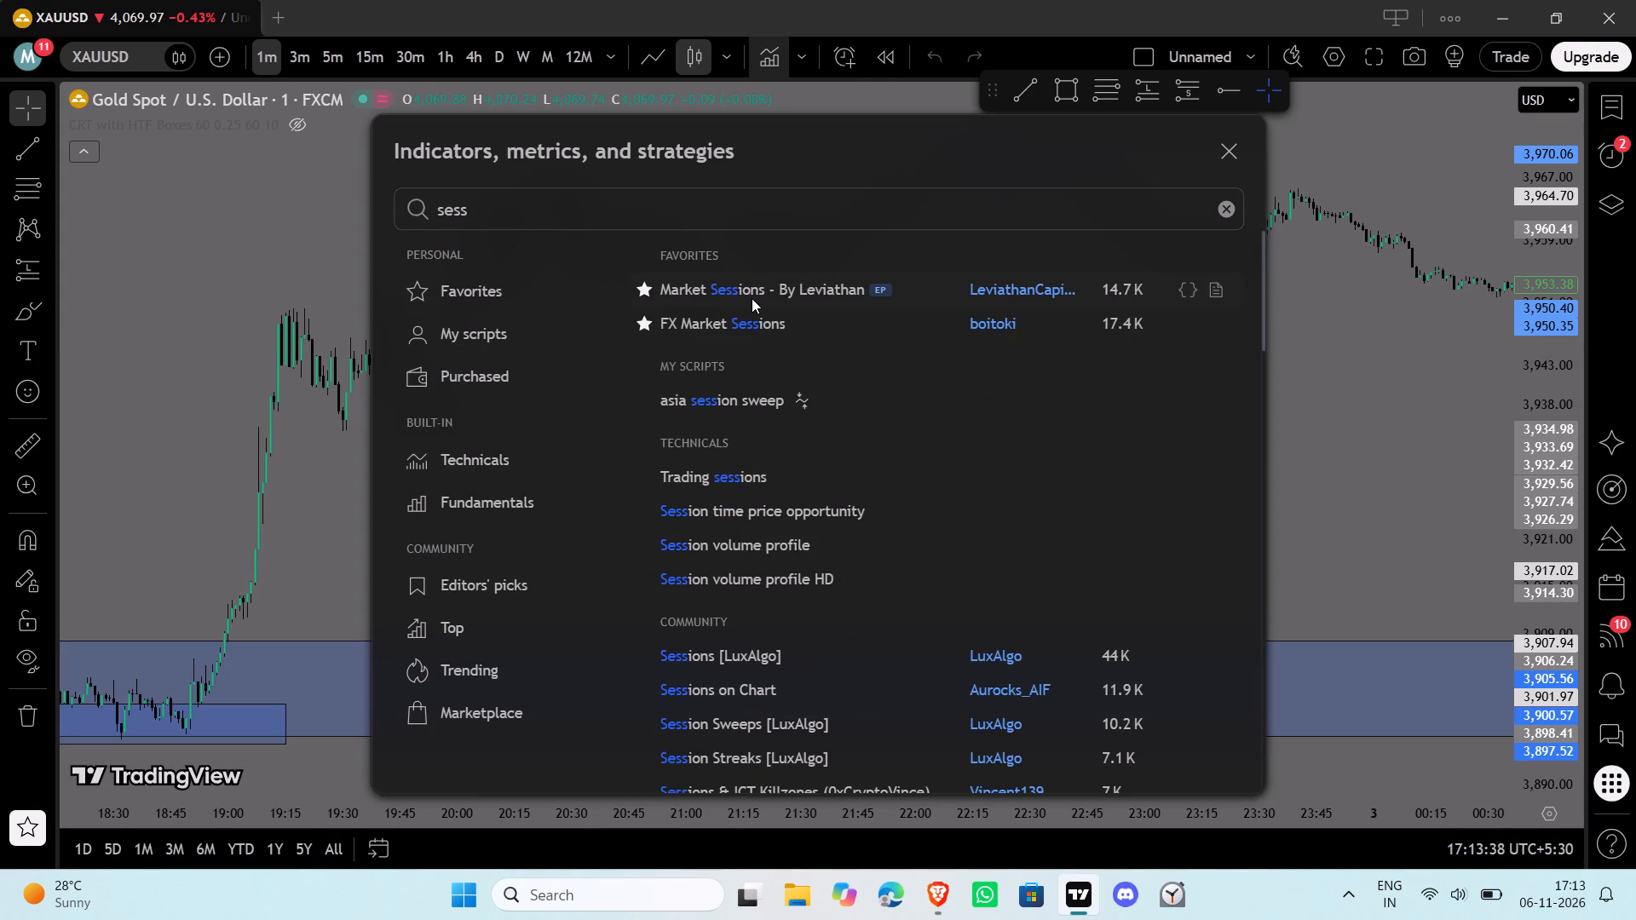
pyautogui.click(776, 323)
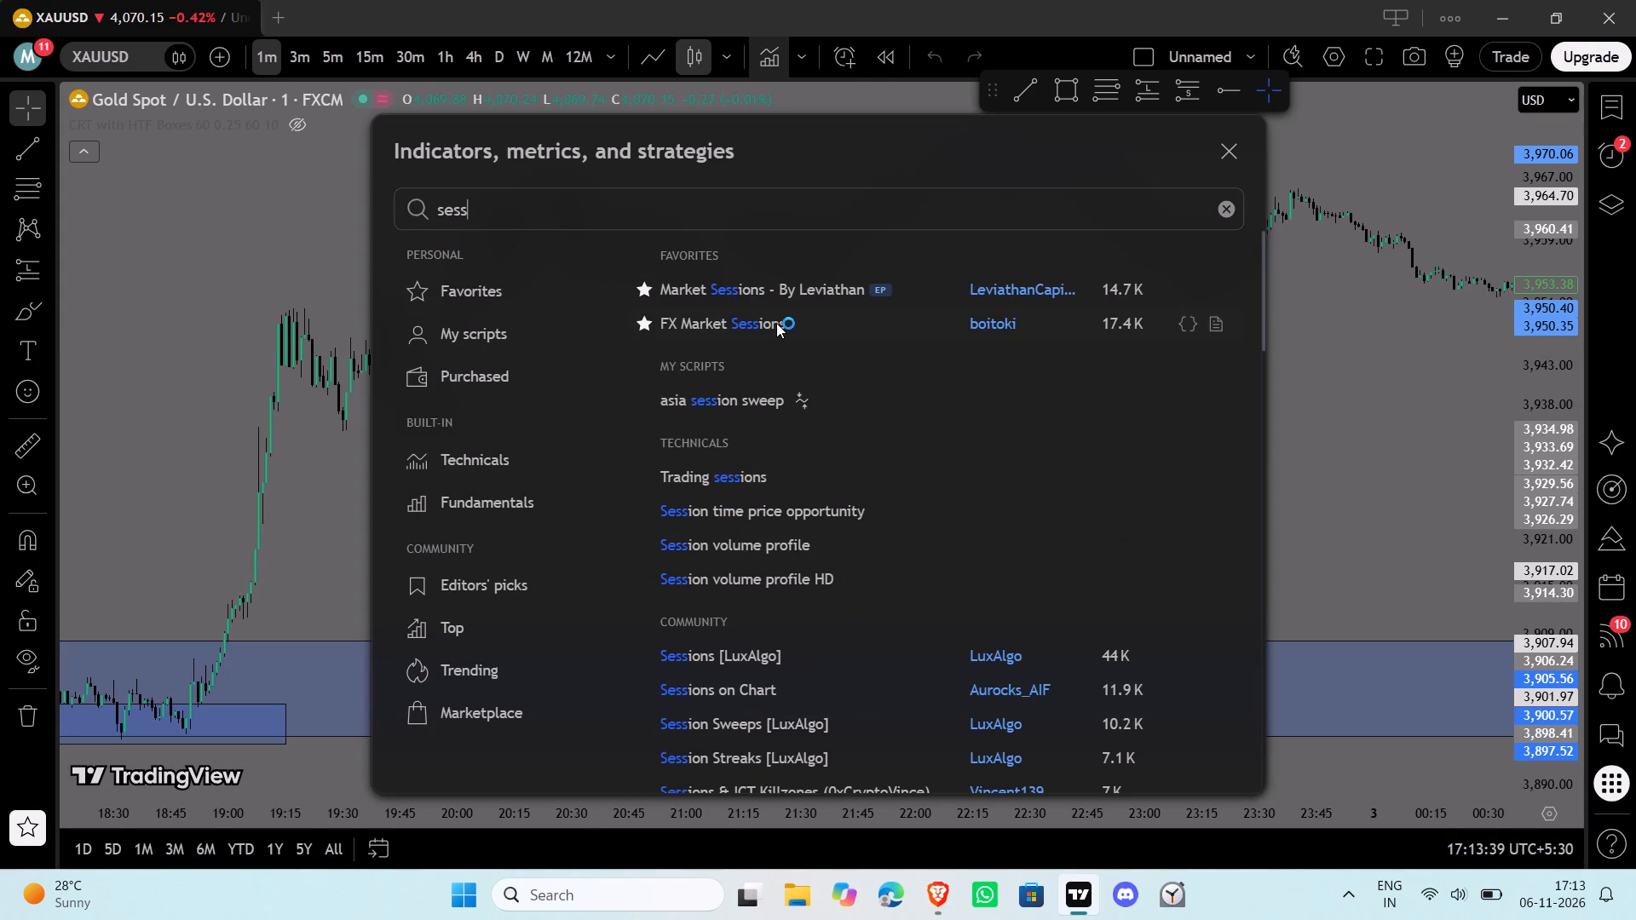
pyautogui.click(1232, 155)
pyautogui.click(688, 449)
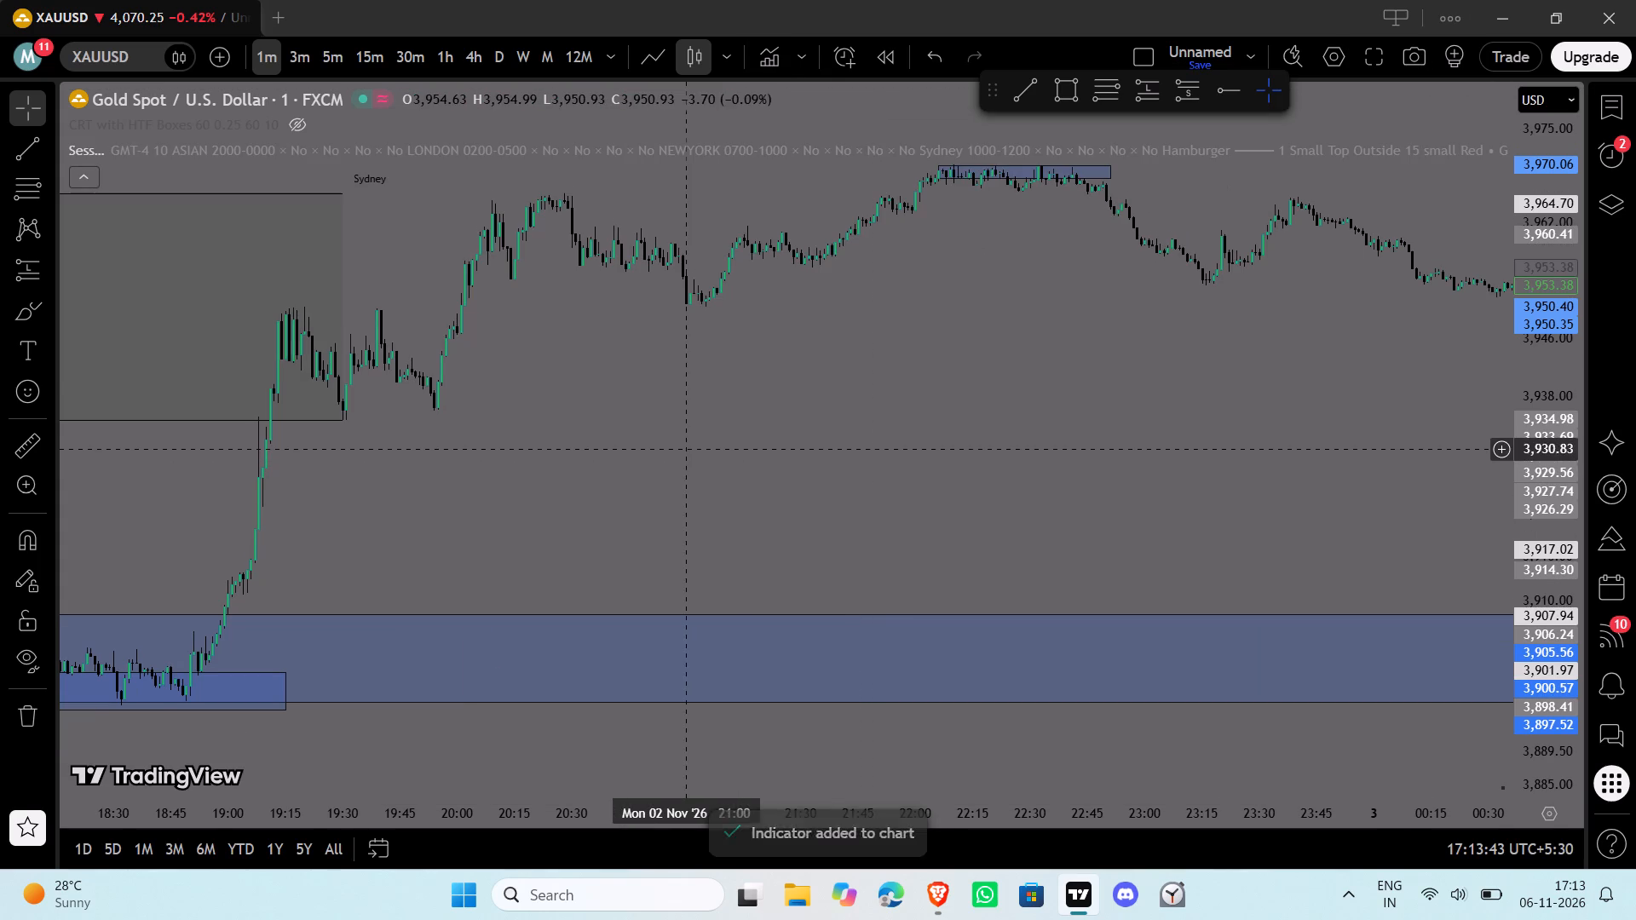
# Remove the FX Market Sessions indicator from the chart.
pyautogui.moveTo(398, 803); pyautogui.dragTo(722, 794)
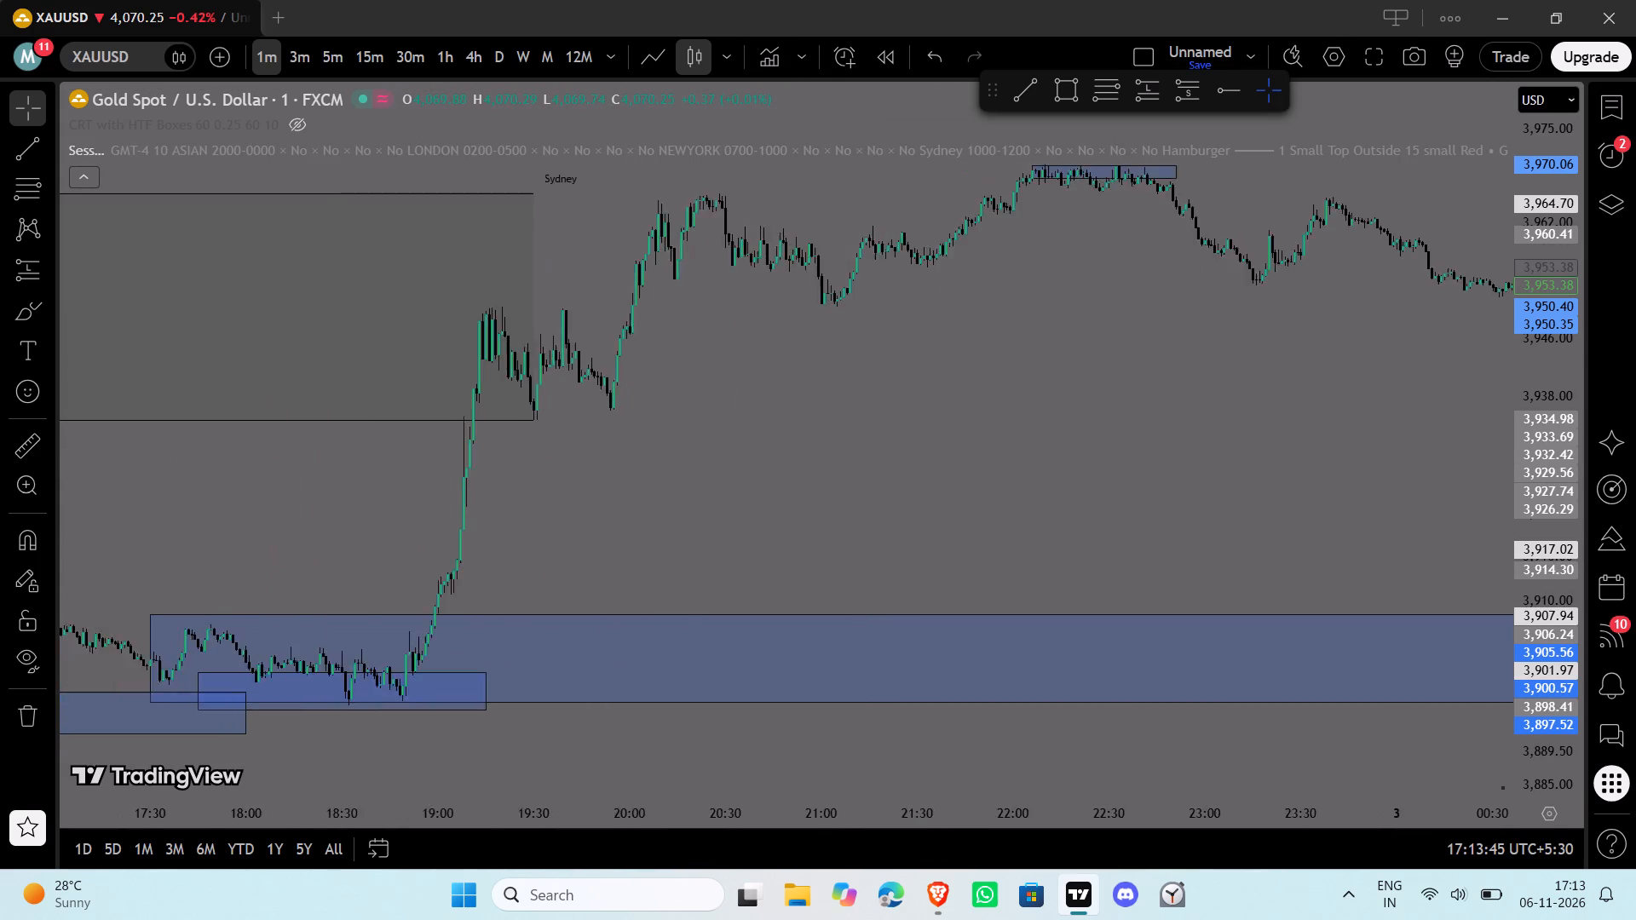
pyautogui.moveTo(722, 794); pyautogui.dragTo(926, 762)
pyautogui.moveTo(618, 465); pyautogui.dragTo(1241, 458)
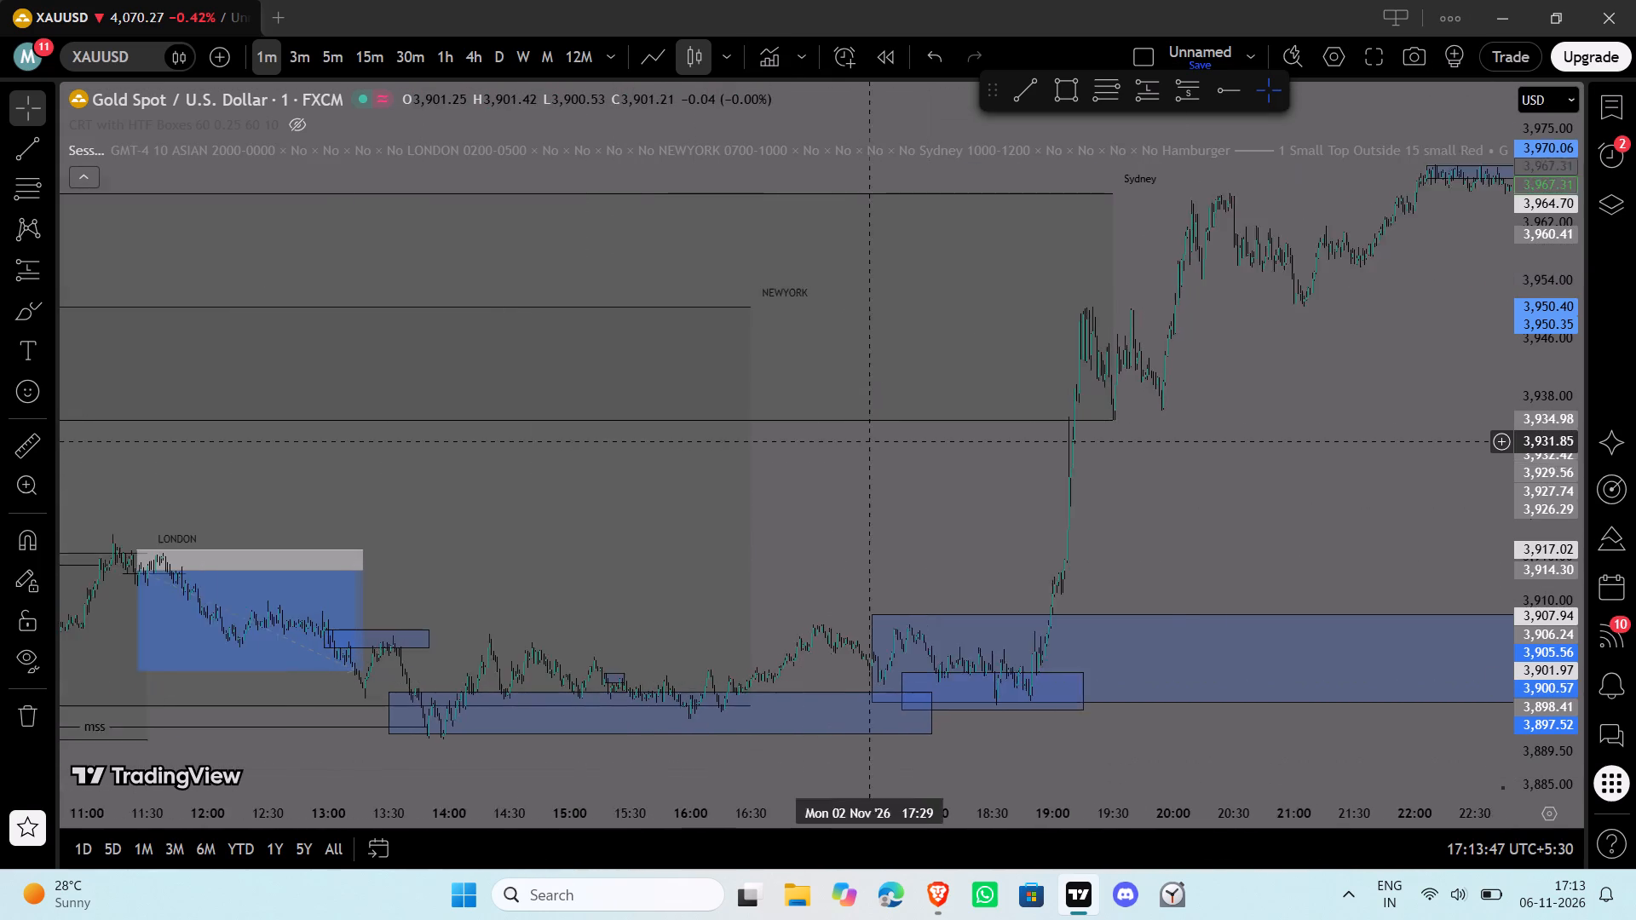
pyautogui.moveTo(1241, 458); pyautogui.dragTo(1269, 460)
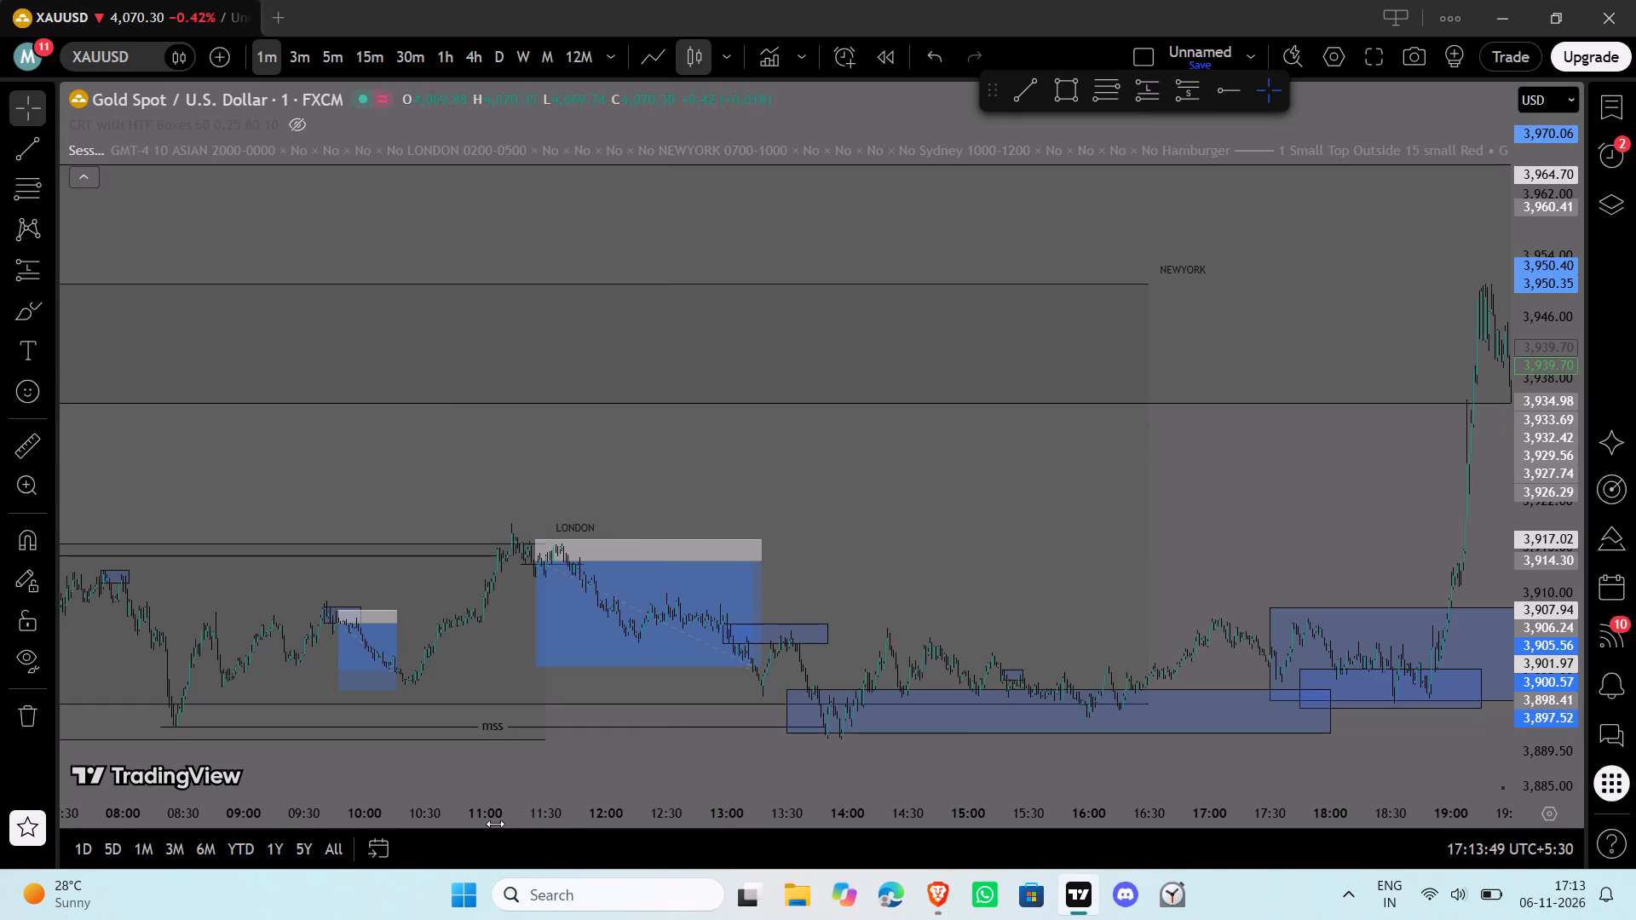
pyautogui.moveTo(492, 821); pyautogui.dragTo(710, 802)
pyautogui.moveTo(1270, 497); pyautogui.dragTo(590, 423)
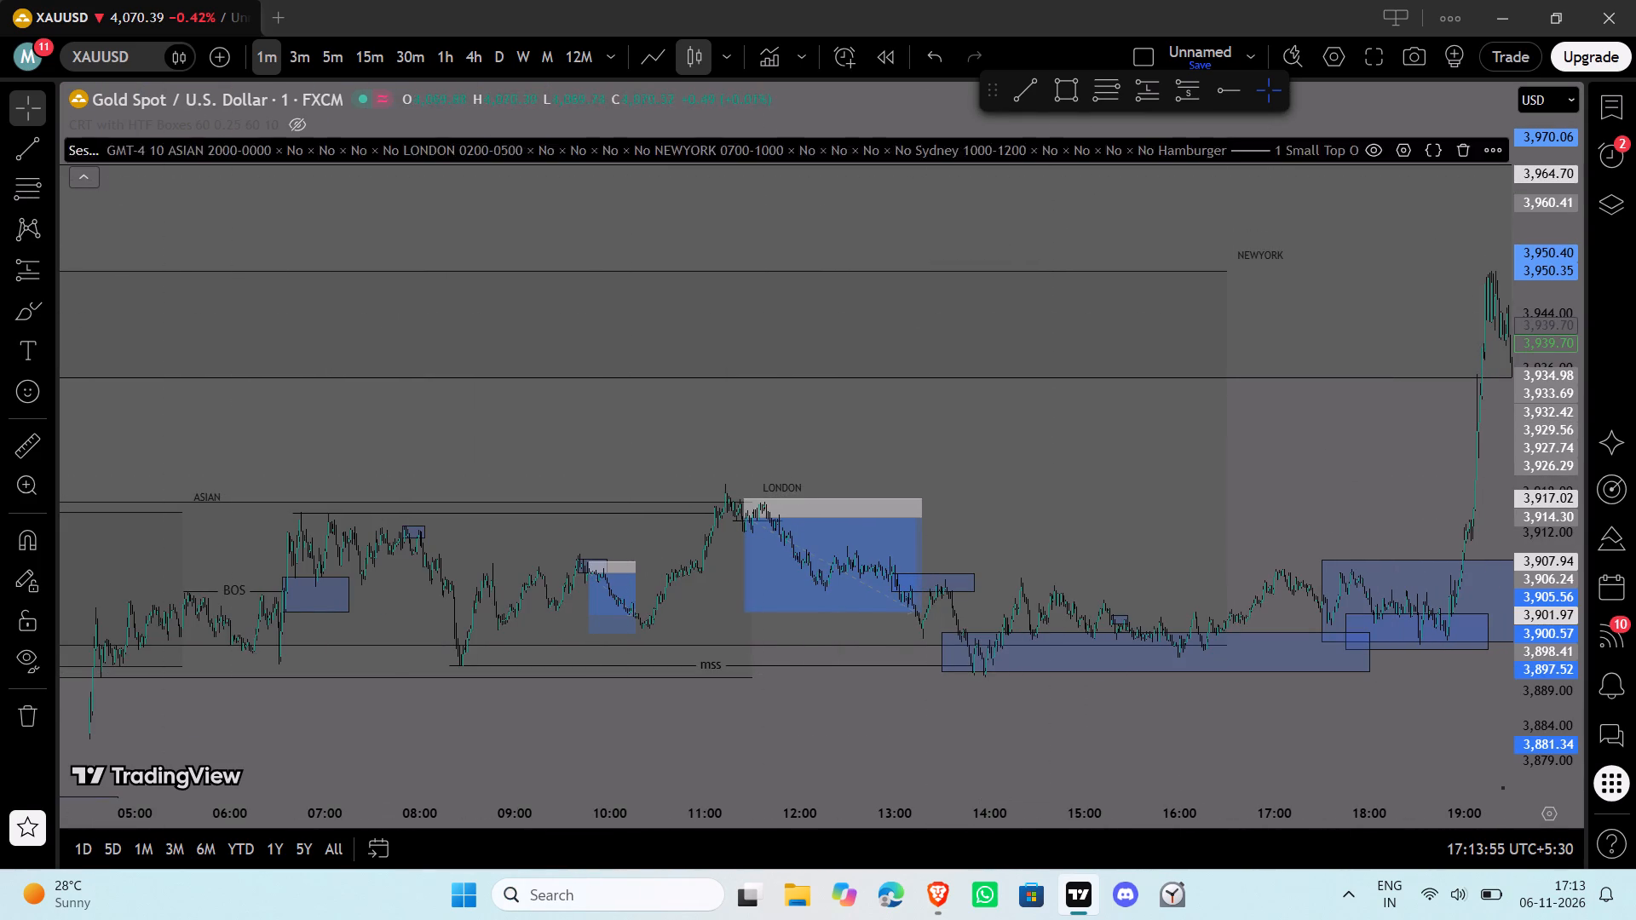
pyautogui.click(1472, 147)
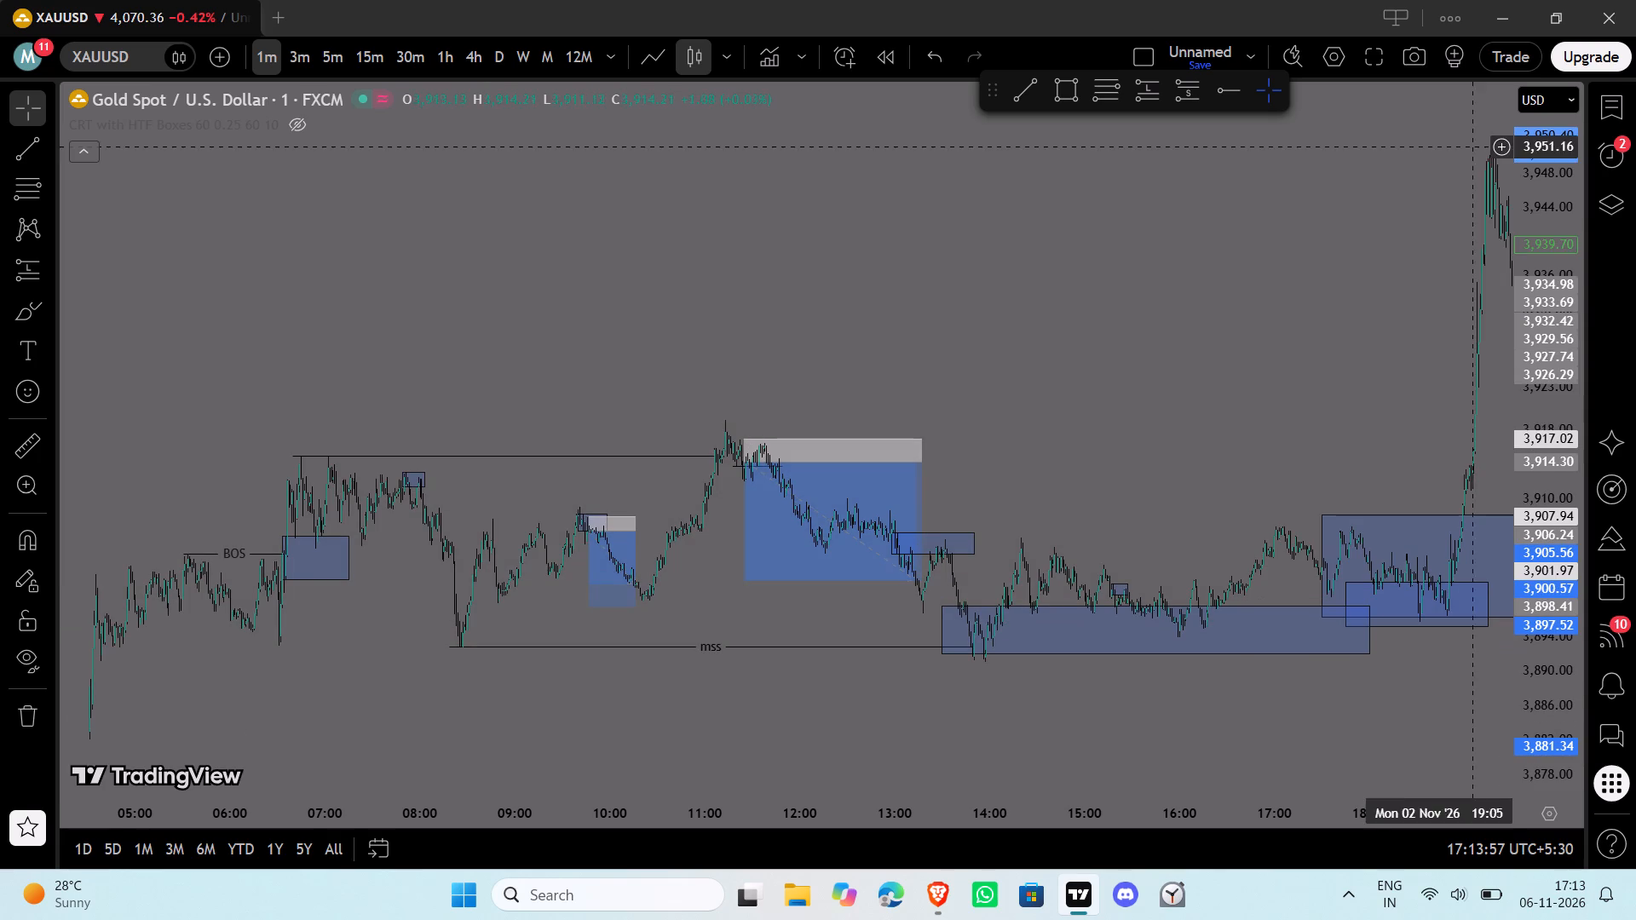
# Add the Market Sessions - By Leviathan indicator to the chart from the favourites.
pyautogui.click(771, 58)
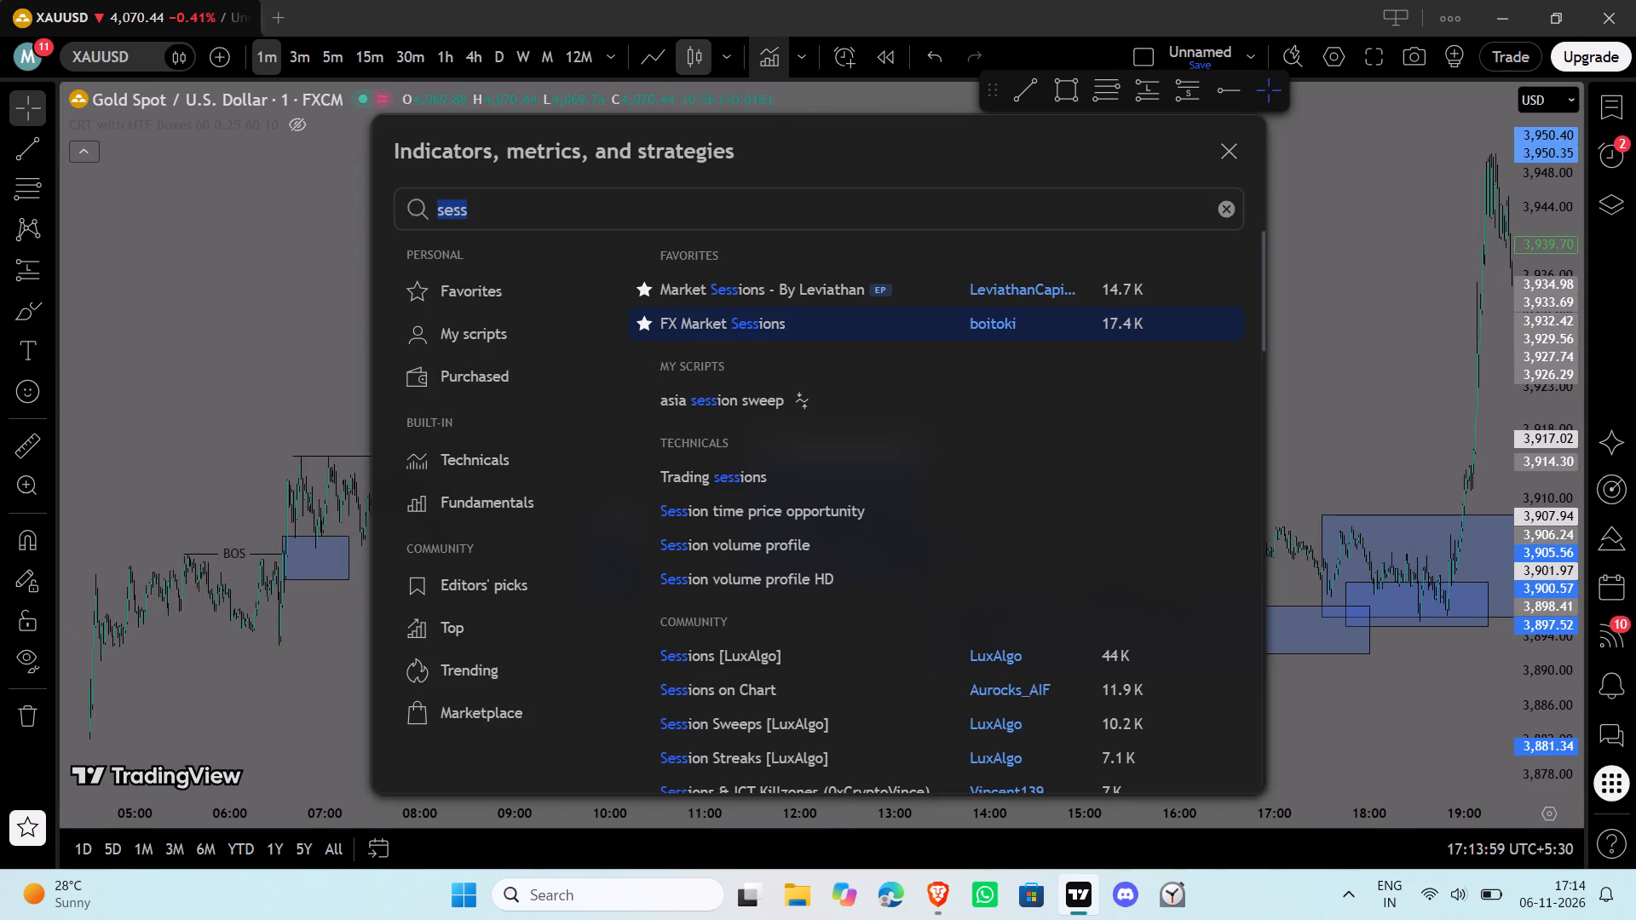
pyautogui.click(1224, 213)
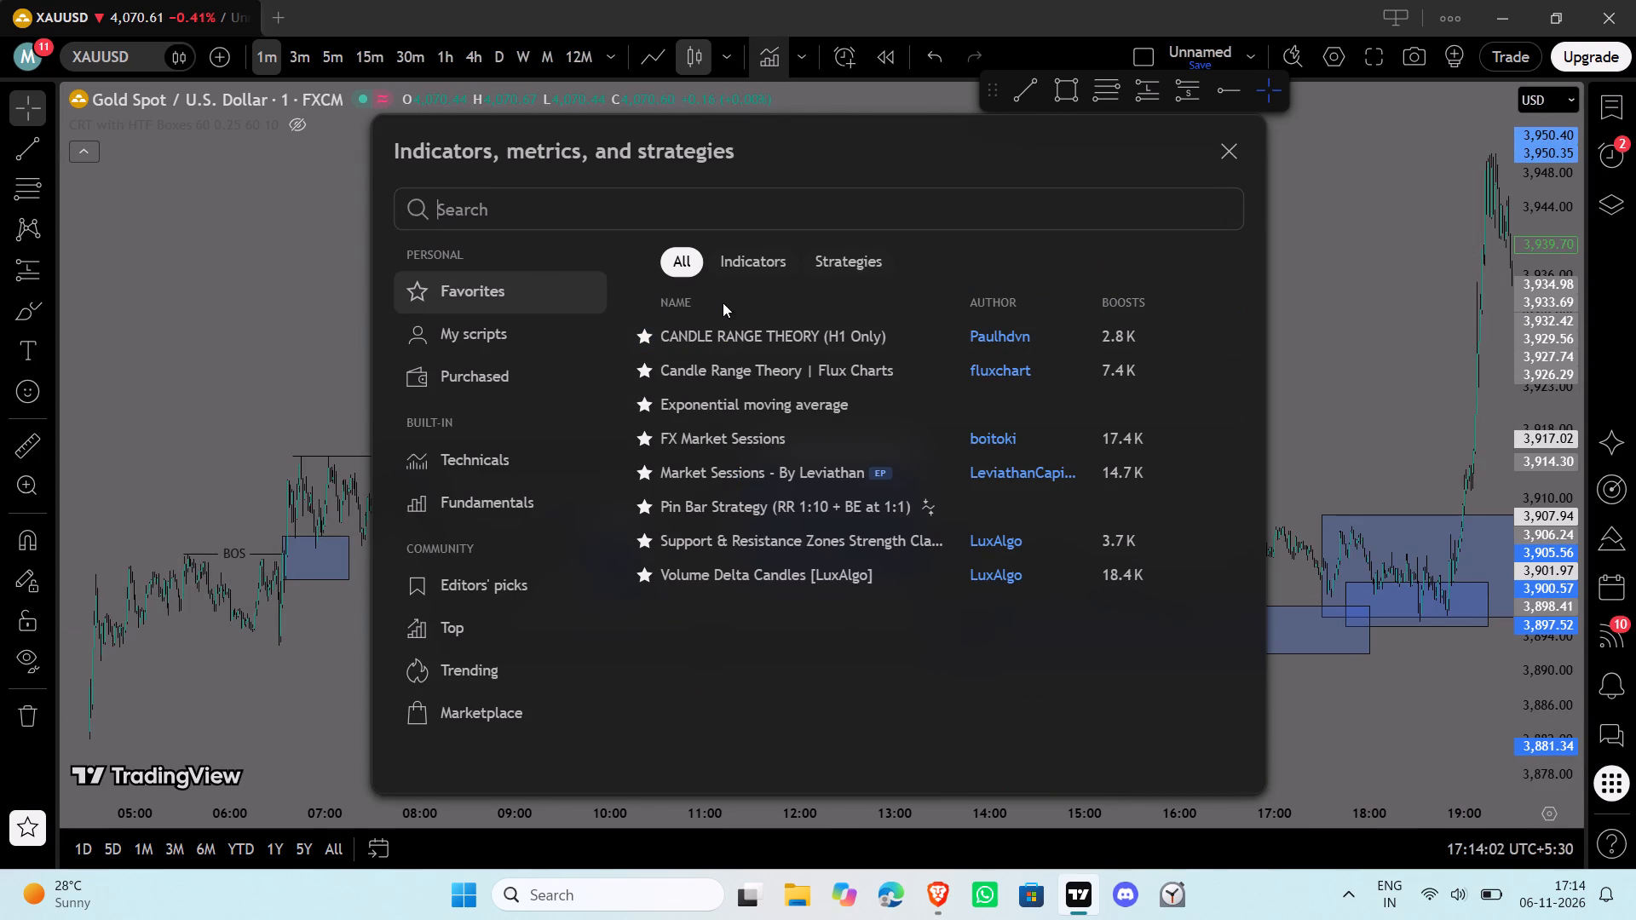
pyautogui.click(754, 473)
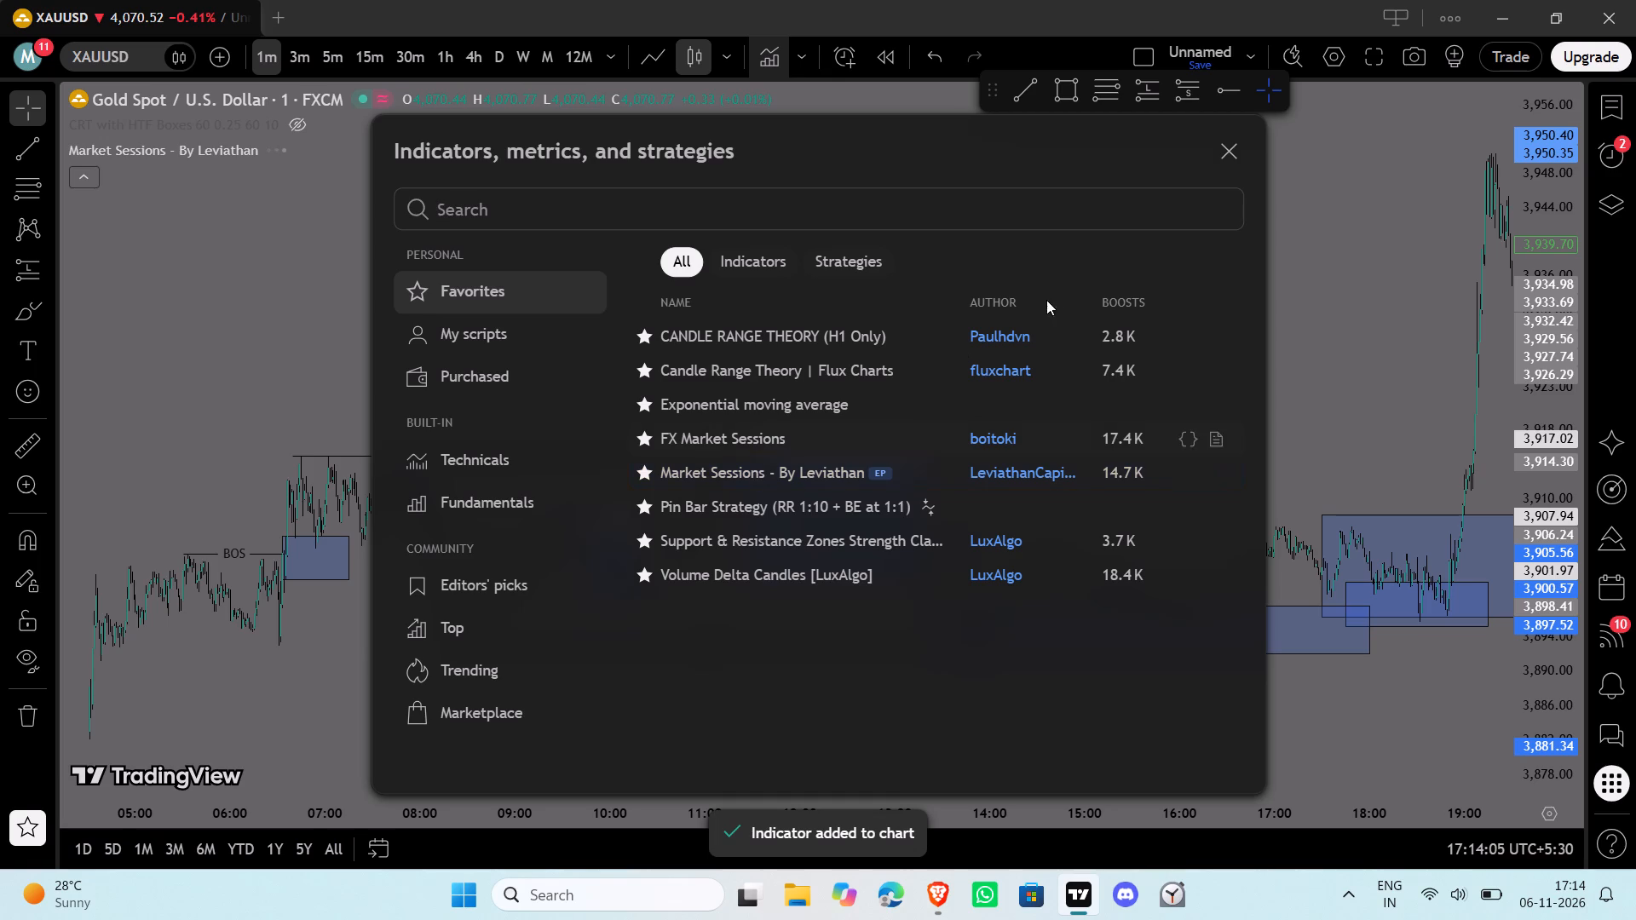
pyautogui.click(1241, 152)
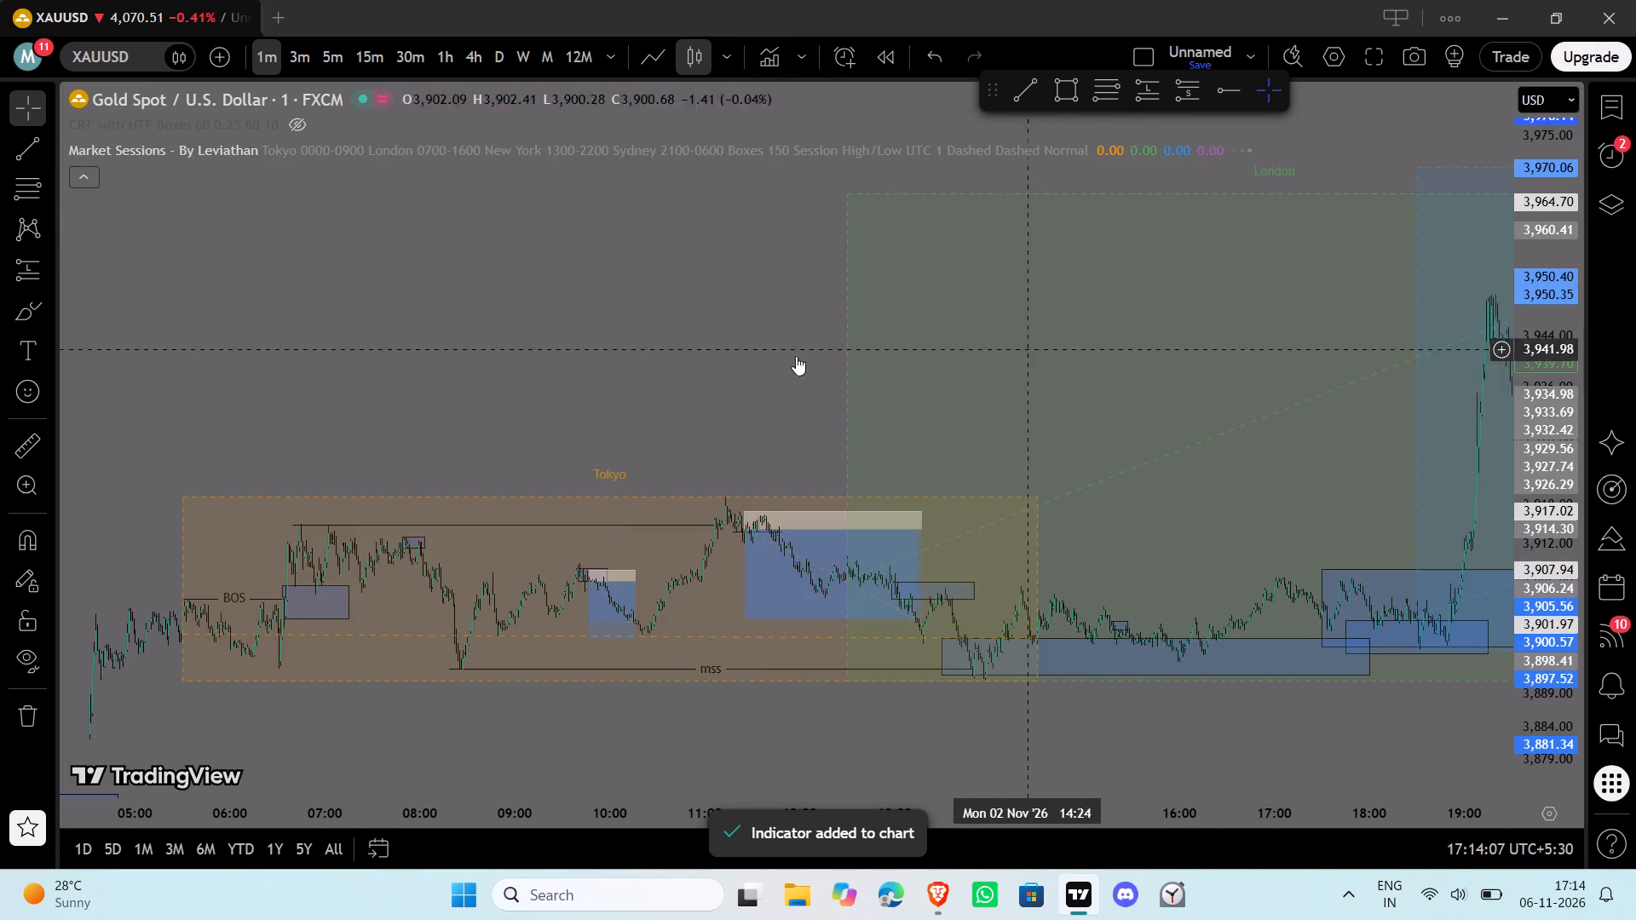
# Examine the 2 November XAUUSD price action across the Tokyo, London and New York session boxes into early 3 November.
pyautogui.moveTo(742, 356); pyautogui.dragTo(225, 353)
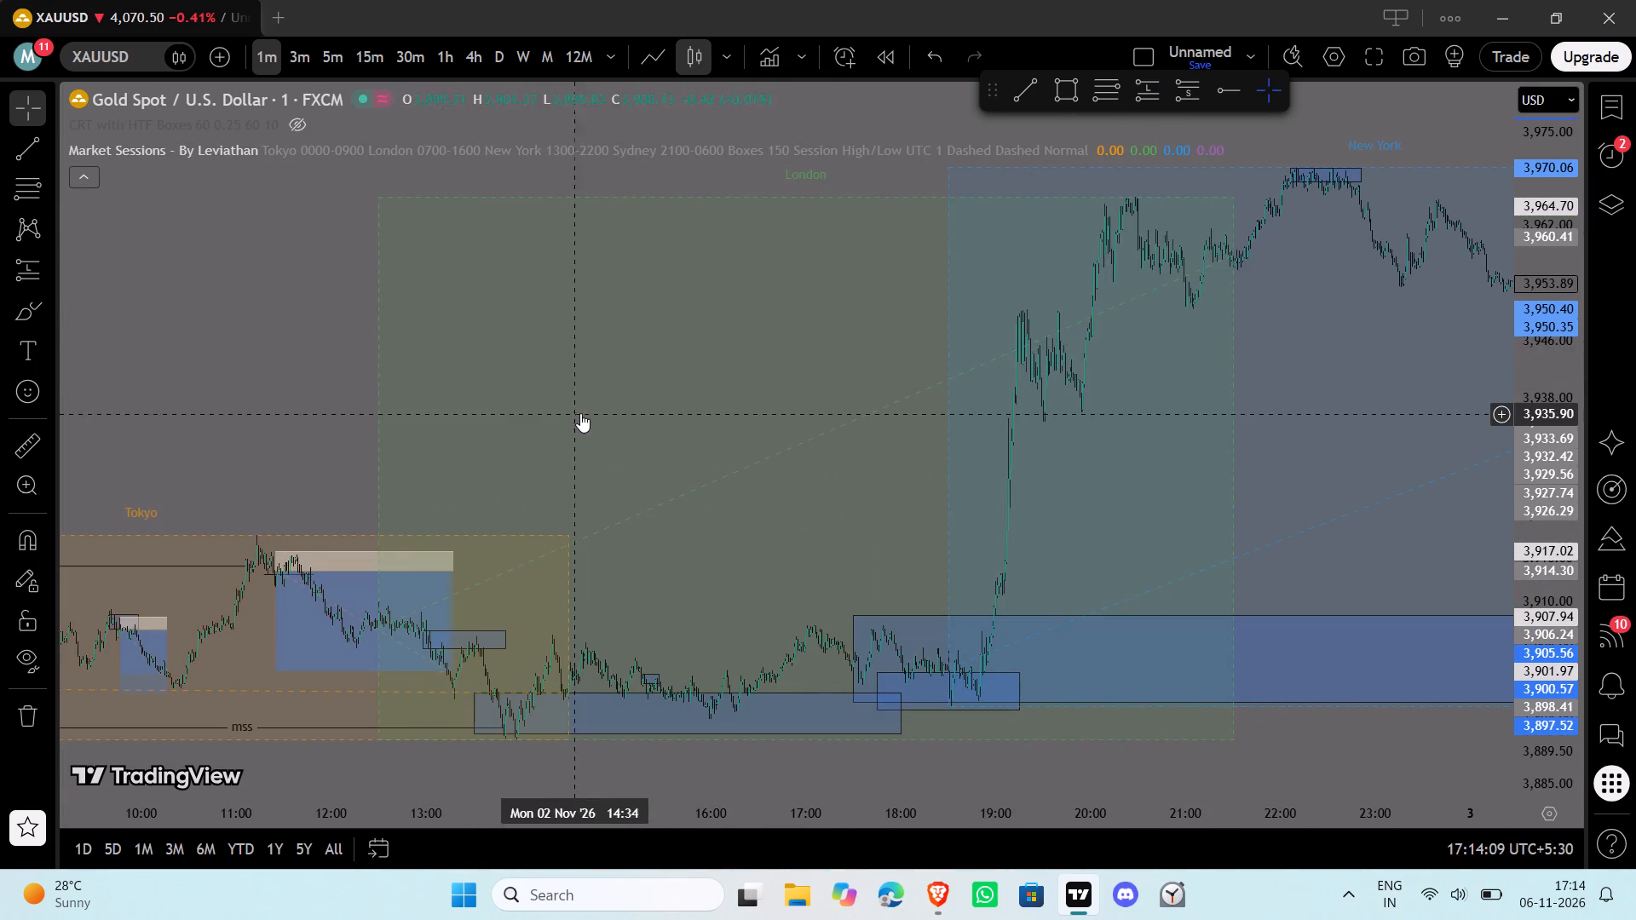
pyautogui.moveTo(741, 359); pyautogui.dragTo(441, 325)
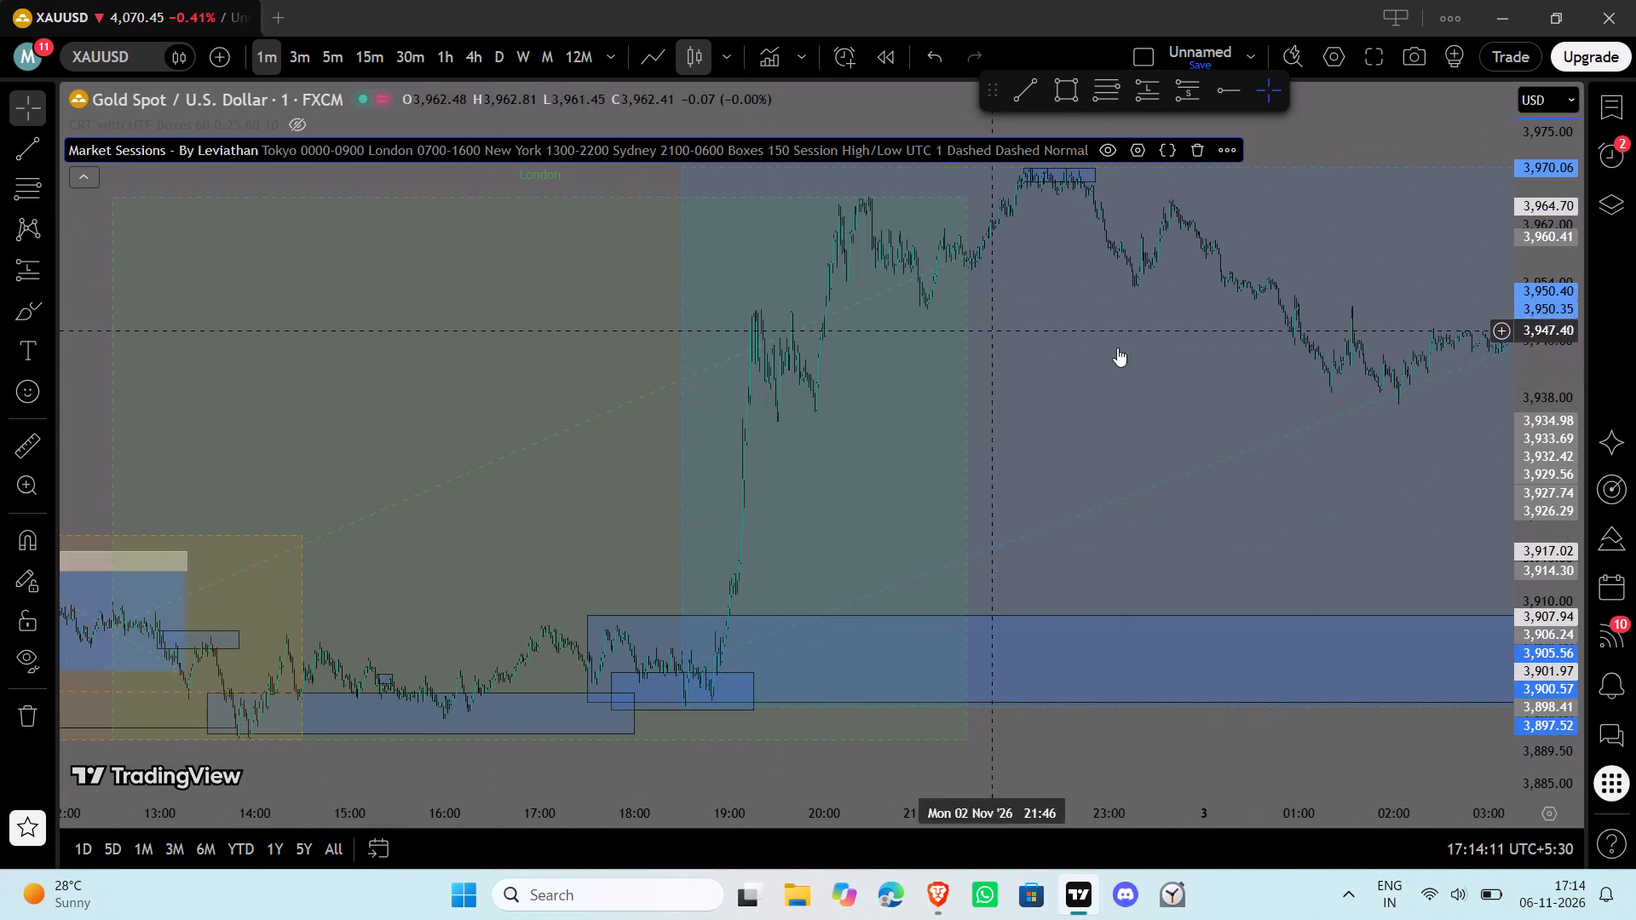
pyautogui.click(1138, 361)
pyautogui.moveTo(1138, 361); pyautogui.dragTo(901, 402)
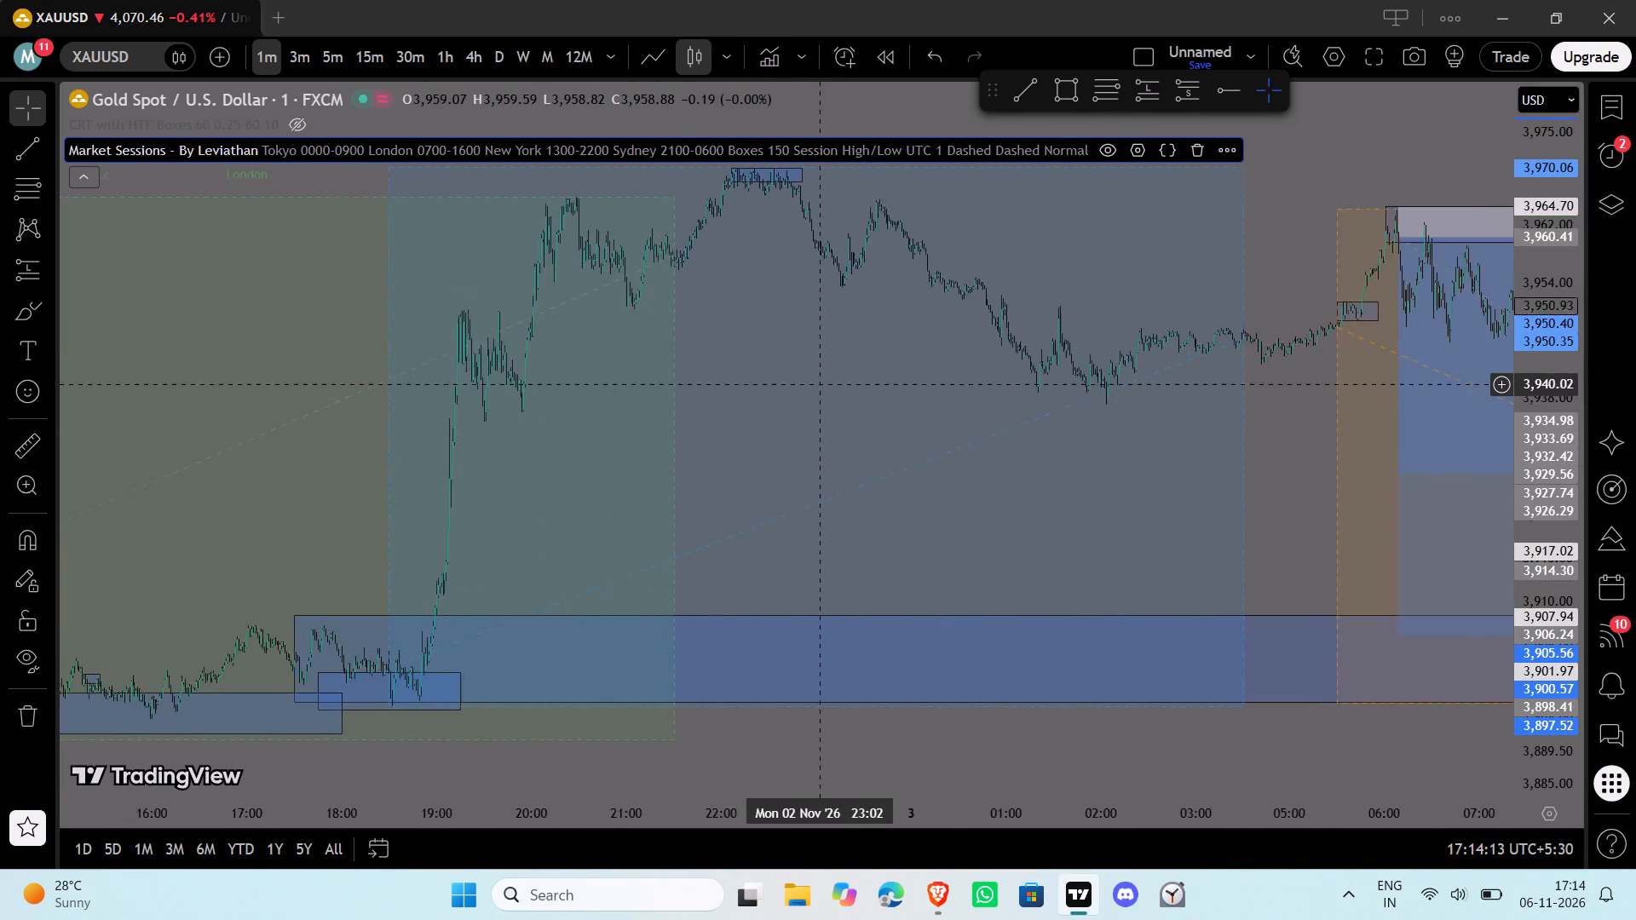
pyautogui.moveTo(901, 402); pyautogui.dragTo(934, 402)
pyautogui.moveTo(919, 408); pyautogui.dragTo(457, 451)
pyautogui.moveTo(489, 442); pyautogui.dragTo(1125, 444)
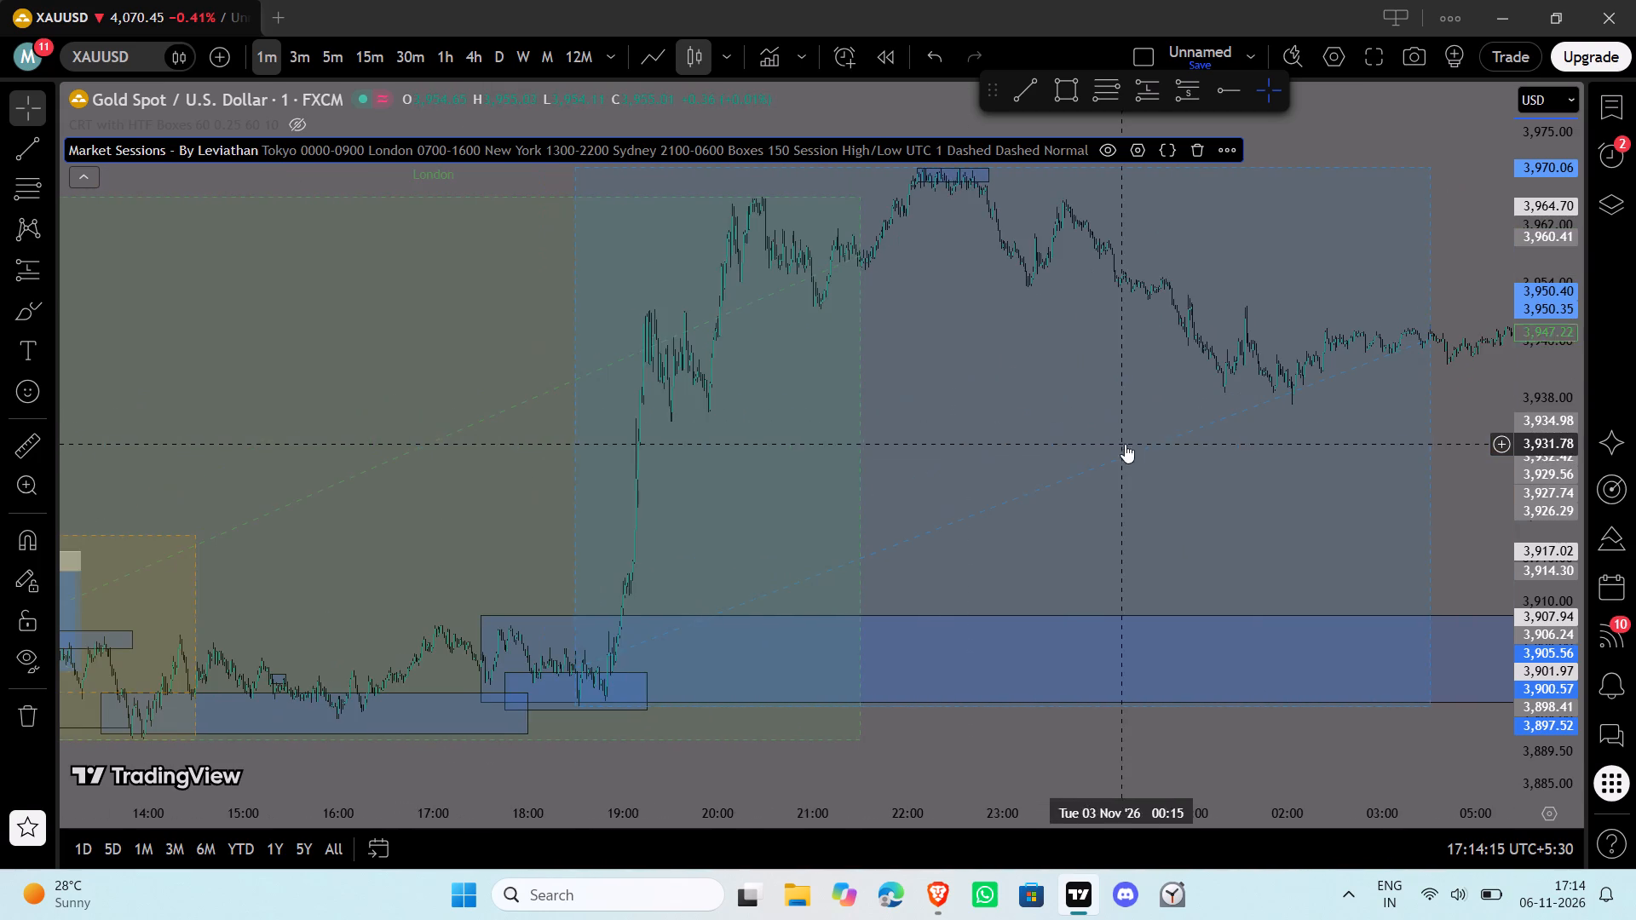
pyautogui.click(482, 769)
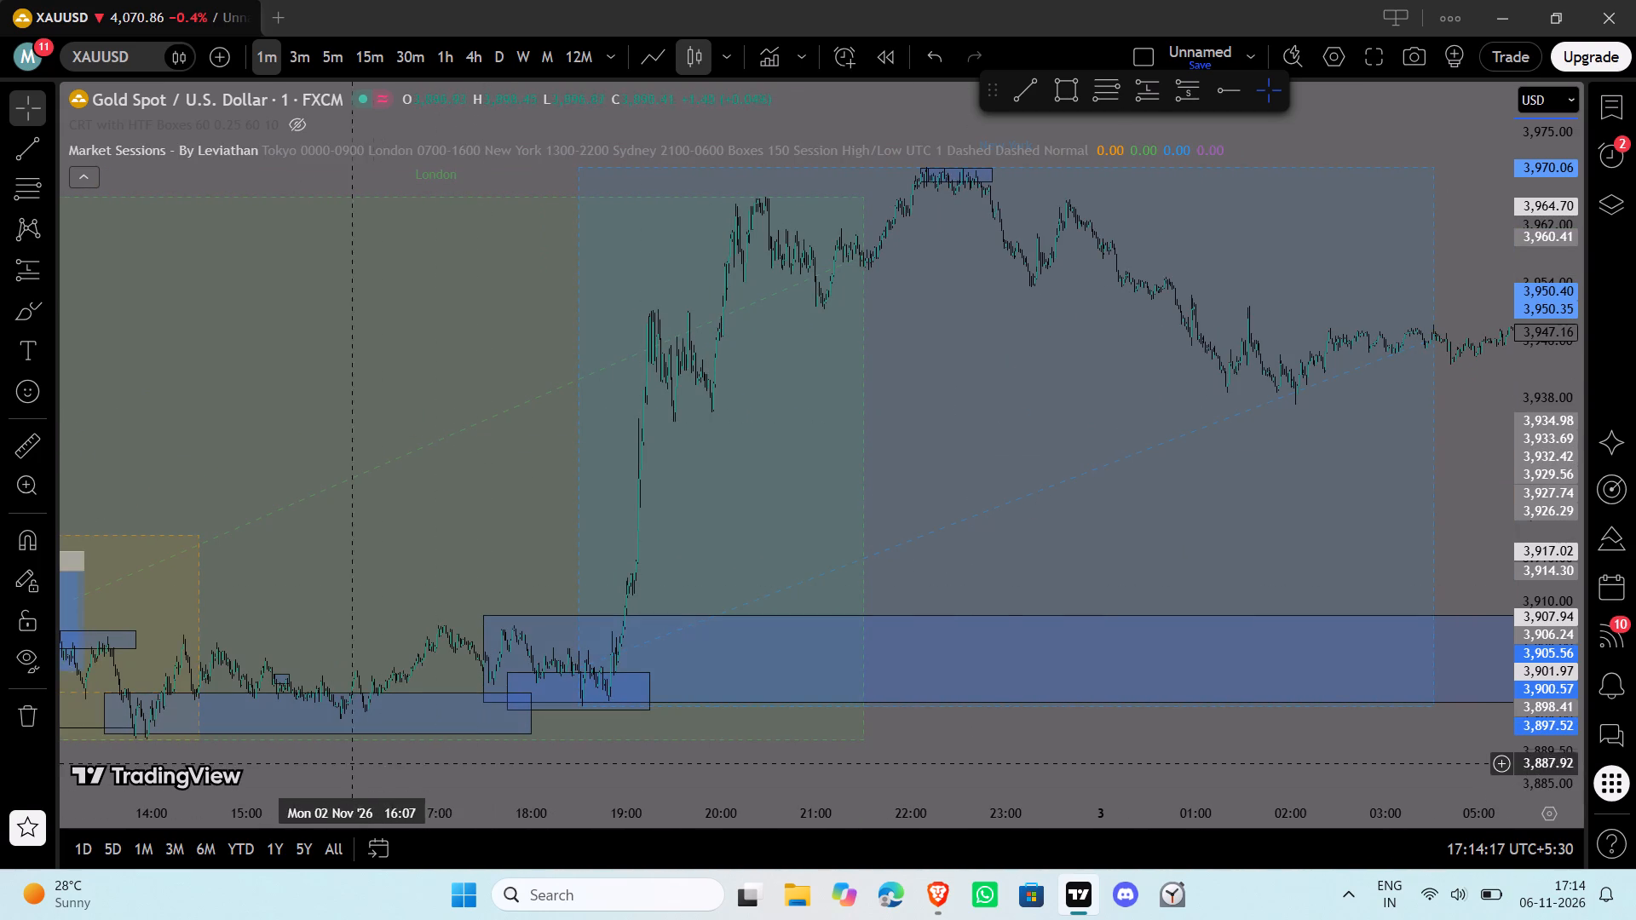
pyautogui.moveTo(403, 765); pyautogui.dragTo(1069, 751)
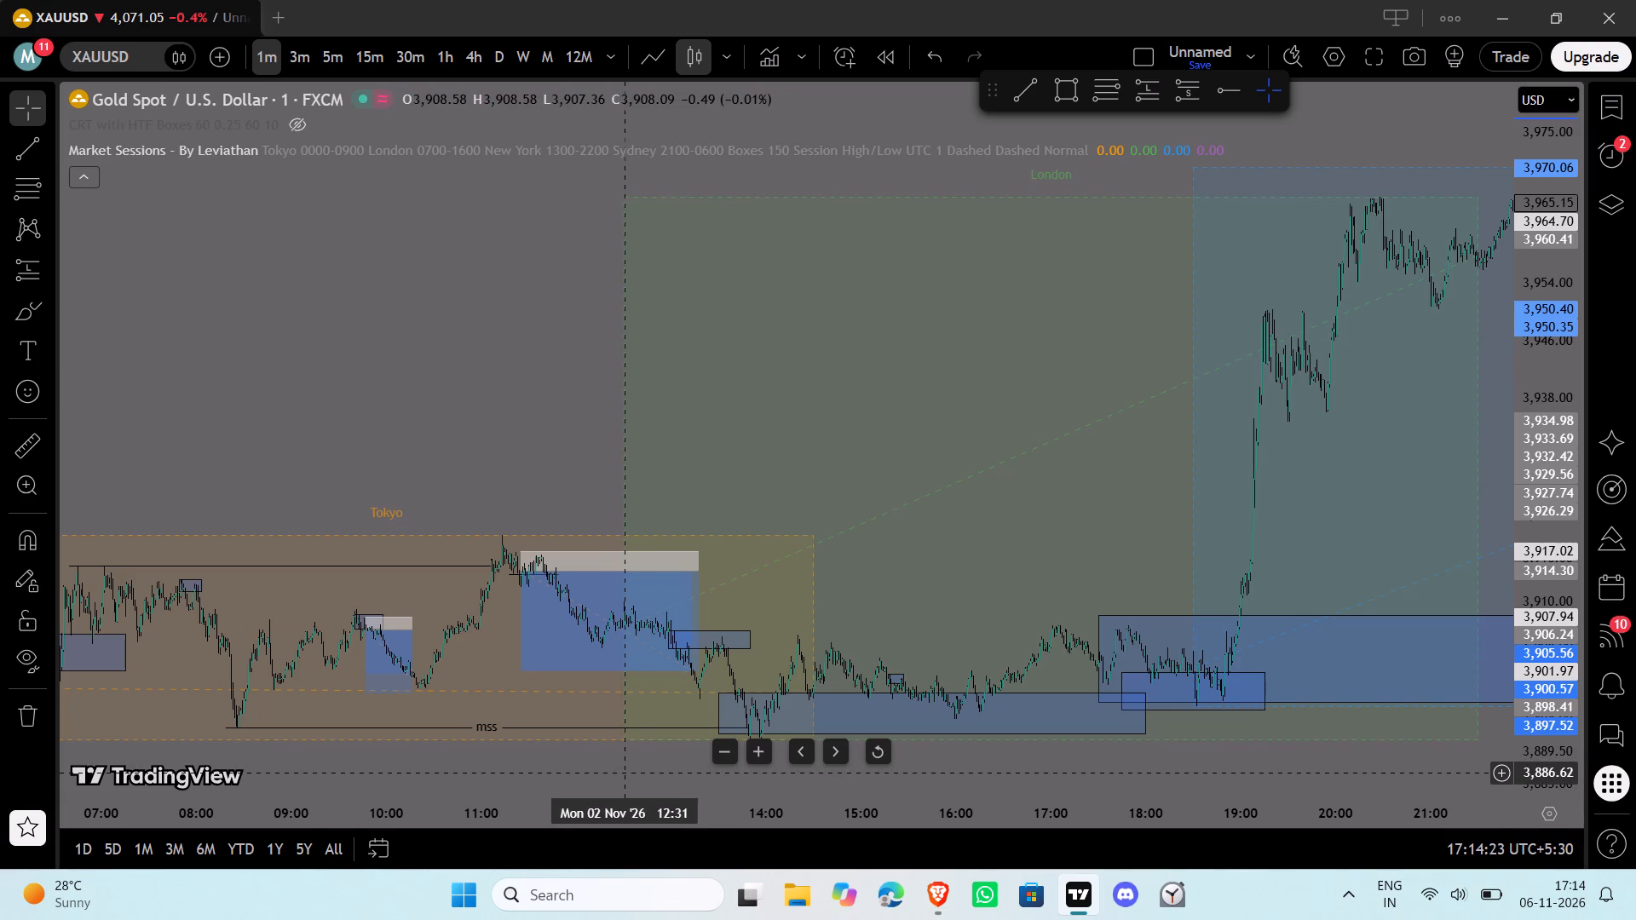
pyautogui.moveTo(577, 814); pyautogui.dragTo(1050, 802)
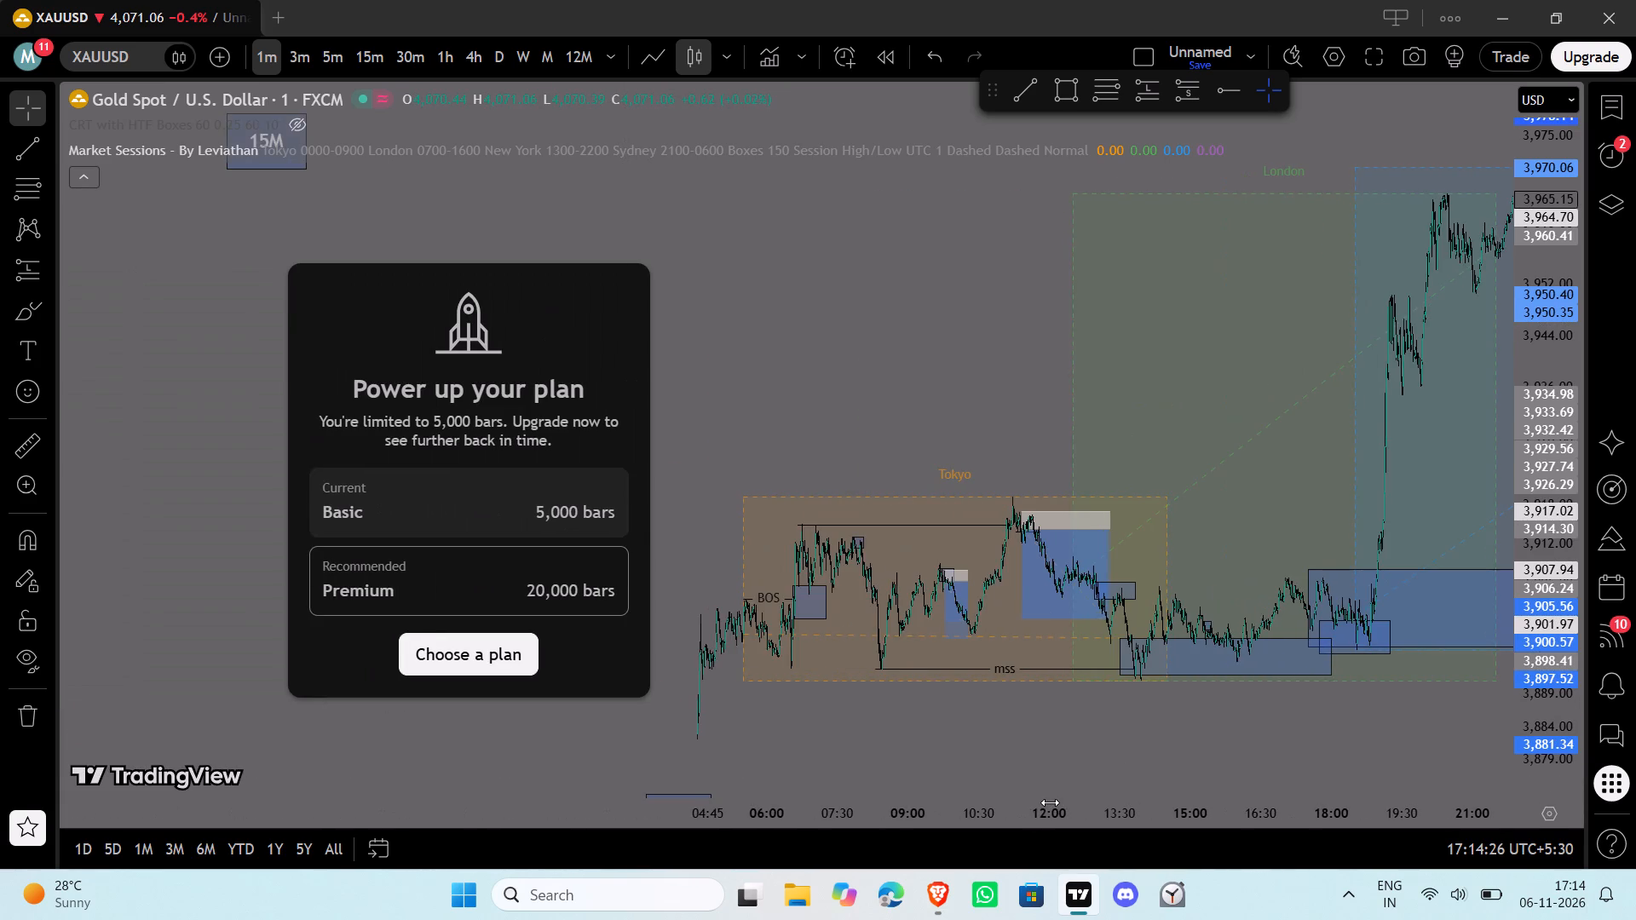
pyautogui.moveTo(1050, 802); pyautogui.dragTo(755, 808)
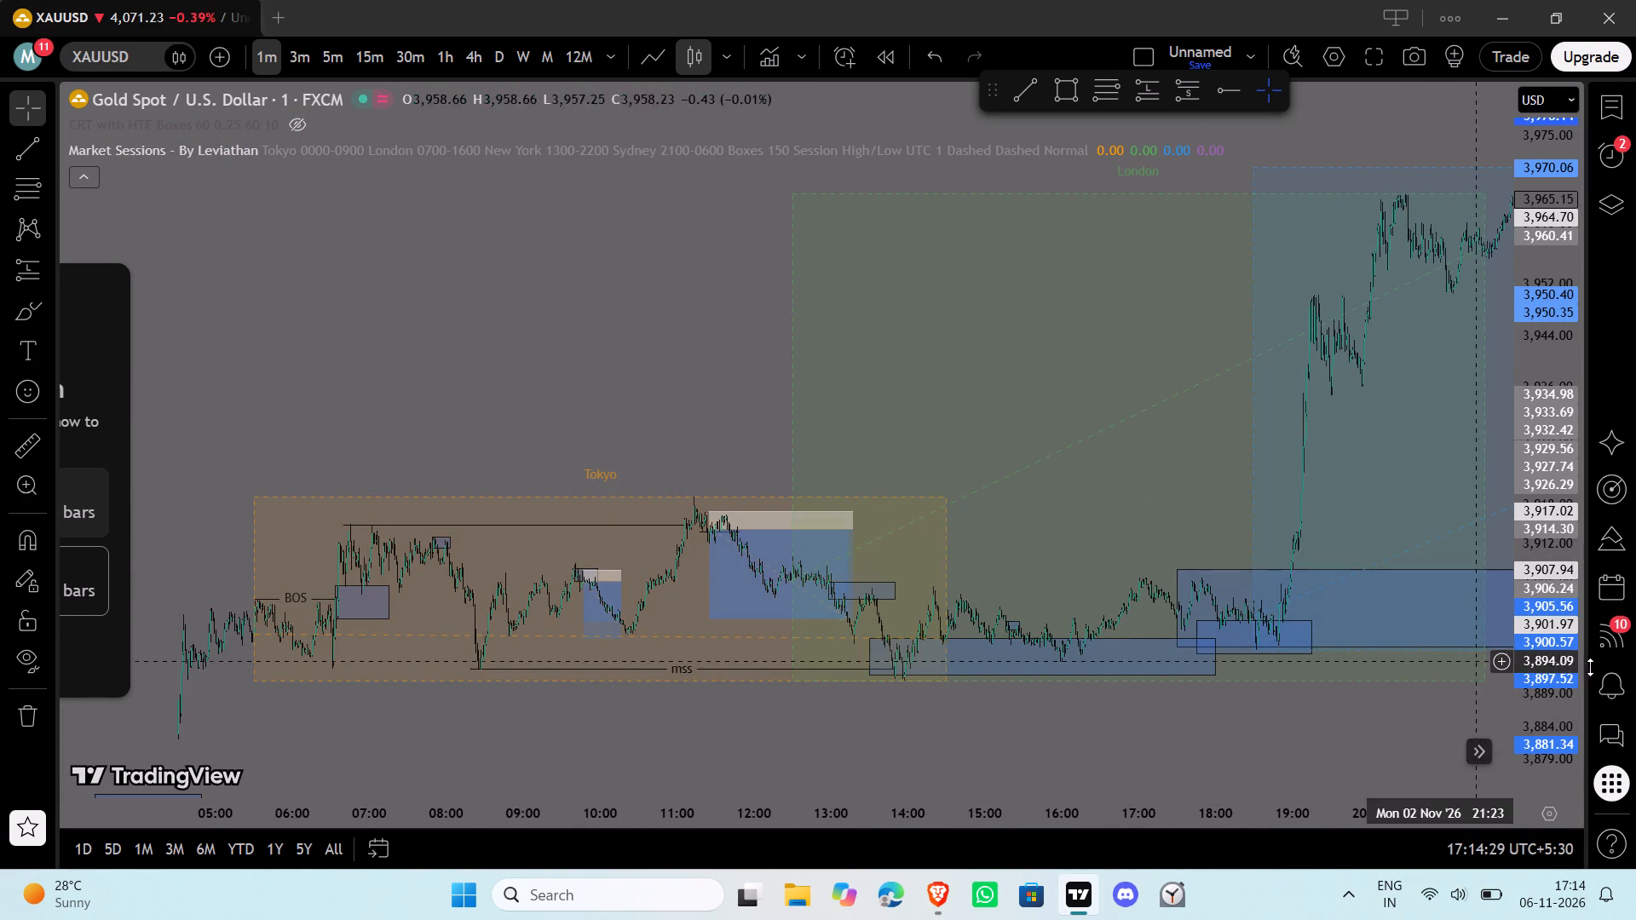
pyautogui.moveTo(1549, 724); pyautogui.dragTo(1541, 648)
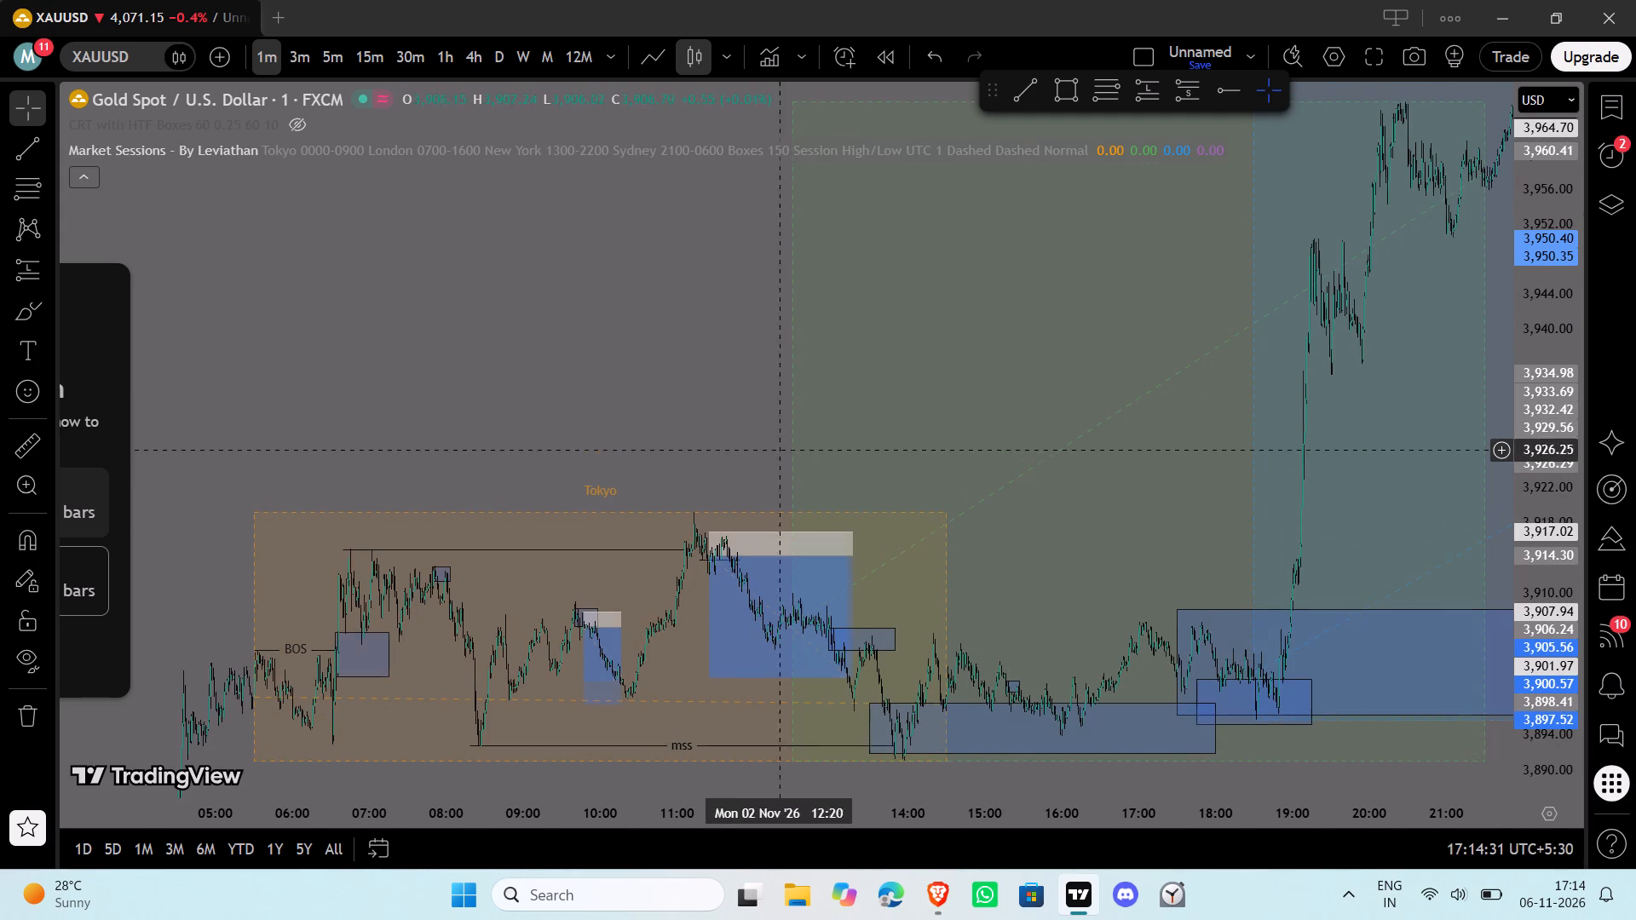
pyautogui.moveTo(666, 400); pyautogui.dragTo(608, 207)
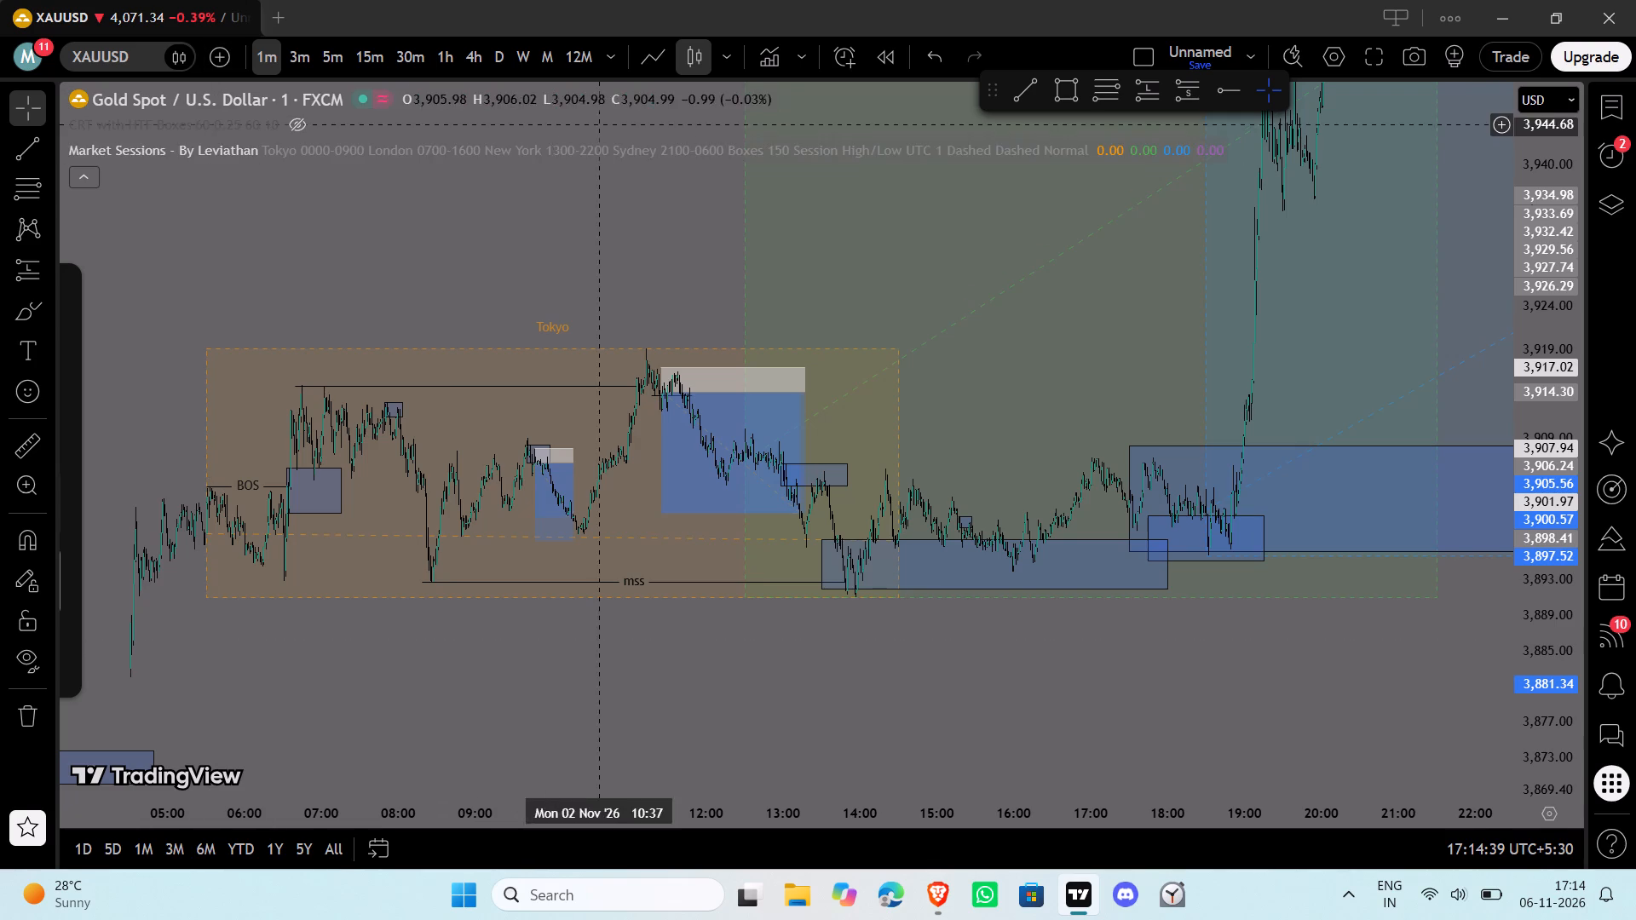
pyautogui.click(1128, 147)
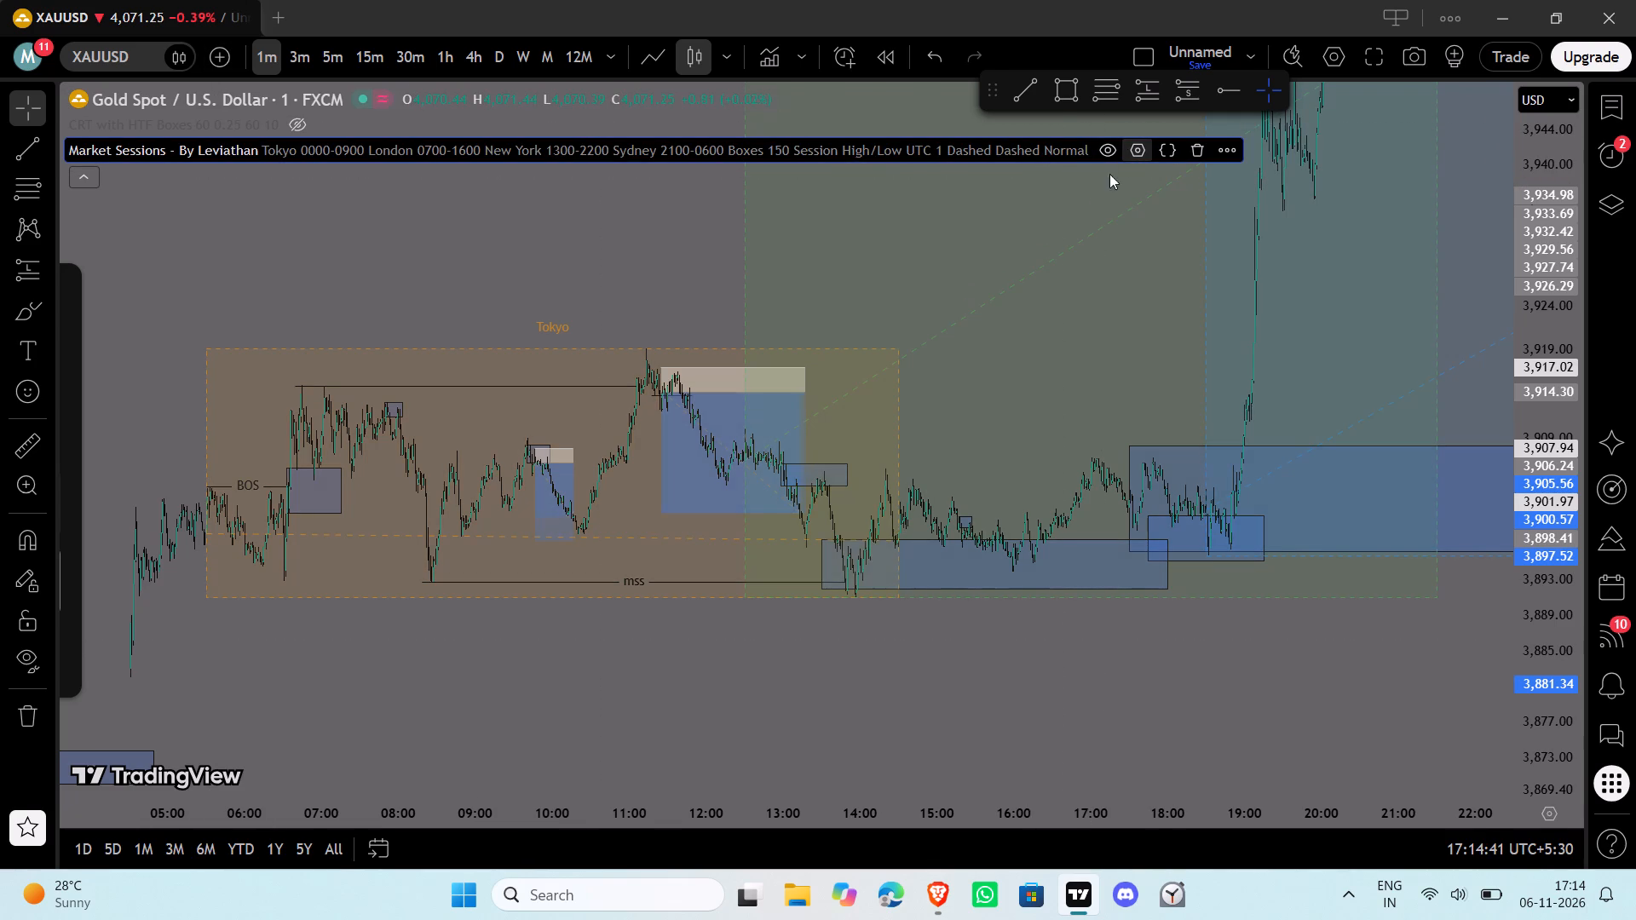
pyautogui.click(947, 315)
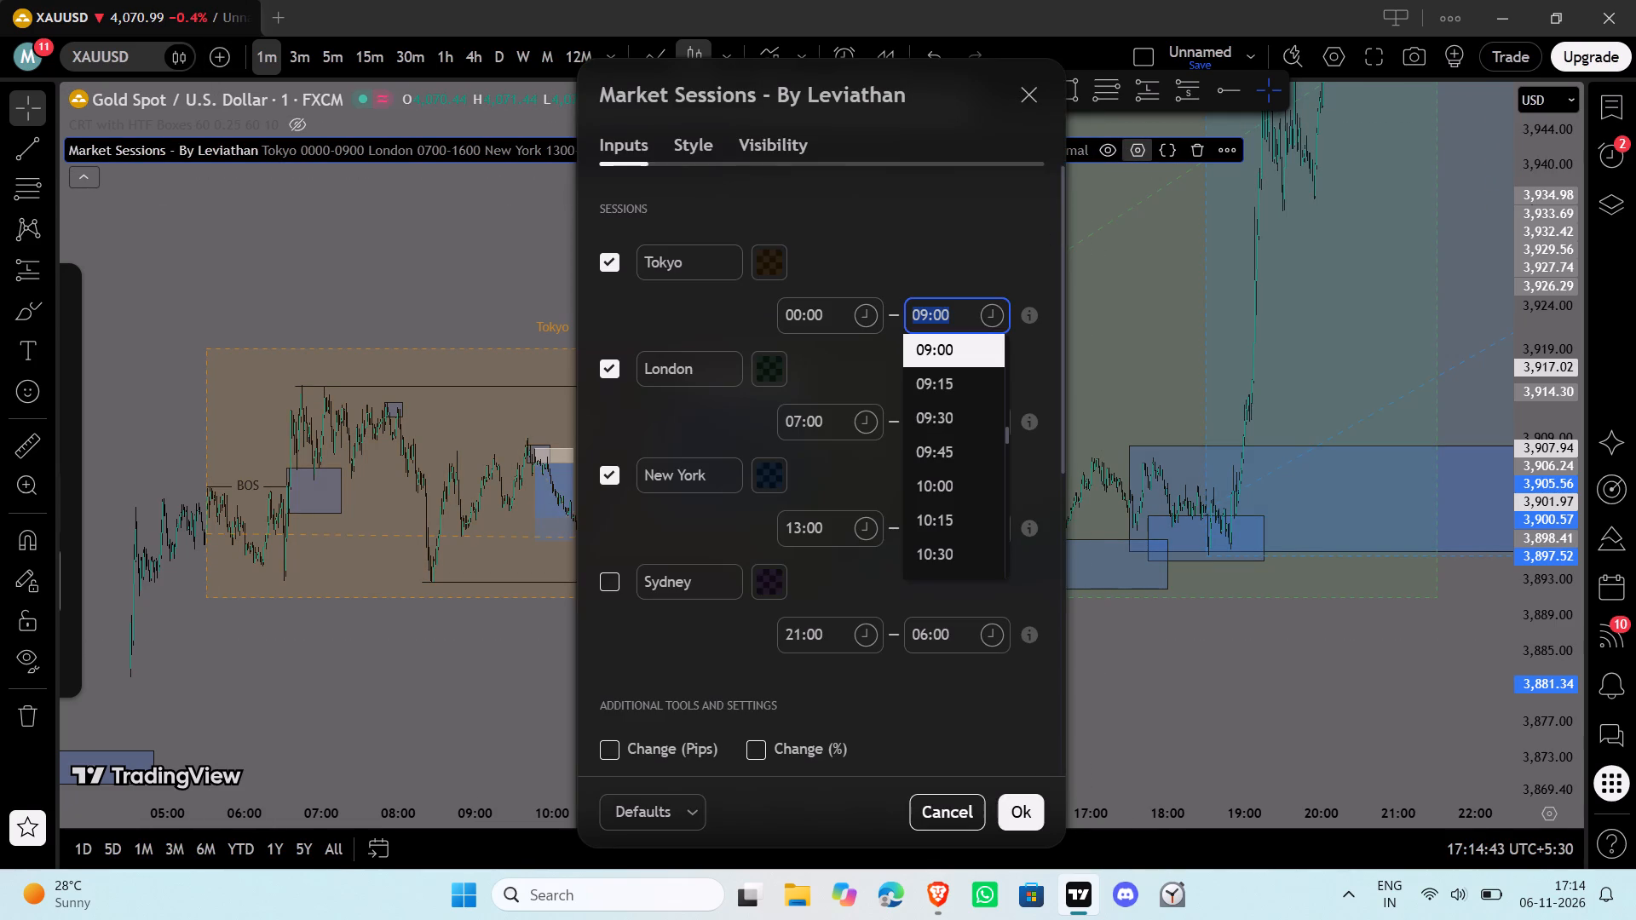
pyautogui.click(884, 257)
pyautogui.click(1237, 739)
# Look through the chart's list of available time zones and close it without choosing one.
pyautogui.click(1498, 852)
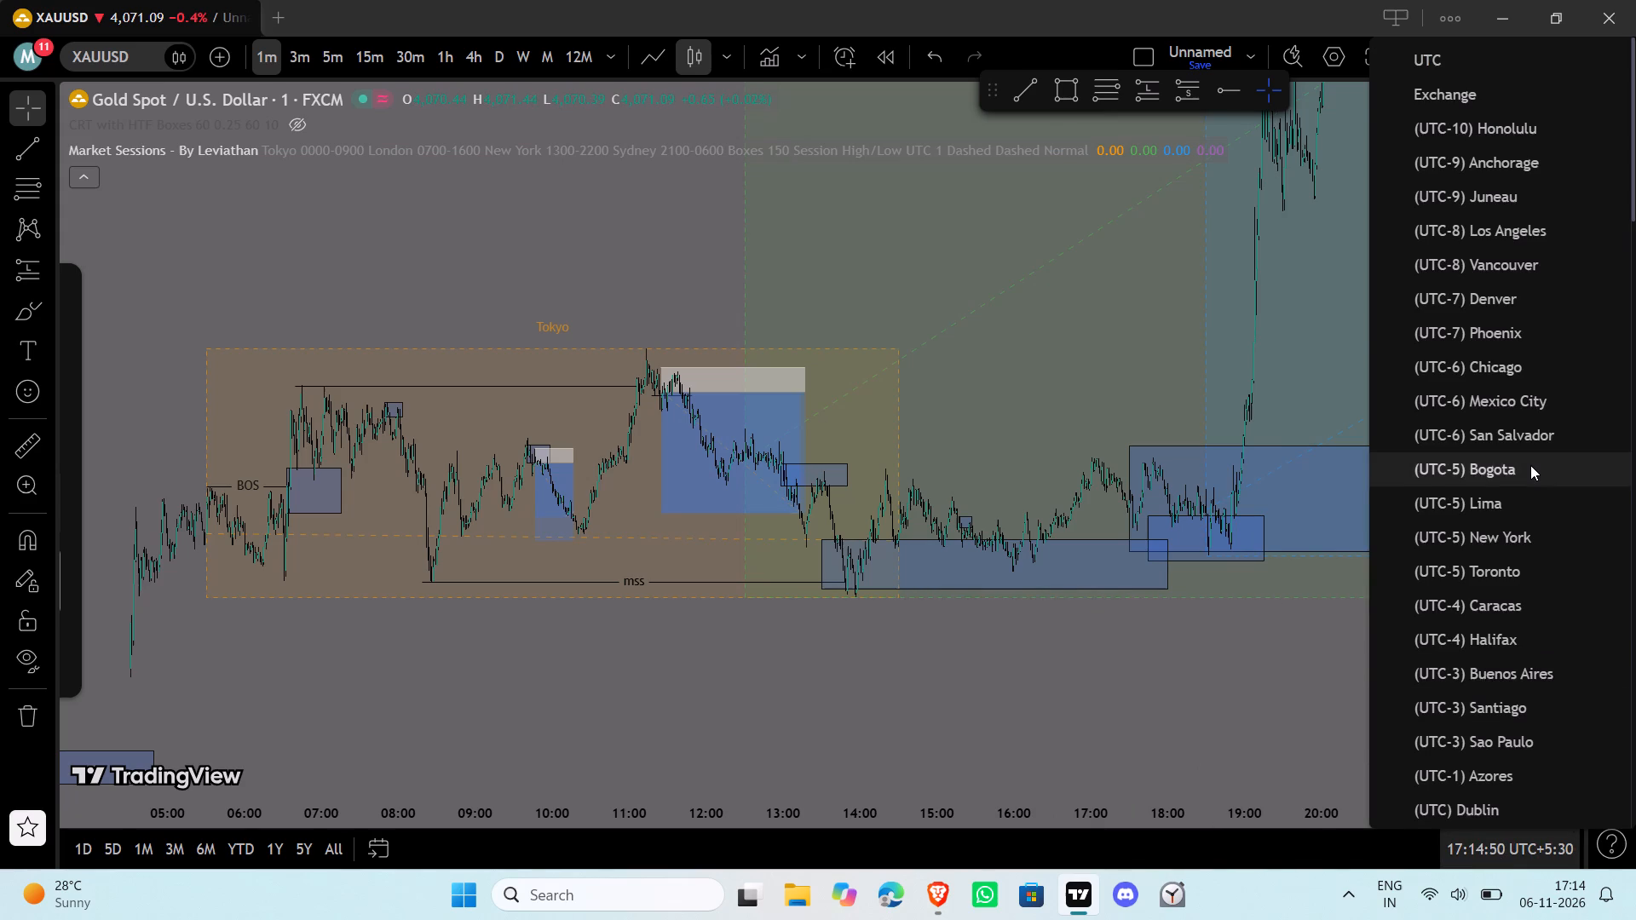
pyautogui.scroll(-3, 1530, 465)
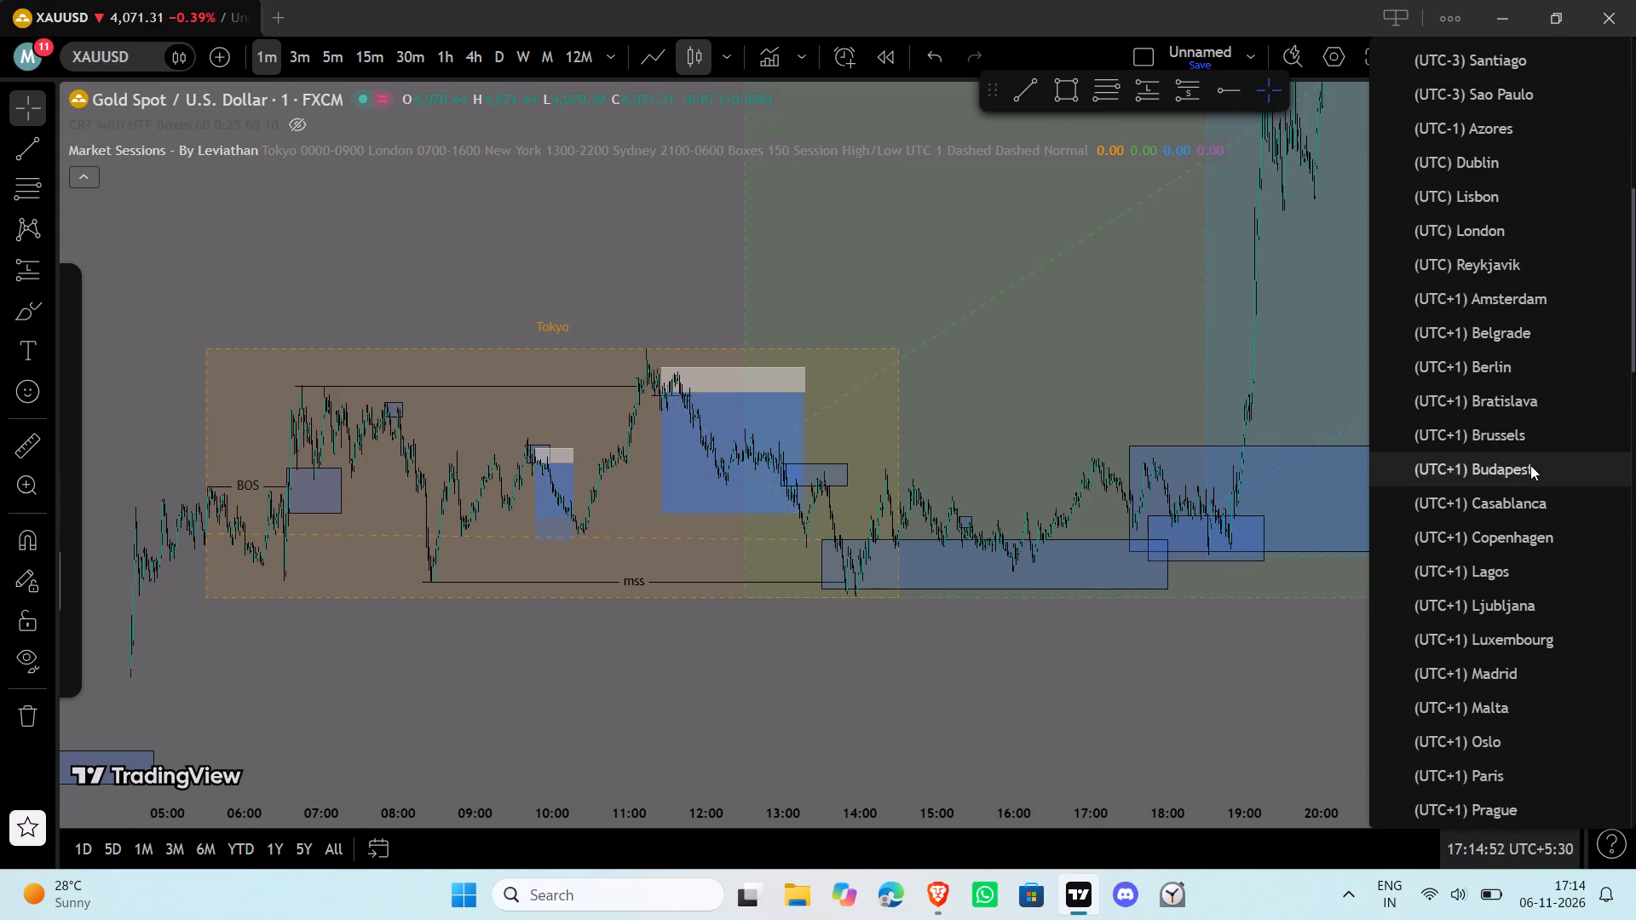
pyautogui.scroll(3, 1530, 465)
pyautogui.scroll(-2, 1530, 465)
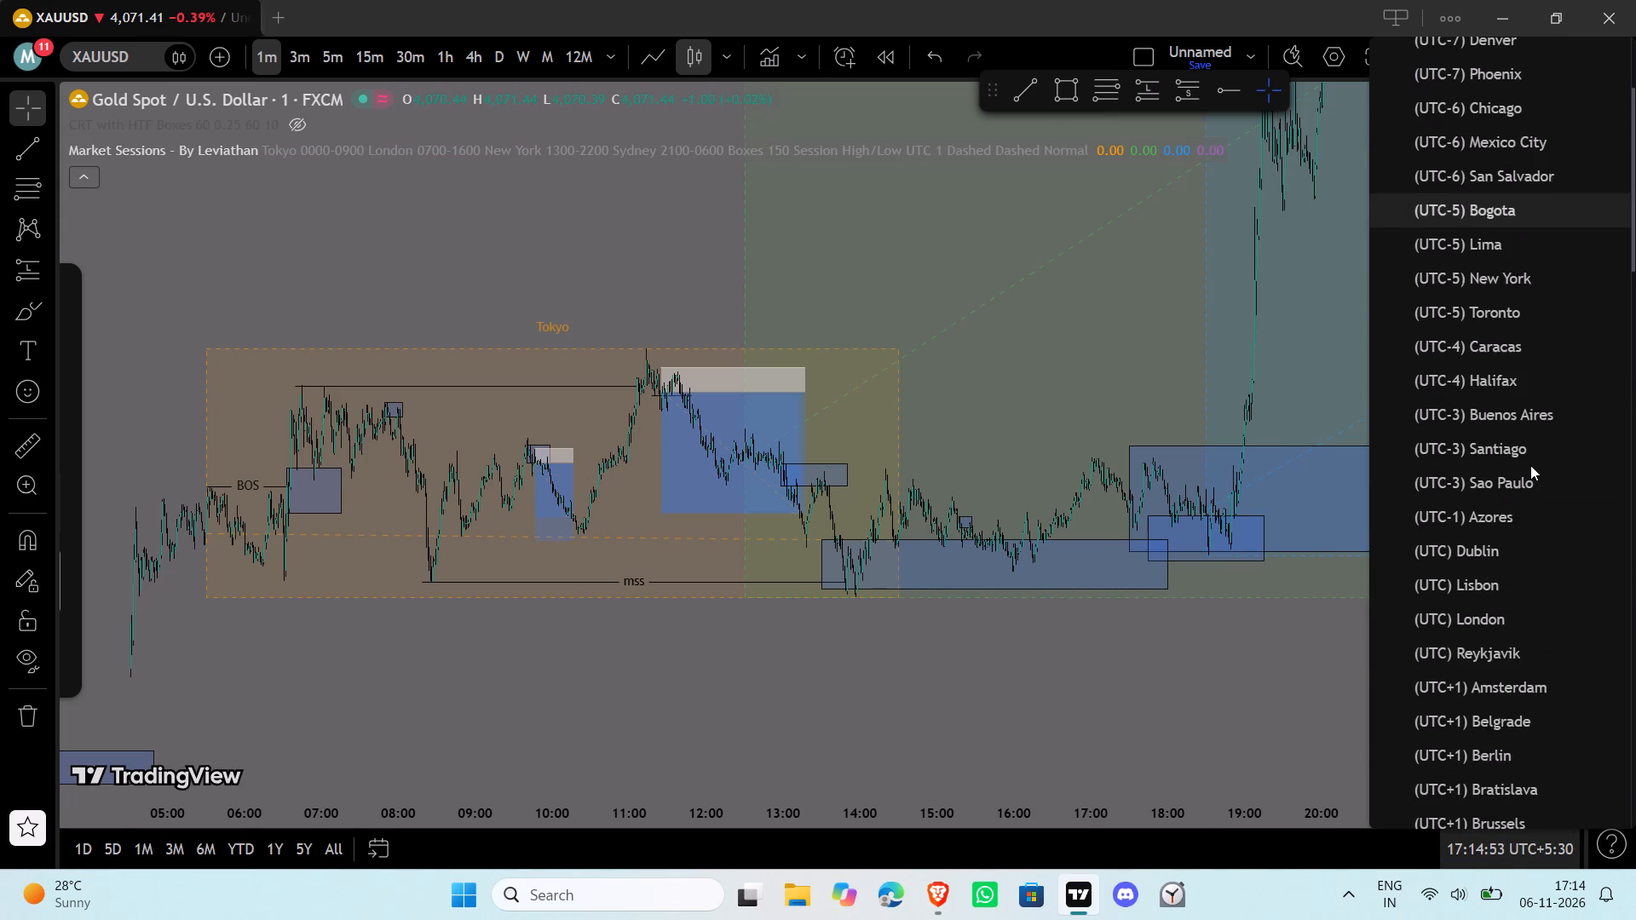
pyautogui.scroll(-4, 1530, 465)
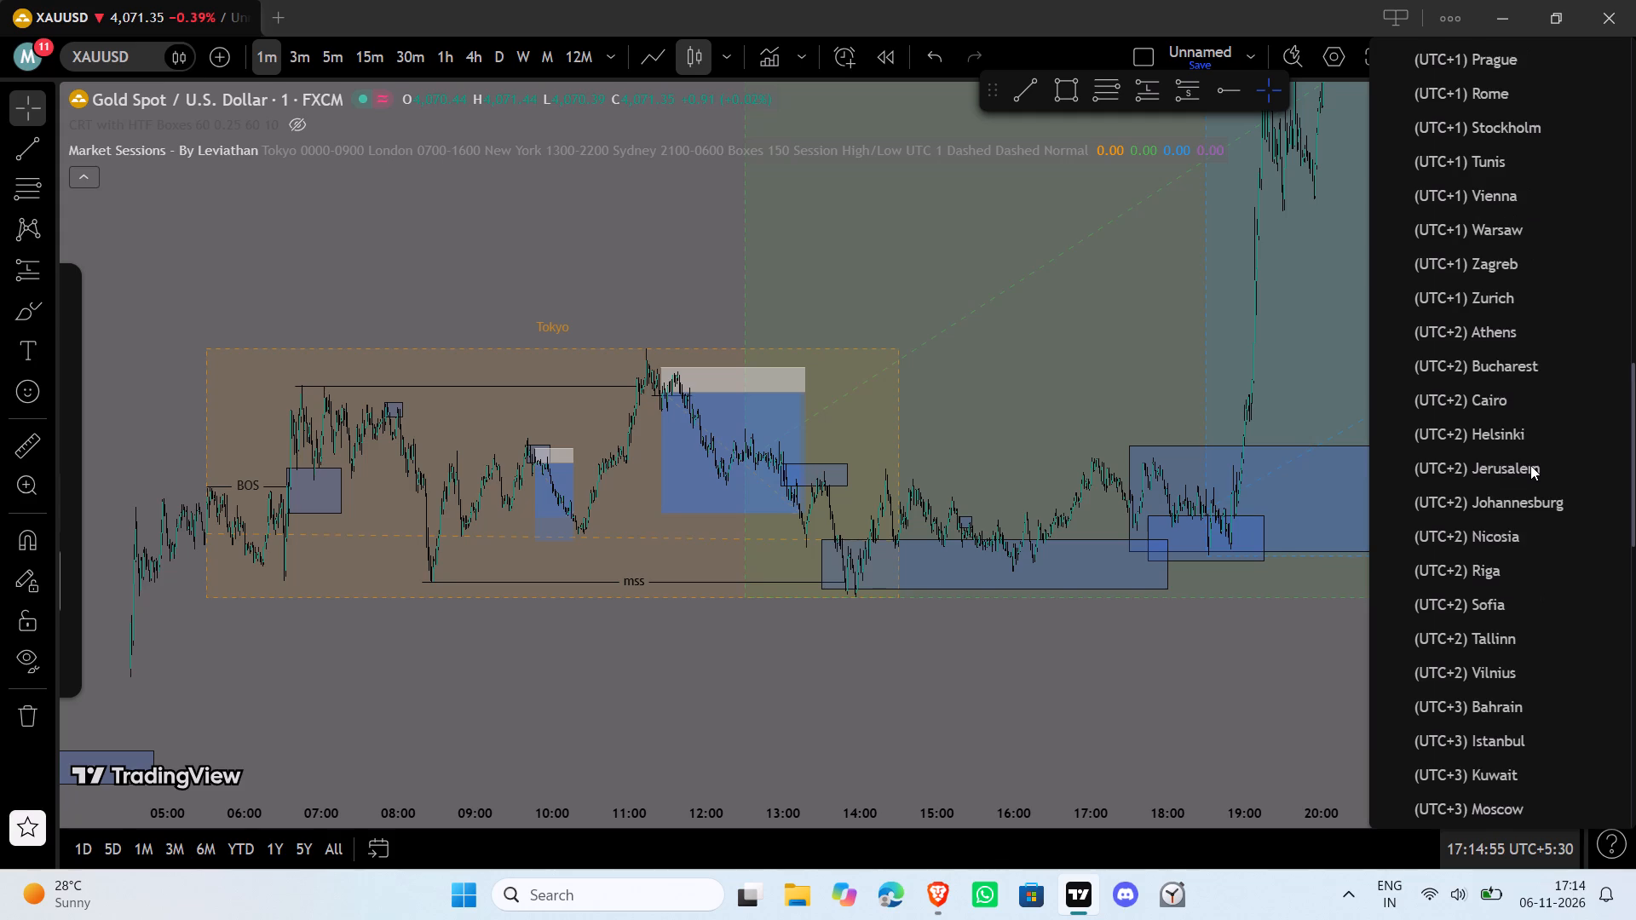
pyautogui.scroll(-3, 1530, 465)
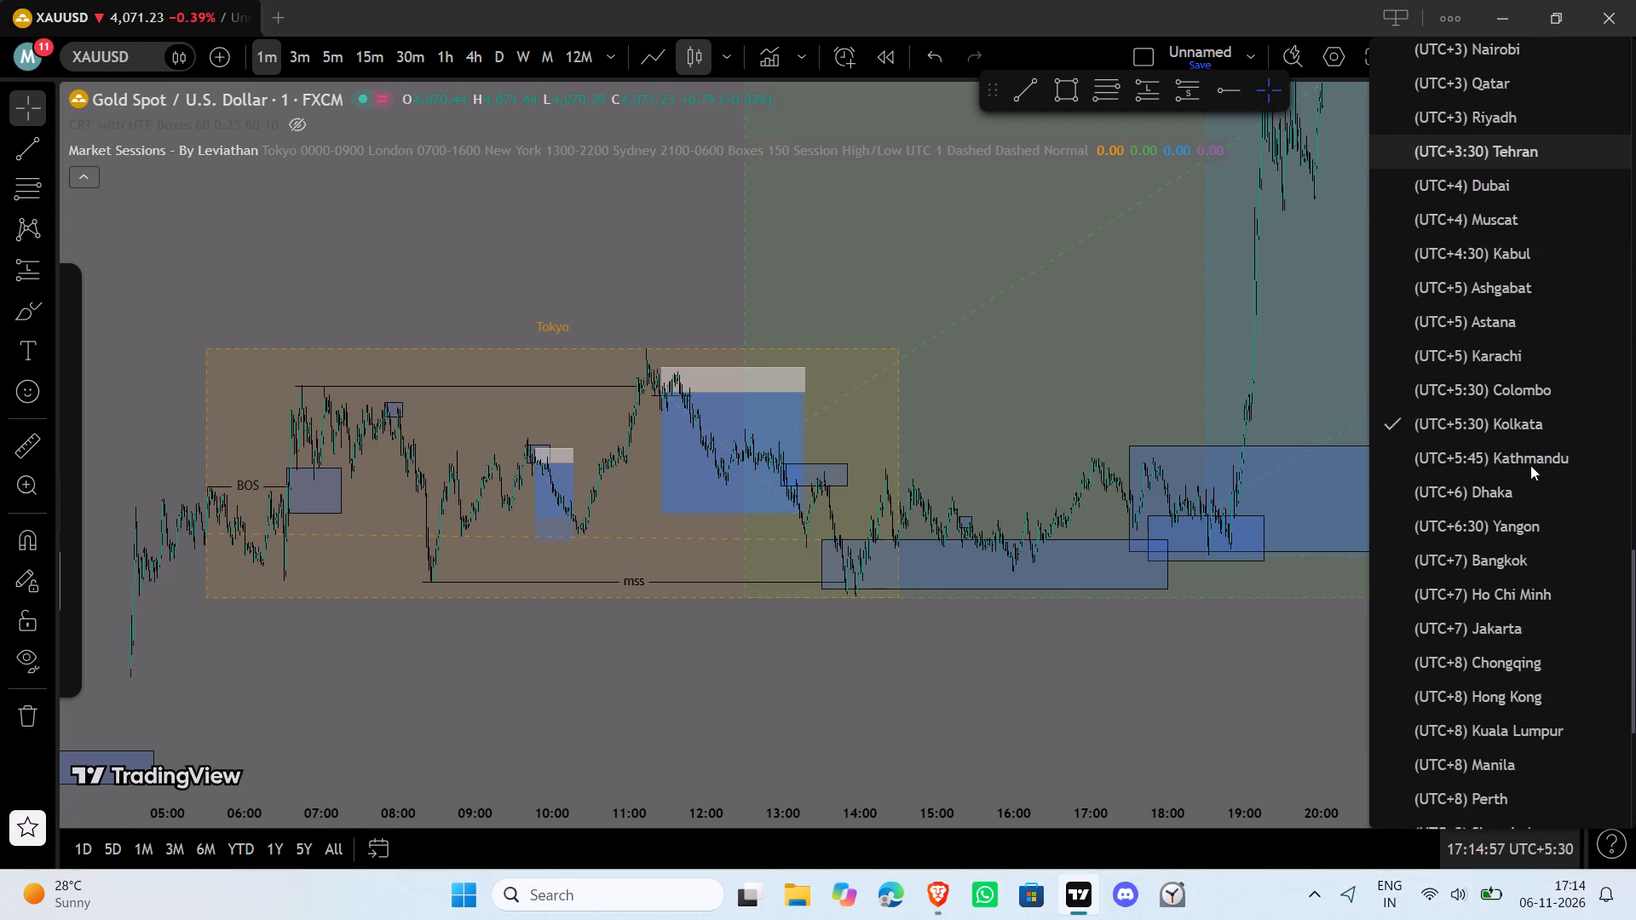
pyautogui.scroll(8, 1530, 465)
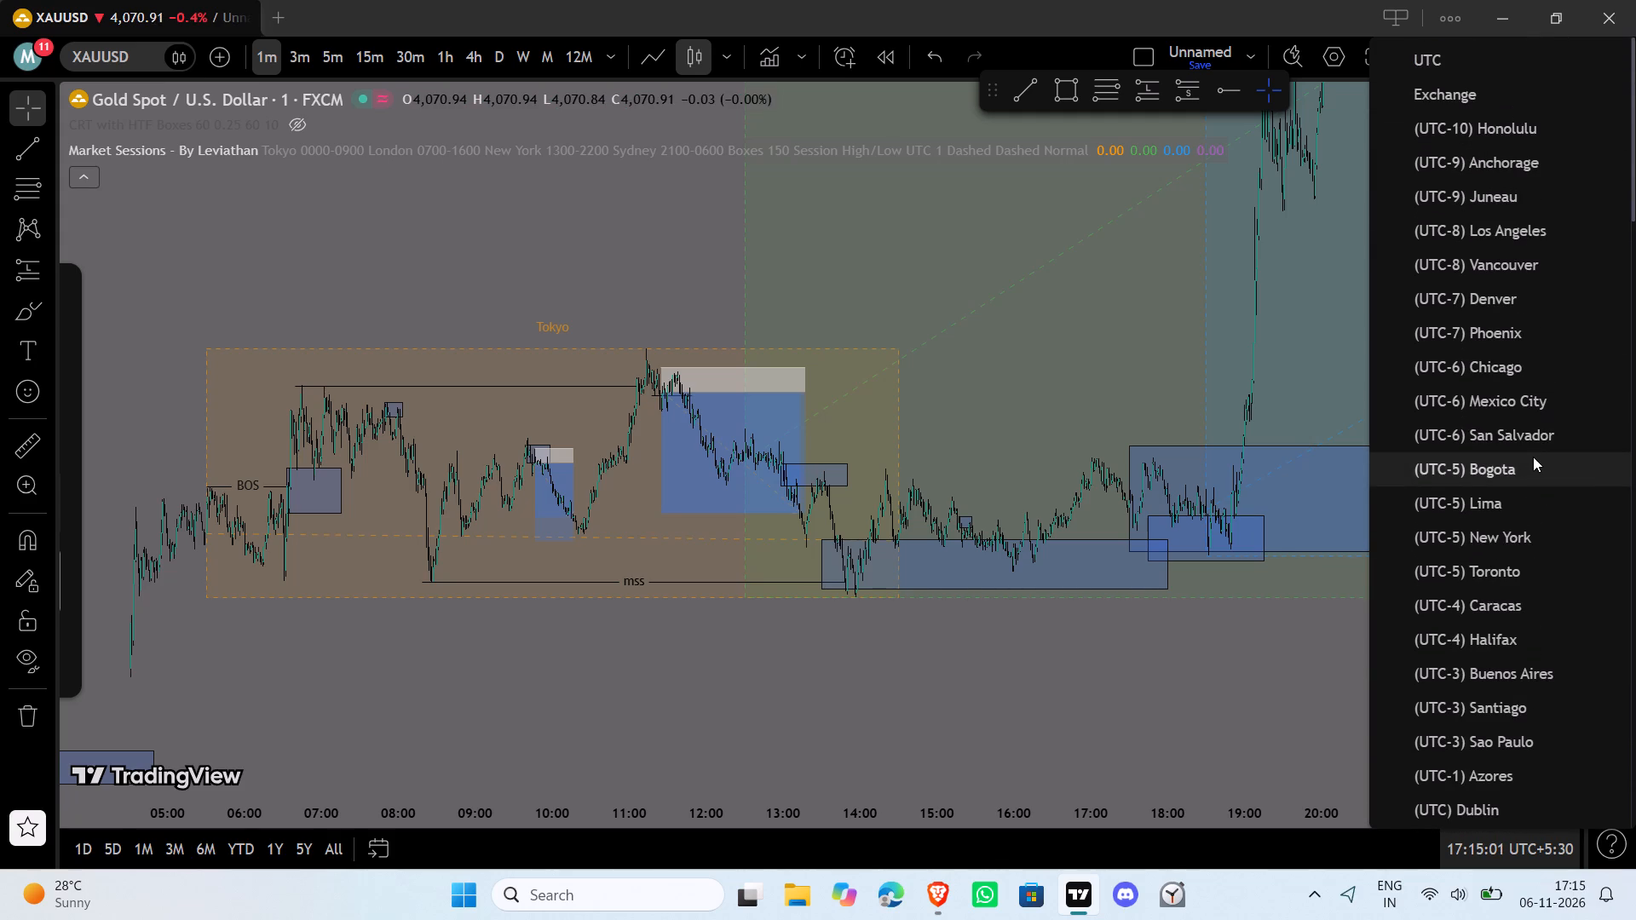
pyautogui.scroll(6, 1533, 457)
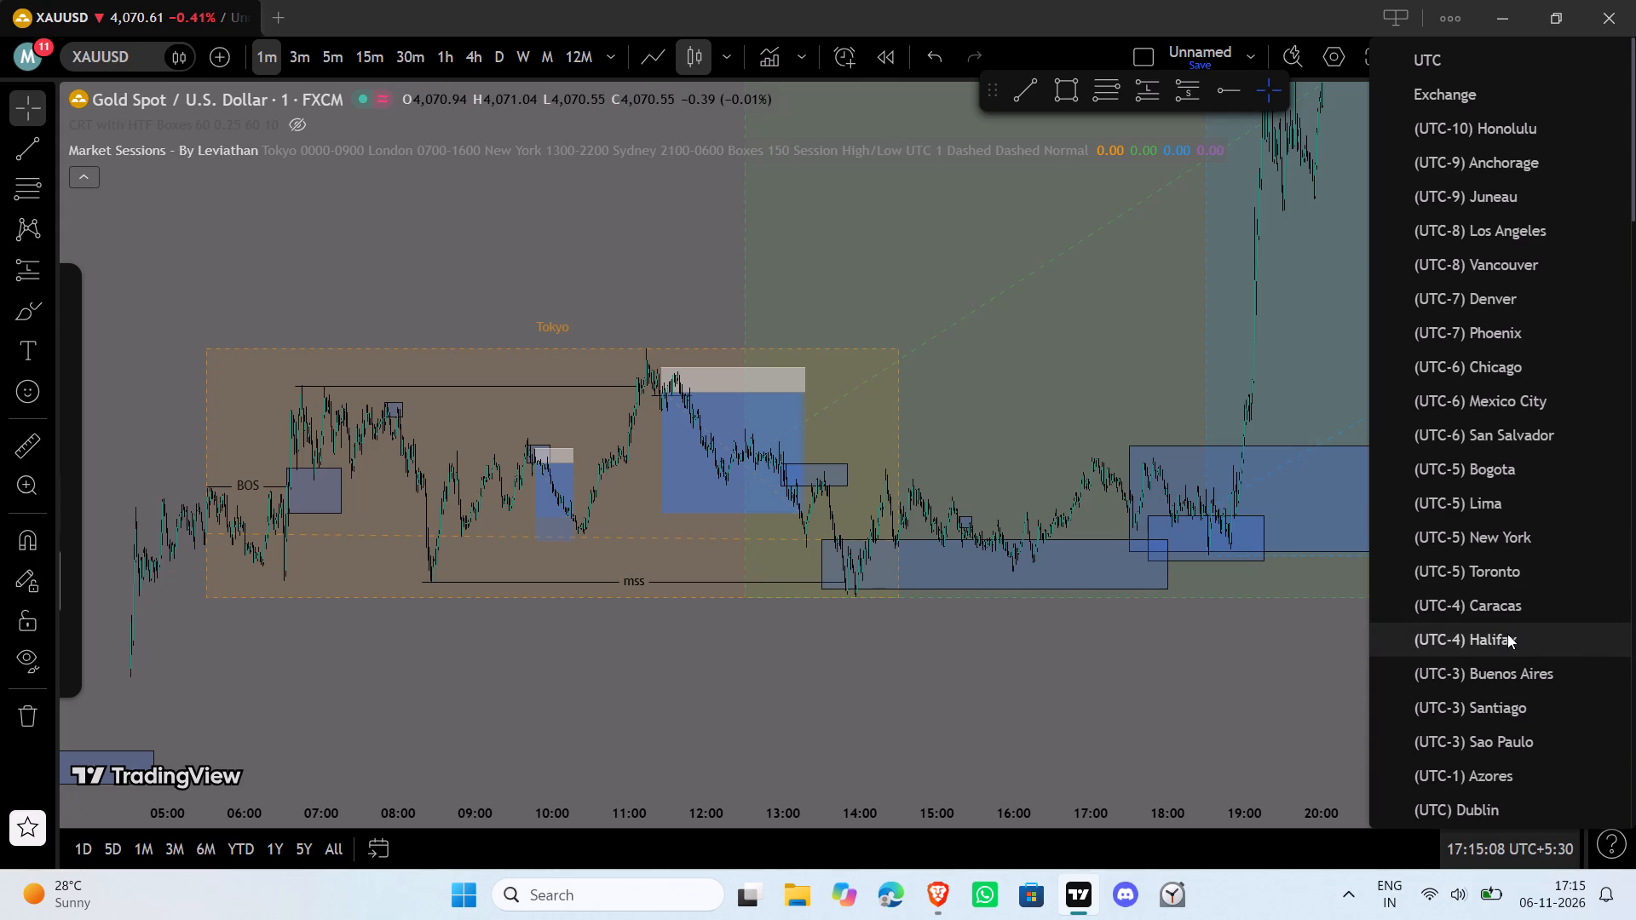
pyautogui.scroll(-1, 1507, 634)
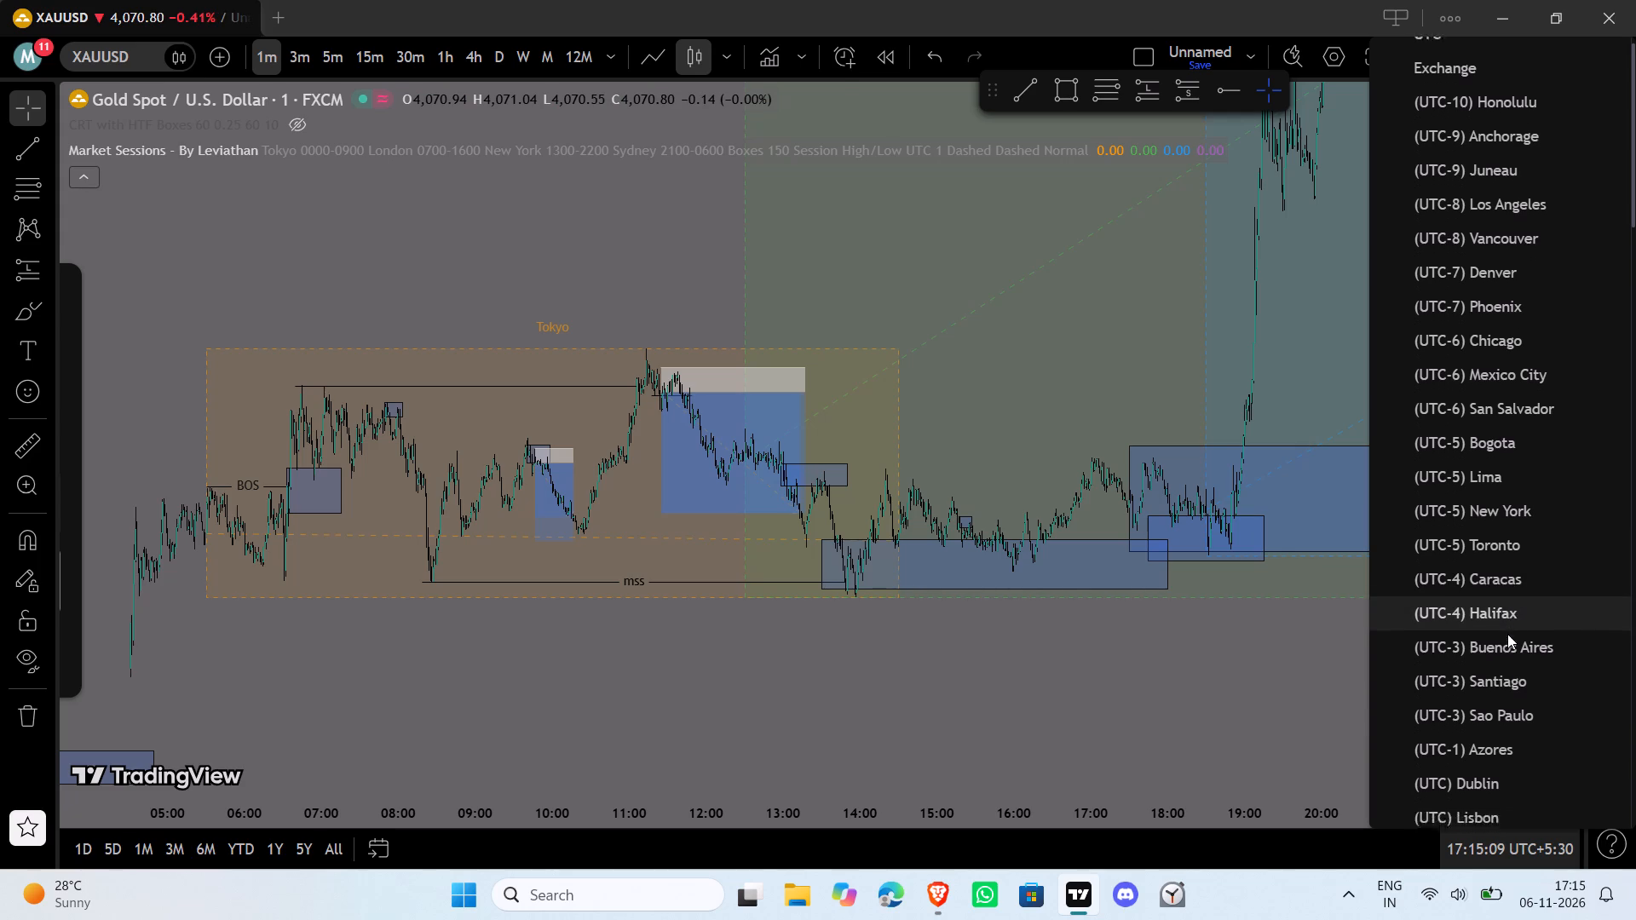
pyautogui.scroll(-3, 1507, 634)
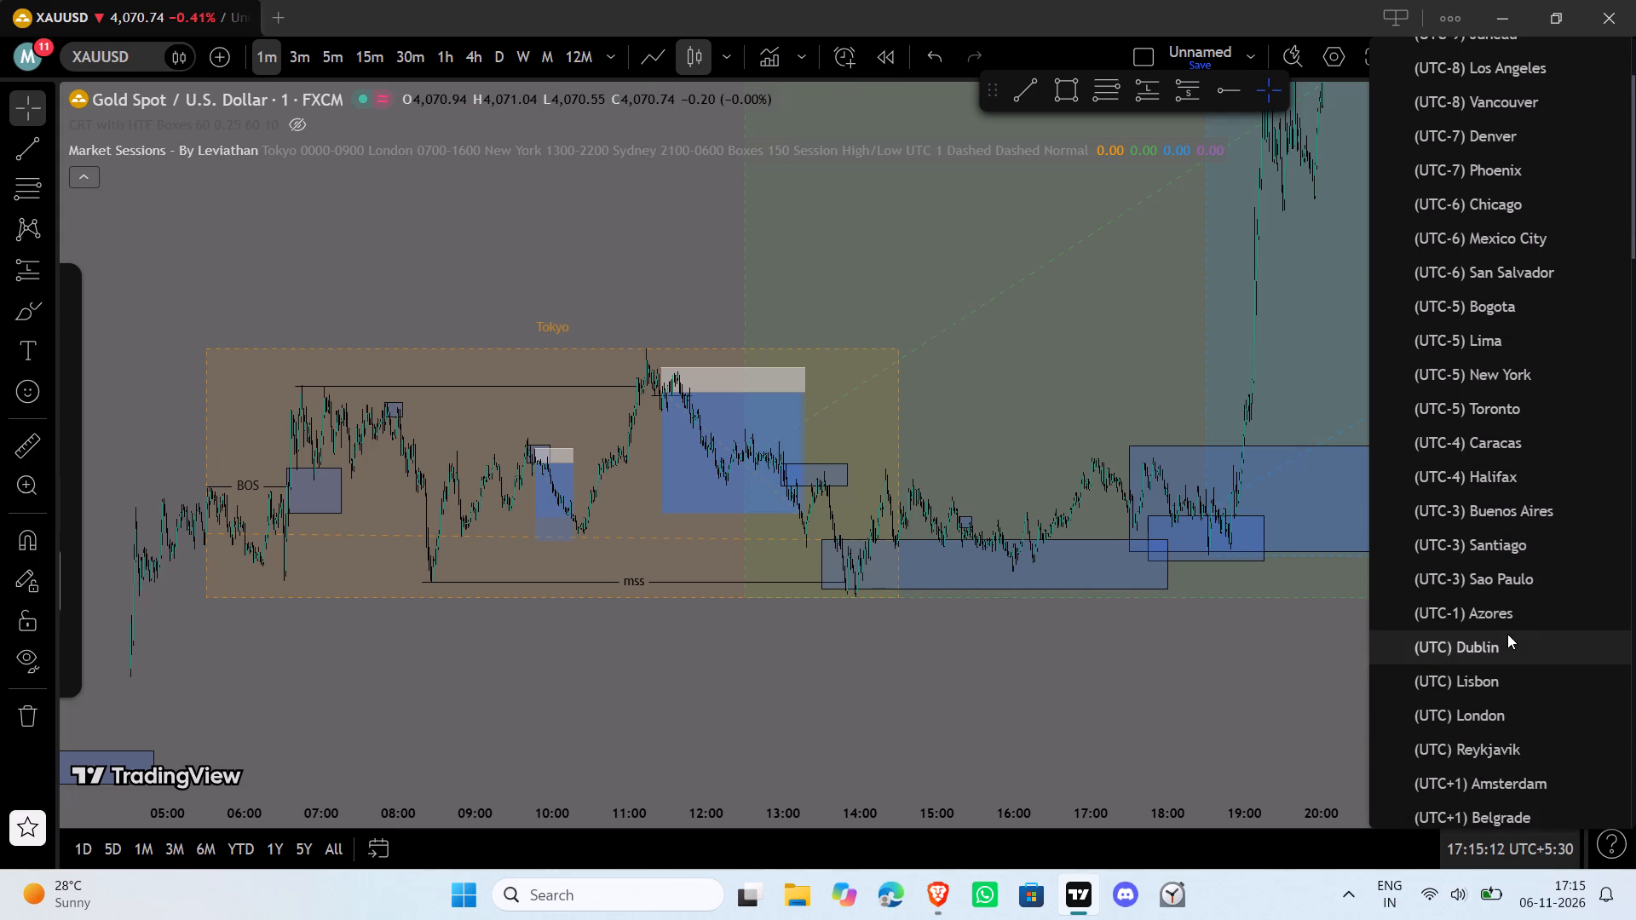
pyautogui.scroll(-4, 1507, 634)
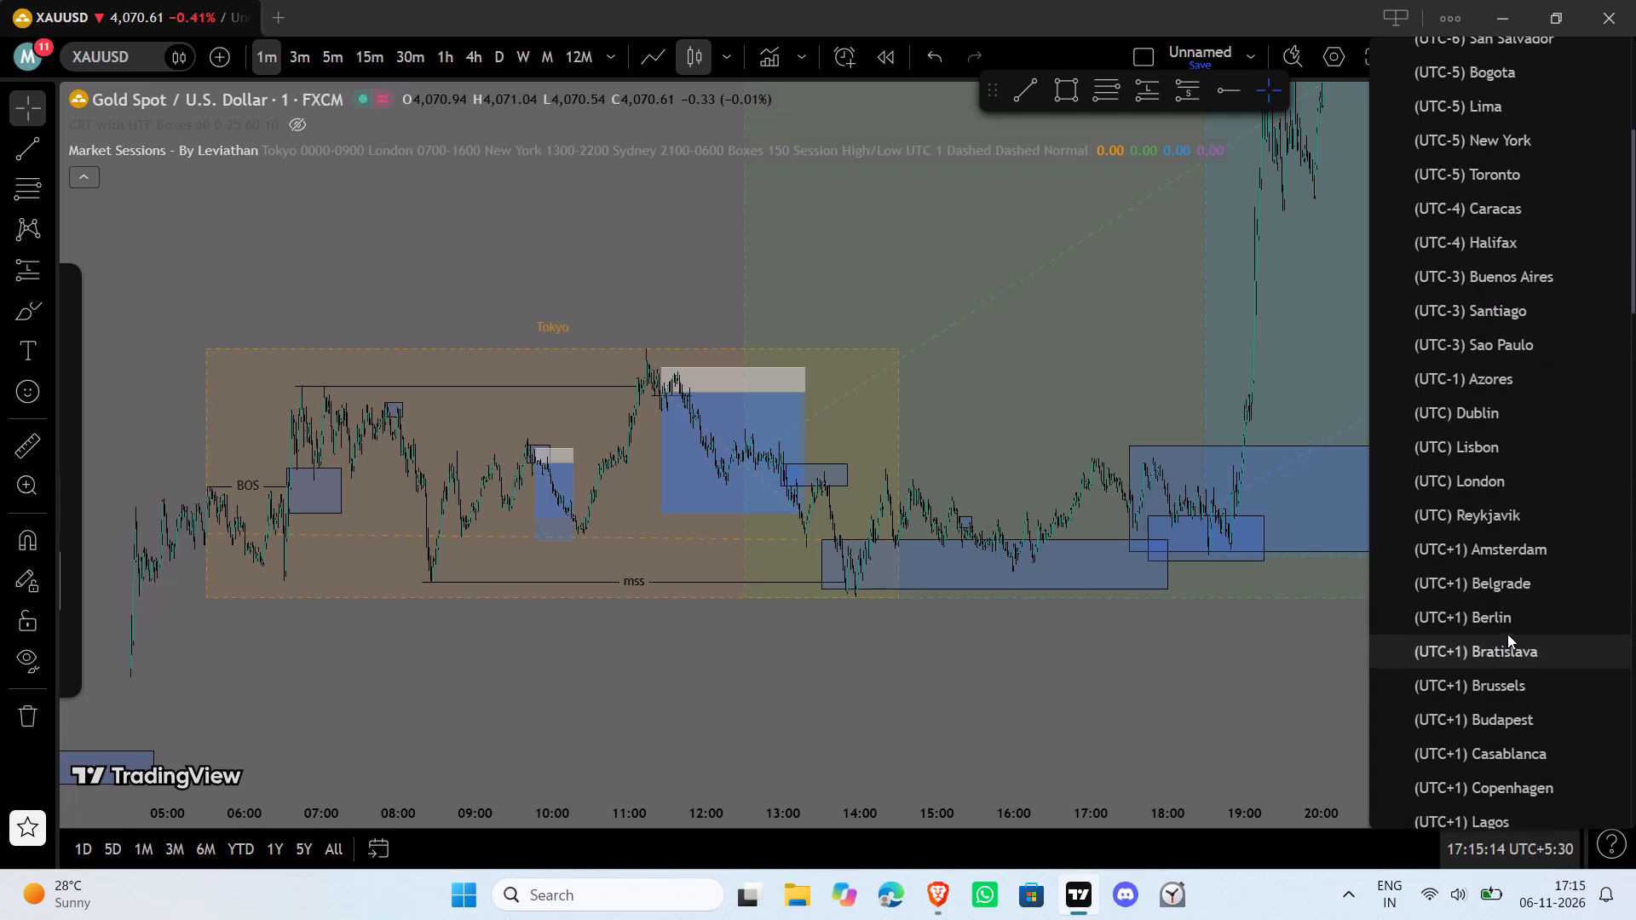
pyautogui.scroll(-1, 1507, 634)
pyautogui.moveTo(1507, 634); pyautogui.dragTo(982, 659)
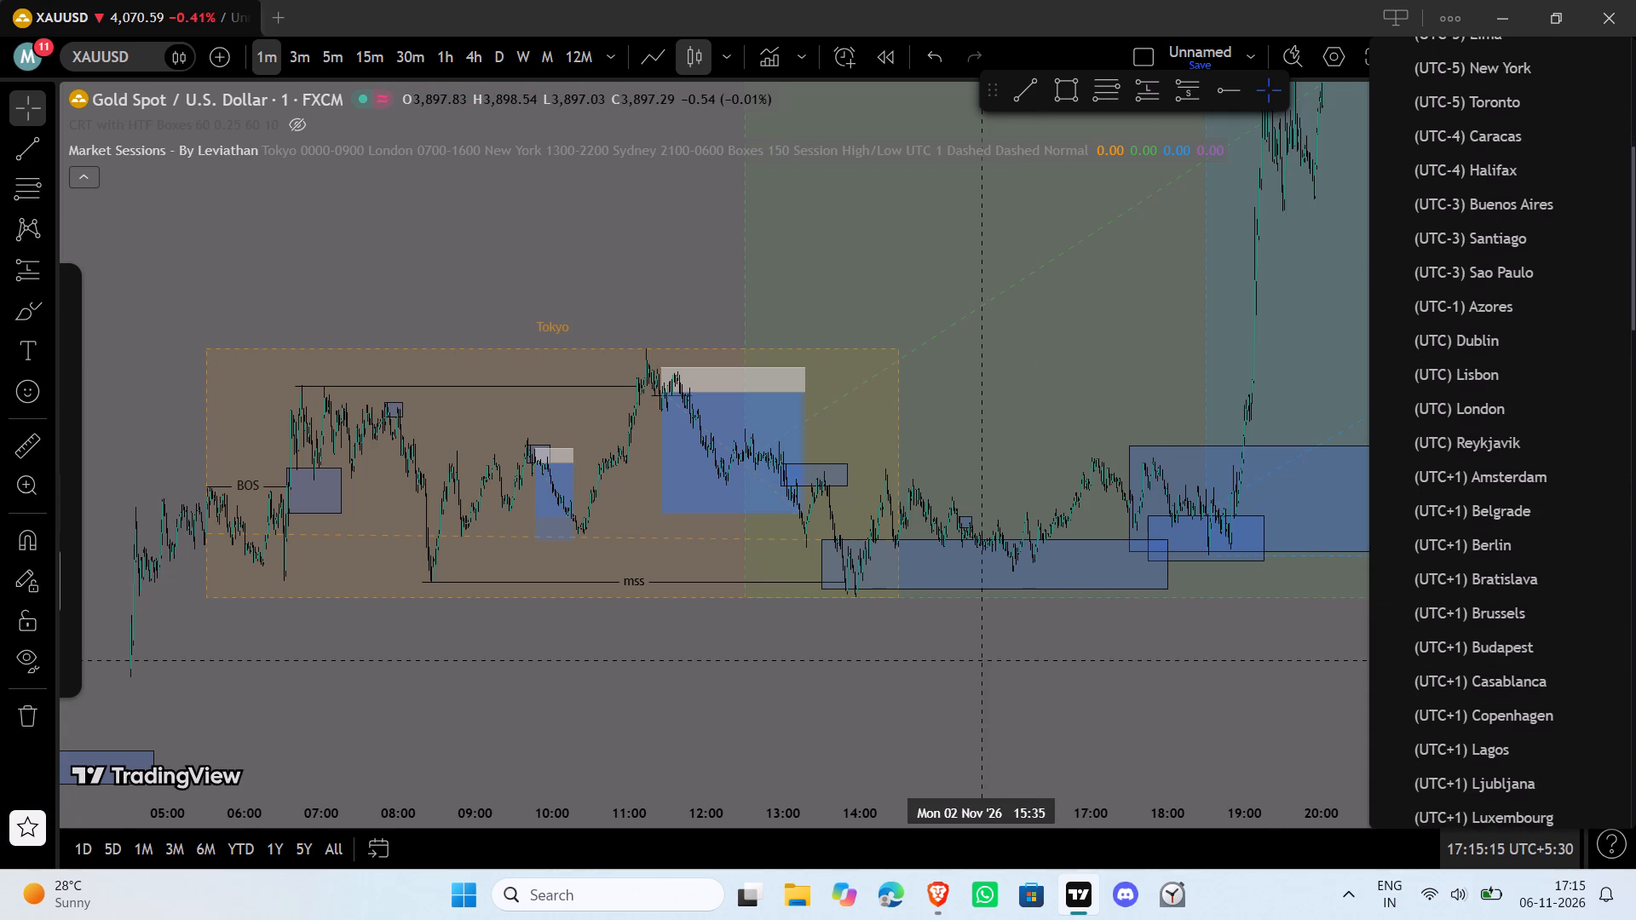
# Review the Market Sessions indicator's input settings and read the help note on the Tokyo session's start and end time.
pyautogui.click(1142, 148)
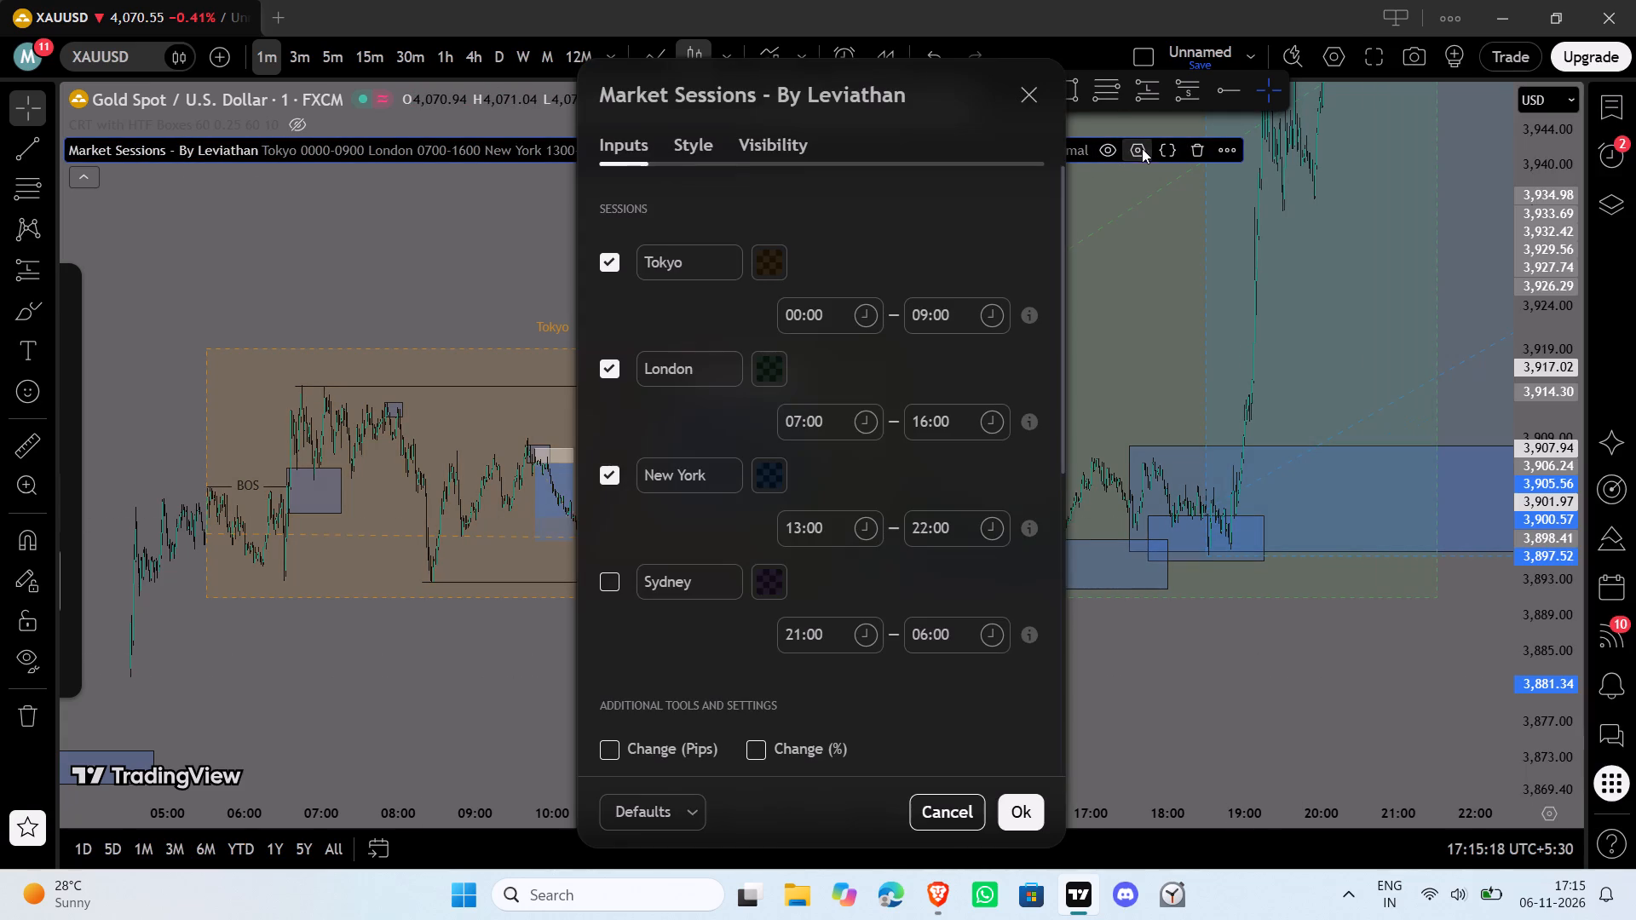
pyautogui.scroll(-2, 777, 727)
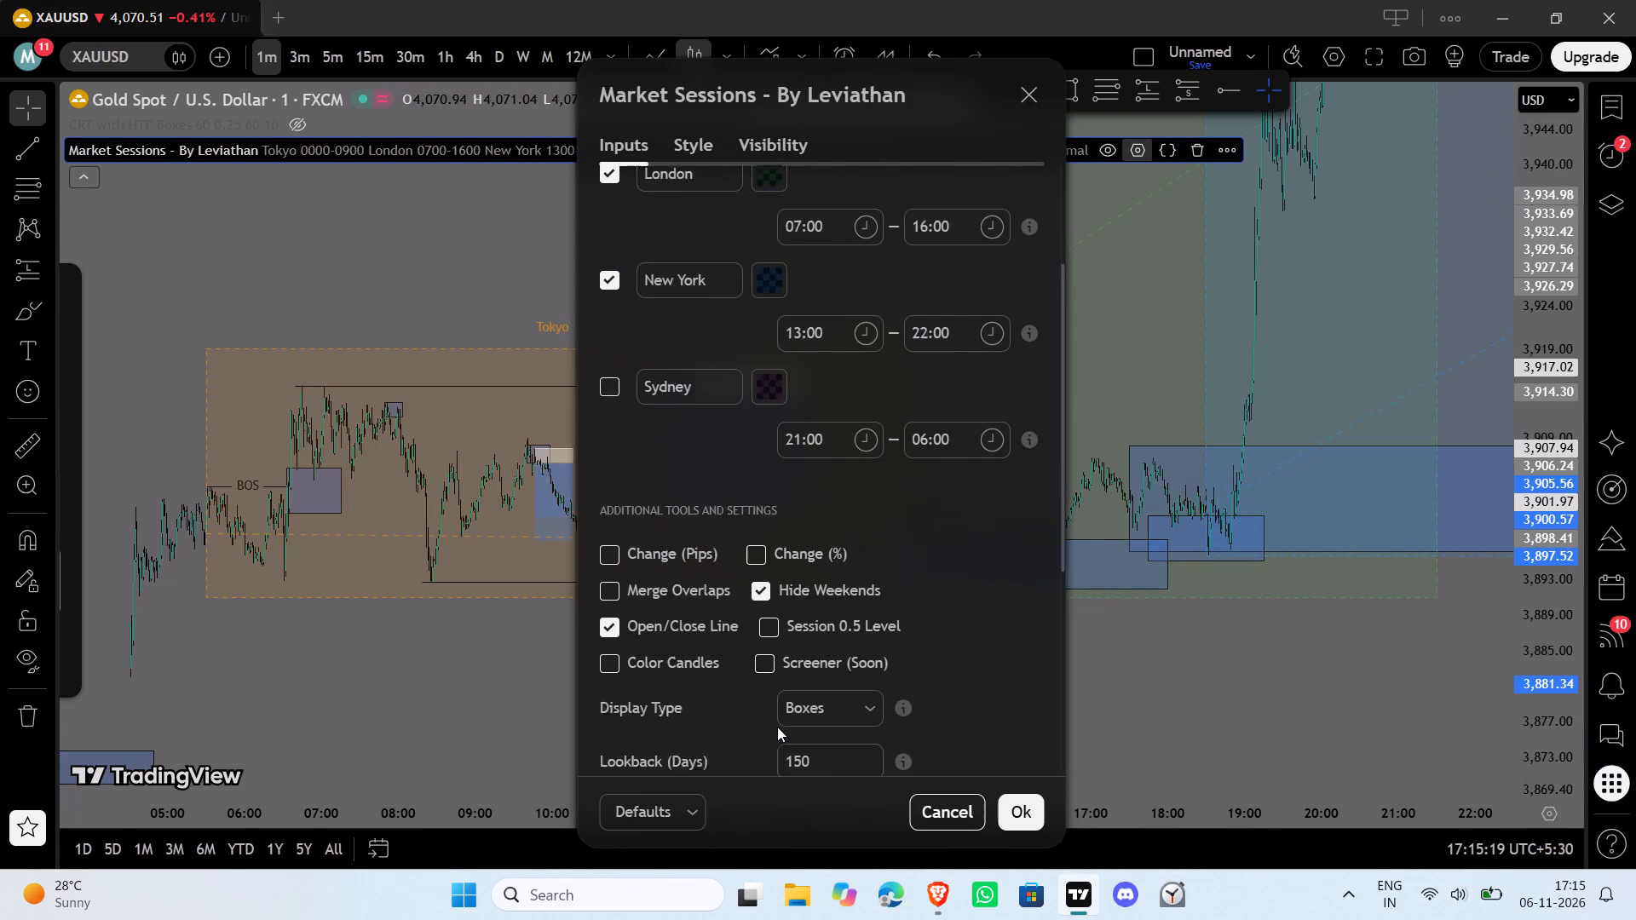
pyautogui.scroll(-2, 777, 727)
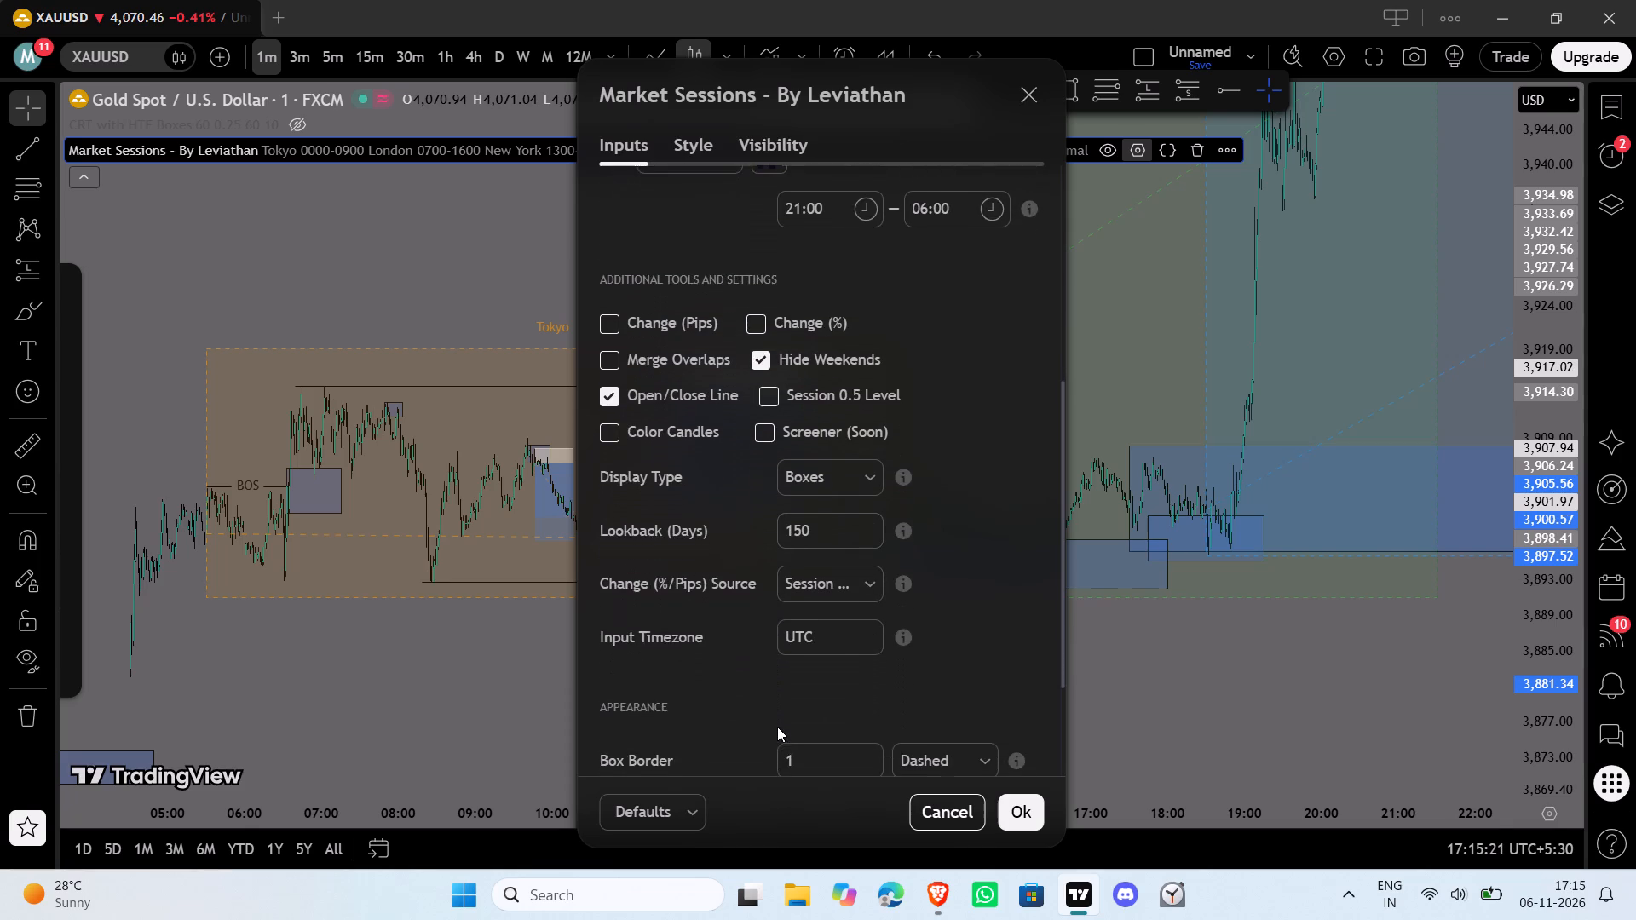
pyautogui.scroll(-4, 777, 727)
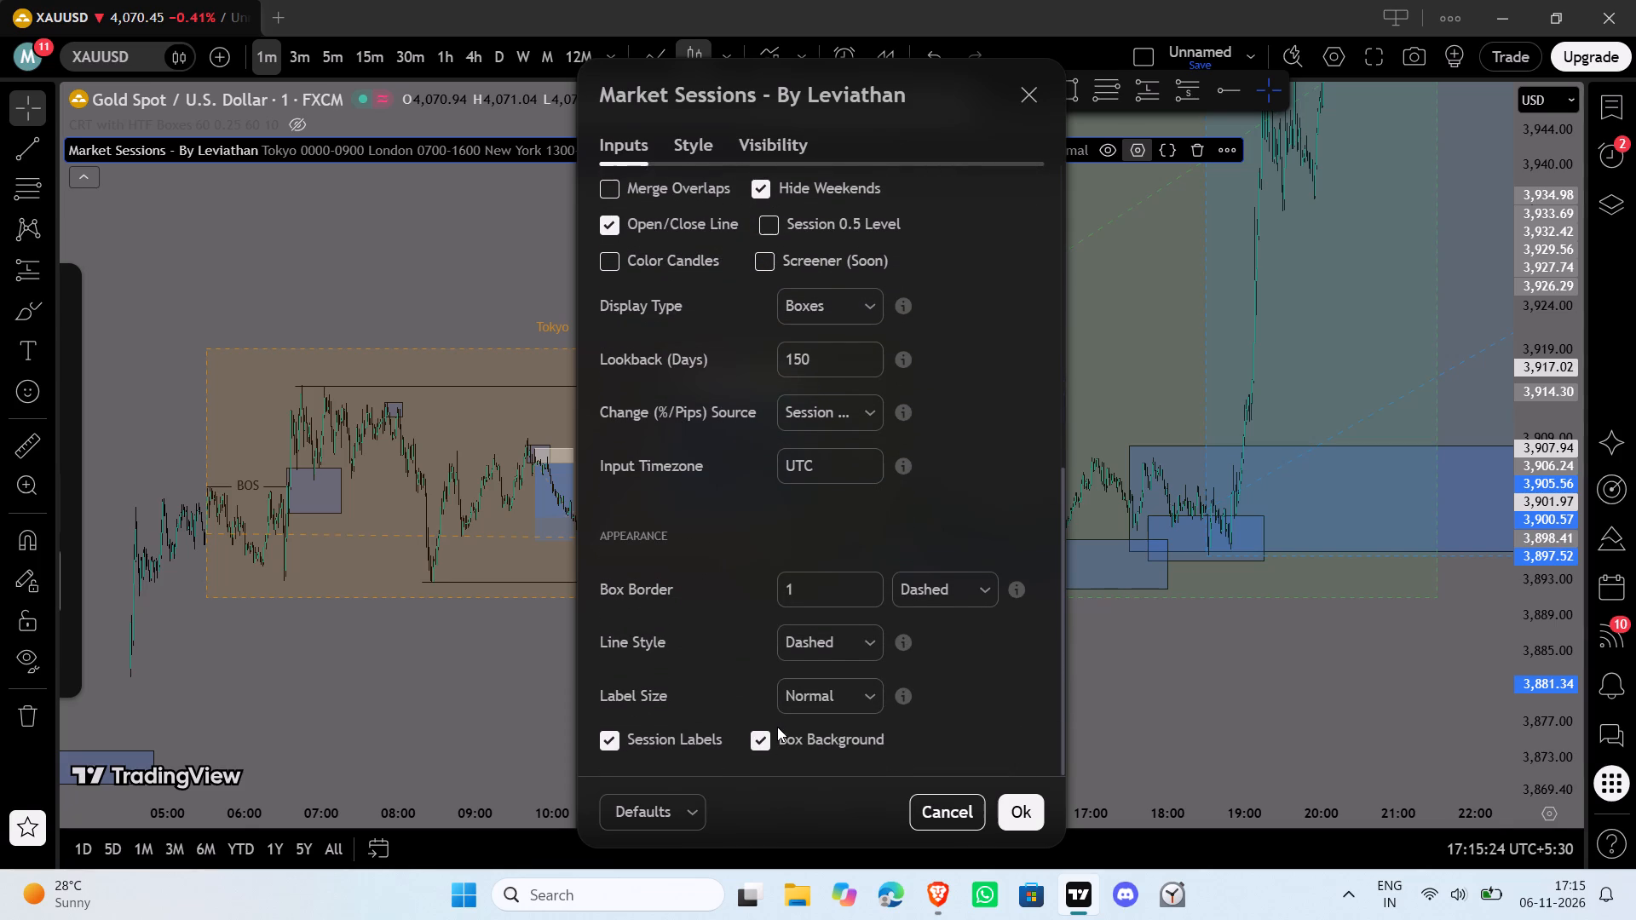
pyautogui.scroll(3, 777, 727)
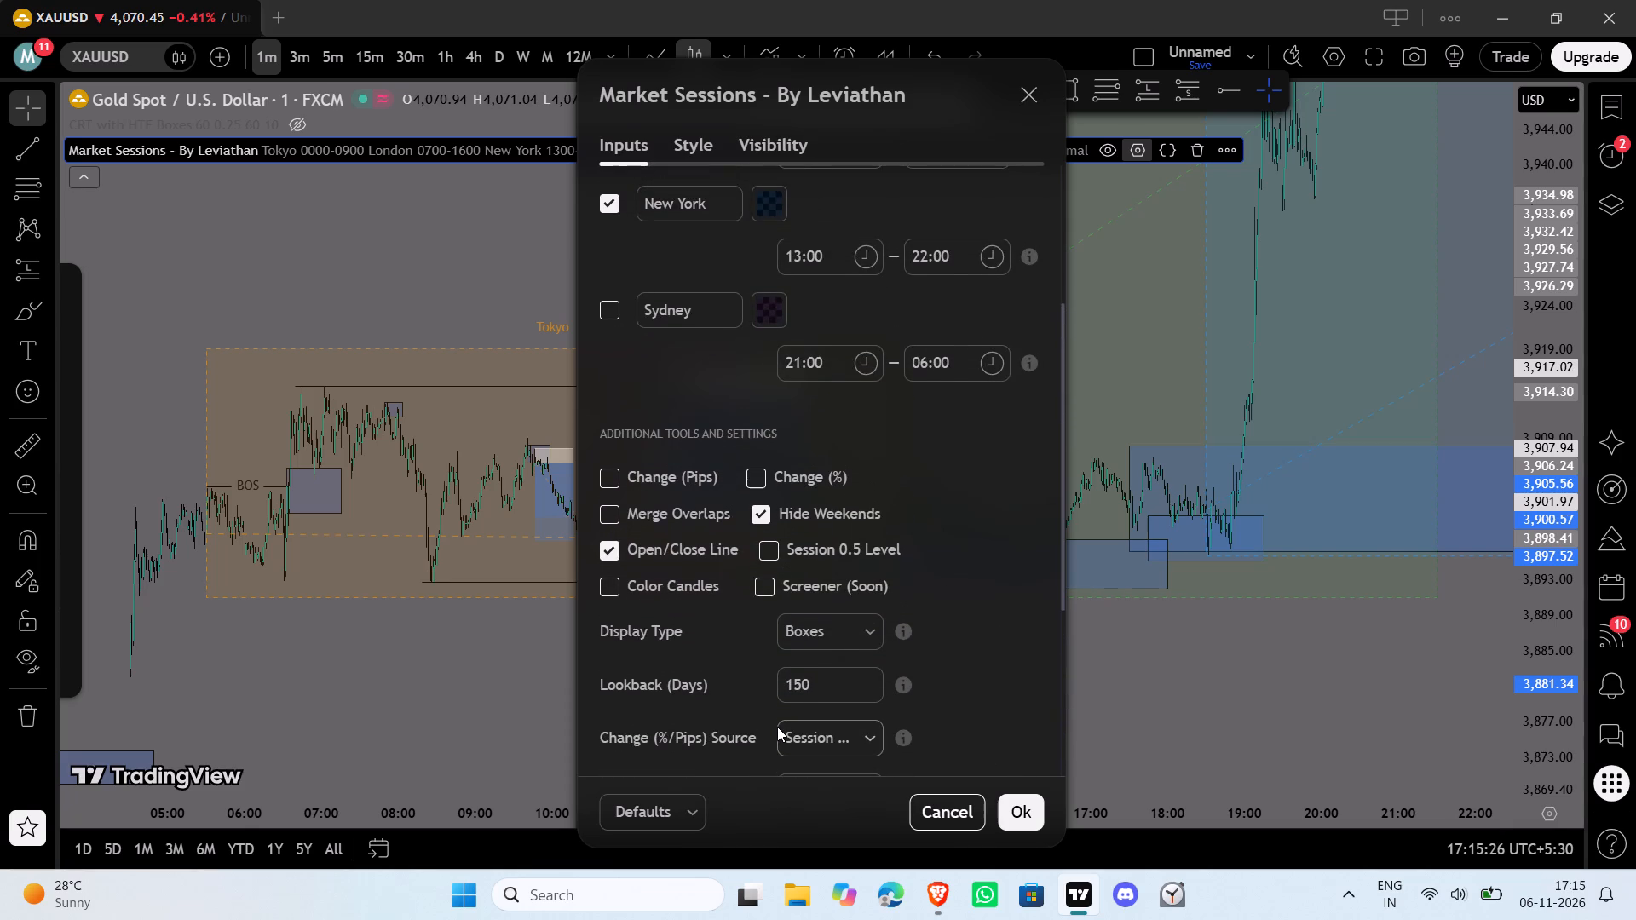
pyautogui.scroll(3, 777, 727)
pyautogui.click(1027, 314)
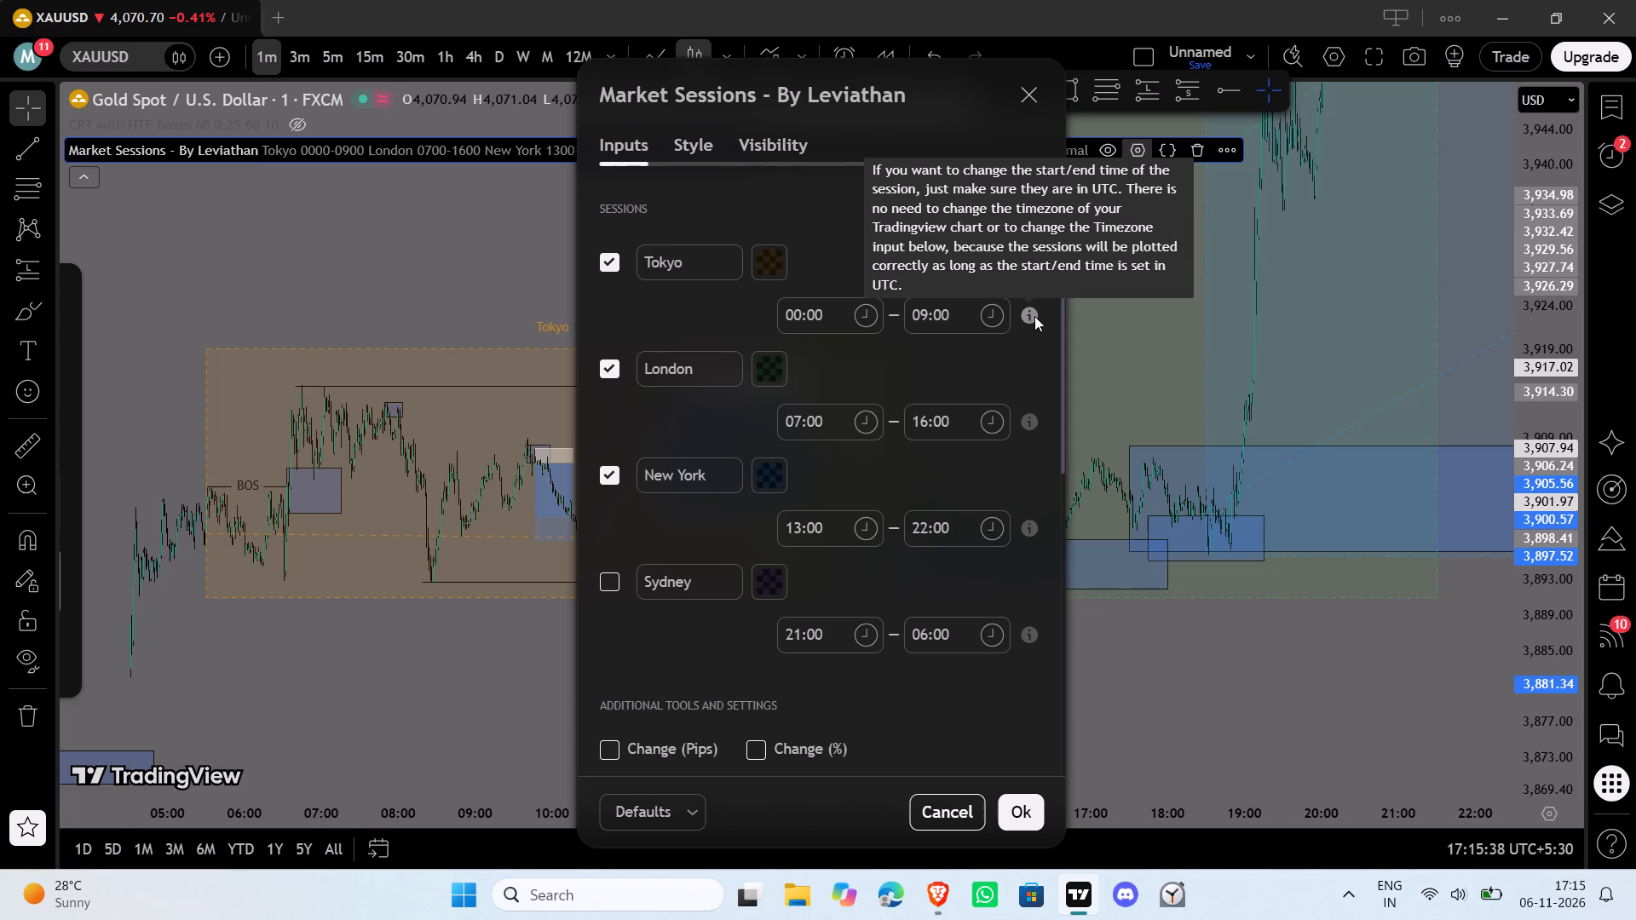
pyautogui.click(1440, 758)
# Set the chart's time zone to UTC.
pyautogui.click(1495, 857)
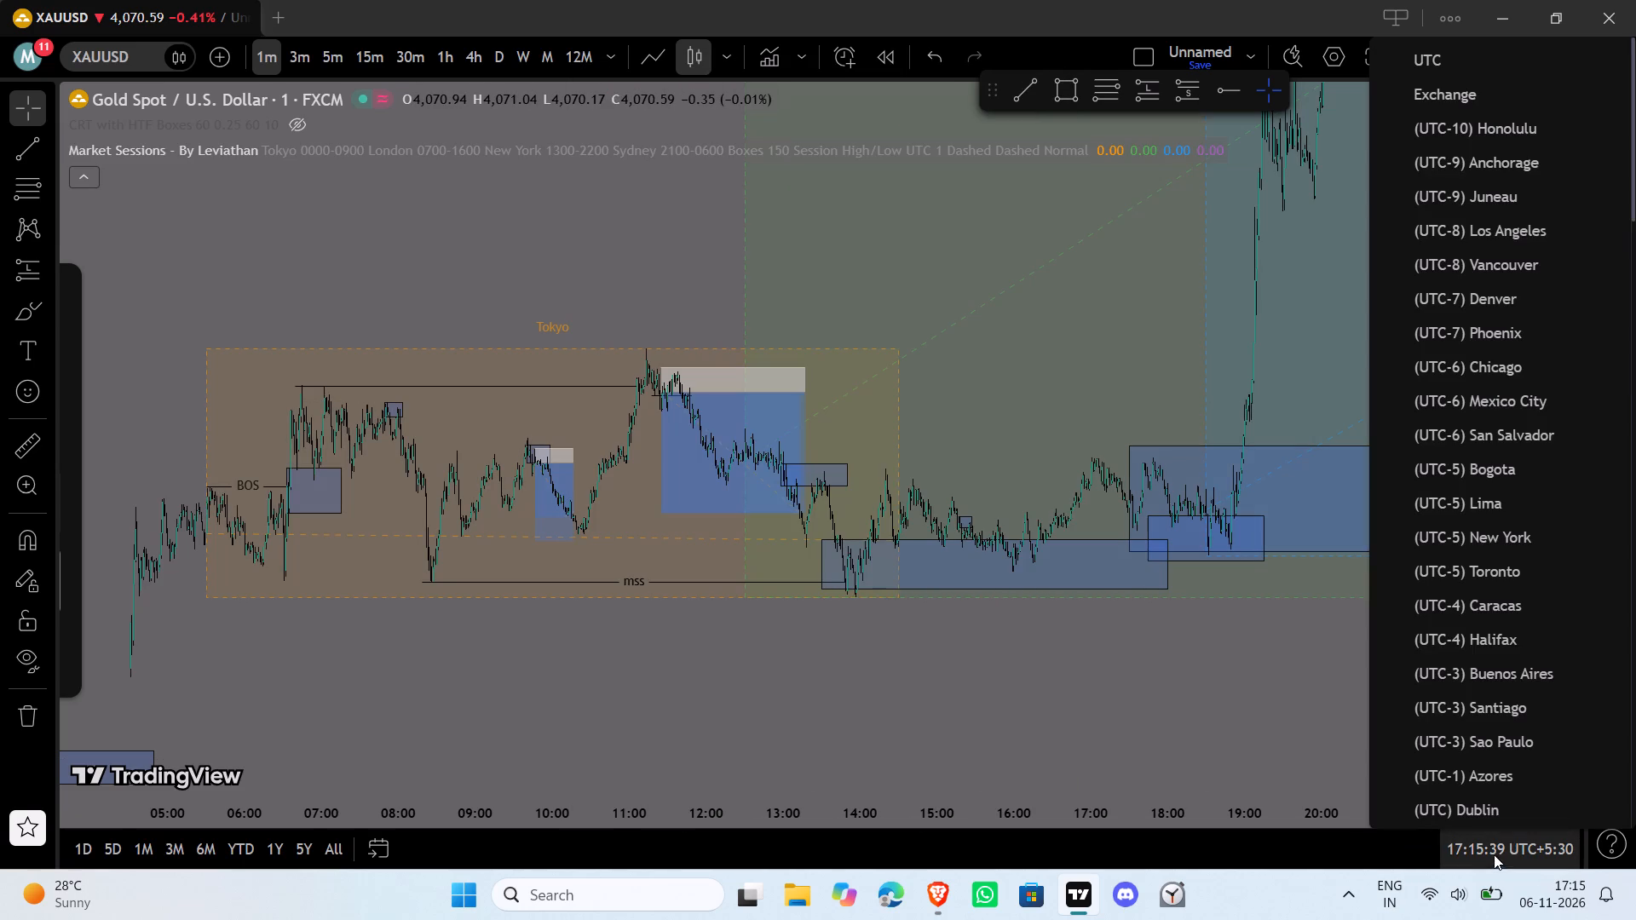
pyautogui.click(1433, 68)
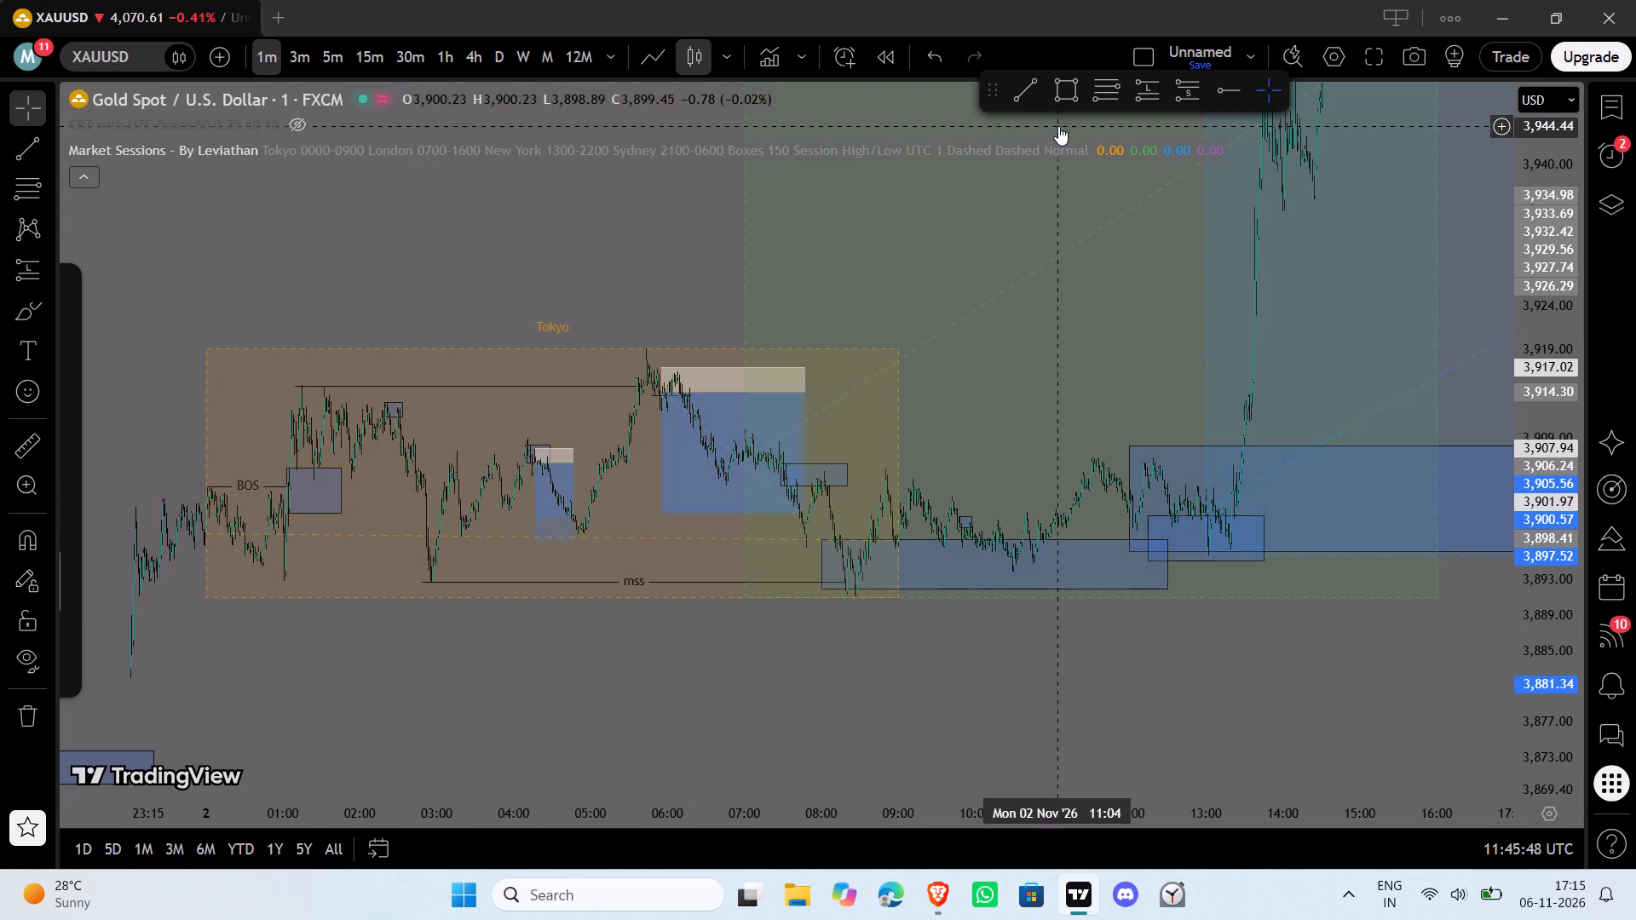
# Set the Tokyo session's end time to 07:00 in the Market Sessions indicator's inputs.
pyautogui.click(1133, 151)
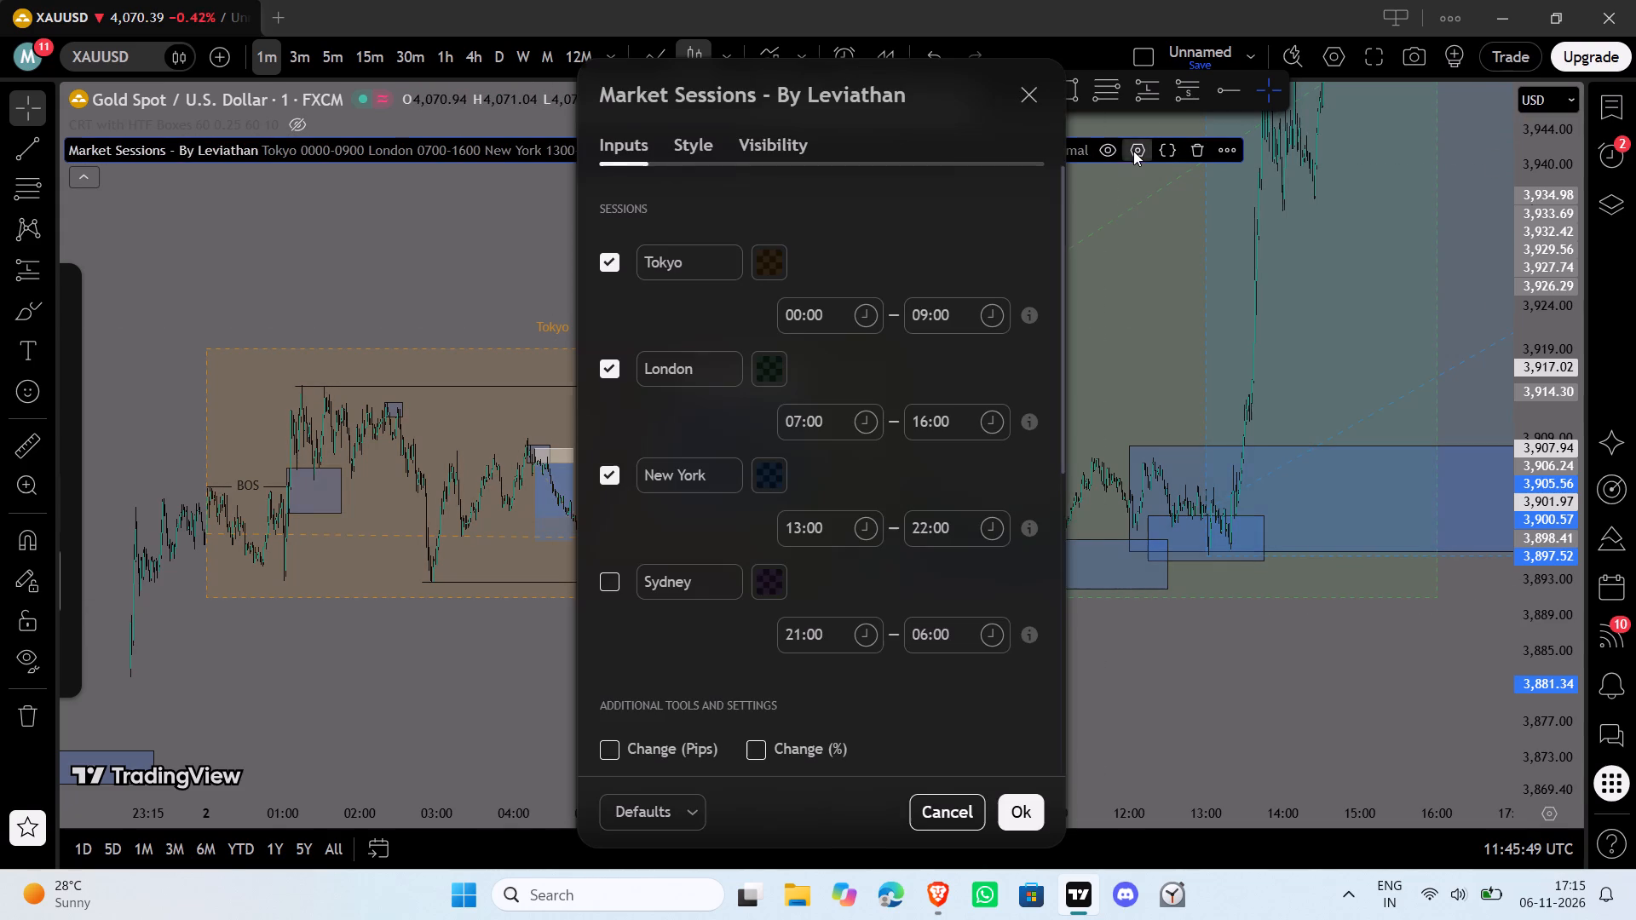
pyautogui.click(918, 308)
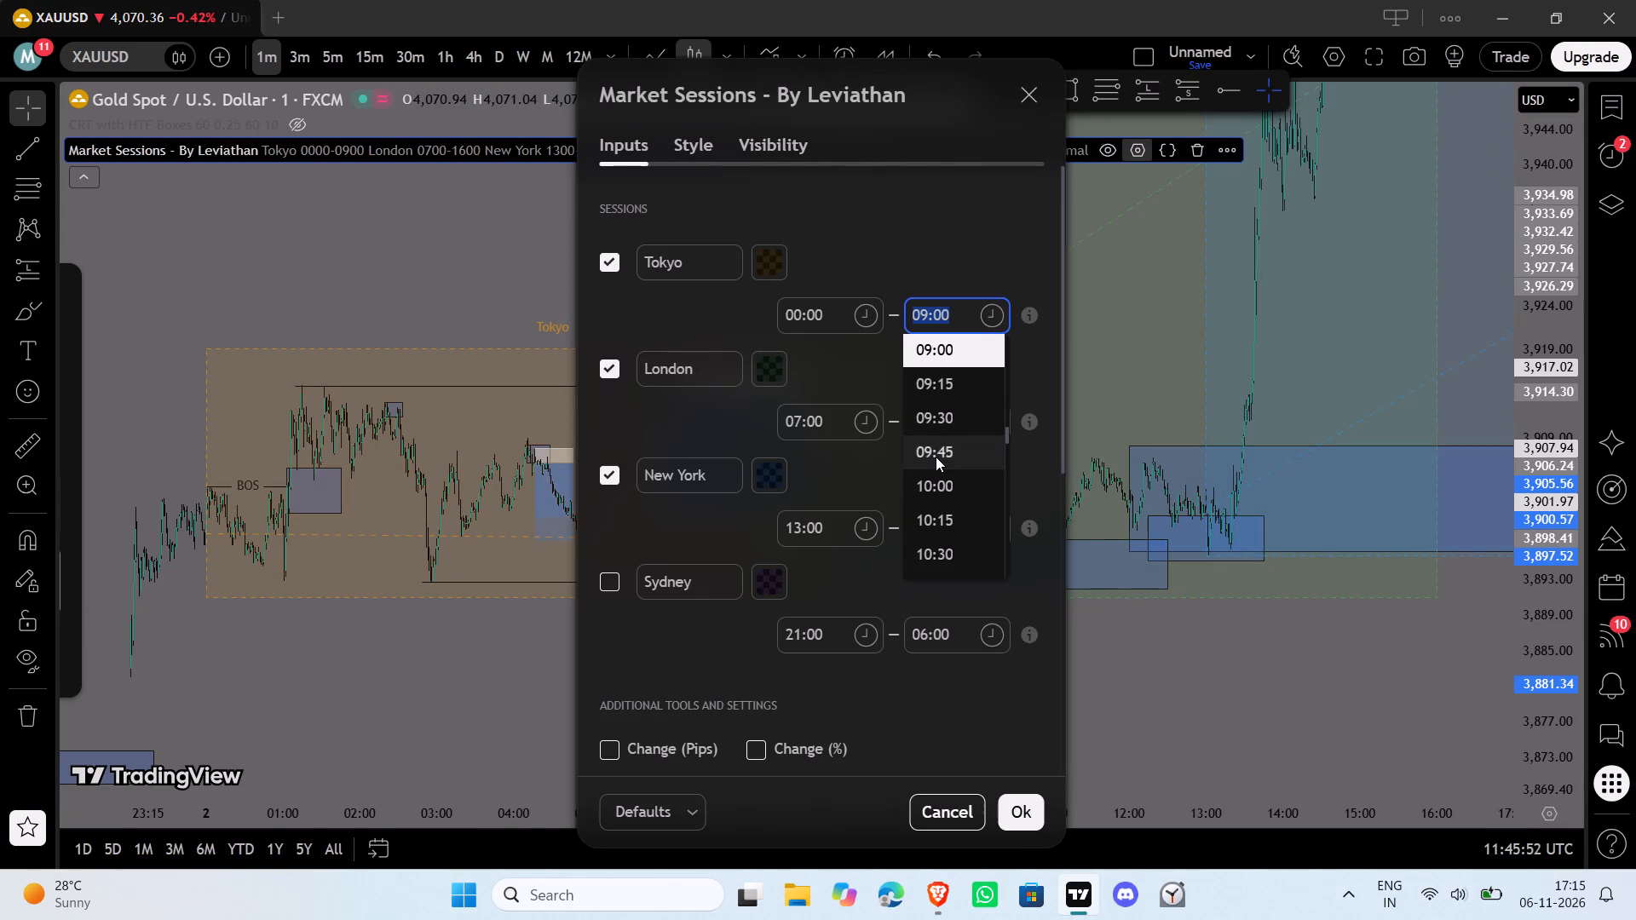
pyautogui.scroll(2, 936, 457)
pyautogui.click(943, 383)
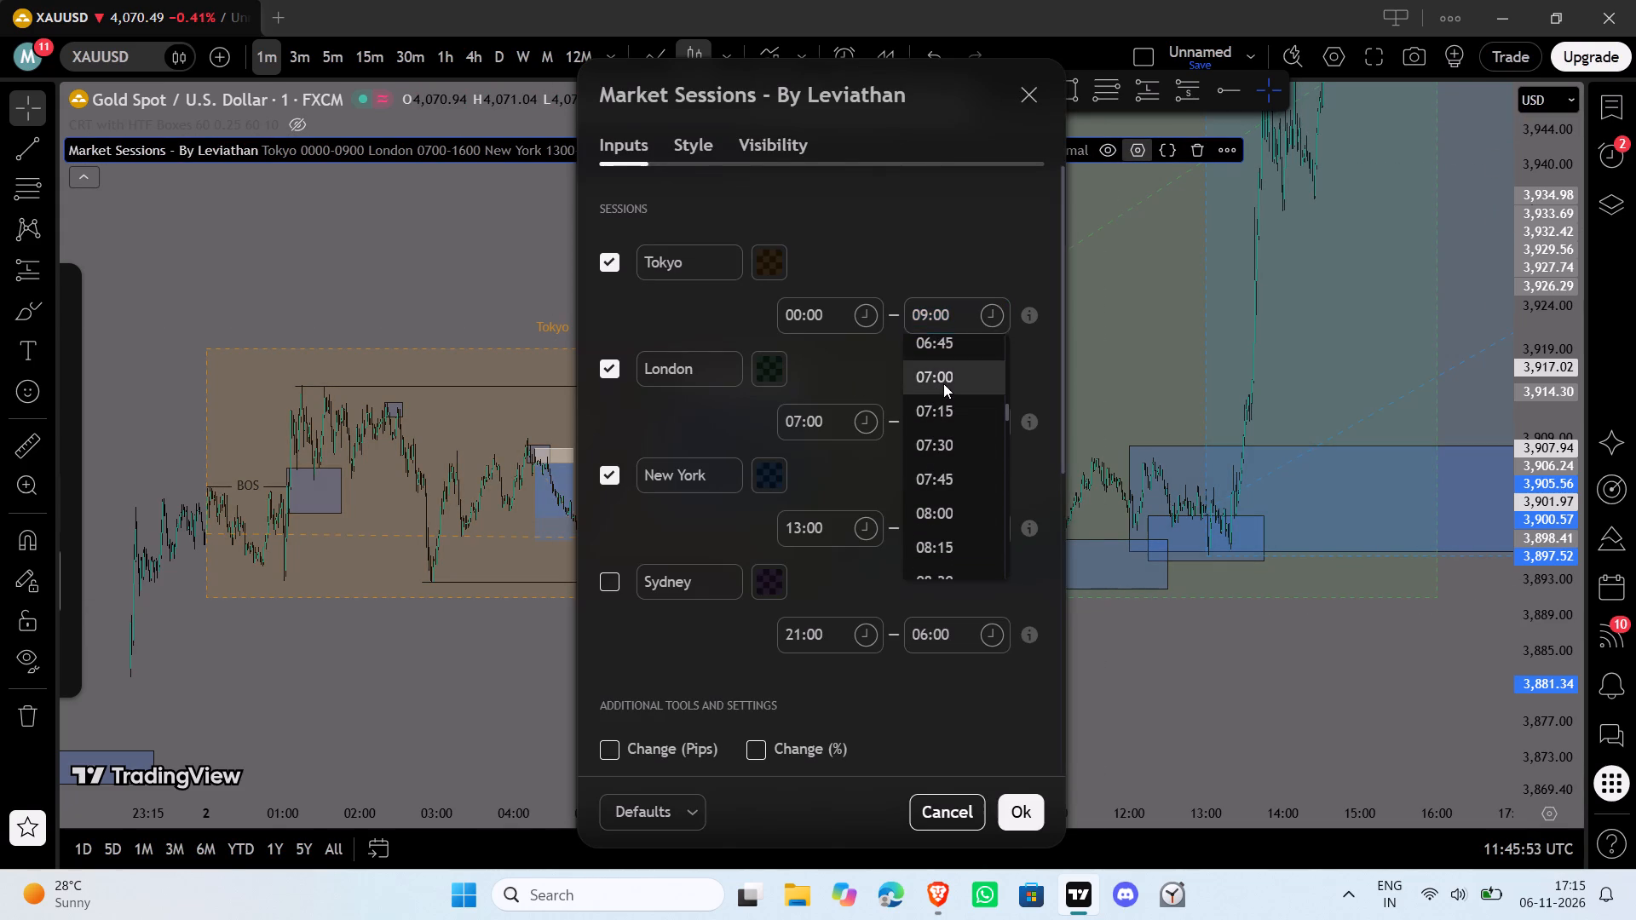
pyautogui.click(1013, 802)
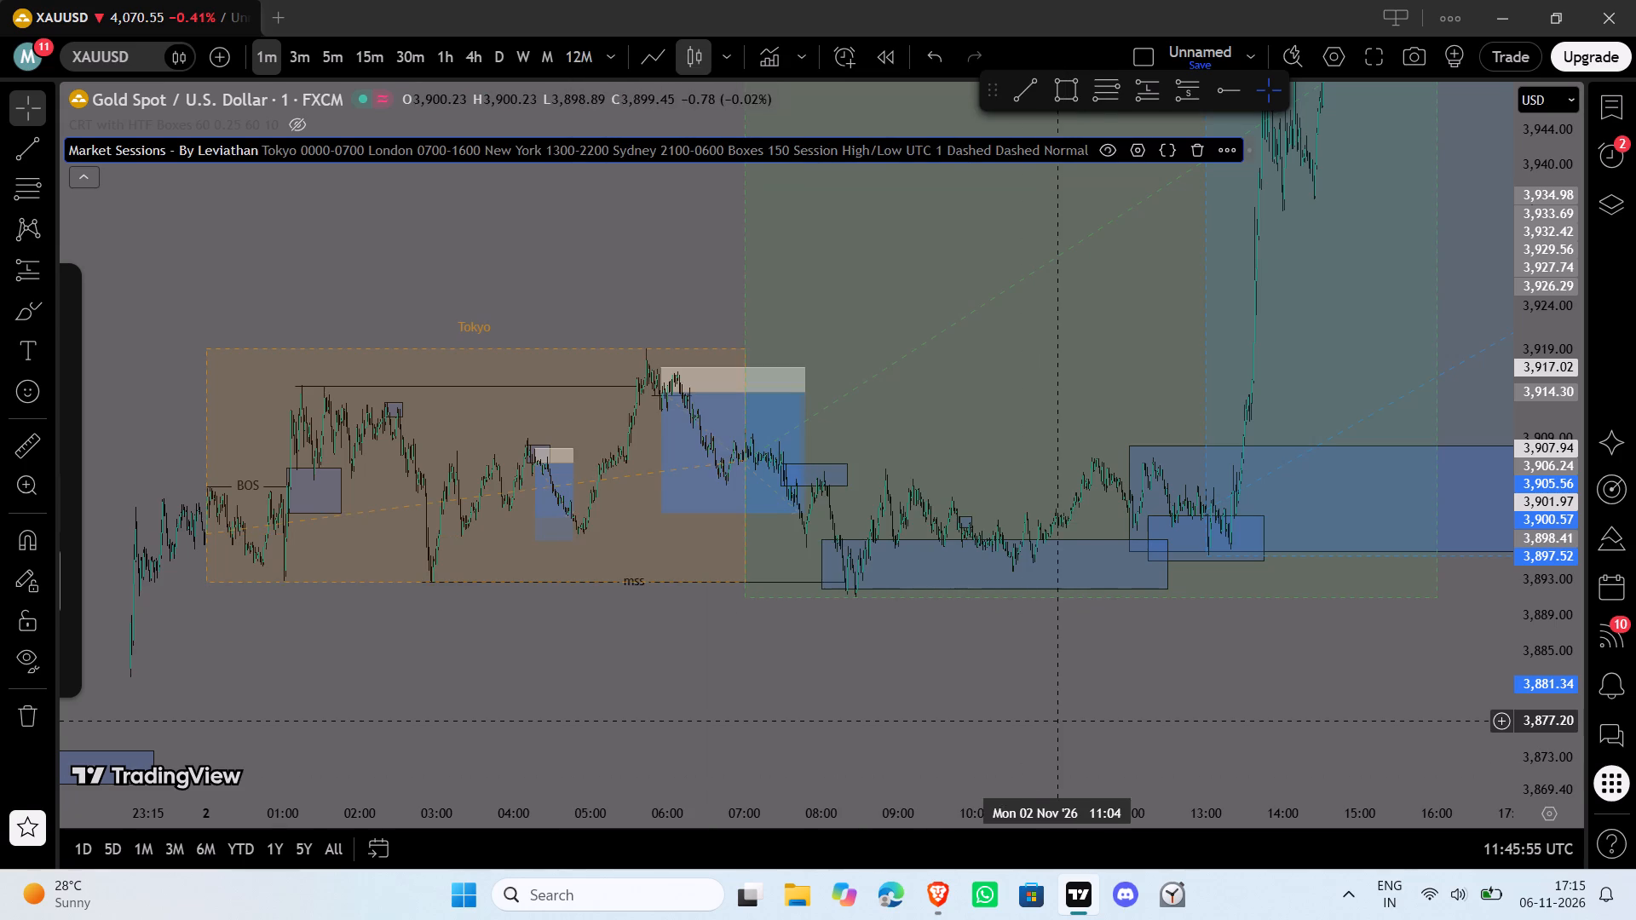
# Set the London session's end time to 13:00 in the Market Sessions indicator's inputs.
pyautogui.moveTo(1124, 686); pyautogui.dragTo(604, 712)
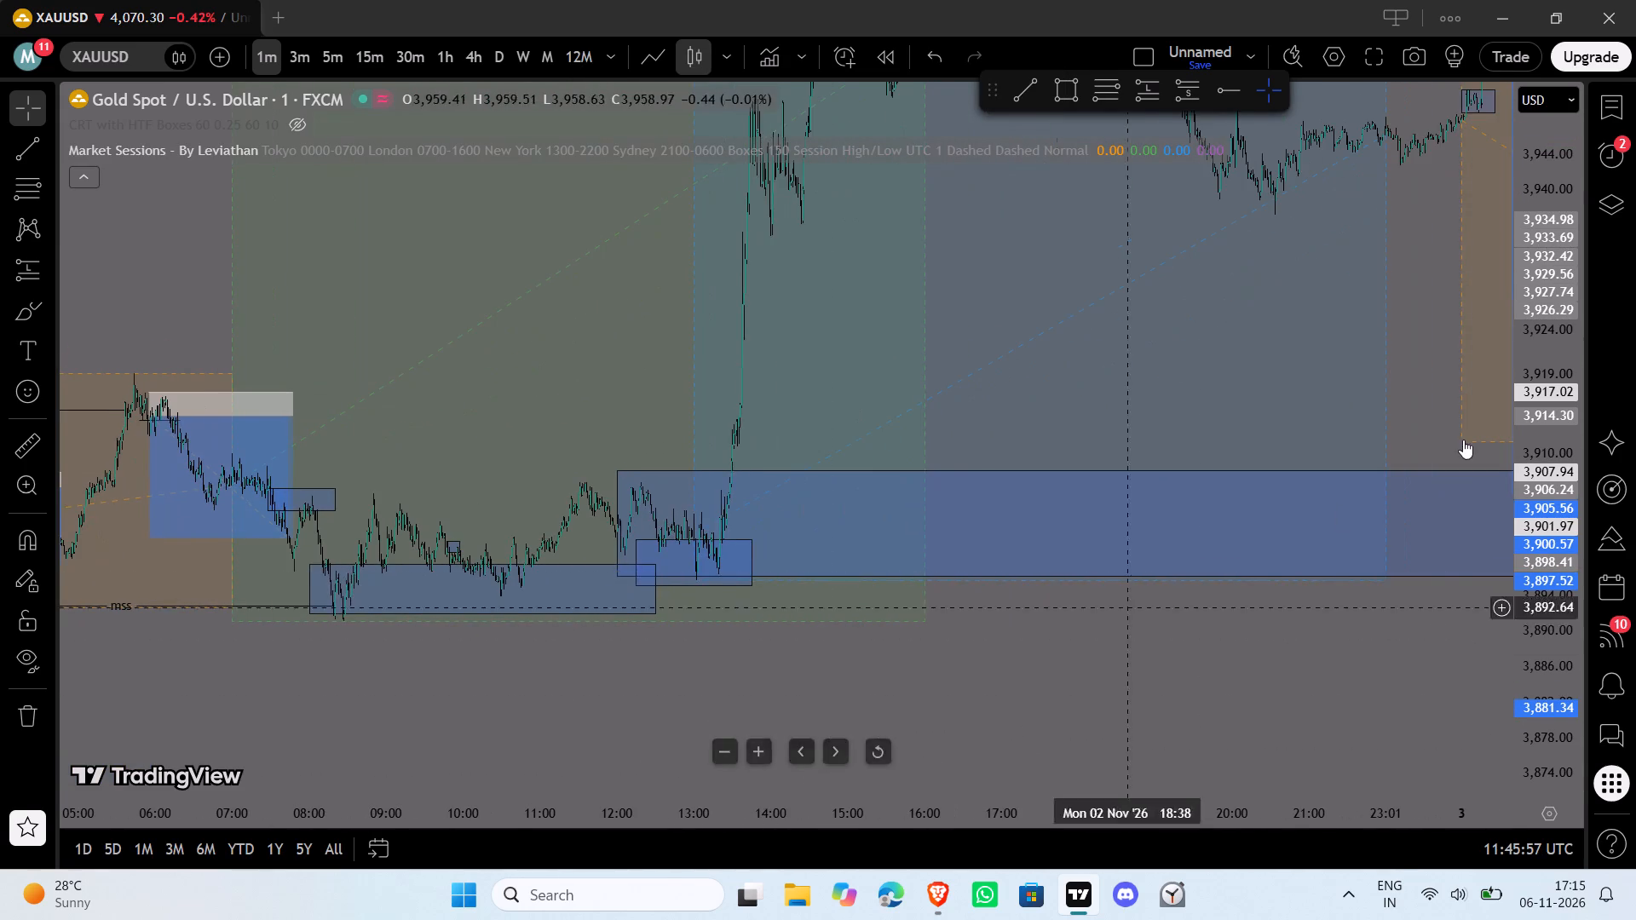
pyautogui.moveTo(1558, 405); pyautogui.dragTo(1549, 639)
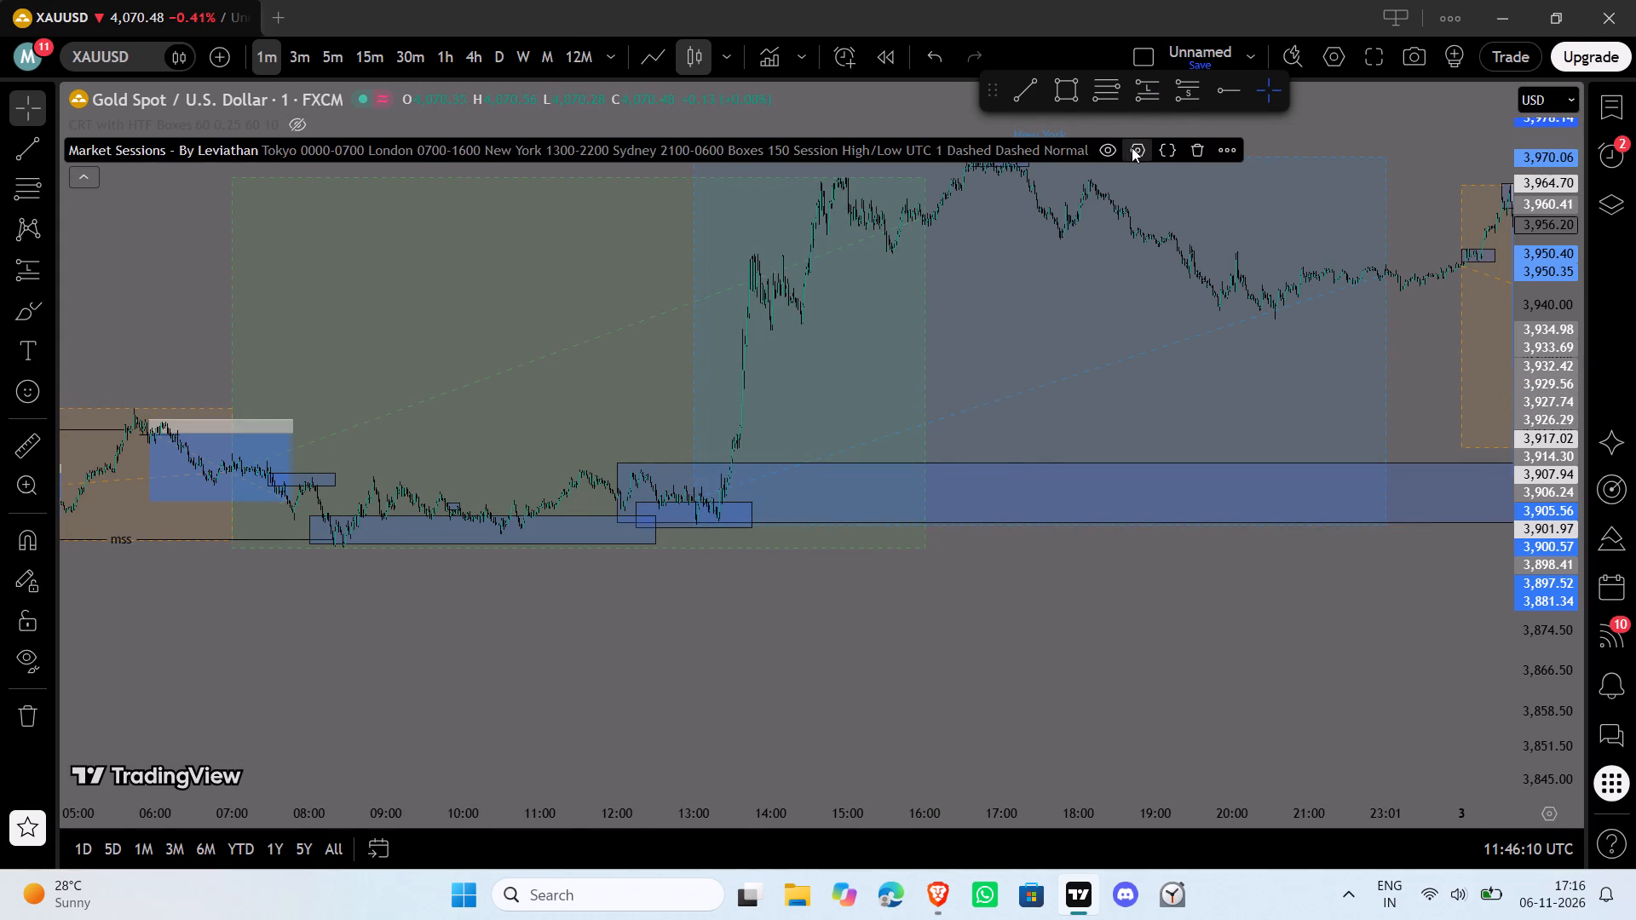
pyautogui.click(1132, 147)
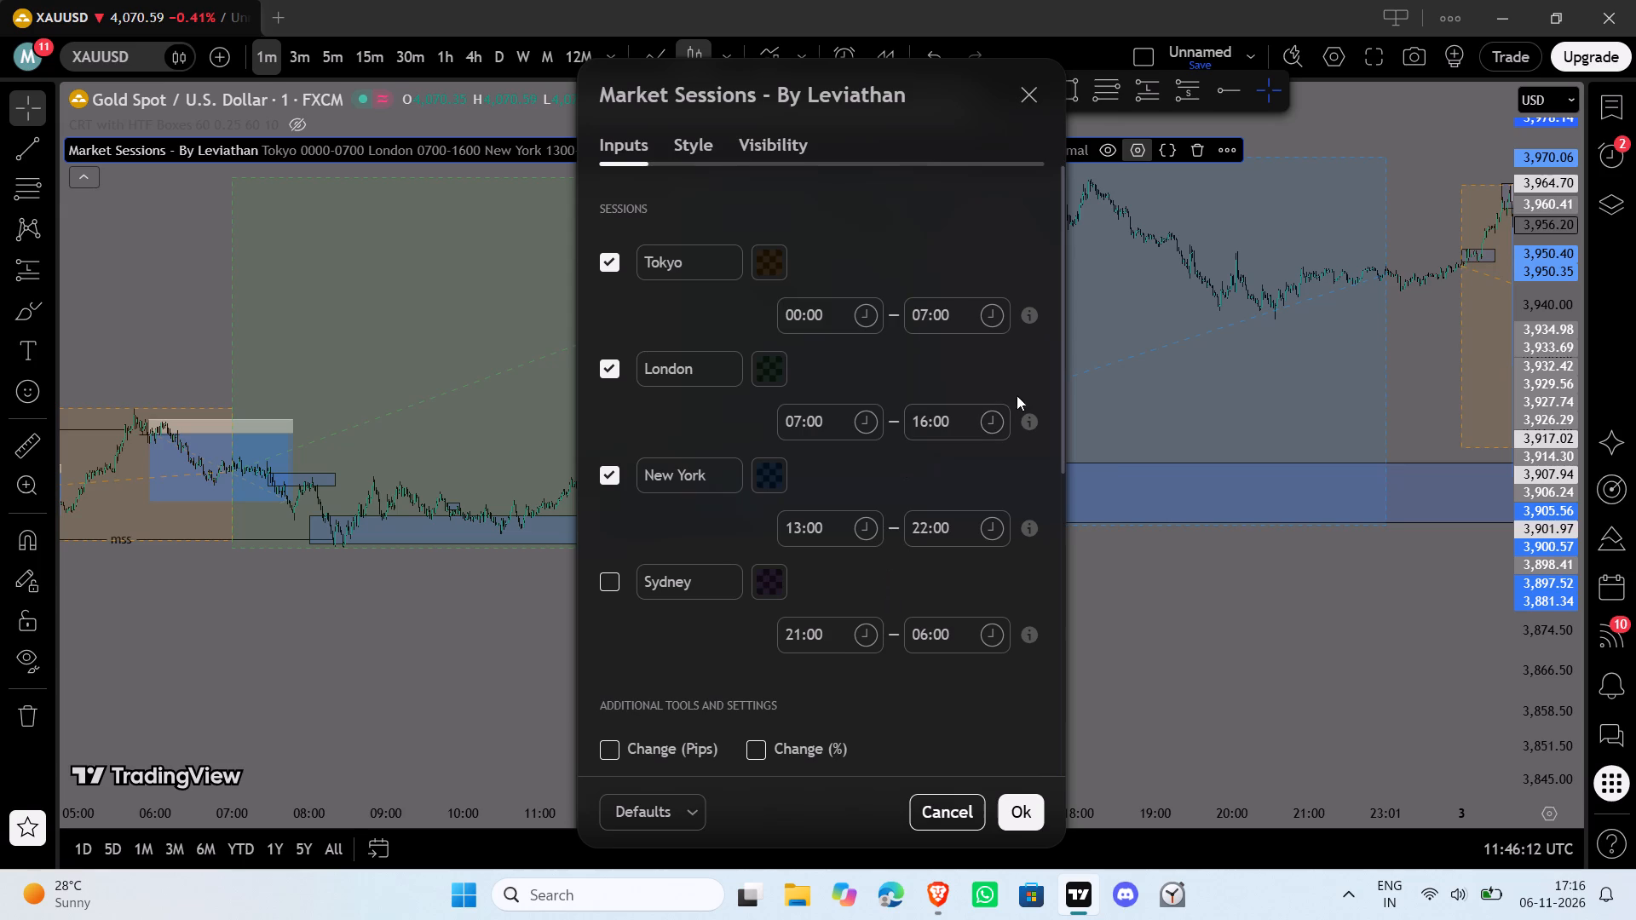
pyautogui.click(965, 419)
pyautogui.scroll(2, 930, 568)
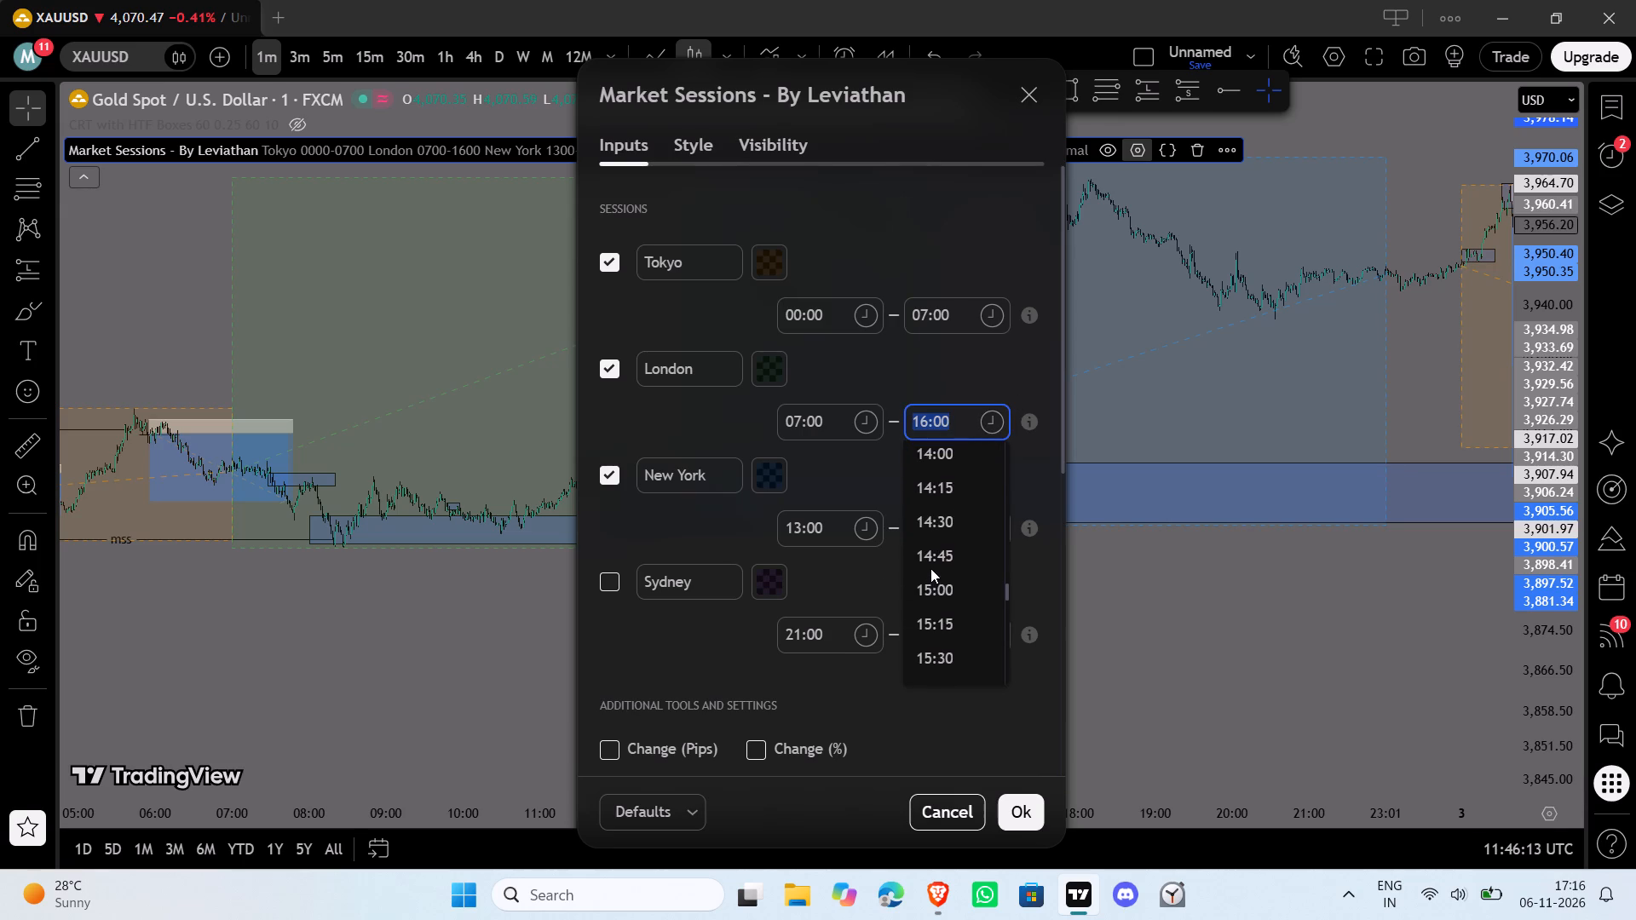
pyautogui.scroll(3, 930, 568)
pyautogui.scroll(-1, 930, 568)
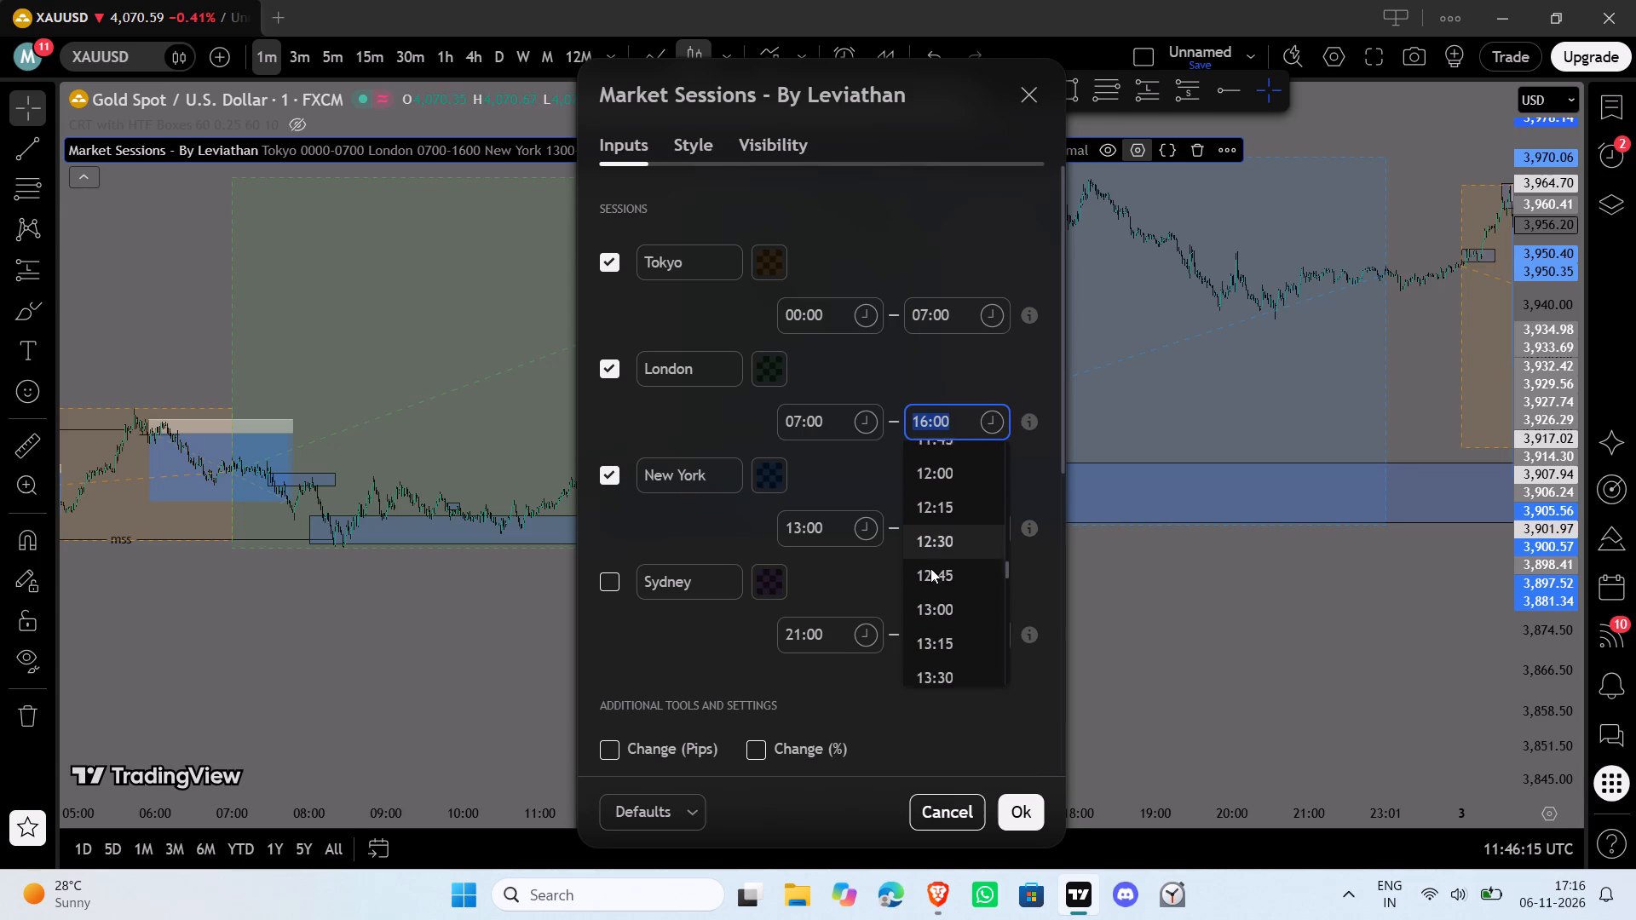
pyautogui.scroll(-2, 930, 568)
pyautogui.click(937, 568)
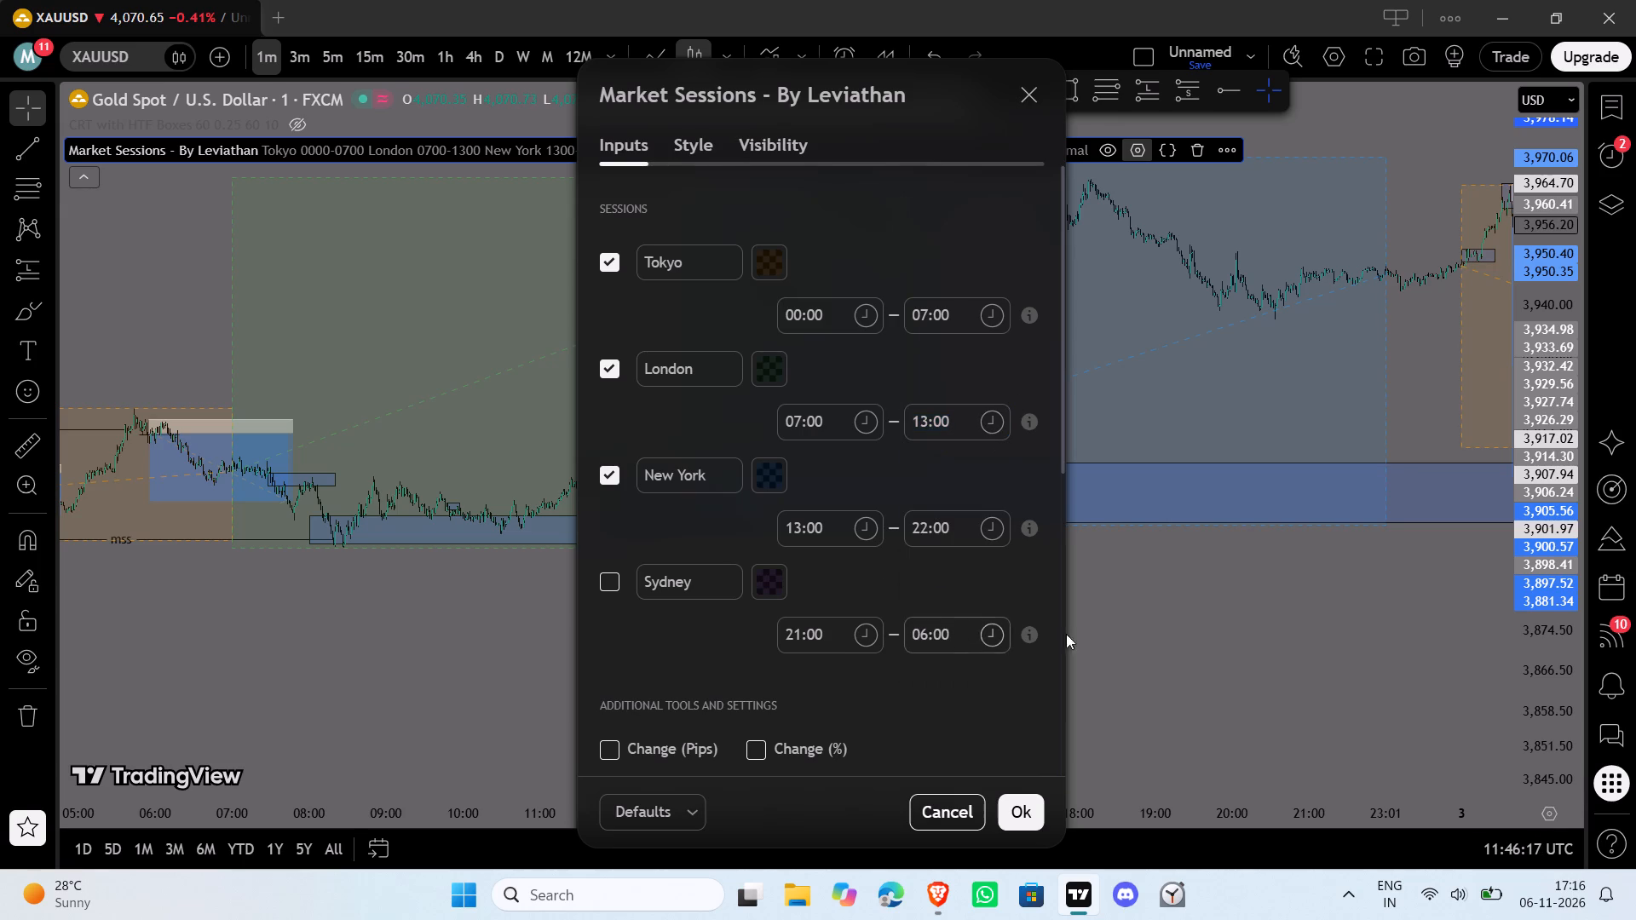
pyautogui.click(1023, 804)
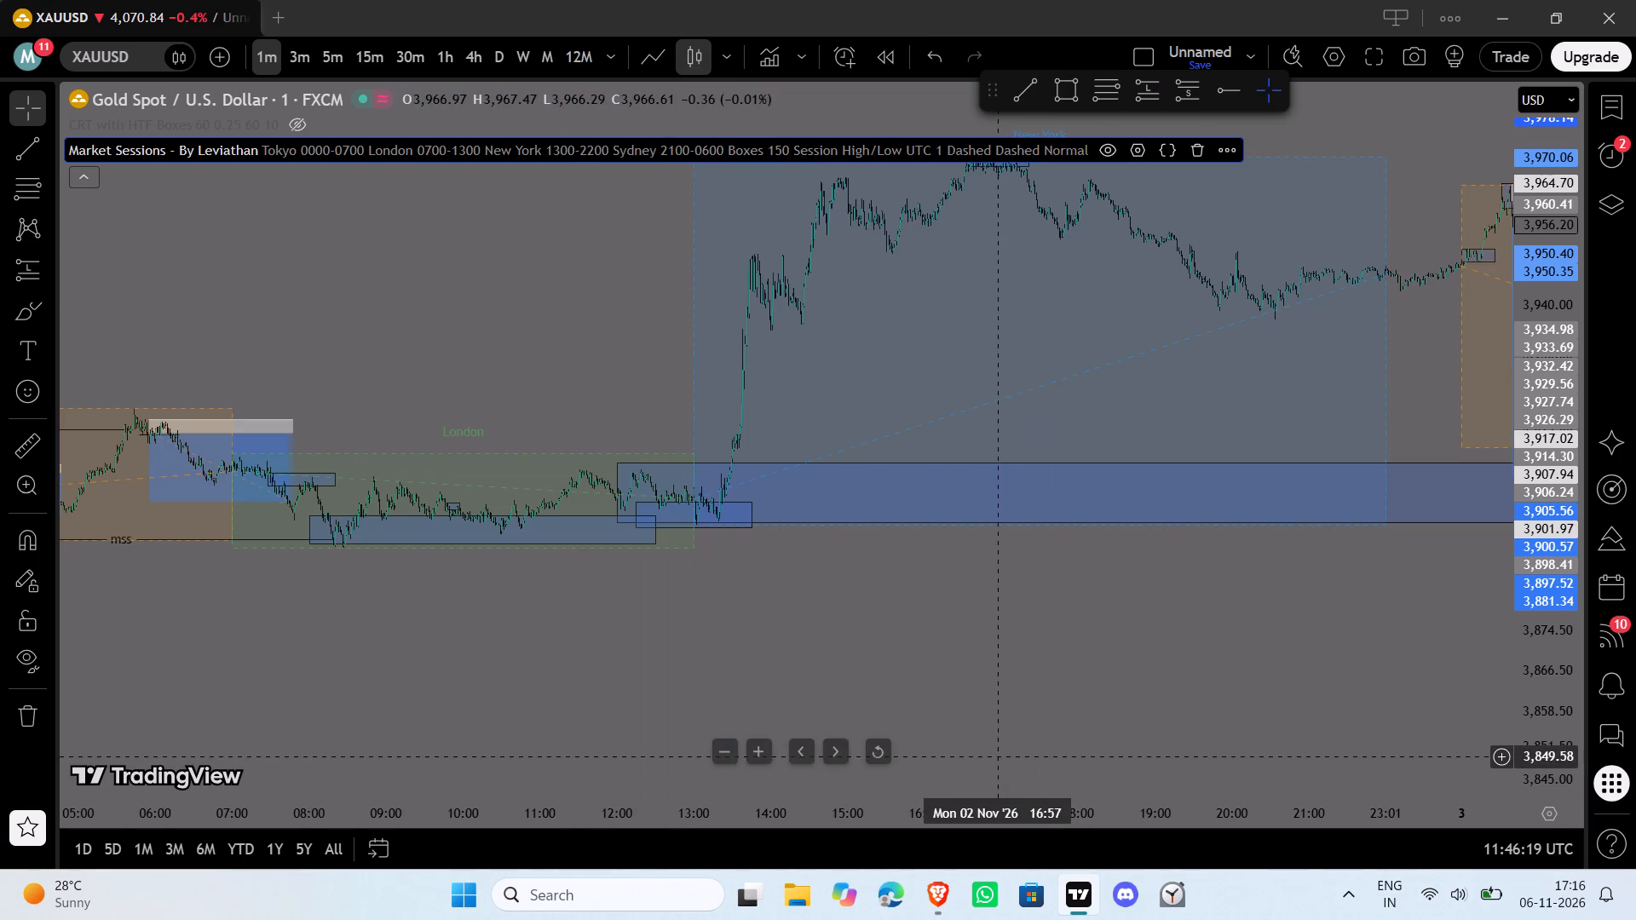
# Examine the price moves inside the Tokyo, London and New York session boxes from 2 November through 6 November.
pyautogui.moveTo(1133, 681); pyautogui.dragTo(684, 695)
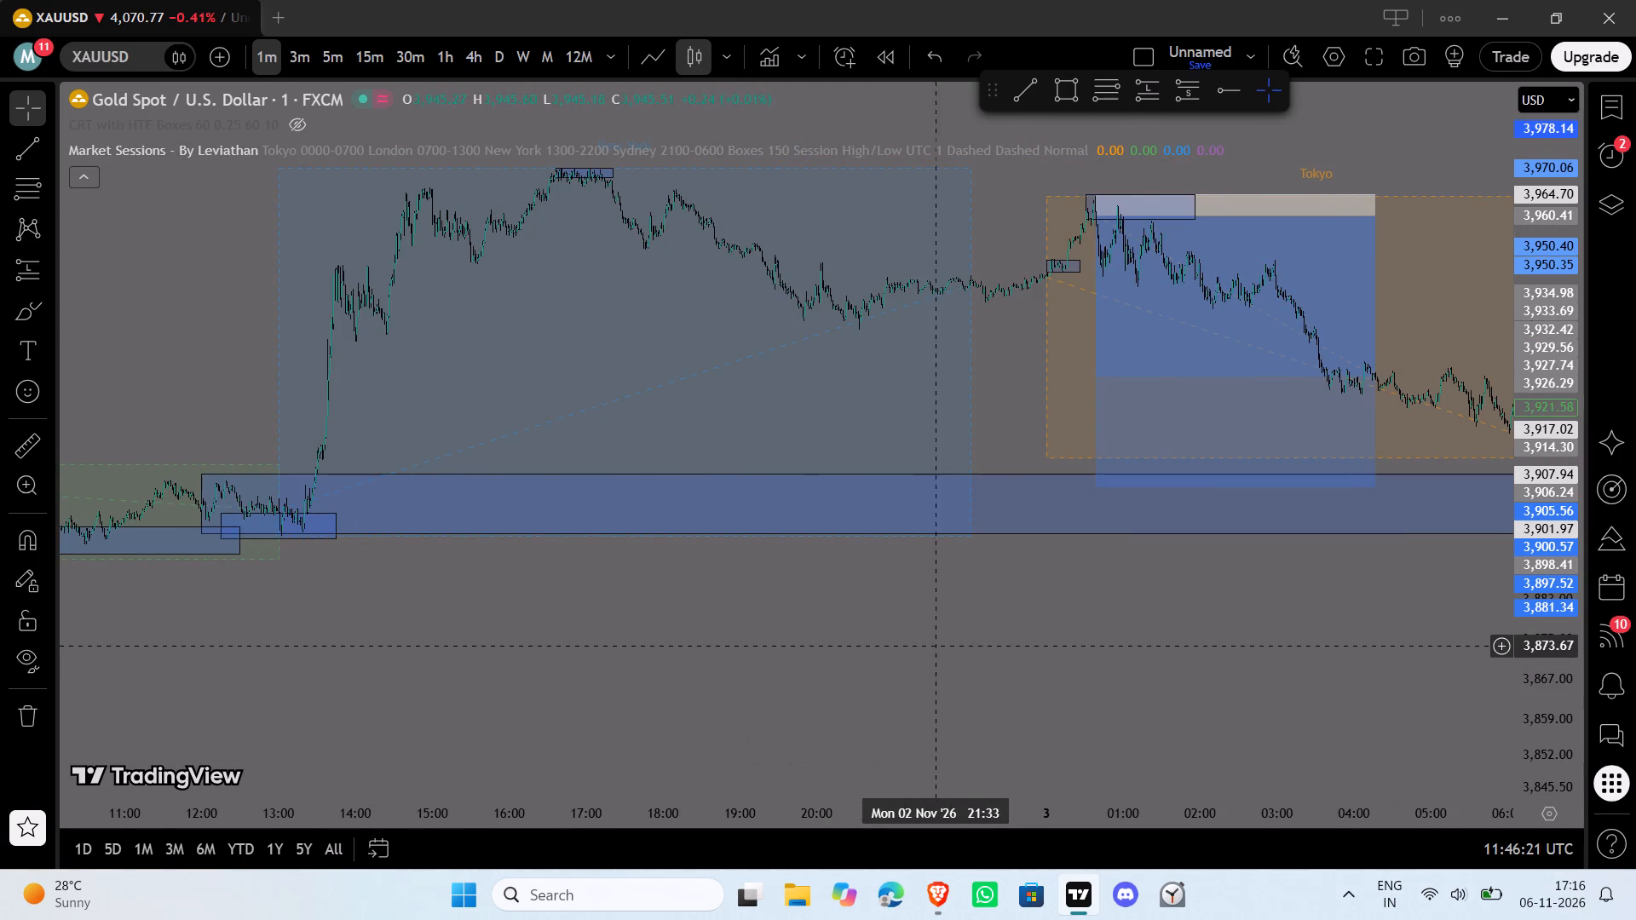
pyautogui.moveTo(1073, 705); pyautogui.dragTo(677, 710)
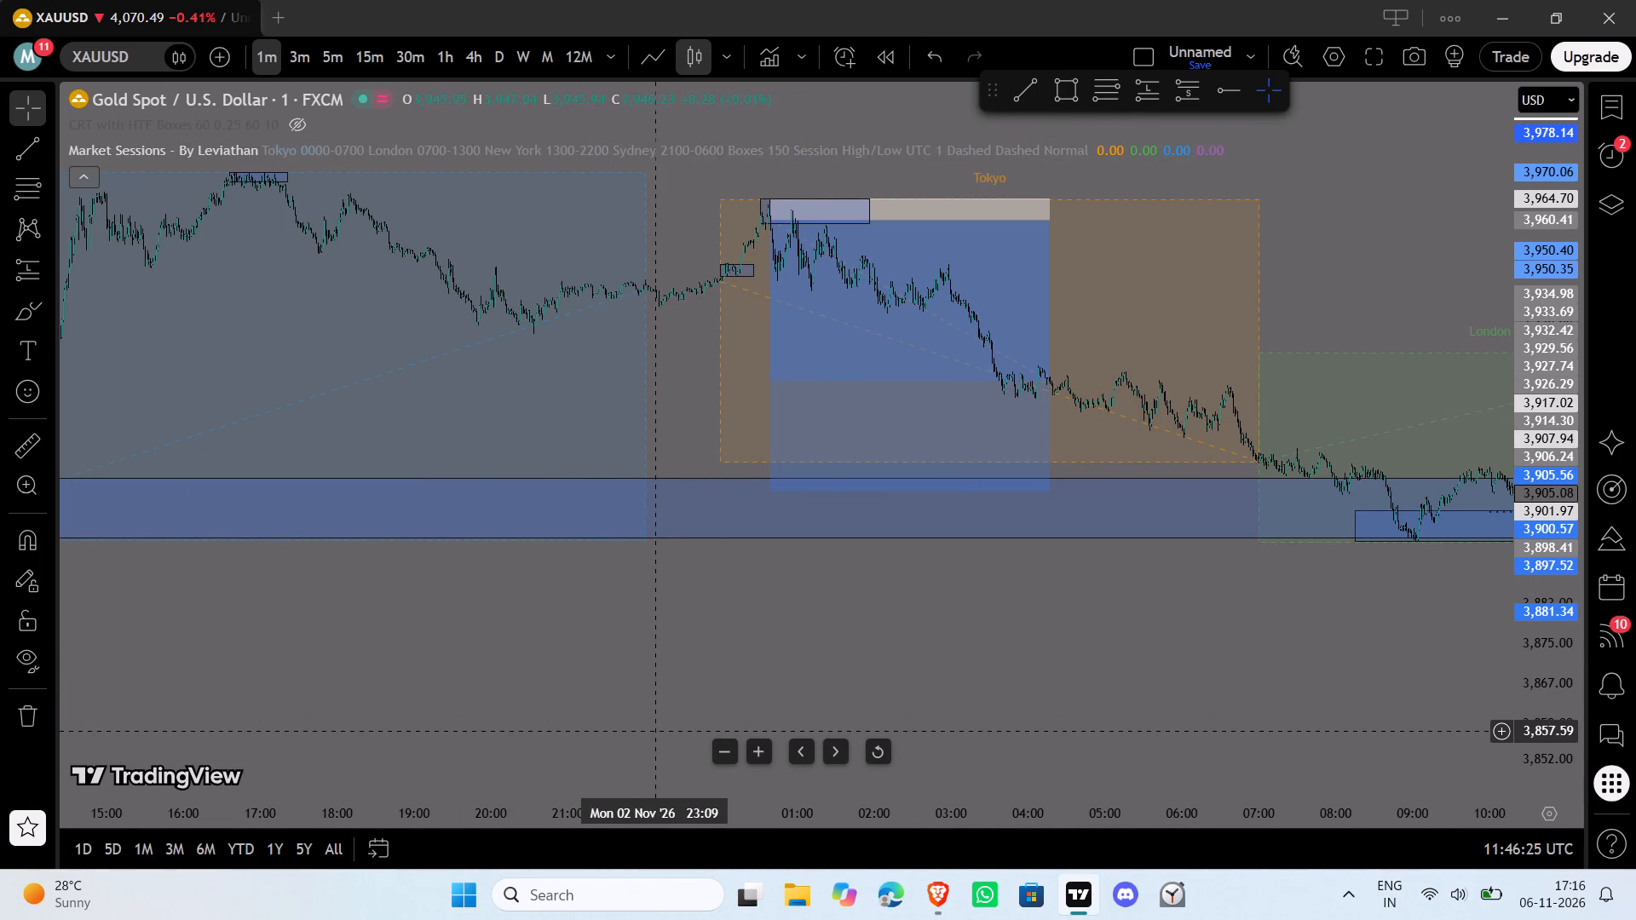
pyautogui.moveTo(599, 812); pyautogui.dragTo(959, 819)
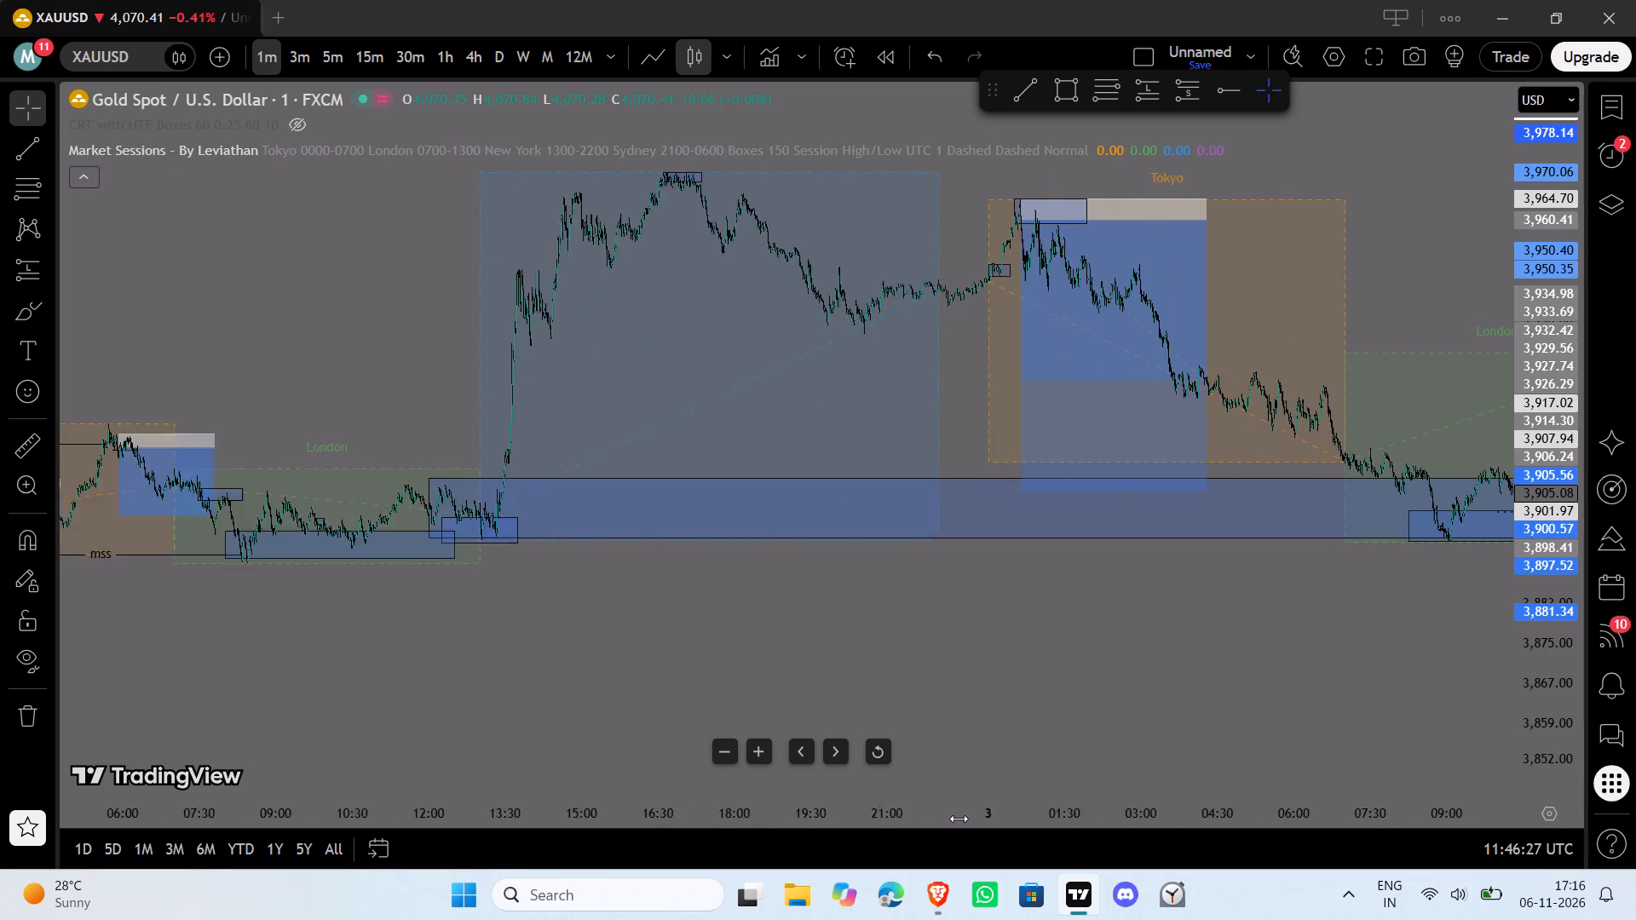
pyautogui.moveTo(959, 819); pyautogui.dragTo(1134, 785)
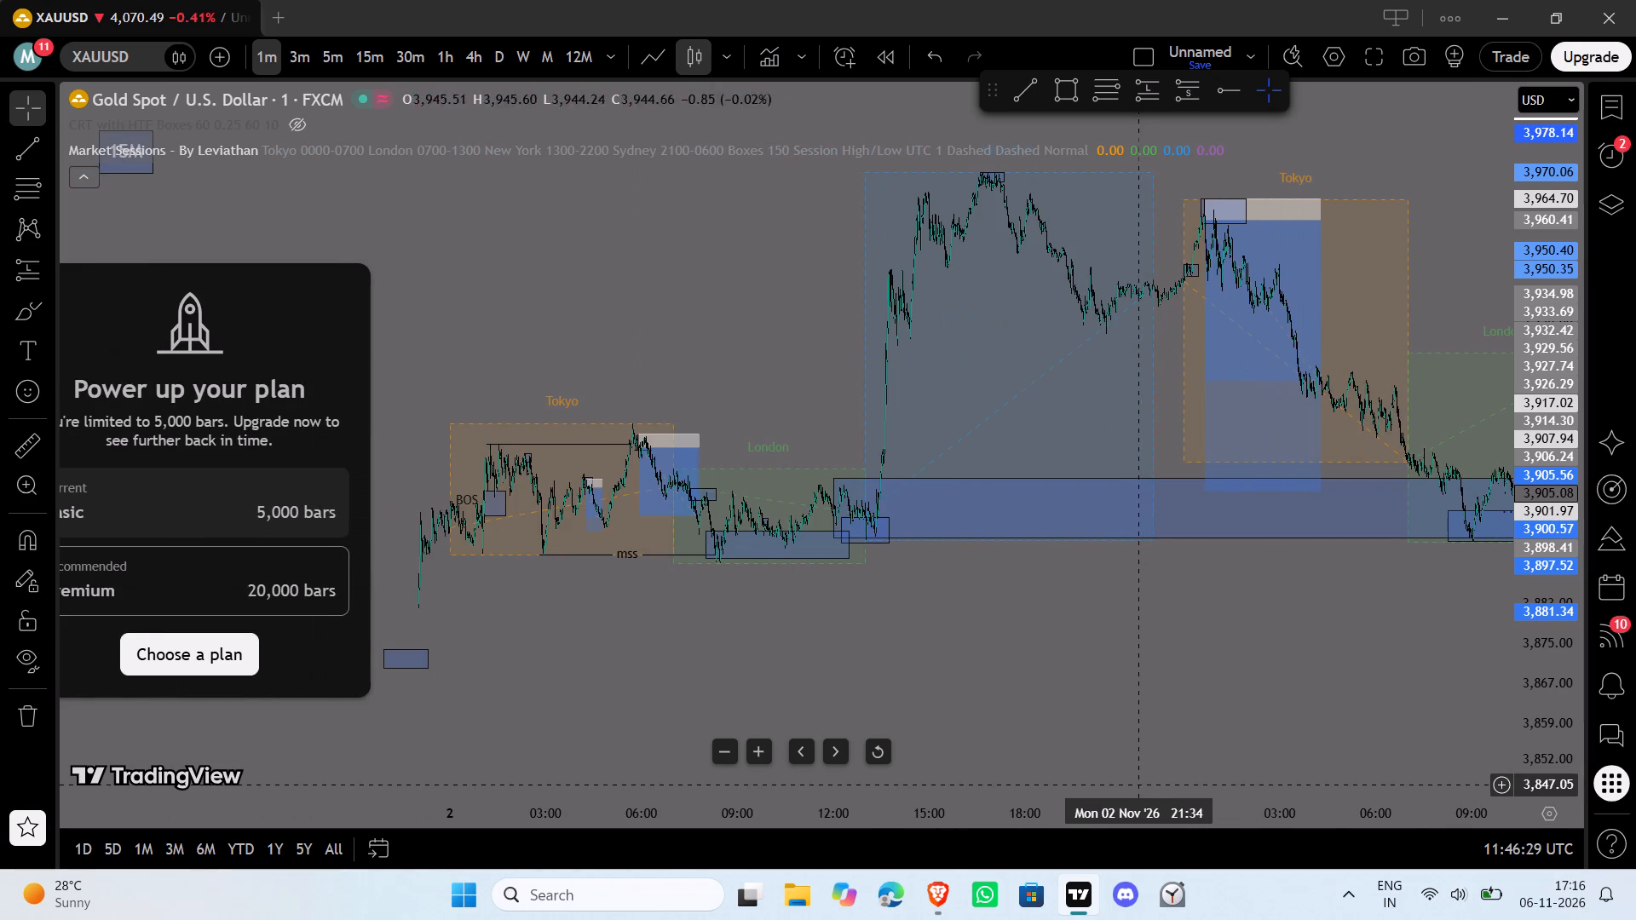
pyautogui.moveTo(1134, 785); pyautogui.dragTo(1108, 789)
pyautogui.moveTo(1171, 689); pyautogui.dragTo(689, 612)
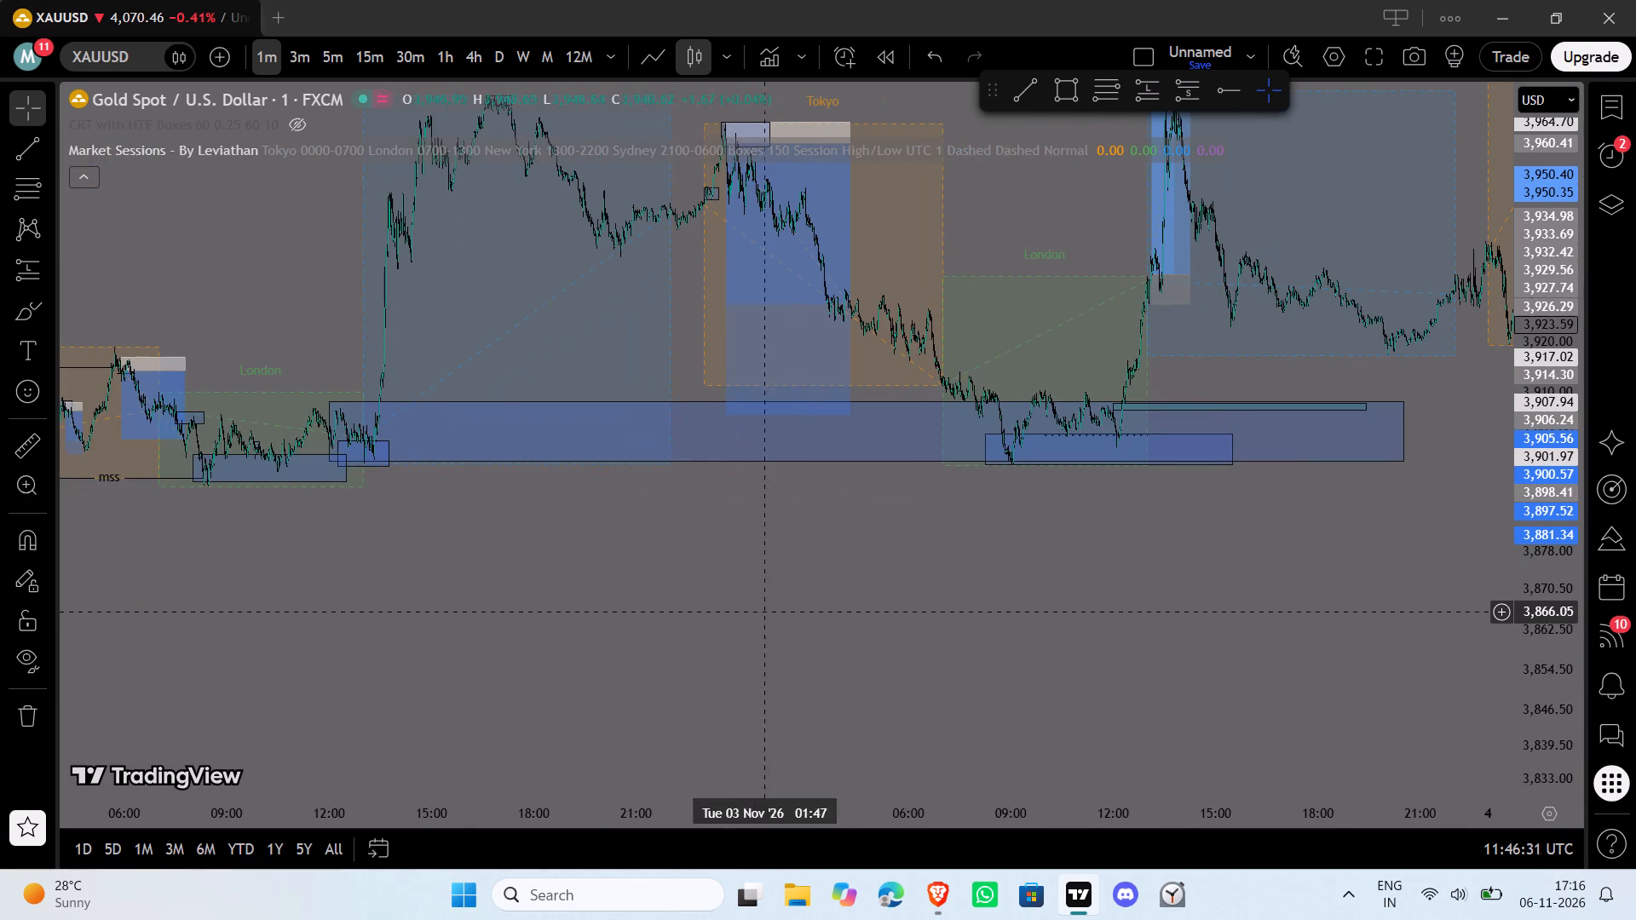
pyautogui.moveTo(1017, 640); pyautogui.dragTo(702, 755)
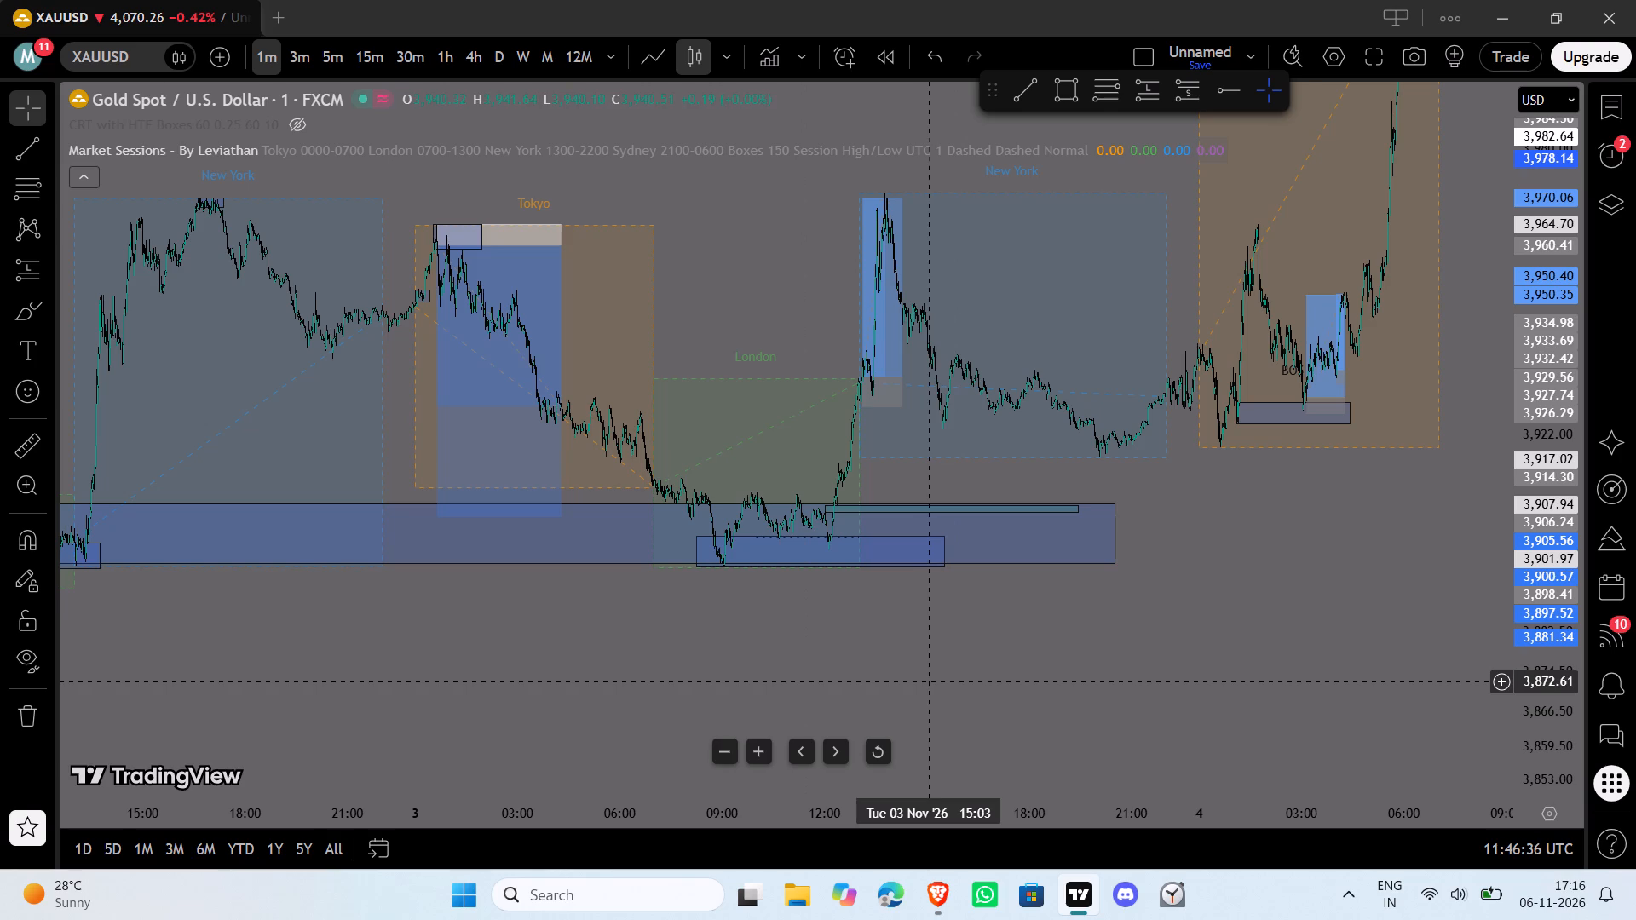
pyautogui.moveTo(1069, 698); pyautogui.dragTo(611, 714)
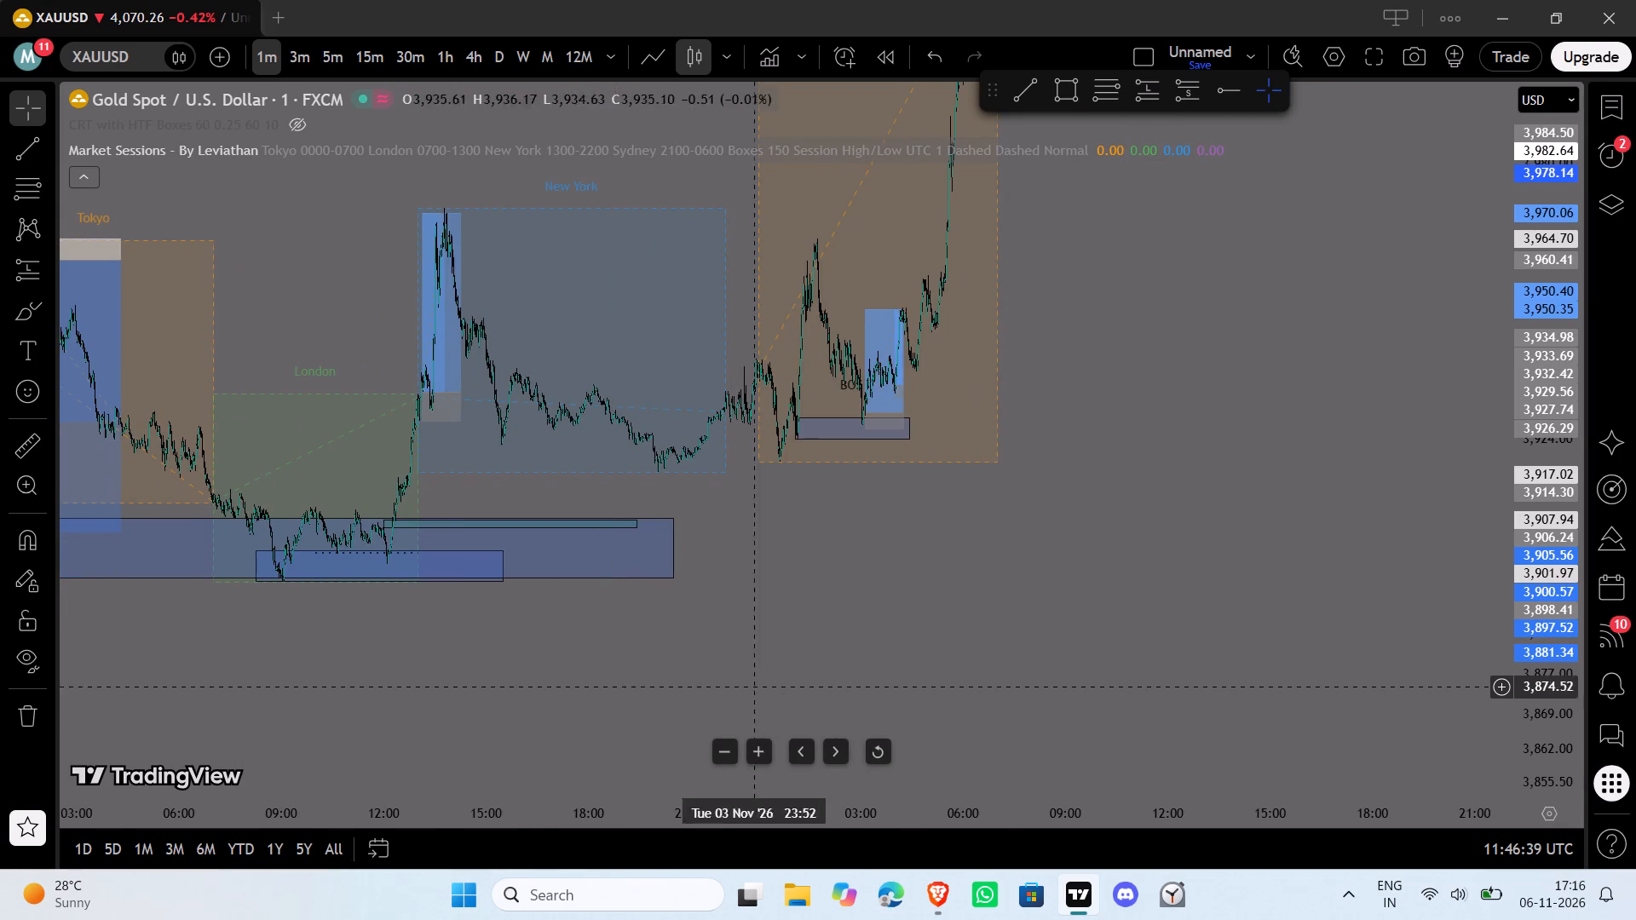
pyautogui.moveTo(907, 591); pyautogui.dragTo(869, 792)
pyautogui.moveTo(1256, 381); pyautogui.dragTo(1040, 735)
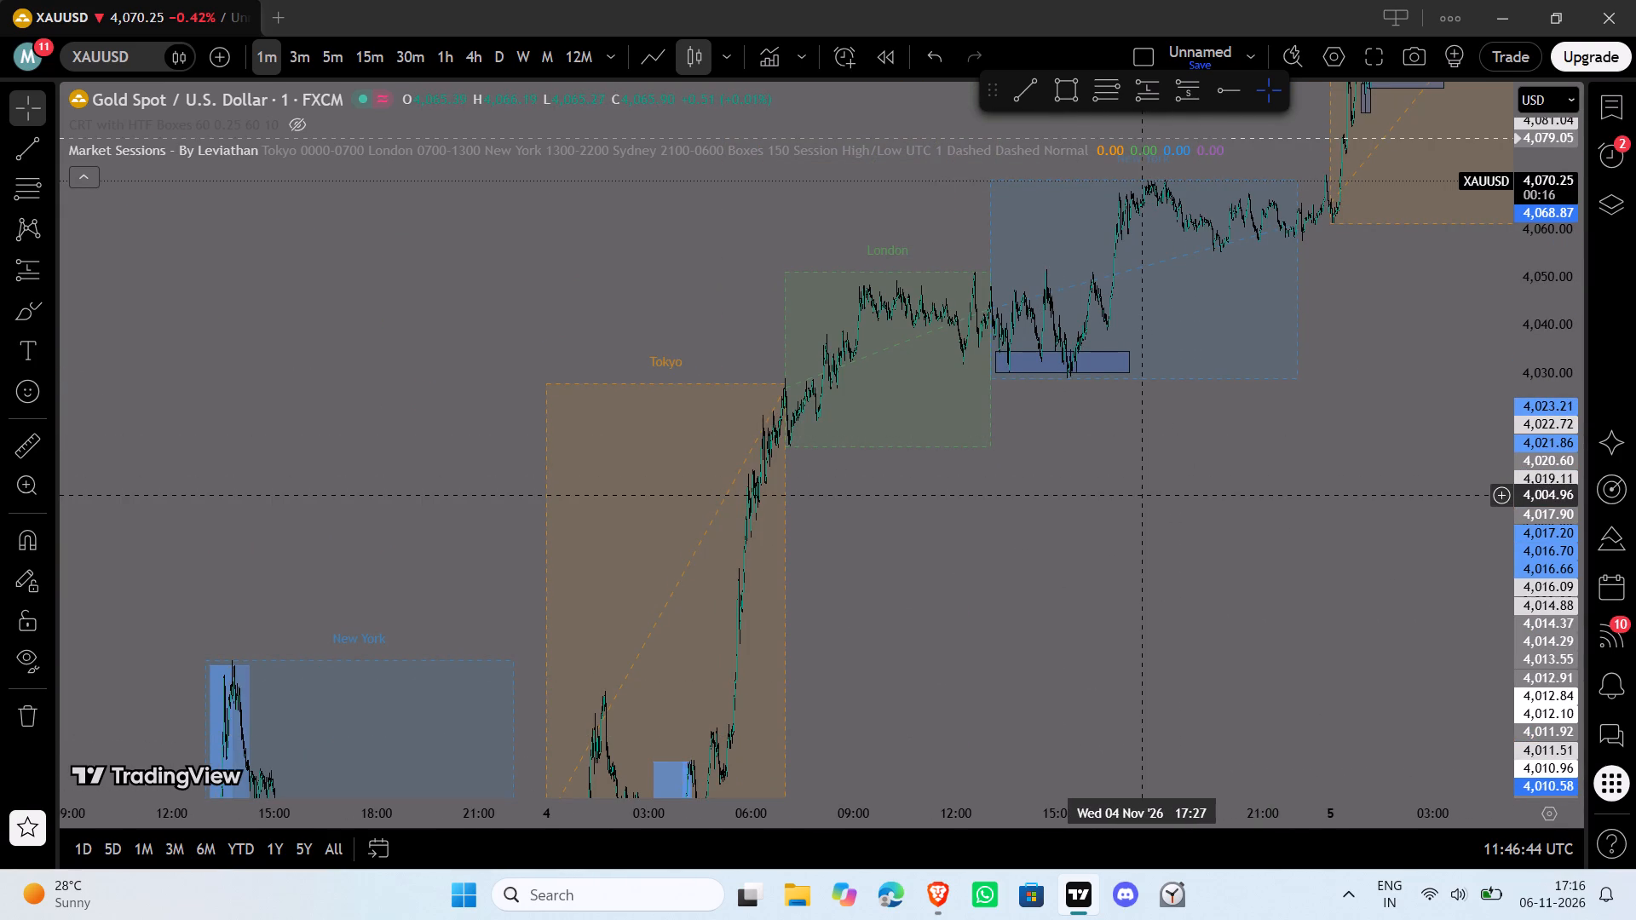
pyautogui.moveTo(1206, 559); pyautogui.dragTo(777, 729)
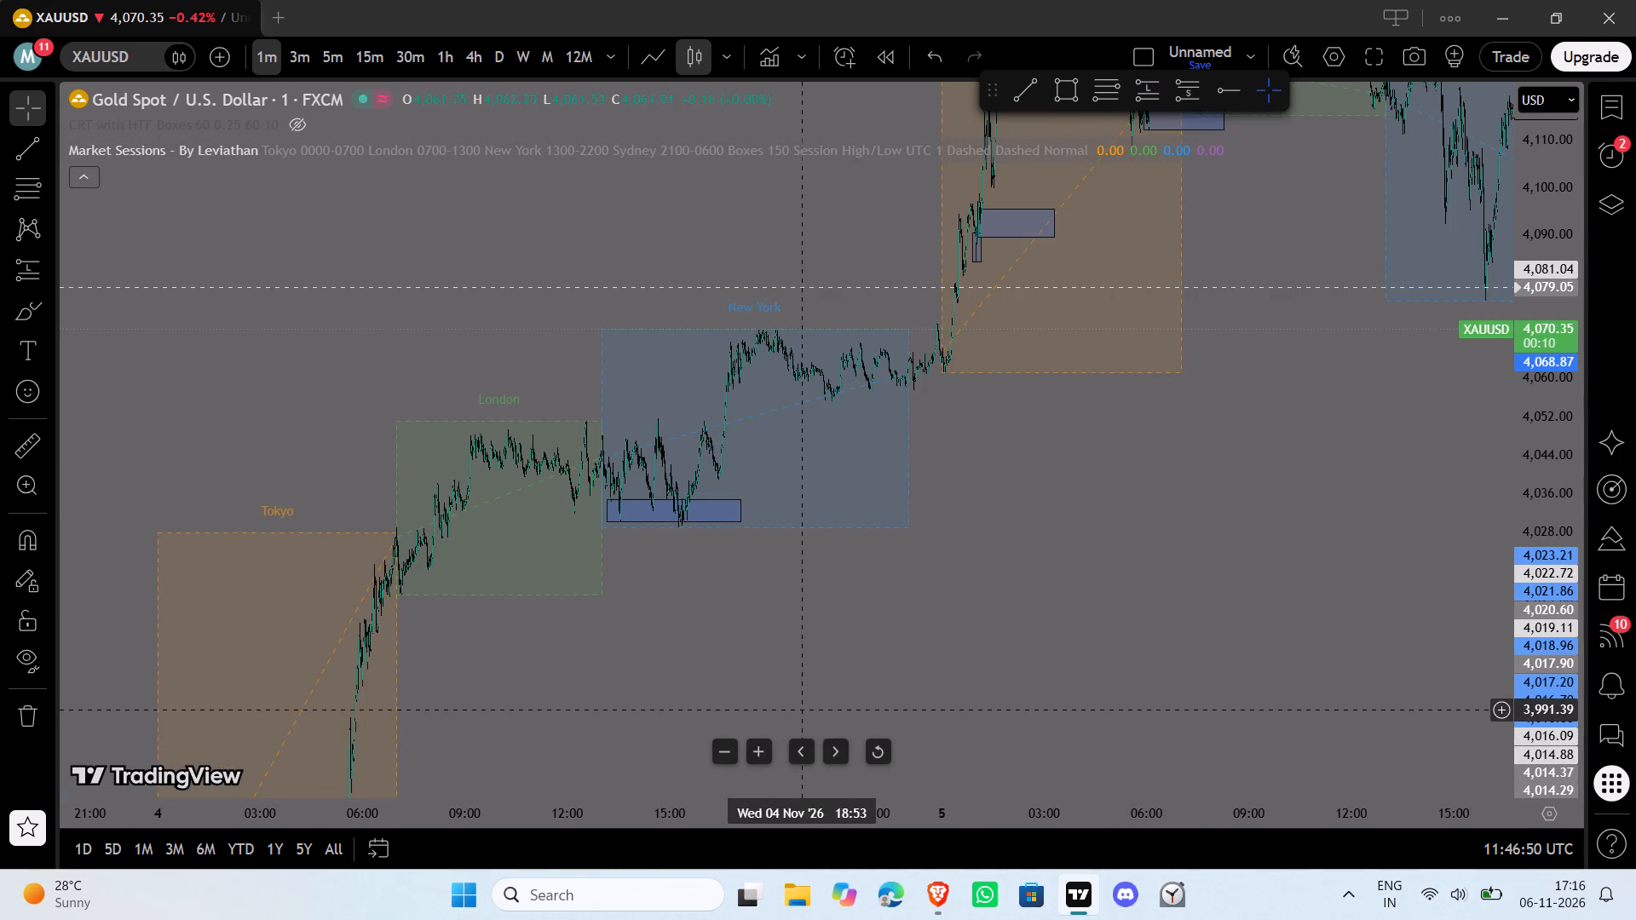
pyautogui.moveTo(1046, 624); pyautogui.dragTo(902, 687)
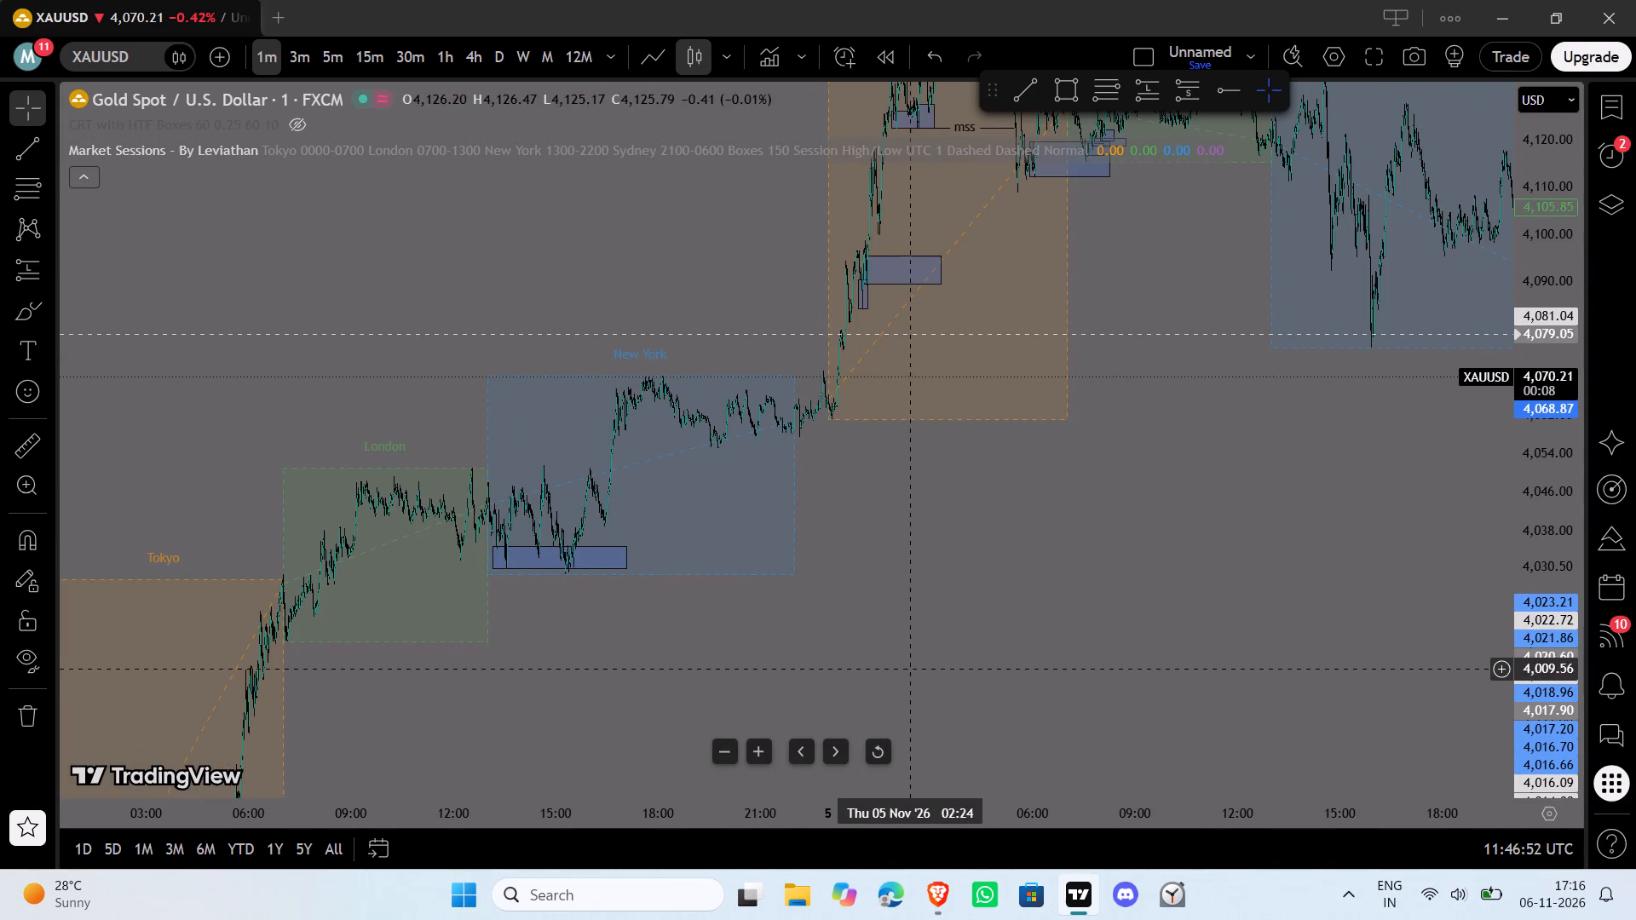
pyautogui.moveTo(1010, 638); pyautogui.dragTo(831, 781)
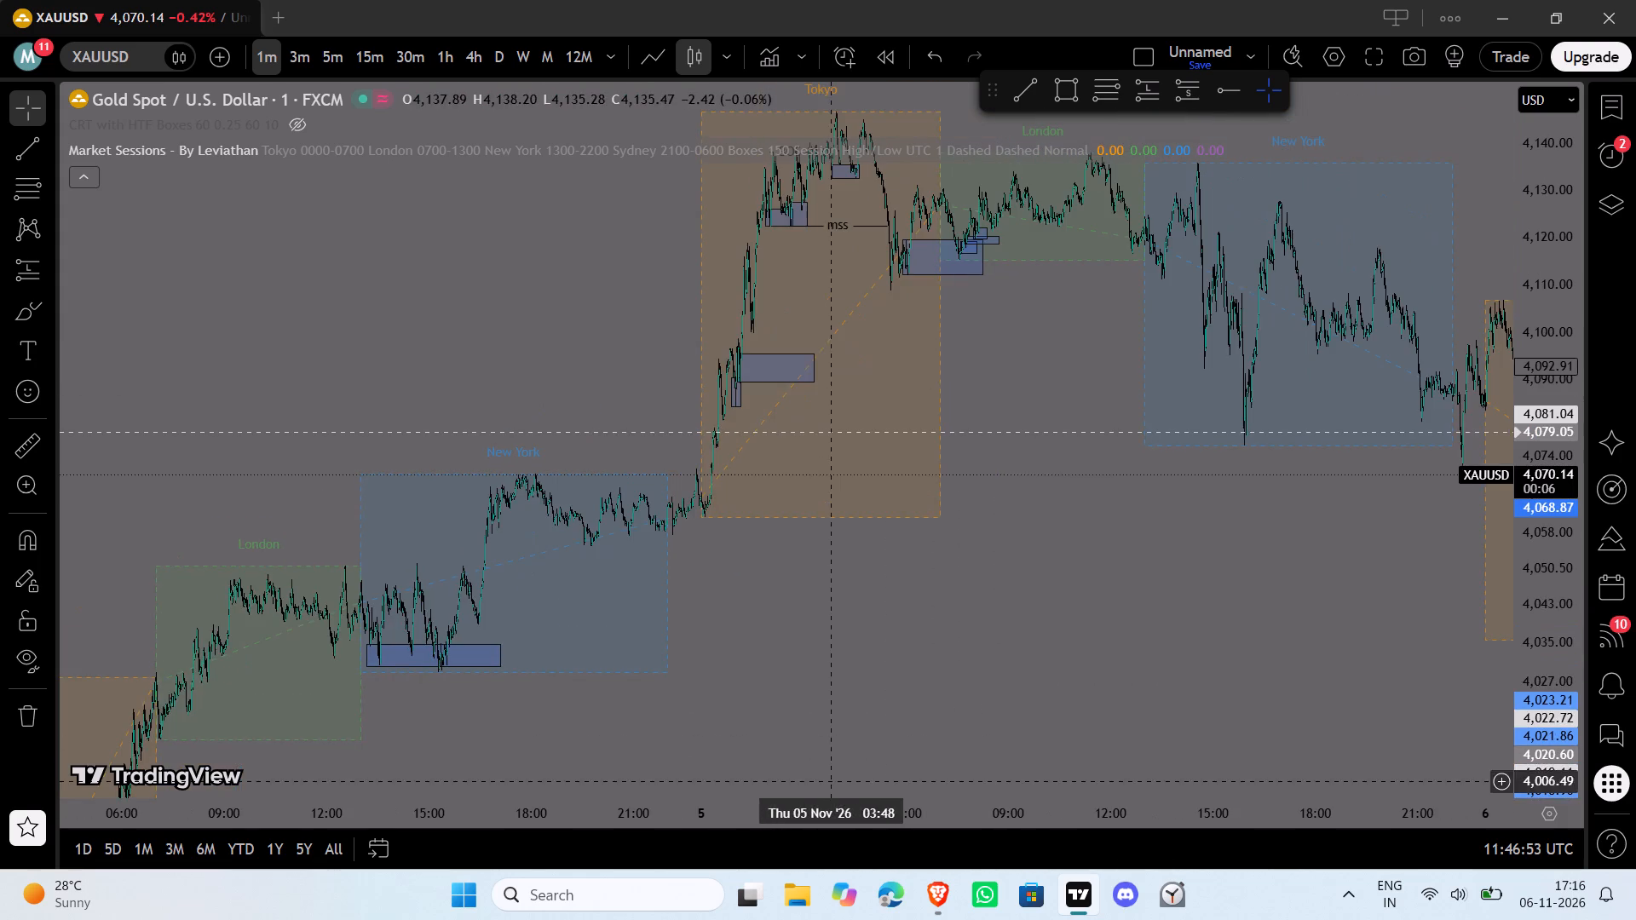
pyautogui.moveTo(1078, 606); pyautogui.dragTo(877, 783)
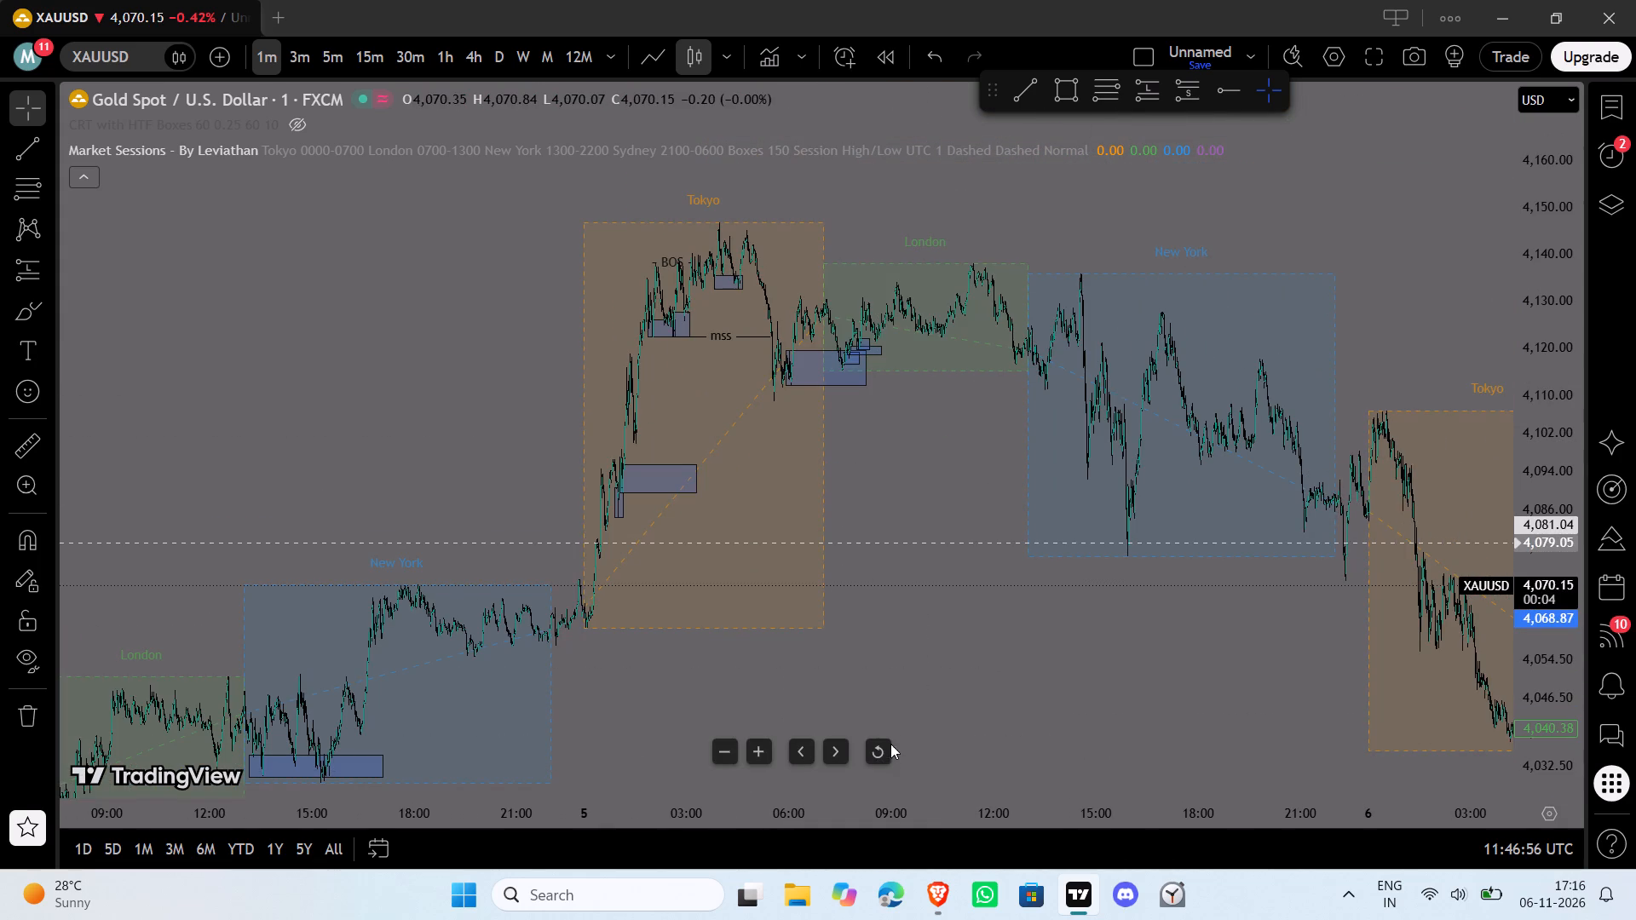
pyautogui.moveTo(1189, 671); pyautogui.dragTo(631, 520)
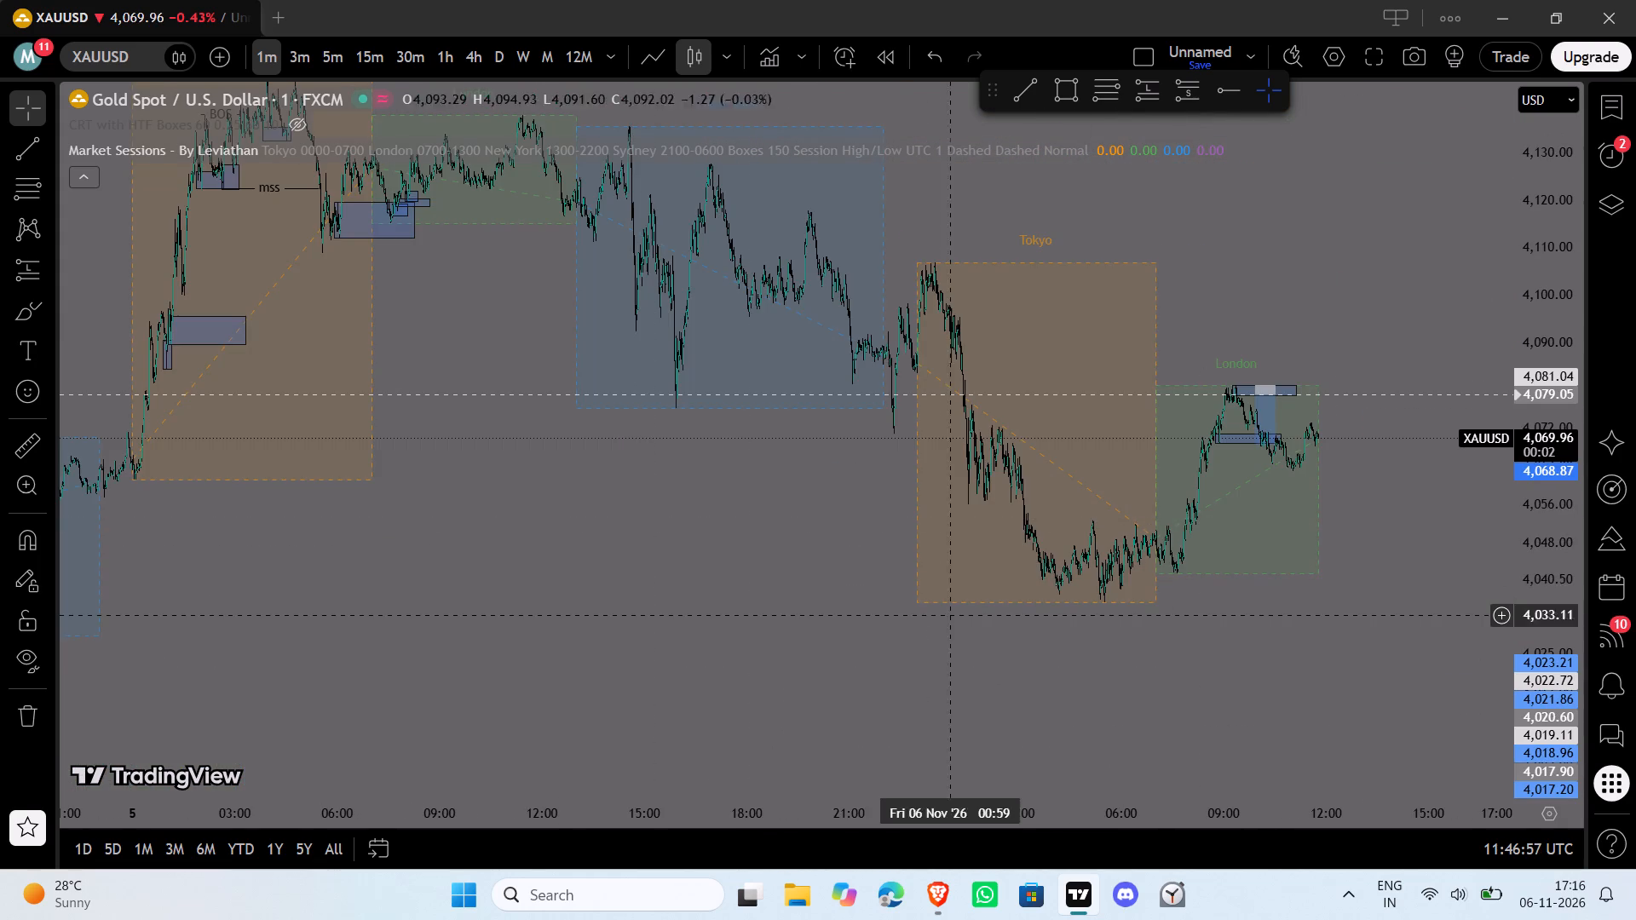
pyautogui.moveTo(911, 631); pyautogui.dragTo(654, 638)
# Review the session boxes backwards from 6 November to the Tokyo and London sessions of 2 November.
pyautogui.moveTo(621, 605); pyautogui.dragTo(1053, 760)
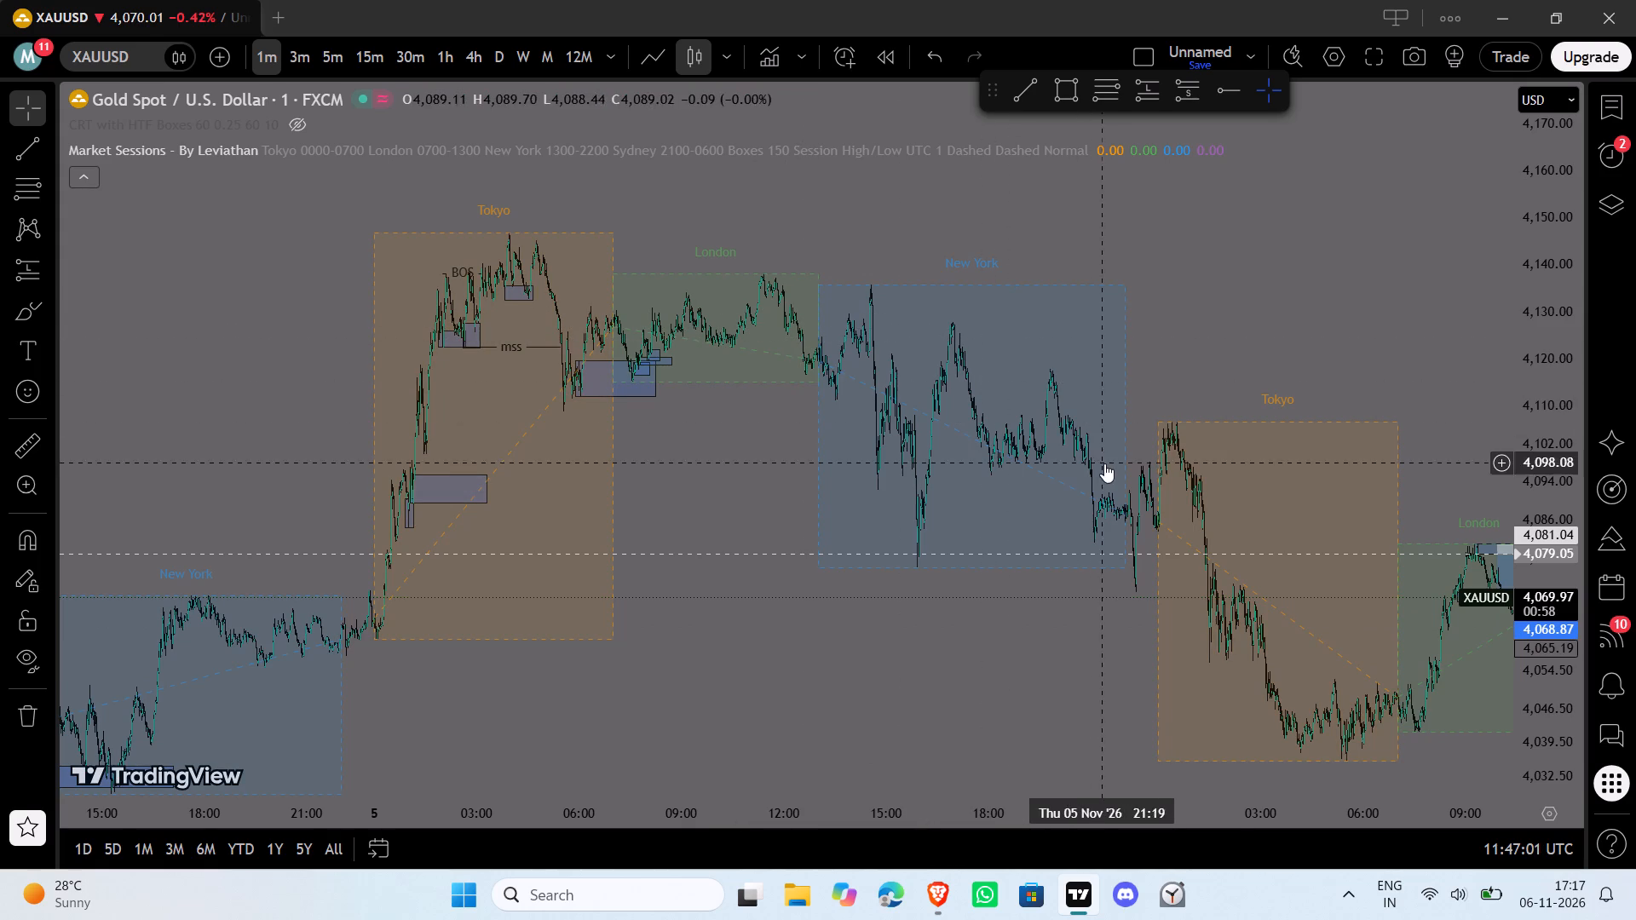
pyautogui.moveTo(651, 707); pyautogui.dragTo(797, 697)
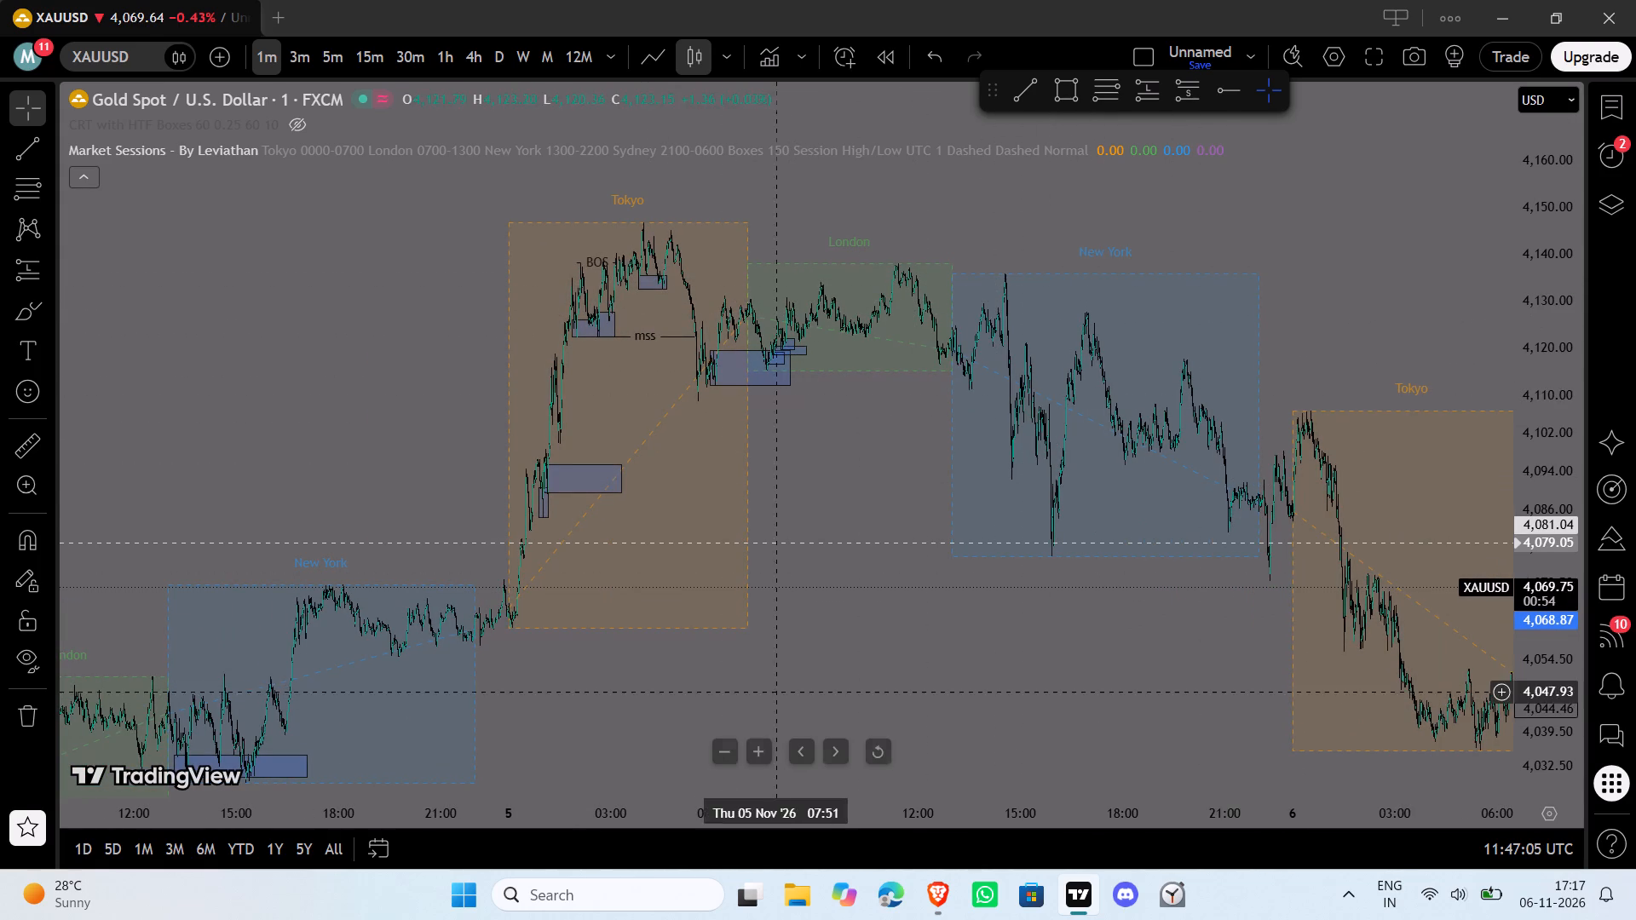
pyautogui.moveTo(739, 707); pyautogui.dragTo(1235, 403)
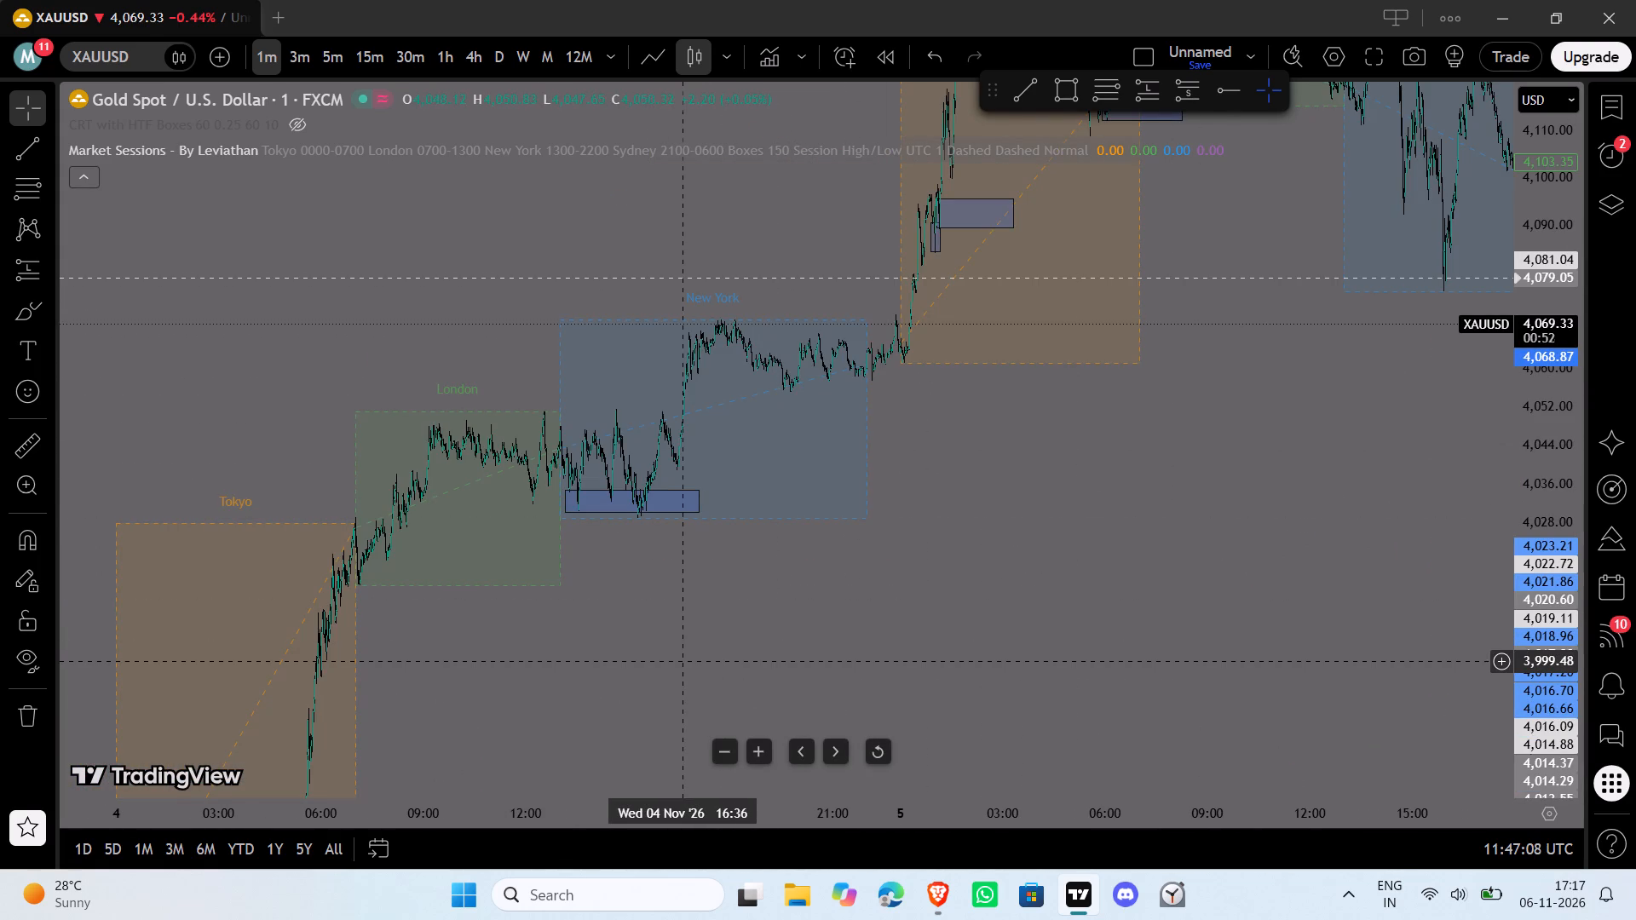
pyautogui.moveTo(656, 664); pyautogui.dragTo(1354, 396)
pyautogui.moveTo(1019, 652); pyautogui.dragTo(1420, 280)
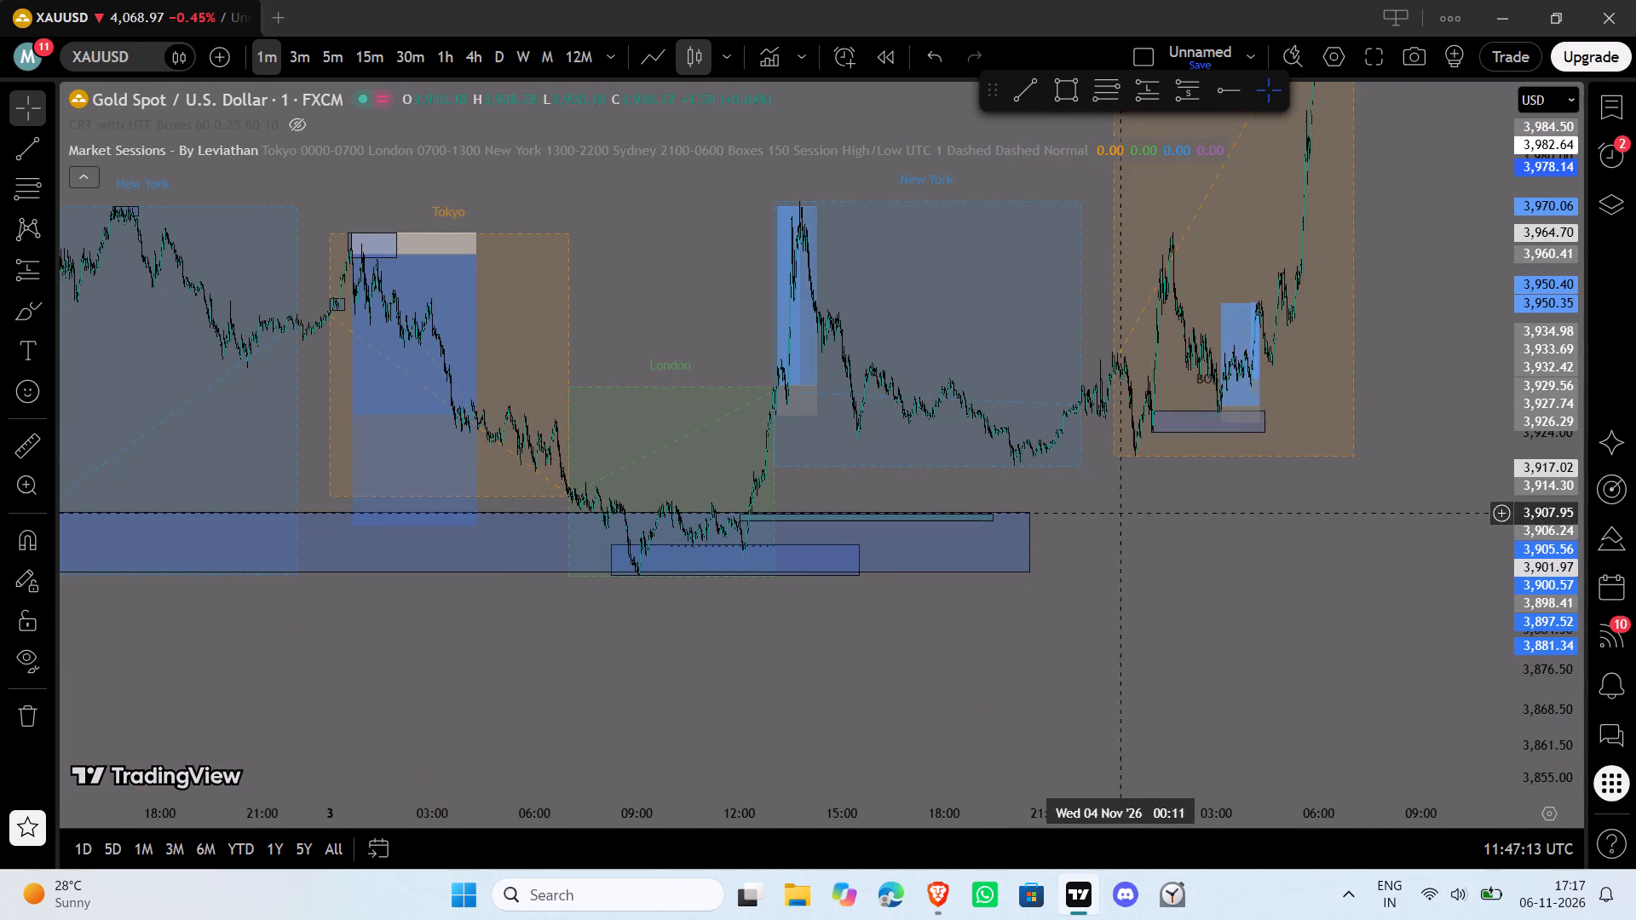
pyautogui.moveTo(604, 707); pyautogui.dragTo(1139, 710)
pyautogui.moveTo(822, 733); pyautogui.dragTo(1298, 653)
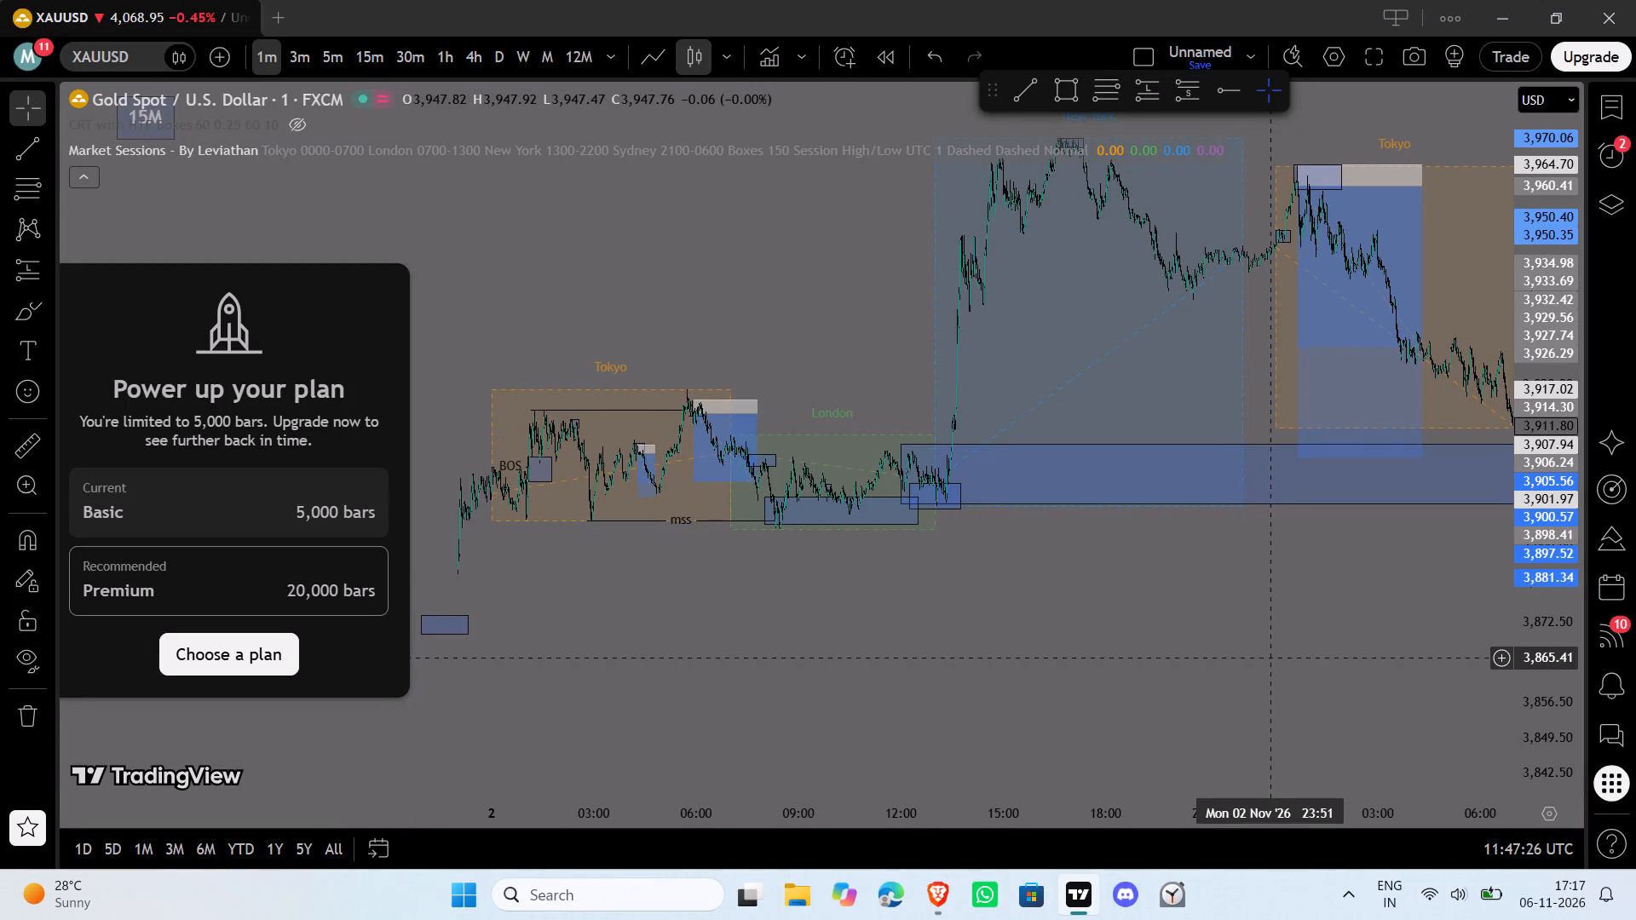
# Switch the XAUUSD chart to the 15-minute timeframe and collapse the indicator legend.
pyautogui.click(360, 59)
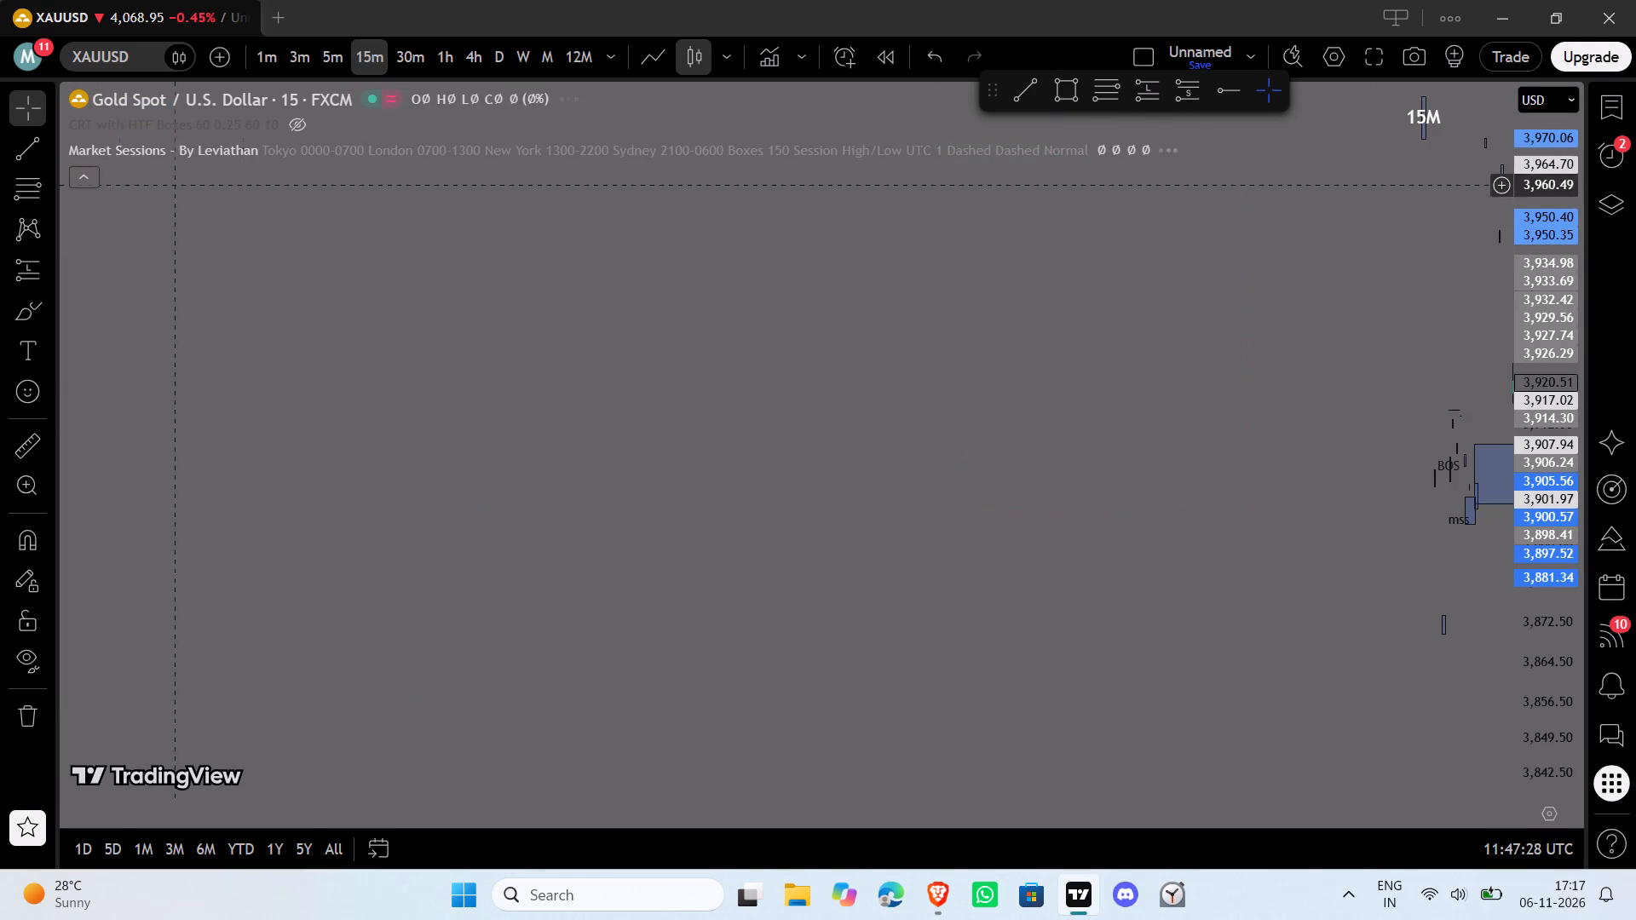
pyautogui.click(97, 178)
pyautogui.click(436, 246)
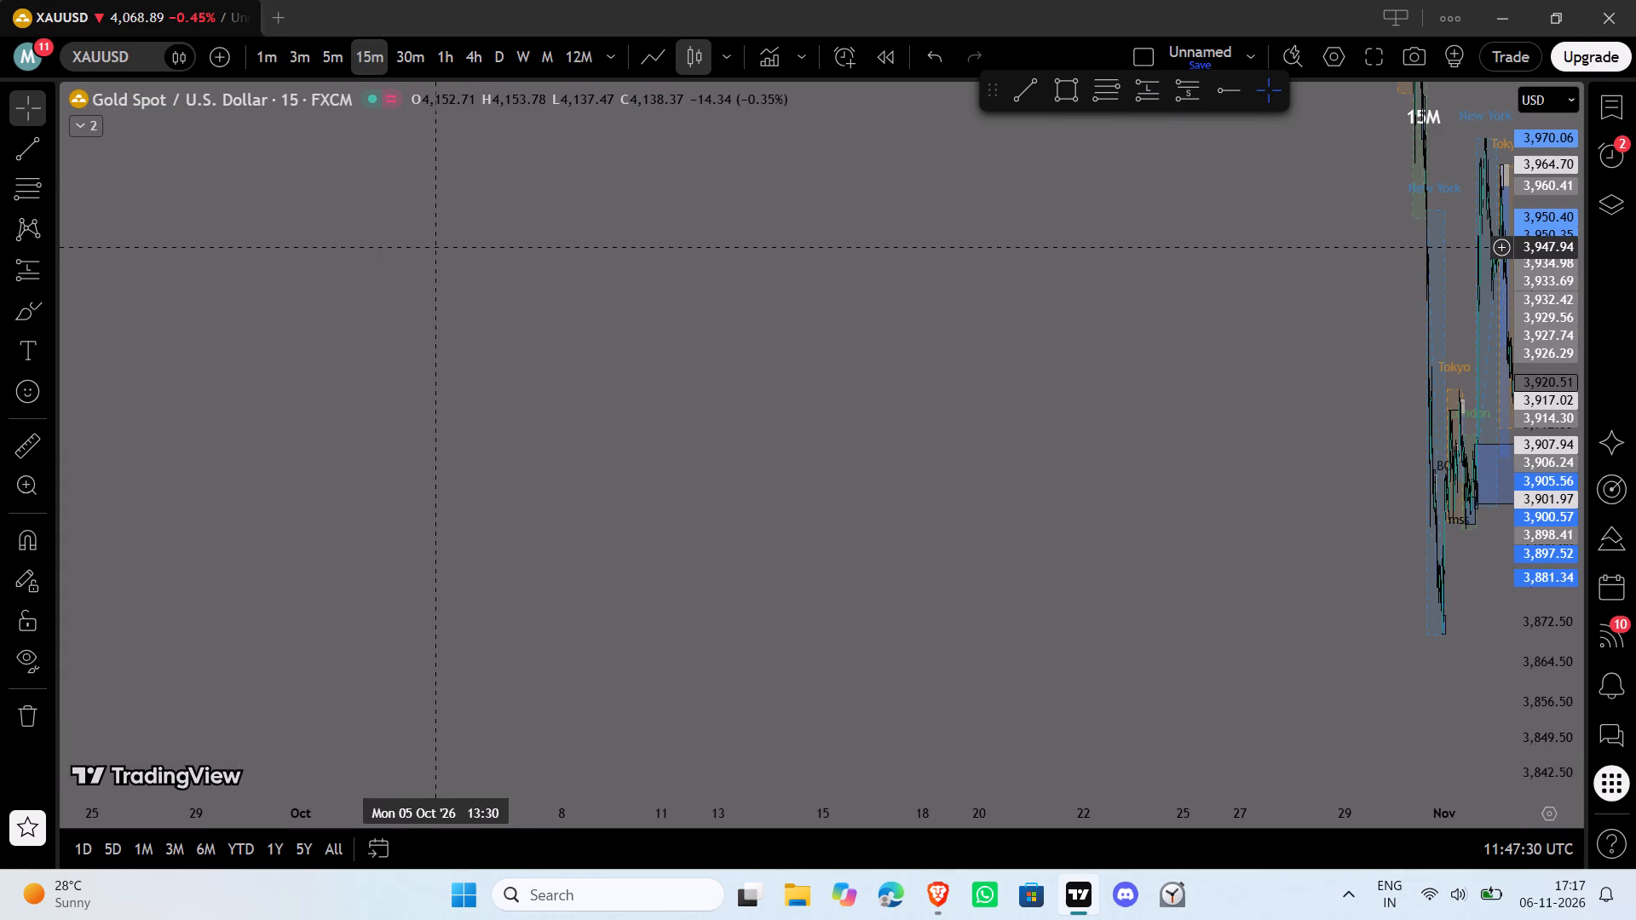
pyautogui.click(318, 226)
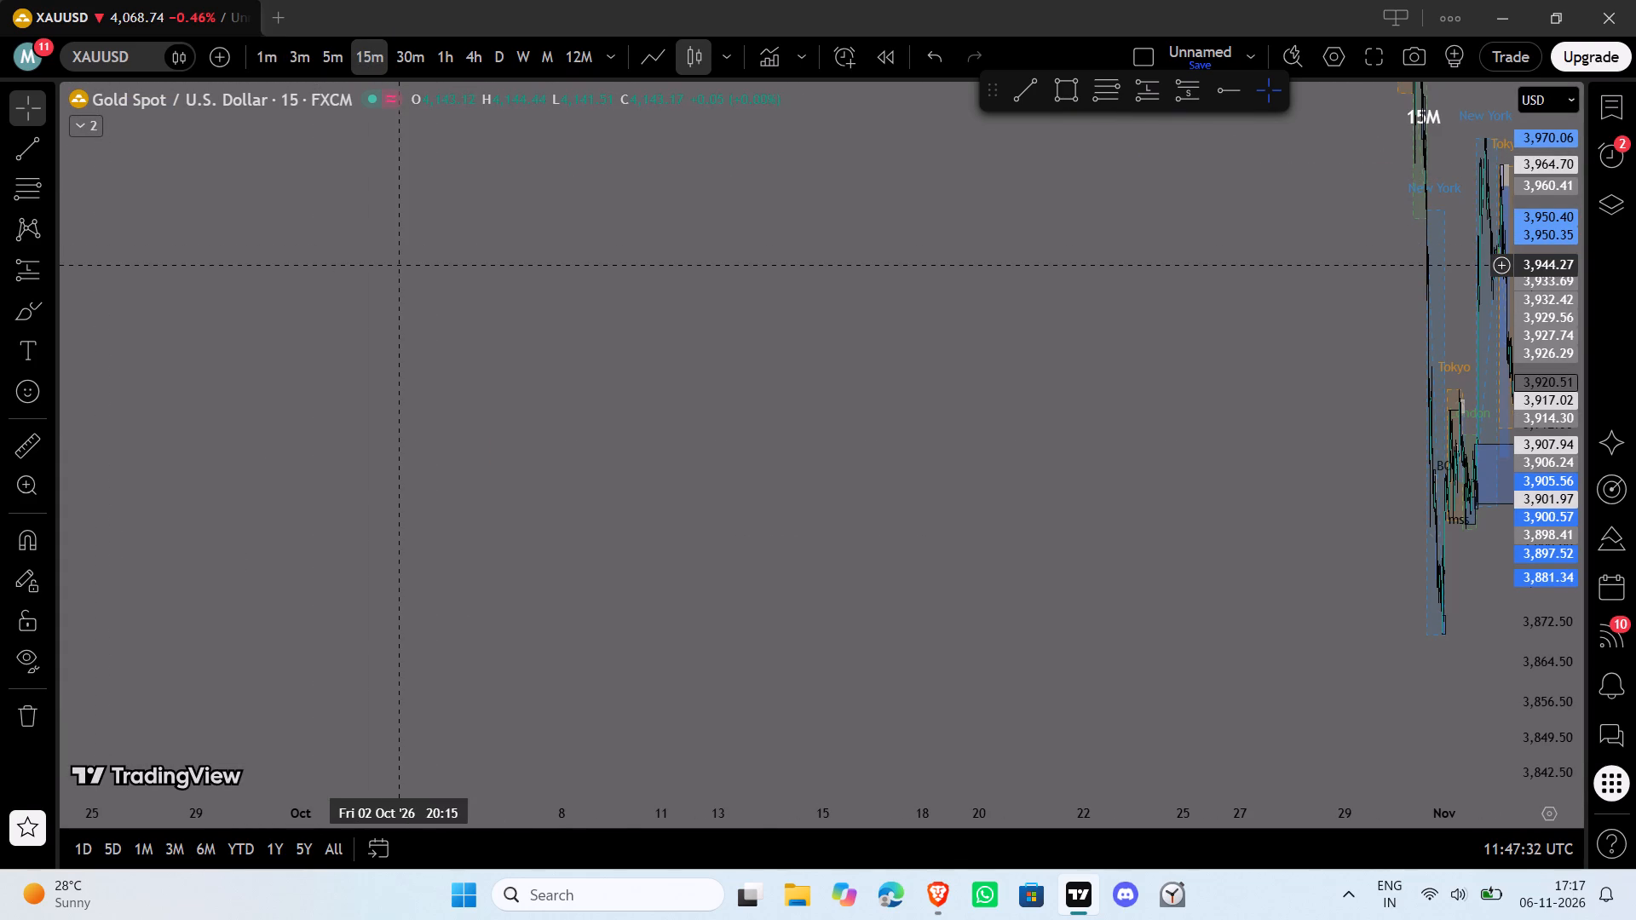
pyautogui.rightClick(400, 264)
pyautogui.click(503, 279)
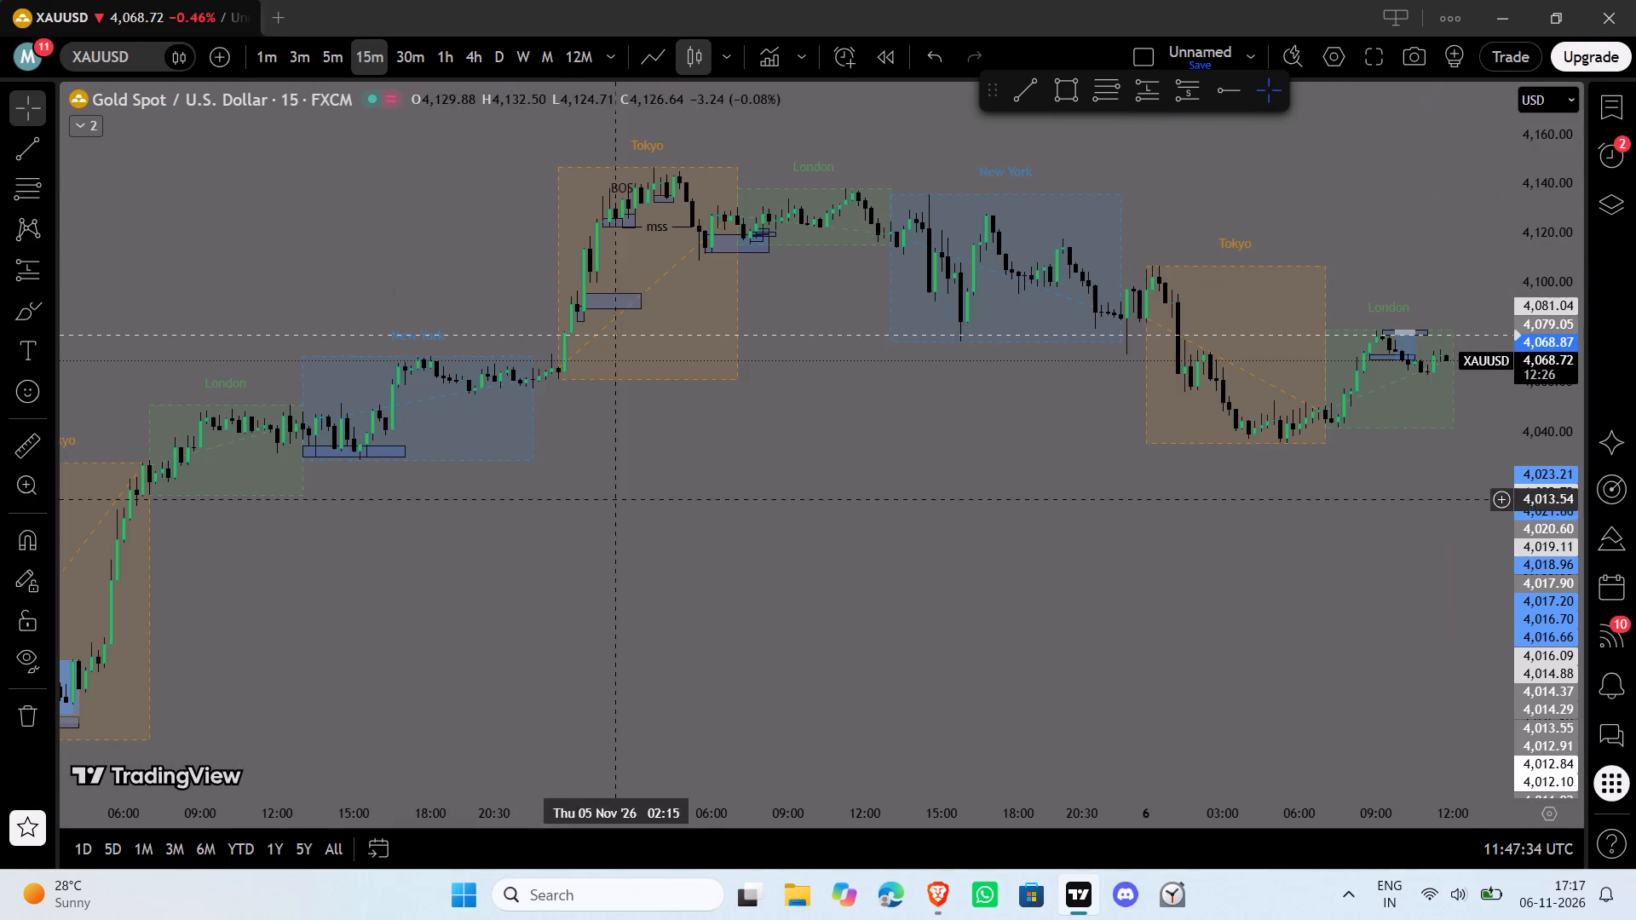
# Jump the 15-minute chart to the date 1 October 2026.
pyautogui.moveTo(369, 635); pyautogui.dragTo(1635, 413)
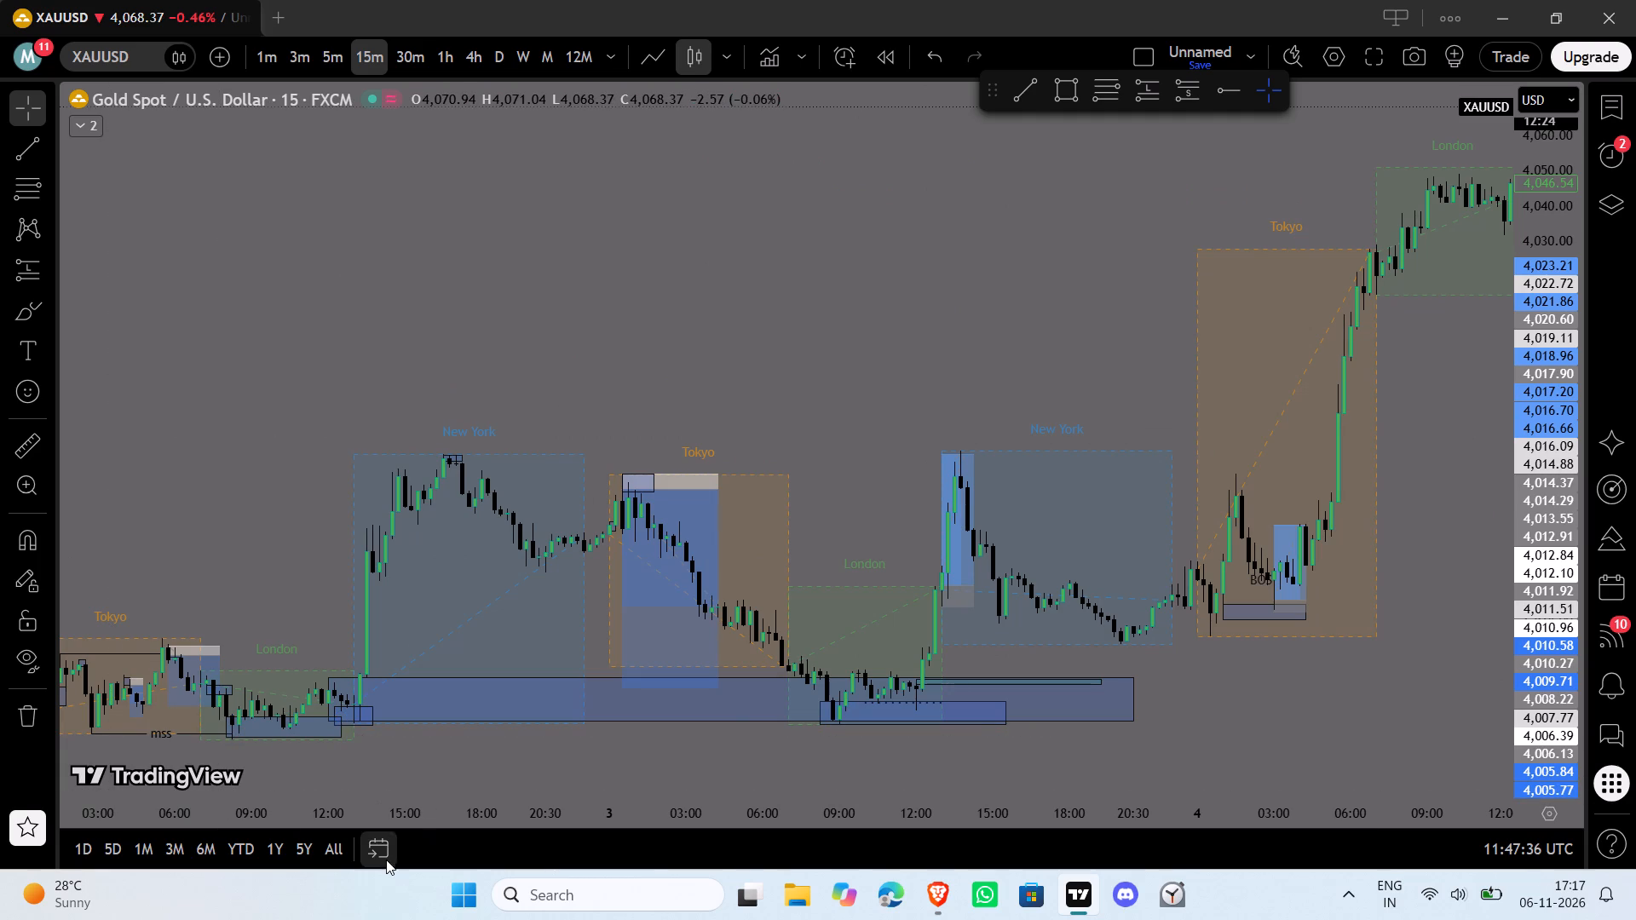
pyautogui.click(383, 859)
pyautogui.click(948, 426)
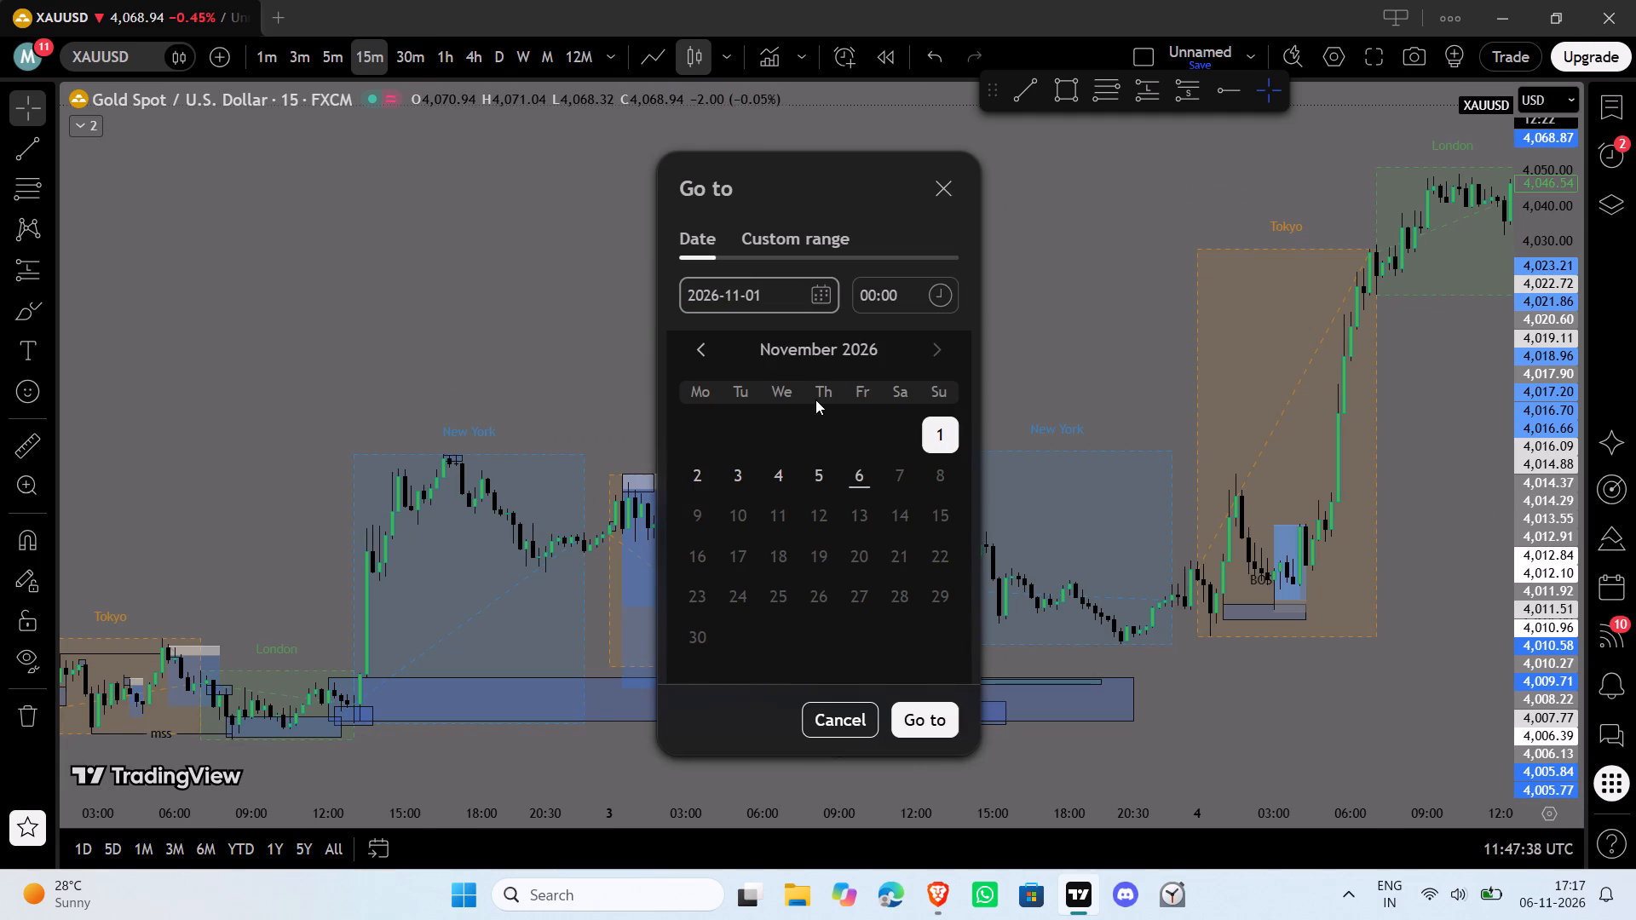
pyautogui.click(685, 352)
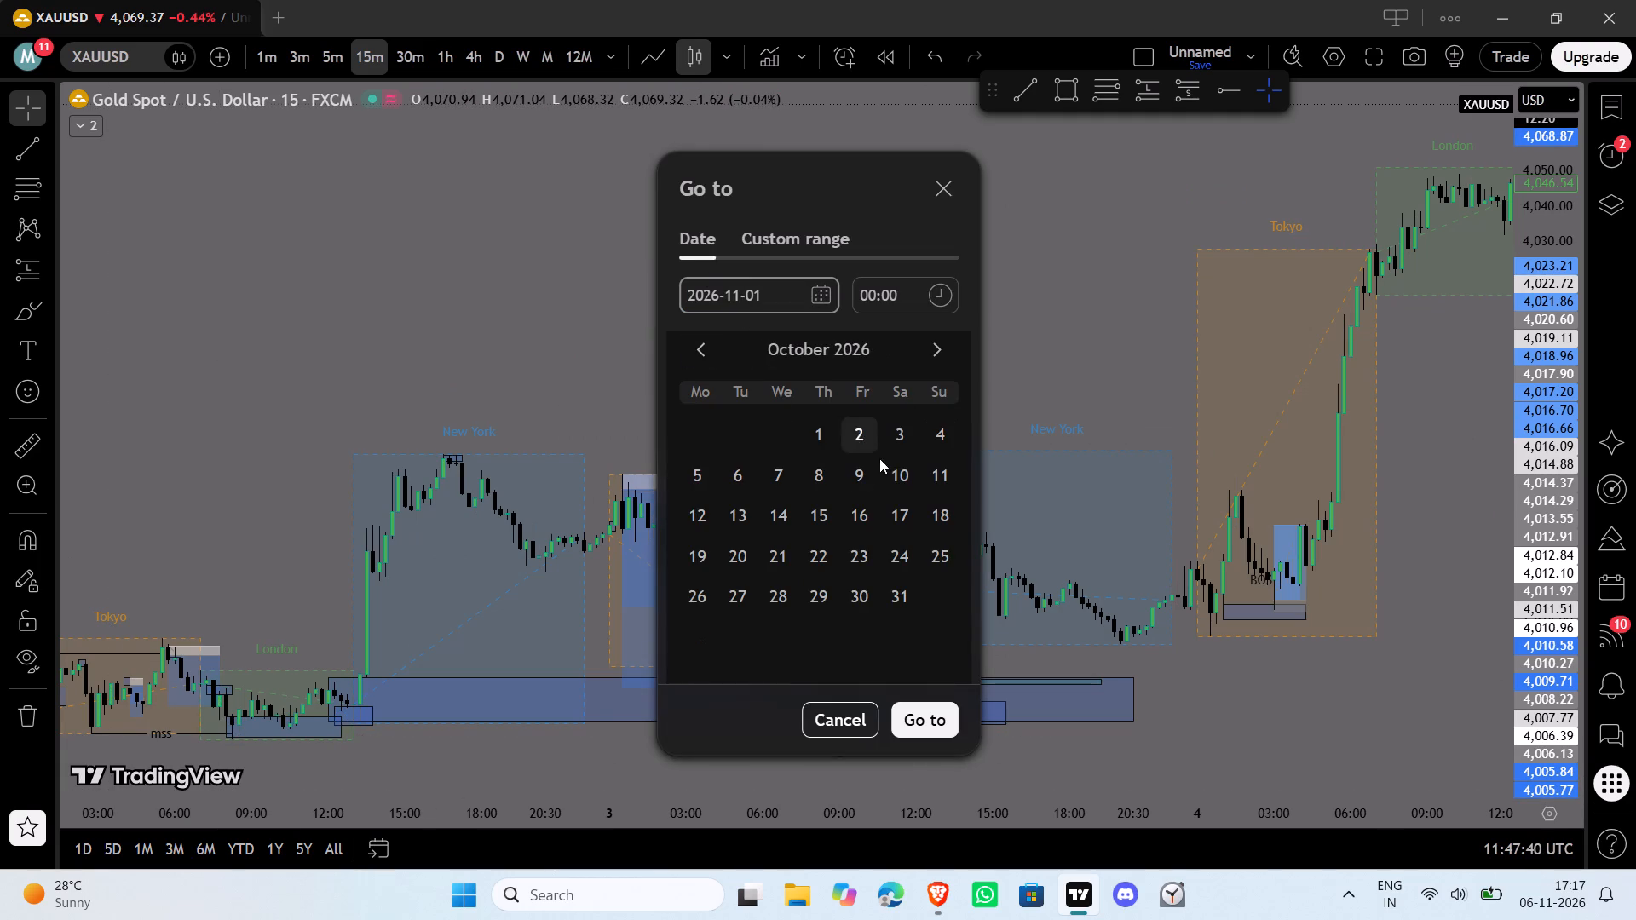
pyautogui.click(830, 441)
pyautogui.click(941, 721)
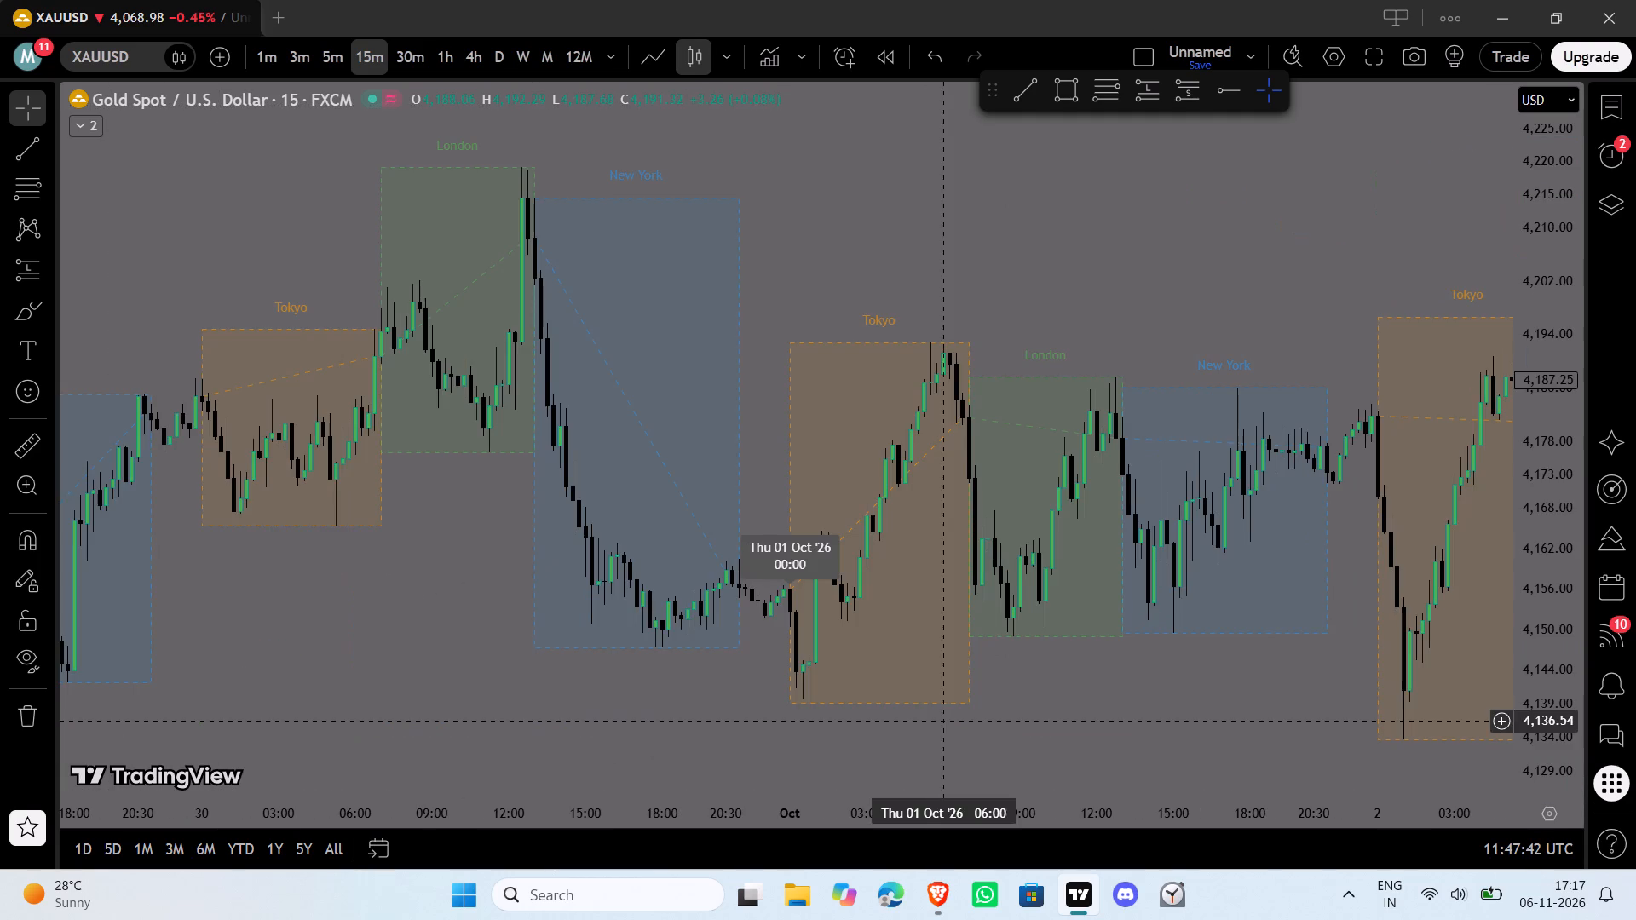
# Trace the 15-minute session boxes back from 1 October to the earliest available bars on 3 August 2026.
pyautogui.moveTo(500, 819); pyautogui.dragTo(997, 822)
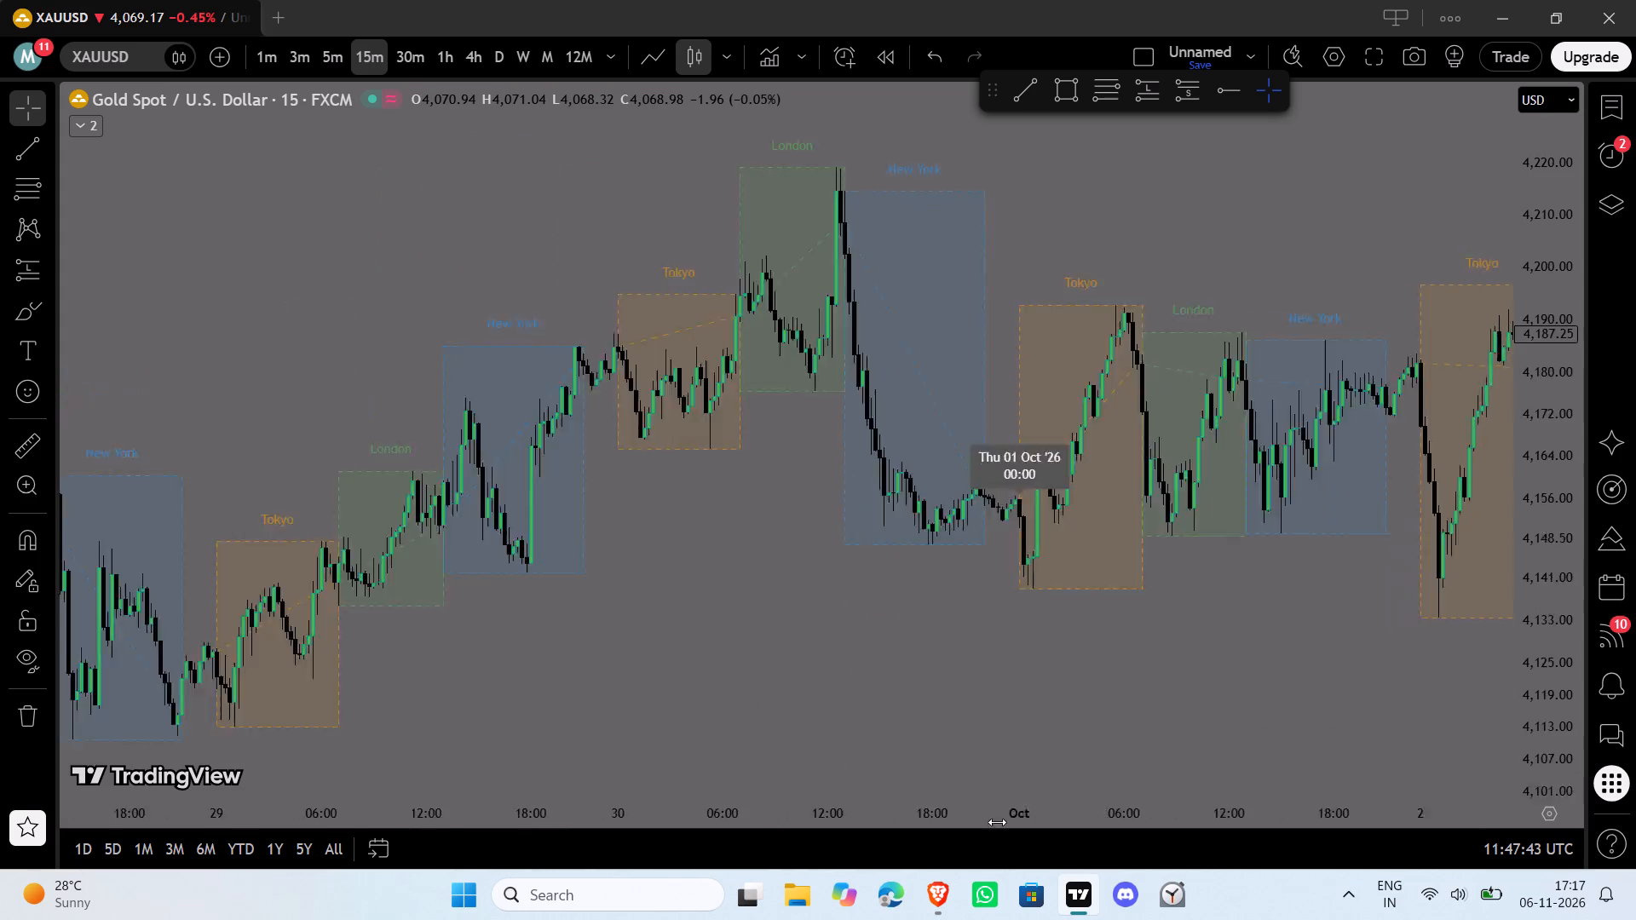
pyautogui.moveTo(997, 822); pyautogui.dragTo(1556, 798)
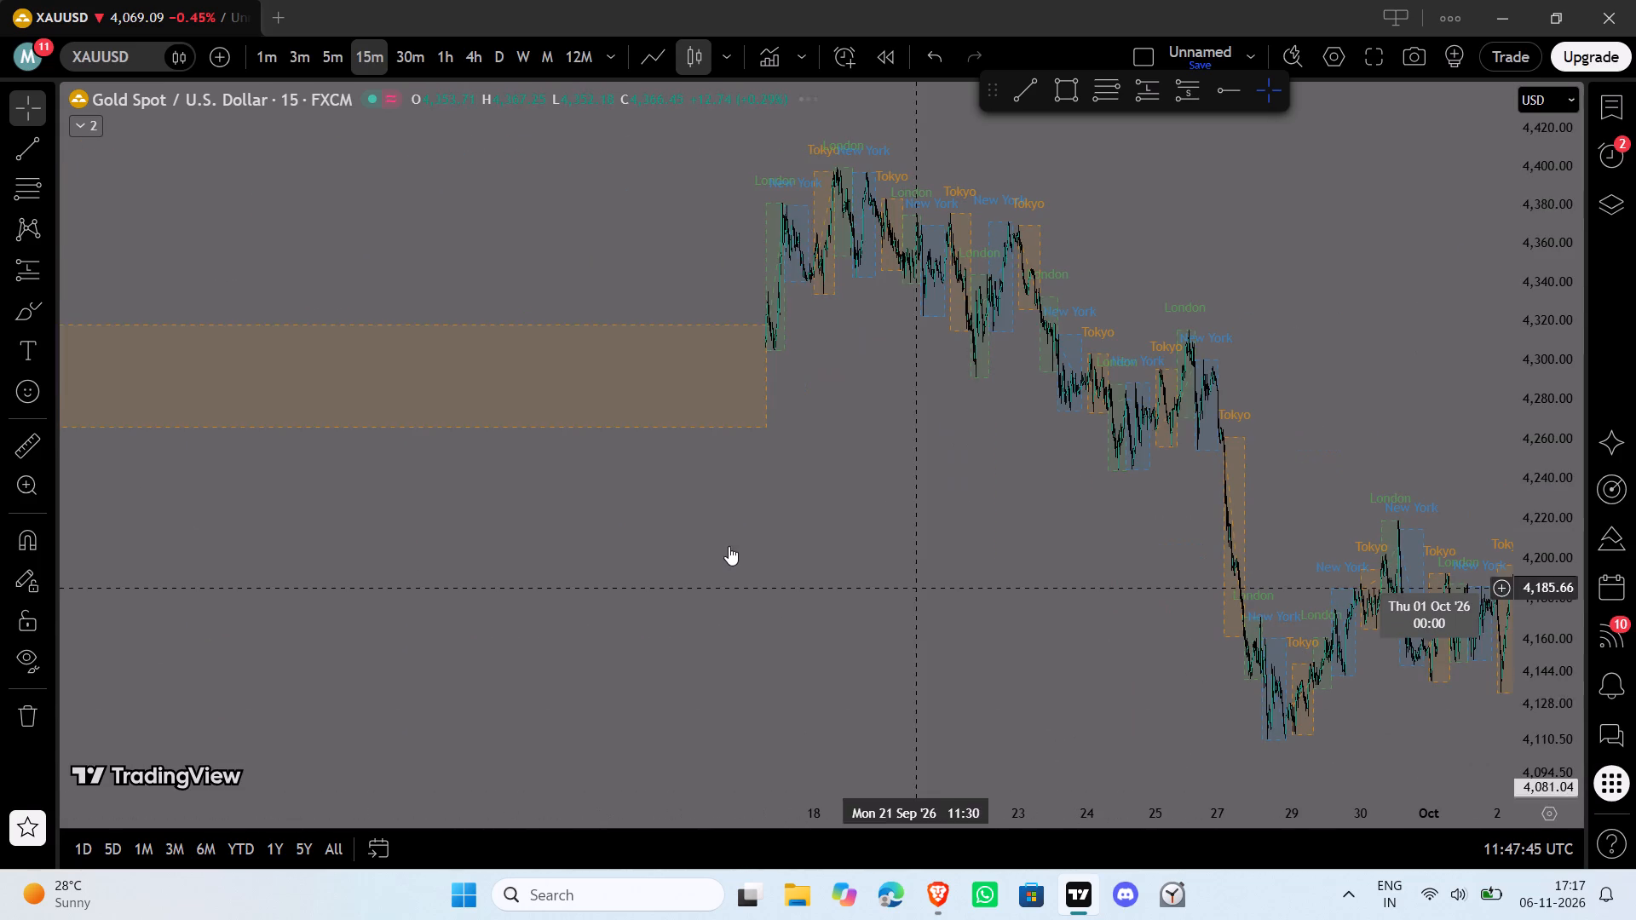
pyautogui.moveTo(382, 546); pyautogui.dragTo(1596, 636)
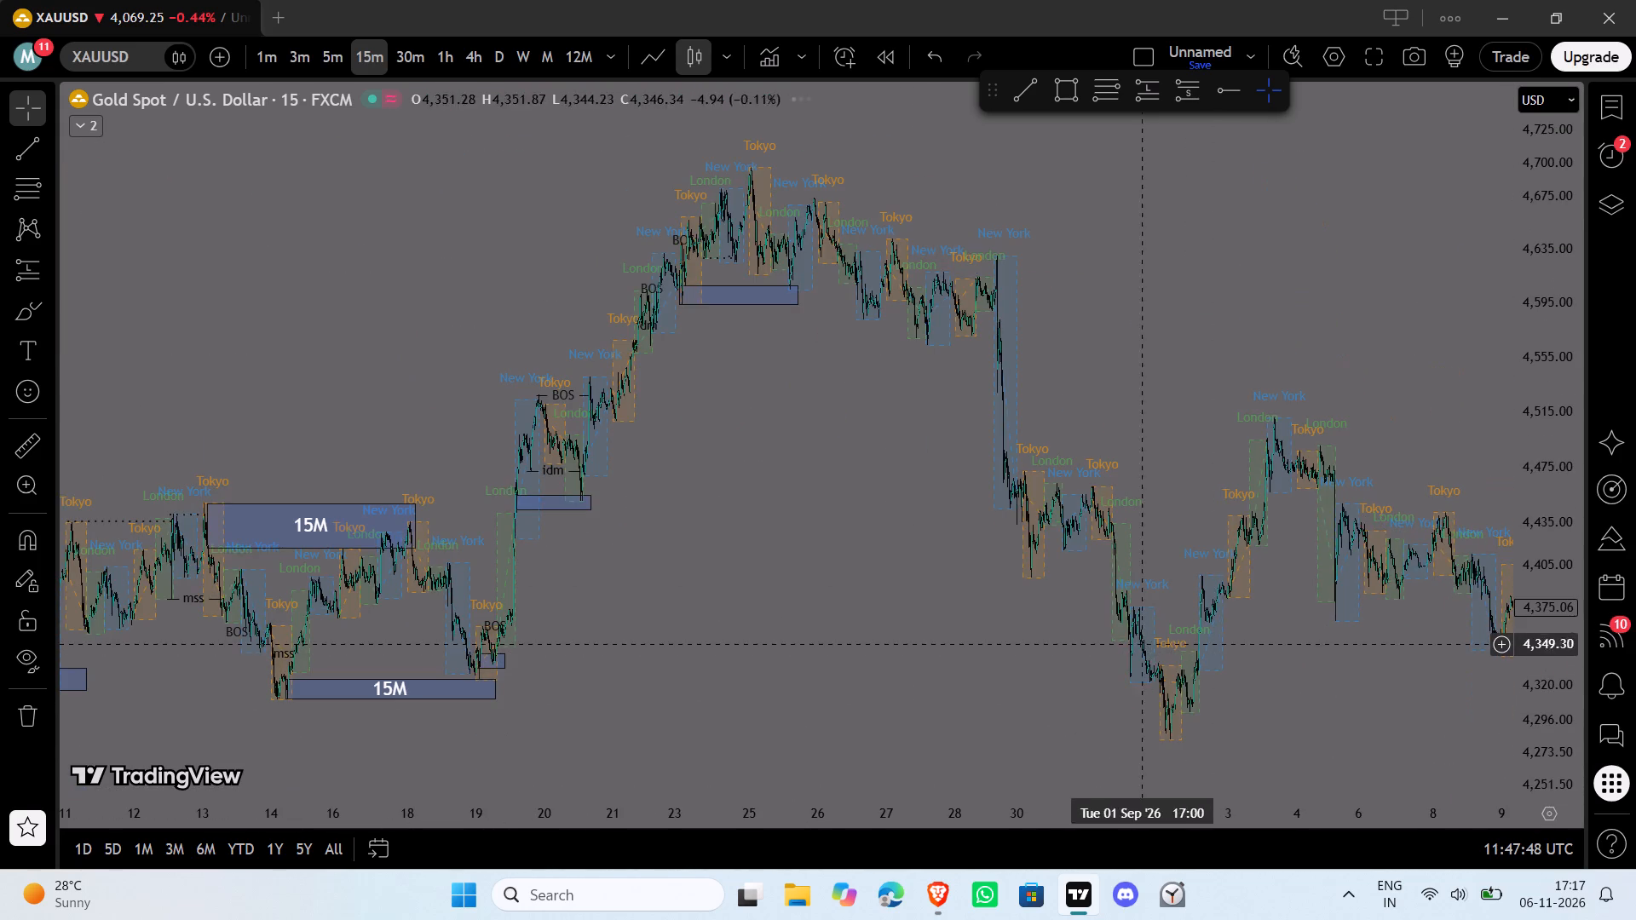
pyautogui.moveTo(713, 625); pyautogui.dragTo(1635, 600)
pyautogui.moveTo(717, 607); pyautogui.dragTo(1276, 537)
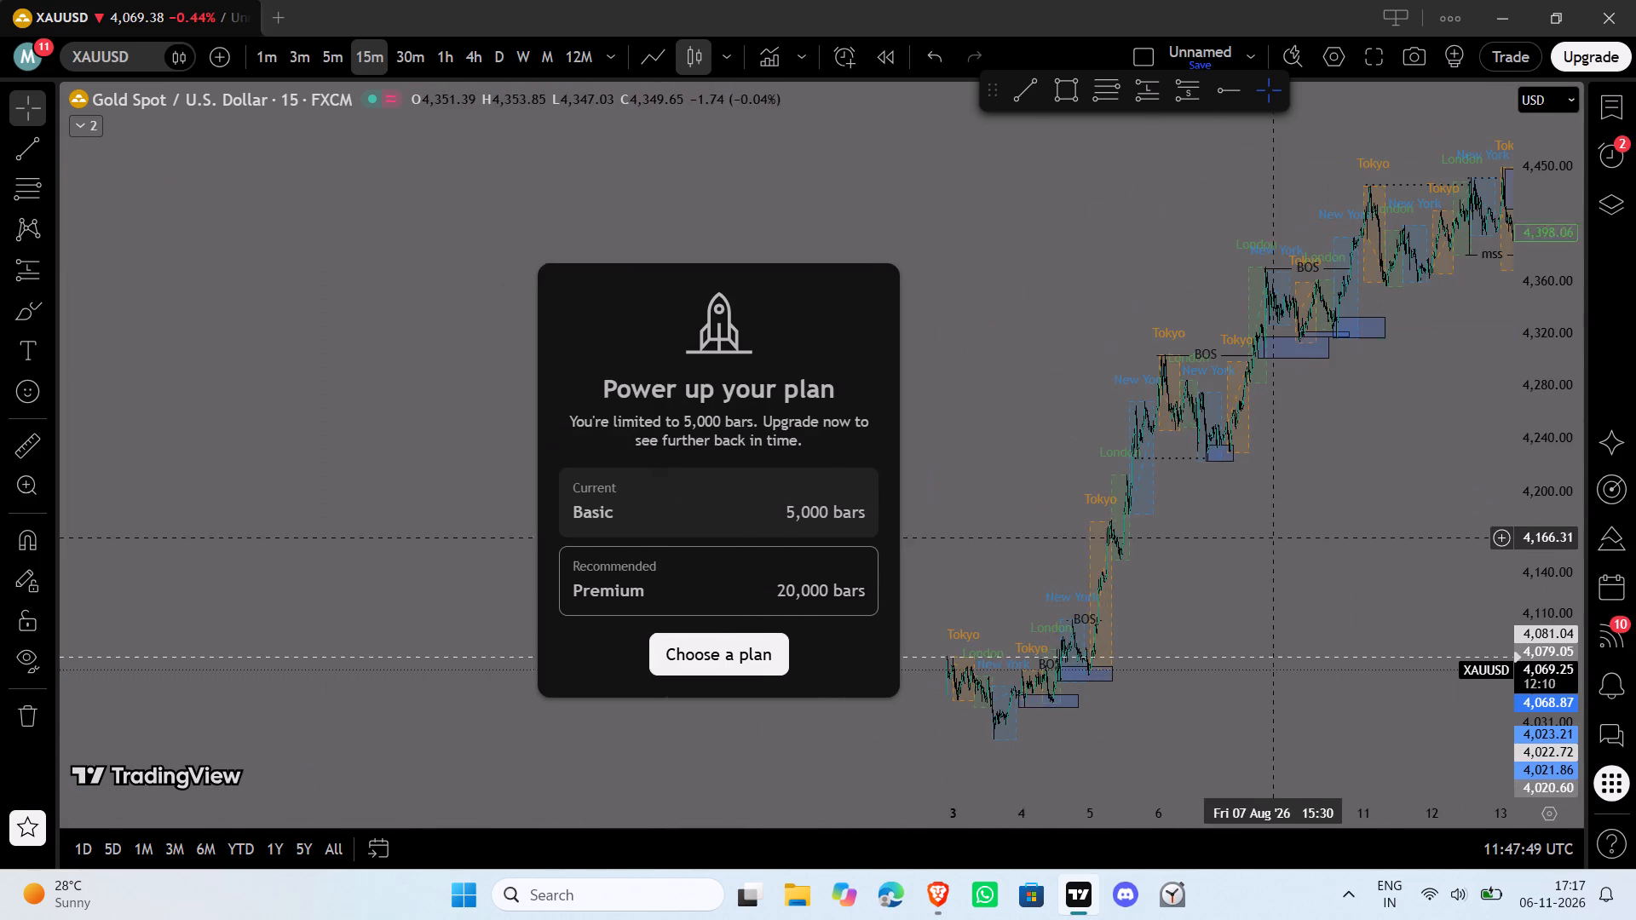
pyautogui.moveTo(1070, 813); pyautogui.dragTo(362, 816)
pyautogui.moveTo(612, 566); pyautogui.dragTo(1635, 541)
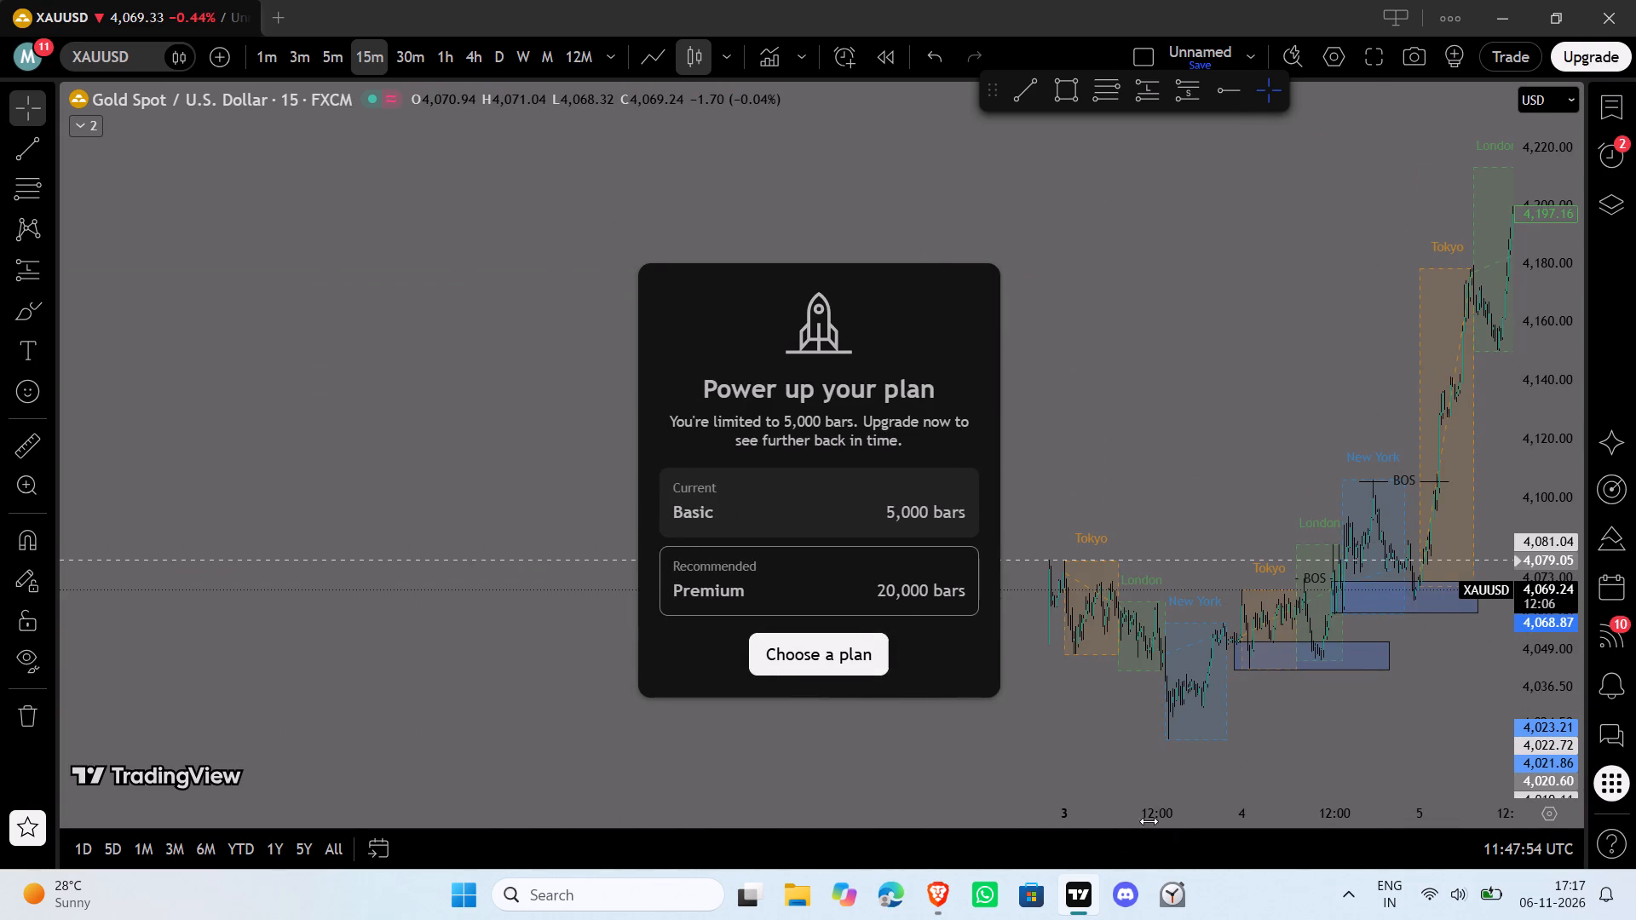
pyautogui.moveTo(1147, 821); pyautogui.dragTo(425, 849)
pyautogui.moveTo(755, 711); pyautogui.dragTo(1203, 700)
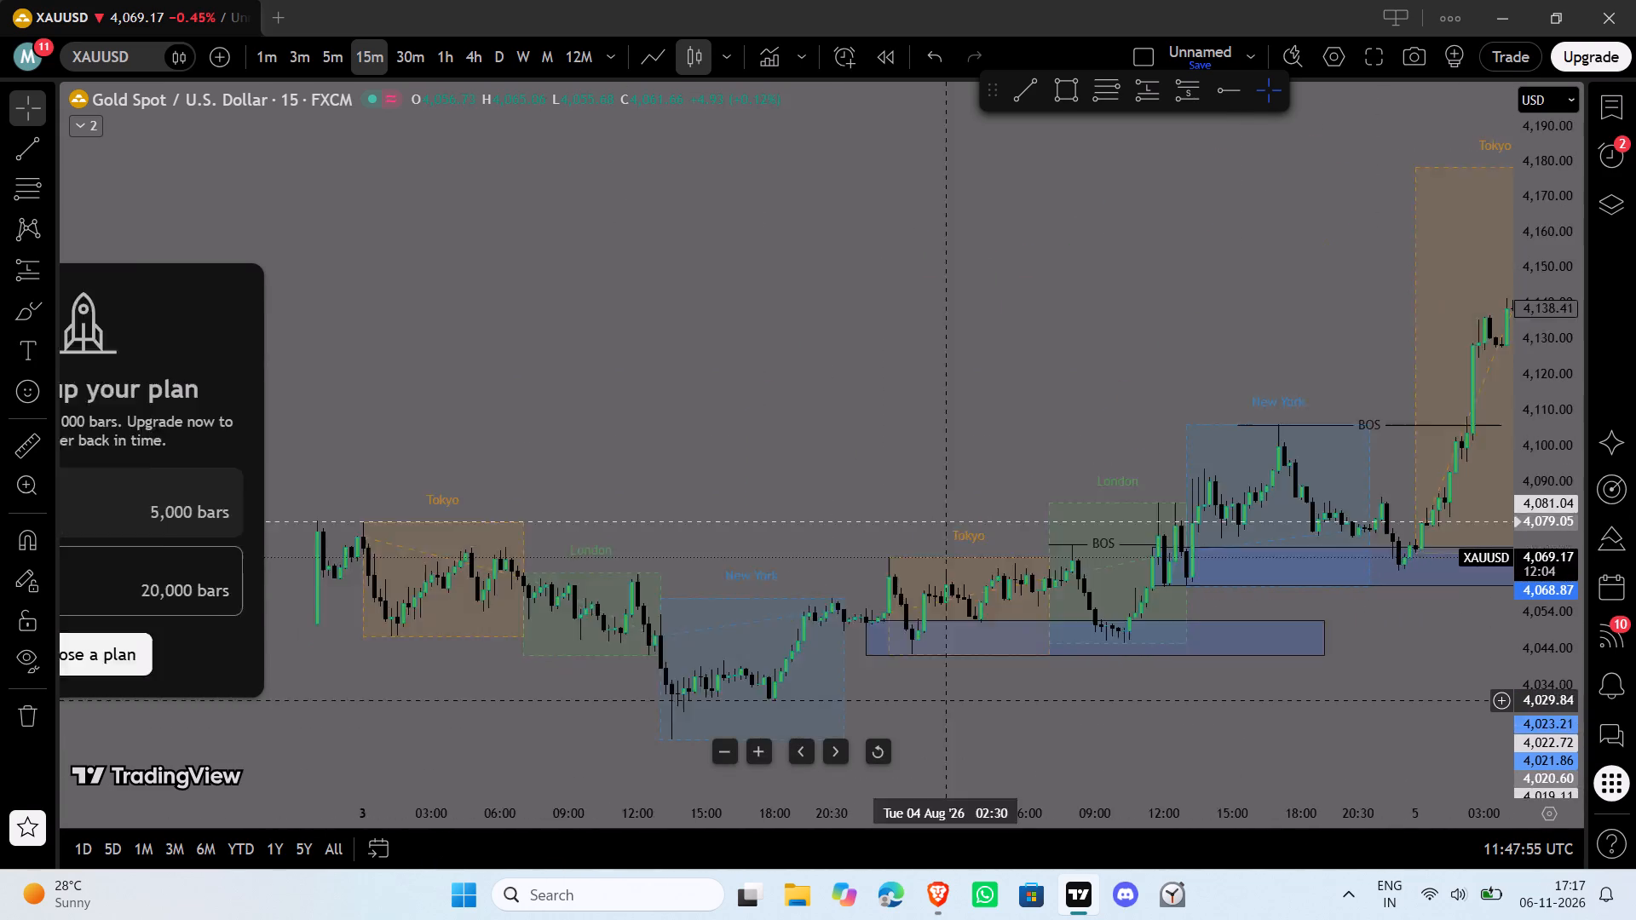
# Examine the price moves inside the Tokyo, London and New York session boxes of 3 and 4 August.
pyautogui.moveTo(1203, 700); pyautogui.dragTo(1255, 697)
pyautogui.moveTo(1558, 697); pyautogui.dragTo(1558, 679)
pyautogui.moveTo(1562, 691); pyautogui.dragTo(1558, 613)
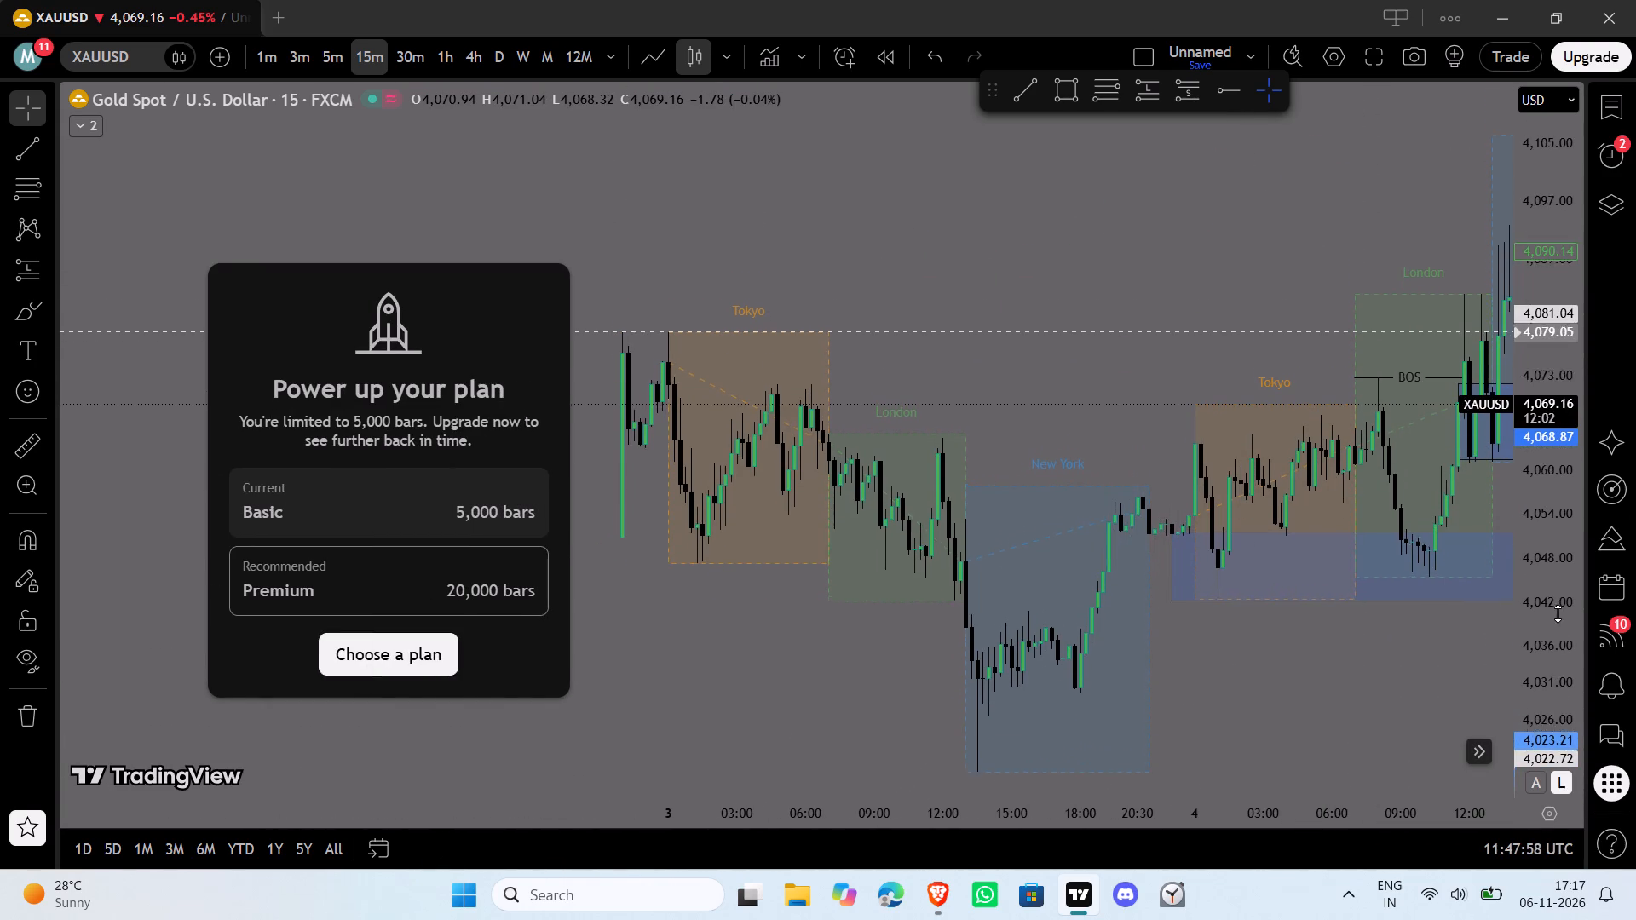
pyautogui.moveTo(1558, 613); pyautogui.dragTo(1558, 612)
pyautogui.moveTo(1307, 724); pyautogui.dragTo(975, 487)
pyautogui.moveTo(986, 492); pyautogui.dragTo(986, 497)
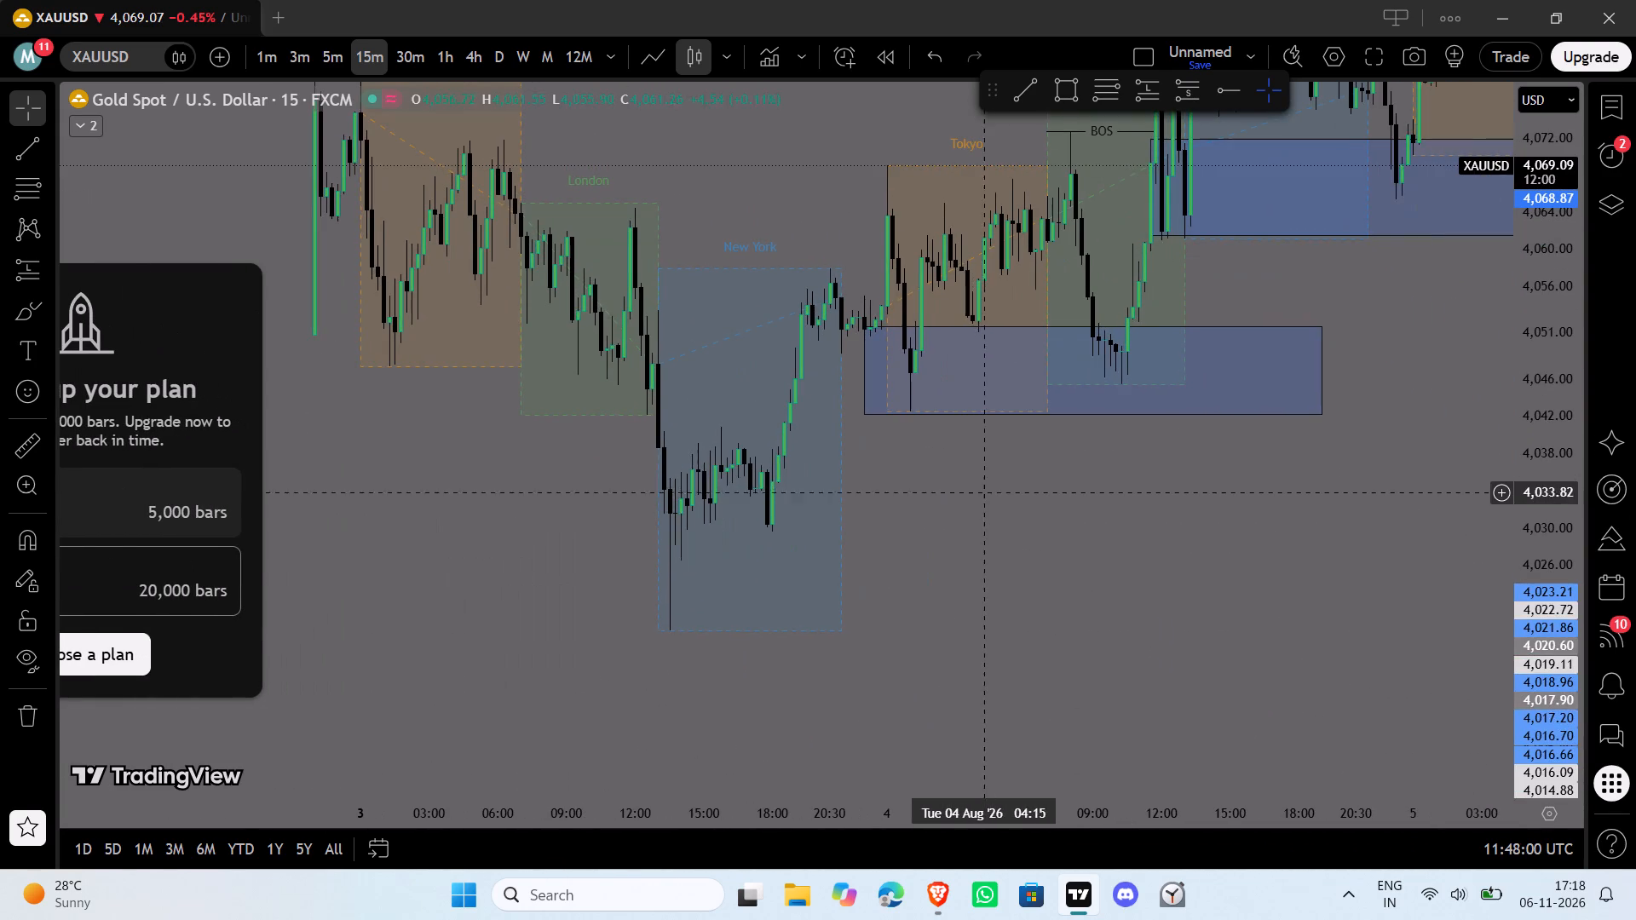
pyautogui.moveTo(986, 497); pyautogui.dragTo(1013, 624)
pyautogui.moveTo(1531, 419); pyautogui.dragTo(1531, 547)
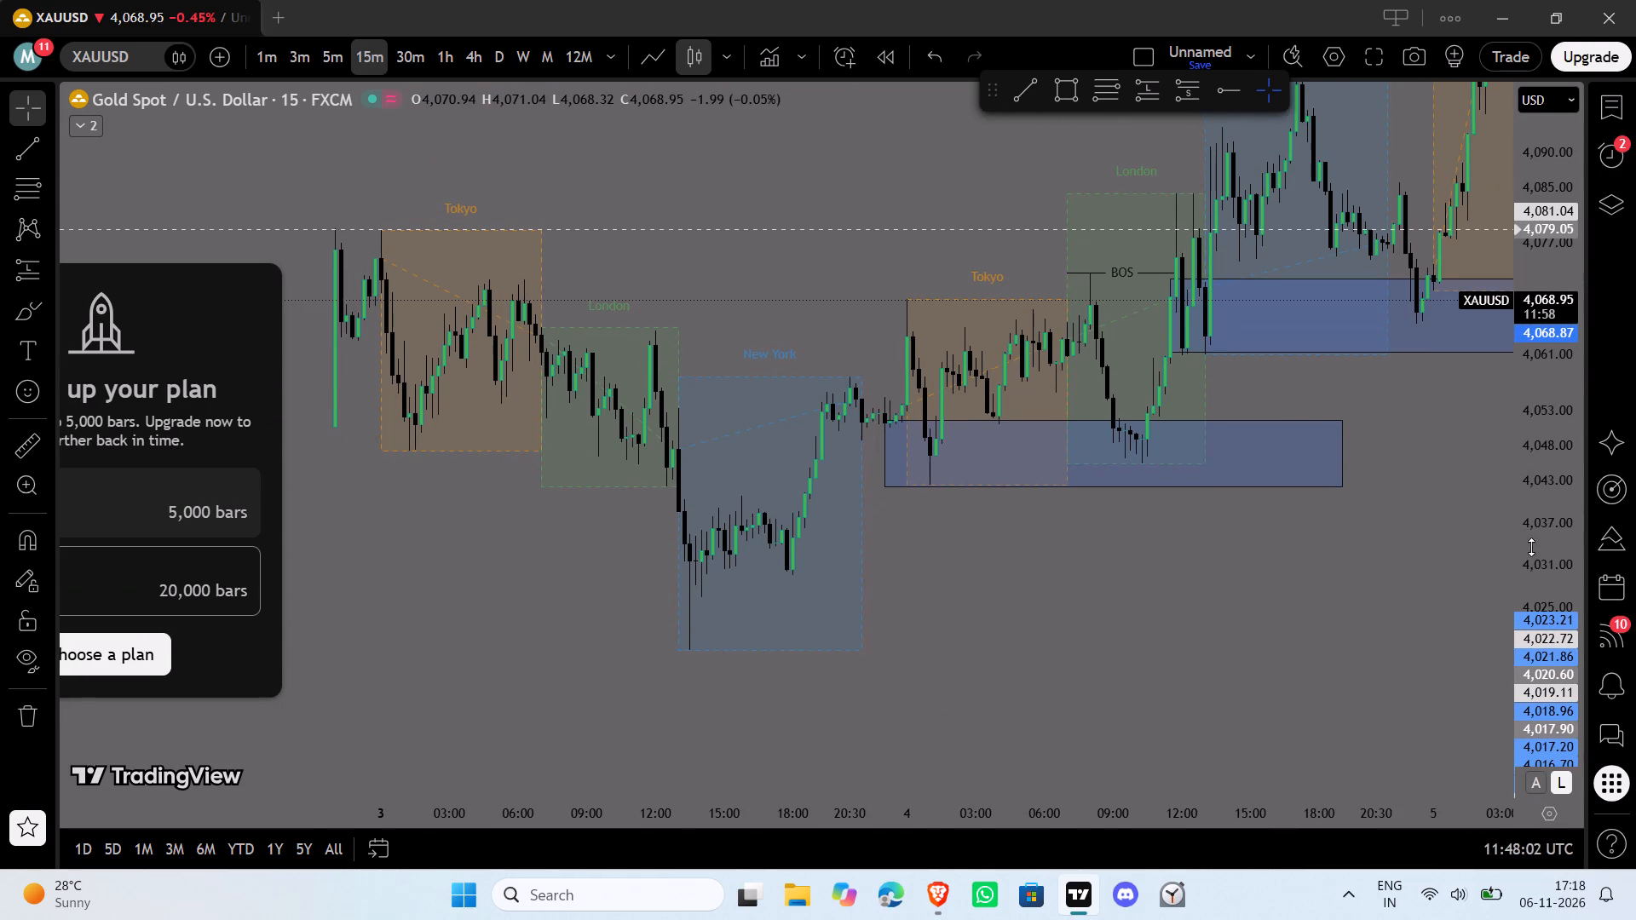
pyautogui.moveTo(1250, 563); pyautogui.dragTo(936, 697)
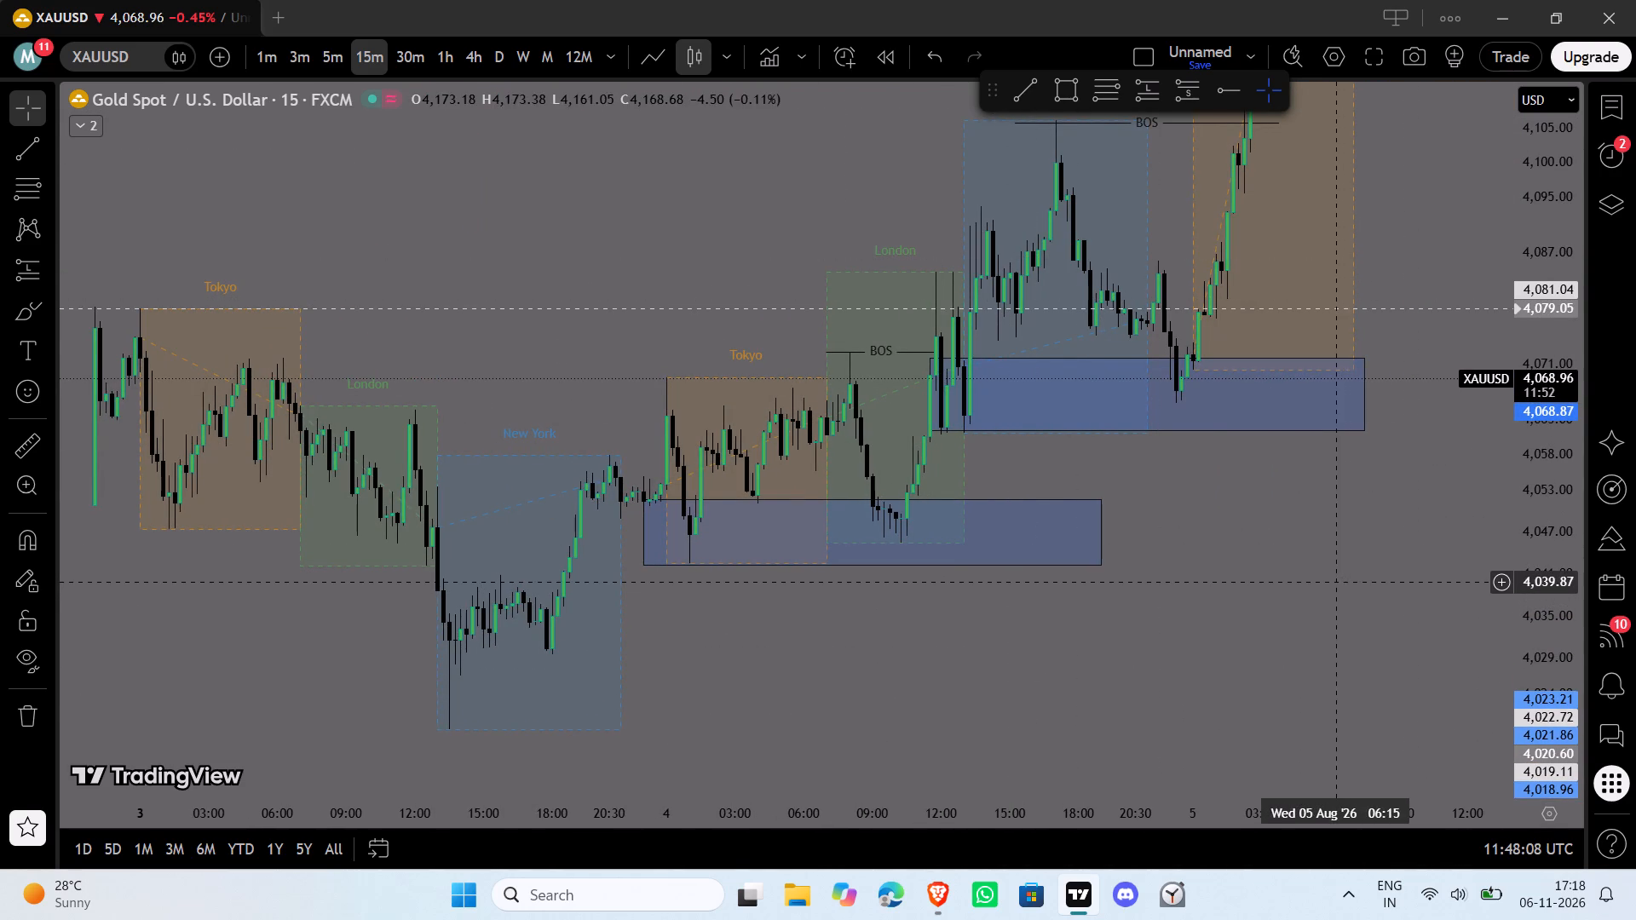
pyautogui.moveTo(1345, 580); pyautogui.dragTo(1140, 810)
pyautogui.moveTo(1370, 656); pyautogui.dragTo(1323, 687)
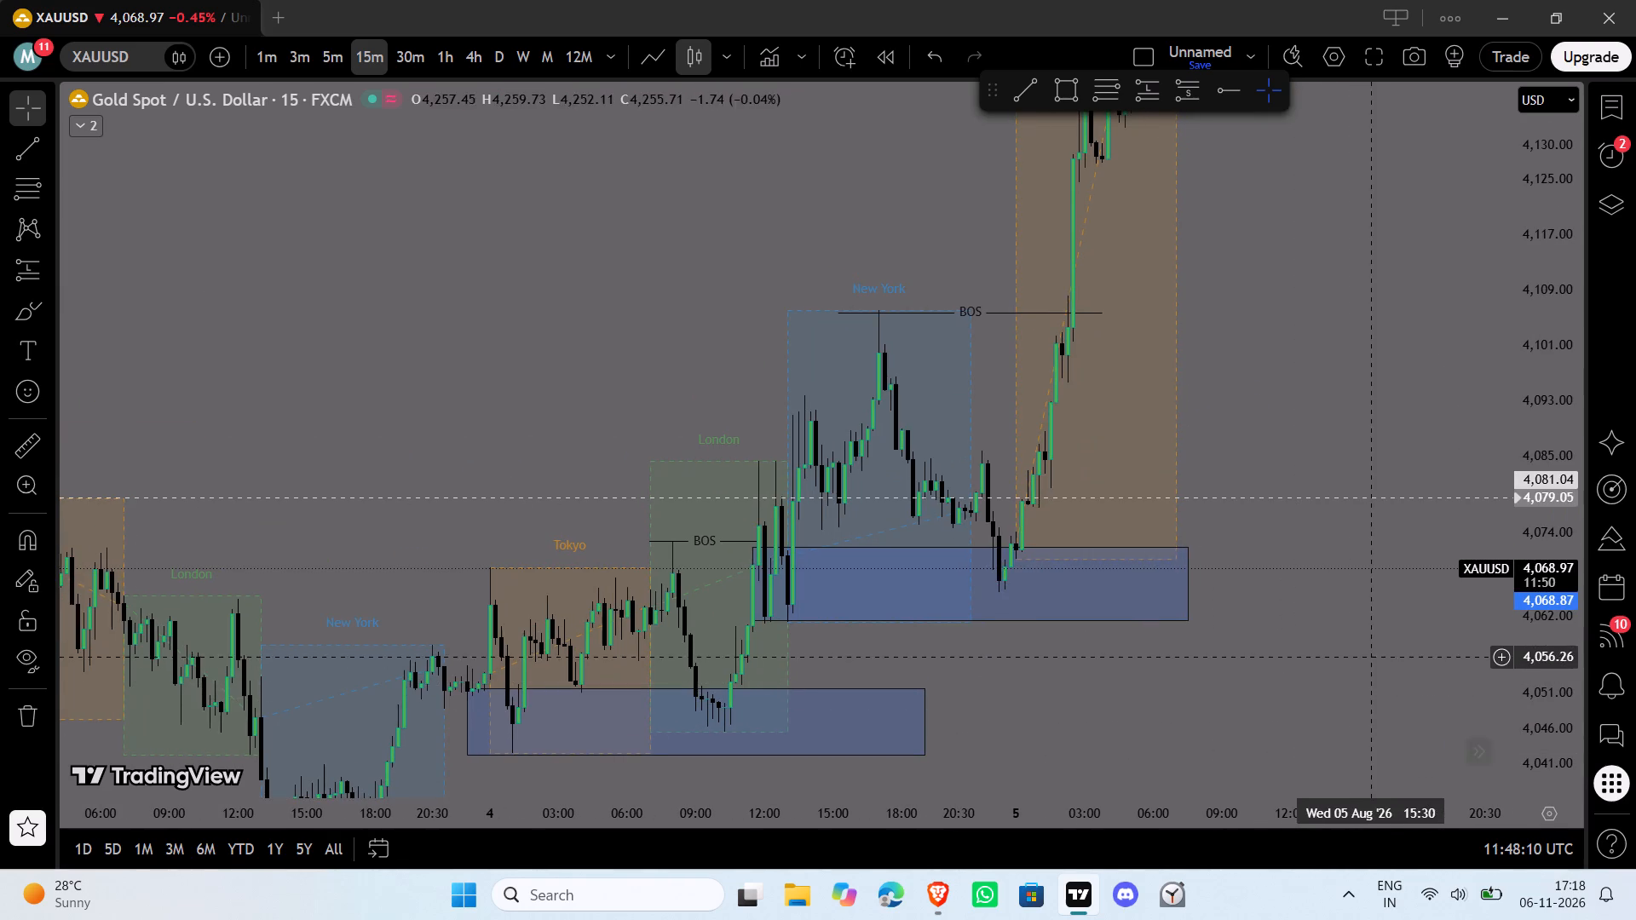
# Examine the price moves inside the Tokyo, London and New York session boxes of 5 and 6 August.
pyautogui.moveTo(1323, 687); pyautogui.dragTo(1208, 734)
pyautogui.moveTo(1310, 657); pyautogui.dragTo(1107, 812)
pyautogui.moveTo(1219, 424); pyautogui.dragTo(1056, 698)
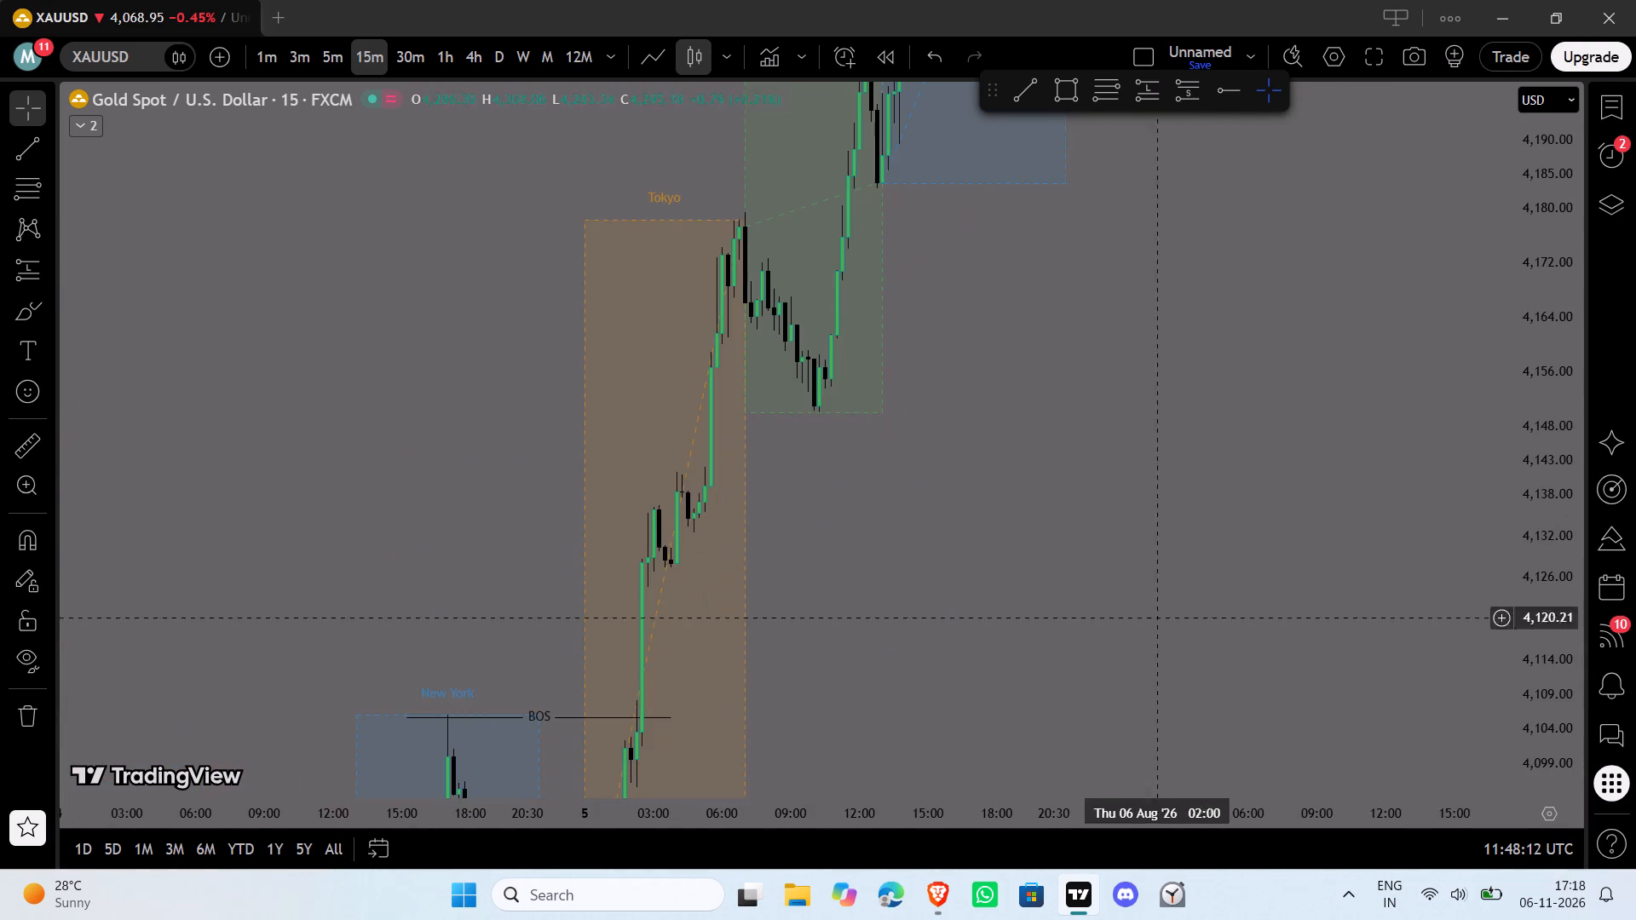
pyautogui.moveTo(1344, 377); pyautogui.dragTo(1301, 630)
pyautogui.moveTo(1338, 499); pyautogui.dragTo(1331, 625)
pyautogui.moveTo(1338, 575); pyautogui.dragTo(1292, 768)
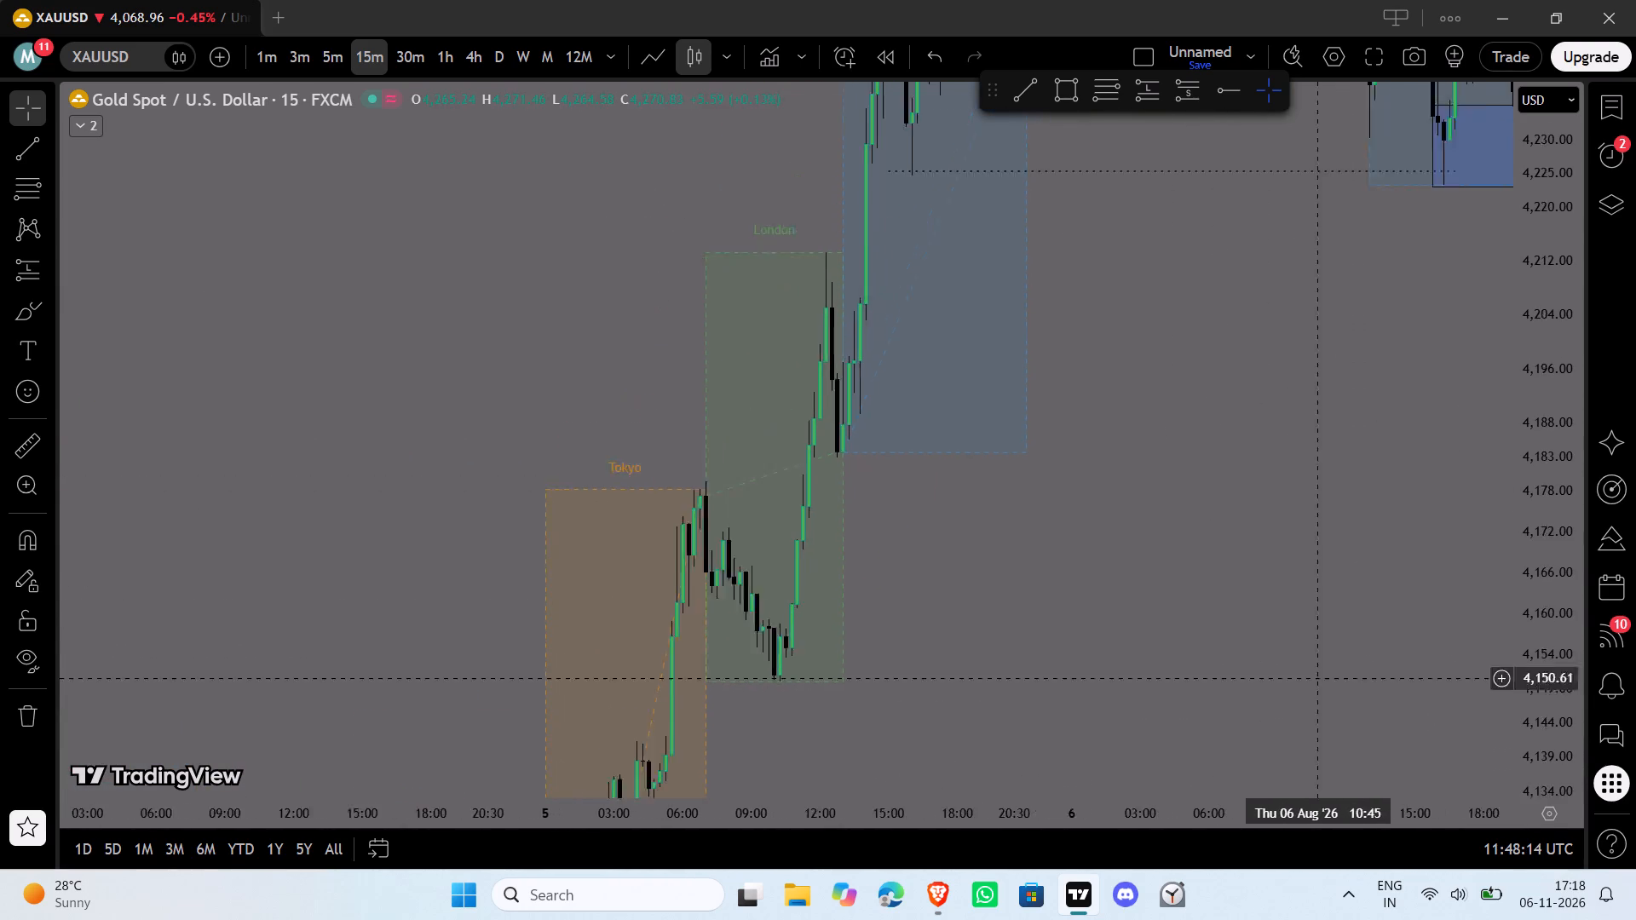
pyautogui.moveTo(1292, 768); pyautogui.dragTo(1292, 769)
pyautogui.moveTo(1569, 409); pyautogui.dragTo(1571, 622)
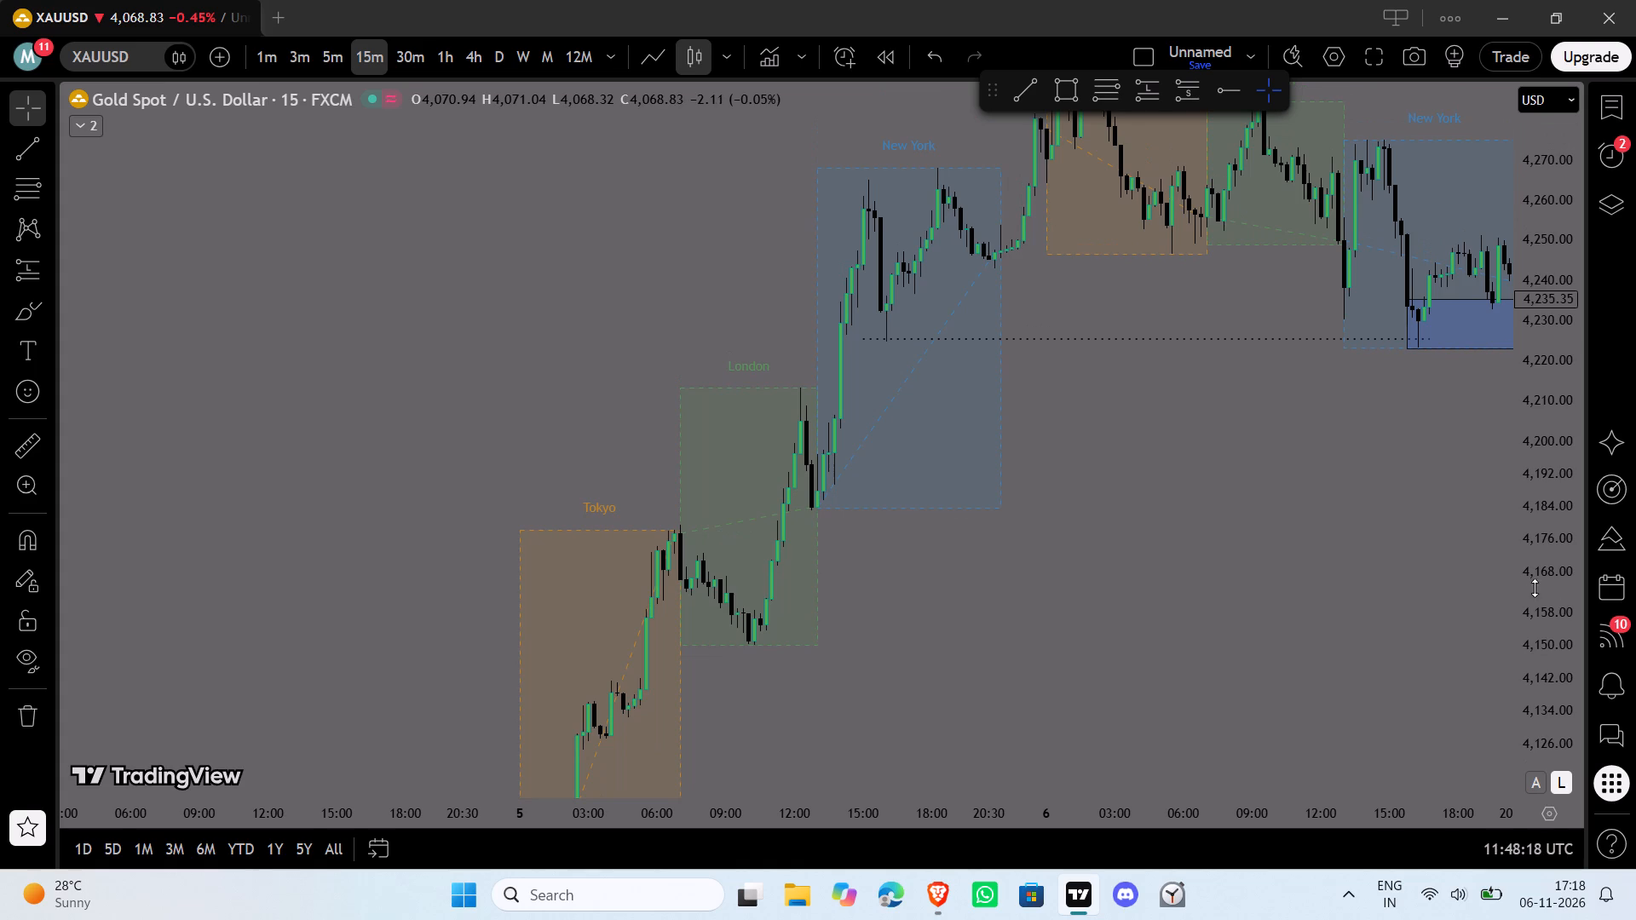
pyautogui.moveTo(1375, 497); pyautogui.dragTo(1350, 605)
pyautogui.moveTo(1350, 605); pyautogui.dragTo(923, 687)
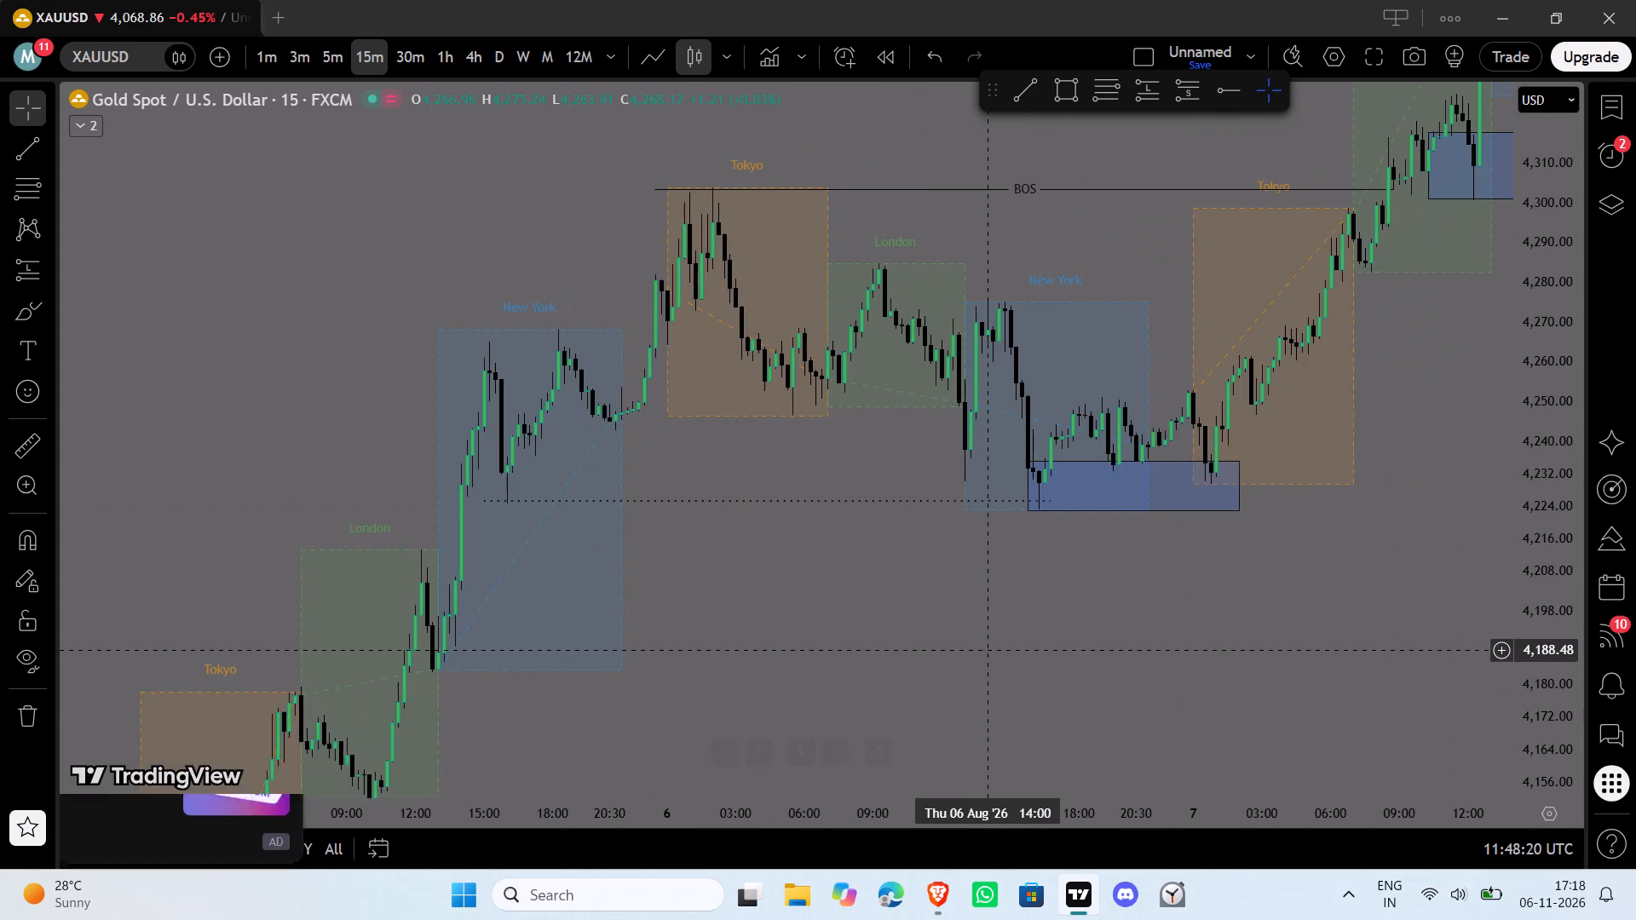
# Examine the session boxes from 7 August through 11 August, comparing them with the marked BOS lines and zones.
pyautogui.moveTo(1176, 636); pyautogui.dragTo(994, 649)
pyautogui.moveTo(1052, 652); pyautogui.dragTo(591, 722)
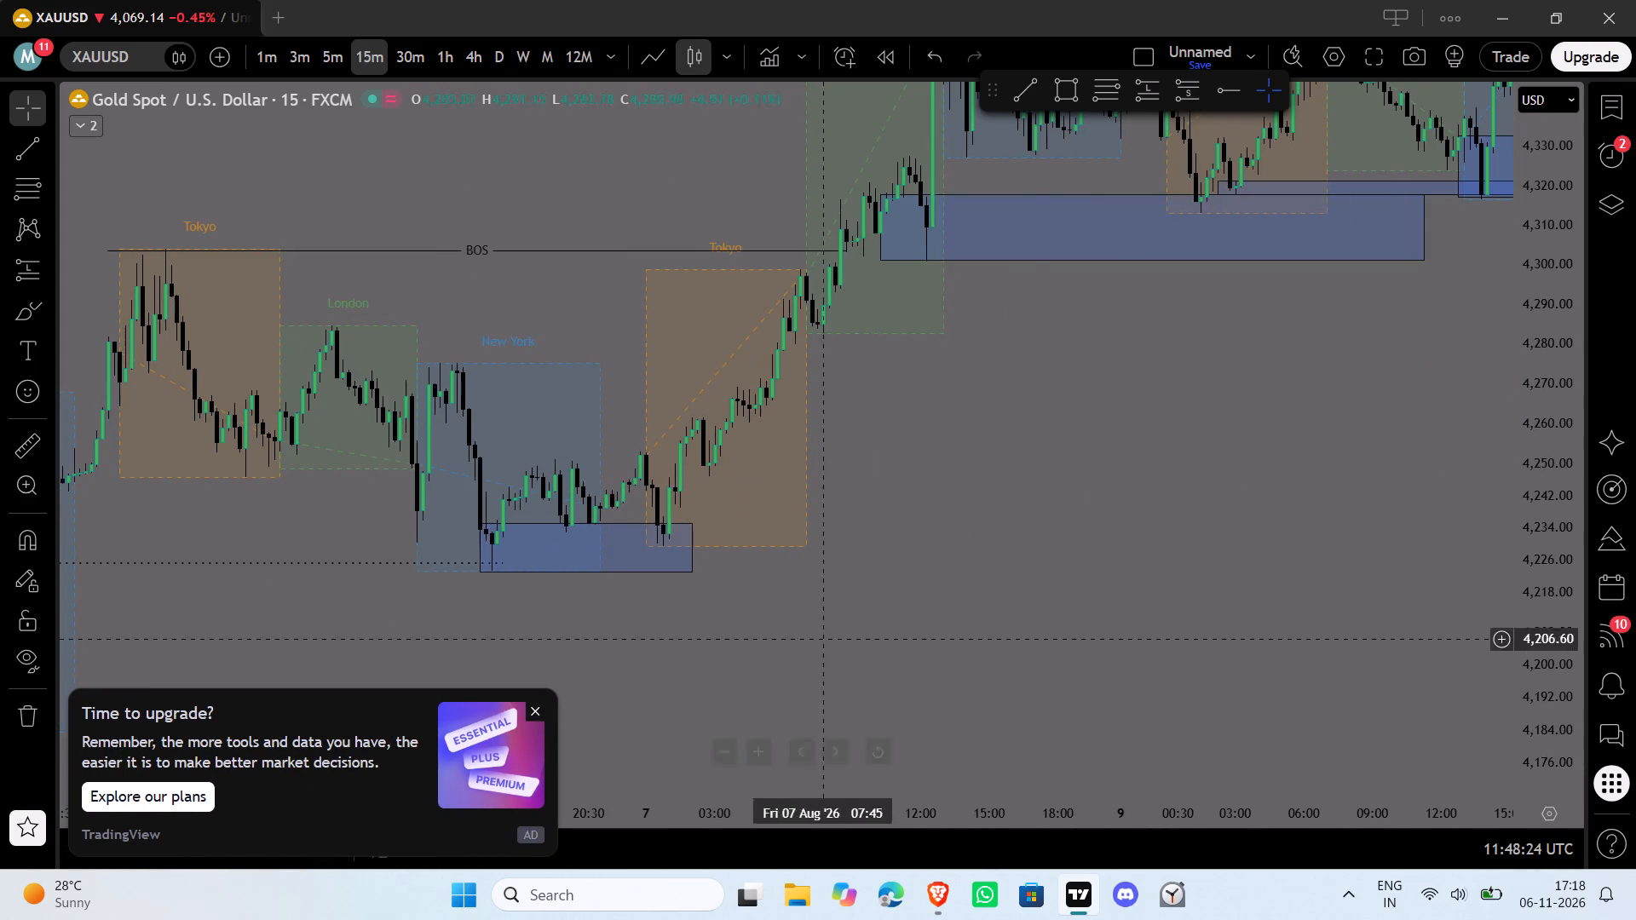
pyautogui.moveTo(1009, 566); pyautogui.dragTo(945, 658)
pyautogui.moveTo(977, 620); pyautogui.dragTo(836, 798)
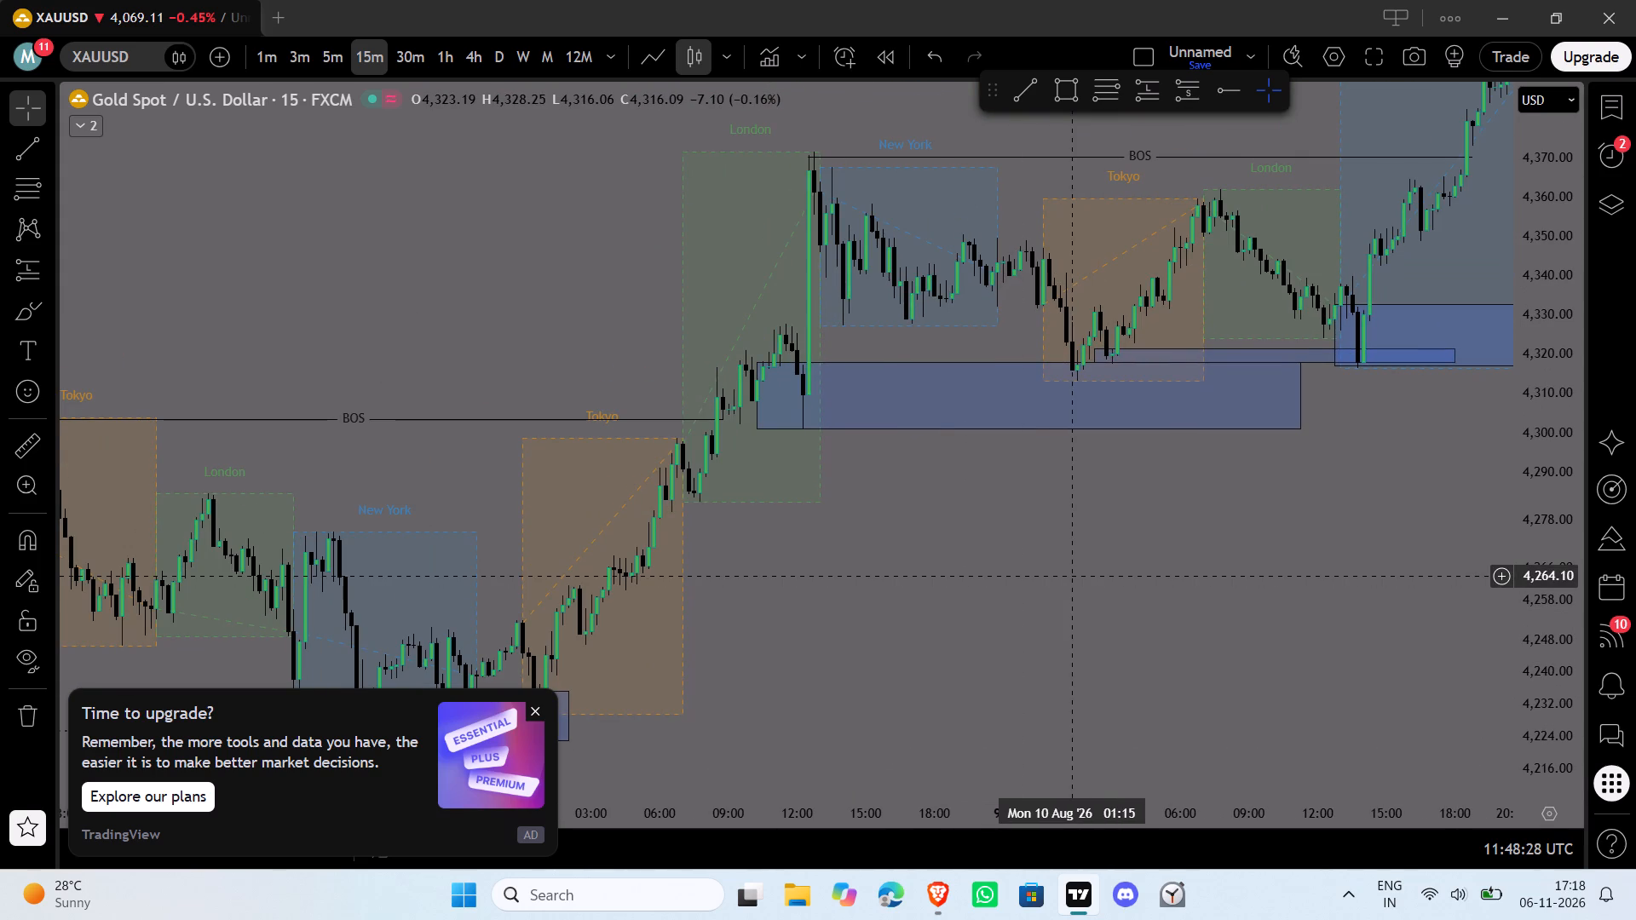
pyautogui.moveTo(1057, 586); pyautogui.dragTo(787, 657)
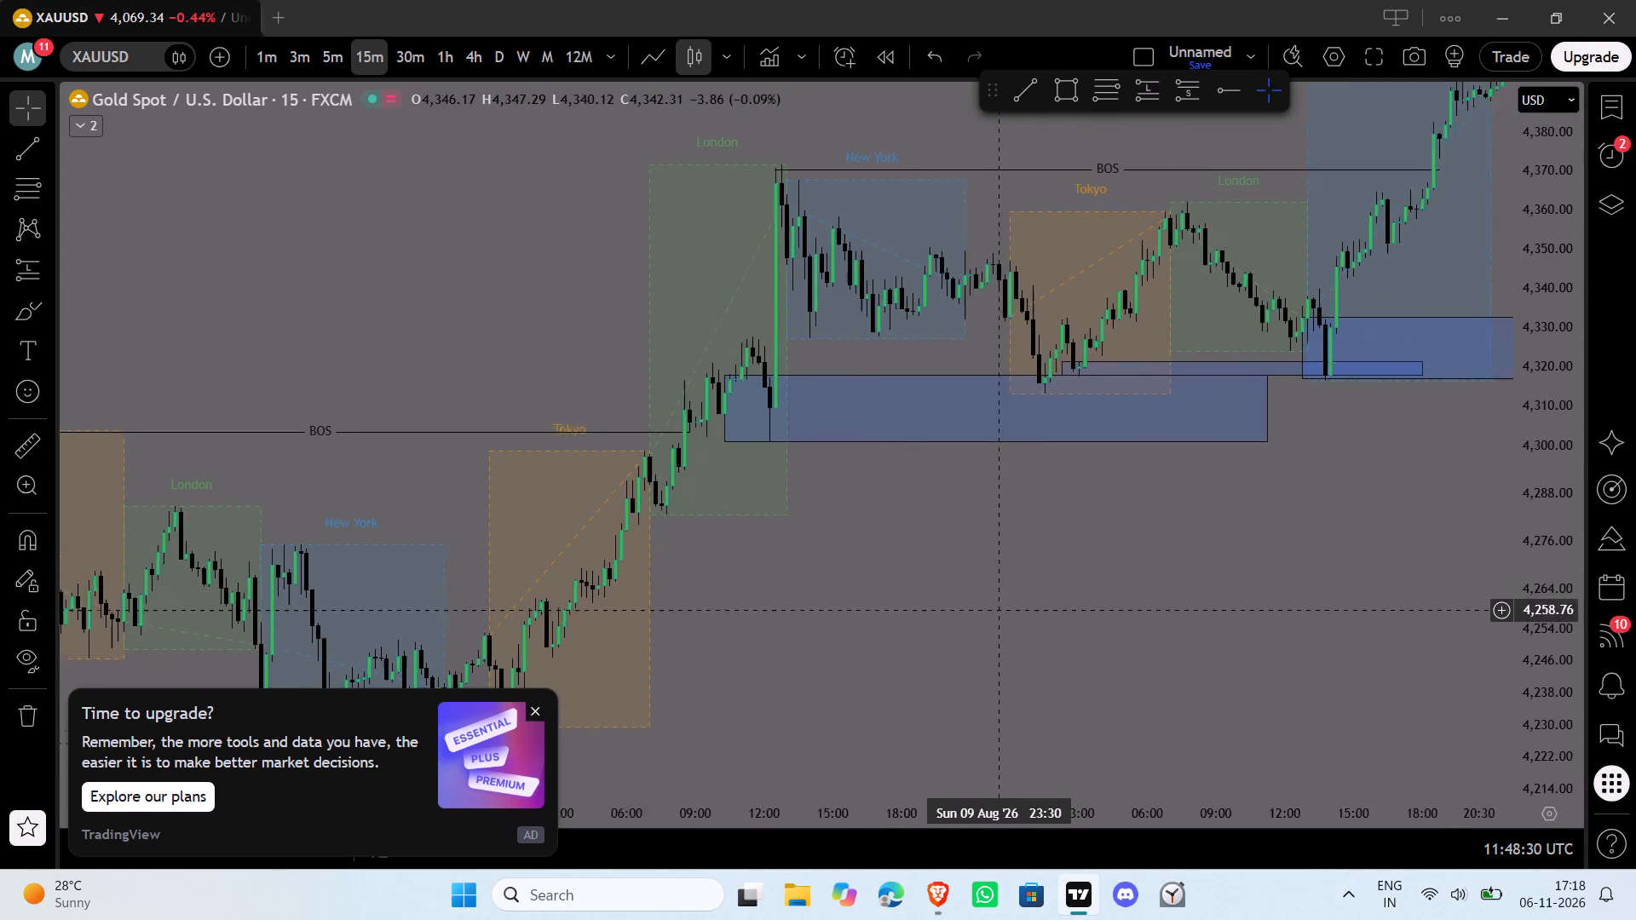
pyautogui.moveTo(787, 657); pyautogui.dragTo(585, 676)
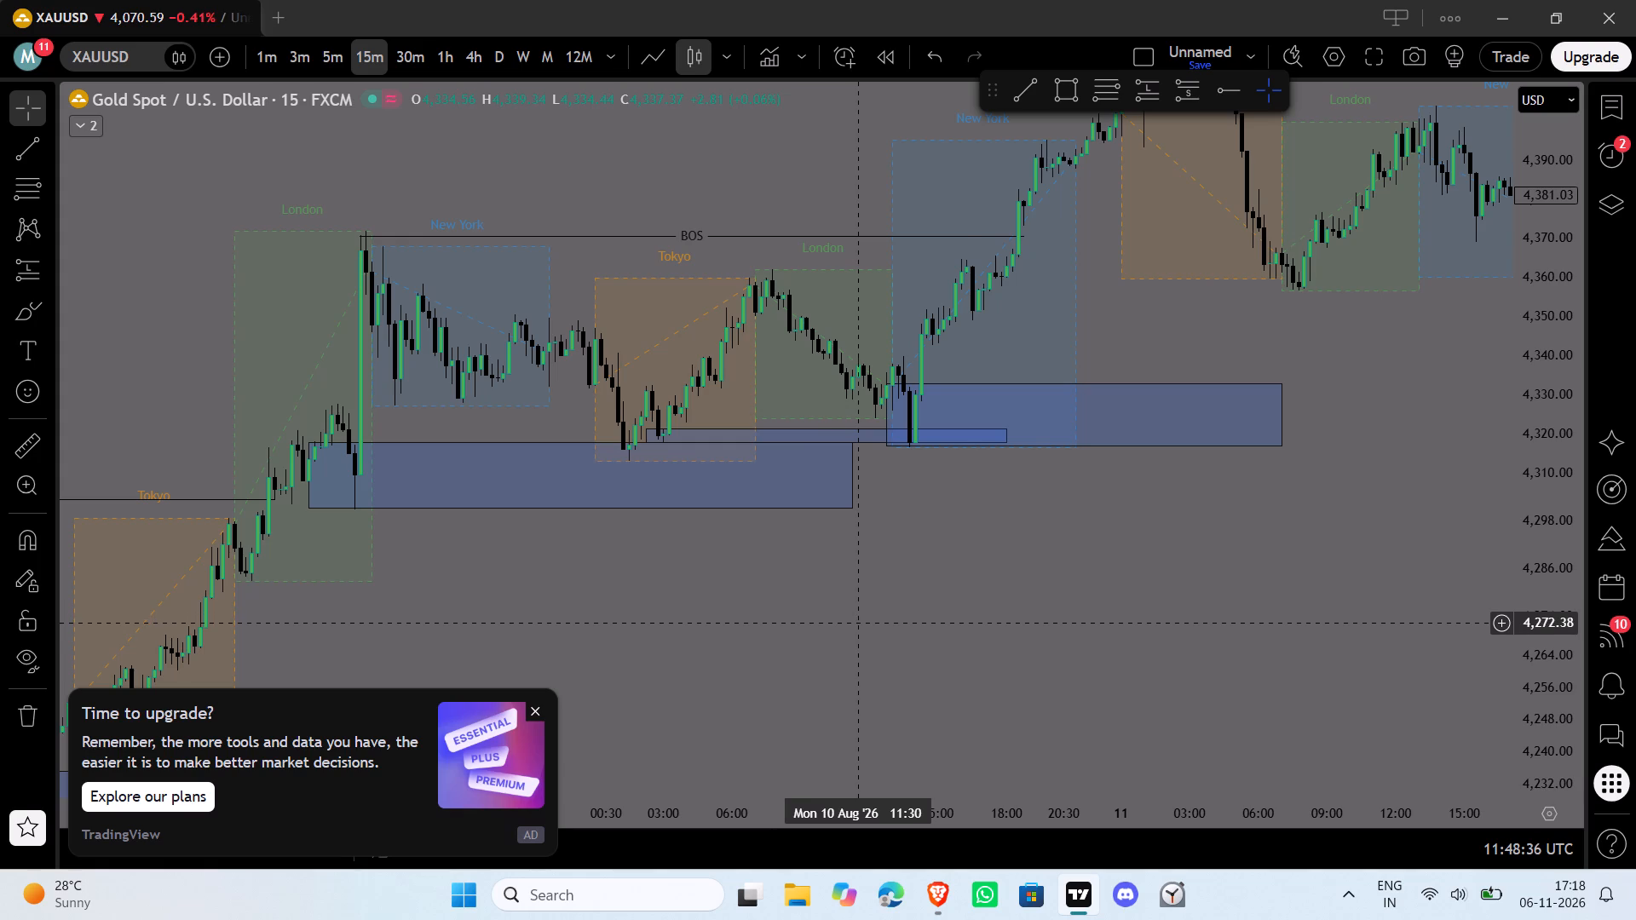
pyautogui.moveTo(1155, 633); pyautogui.dragTo(1135, 647)
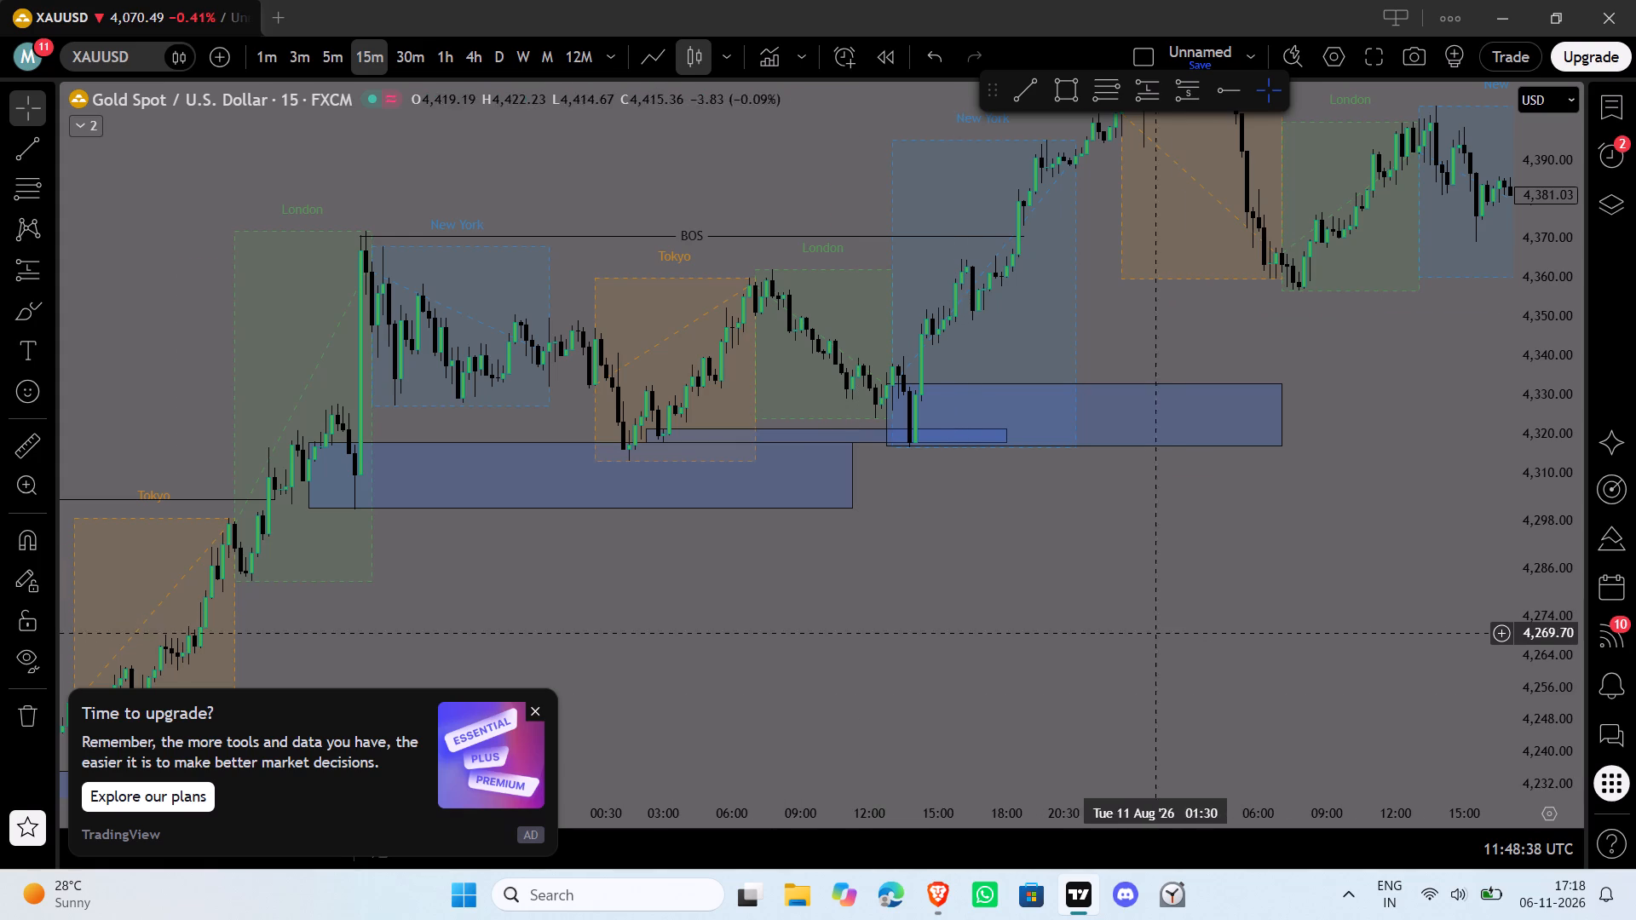
pyautogui.moveTo(1135, 647); pyautogui.dragTo(928, 742)
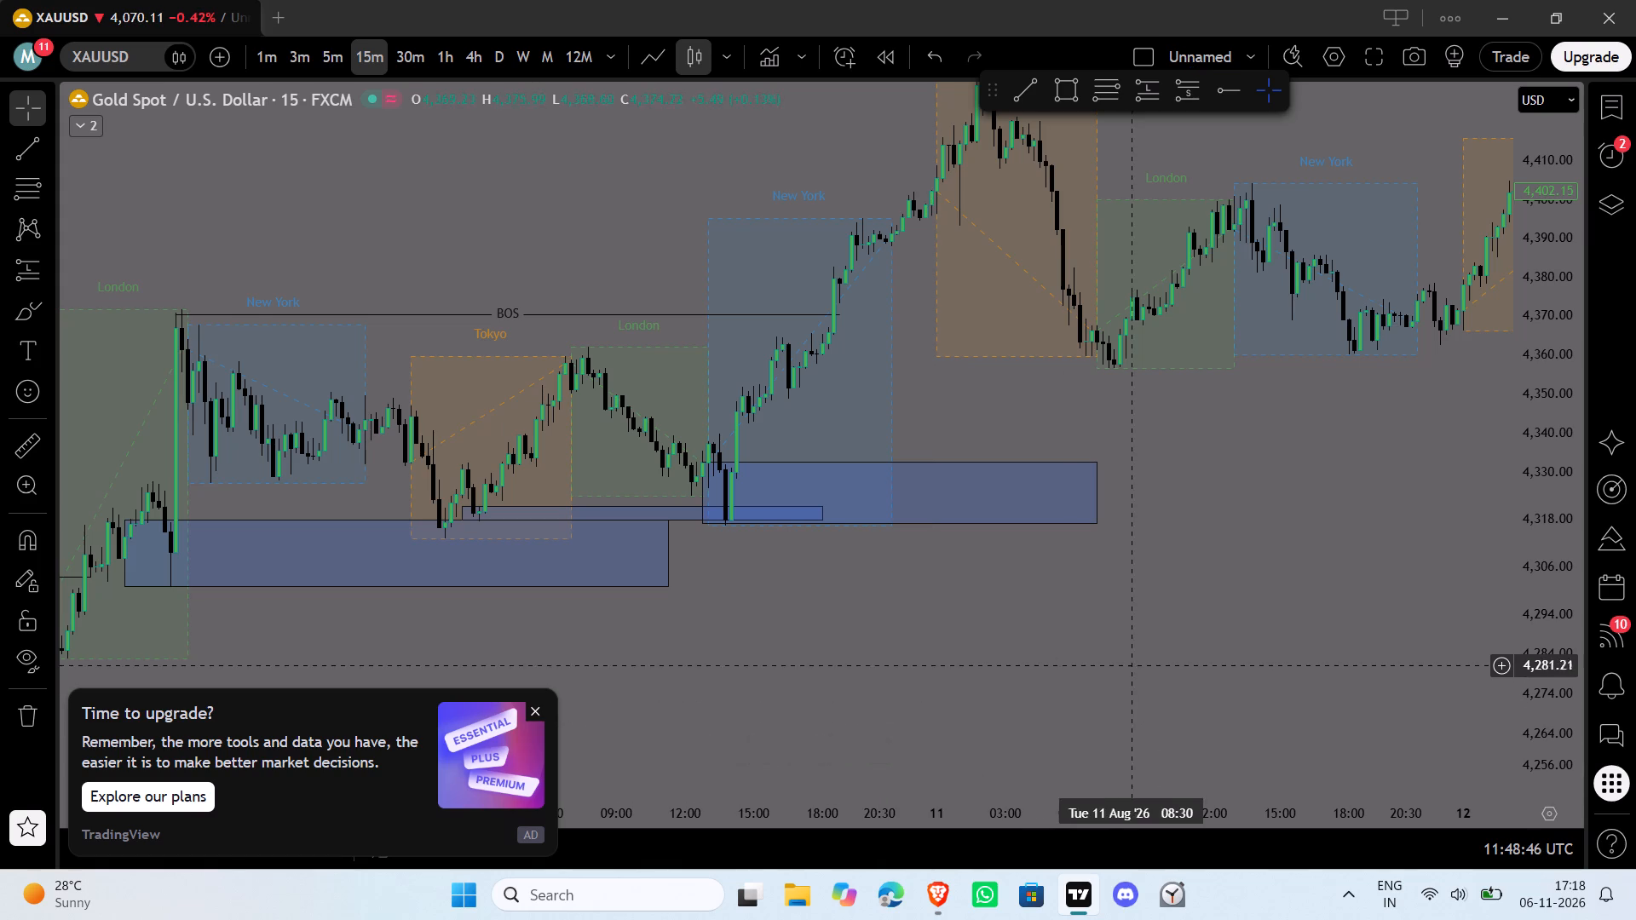
# Dismiss the upgrade advertisement and set the chart's time zone to UTC+5:30.
pyautogui.click(539, 708)
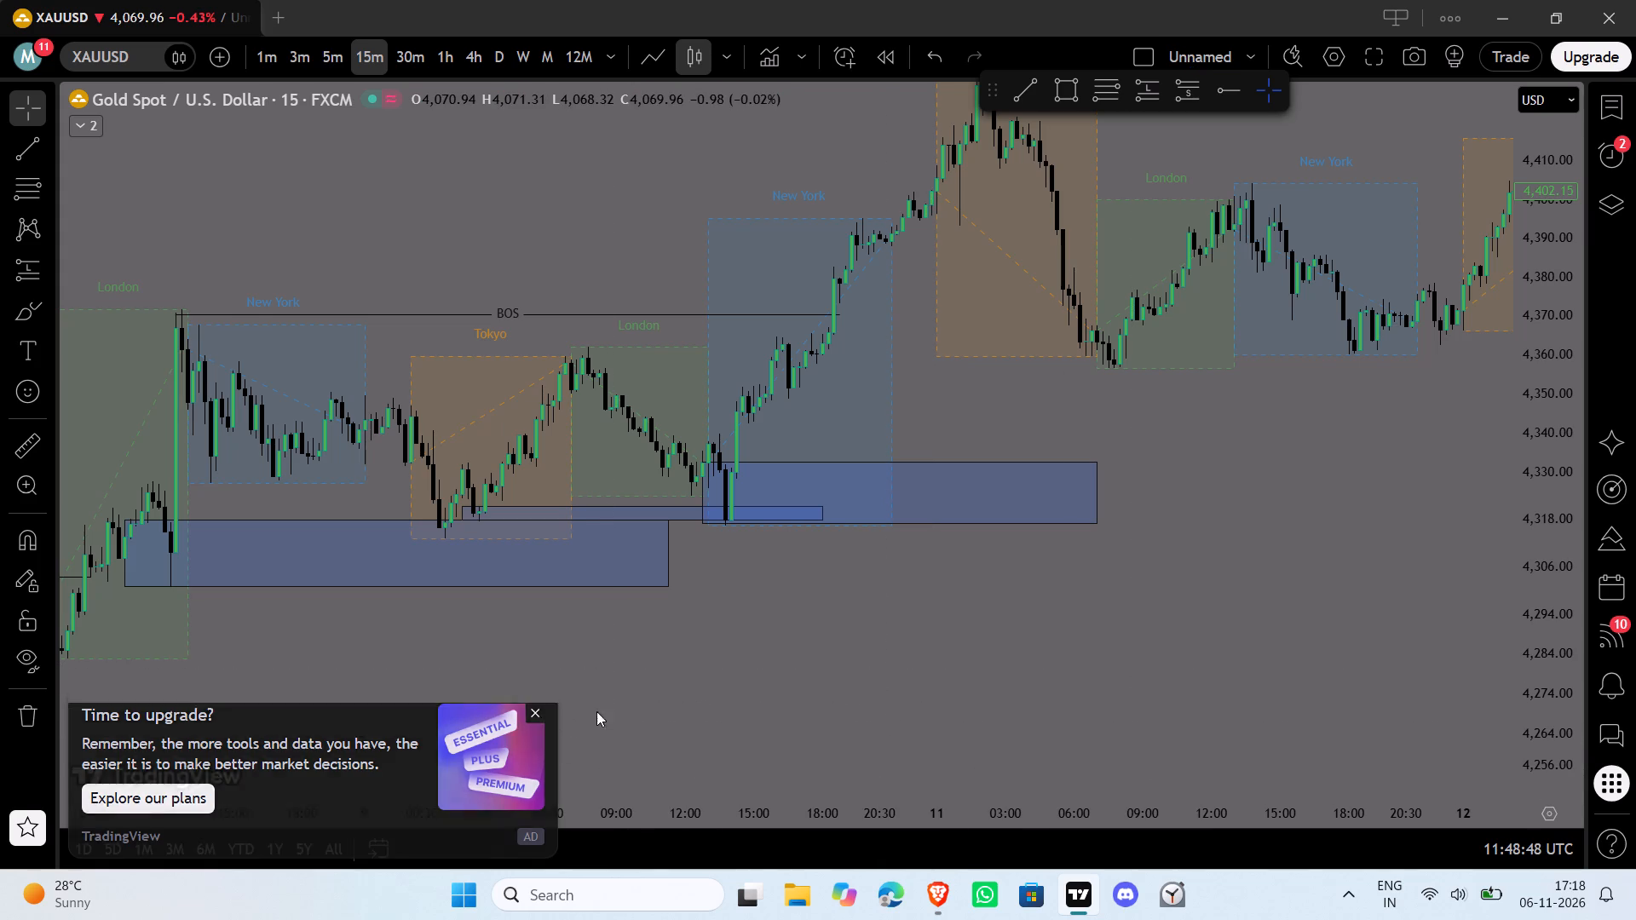
pyautogui.click(1488, 833)
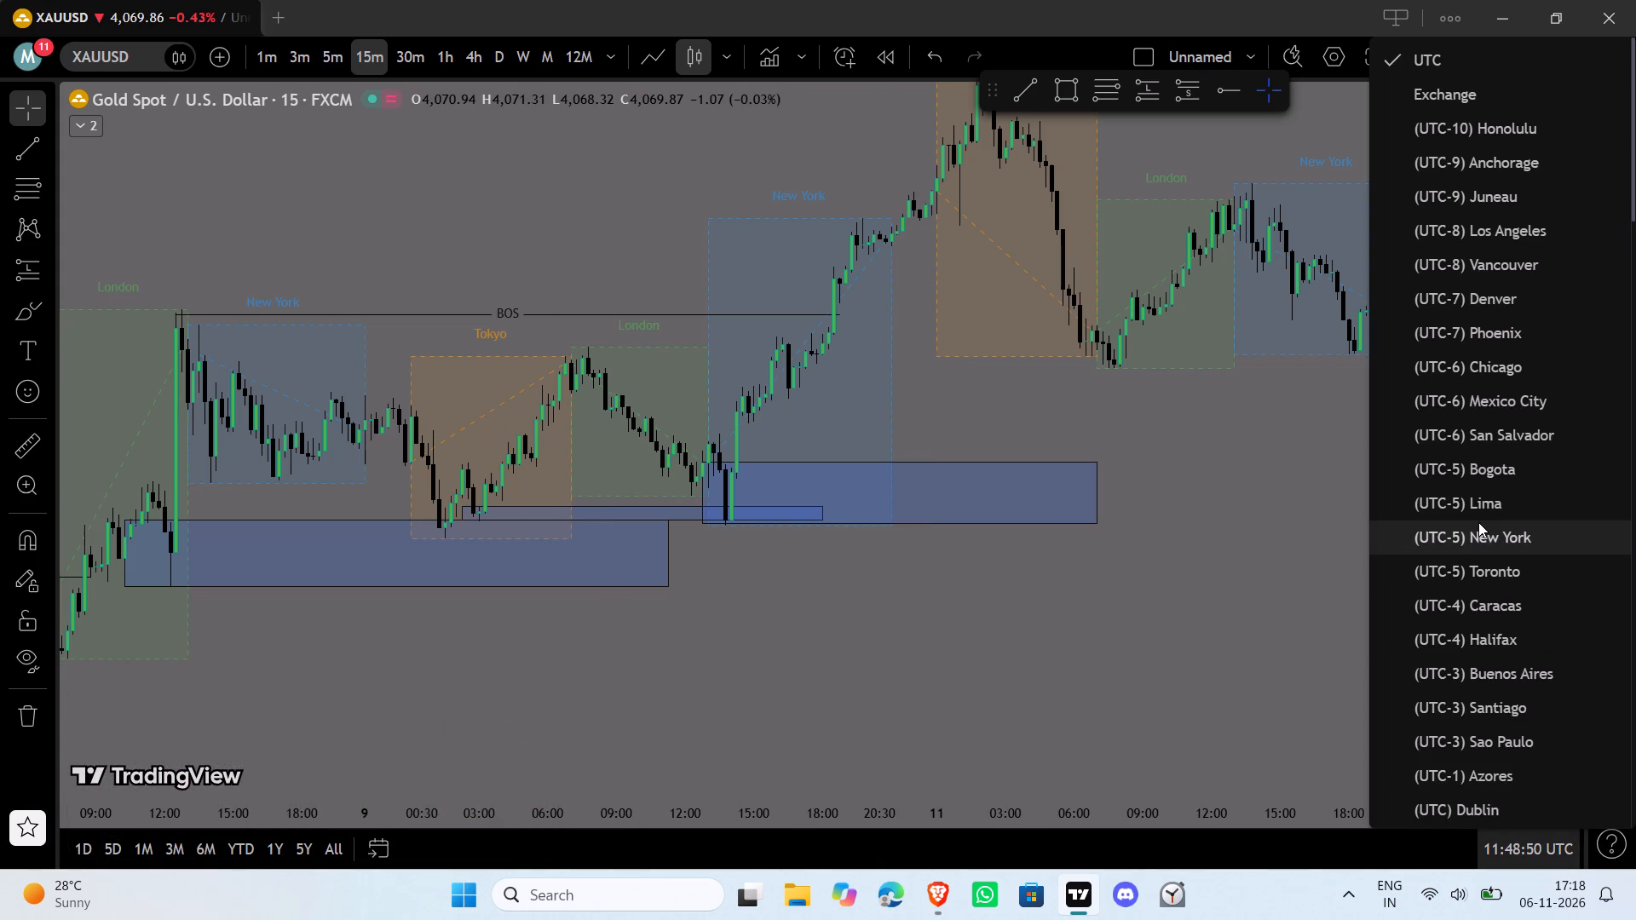
pyautogui.scroll(-7, 1489, 573)
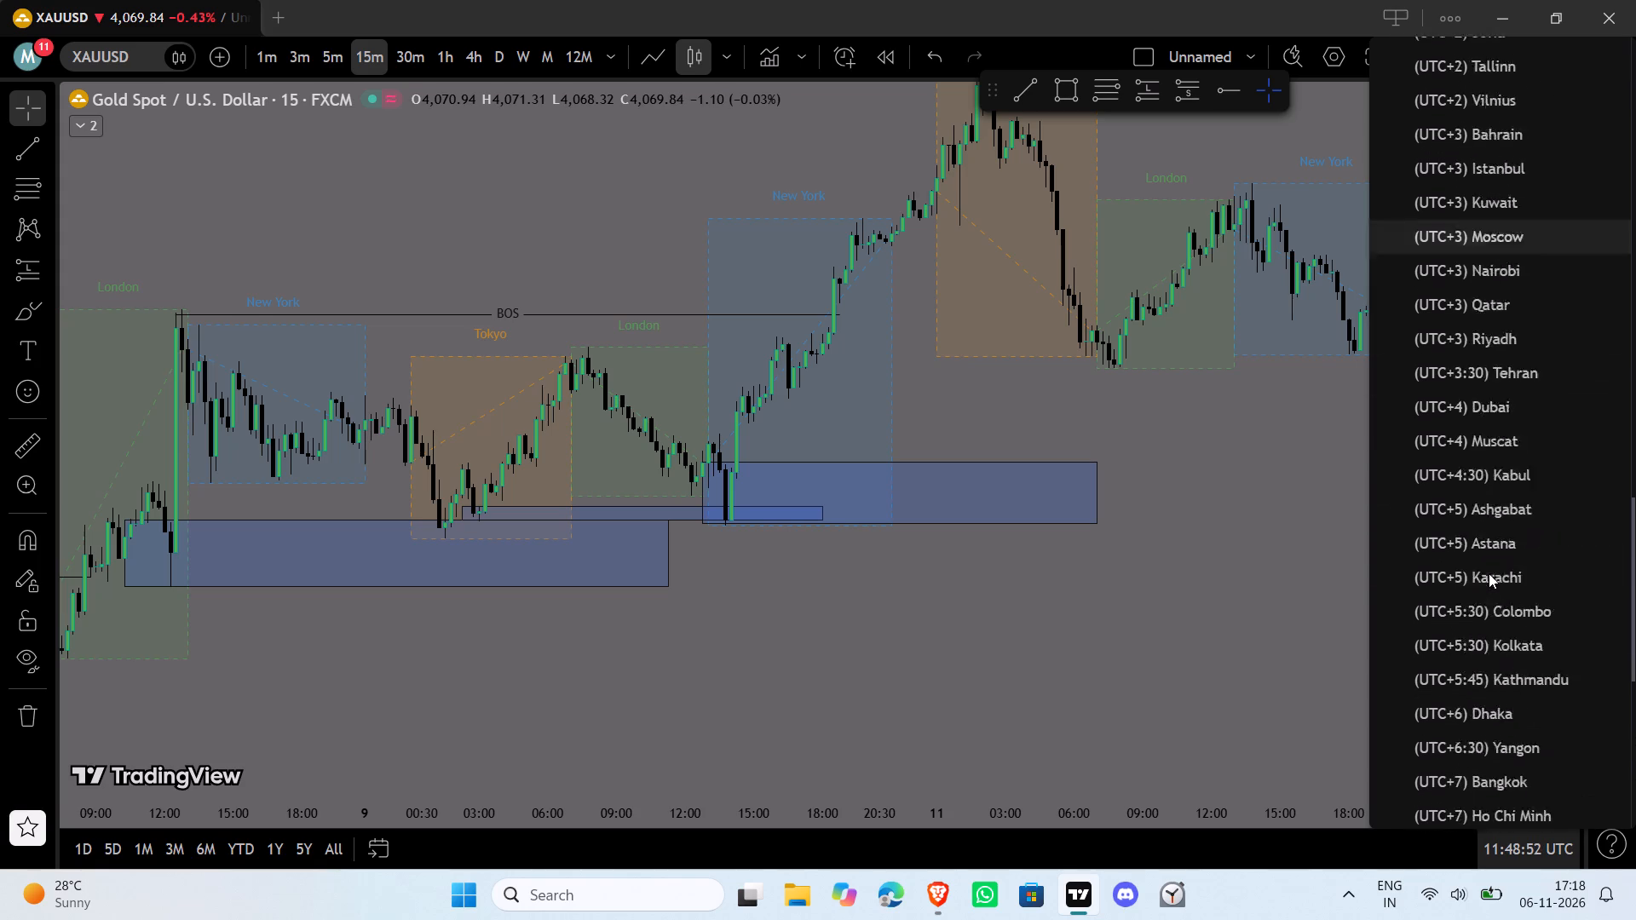
pyautogui.scroll(1, 1489, 573)
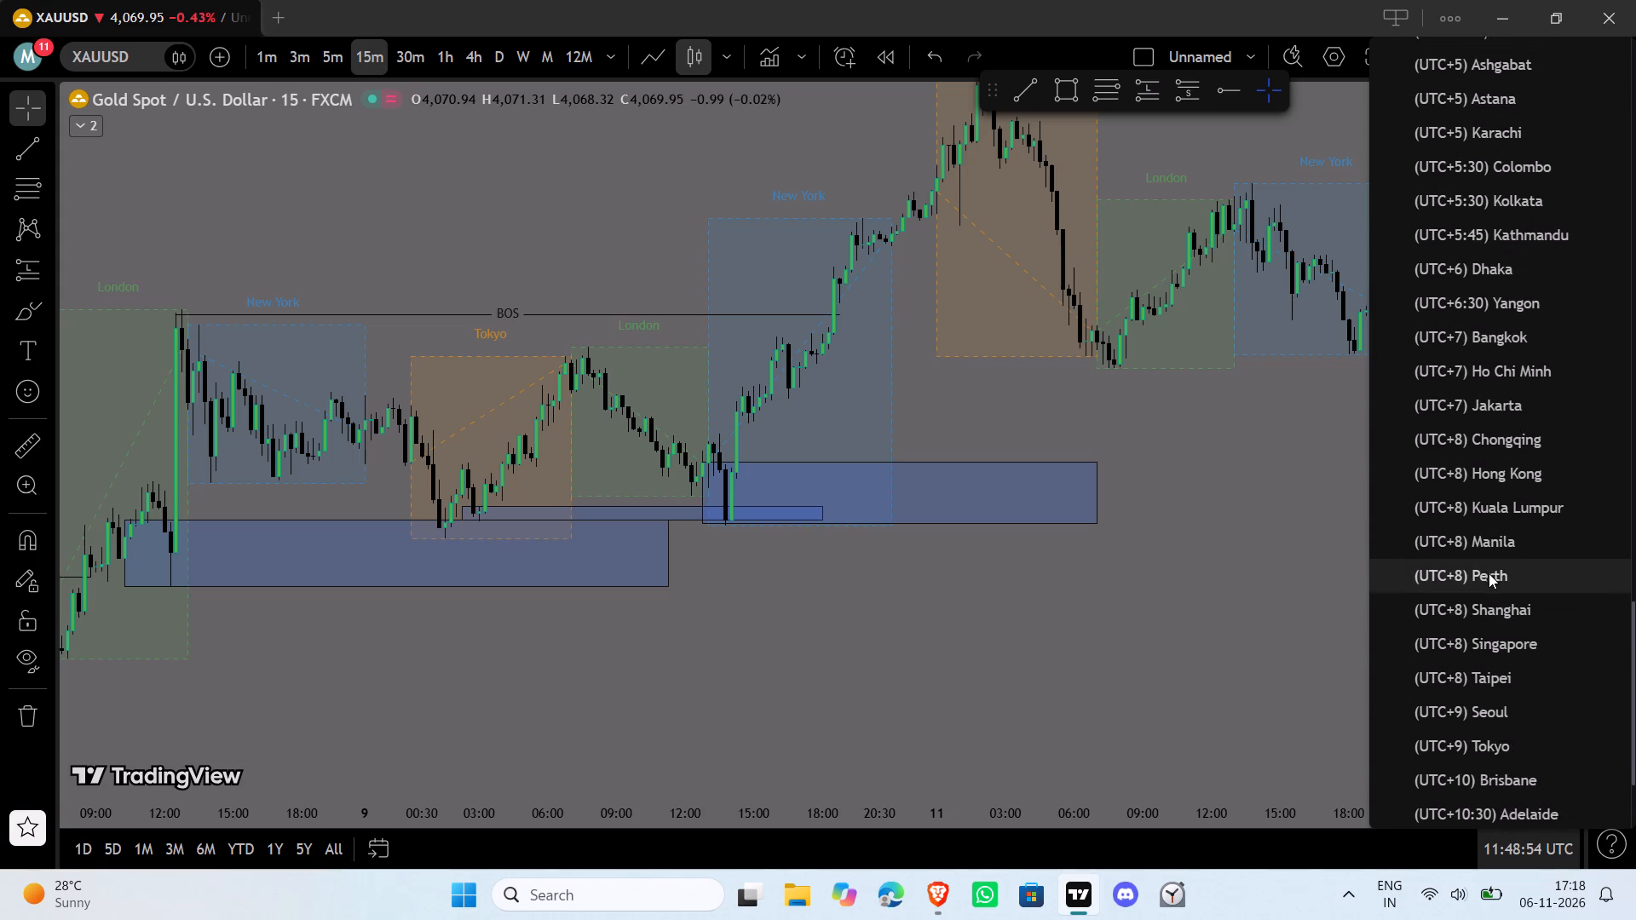
pyautogui.scroll(1, 1489, 573)
pyautogui.click(1515, 296)
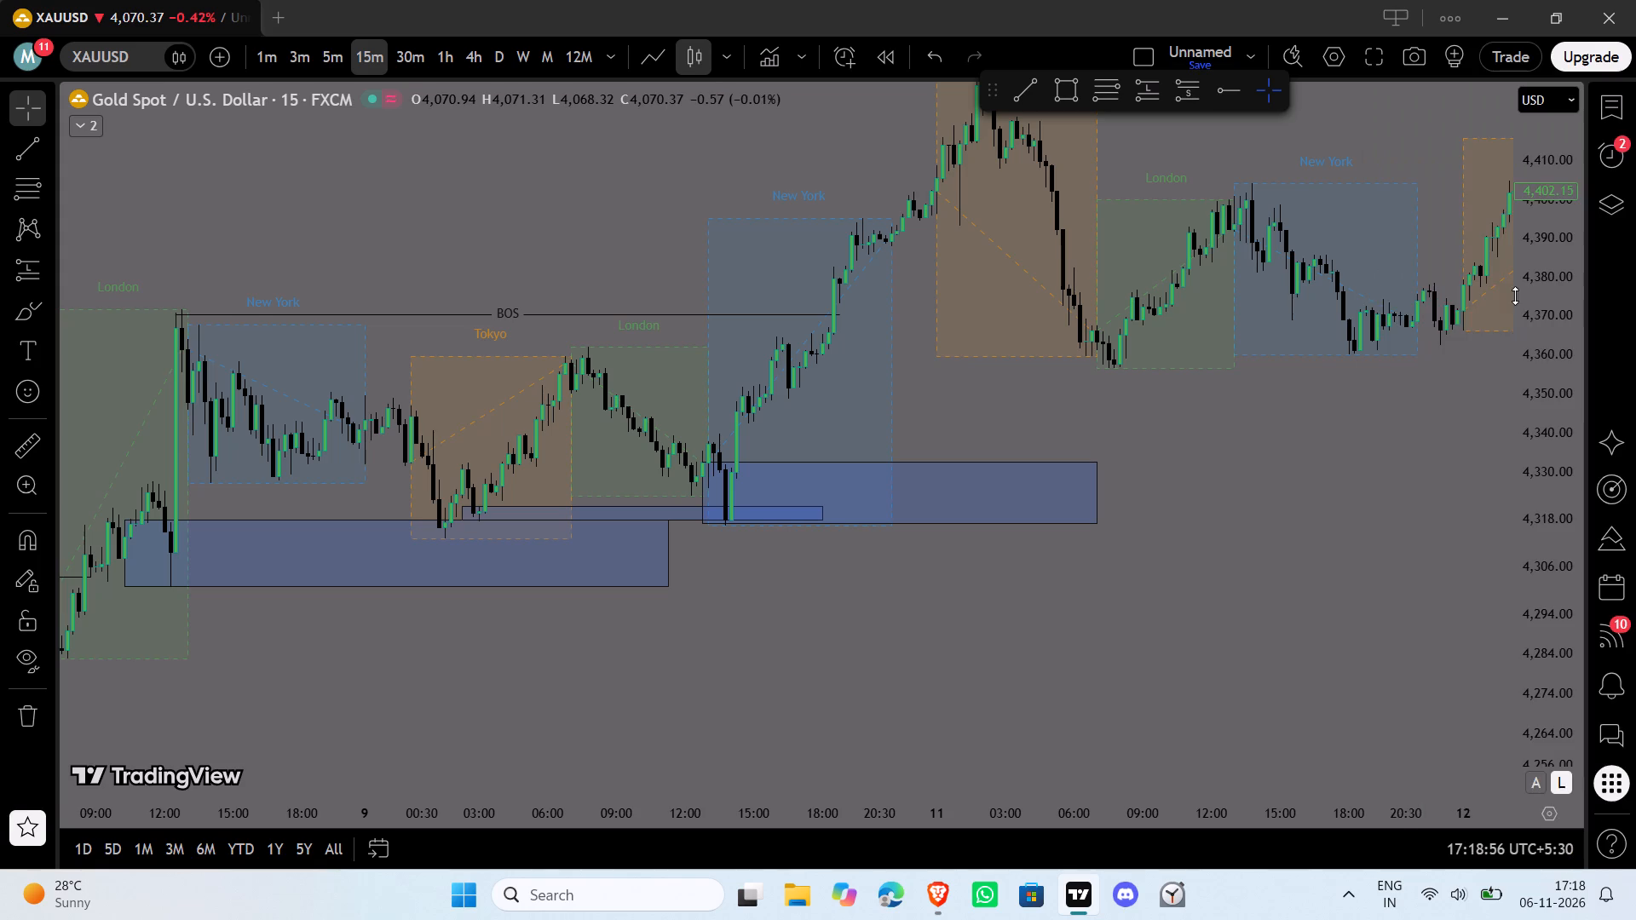
# Examine the session boxes from 10 August back to 5 August against the marked BOS lines and zones in UTC+5:30.
pyautogui.moveTo(523, 630); pyautogui.dragTo(1178, 631)
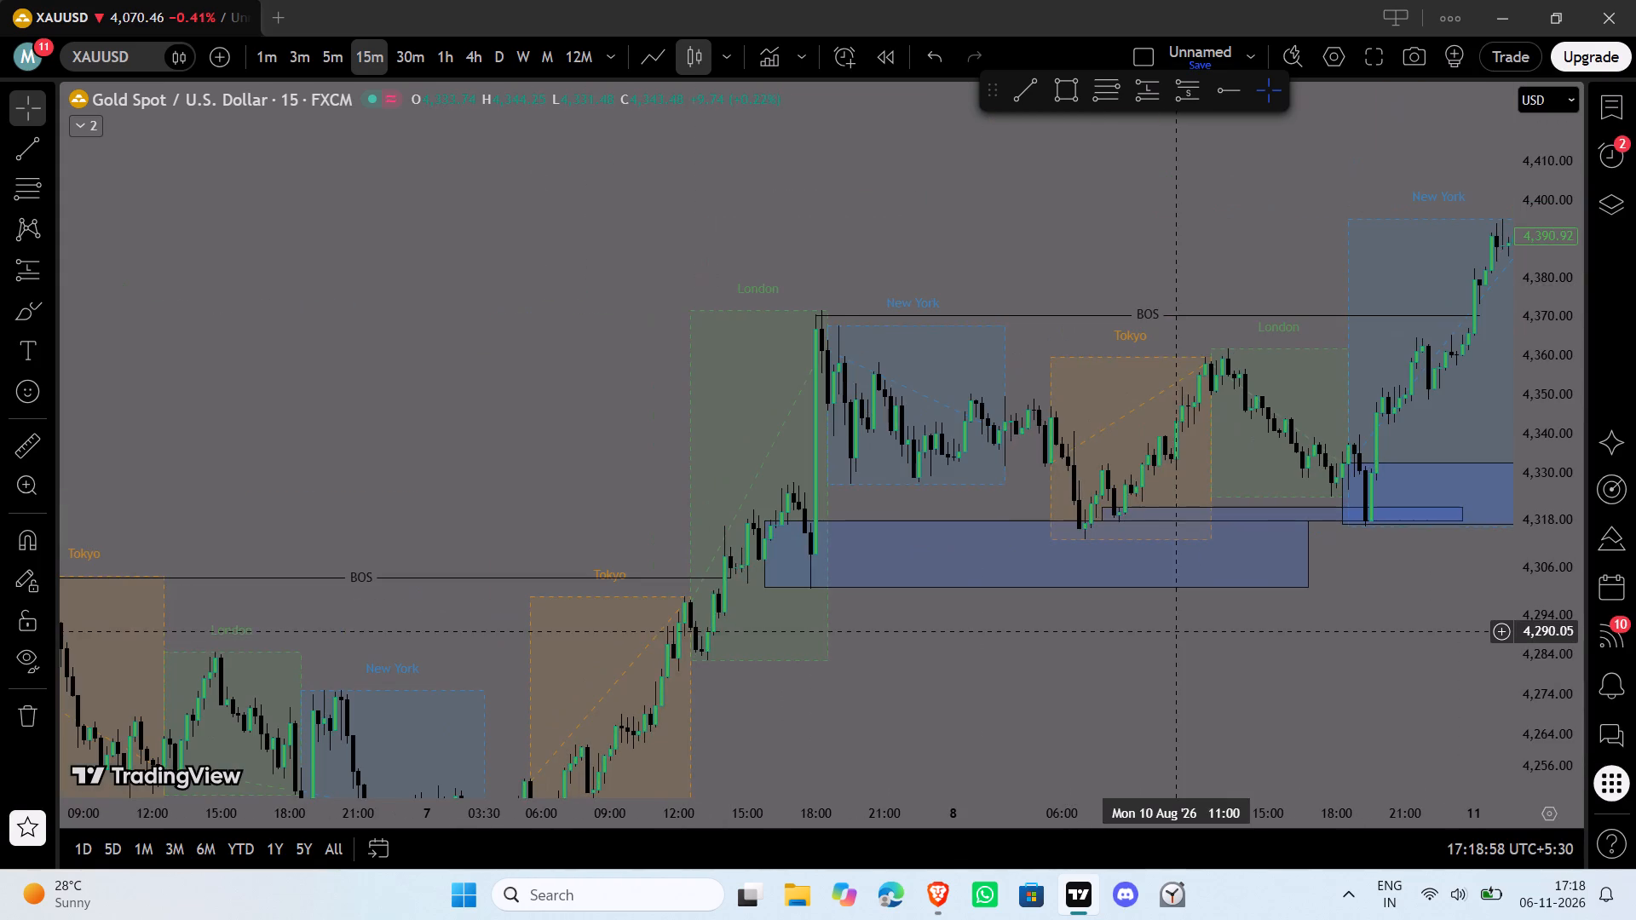
pyautogui.moveTo(933, 710); pyautogui.dragTo(1533, 174)
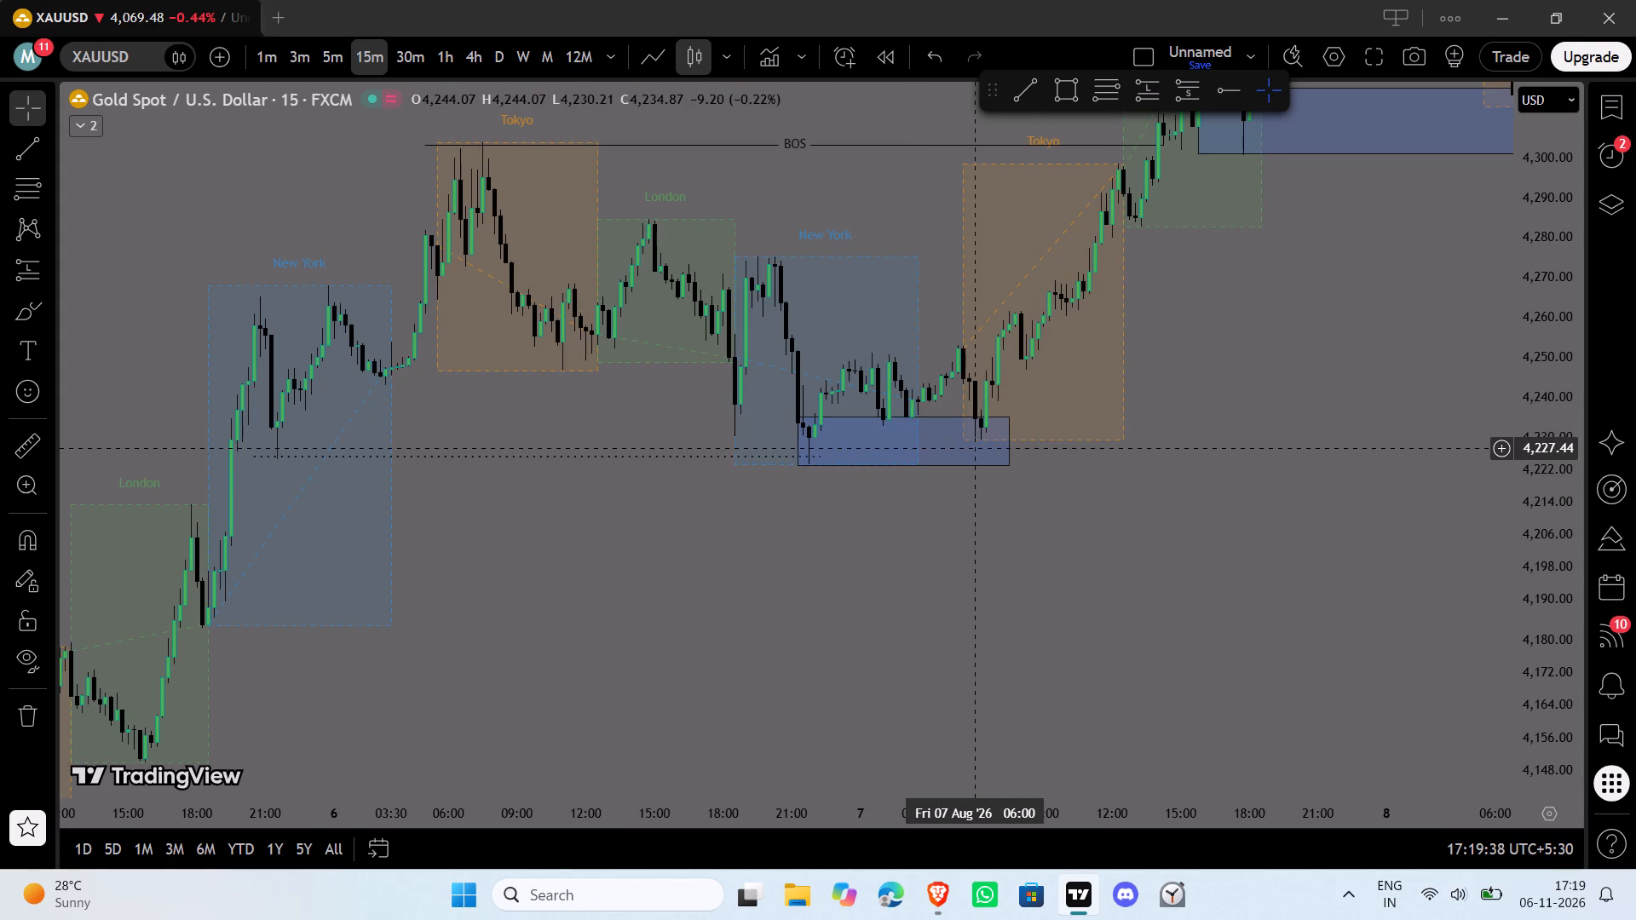
pyautogui.moveTo(1281, 379); pyautogui.dragTo(826, 785)
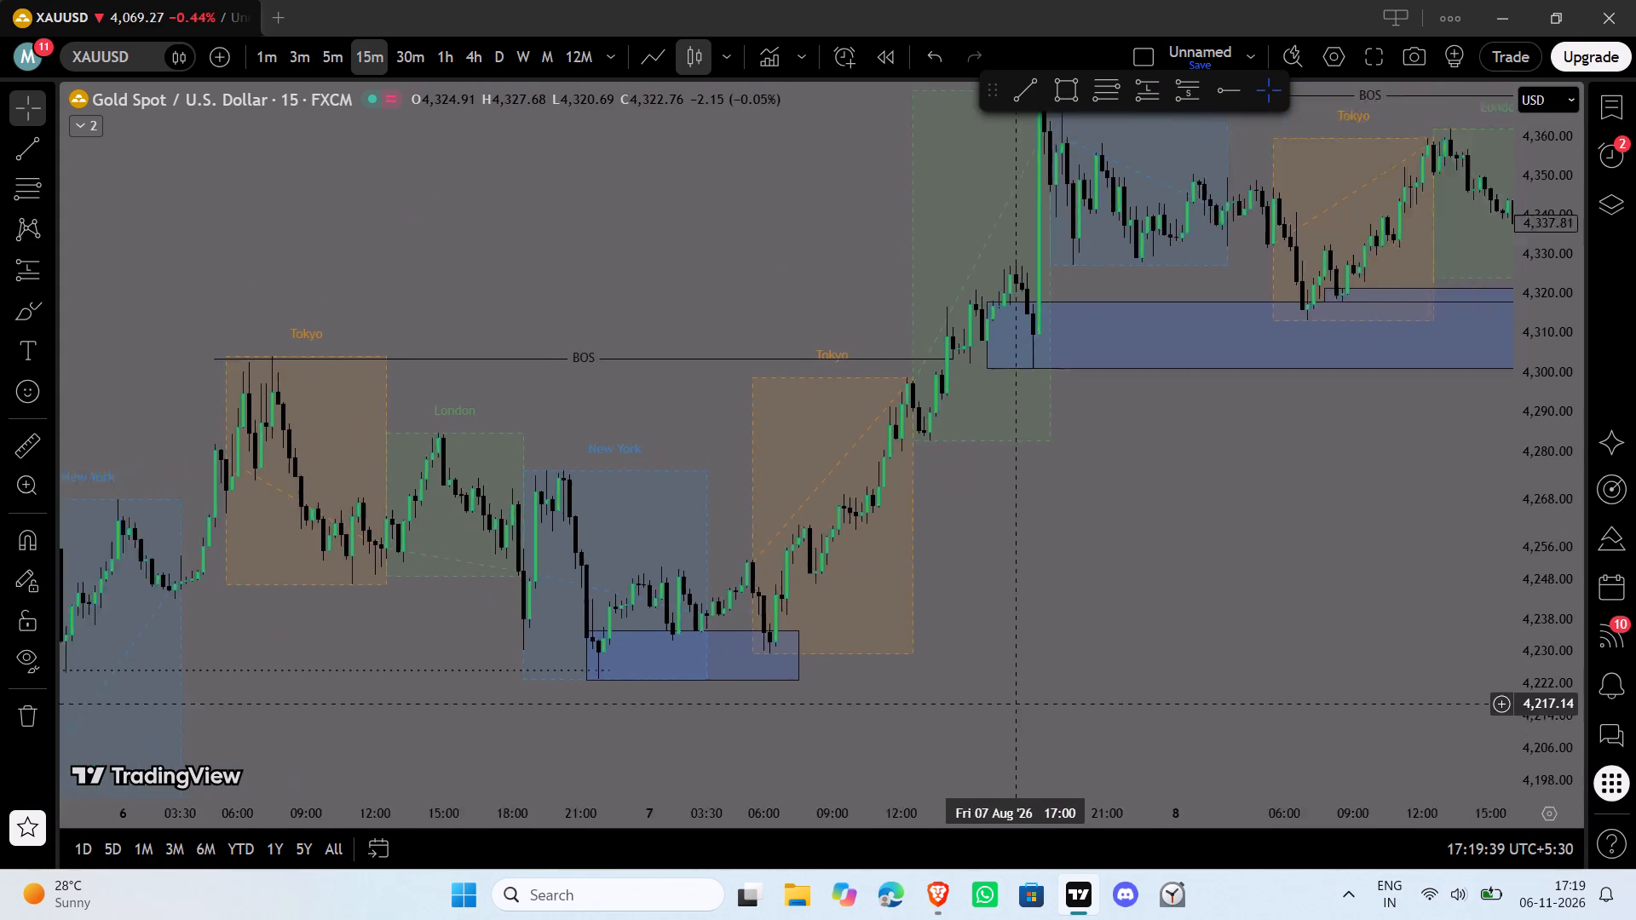
pyautogui.moveTo(826, 785); pyautogui.dragTo(1481, 570)
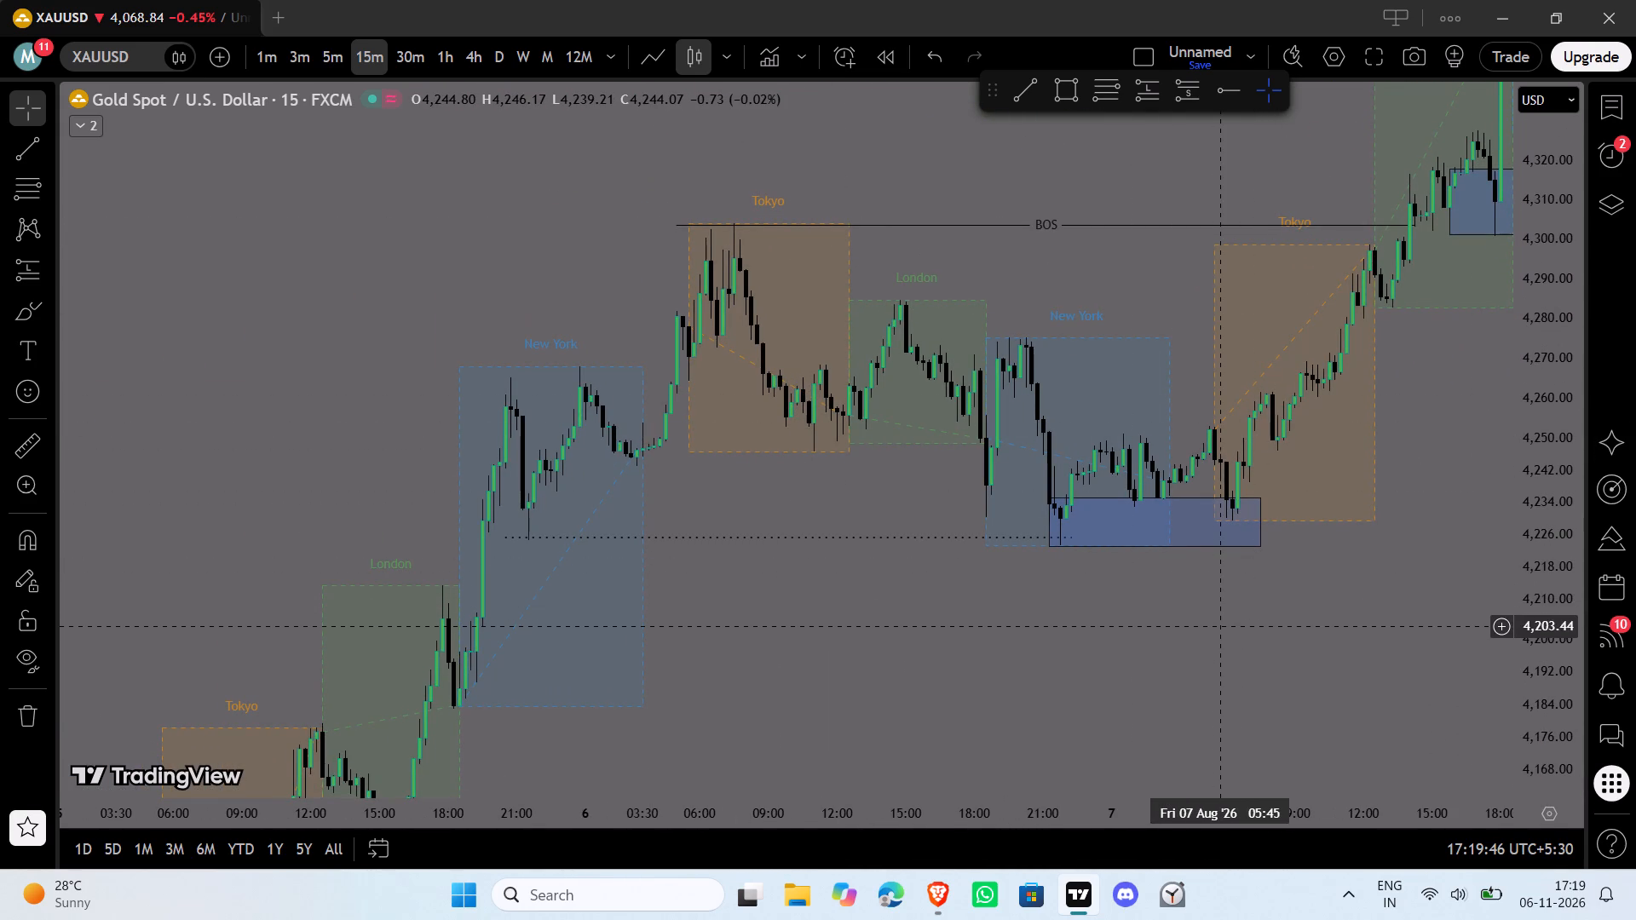
pyautogui.moveTo(765, 695); pyautogui.dragTo(1120, 497)
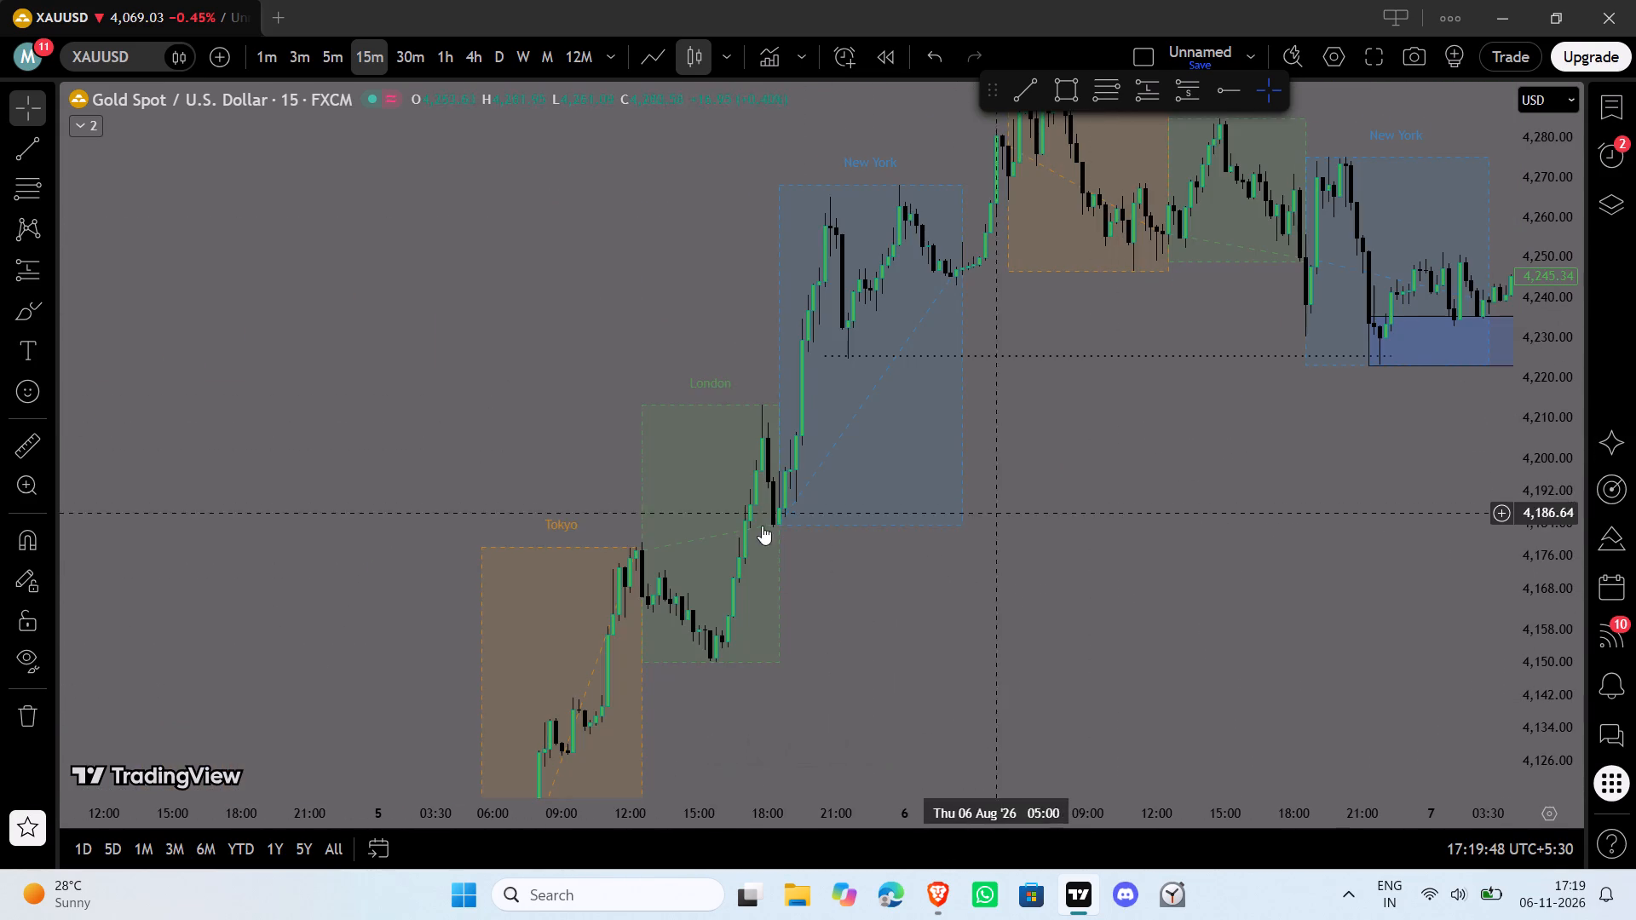
pyautogui.moveTo(1022, 614); pyautogui.dragTo(1302, 318)
pyautogui.moveTo(1172, 543); pyautogui.dragTo(1497, 137)
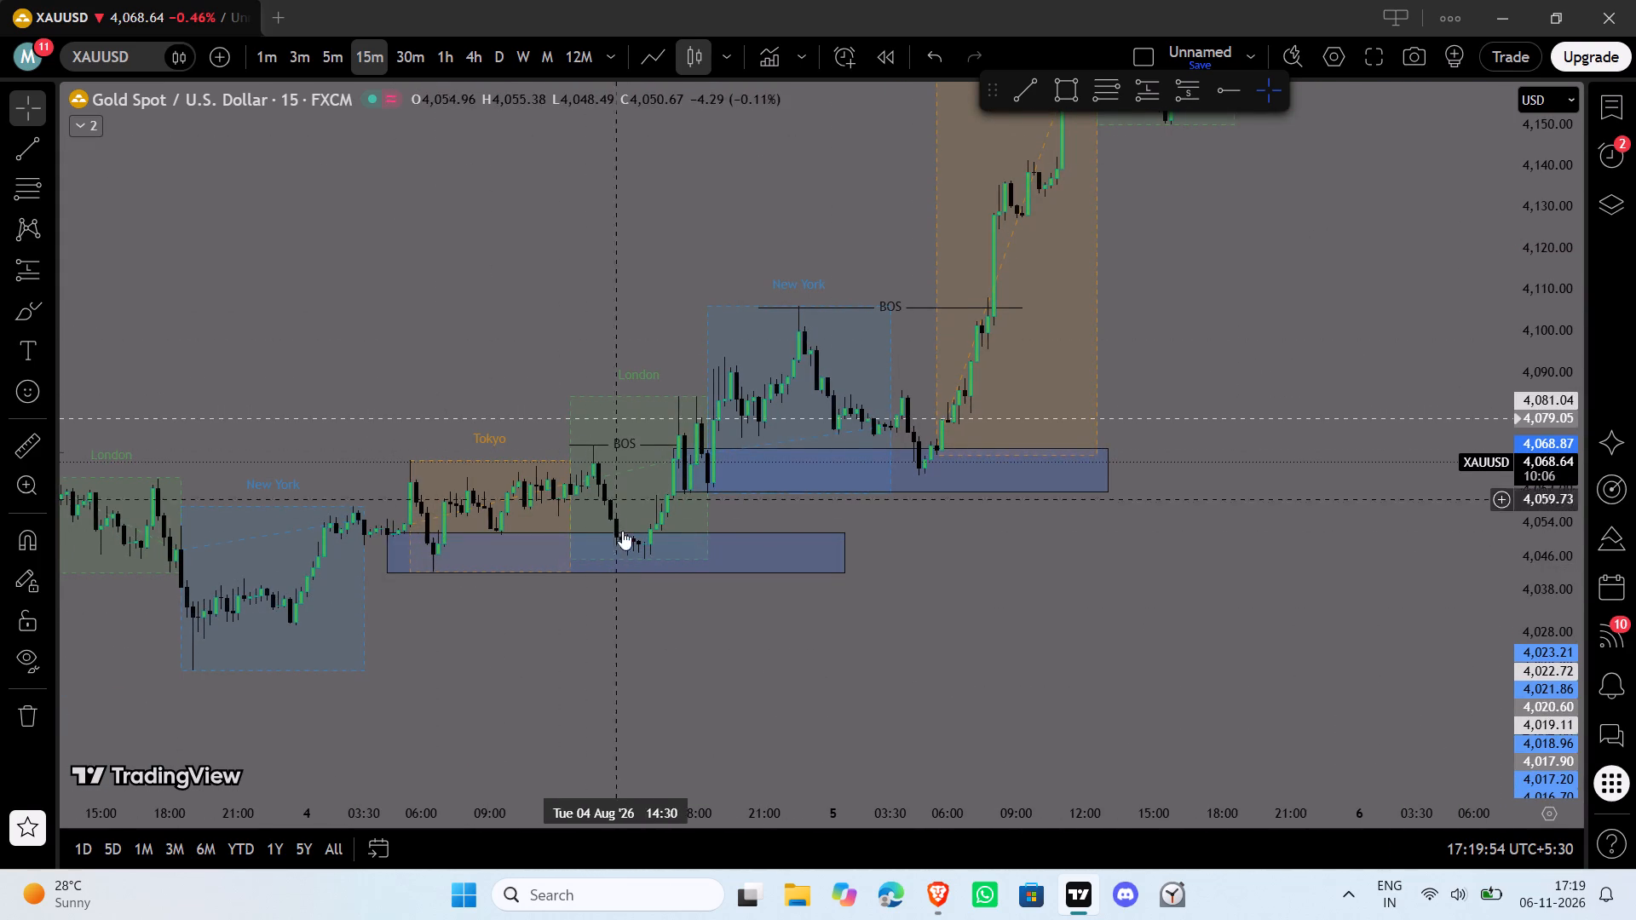
# Examine the Tokyo, London and New York boxes of 3 to 5 August, comparing session moves with the BOS lines and blue zones.
pyautogui.moveTo(1095, 618); pyautogui.dragTo(996, 659)
pyautogui.moveTo(816, 688); pyautogui.dragTo(1453, 548)
pyautogui.moveTo(1079, 642); pyautogui.dragTo(844, 747)
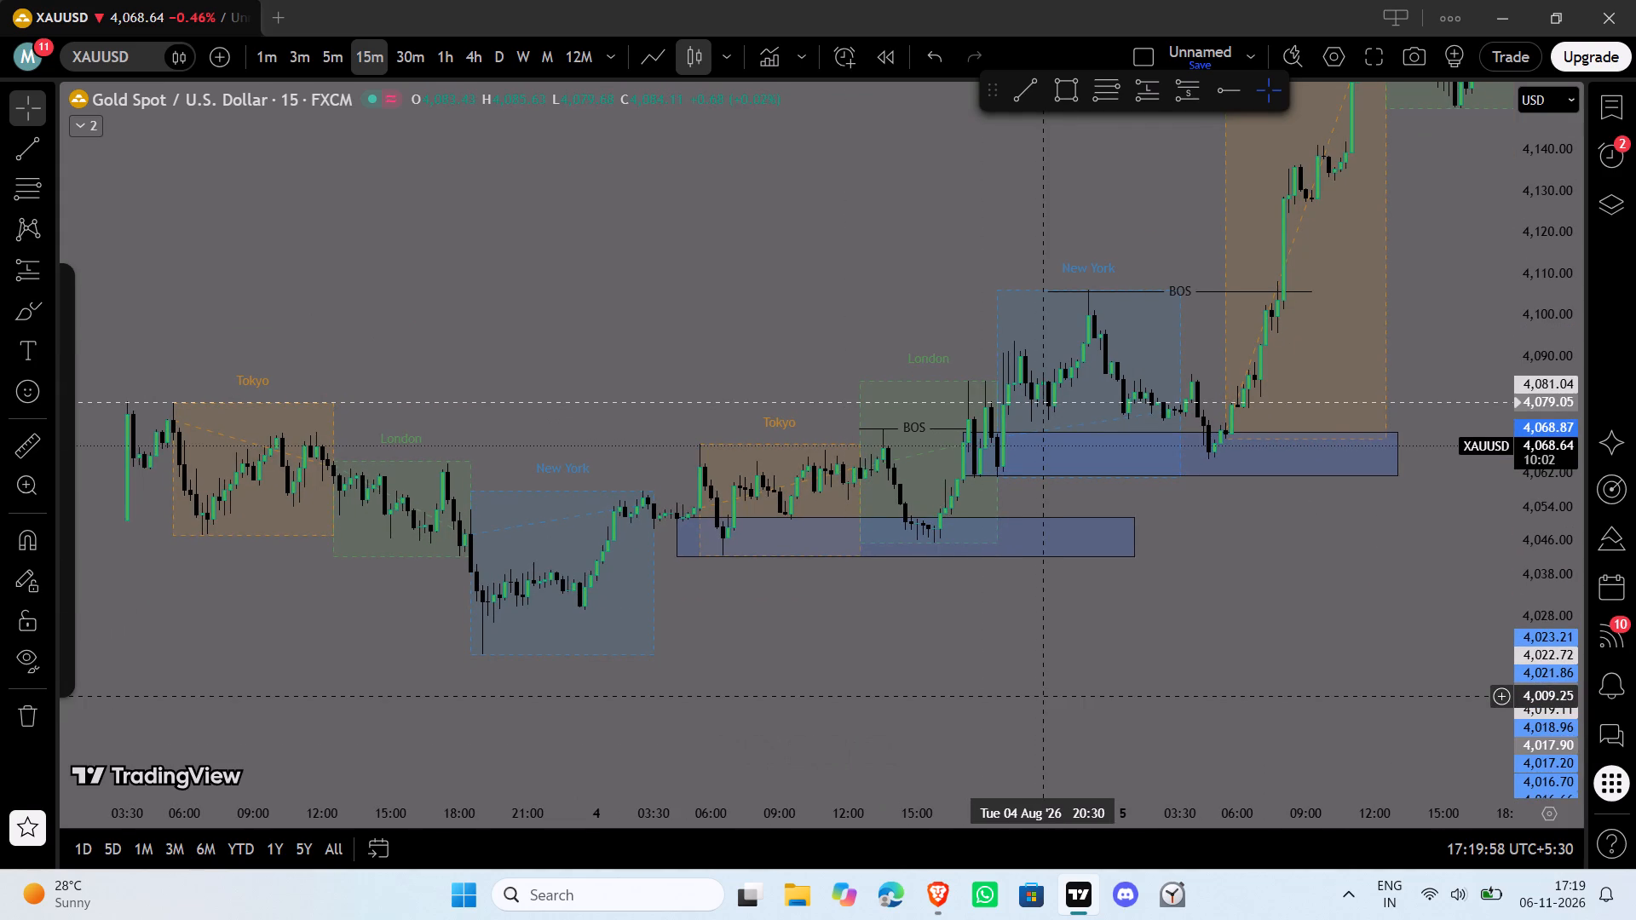
pyautogui.moveTo(1351, 623); pyautogui.dragTo(646, 840)
pyautogui.moveTo(1170, 361); pyautogui.dragTo(948, 710)
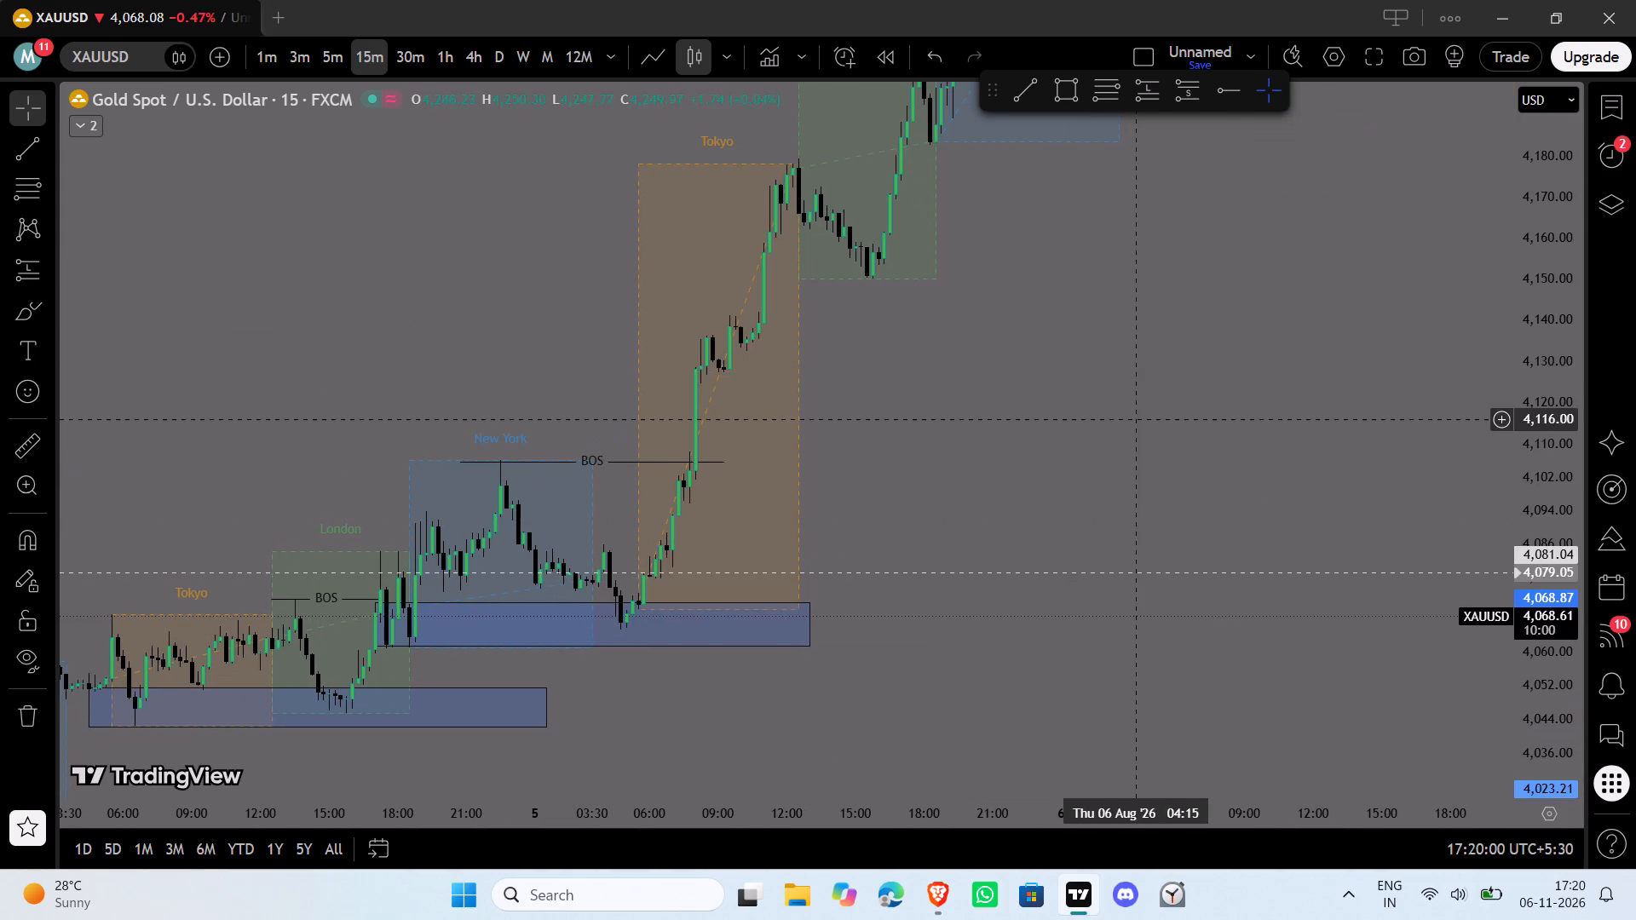
pyautogui.moveTo(948, 710); pyautogui.dragTo(940, 732)
pyautogui.moveTo(772, 633); pyautogui.dragTo(1351, 384)
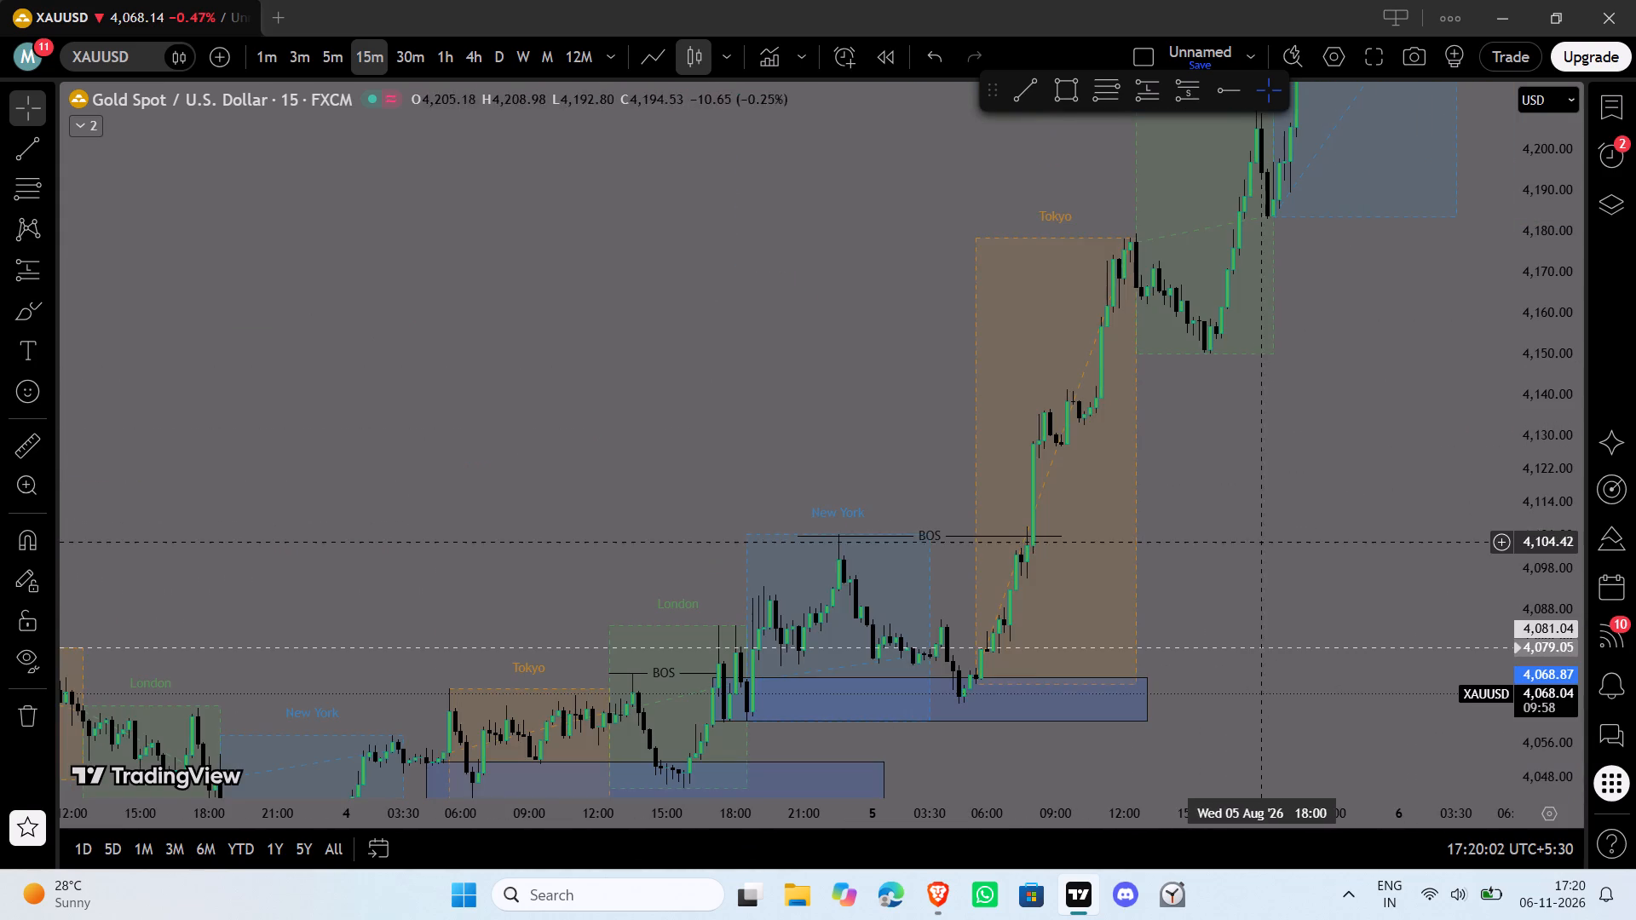
pyautogui.moveTo(1246, 539); pyautogui.dragTo(1635, 137)
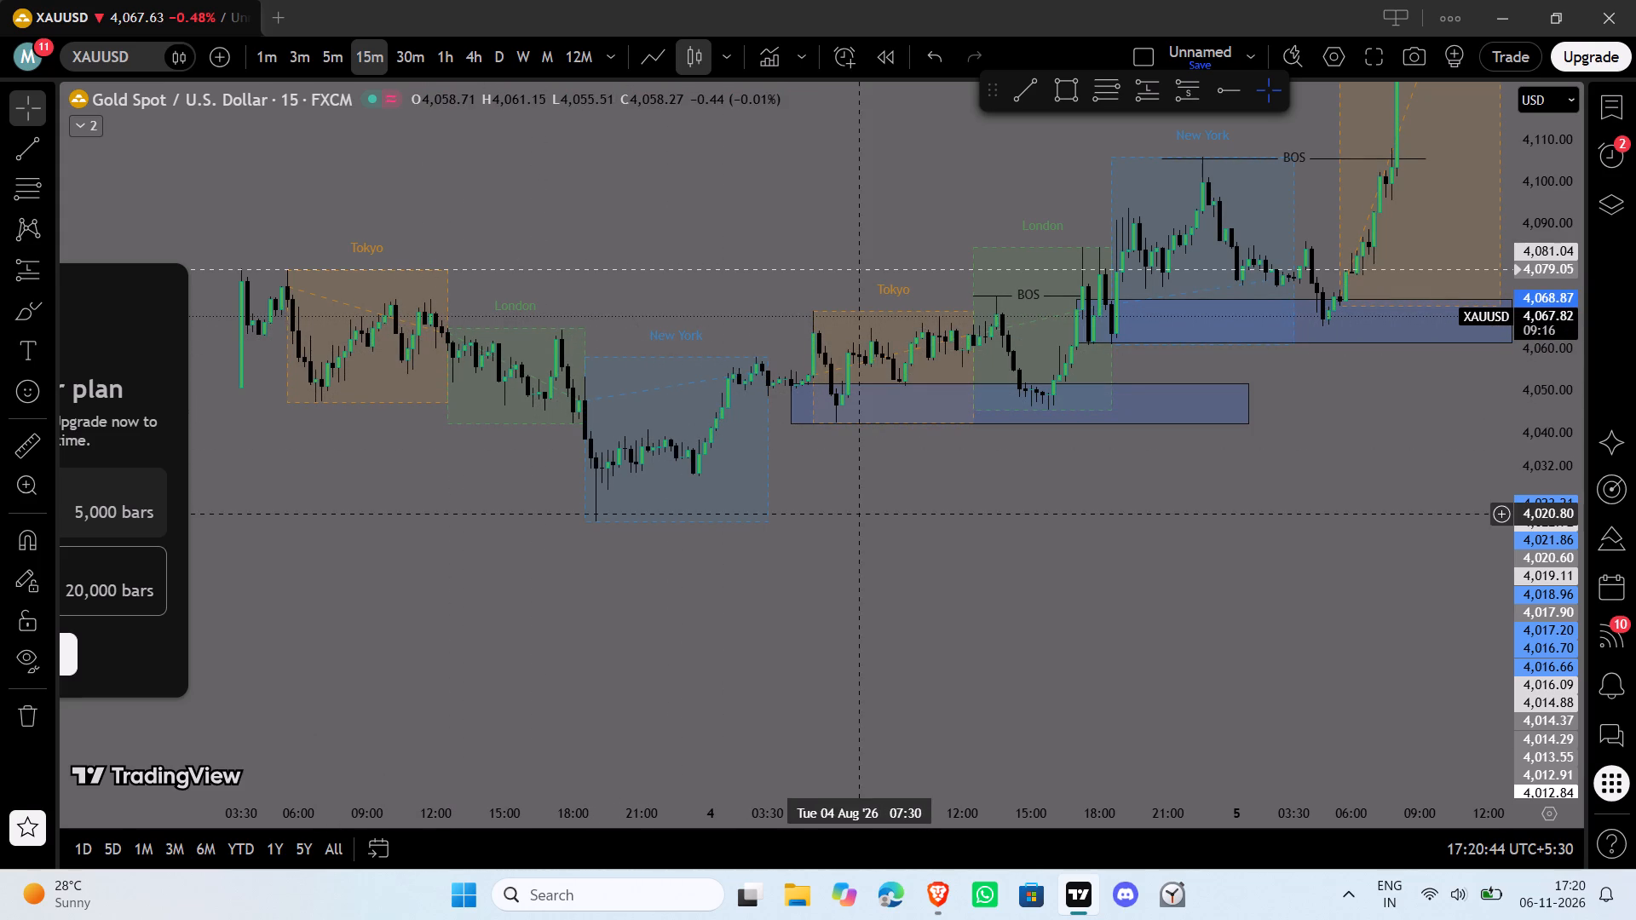
pyautogui.moveTo(959, 551); pyautogui.dragTo(700, 549)
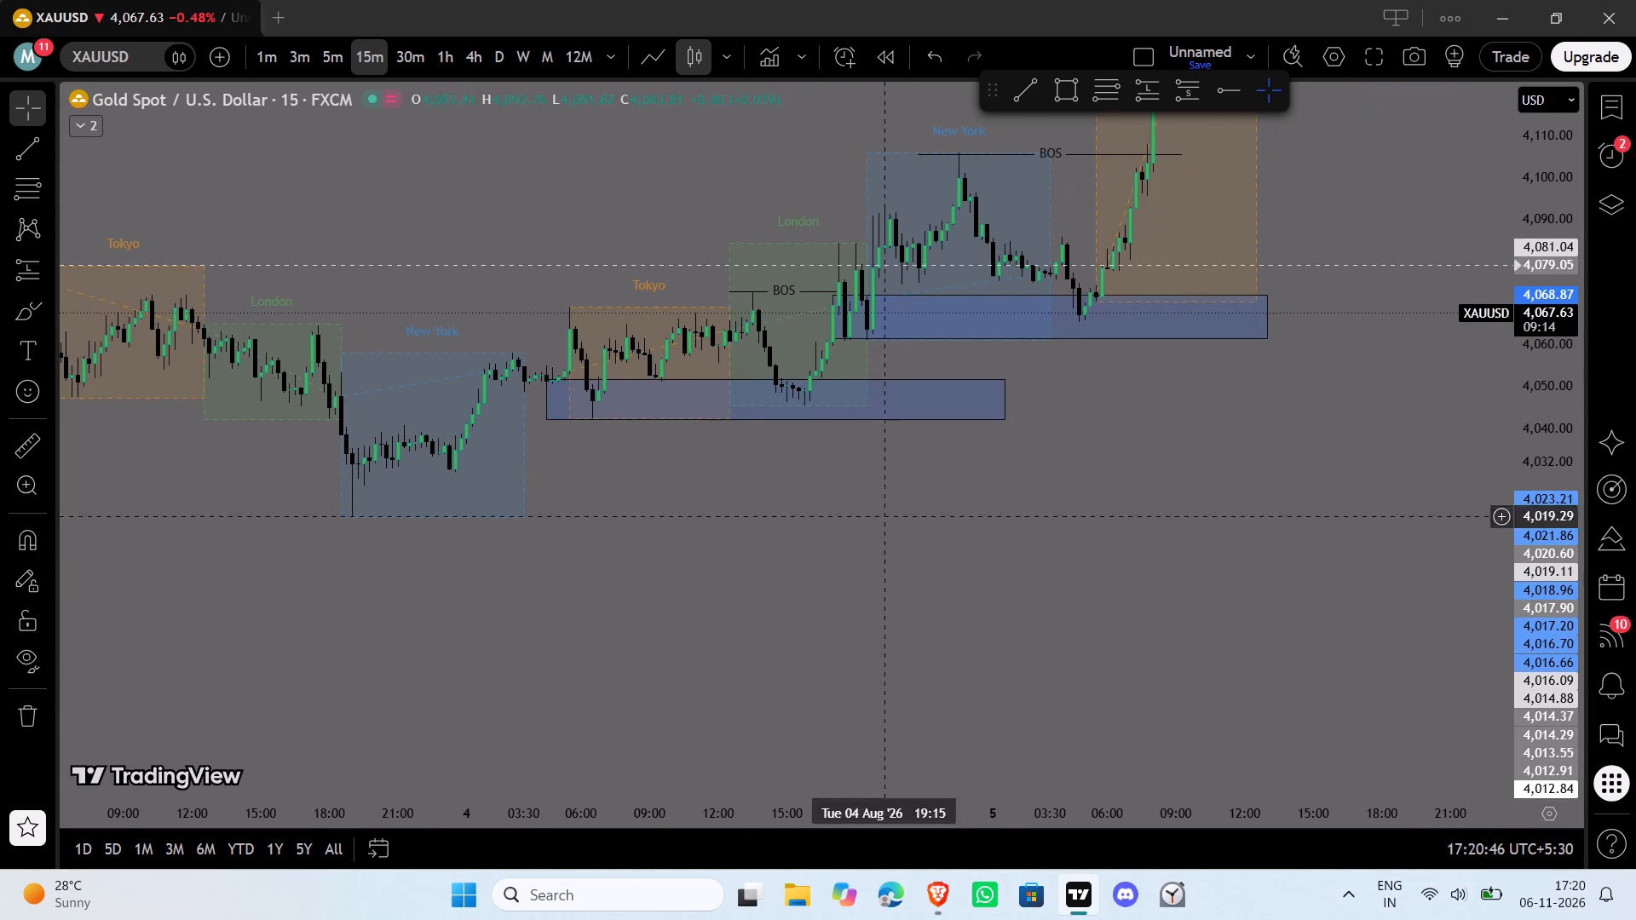
pyautogui.moveTo(1554, 672); pyautogui.dragTo(1483, 444)
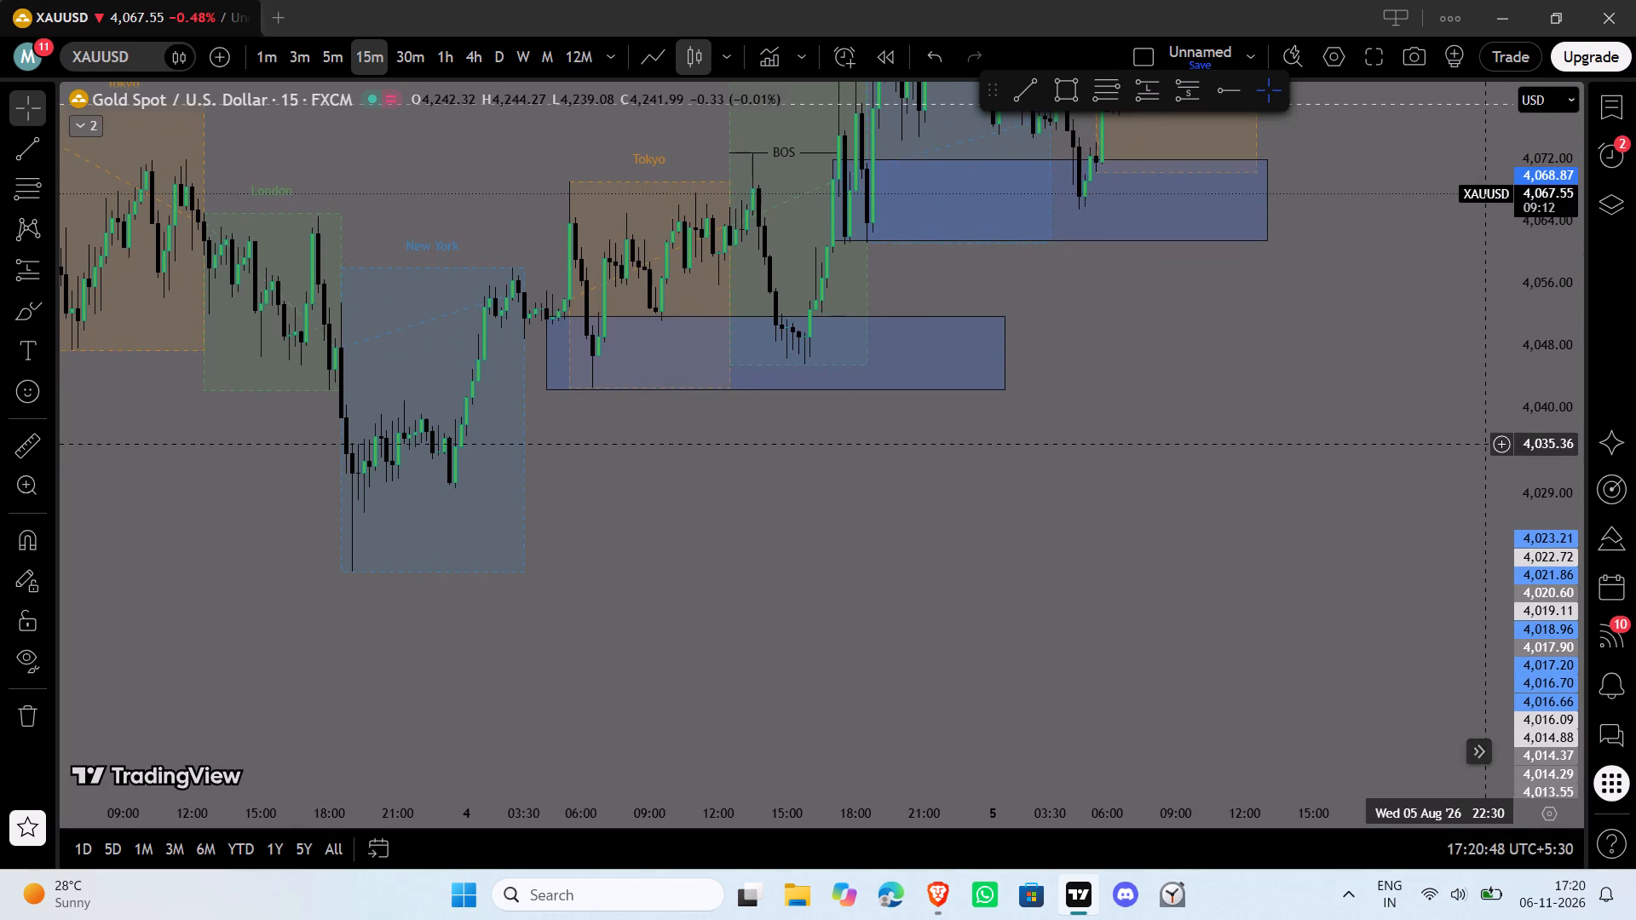
pyautogui.moveTo(596, 486); pyautogui.dragTo(813, 653)
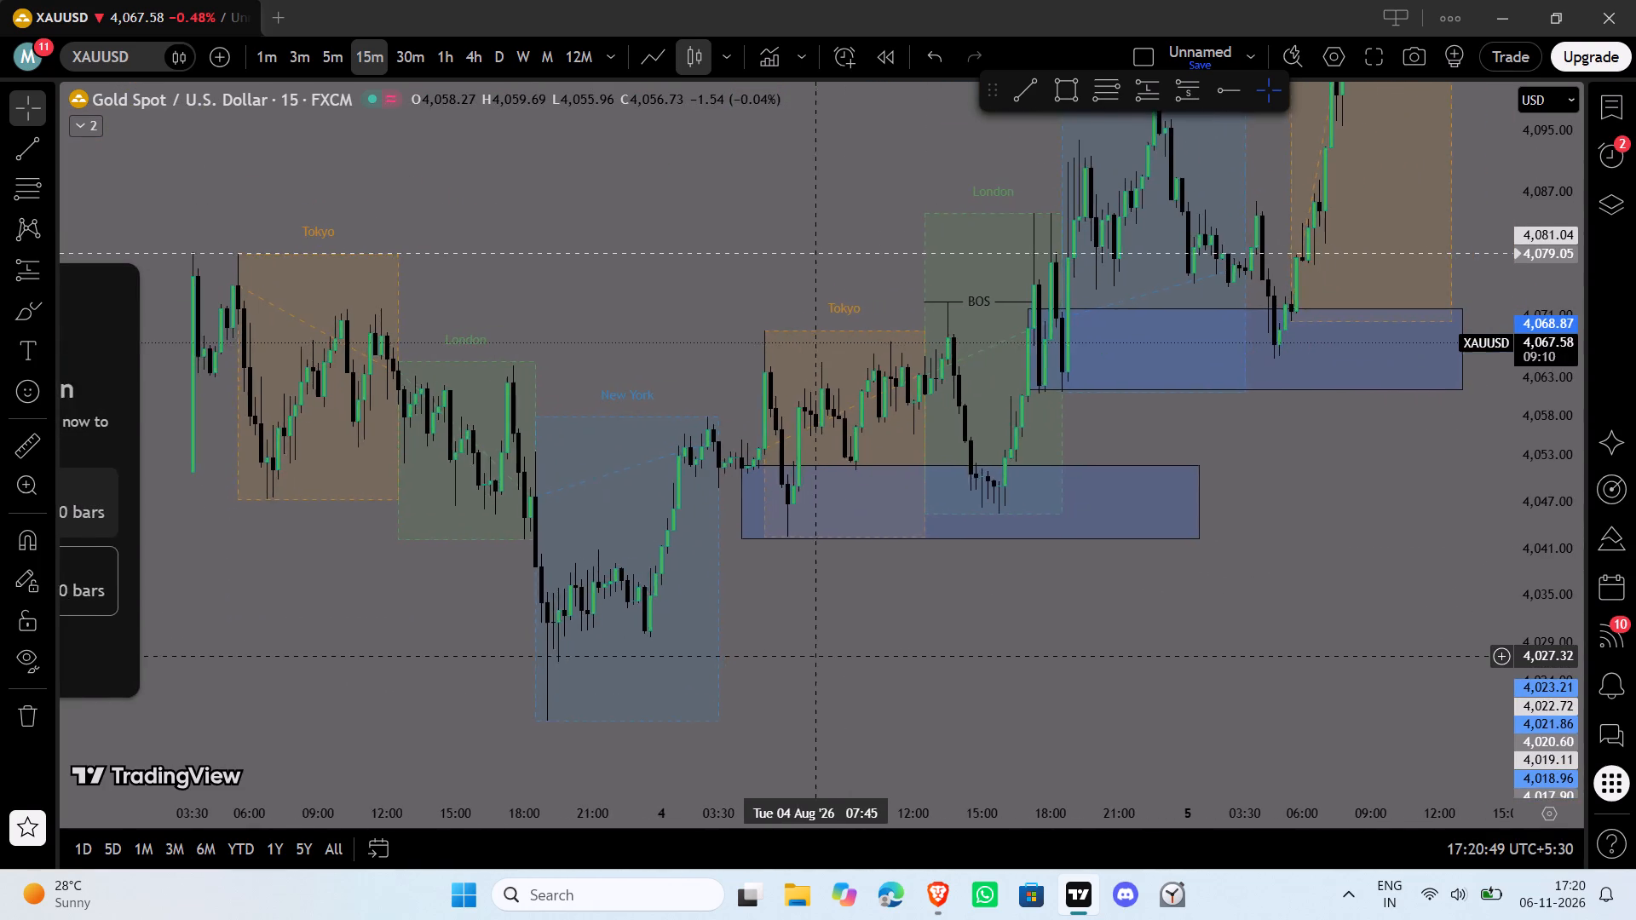
pyautogui.moveTo(813, 653); pyautogui.dragTo(808, 649)
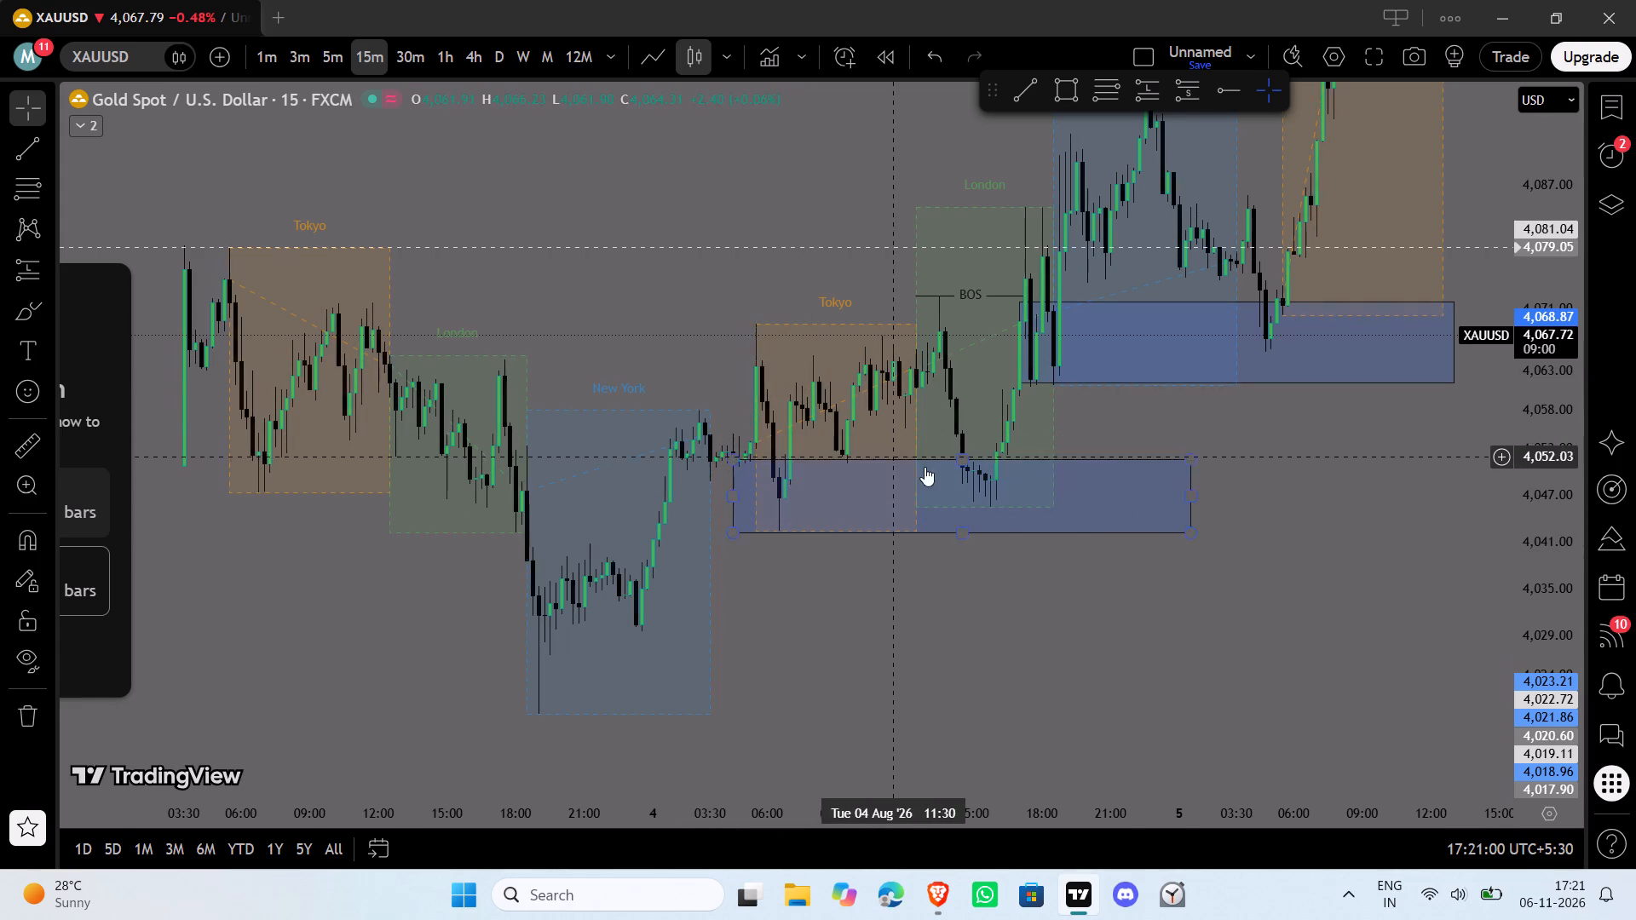
pyautogui.moveTo(1034, 612); pyautogui.dragTo(711, 720)
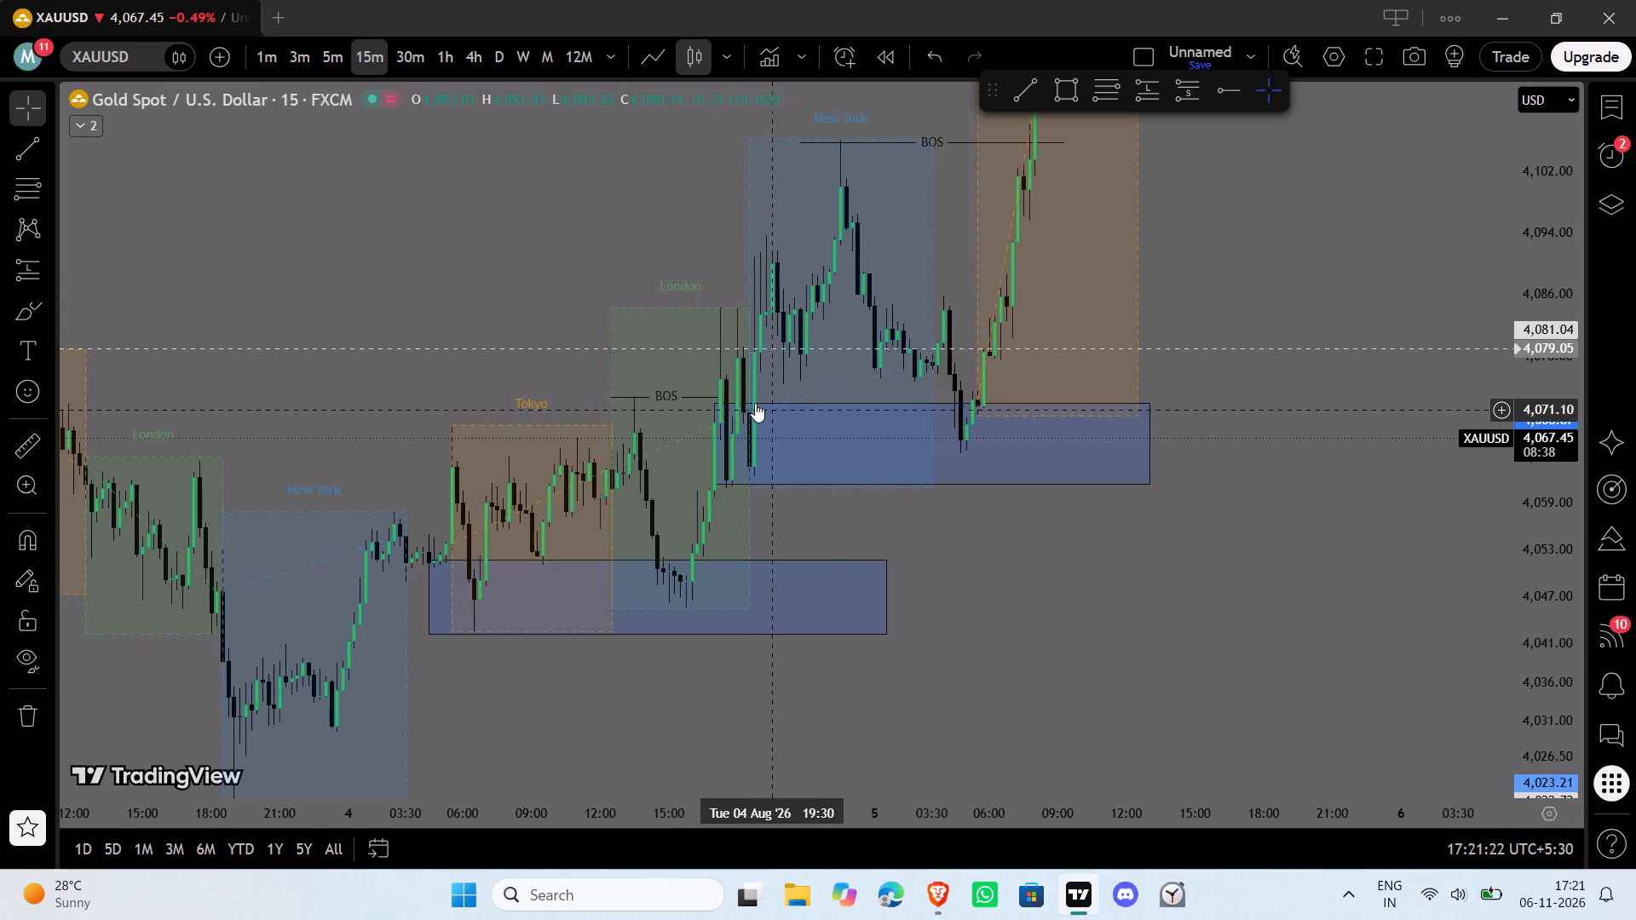
# Review the Tokyo, London and New York session times in the Market Sessions - By Leviathan indicator's input settings.
pyautogui.click(87, 118)
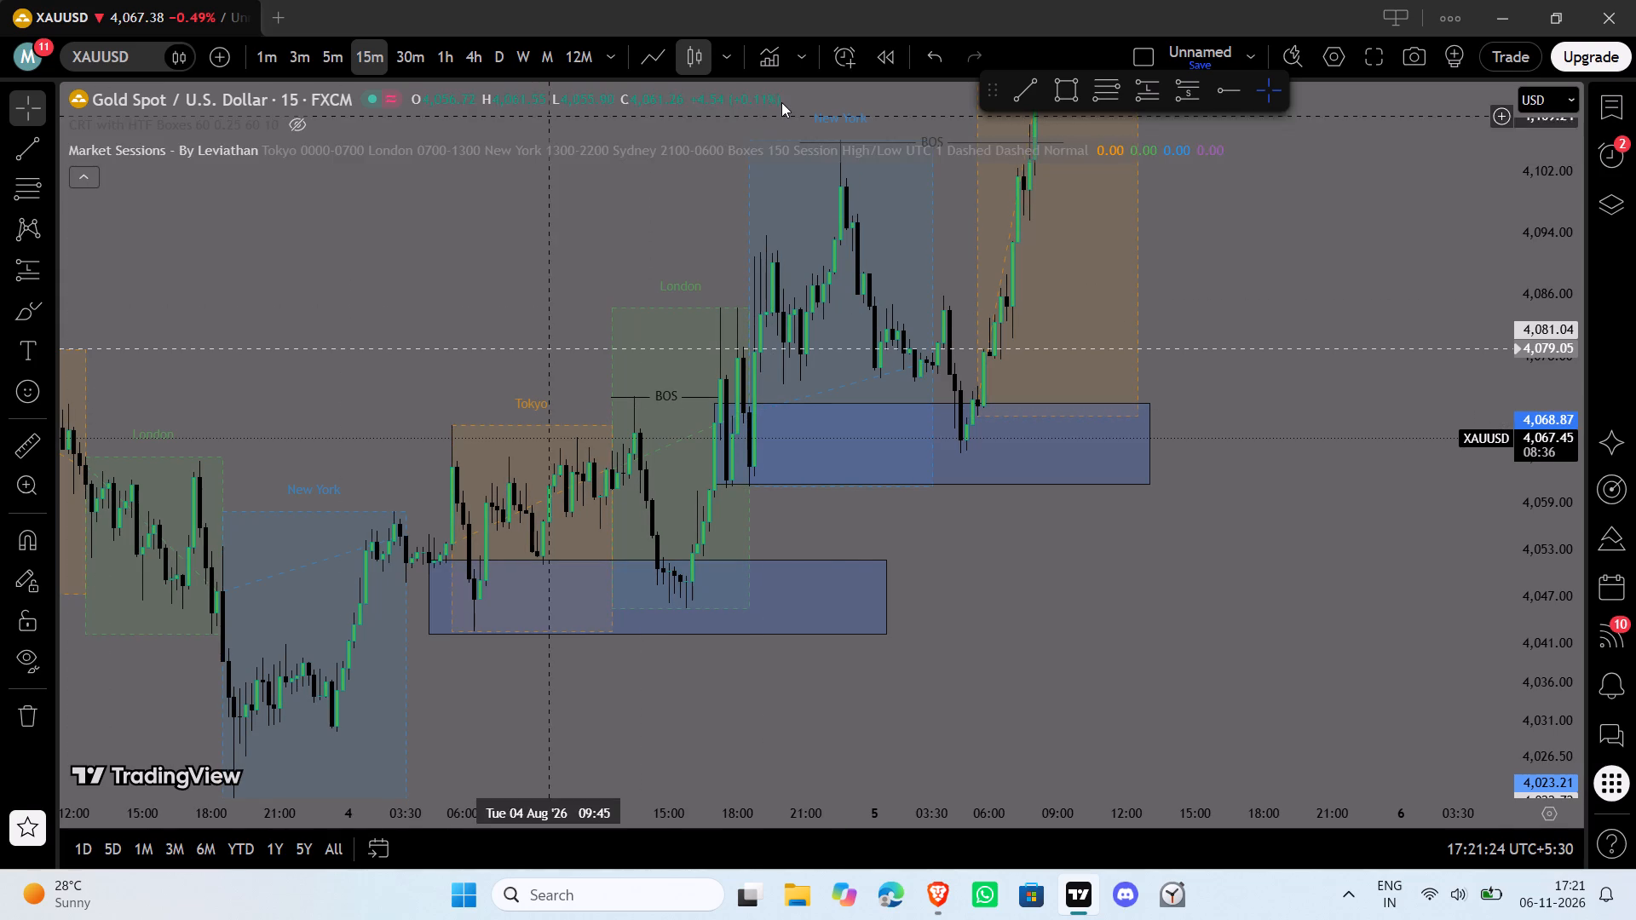
pyautogui.click(1141, 147)
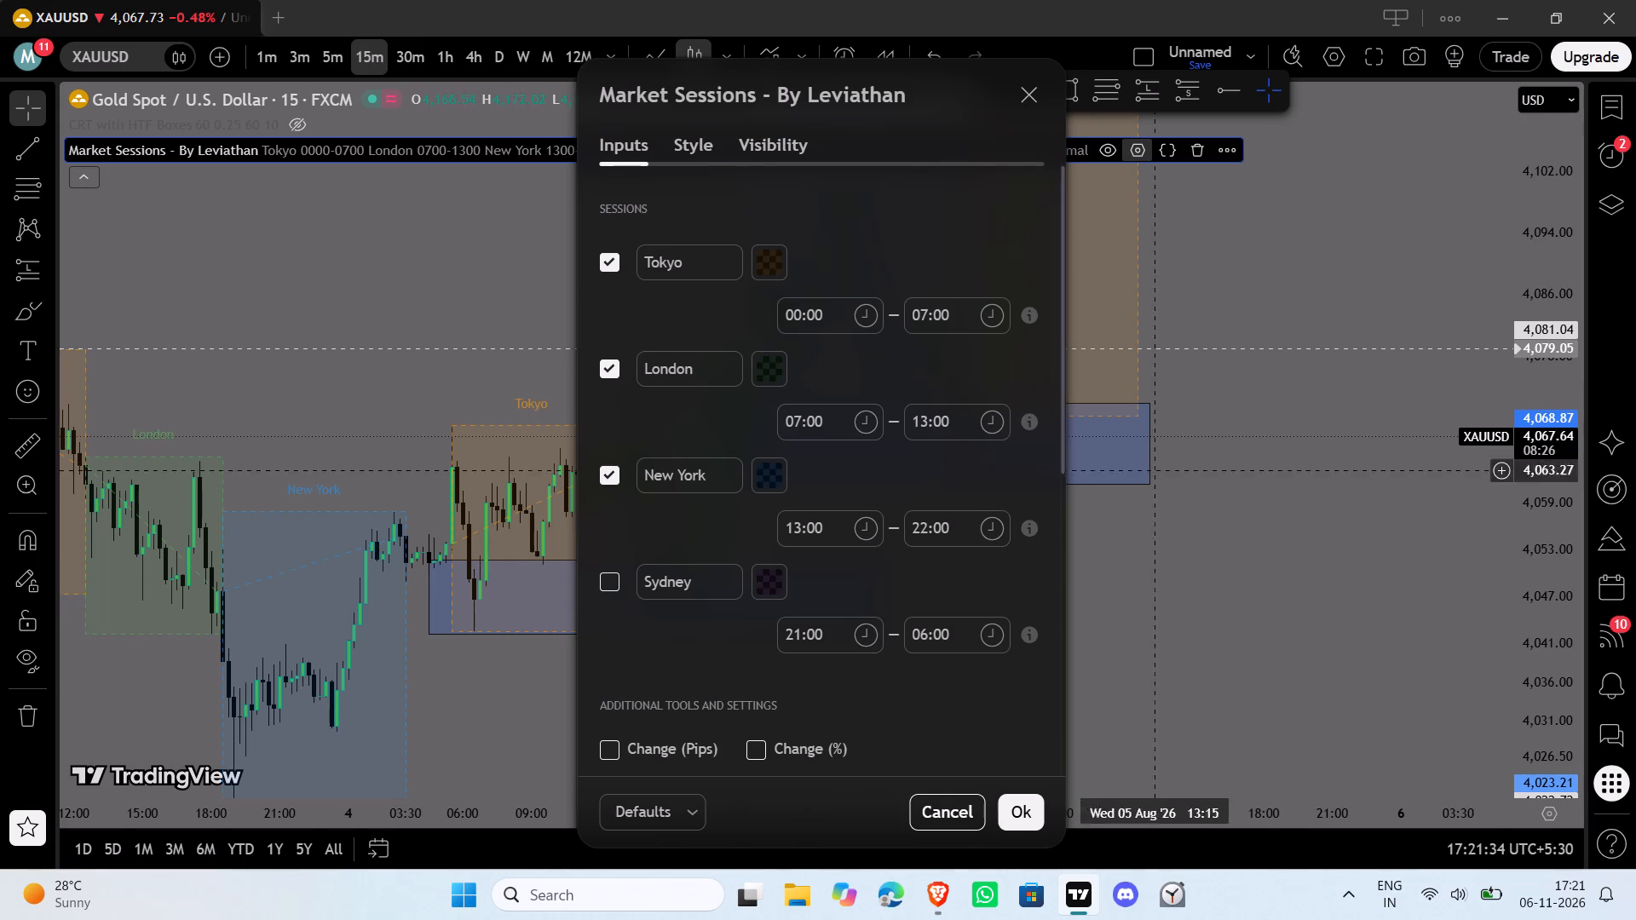
pyautogui.click(1225, 561)
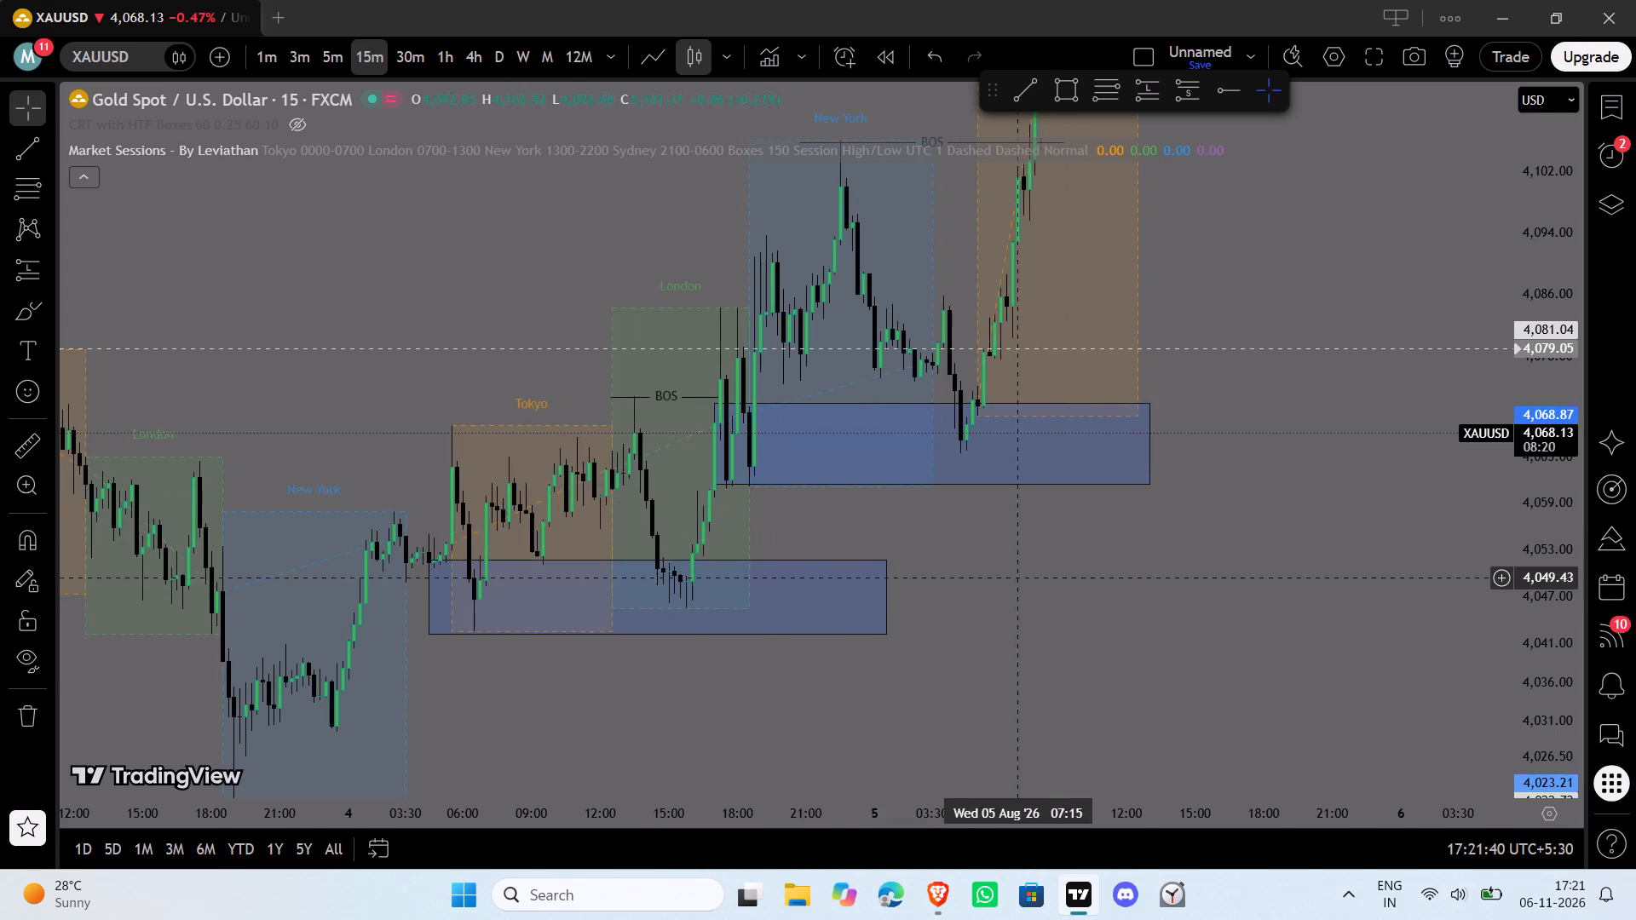
# Examine the price moves inside the Tokyo, London and New York session boxes of 5 and 6 August.
pyautogui.moveTo(1051, 596); pyautogui.dragTo(872, 908)
pyautogui.moveTo(1133, 359); pyautogui.dragTo(941, 752)
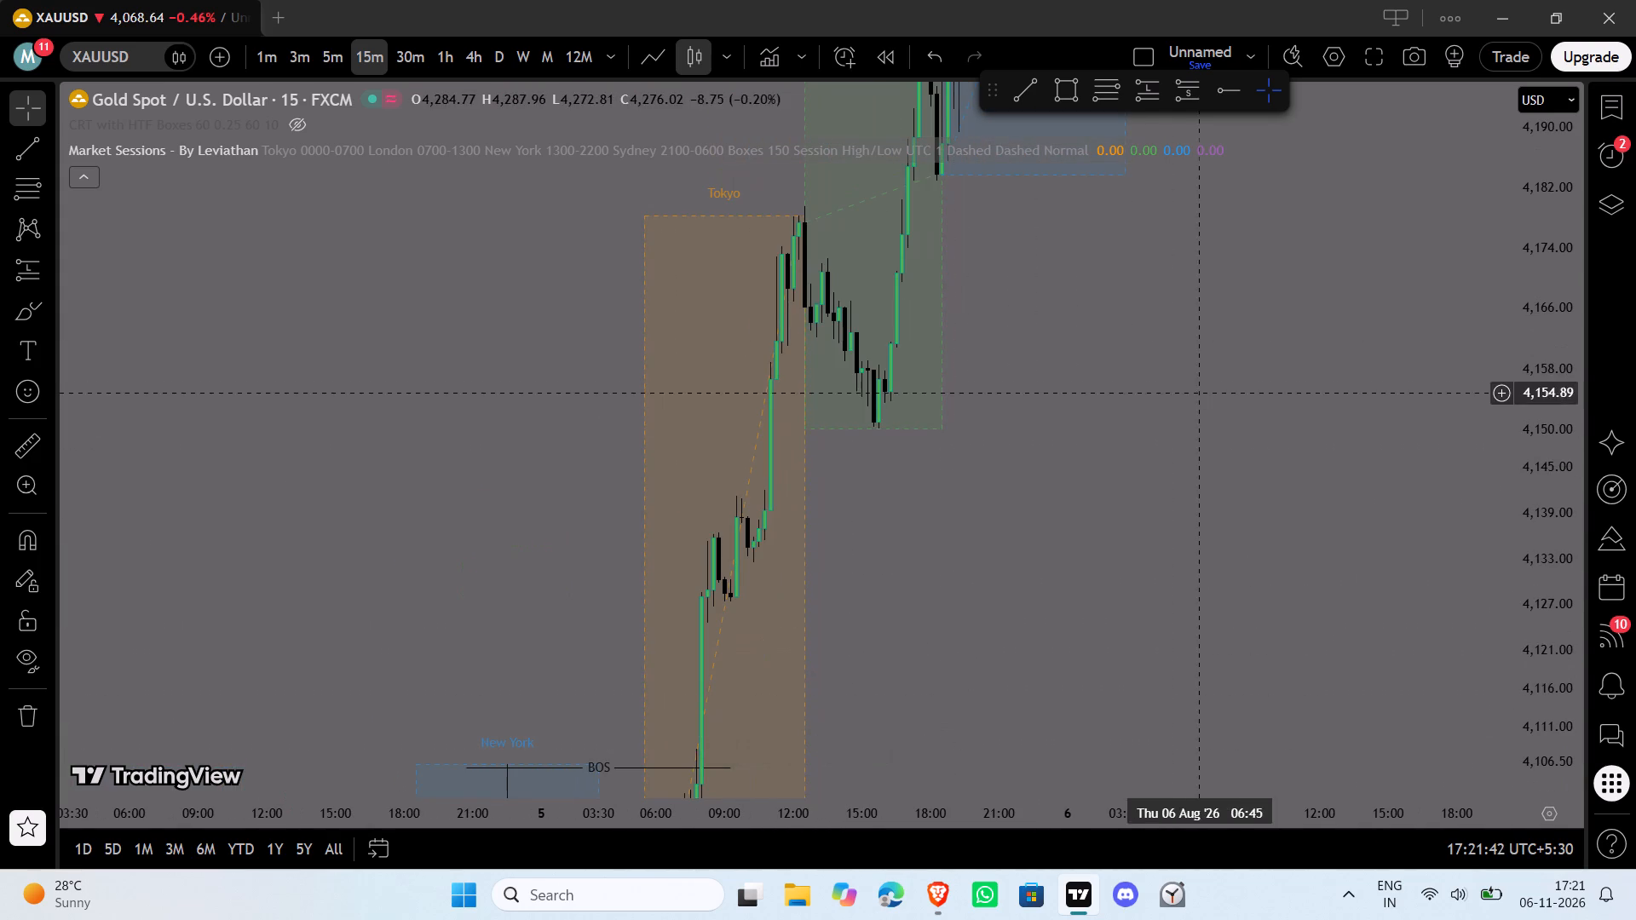
pyautogui.moveTo(1574, 434); pyautogui.dragTo(1547, 663)
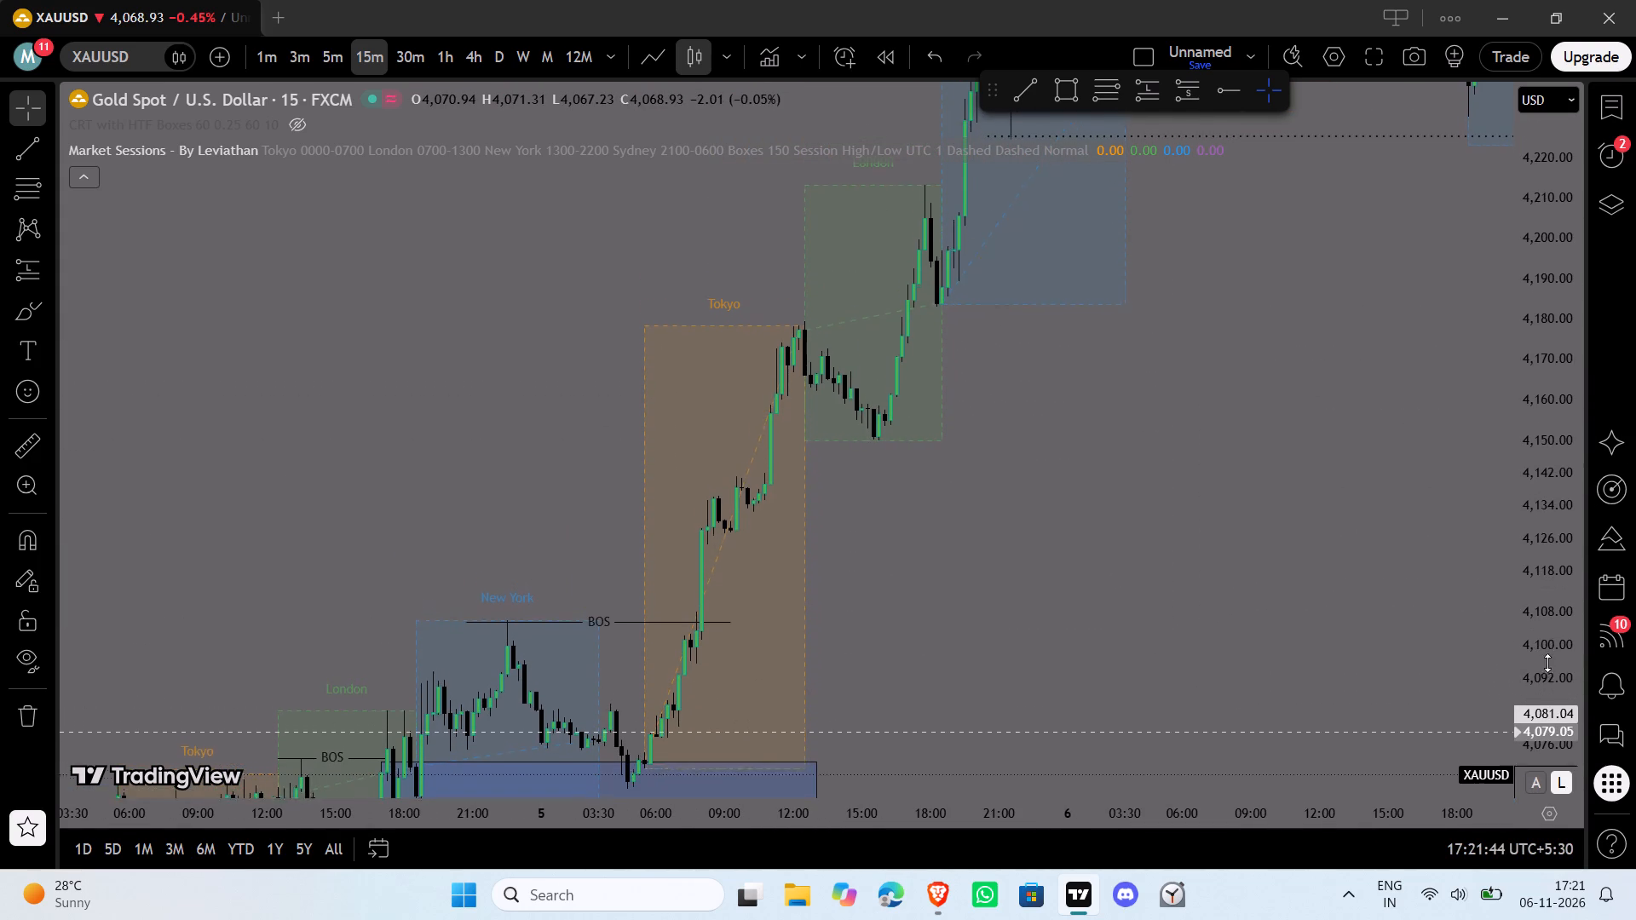
pyautogui.moveTo(1547, 663); pyautogui.dragTo(1545, 659)
pyautogui.moveTo(1266, 395); pyautogui.dragTo(1214, 505)
pyautogui.moveTo(1321, 389); pyautogui.dragTo(1173, 653)
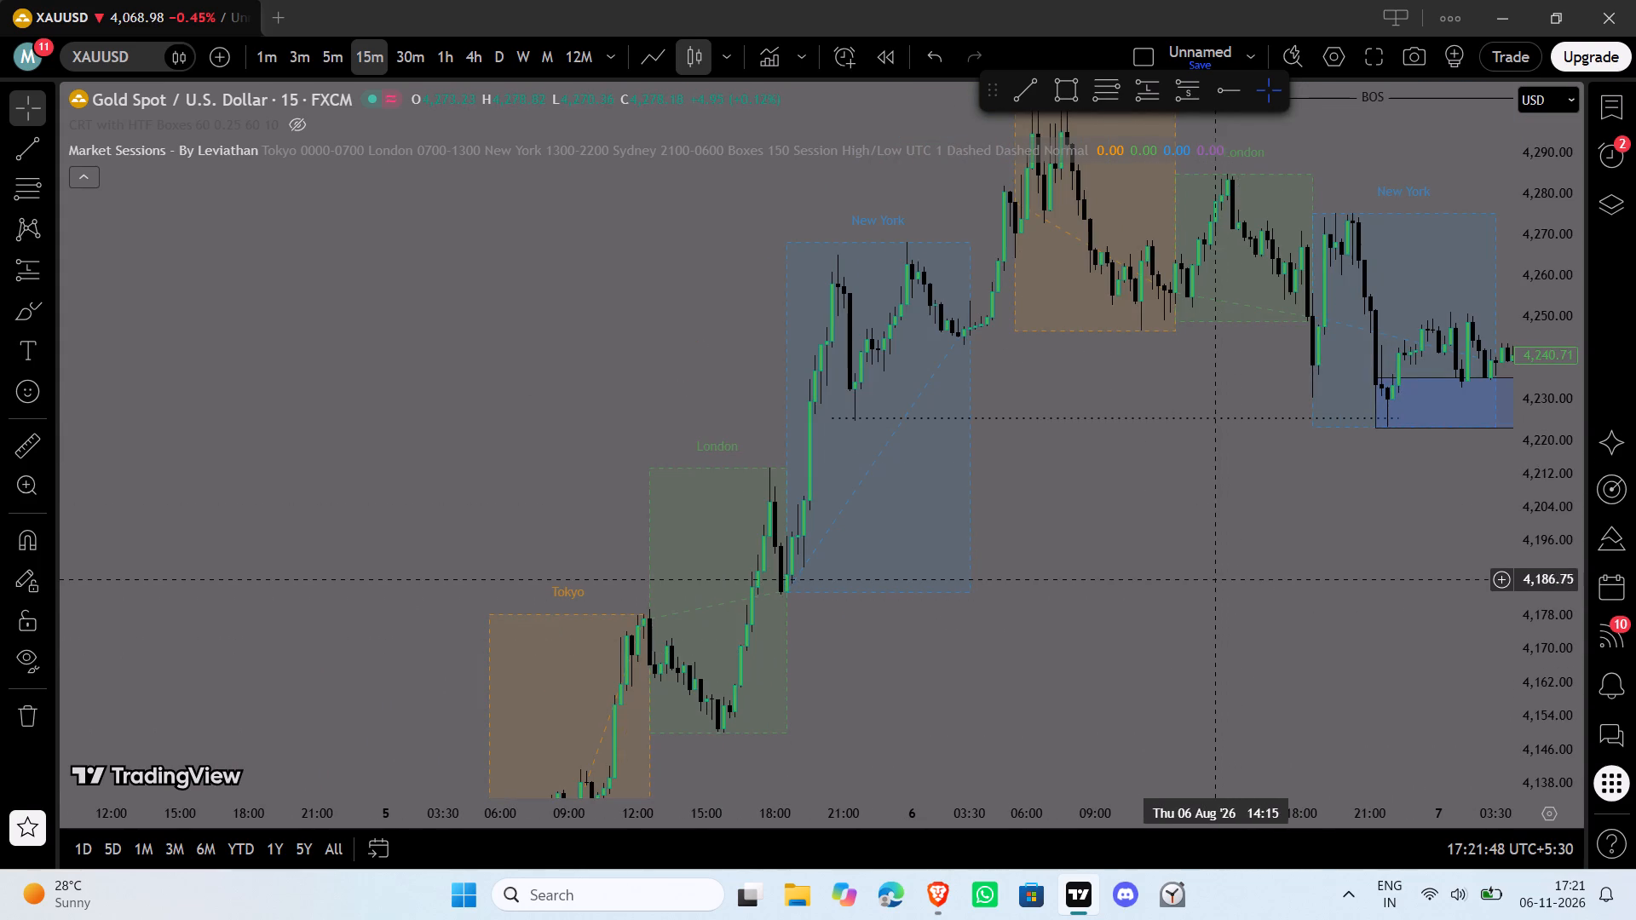
pyautogui.moveTo(1160, 558); pyautogui.dragTo(866, 653)
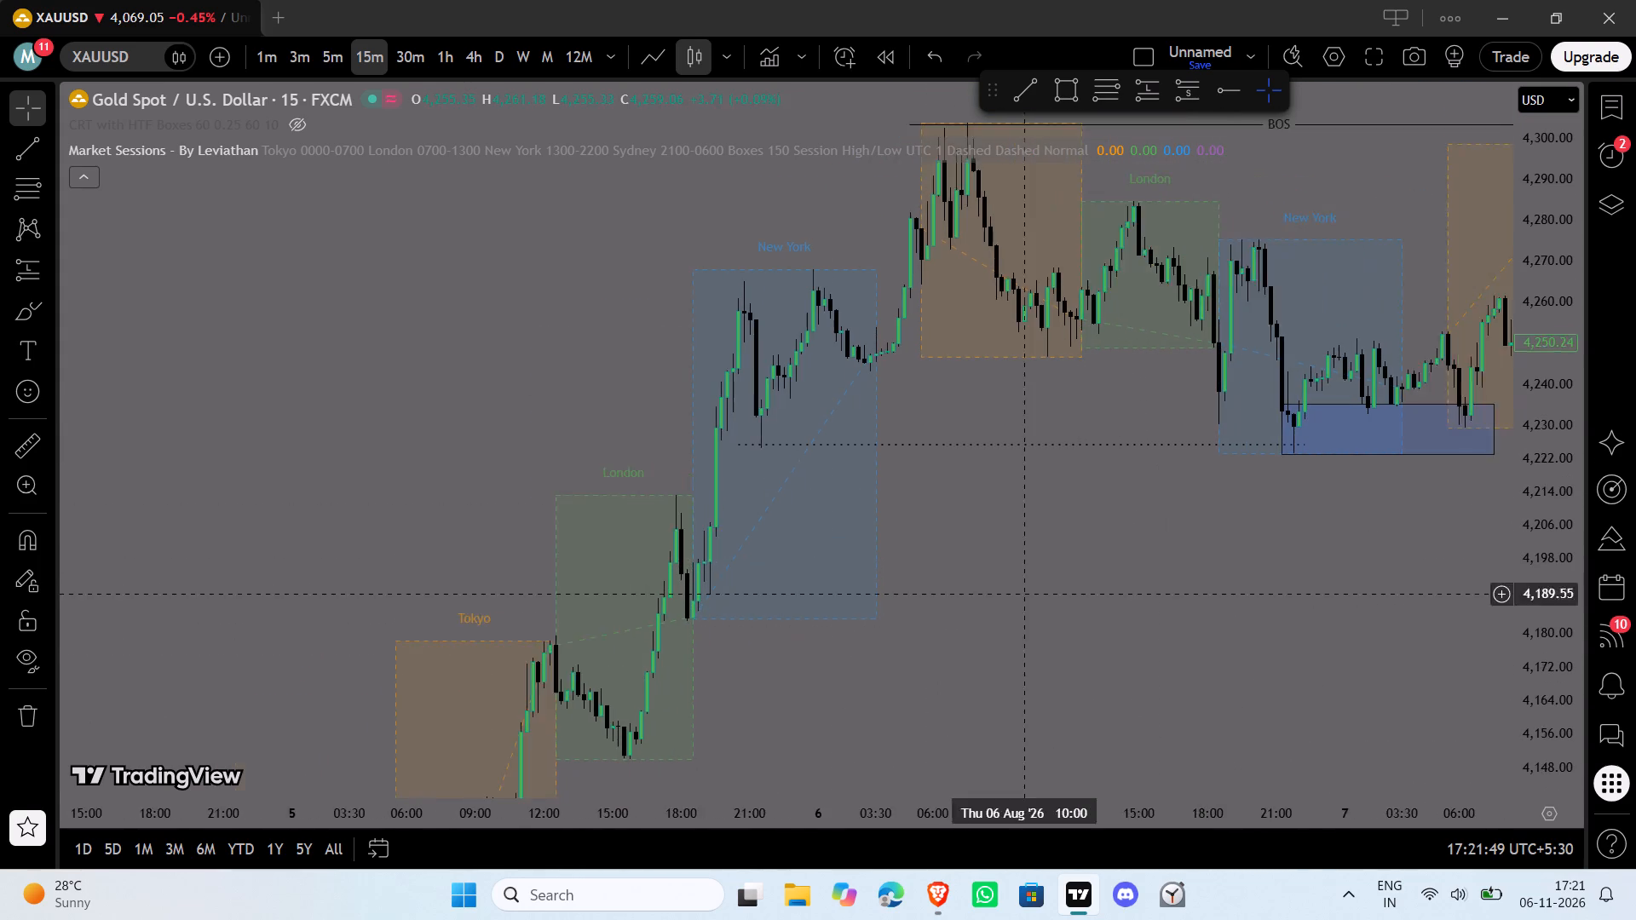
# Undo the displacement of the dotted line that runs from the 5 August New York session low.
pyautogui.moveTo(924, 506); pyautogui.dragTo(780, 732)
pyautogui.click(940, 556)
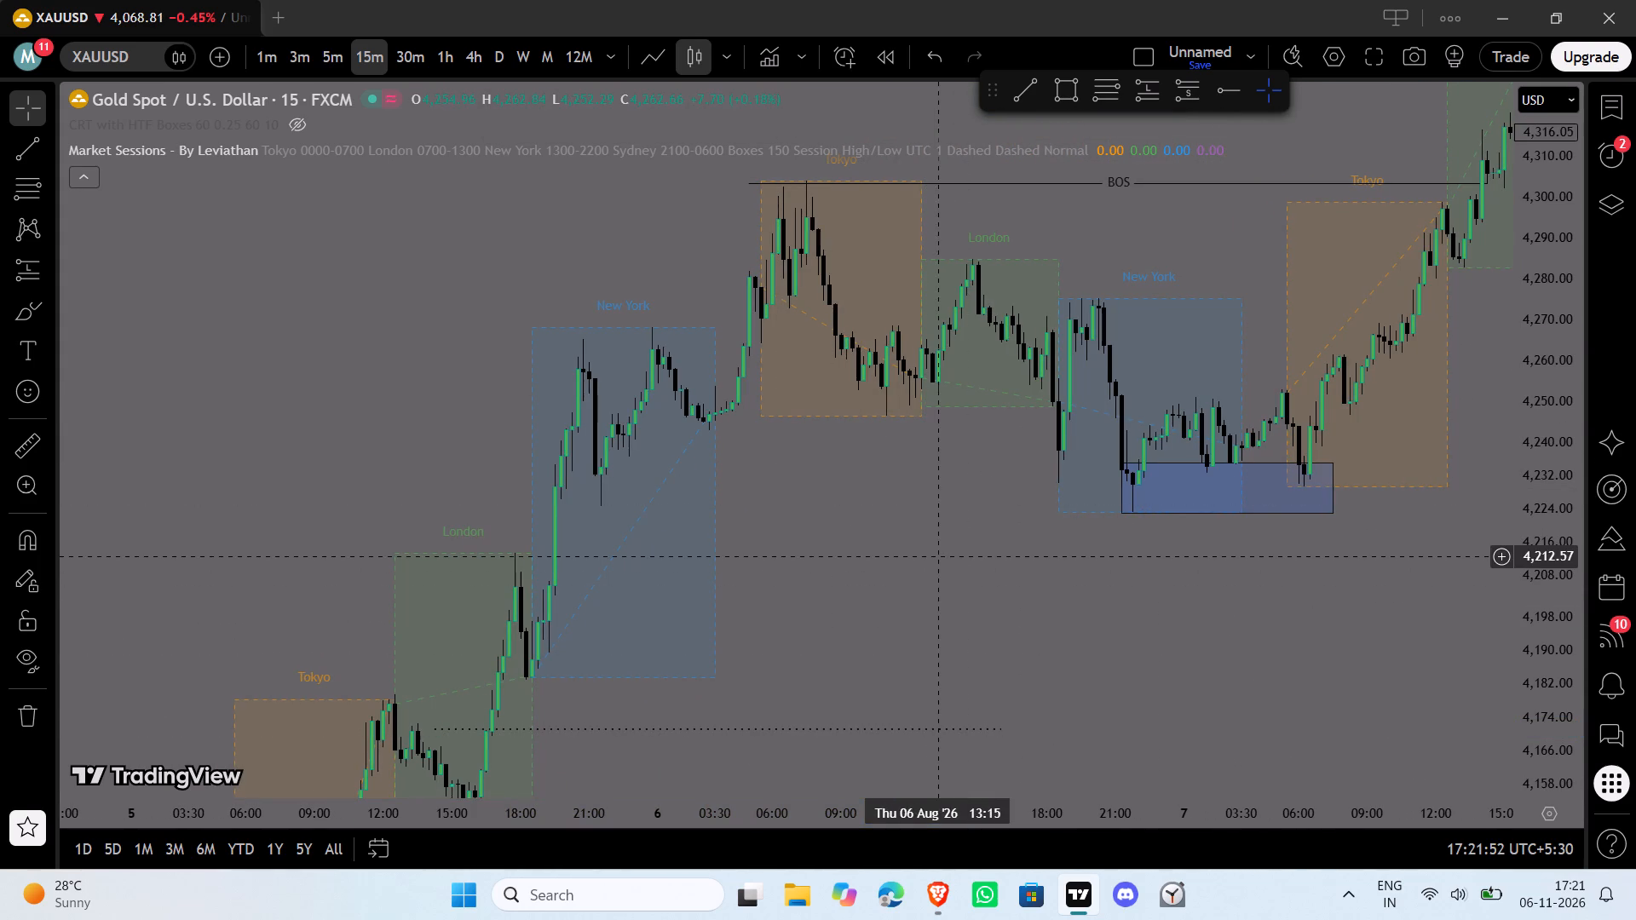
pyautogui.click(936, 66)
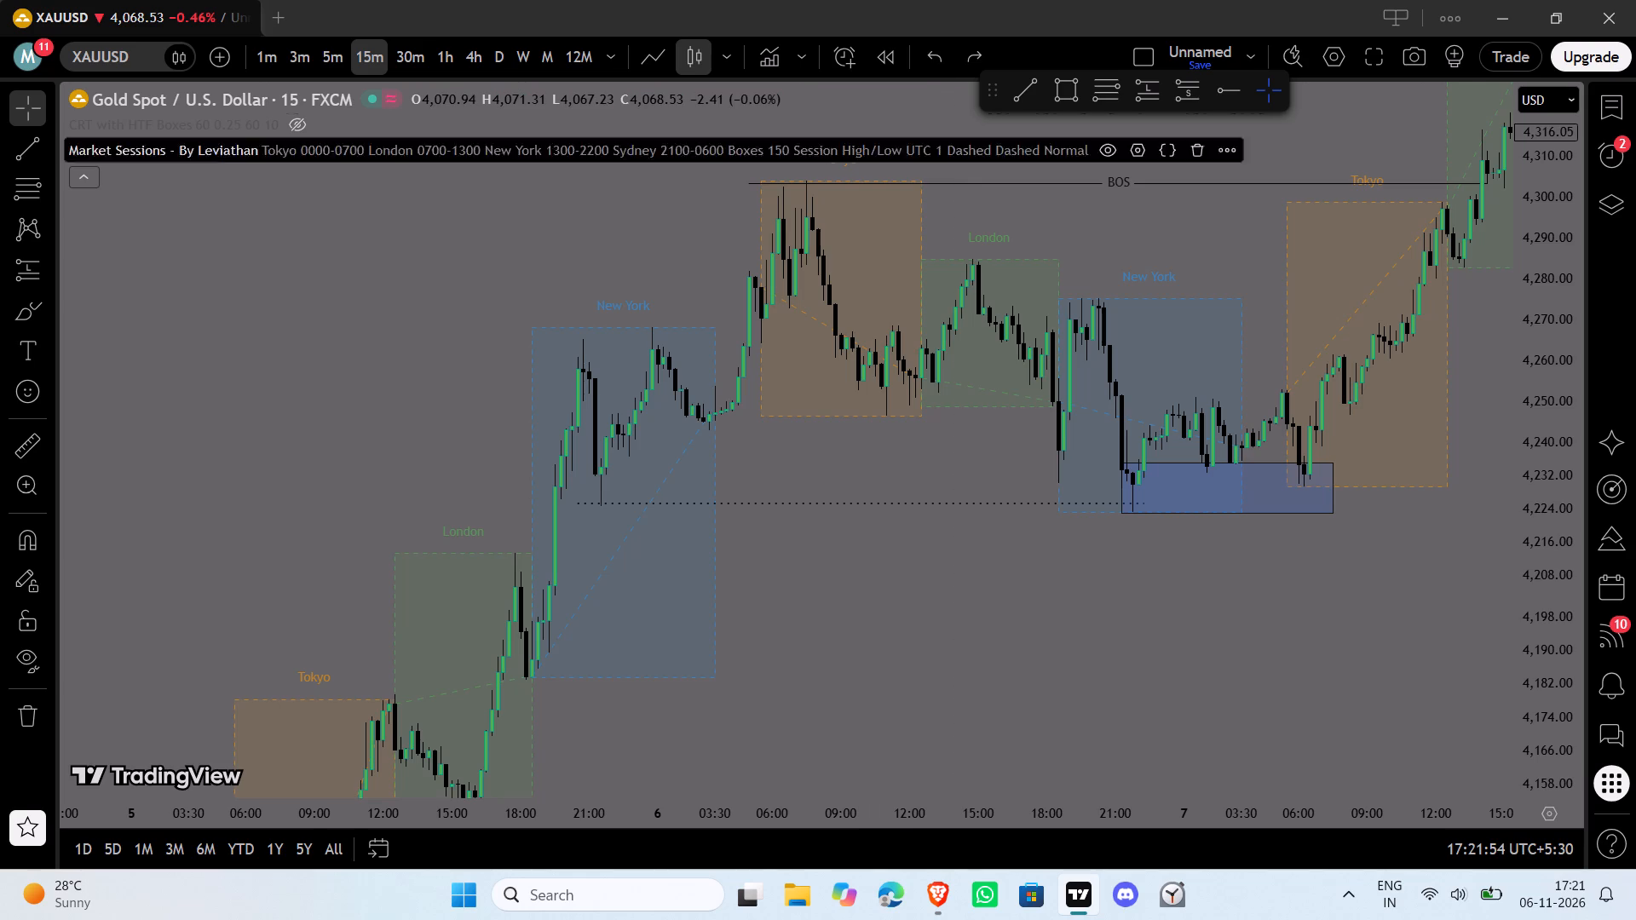
# Examine the session boxes from 6 August through 10 August, comparing their highs and lows with the BOS lines and zones.
pyautogui.moveTo(931, 592); pyautogui.dragTo(706, 685)
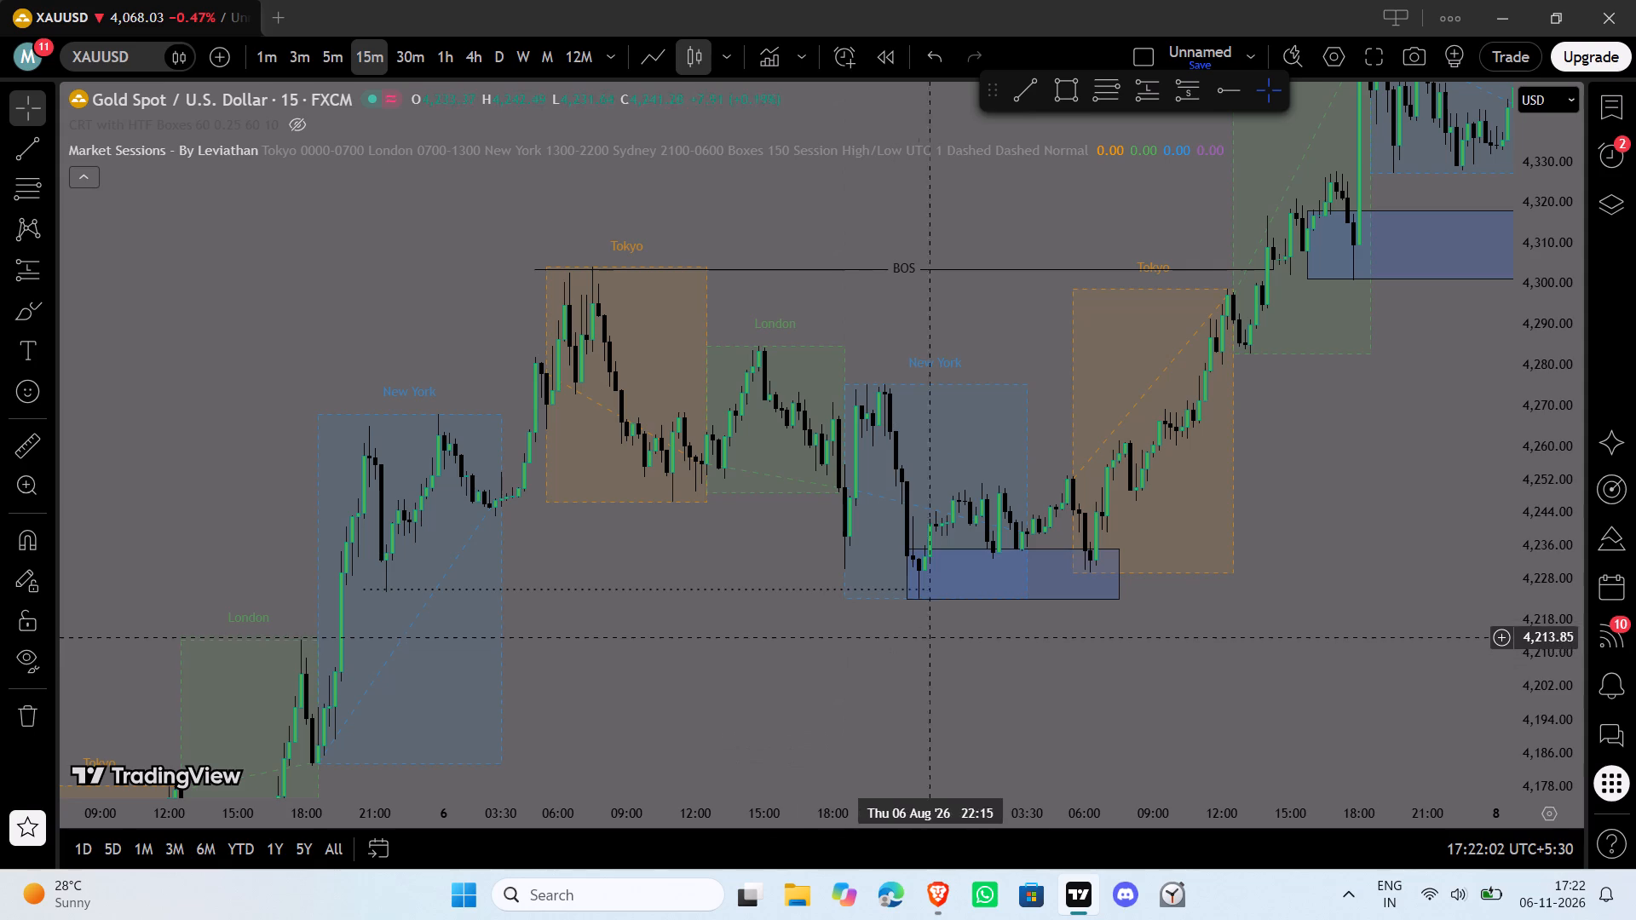
pyautogui.moveTo(1130, 643); pyautogui.dragTo(1089, 656)
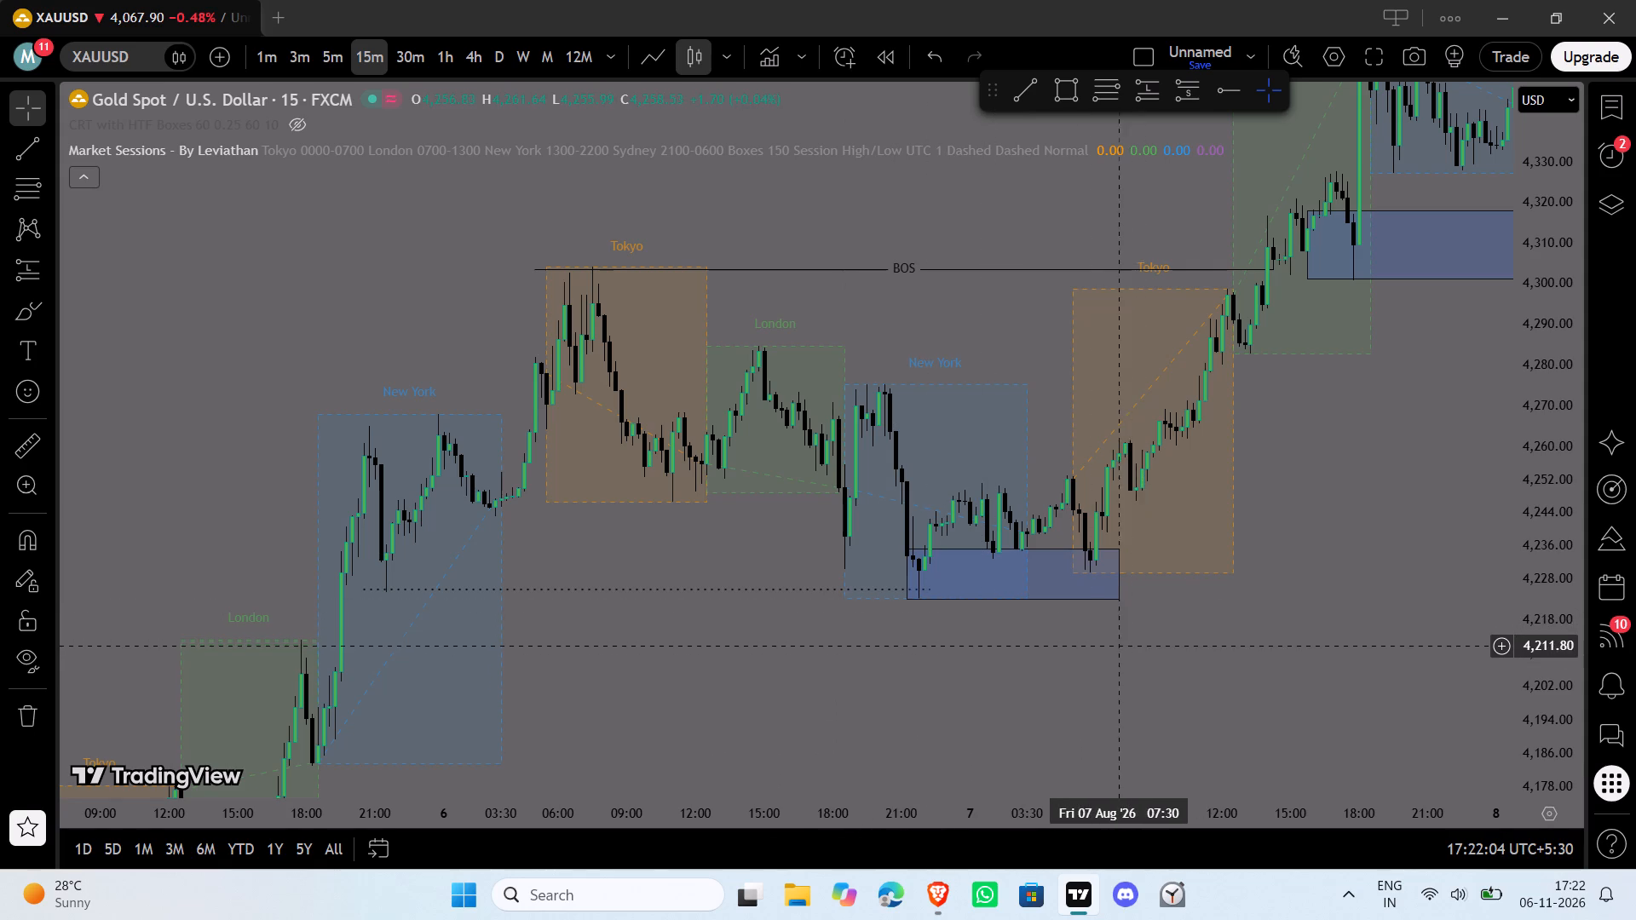
pyautogui.moveTo(1089, 656); pyautogui.dragTo(953, 680)
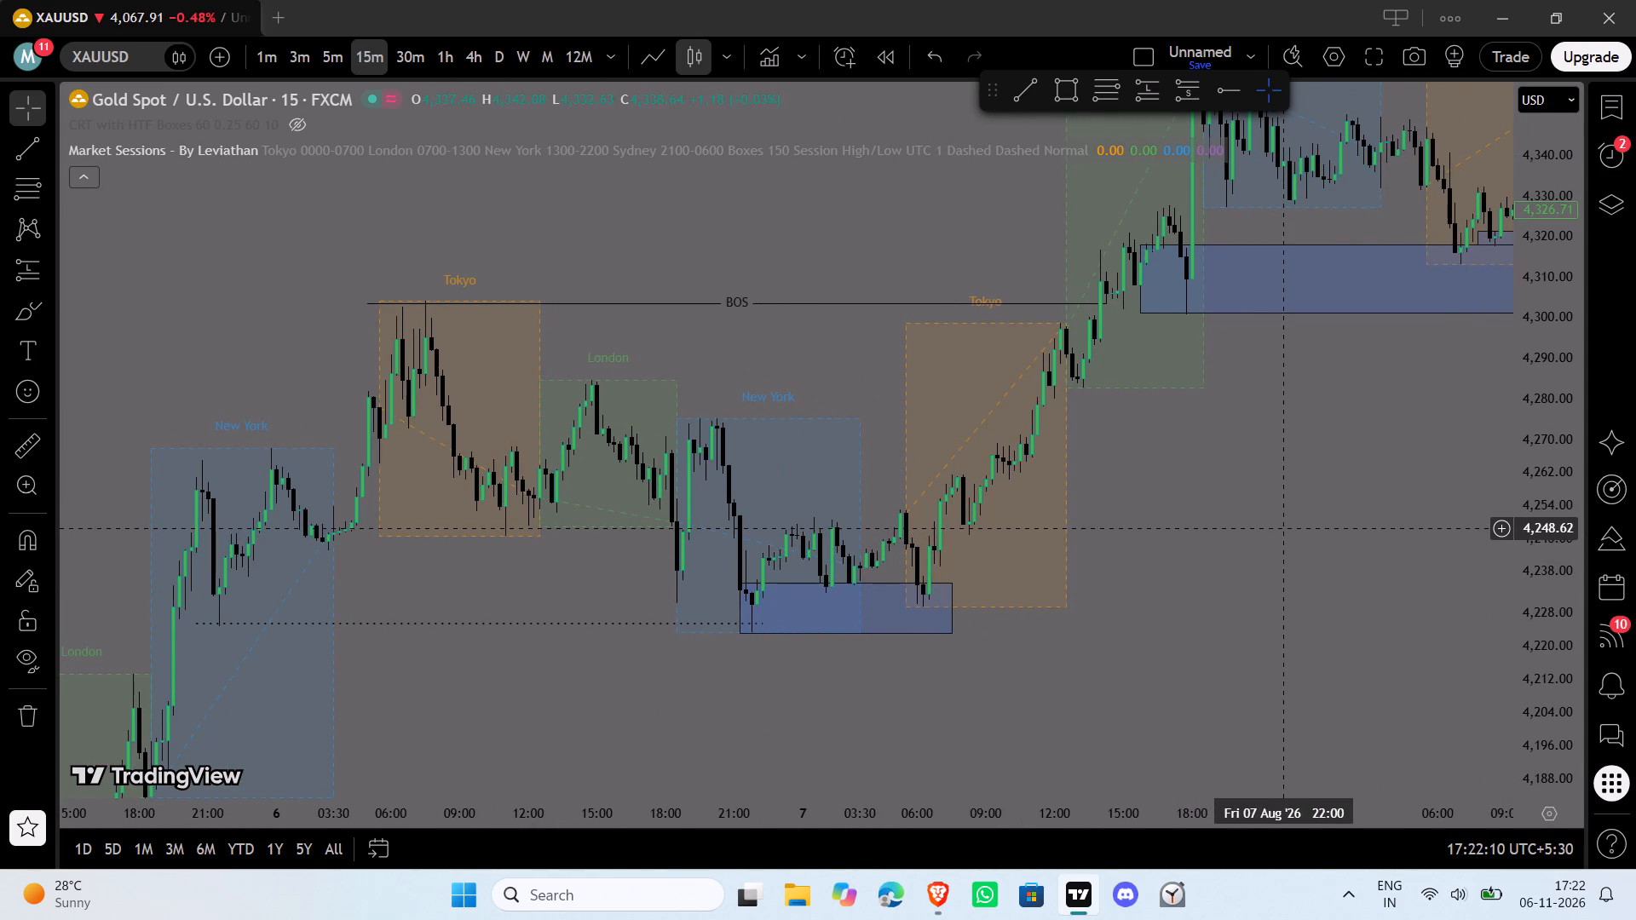
pyautogui.moveTo(1292, 551); pyautogui.dragTo(1064, 662)
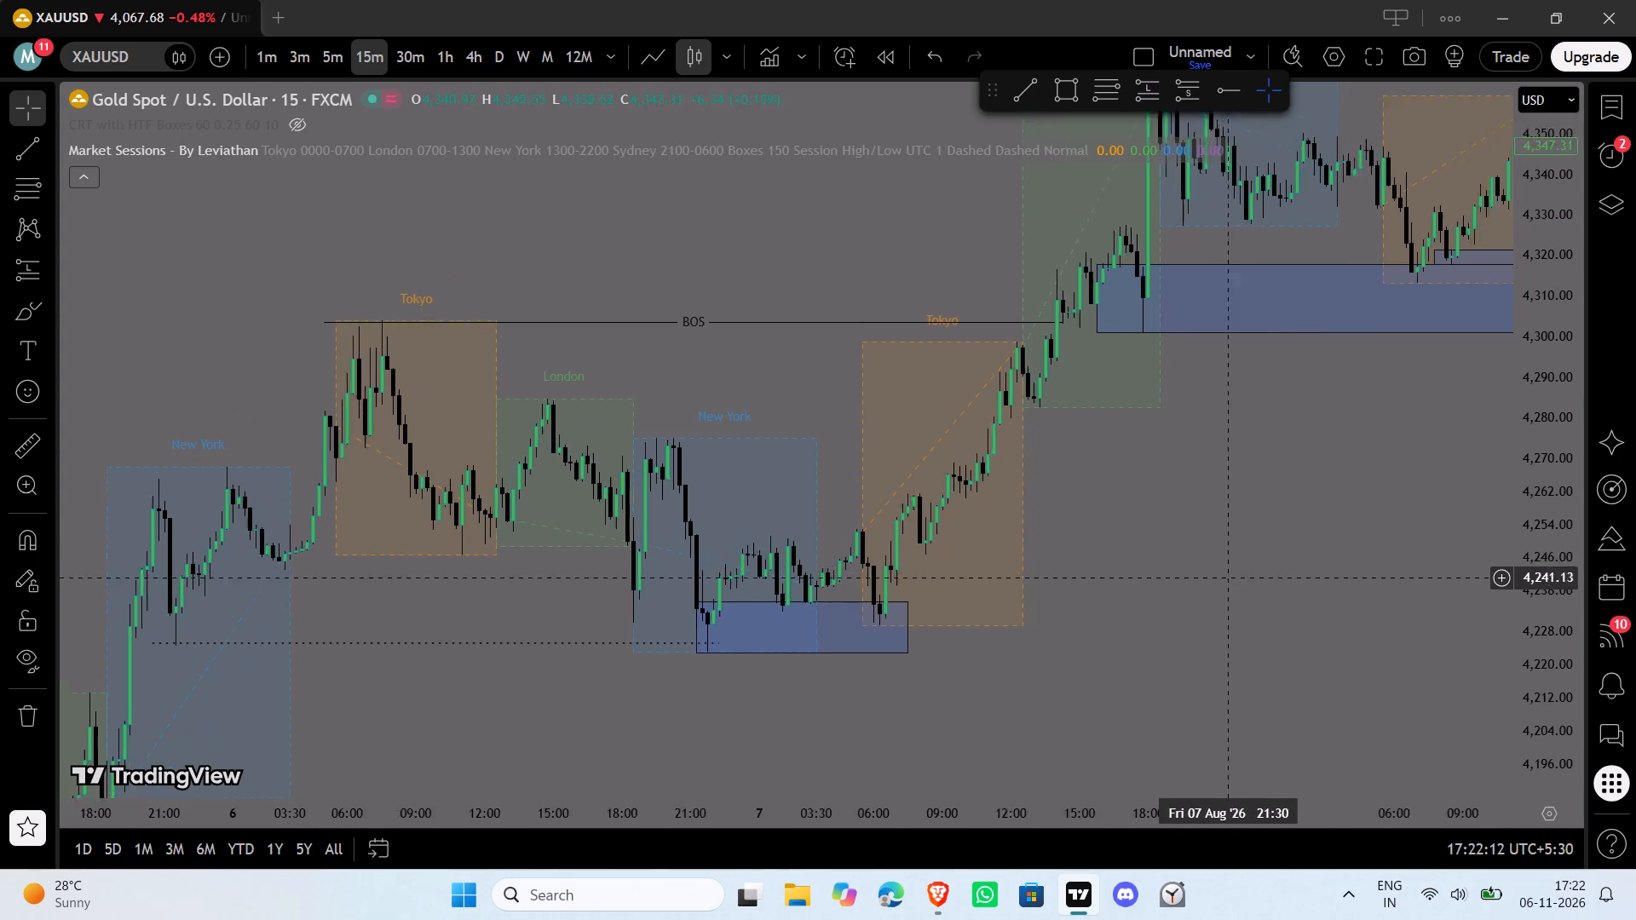
pyautogui.moveTo(1064, 662); pyautogui.dragTo(1002, 698)
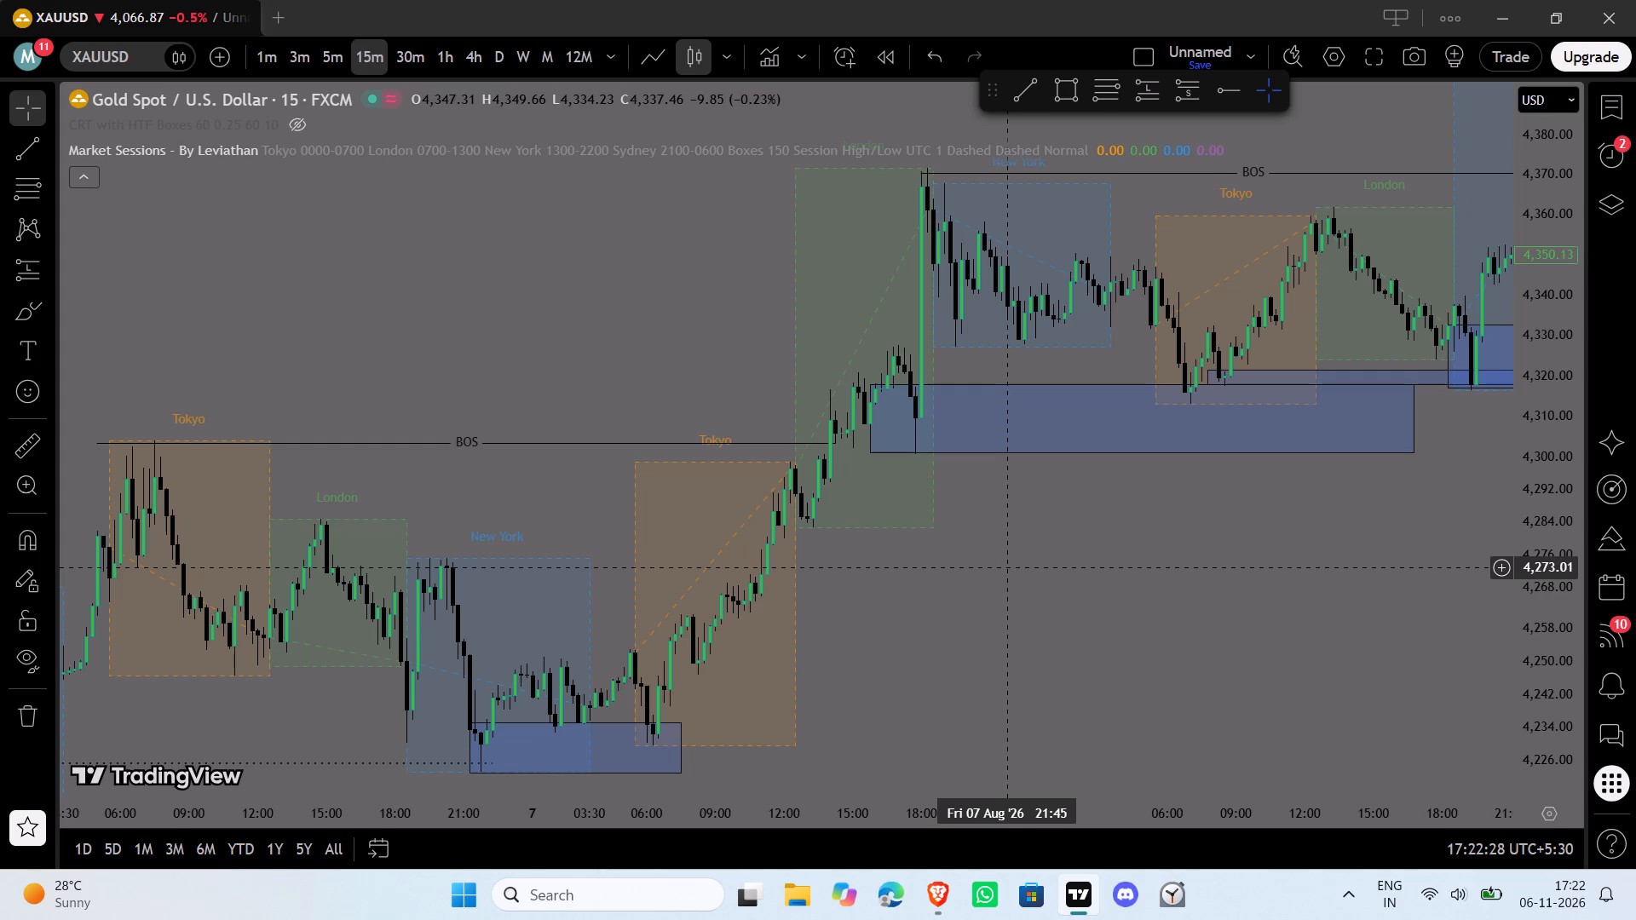
pyautogui.moveTo(1022, 600); pyautogui.dragTo(981, 652)
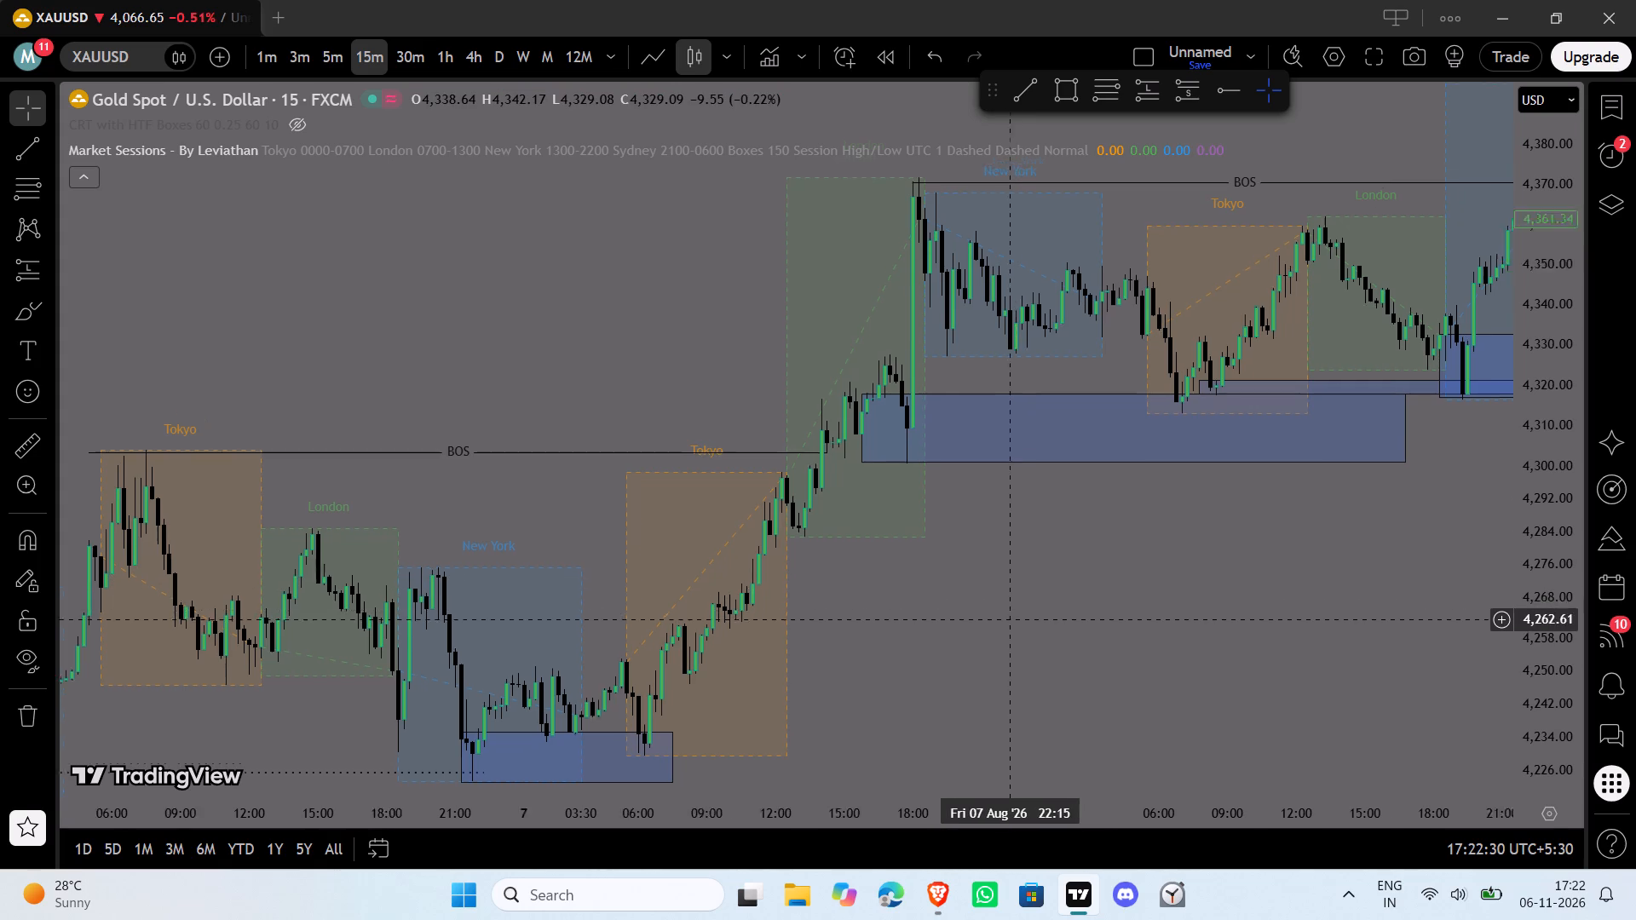
pyautogui.moveTo(981, 652); pyautogui.dragTo(746, 681)
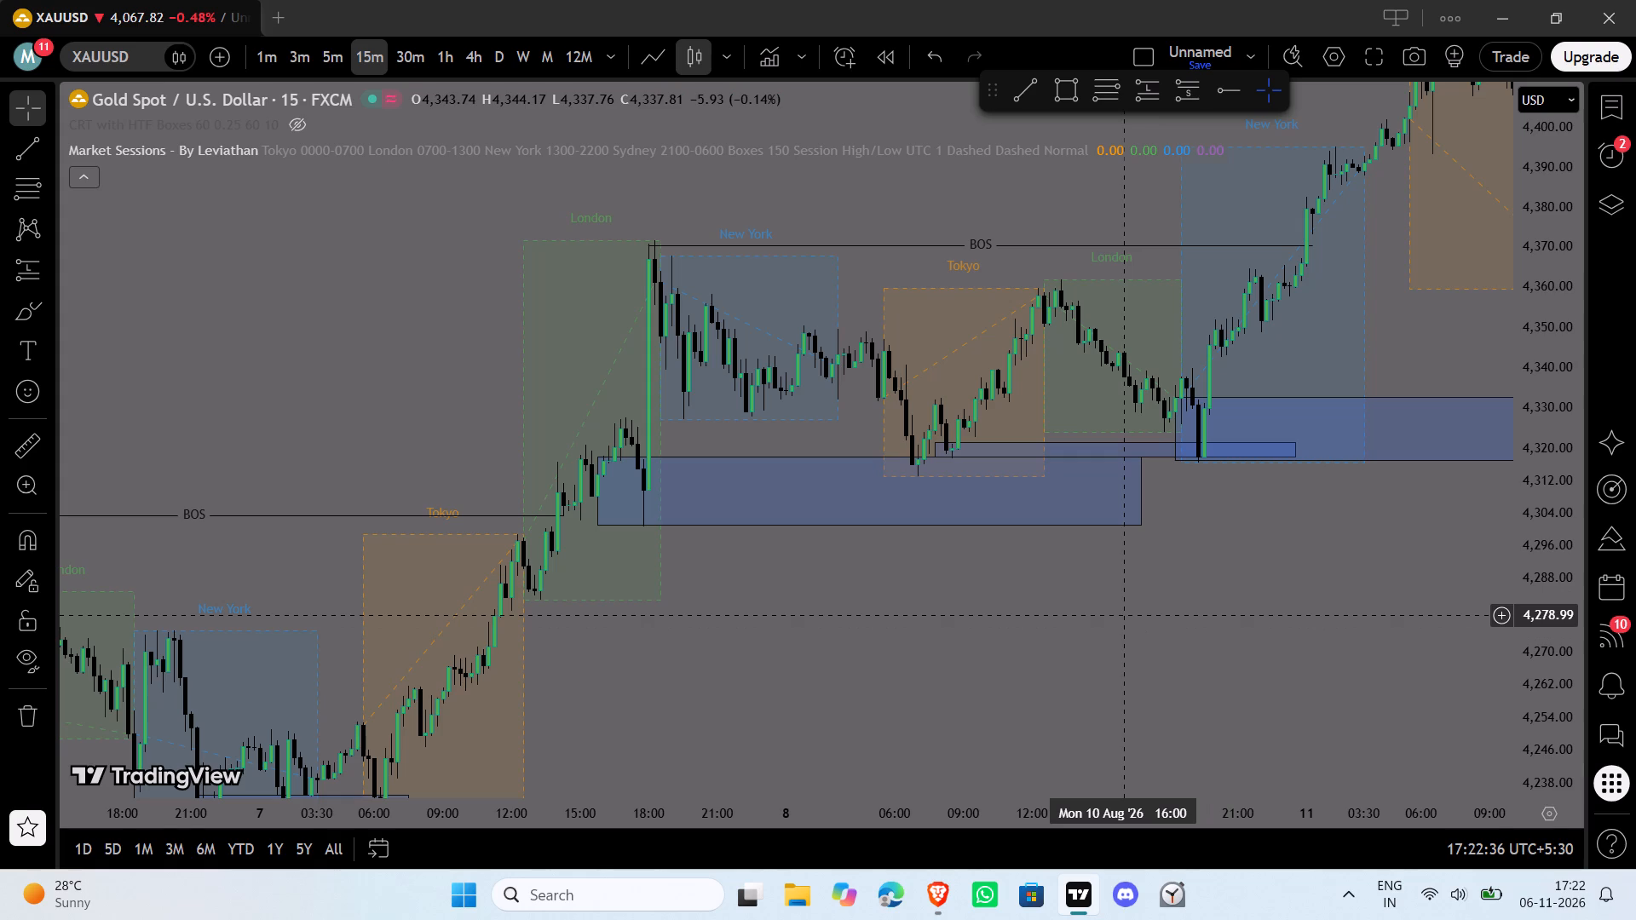
pyautogui.moveTo(1202, 607); pyautogui.dragTo(734, 739)
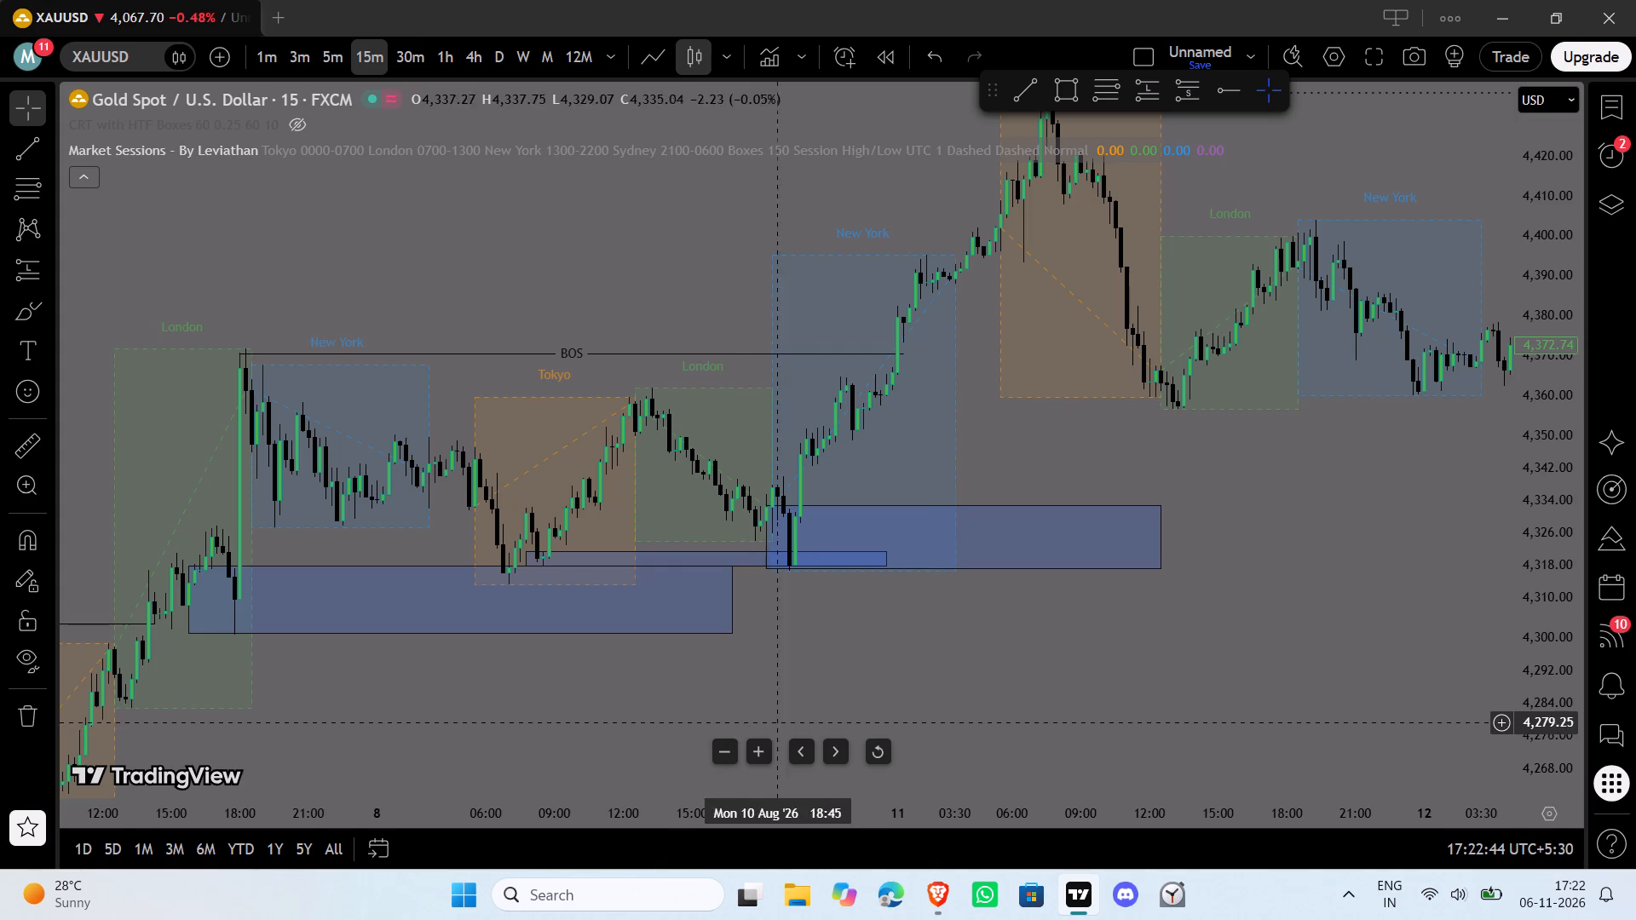
# Examine the session boxes from 11 August through 18 August, comparing them with the mss and BOS lines and 15M zones.
pyautogui.moveTo(1167, 636); pyautogui.dragTo(717, 742)
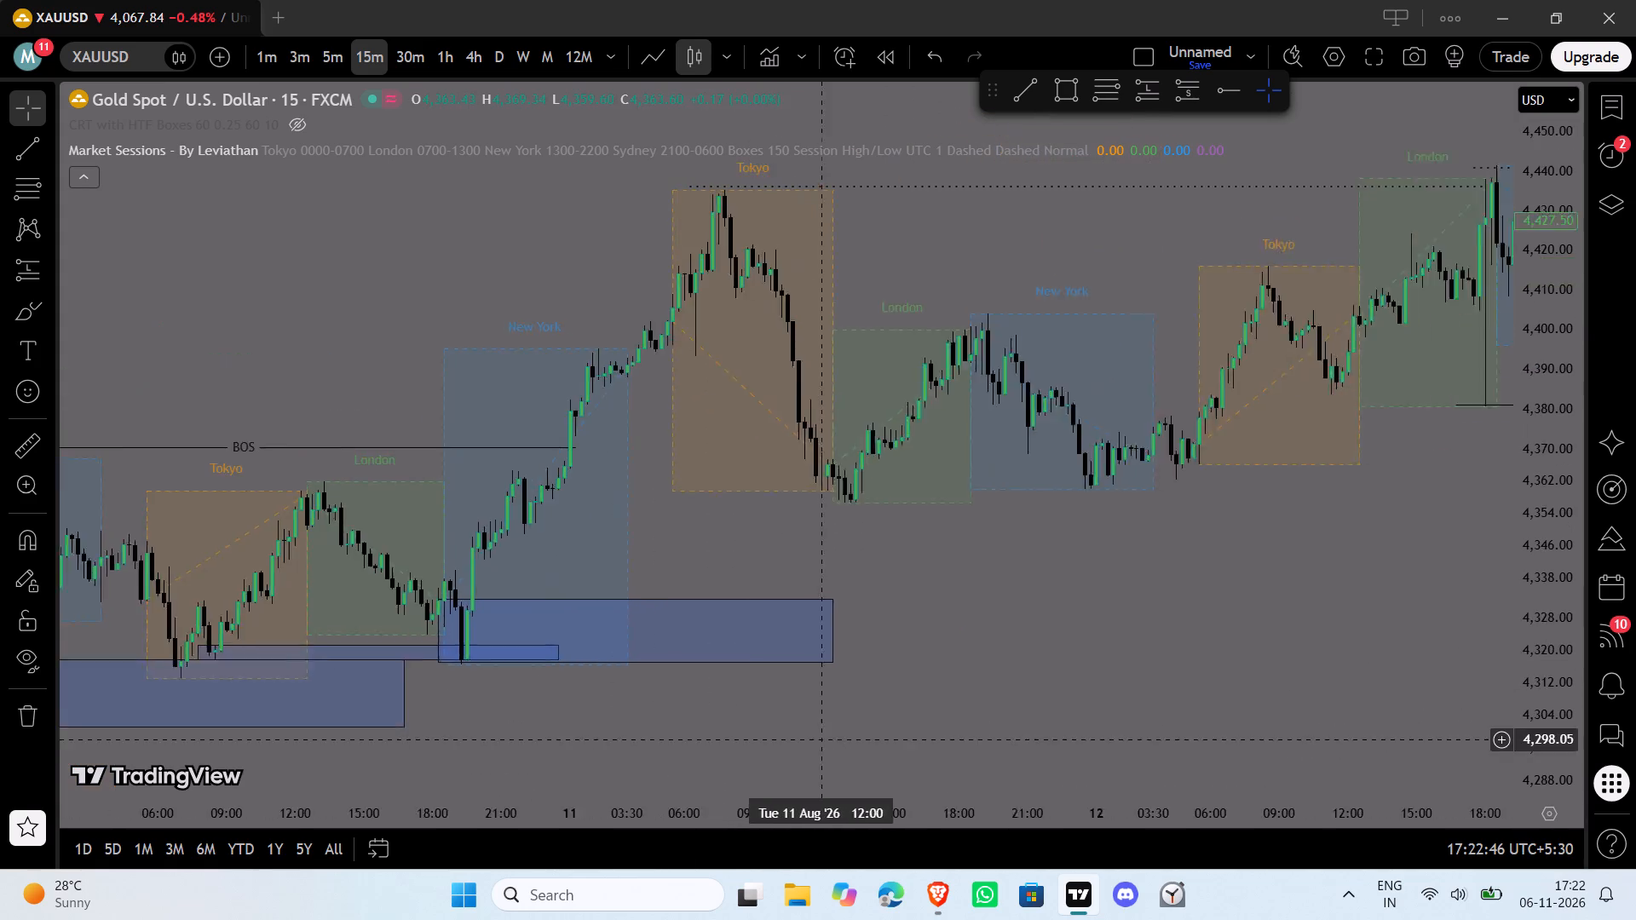
pyautogui.moveTo(717, 742); pyautogui.dragTo(526, 652)
pyautogui.moveTo(1087, 525); pyautogui.dragTo(413, 712)
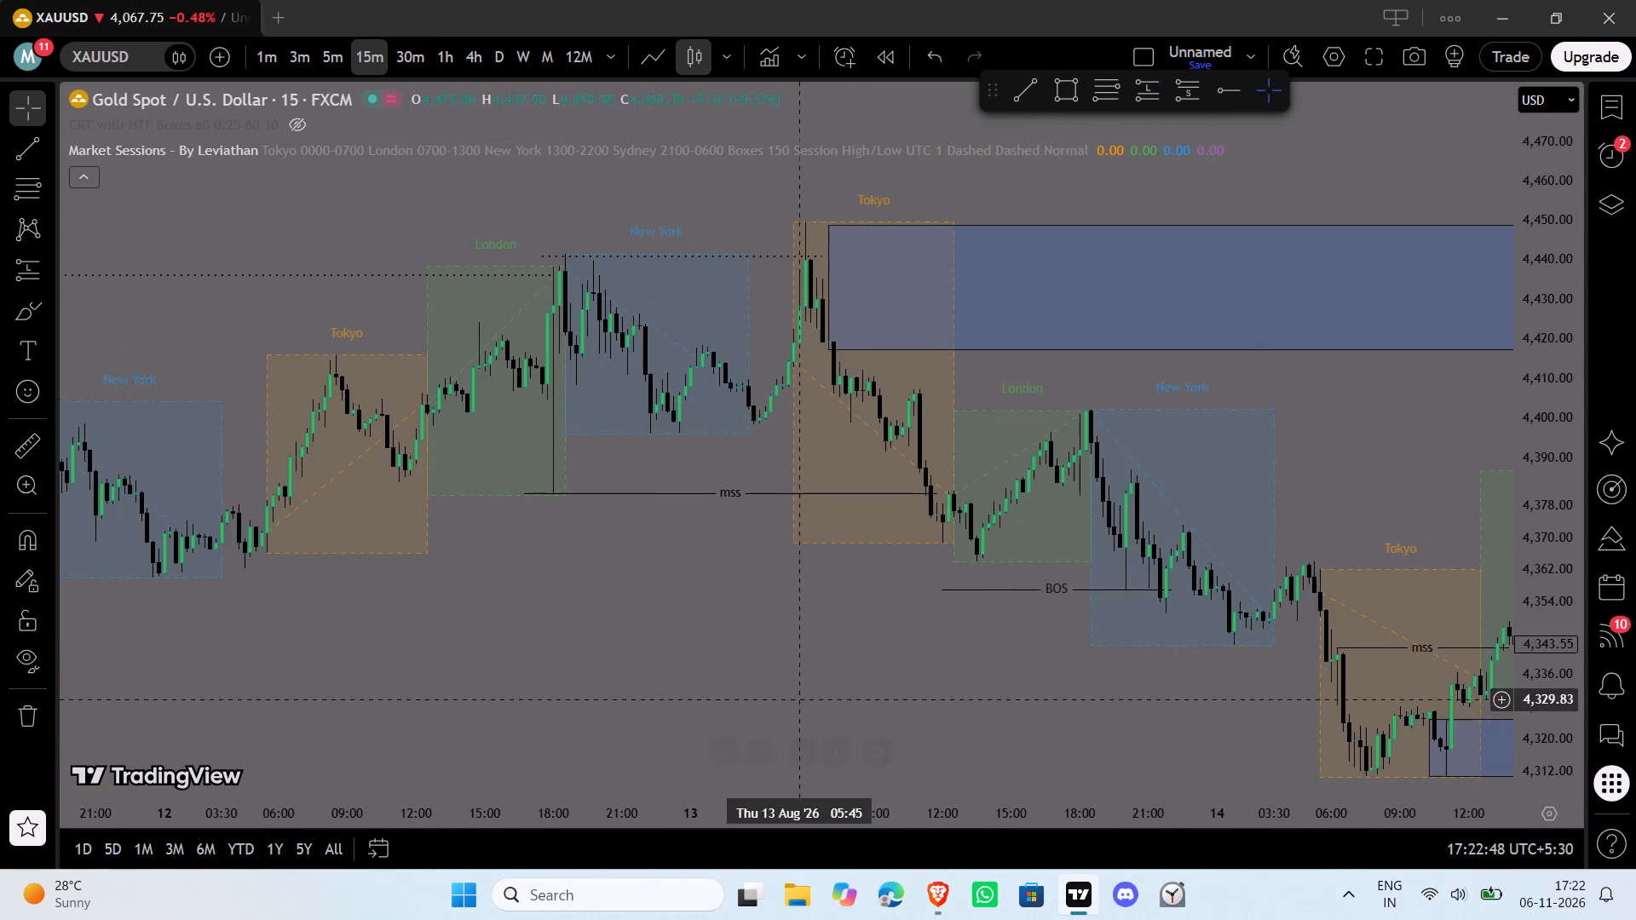
pyautogui.moveTo(919, 733); pyautogui.dragTo(354, 582)
pyautogui.moveTo(695, 806); pyautogui.dragTo(1019, 788)
pyautogui.moveTo(898, 606); pyautogui.dragTo(291, 781)
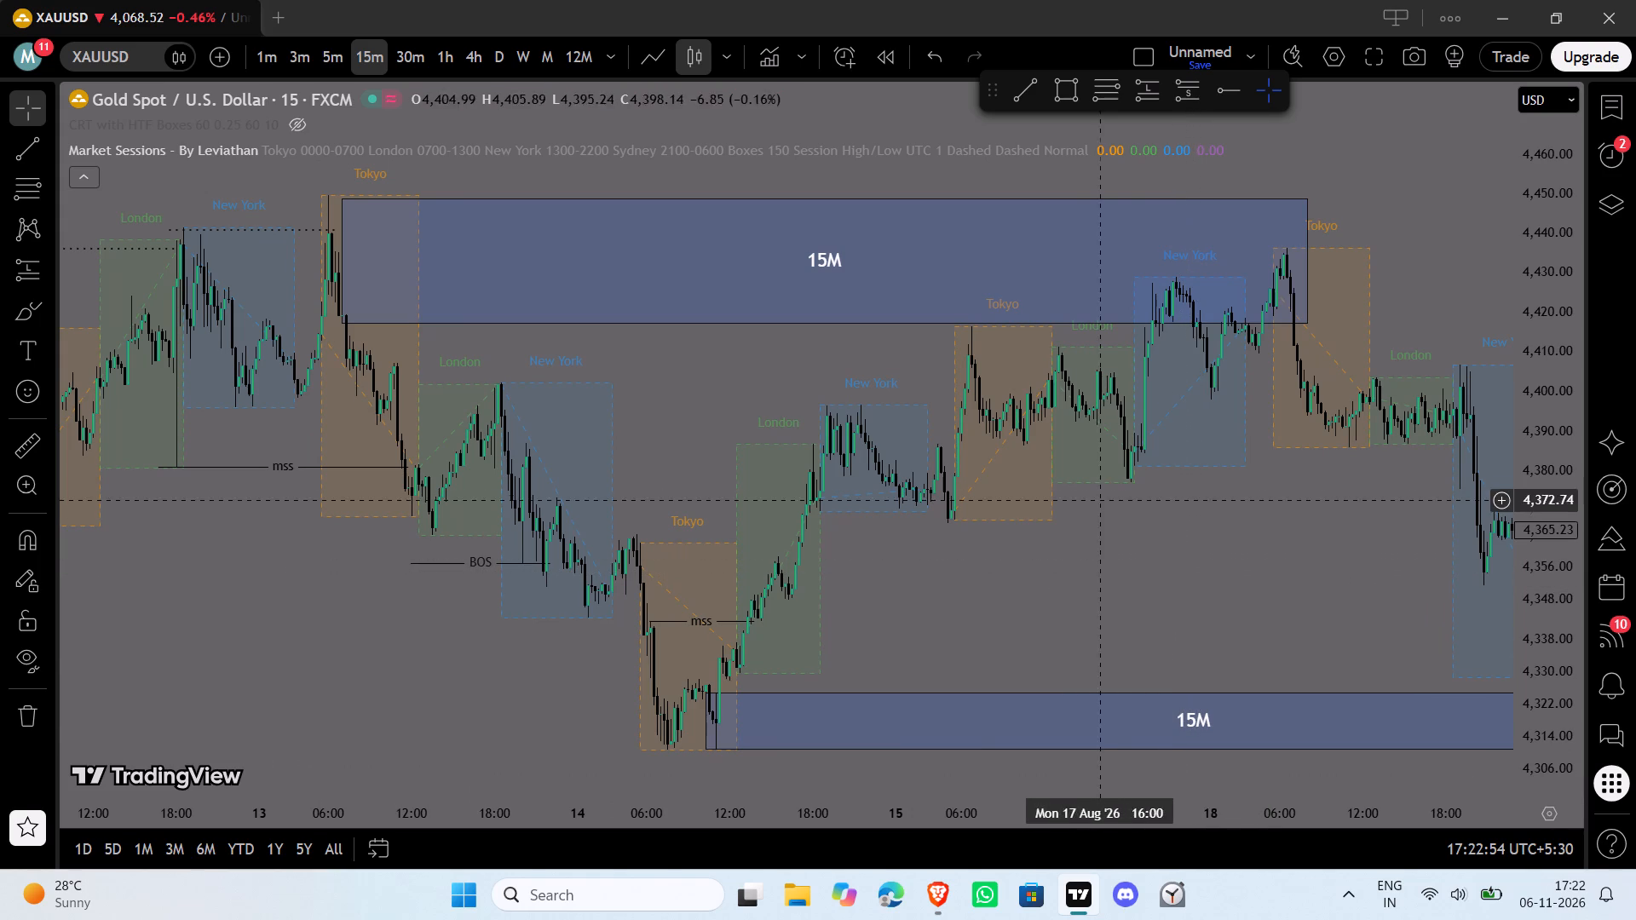
# Examine the session boxes from 18 August through 21 August, comparing them with the BOS and Idm lines and marked zones.
pyautogui.moveTo(1217, 529); pyautogui.dragTo(705, 478)
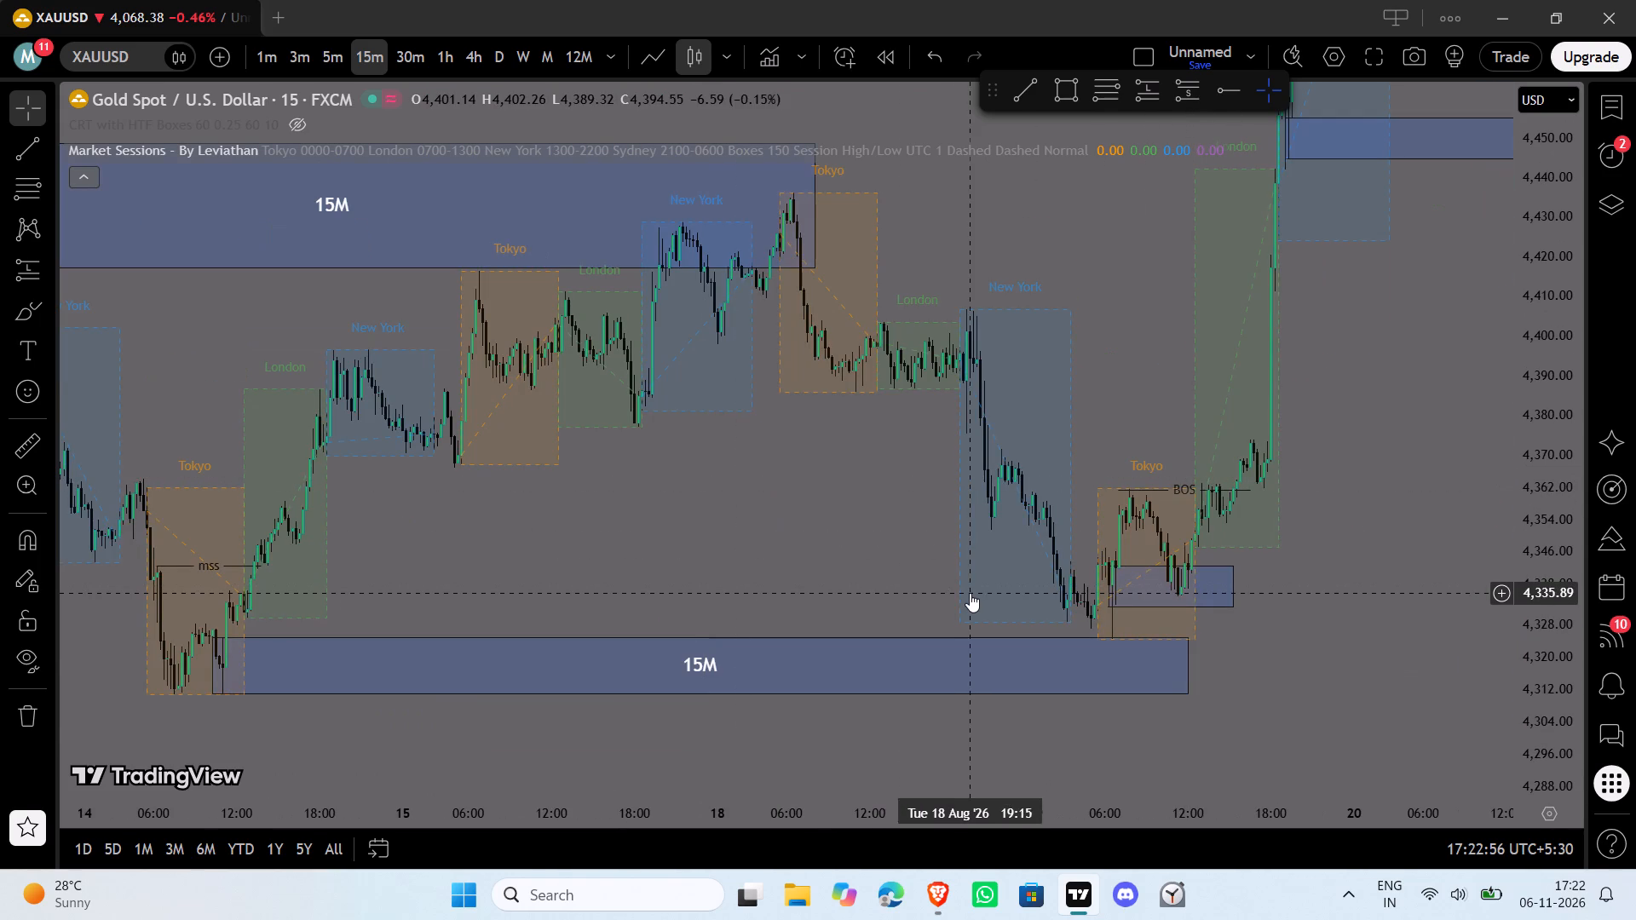
pyautogui.moveTo(861, 553); pyautogui.dragTo(516, 645)
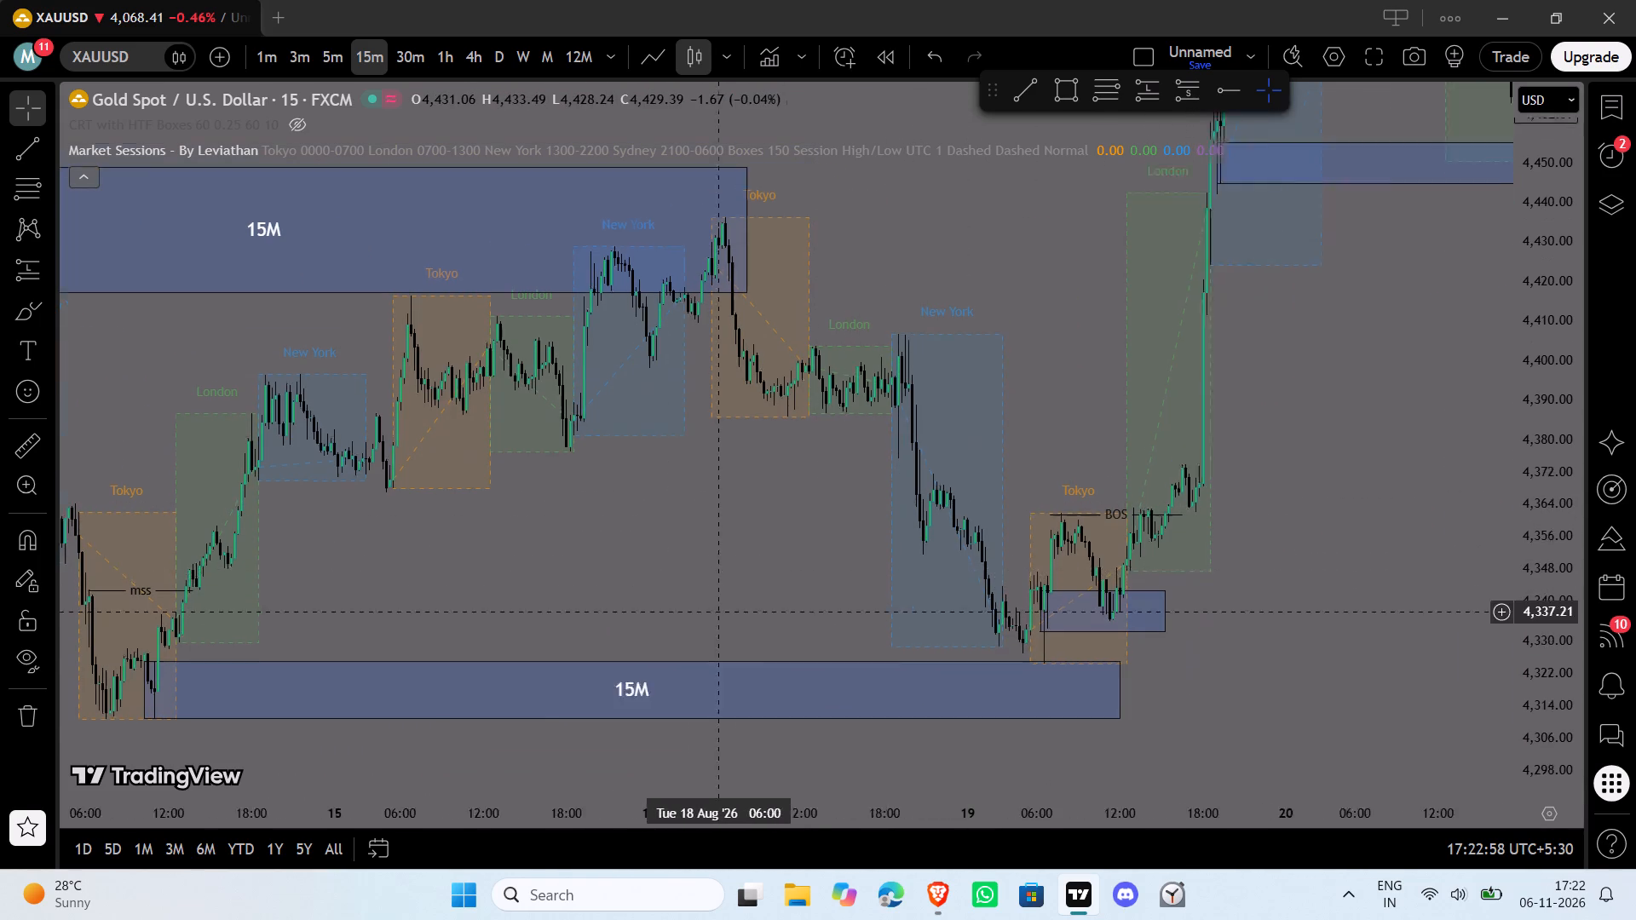
pyautogui.moveTo(516, 645); pyautogui.dragTo(478, 649)
pyautogui.moveTo(1175, 558); pyautogui.dragTo(744, 802)
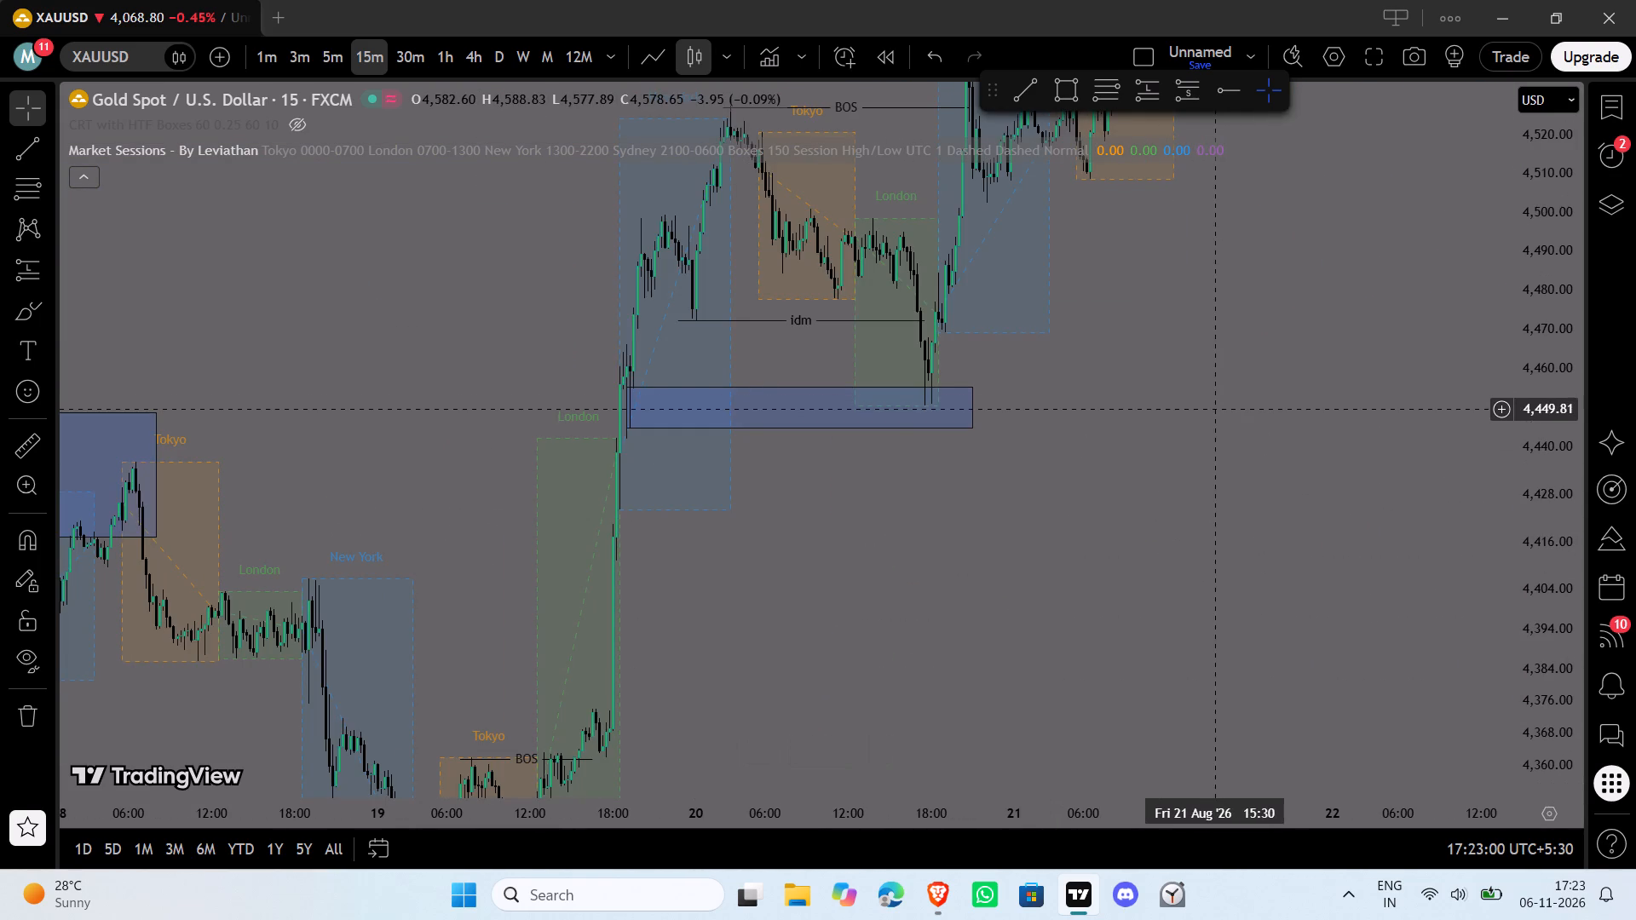
# On the 1-minute chart, collapse the indicator legend and delete the short position drawing in the 6 November London session.
pyautogui.click(270, 60)
pyautogui.click(83, 176)
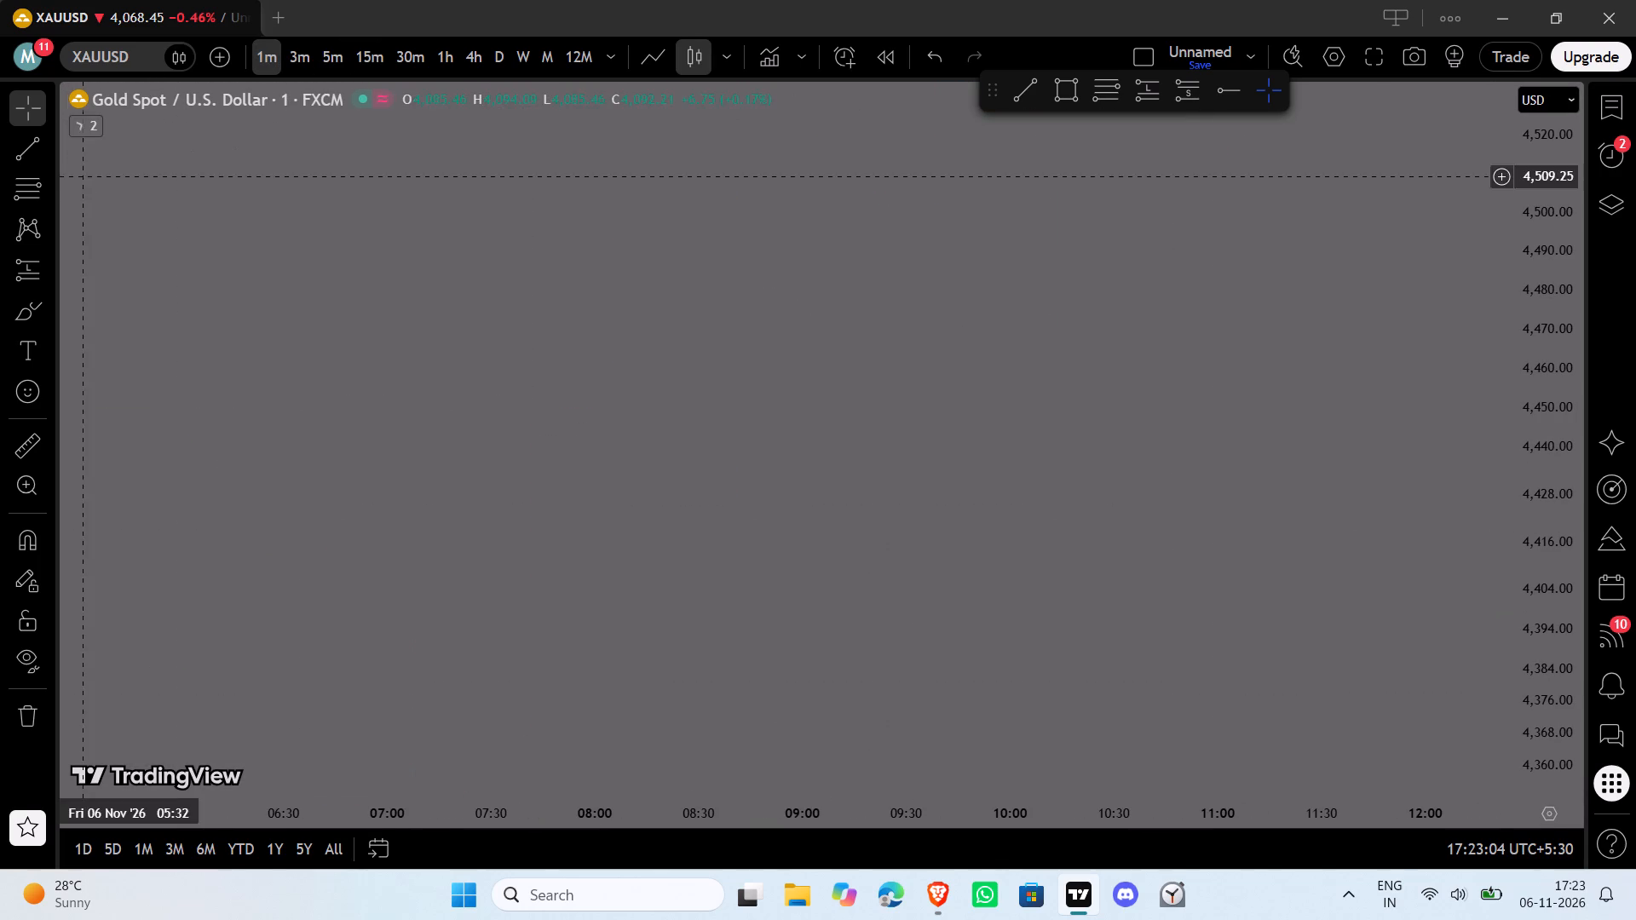
pyautogui.rightClick(338, 240)
pyautogui.click(380, 267)
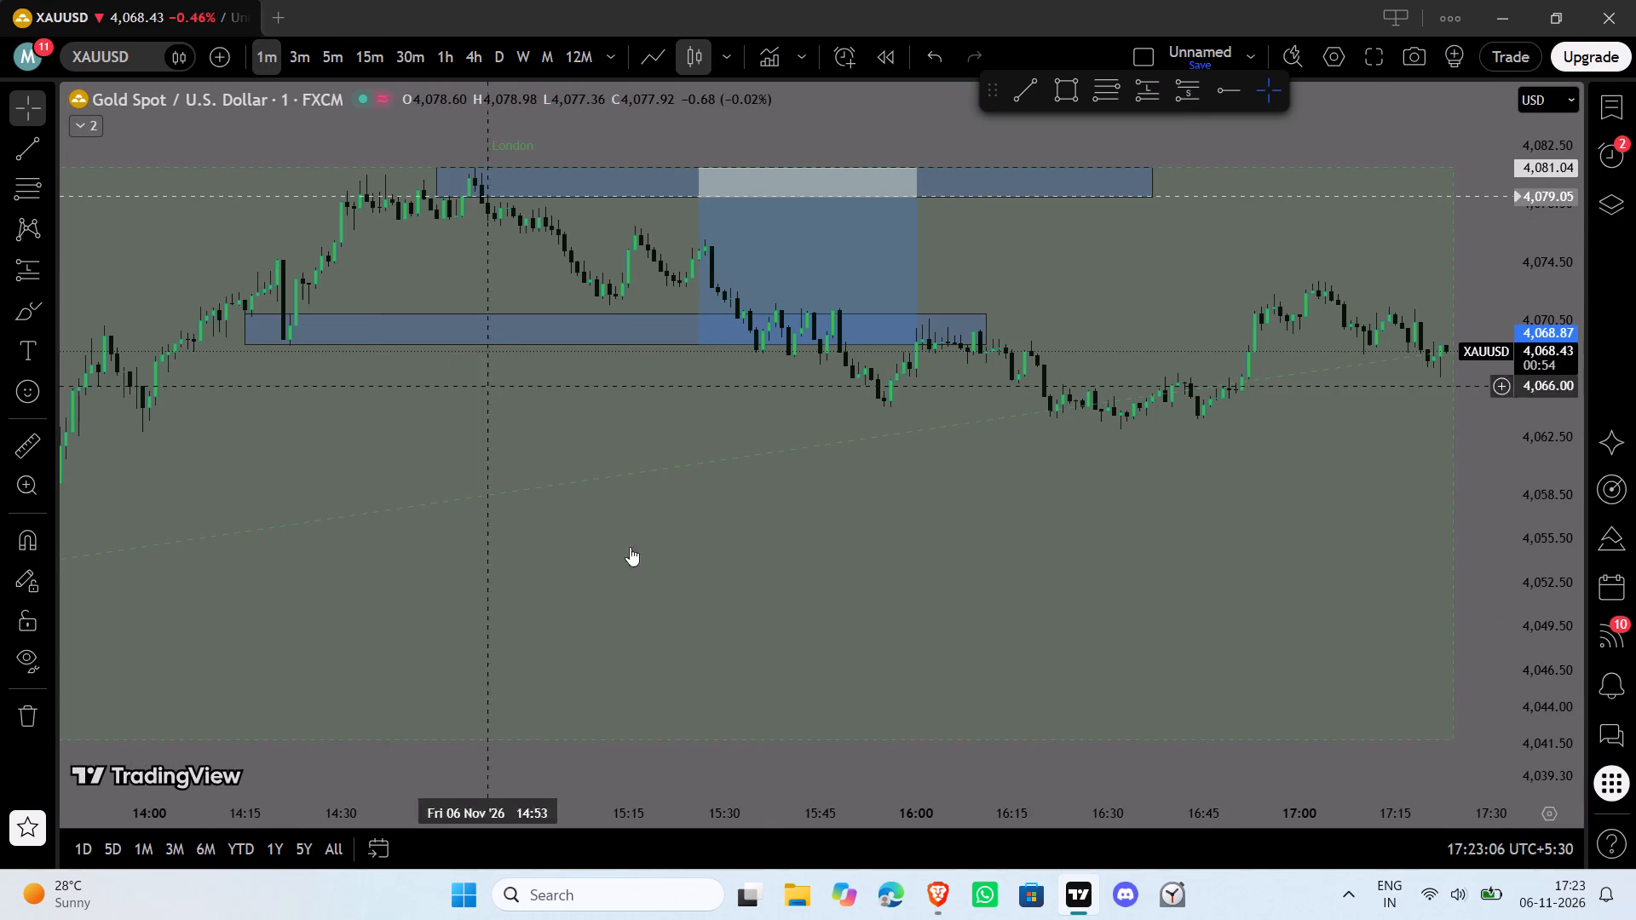
pyautogui.click(831, 274)
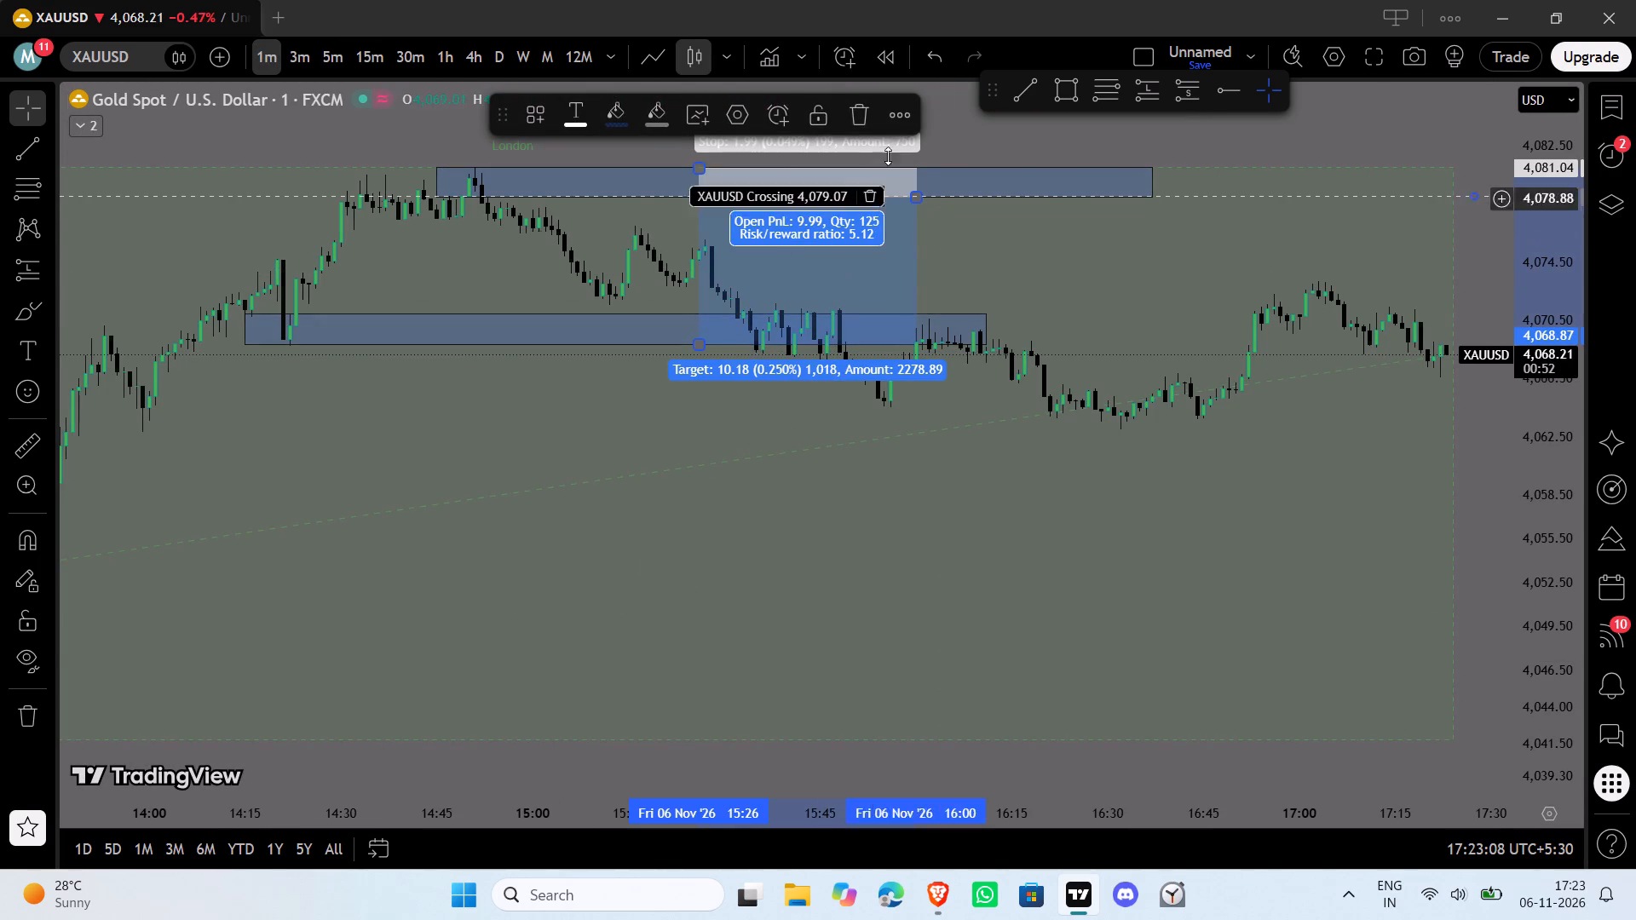
pyautogui.click(857, 112)
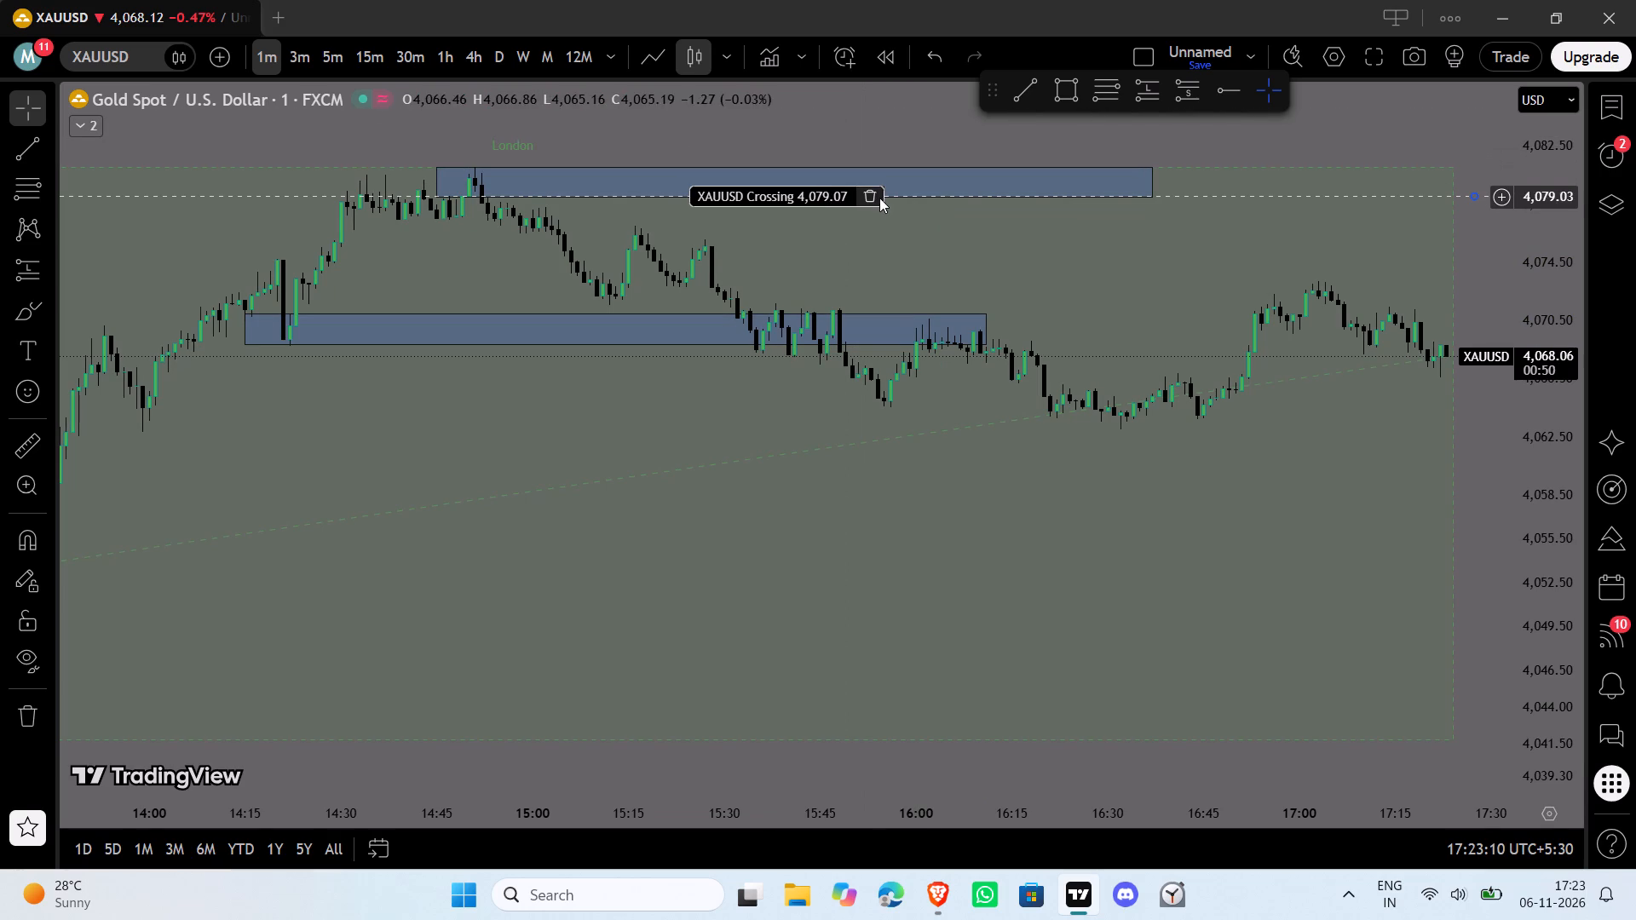
# Delete the XAUUSD Crossing 4,079.07 alert.
pyautogui.click(883, 203)
pyautogui.click(868, 196)
pyautogui.click(1018, 520)
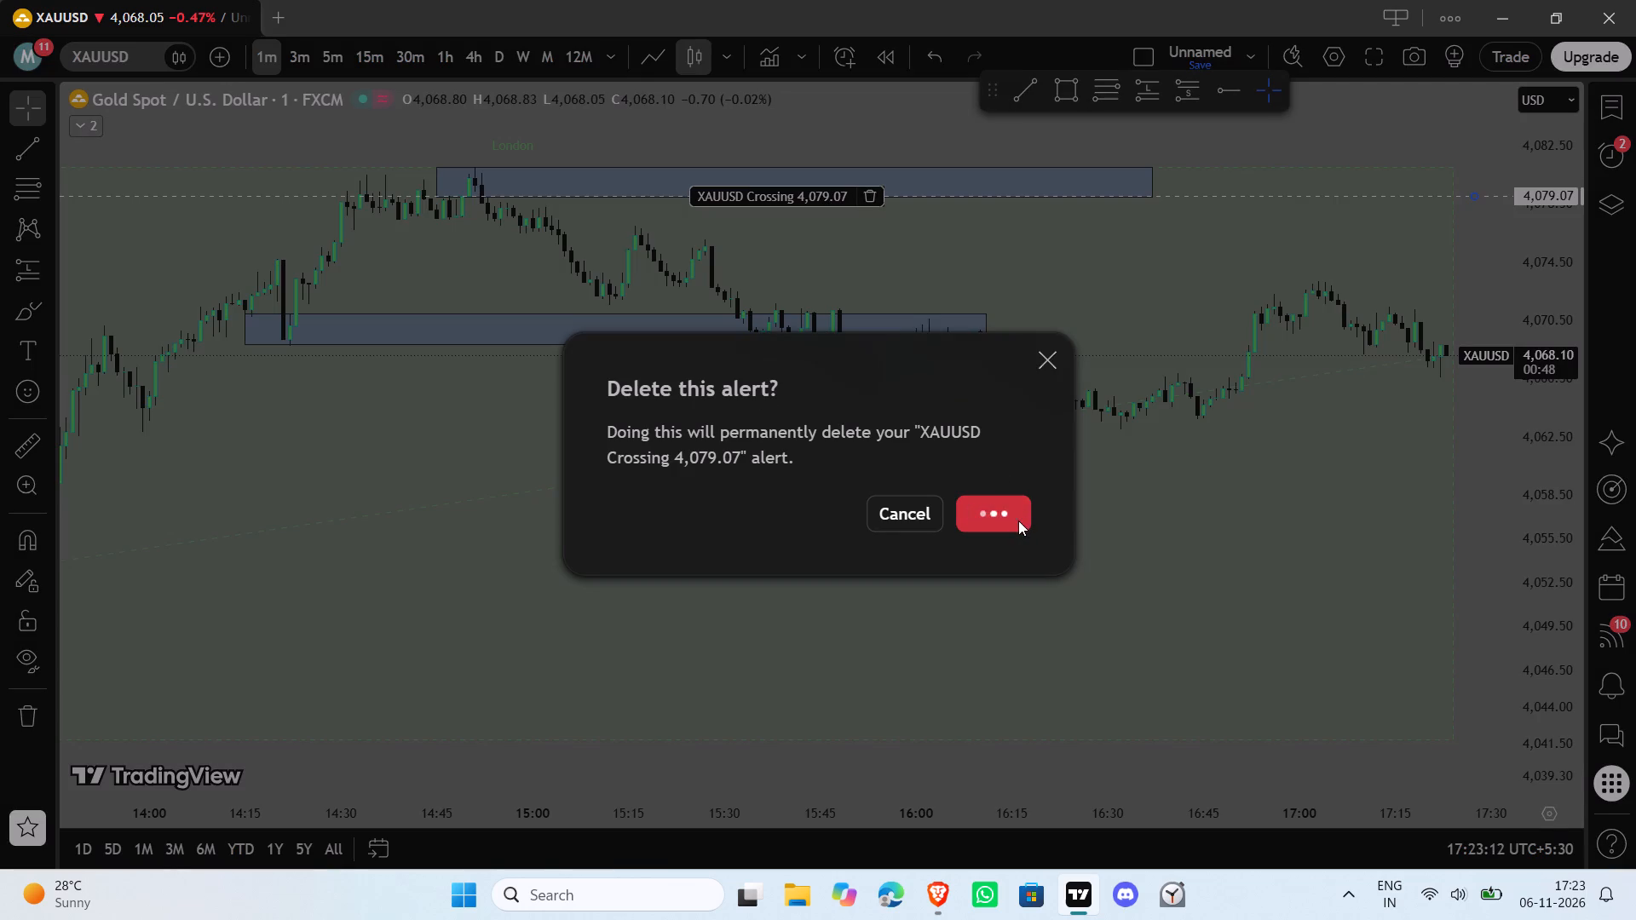
# Examine the 5 and 6 November Tokyo, London and New York session boxes on the 15-minute chart.
pyautogui.click(382, 55)
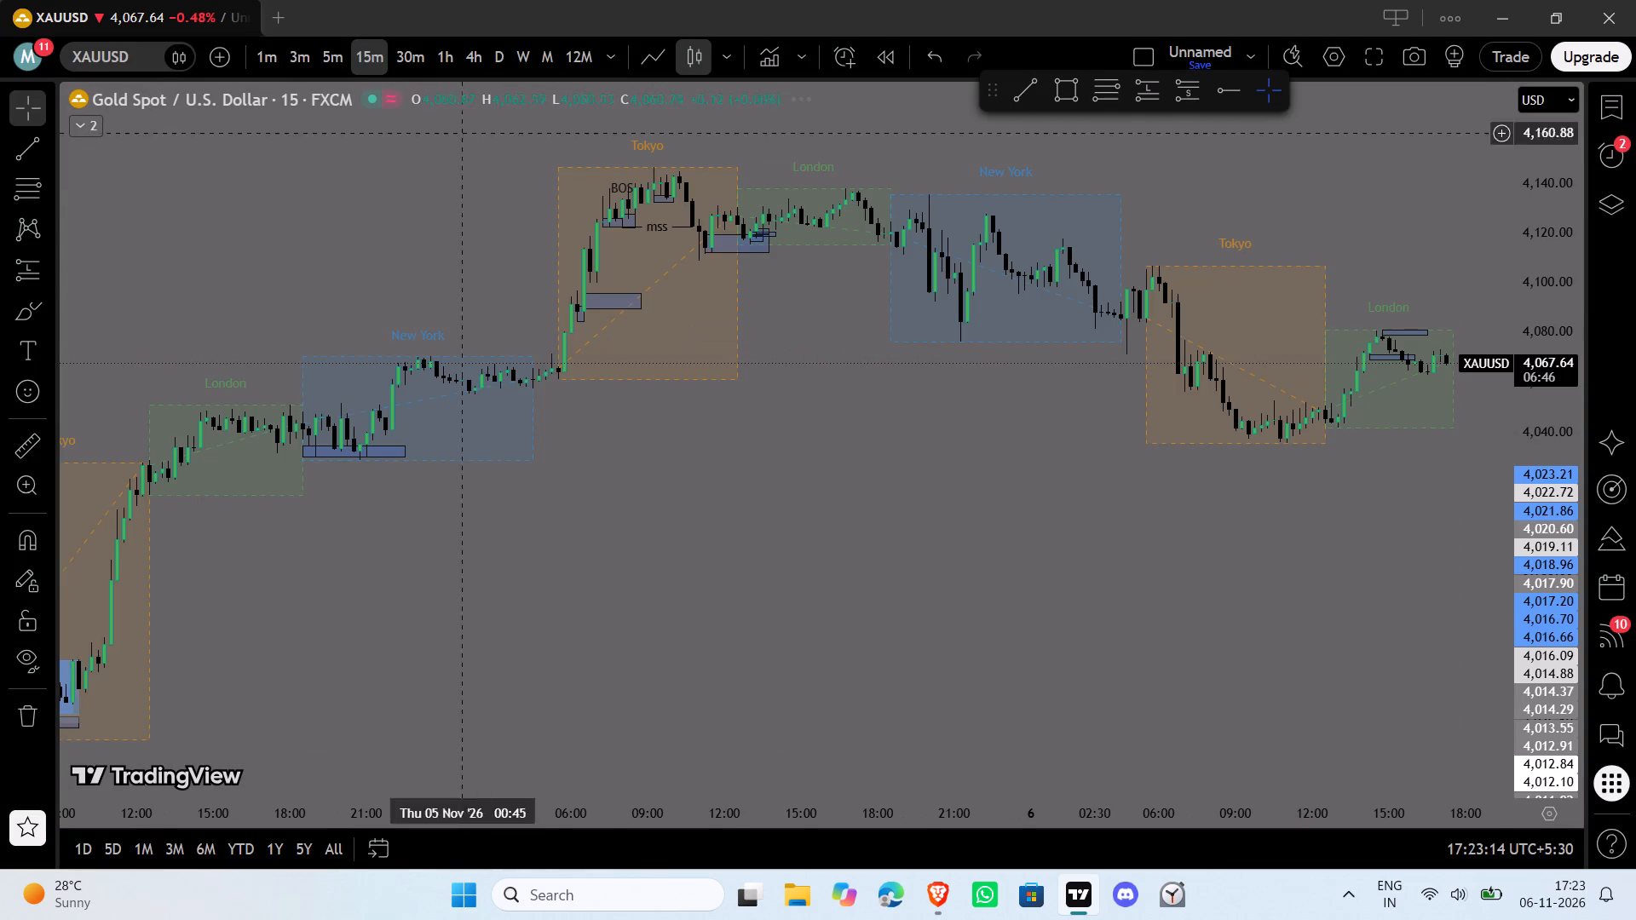
pyautogui.moveTo(927, 628); pyautogui.dragTo(383, 670)
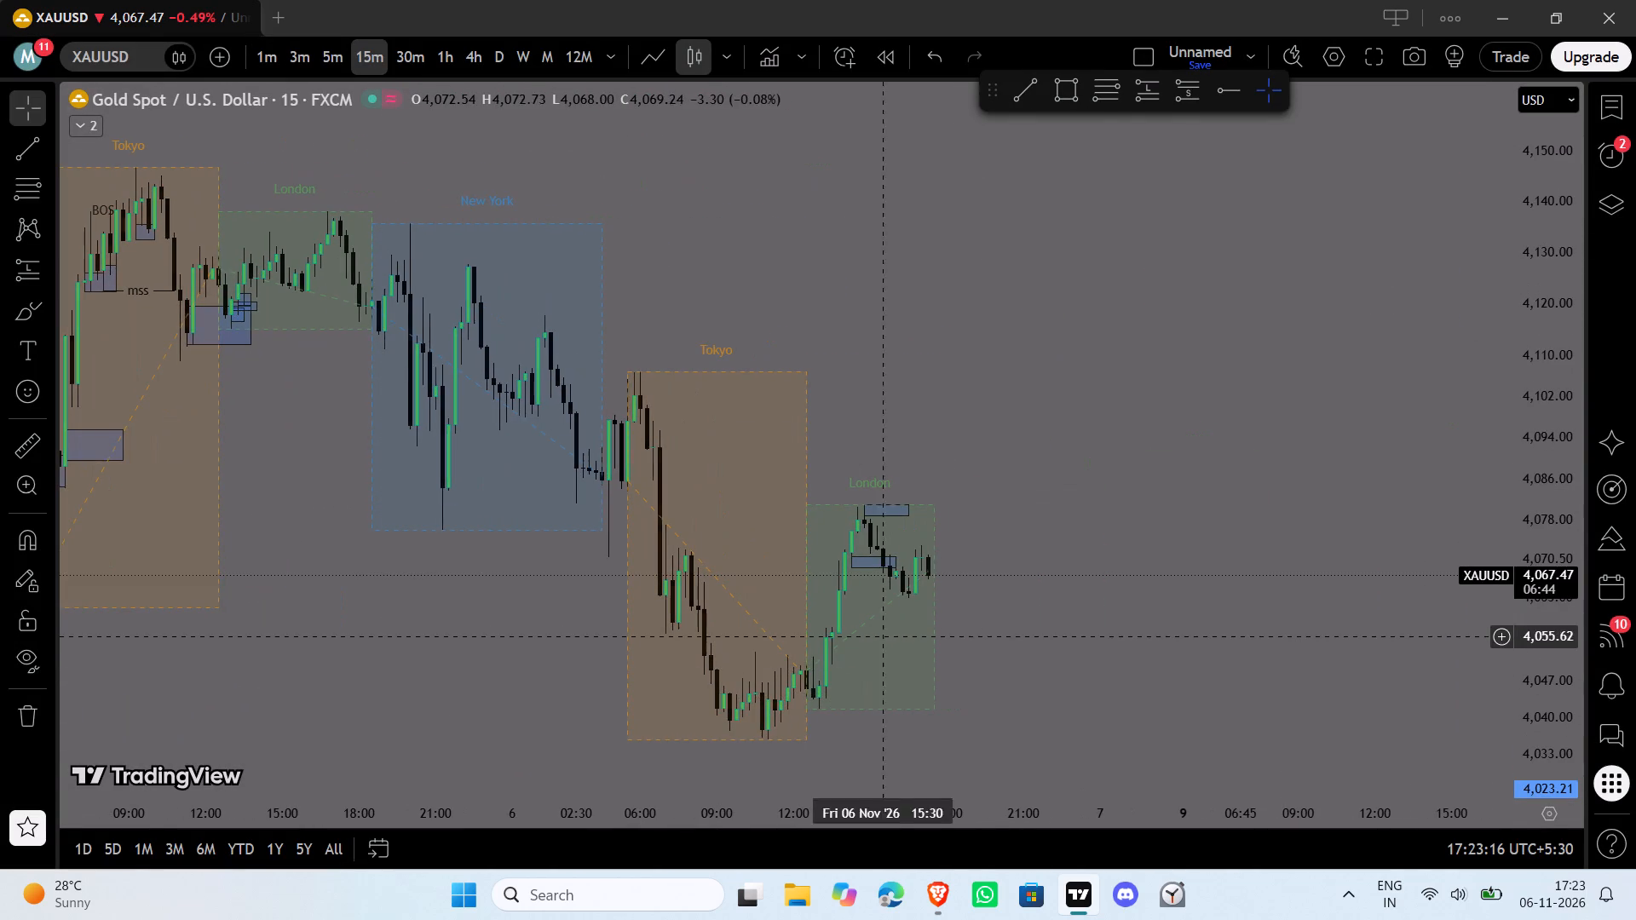
pyautogui.moveTo(1556, 462); pyautogui.dragTo(1543, 622)
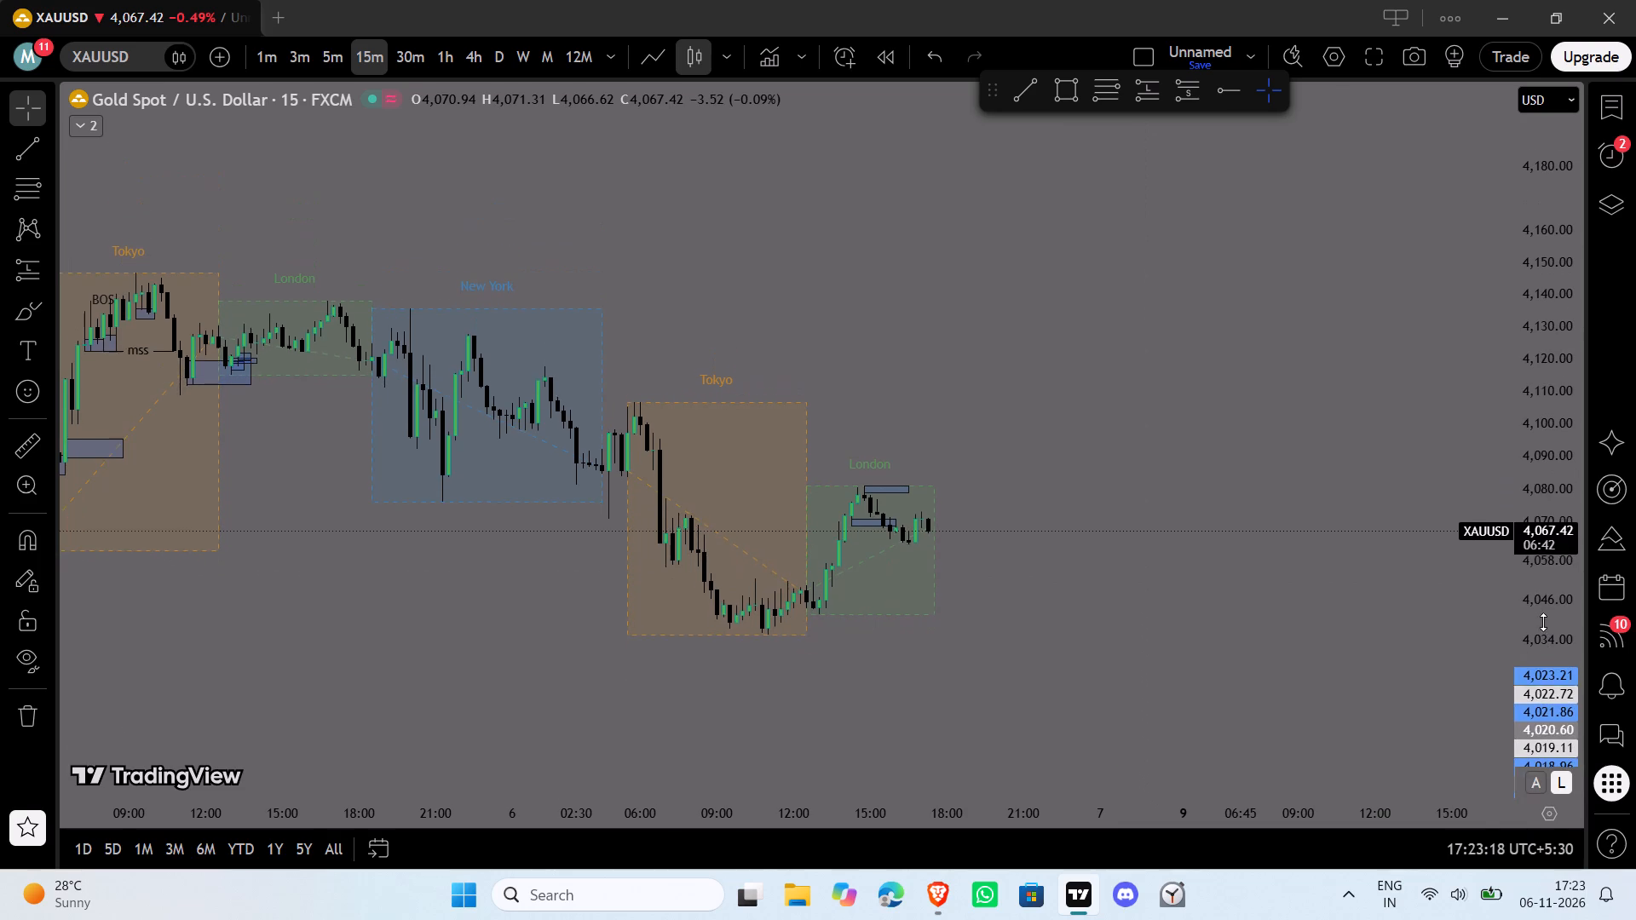
pyautogui.moveTo(1543, 622); pyautogui.dragTo(1548, 593)
pyautogui.moveTo(1247, 667); pyautogui.dragTo(1026, 457)
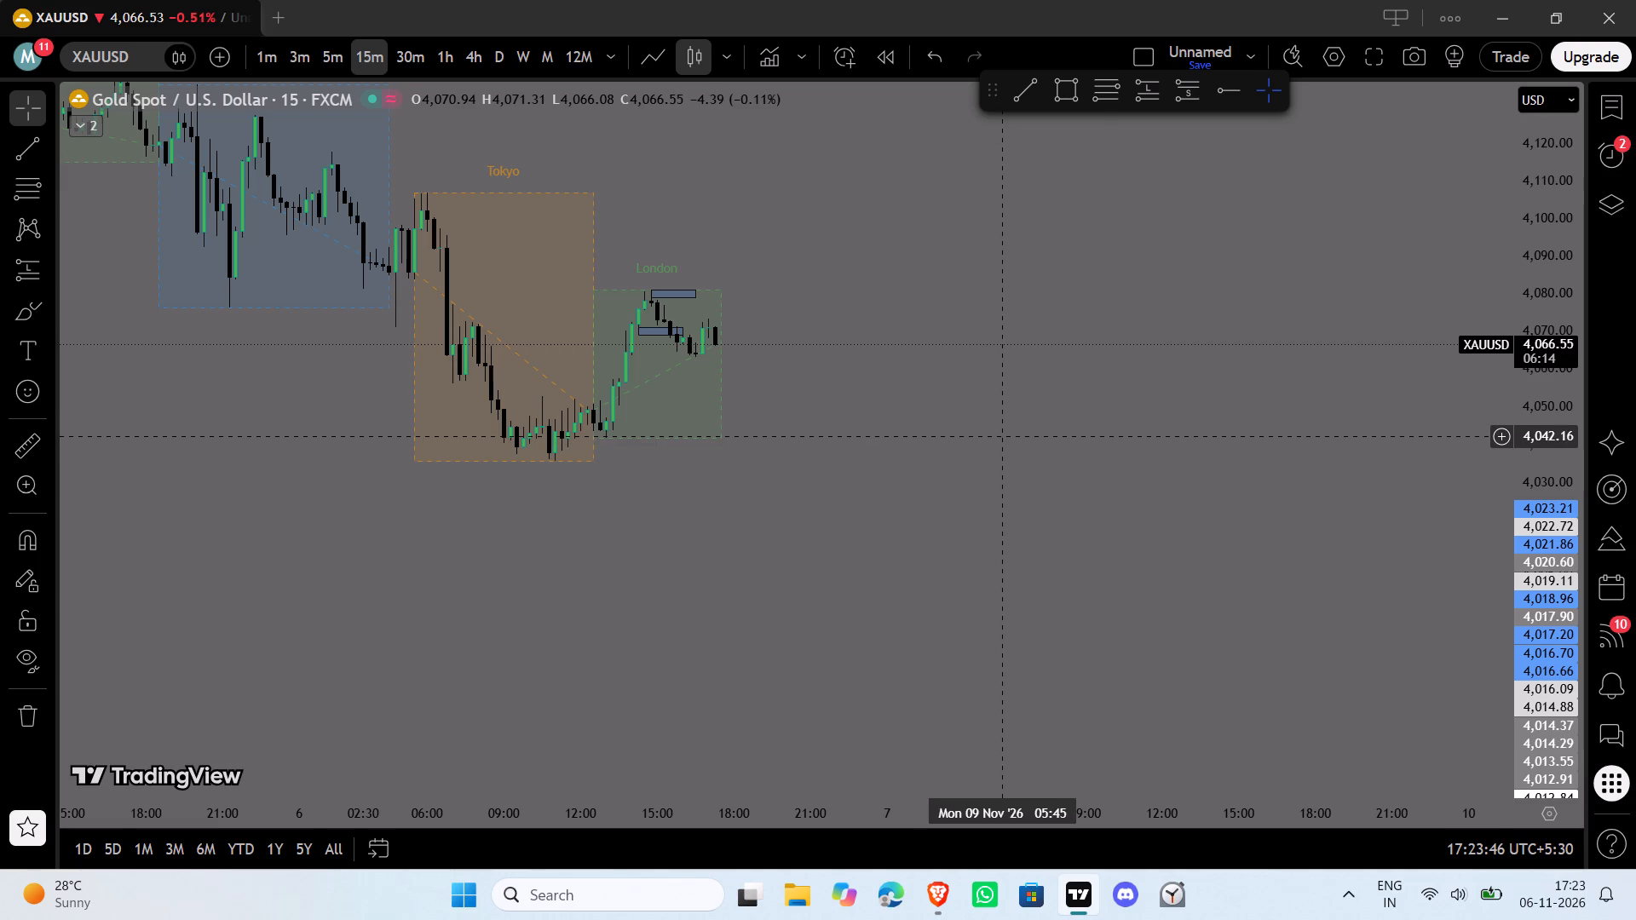
pyautogui.moveTo(823, 278); pyautogui.dragTo(1063, 652)
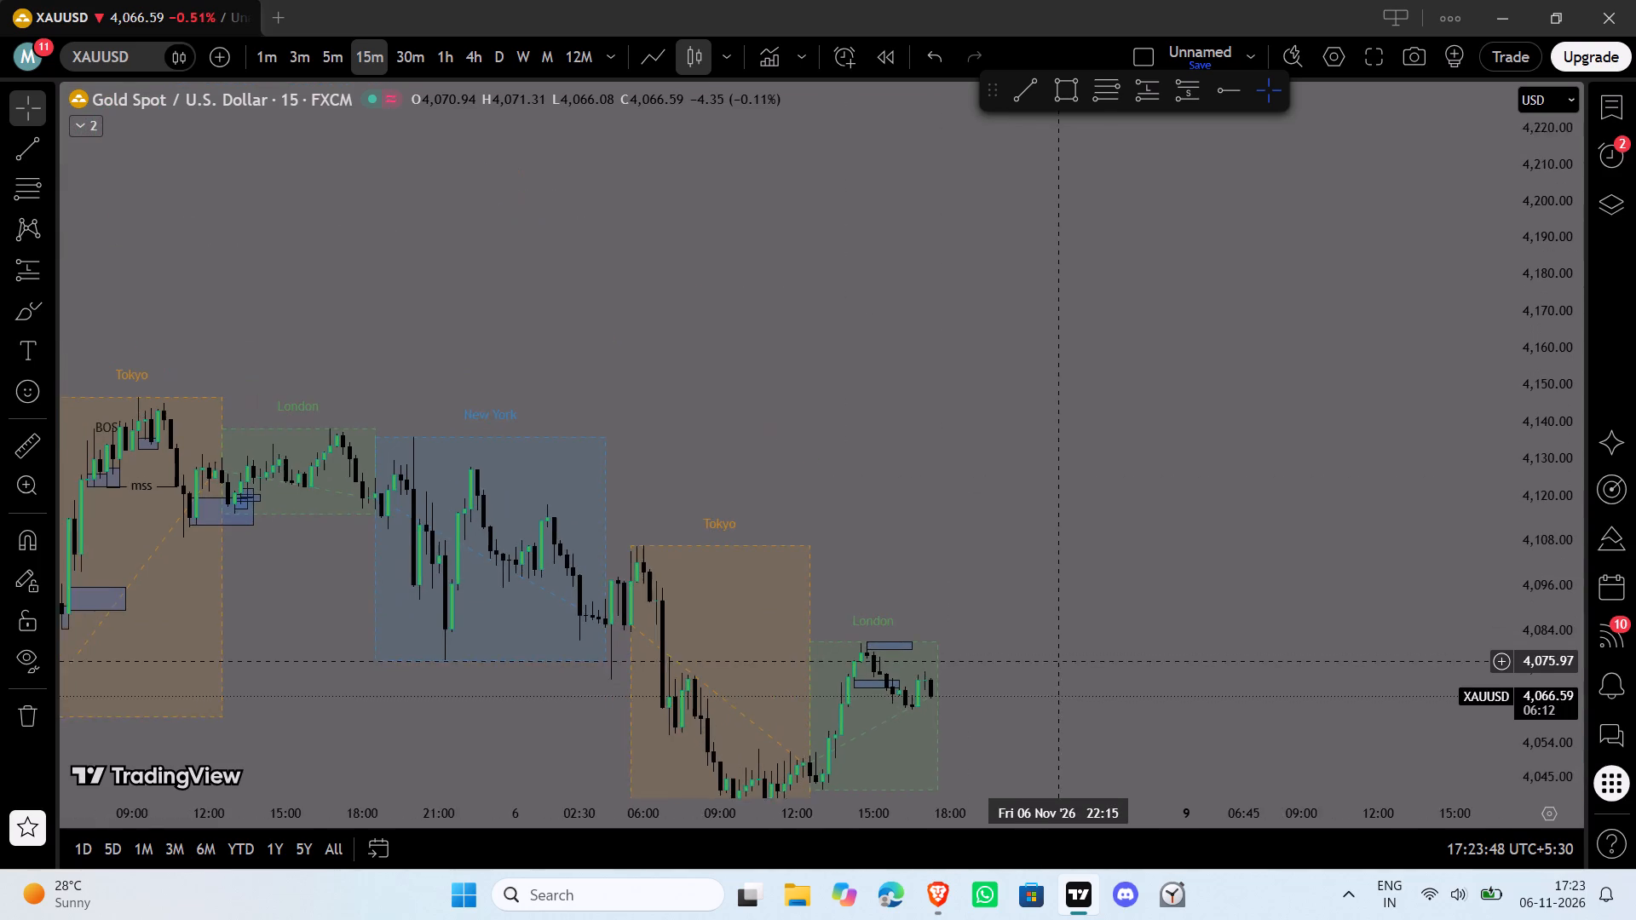
pyautogui.moveTo(1063, 652); pyautogui.dragTo(1253, 486)
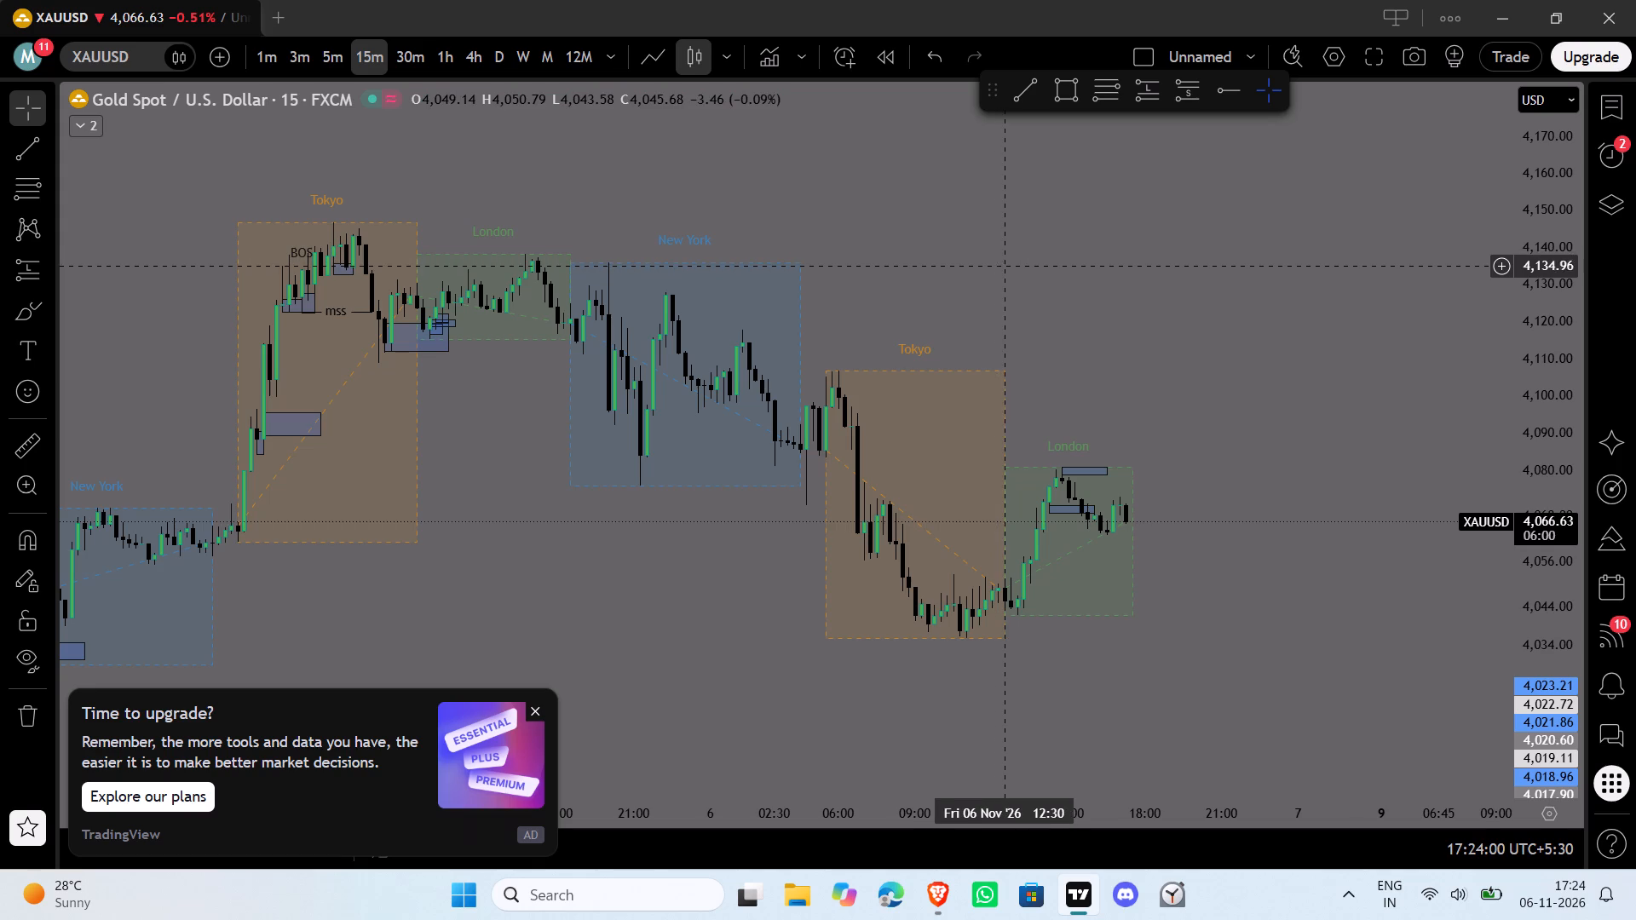
pyautogui.click(538, 713)
pyautogui.click(1113, 109)
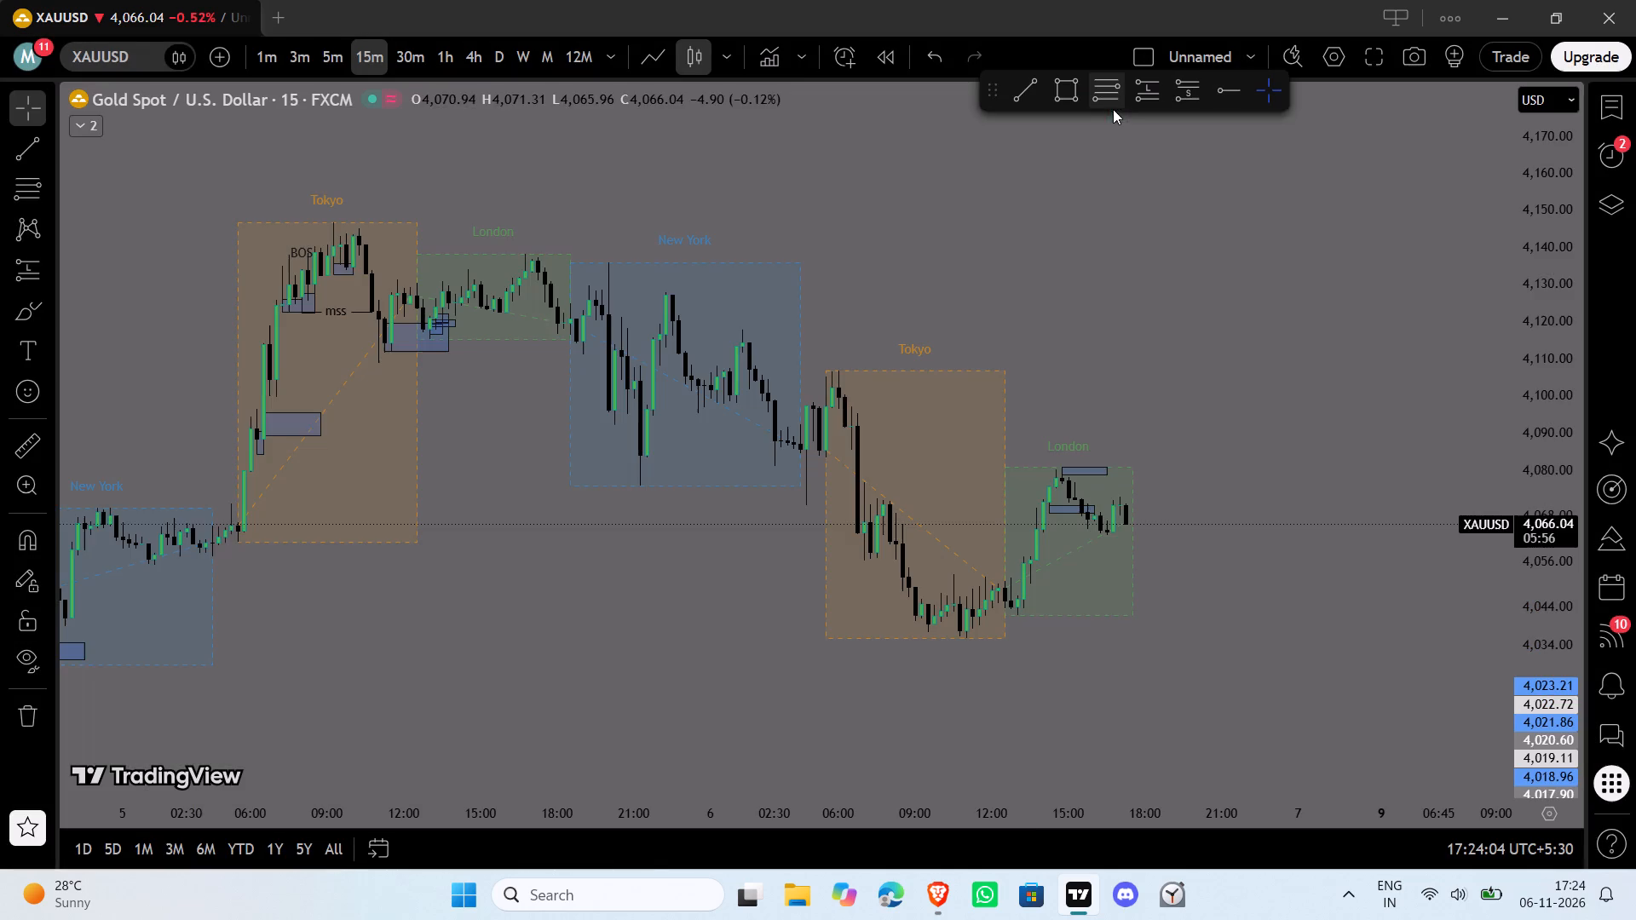
pyautogui.click(1017, 331)
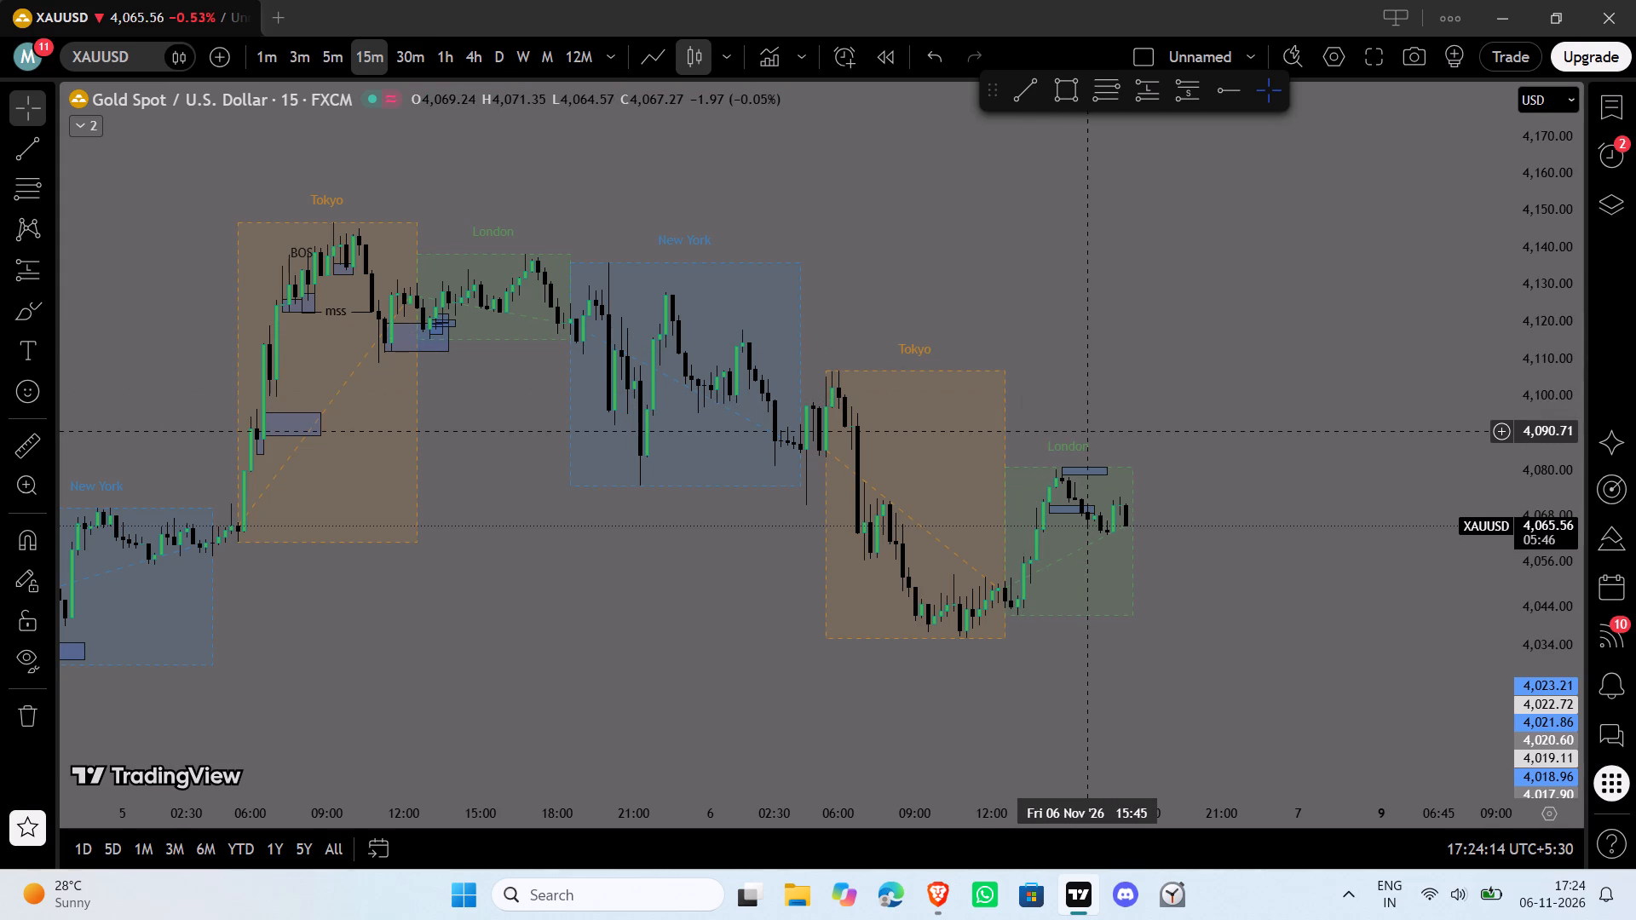
pyautogui.moveTo(543, 588); pyautogui.dragTo(1178, 423)
pyautogui.moveTo(1172, 453); pyautogui.dragTo(602, 506)
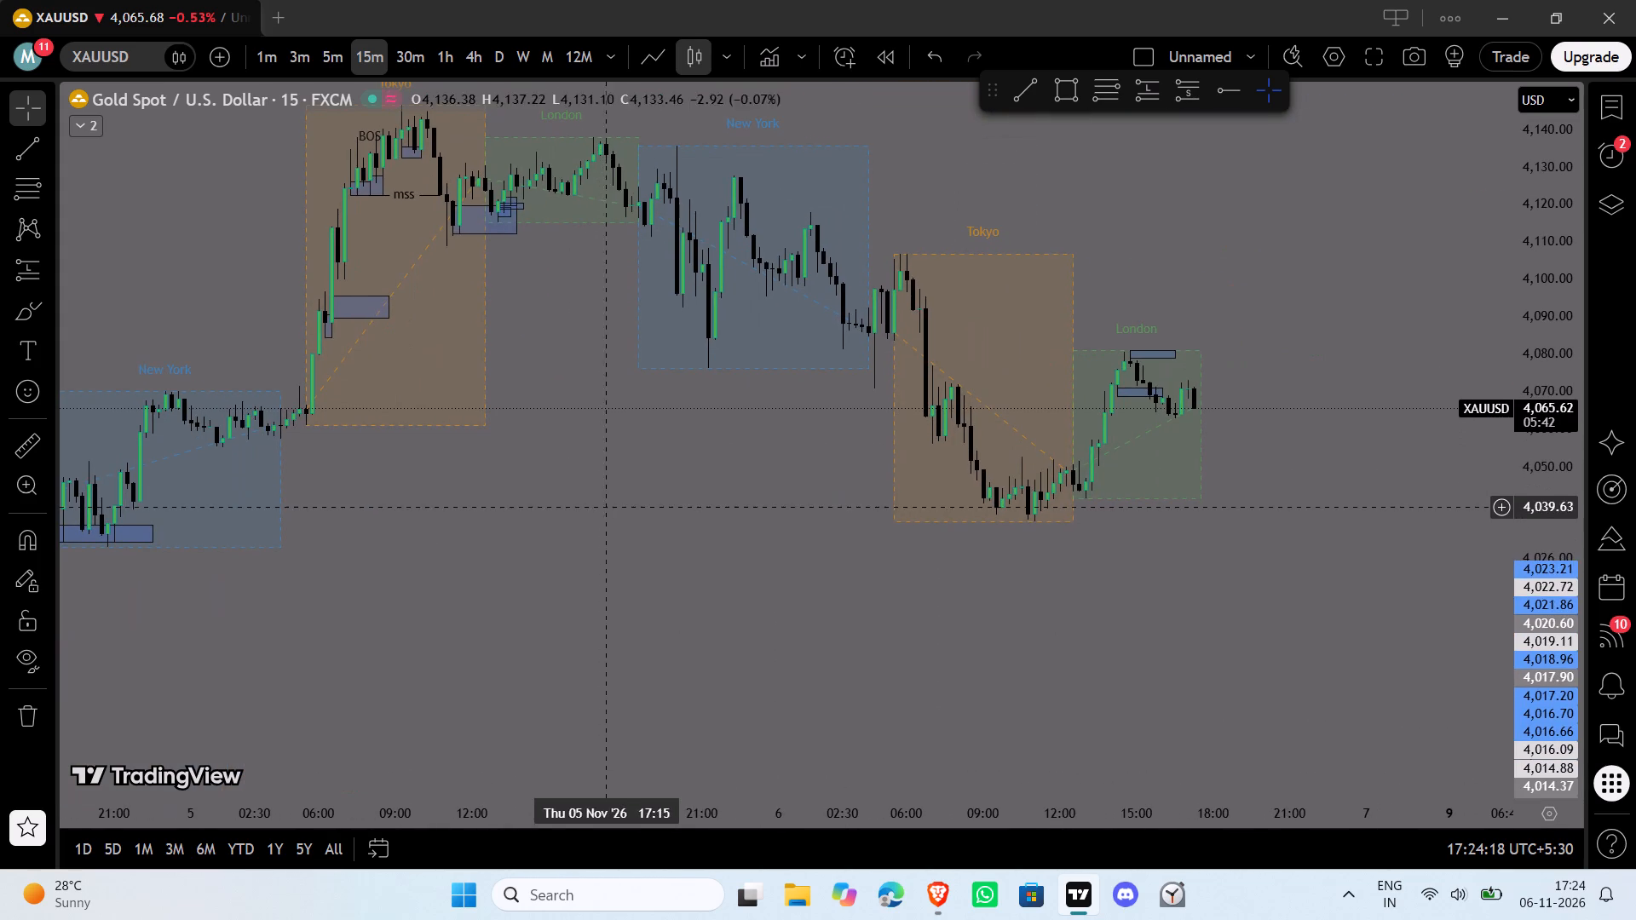
pyautogui.moveTo(1314, 607); pyautogui.dragTo(961, 618)
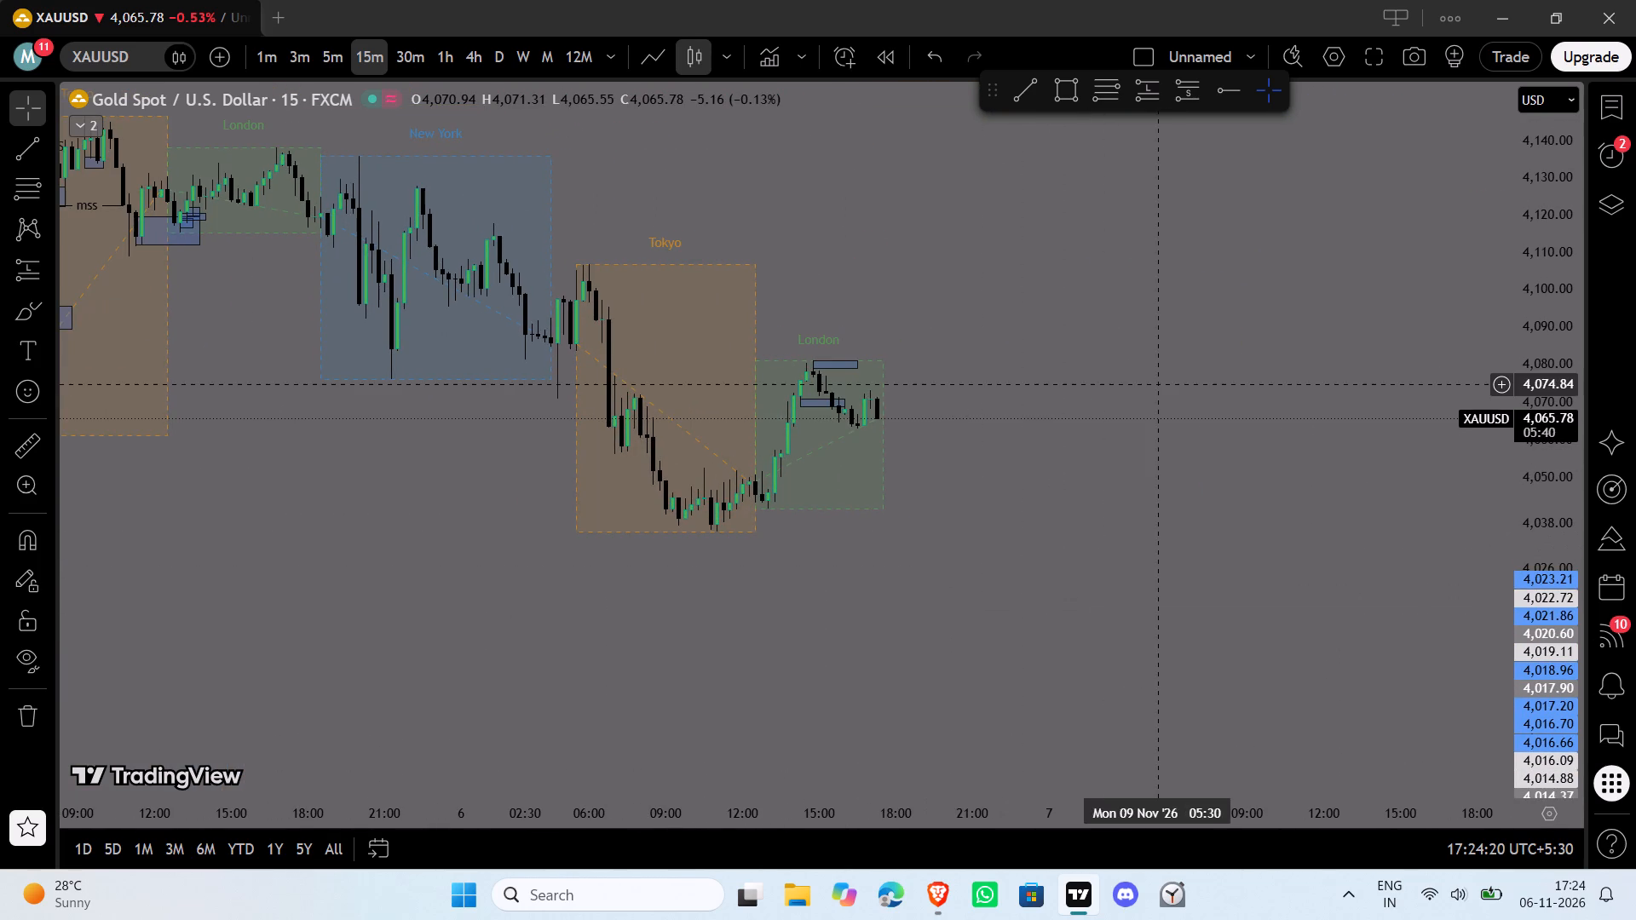
# On the 1-minute chart, draw a rectangle zone at the 6 November London session low, from 12:55 to about 16:01, spanning 4,041.84 to 4,047.23.
pyautogui.click(276, 59)
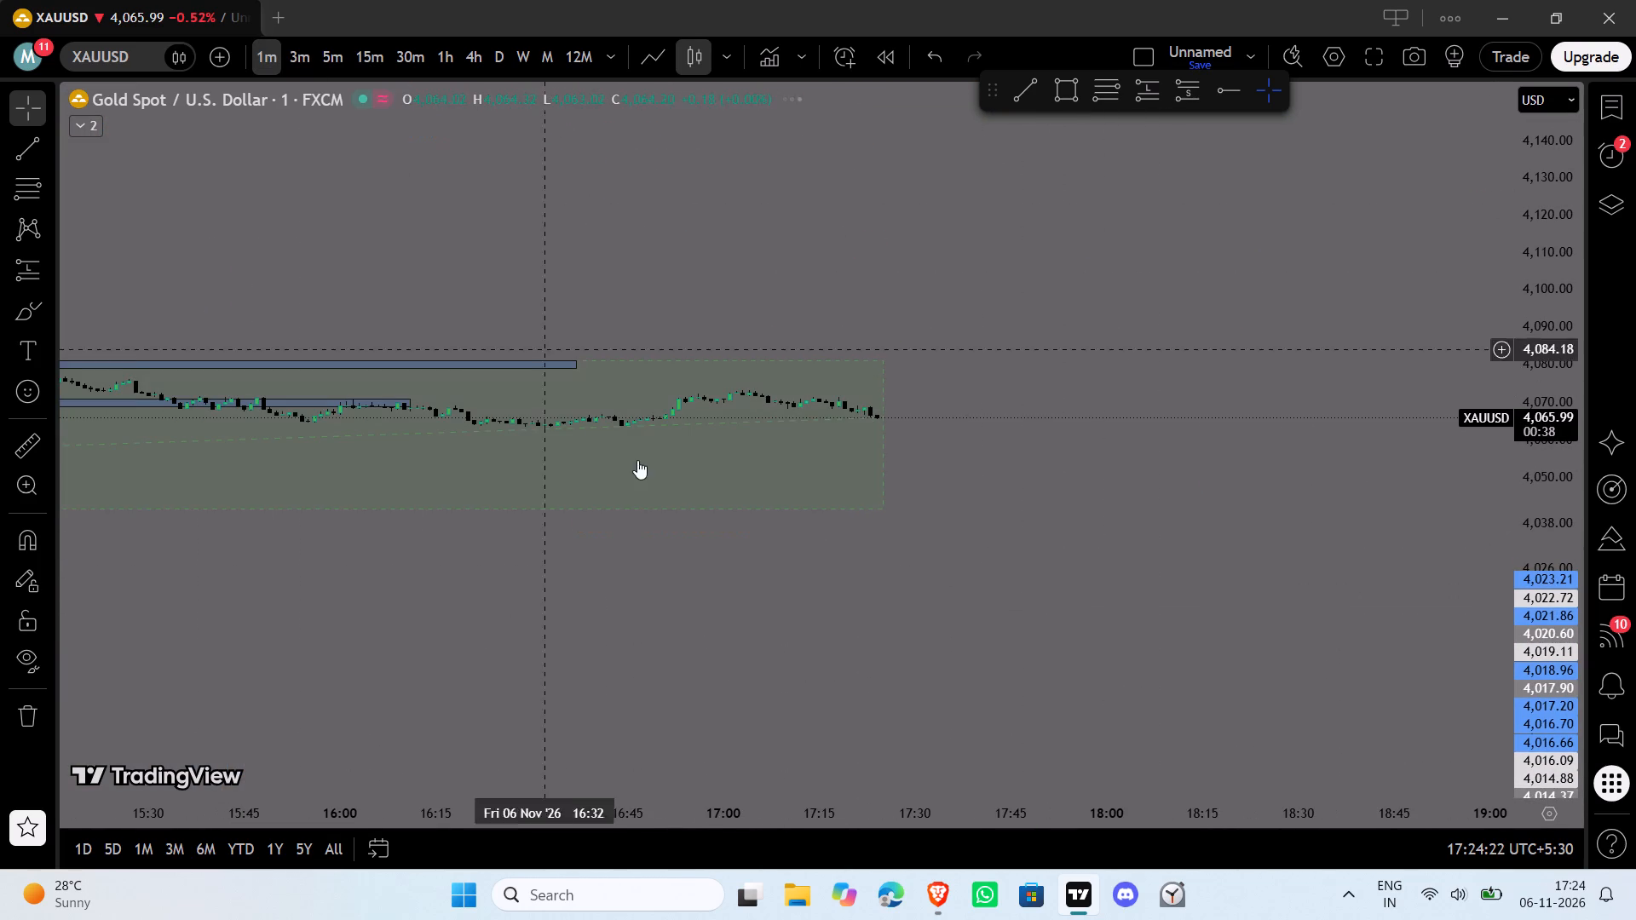
pyautogui.click(652, 476)
pyautogui.rightClick(652, 566)
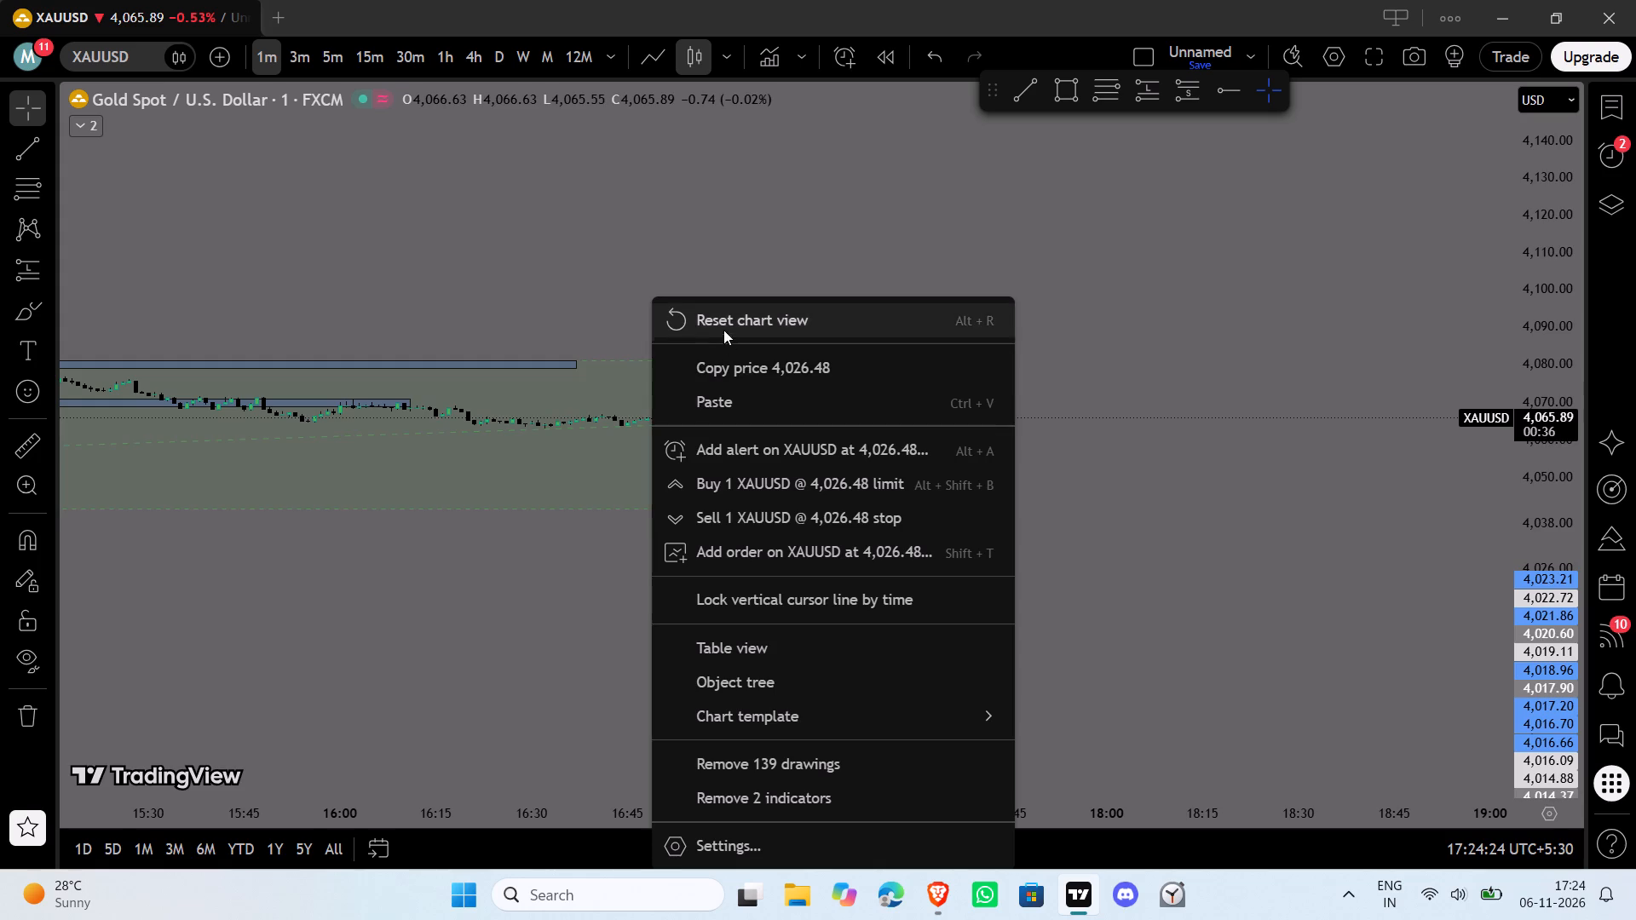
pyautogui.click(719, 323)
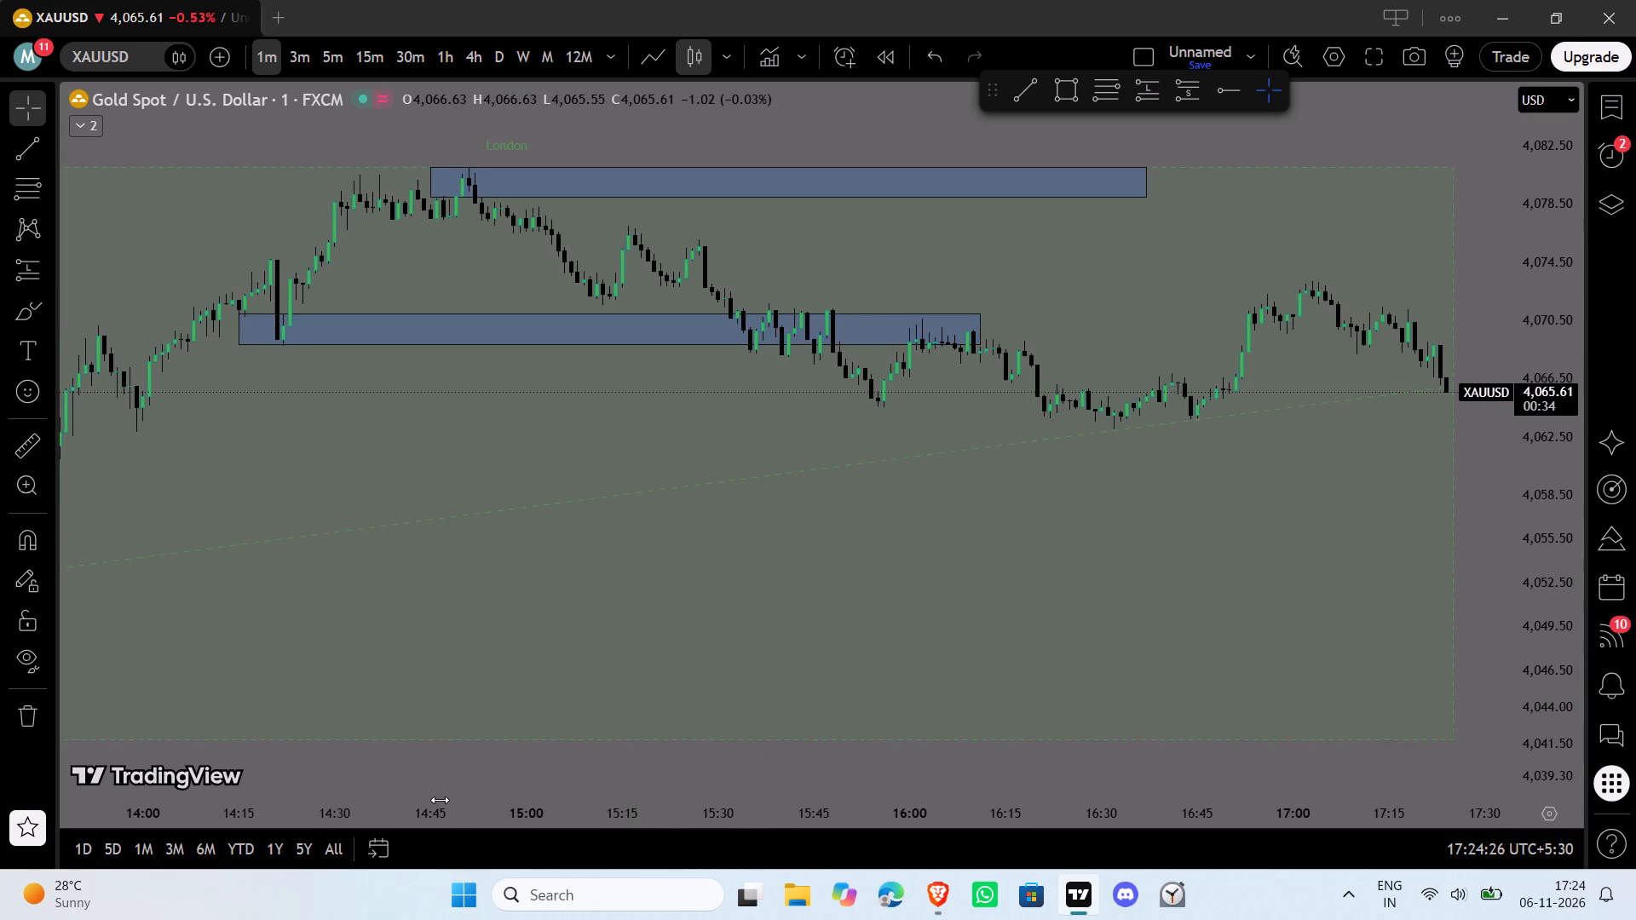
pyautogui.moveTo(440, 800); pyautogui.dragTo(1035, 745)
pyautogui.moveTo(926, 727); pyautogui.dragTo(939, 642)
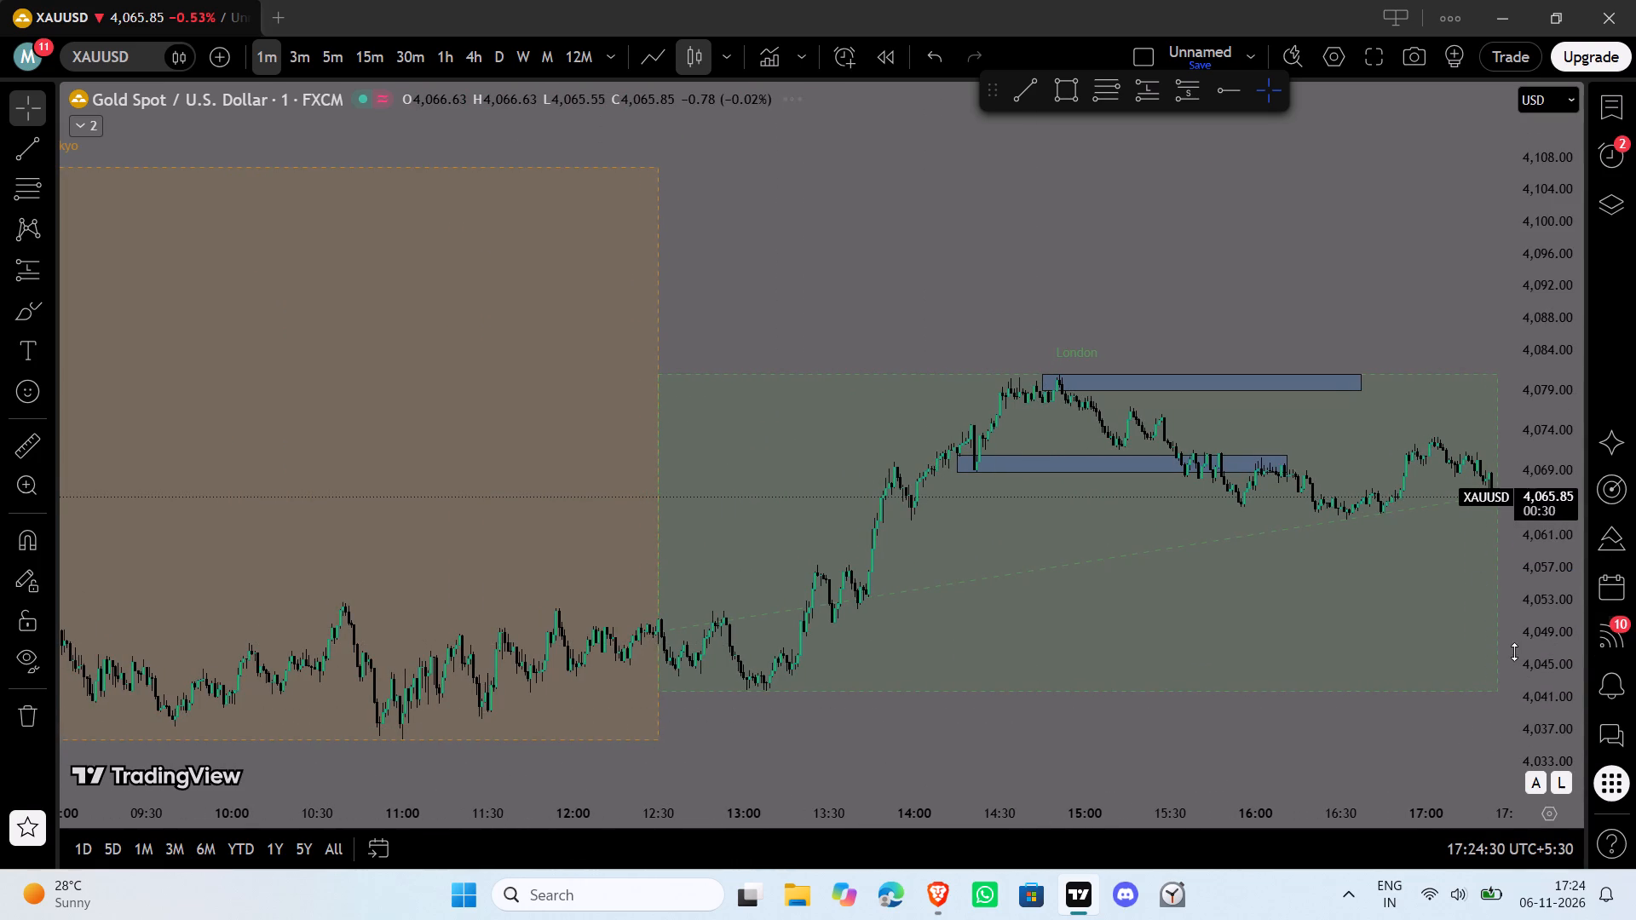
pyautogui.moveTo(1546, 663); pyautogui.dragTo(1501, 561)
pyautogui.moveTo(1178, 267); pyautogui.dragTo(698, 95)
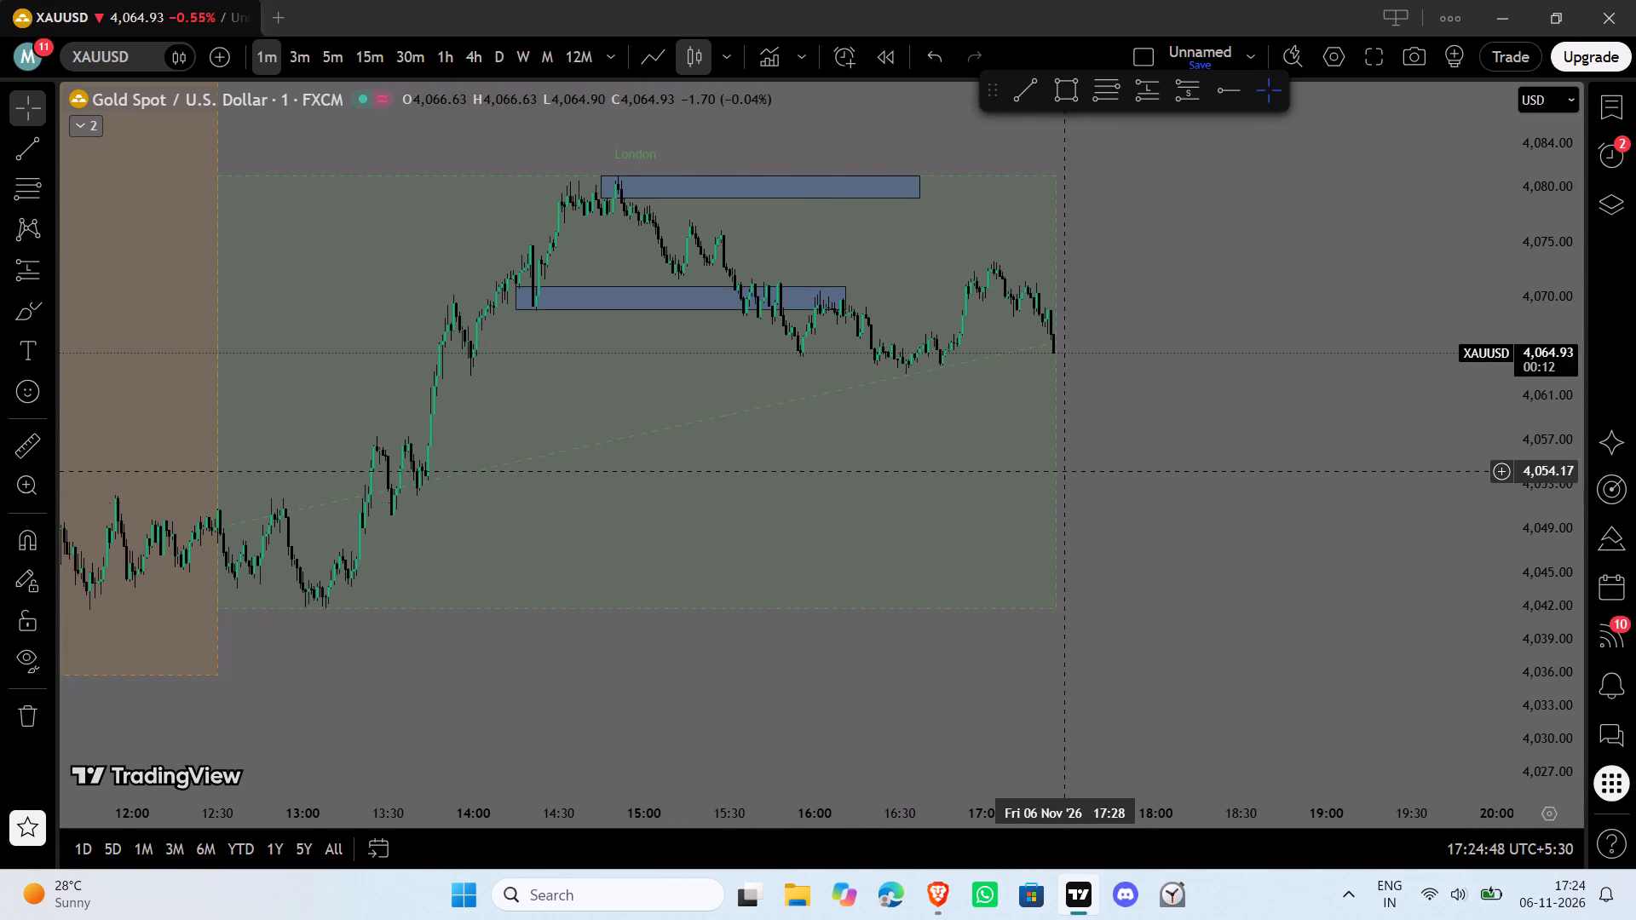
pyautogui.click(1047, 549)
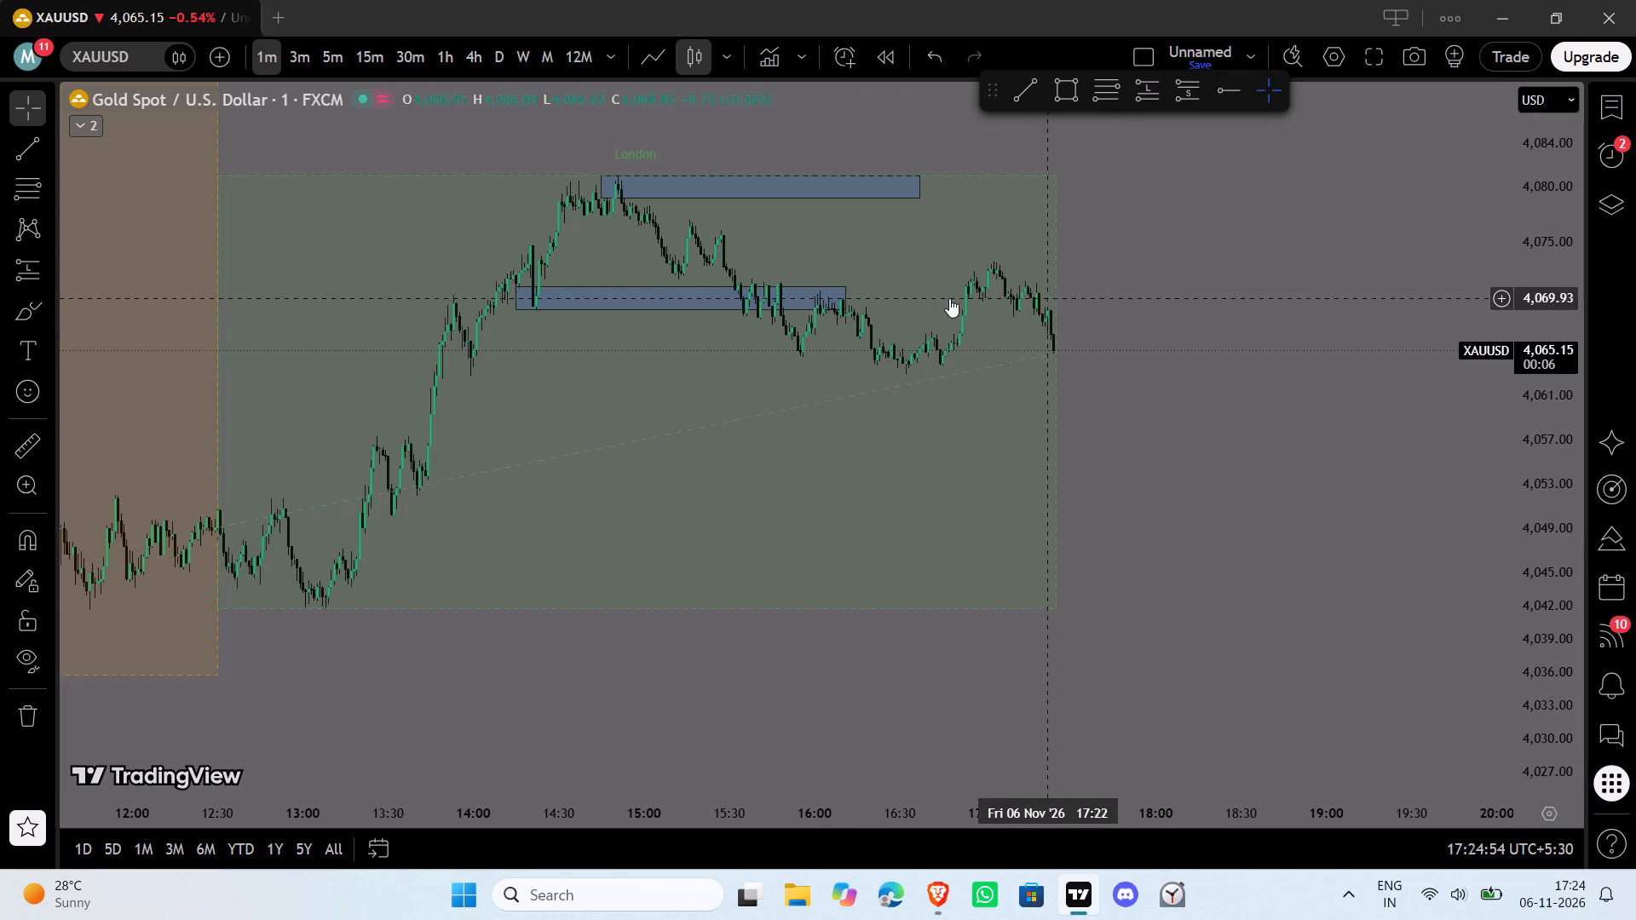
pyautogui.click(1062, 88)
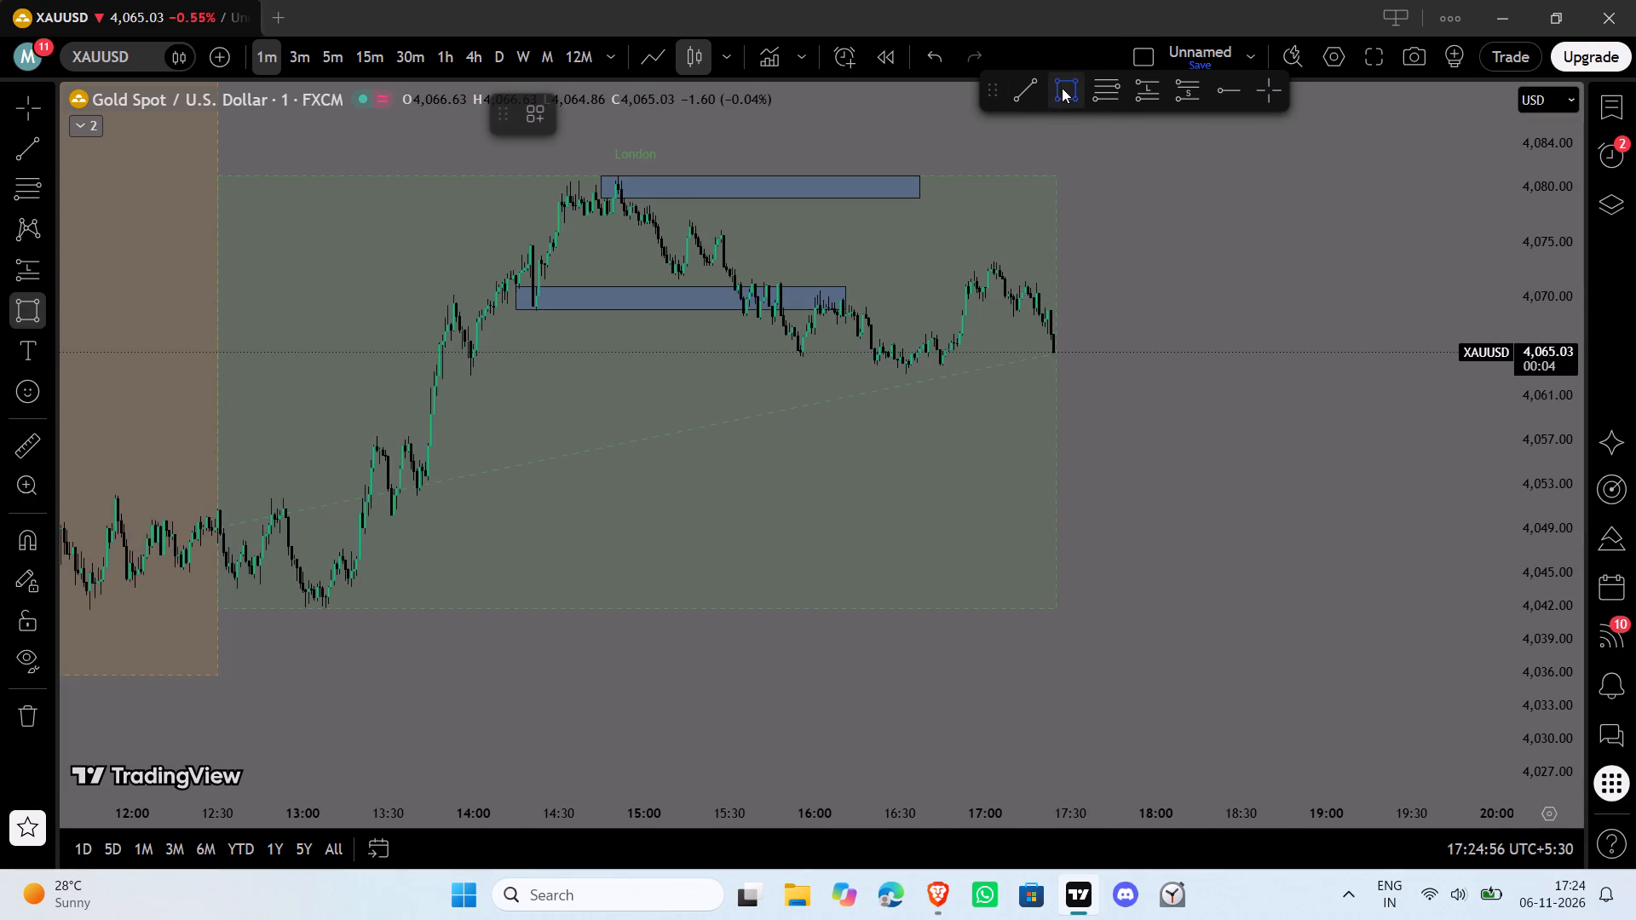
pyautogui.click(289, 607)
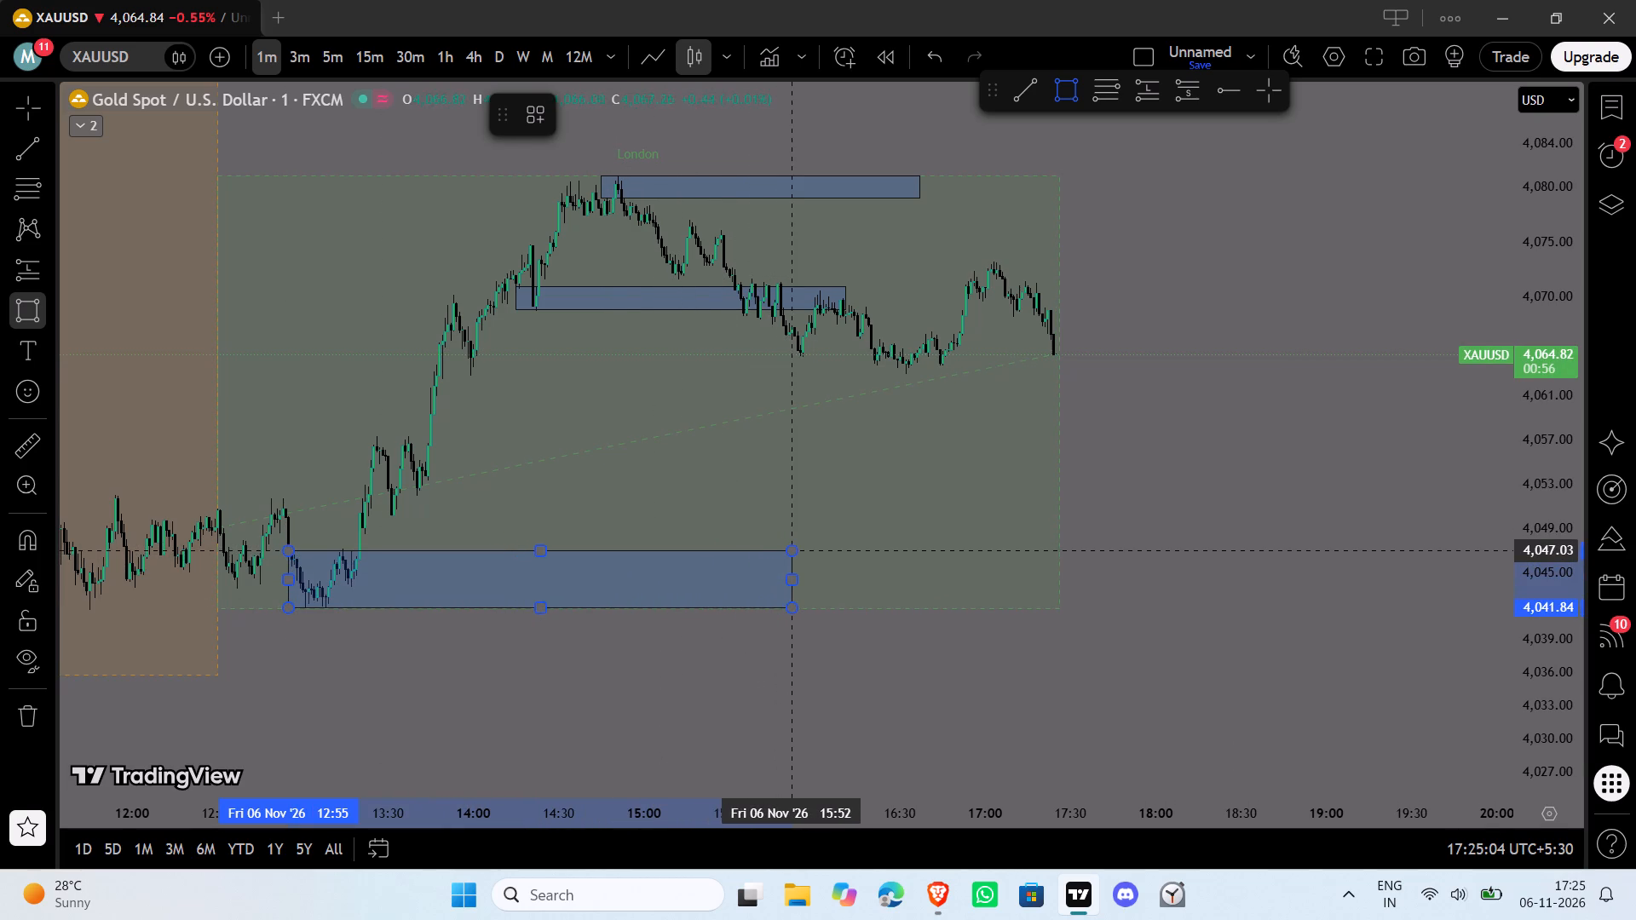
pyautogui.click(815, 548)
# Extend the London-low zone's later edge to about 19:40.
pyautogui.moveTo(817, 580); pyautogui.dragTo(895, 573)
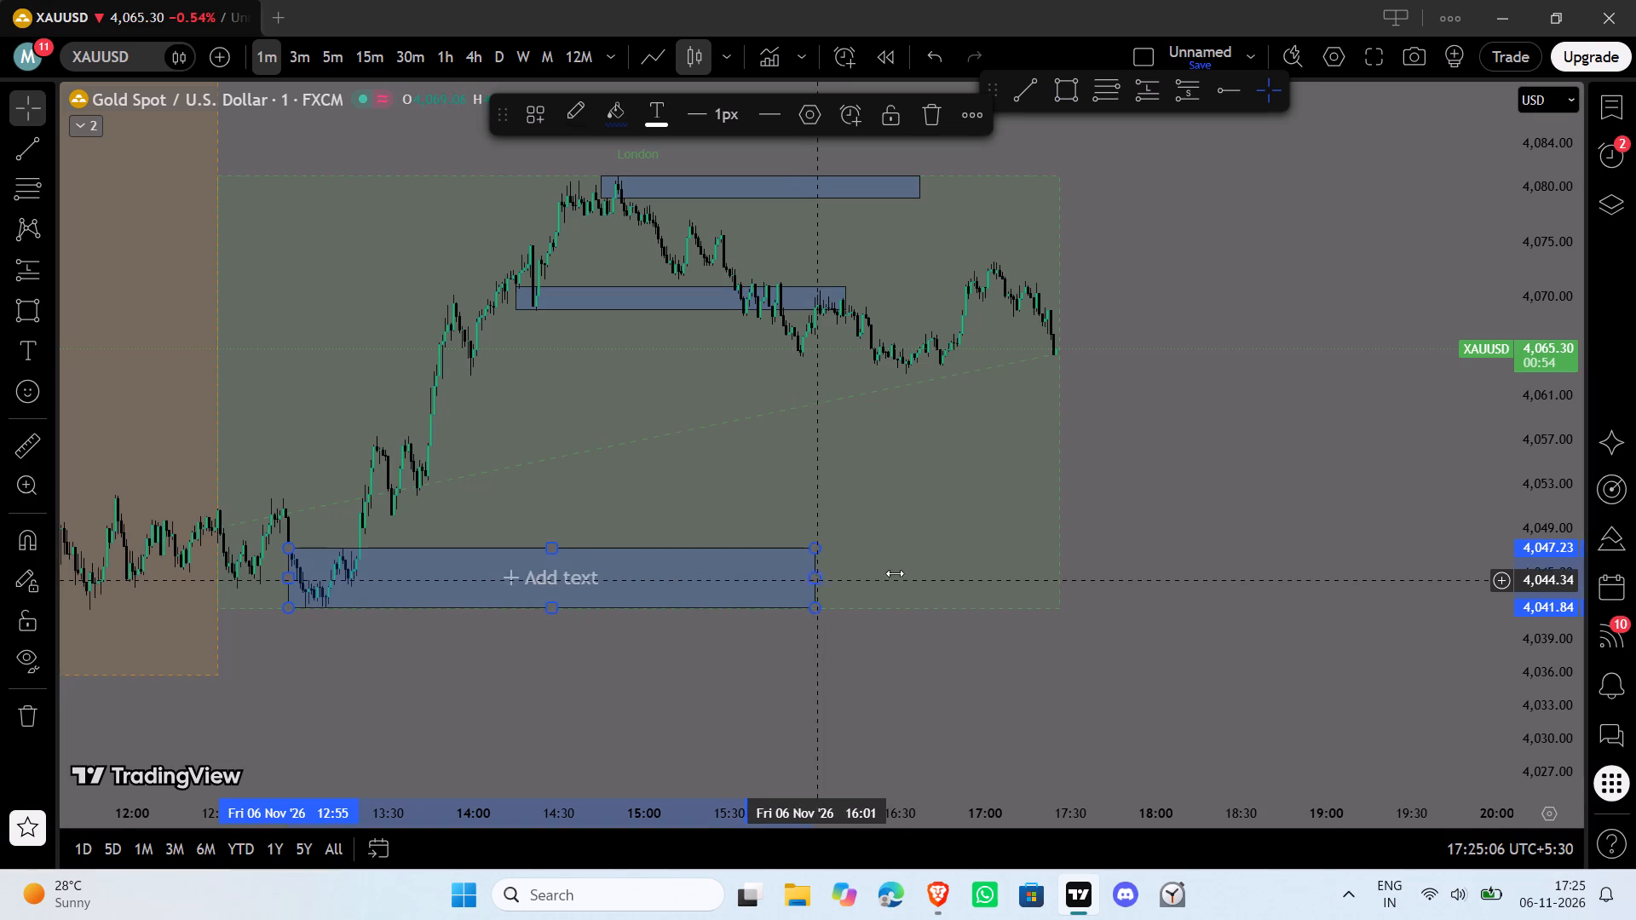
pyautogui.moveTo(895, 573); pyautogui.dragTo(1446, 534)
pyautogui.click(1077, 752)
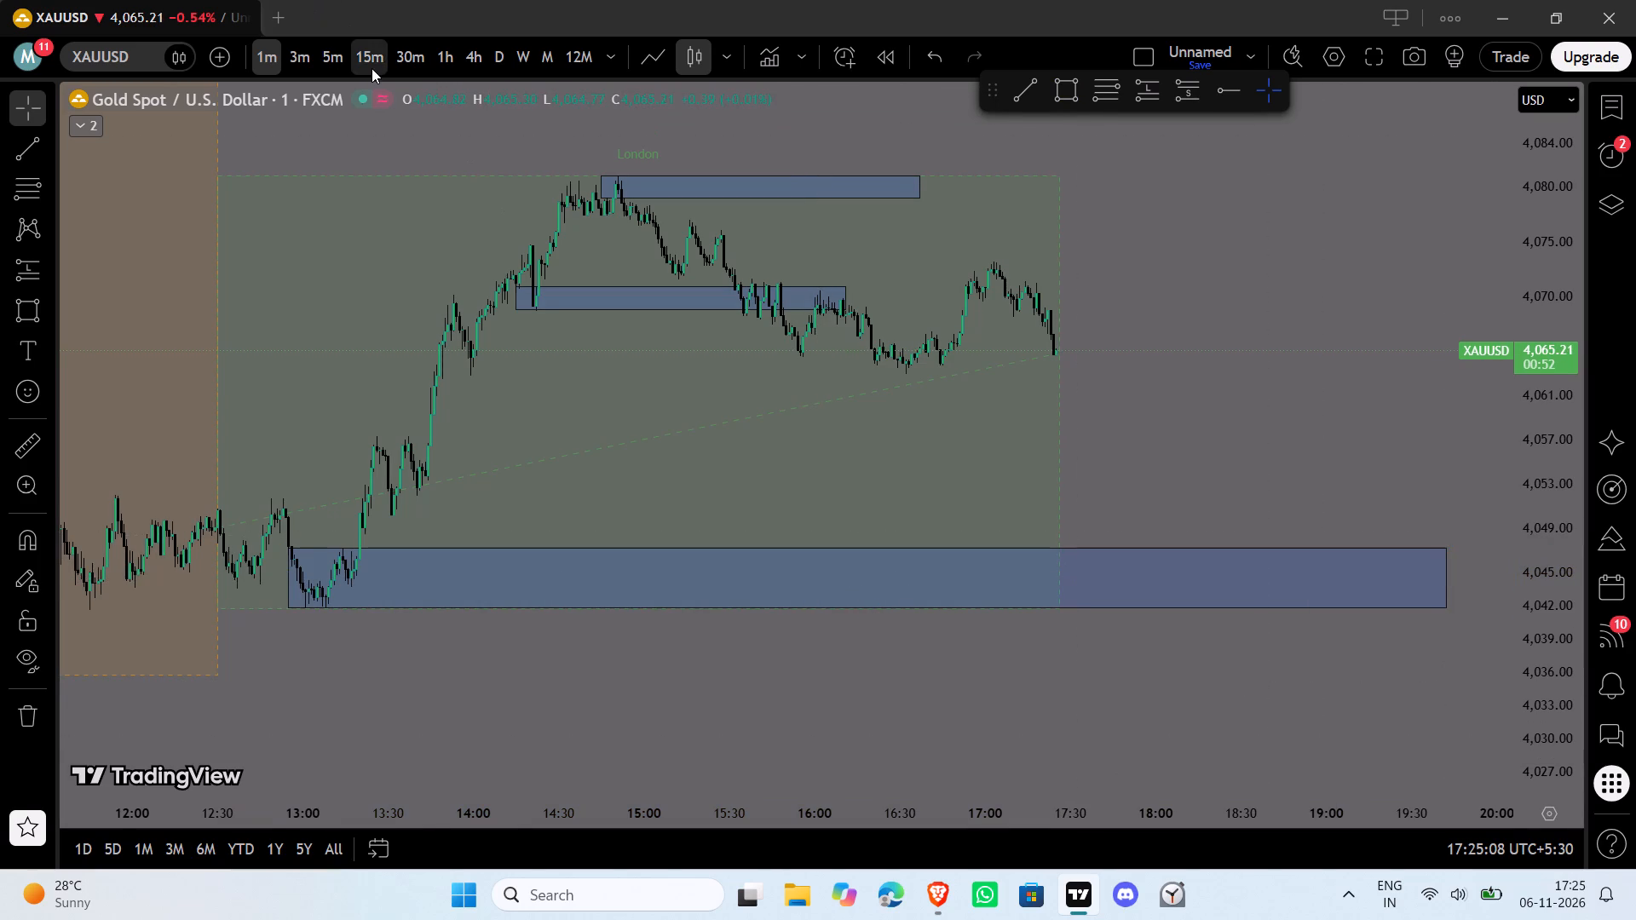
# Examine the 5 and 6 November sessions on the 15-minute chart against the London-low zone and the other marked zones.
pyautogui.click(372, 68)
pyautogui.rightClick(855, 451)
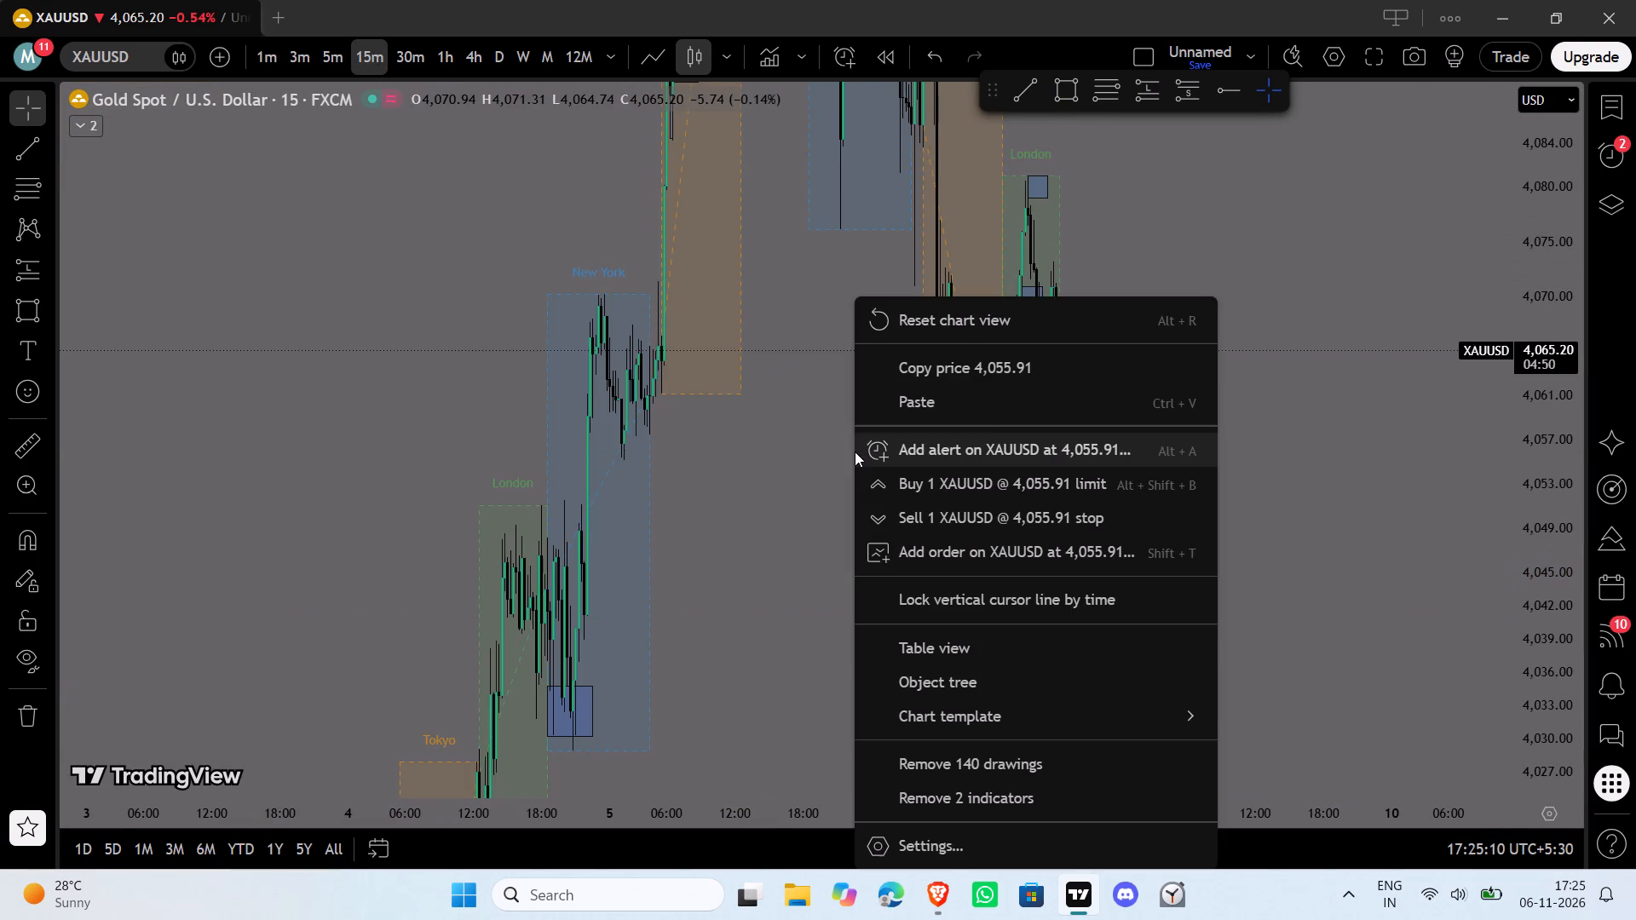
pyautogui.click(878, 307)
pyautogui.moveTo(1166, 672); pyautogui.dragTo(703, 658)
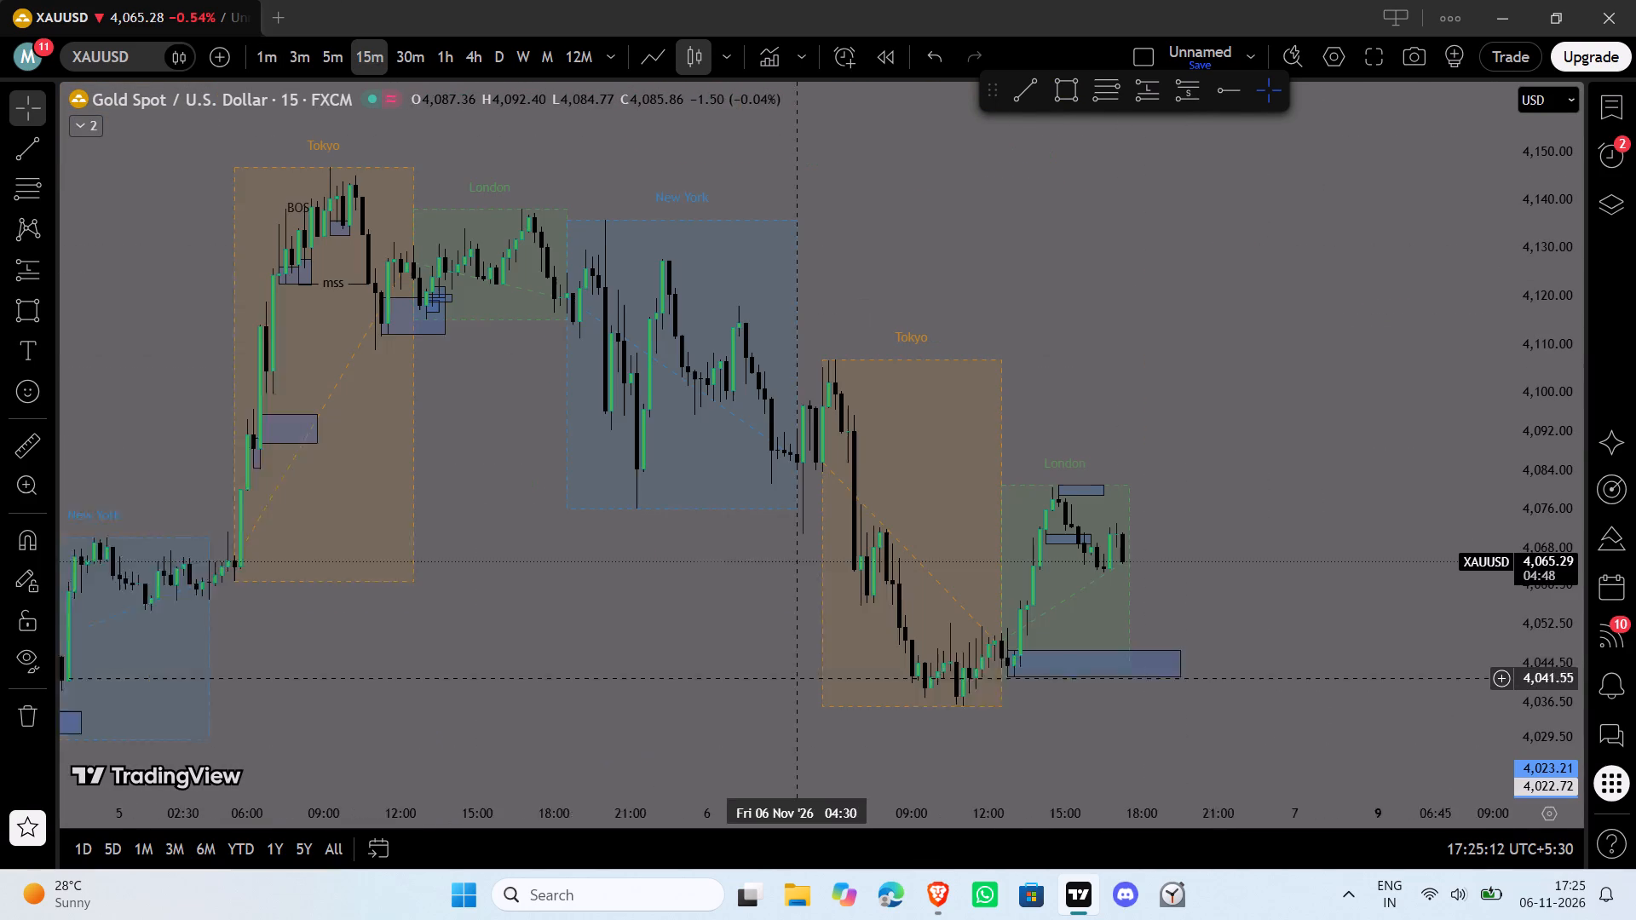
pyautogui.moveTo(703, 658); pyautogui.dragTo(698, 657)
pyautogui.moveTo(1570, 599); pyautogui.dragTo(1546, 457)
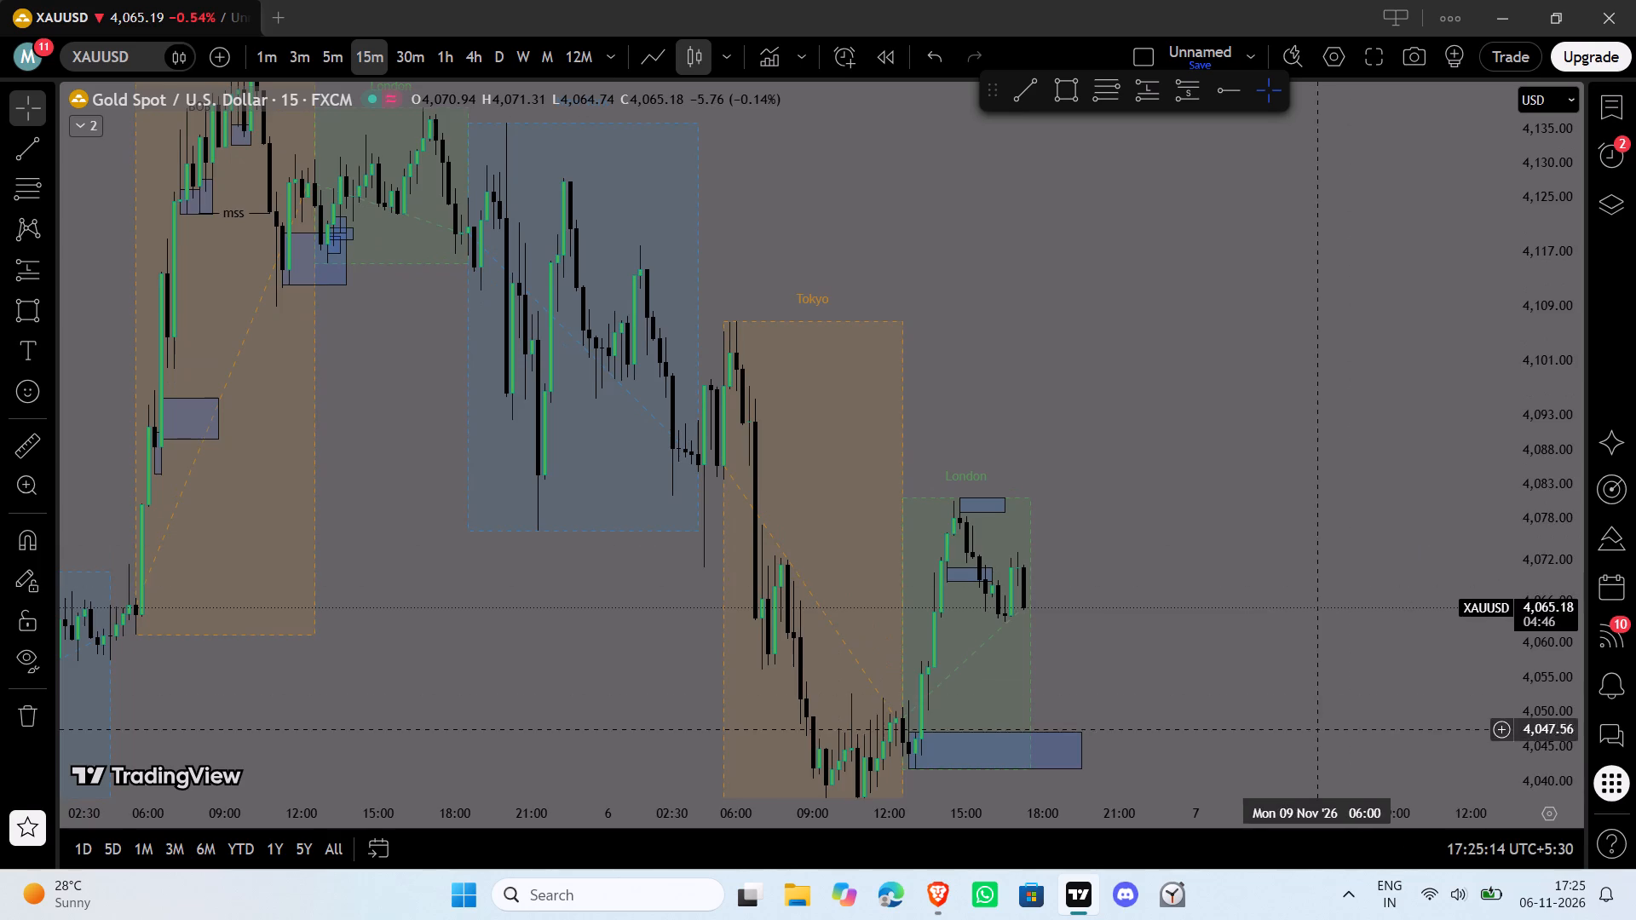
pyautogui.moveTo(1302, 722); pyautogui.dragTo(1200, 479)
pyautogui.moveTo(1009, 561); pyautogui.dragTo(1175, 568)
pyautogui.click(1029, 682)
pyautogui.moveTo(1006, 266); pyautogui.dragTo(1233, 492)
pyautogui.moveTo(1130, 384); pyautogui.dragTo(1398, 601)
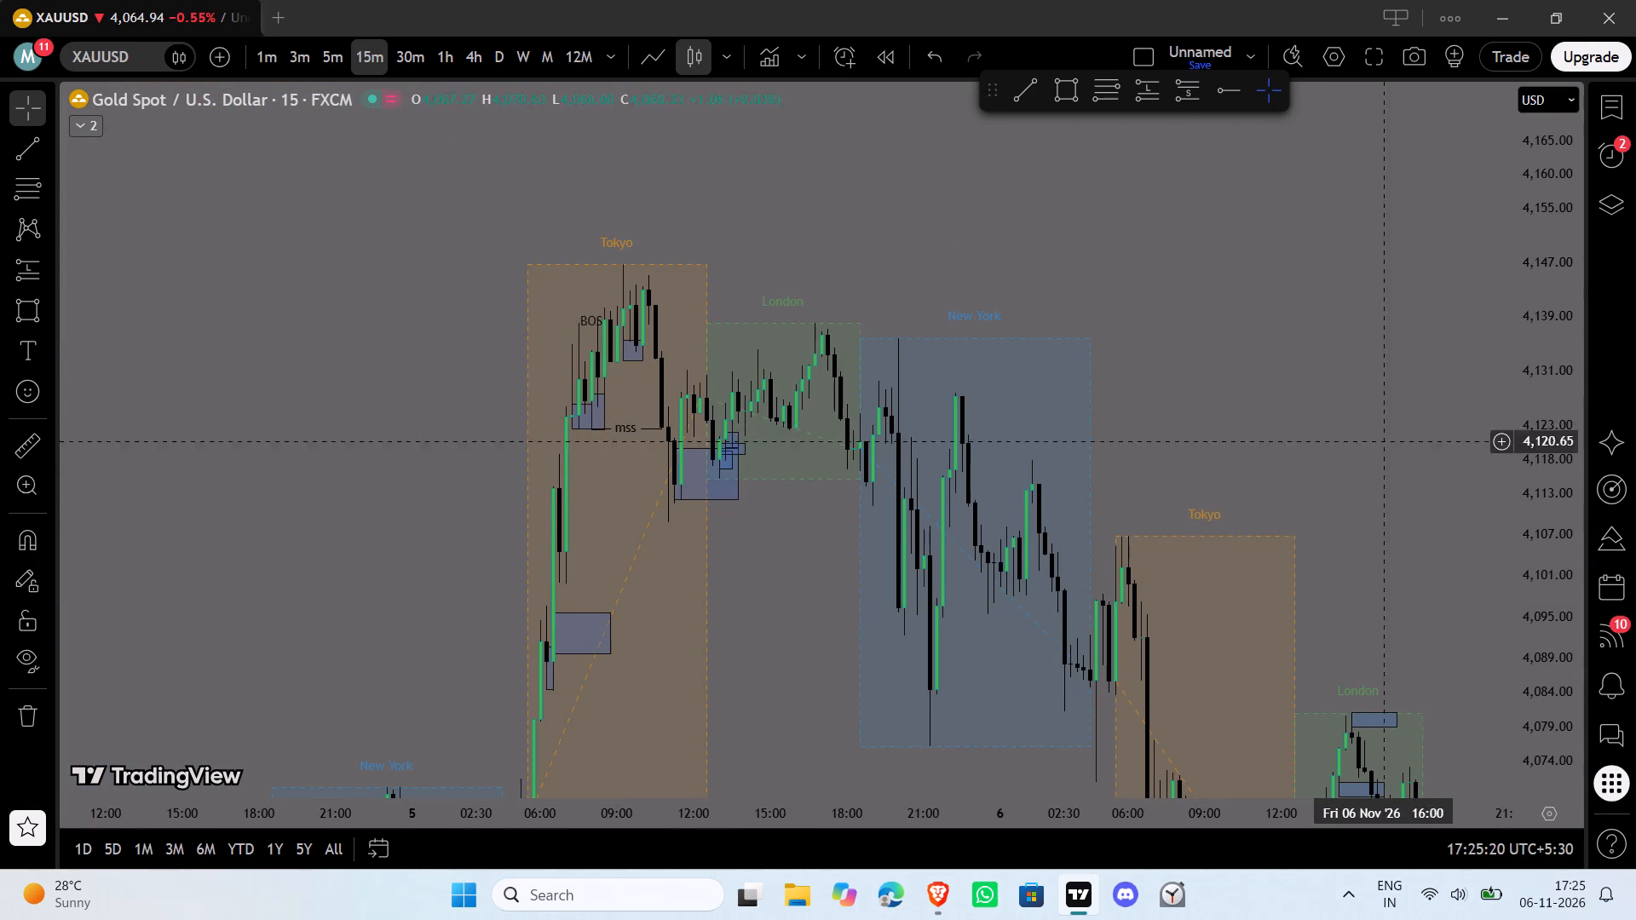
pyautogui.moveTo(1354, 475); pyautogui.dragTo(1220, 170)
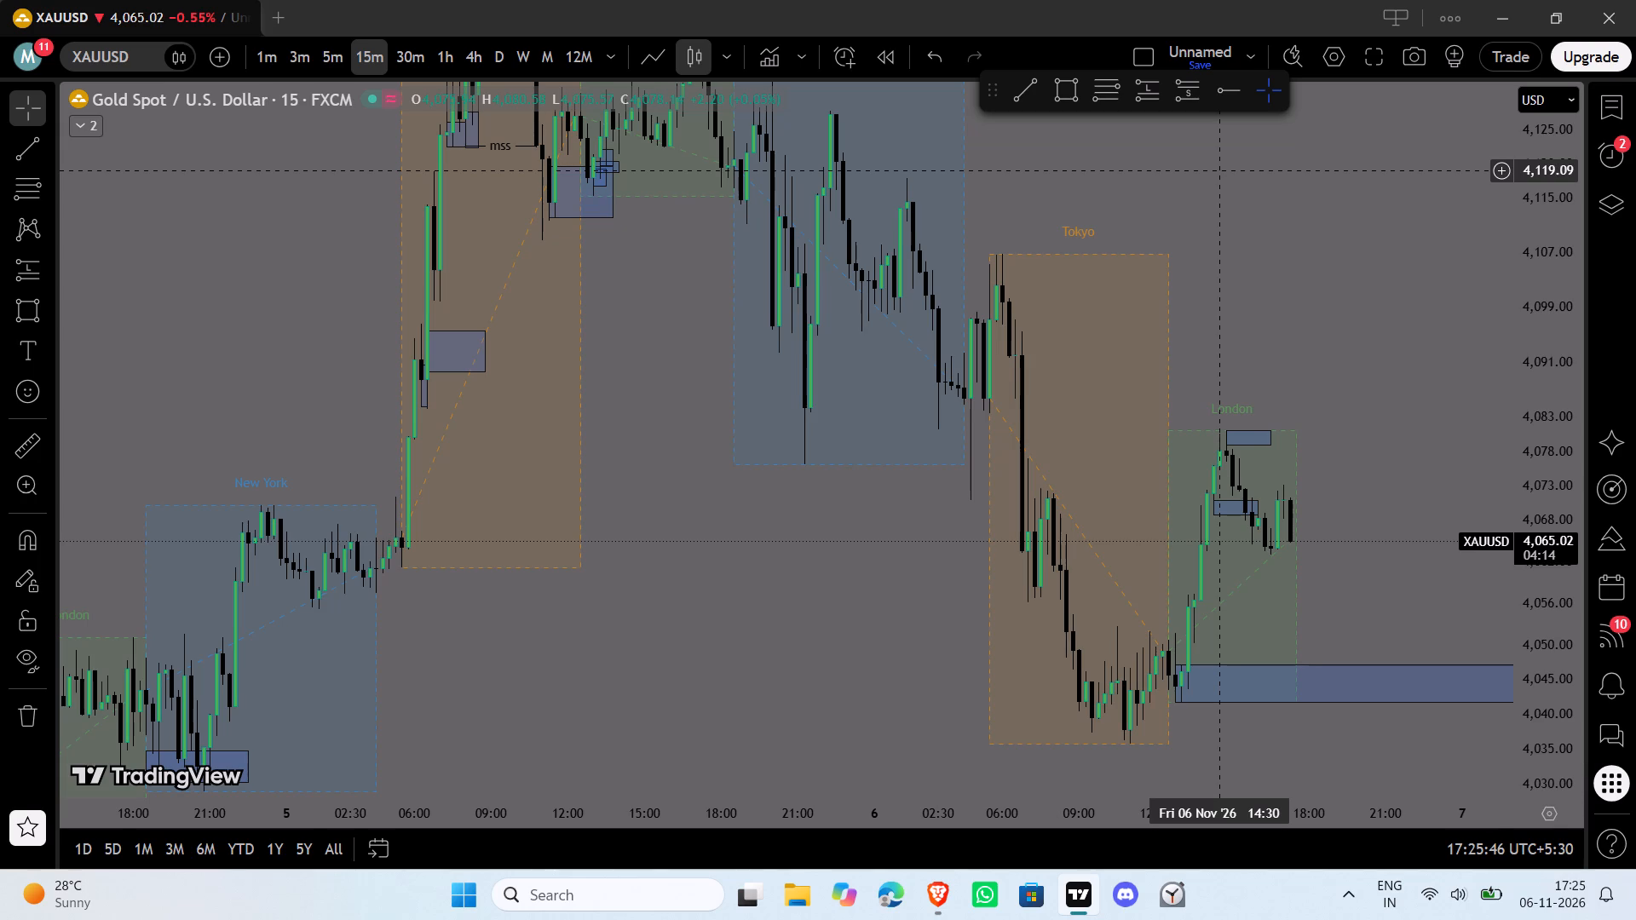
# Examine the session boxes and marked structure on the 15-minute chart from 6 November back to early August.
pyautogui.click(447, 817)
pyautogui.moveTo(367, 806); pyautogui.dragTo(429, 803)
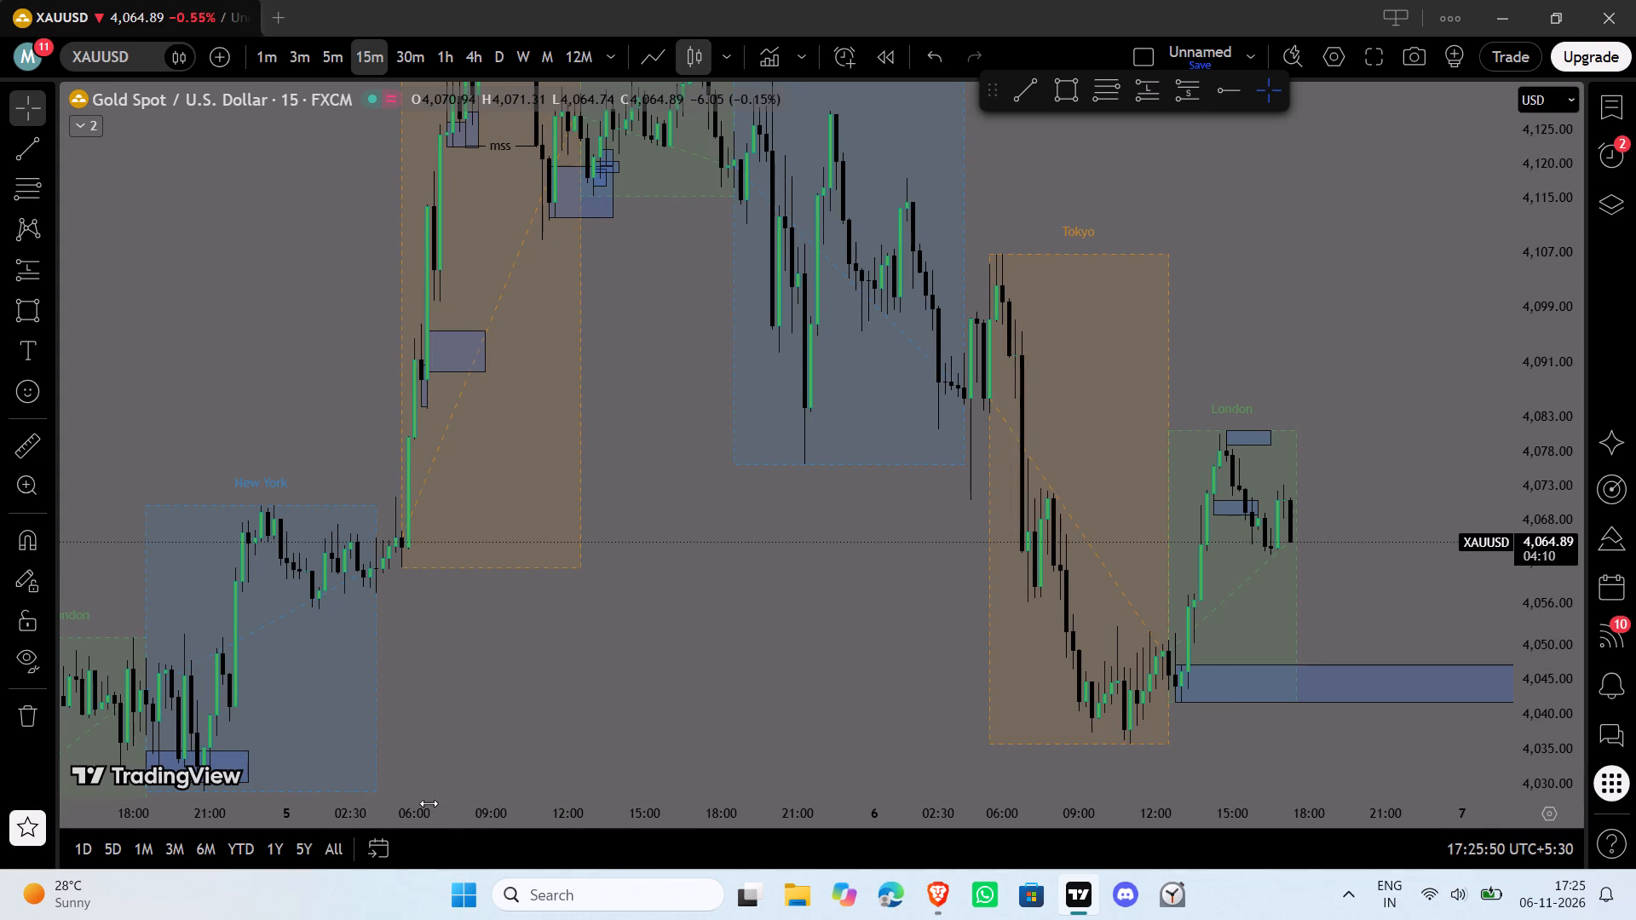
pyautogui.moveTo(429, 803); pyautogui.dragTo(1635, 629)
pyautogui.moveTo(1536, 219); pyautogui.dragTo(1468, 902)
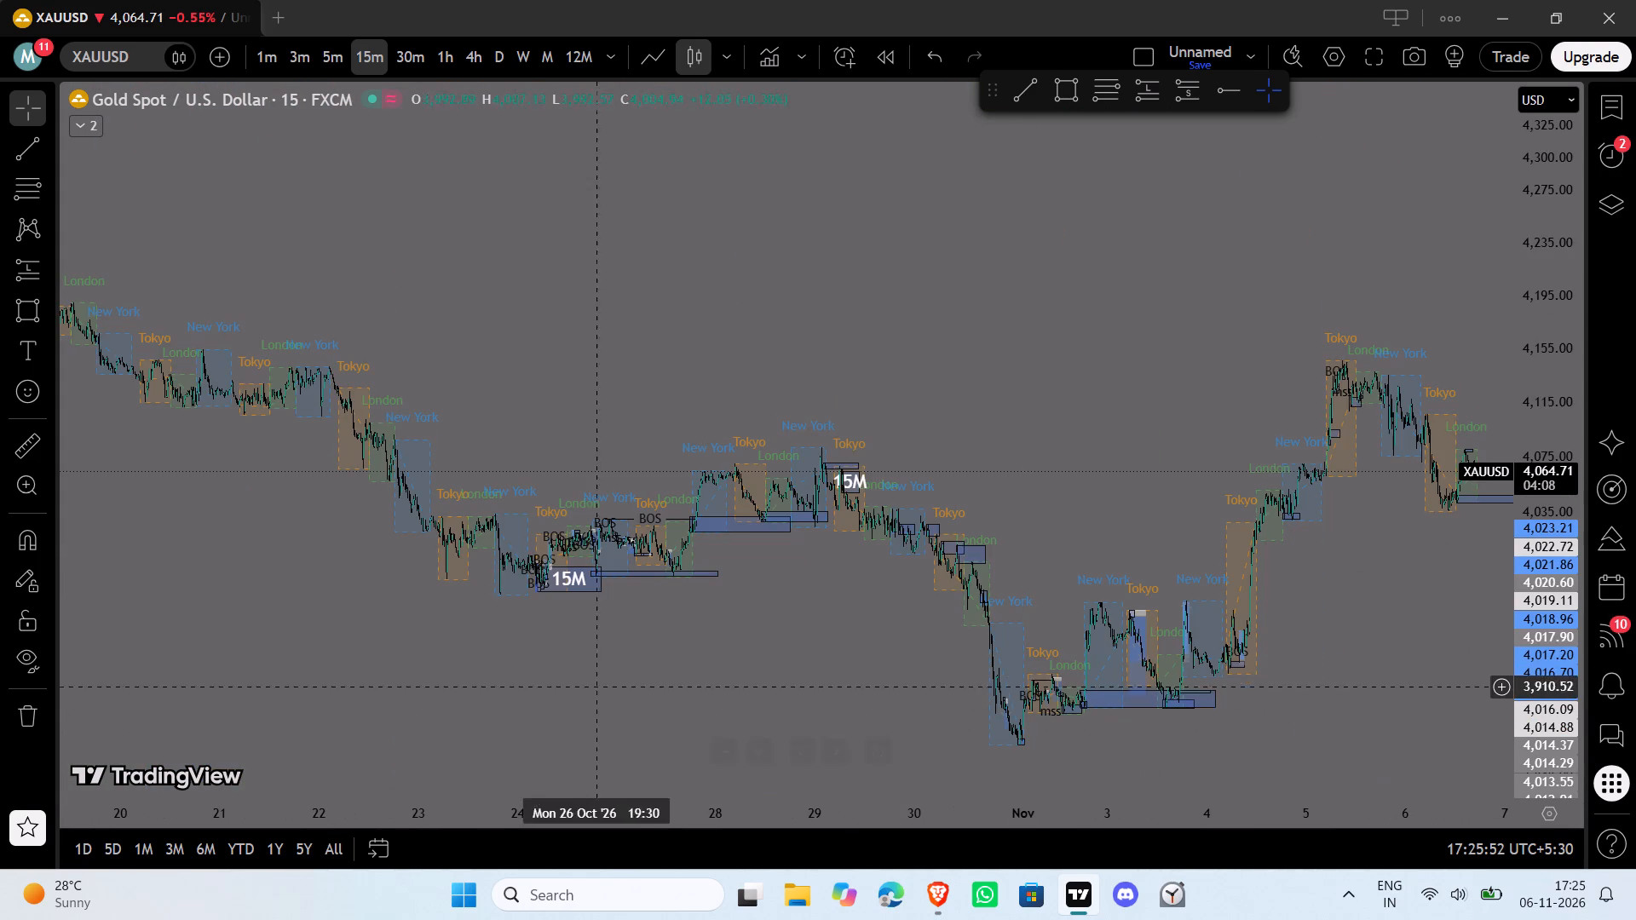
pyautogui.moveTo(429, 654); pyautogui.dragTo(1635, 568)
pyautogui.moveTo(397, 537); pyautogui.dragTo(1222, 614)
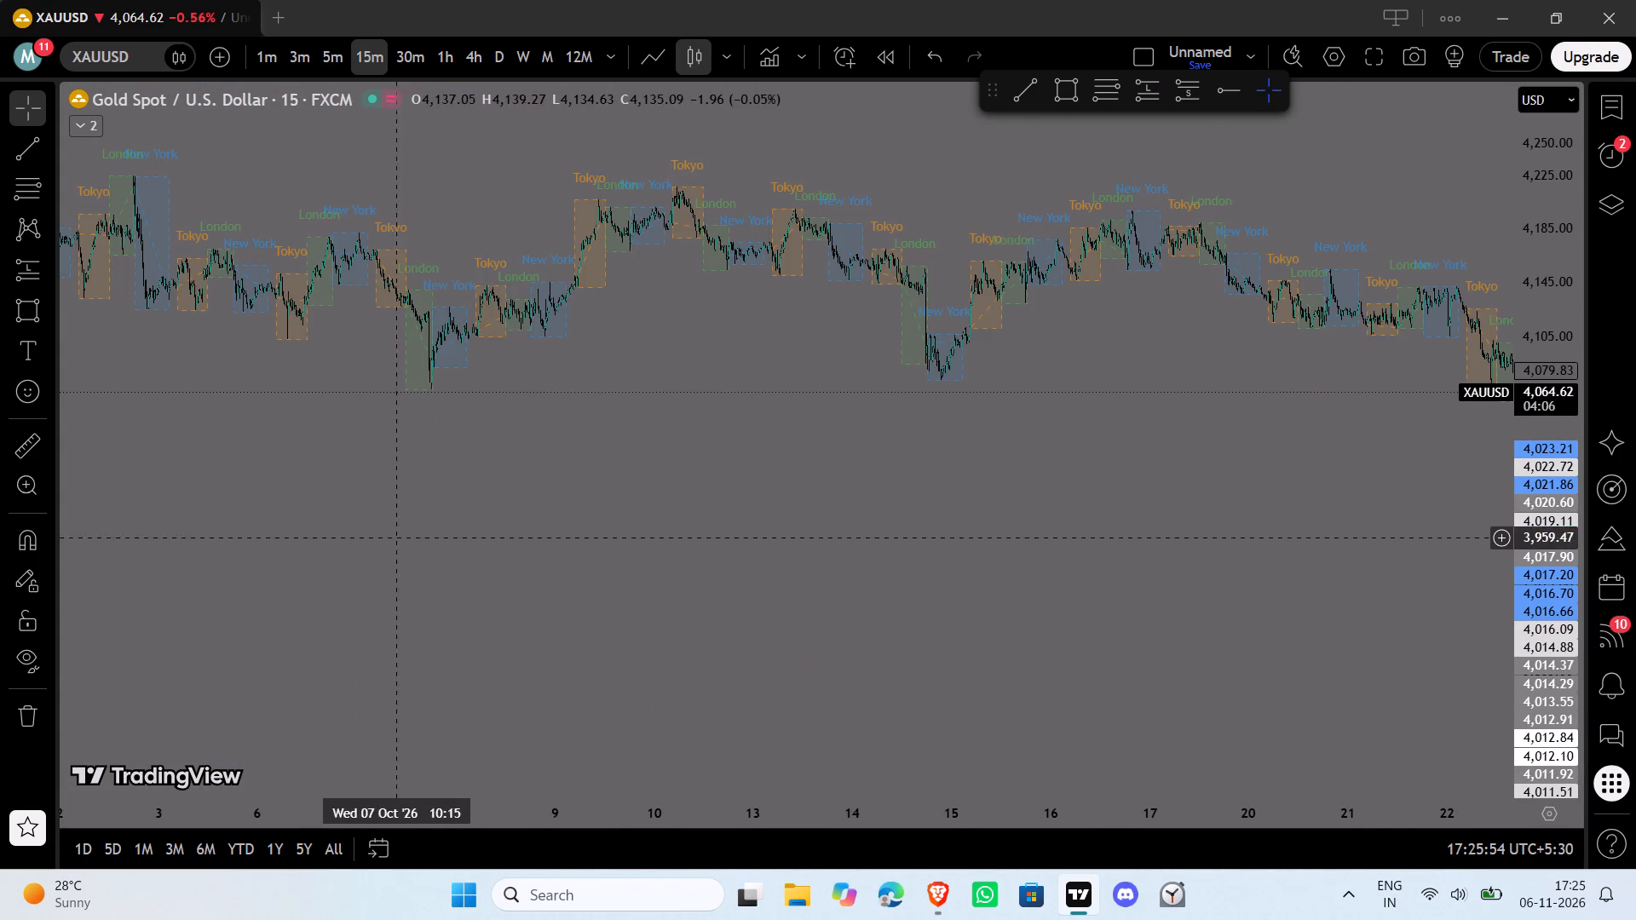
pyautogui.moveTo(1222, 614); pyautogui.dragTo(1613, 682)
pyautogui.moveTo(608, 492); pyautogui.dragTo(1635, 723)
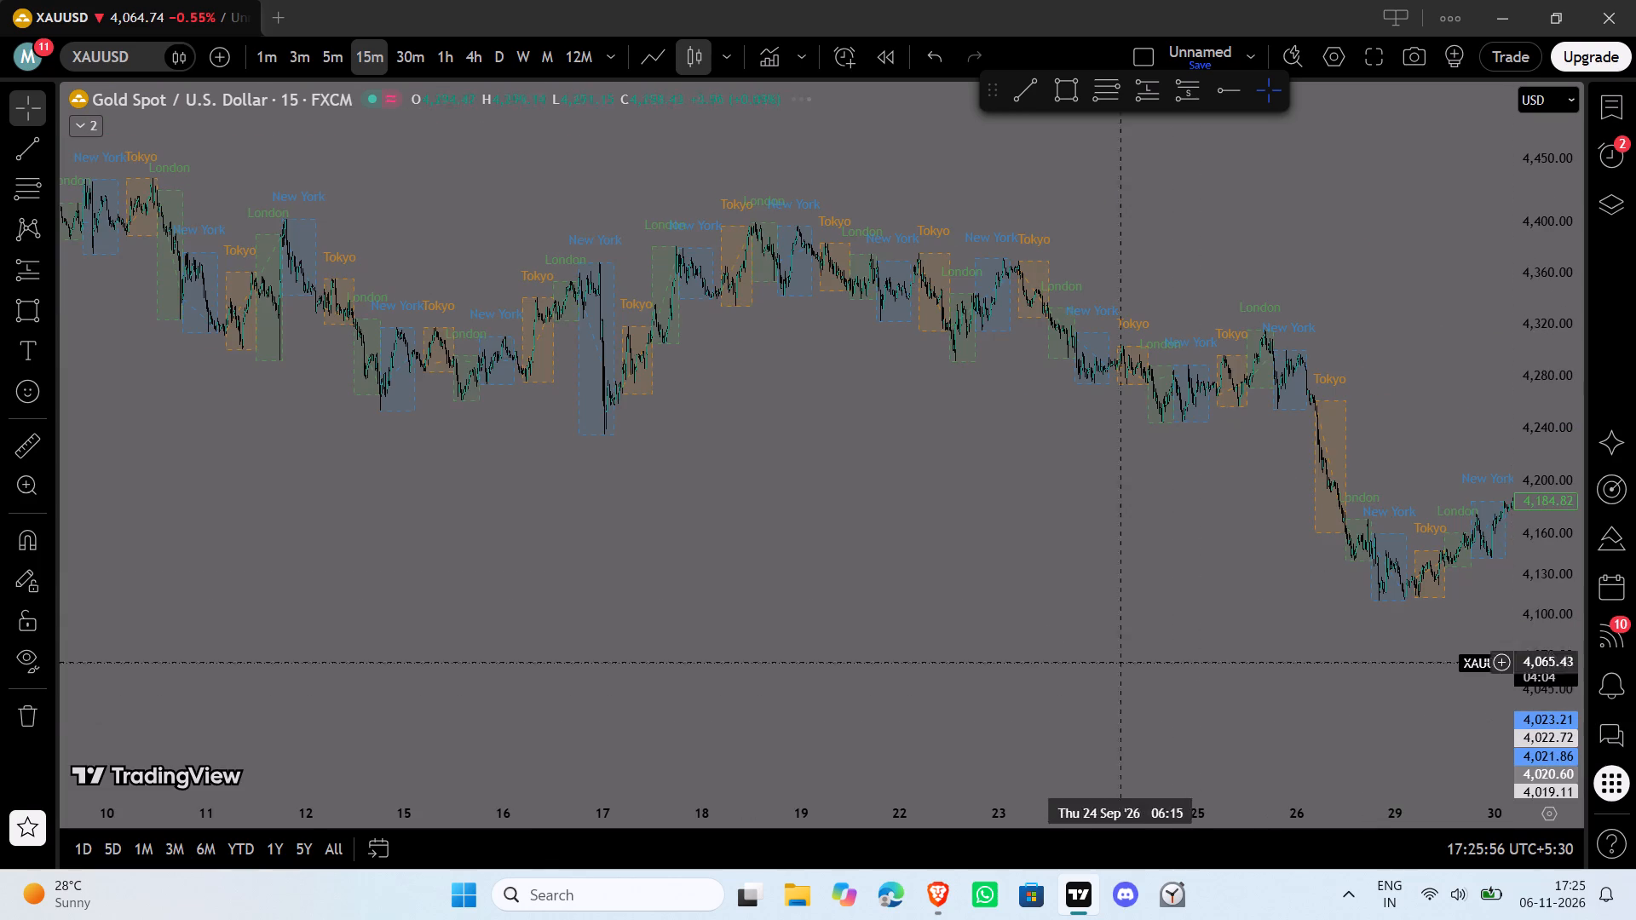
pyautogui.moveTo(763, 540); pyautogui.dragTo(1635, 625)
pyautogui.moveTo(355, 614); pyautogui.dragTo(1491, 539)
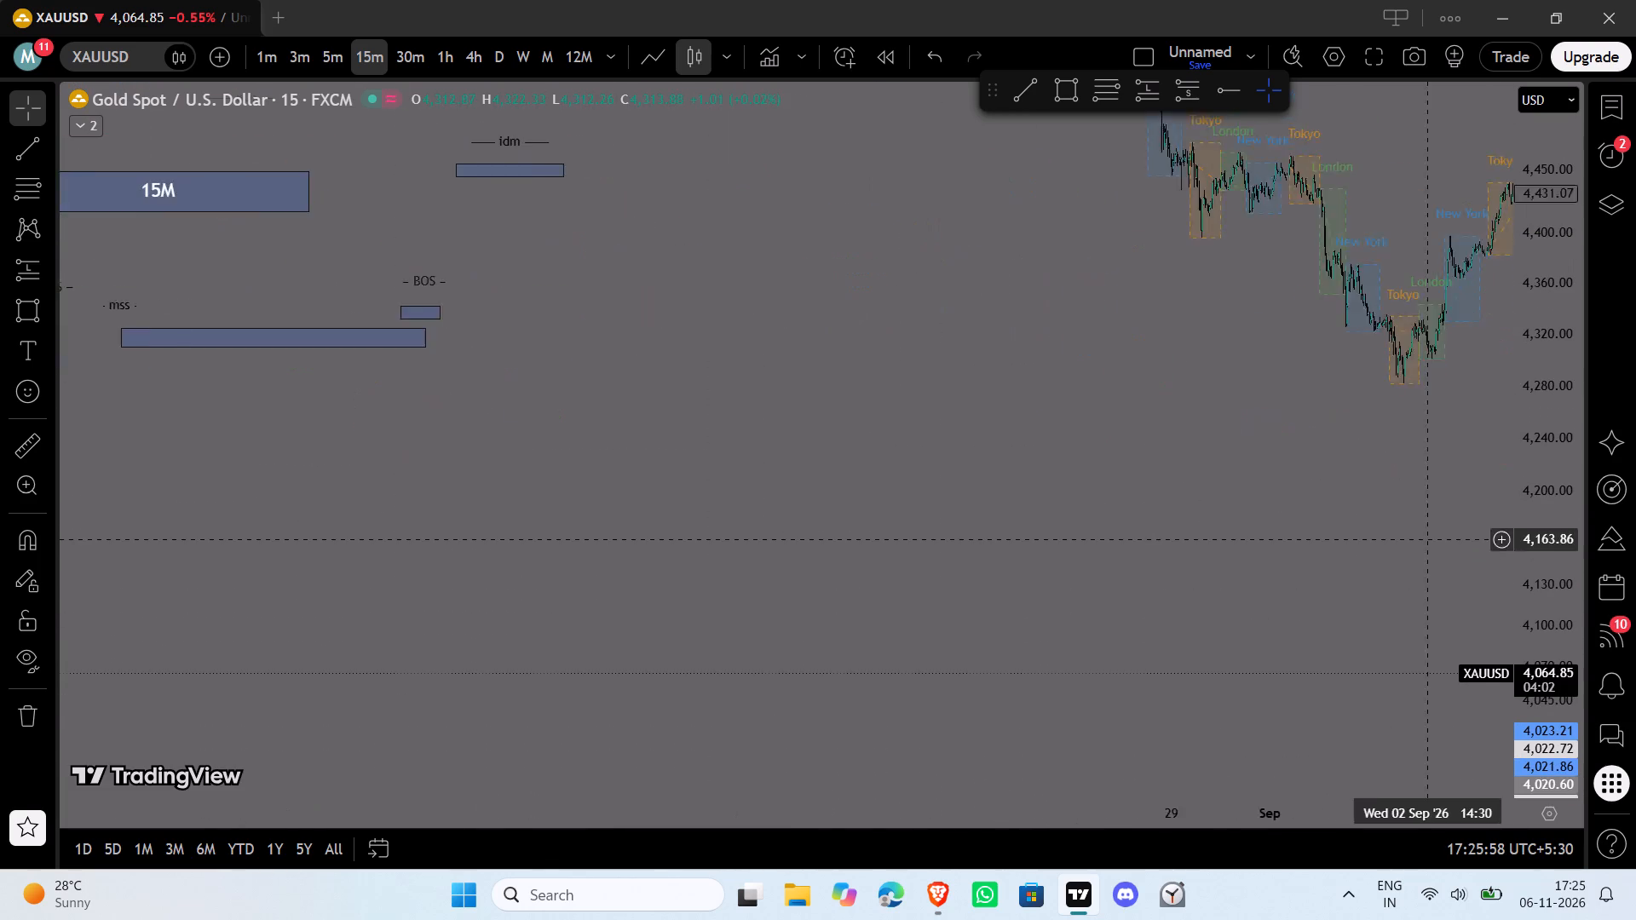
pyautogui.moveTo(596, 522); pyautogui.dragTo(1635, 616)
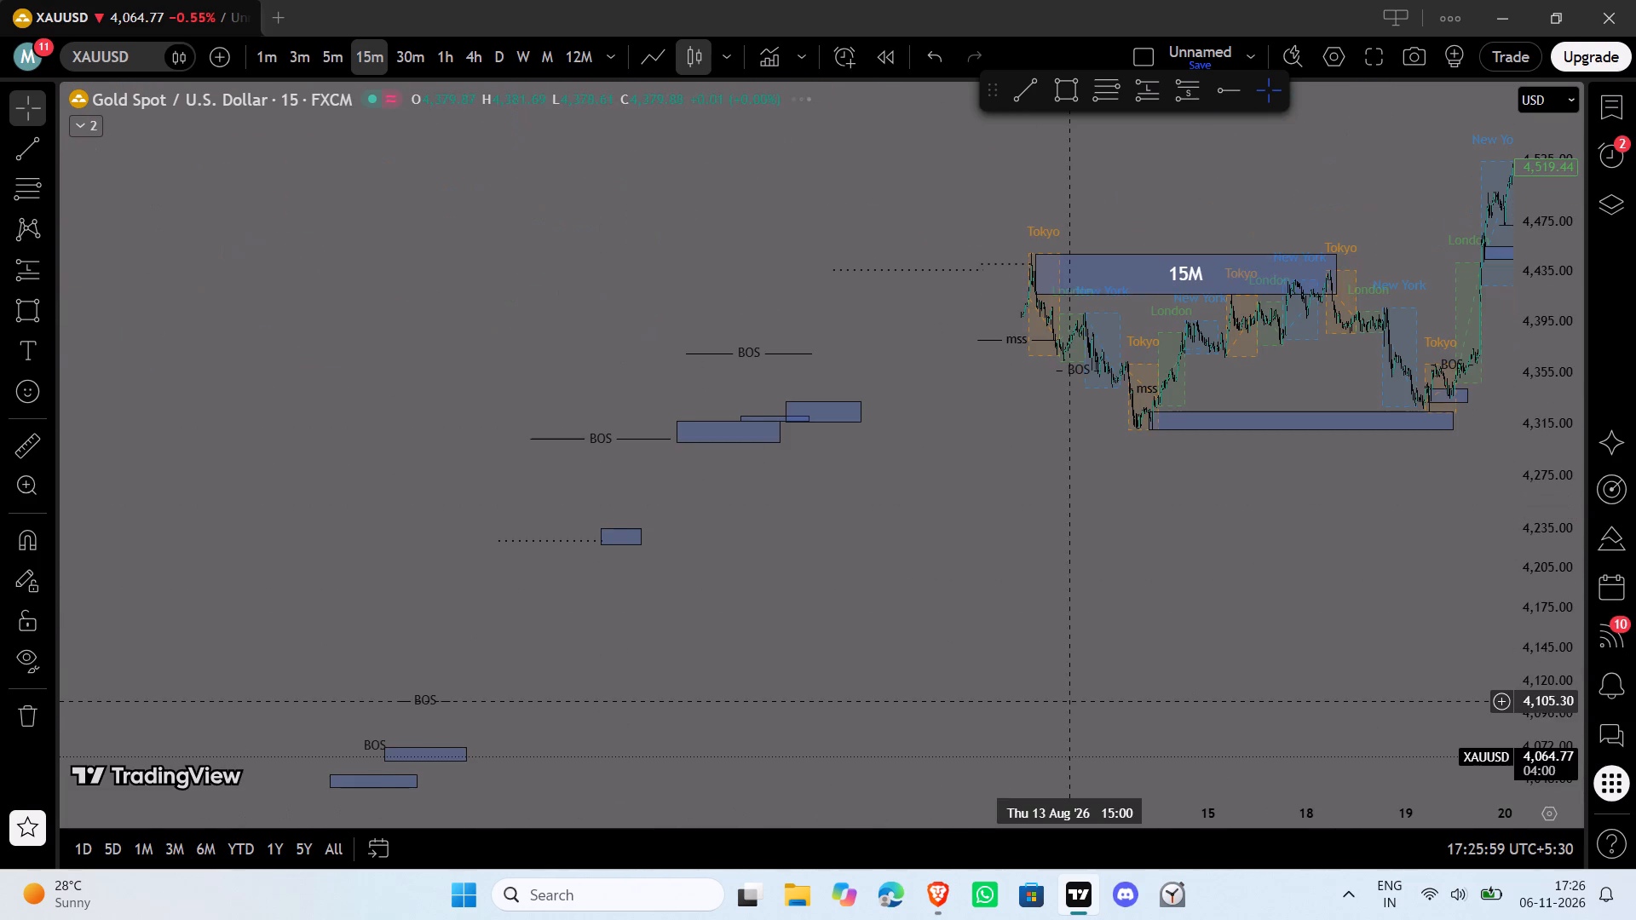
pyautogui.moveTo(784, 623); pyautogui.dragTo(1440, 377)
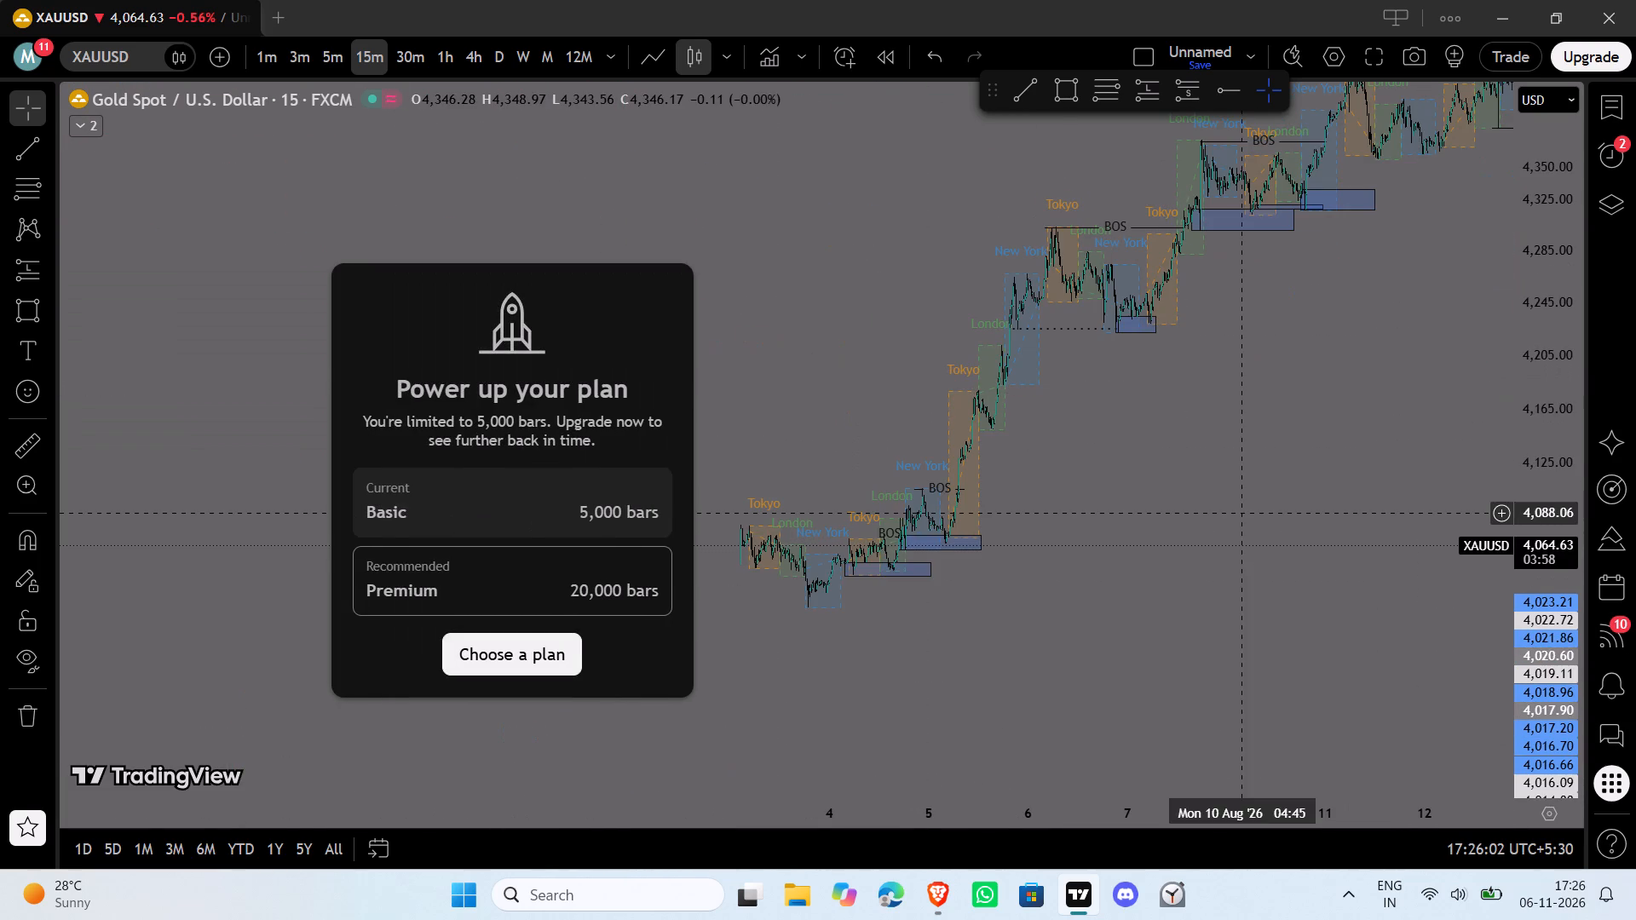
# Remove all the drawings from the chart, keeping the indicators.
pyautogui.rightClick(1242, 513)
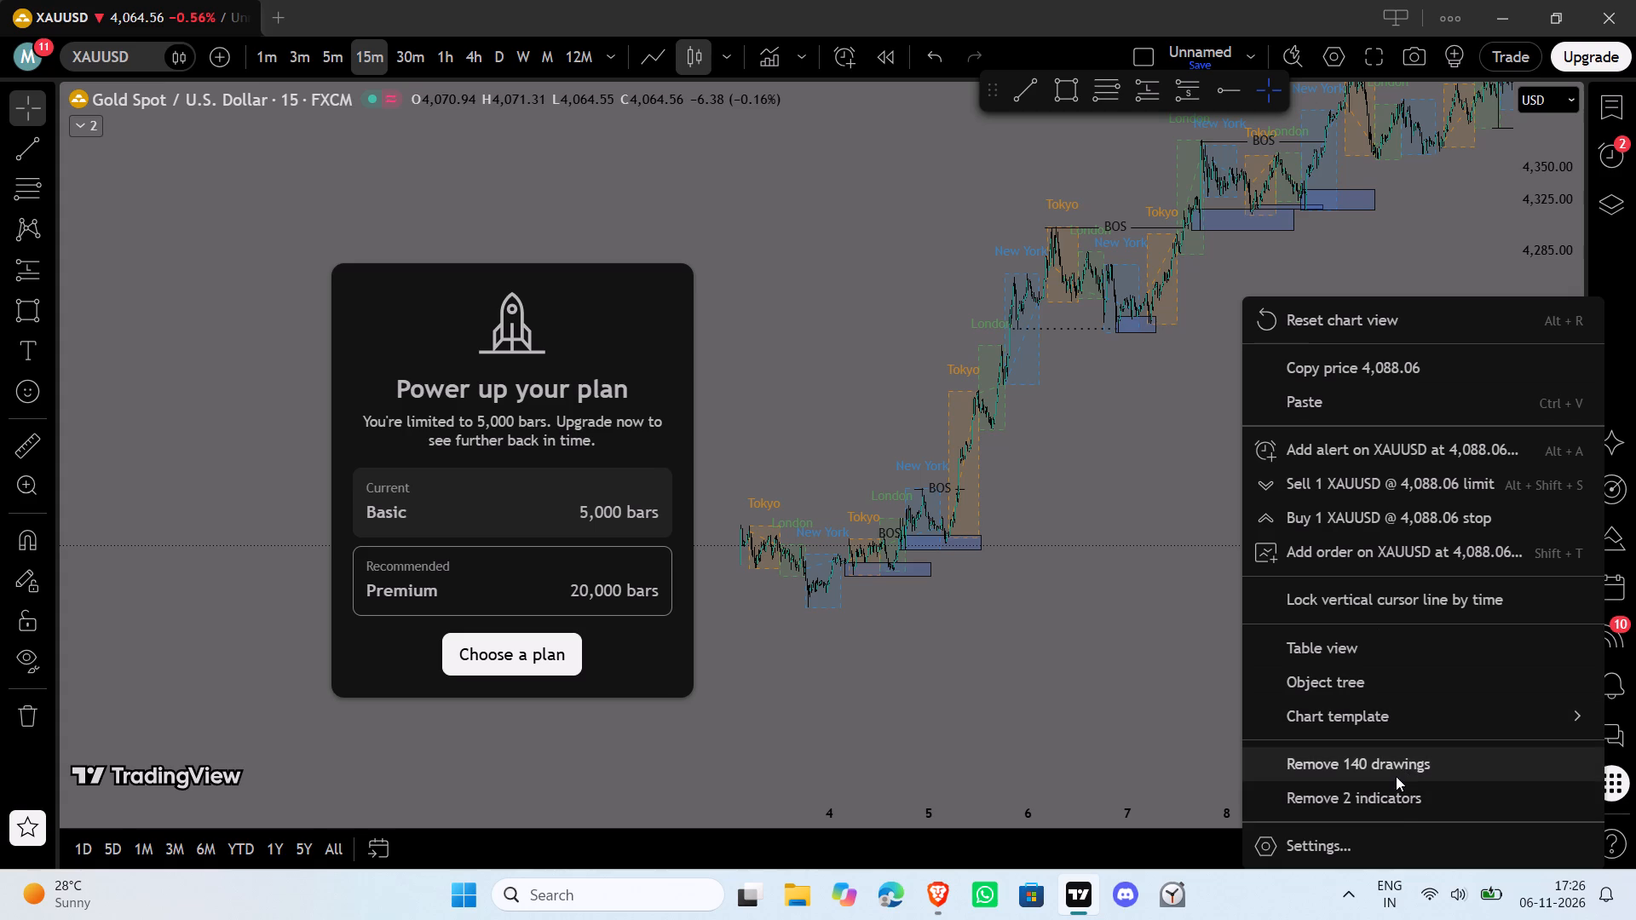
pyautogui.click(1388, 772)
# Draw a rectangle zone at the 6 November London low, from 12:45 to 7 November 02:45, spanning about 4,041.94 to 4,047.04.
pyautogui.rightClick(1043, 740)
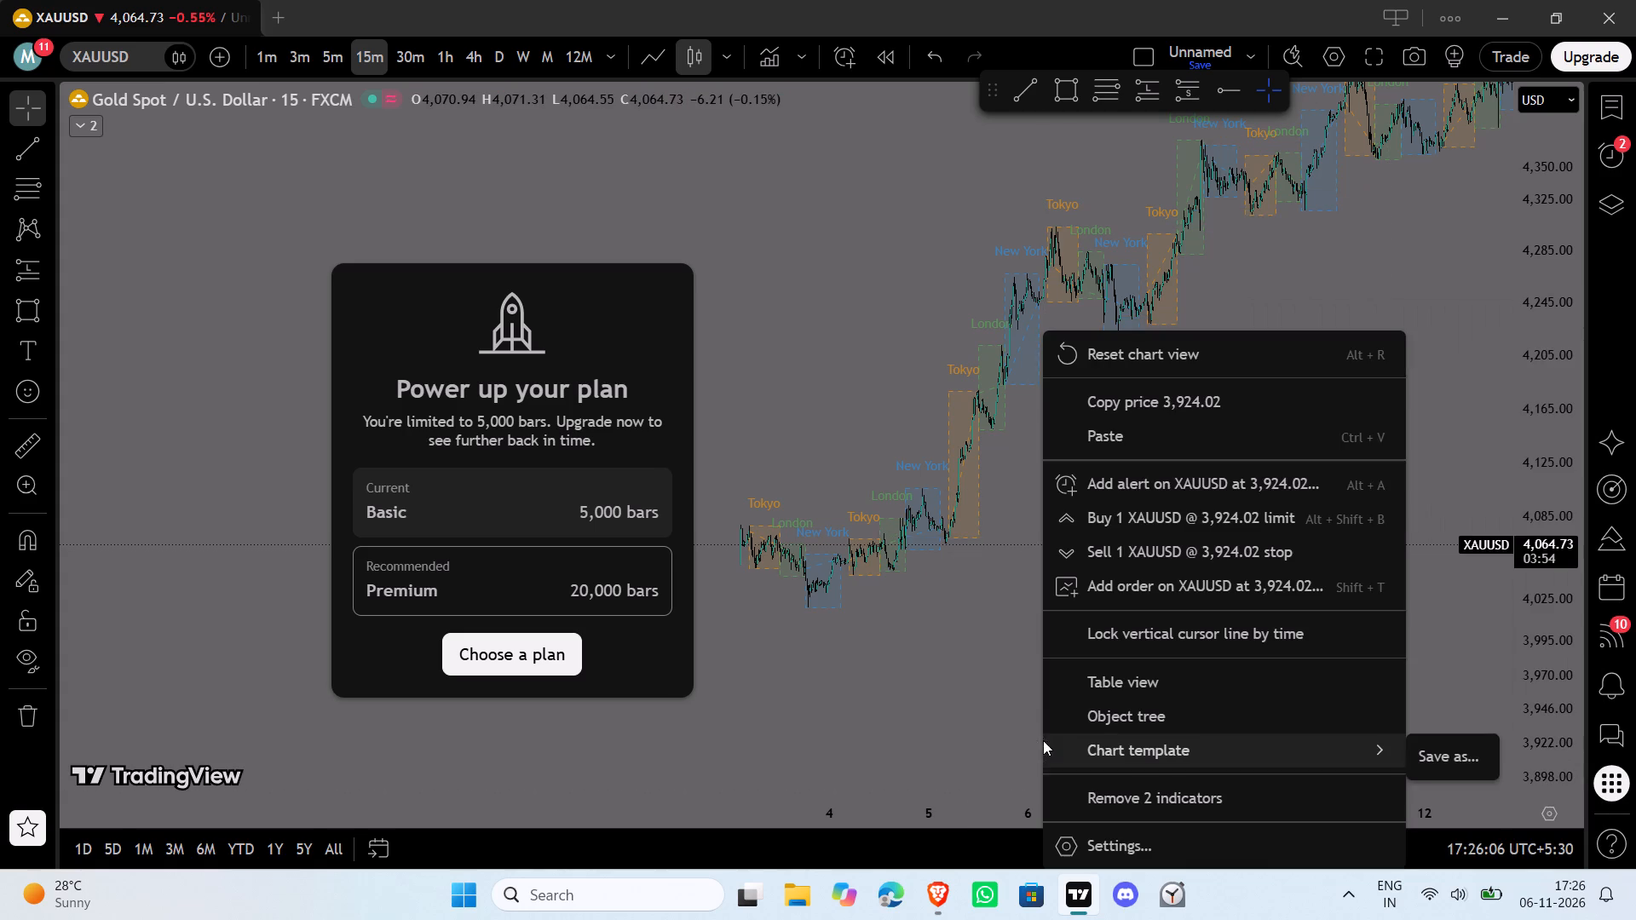
pyautogui.click(1111, 377)
pyautogui.click(1134, 359)
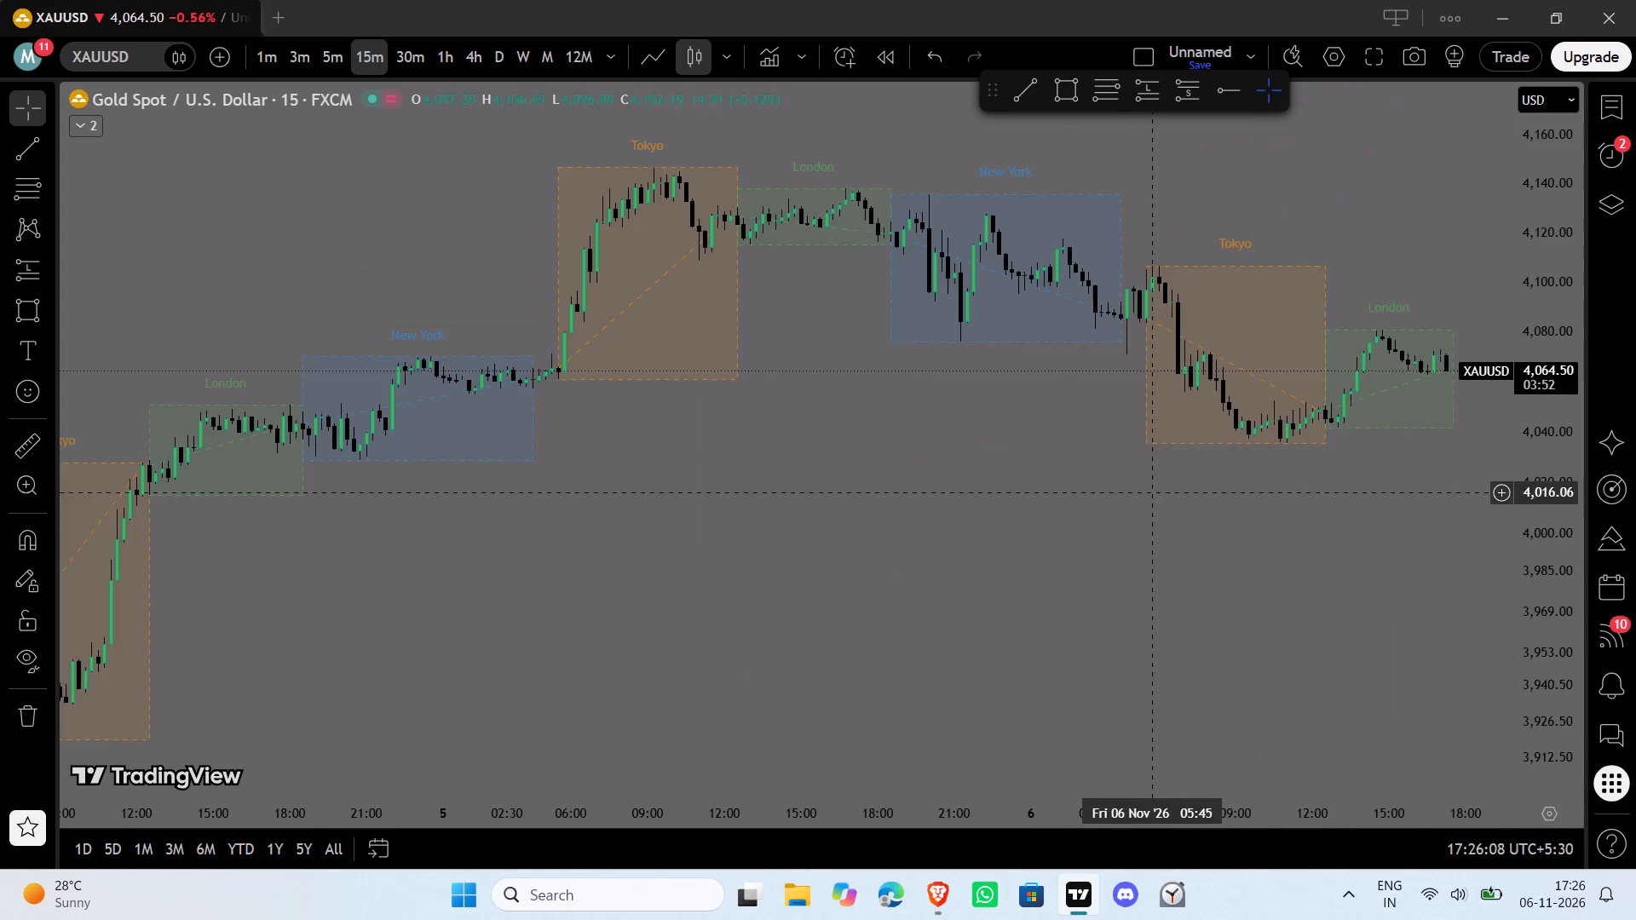
pyautogui.moveTo(1246, 644); pyautogui.dragTo(562, 628)
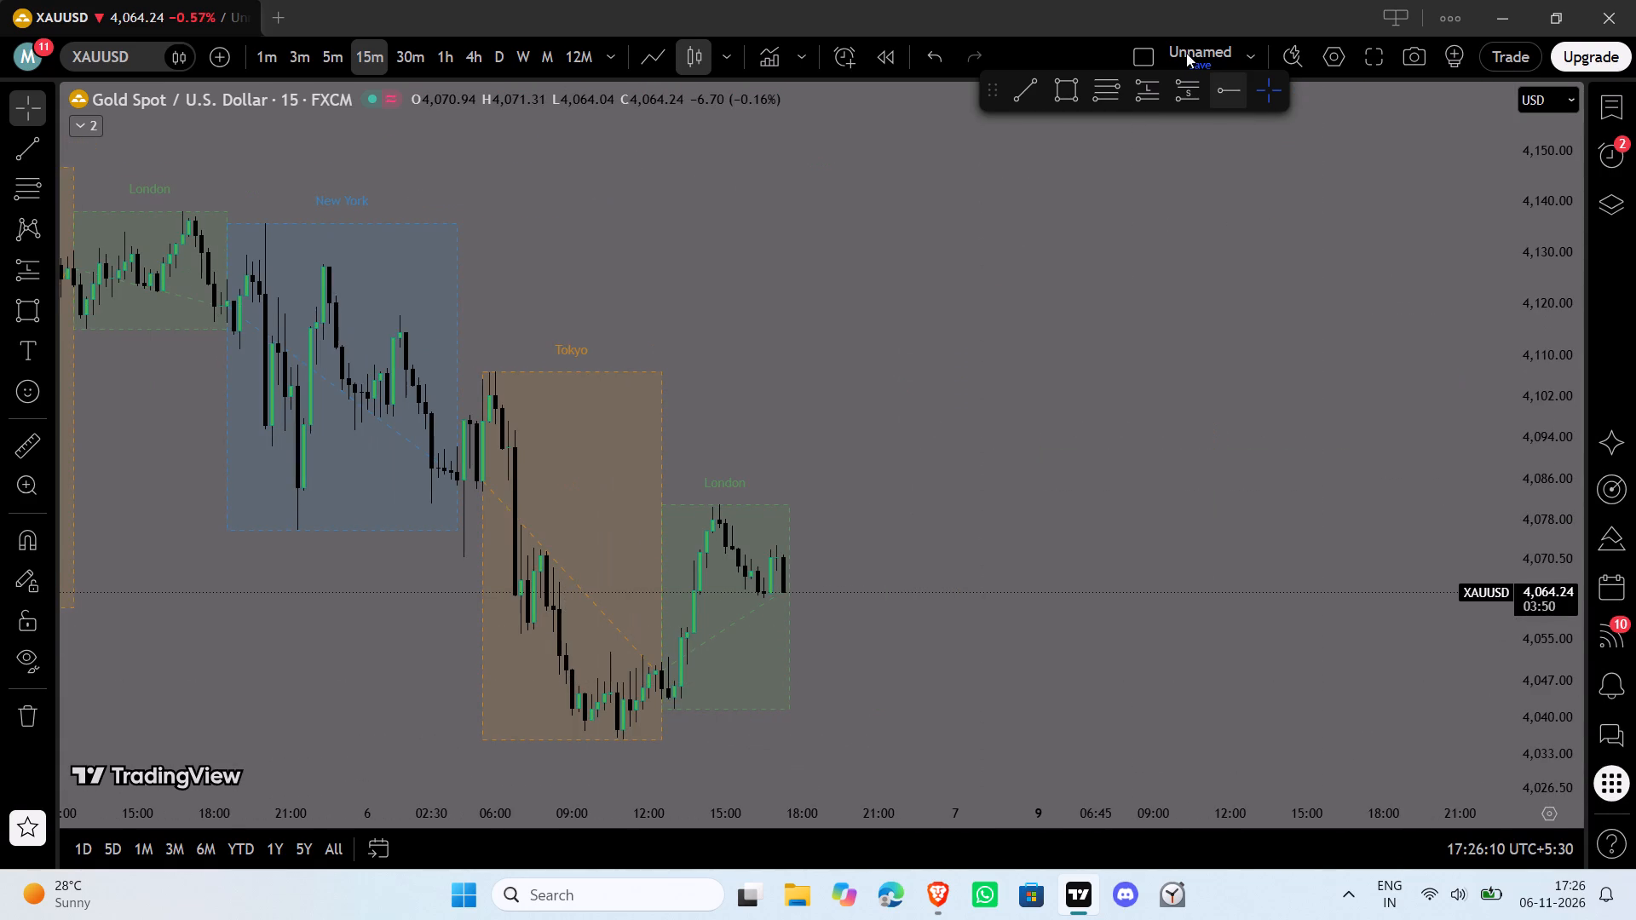
pyautogui.click(1063, 87)
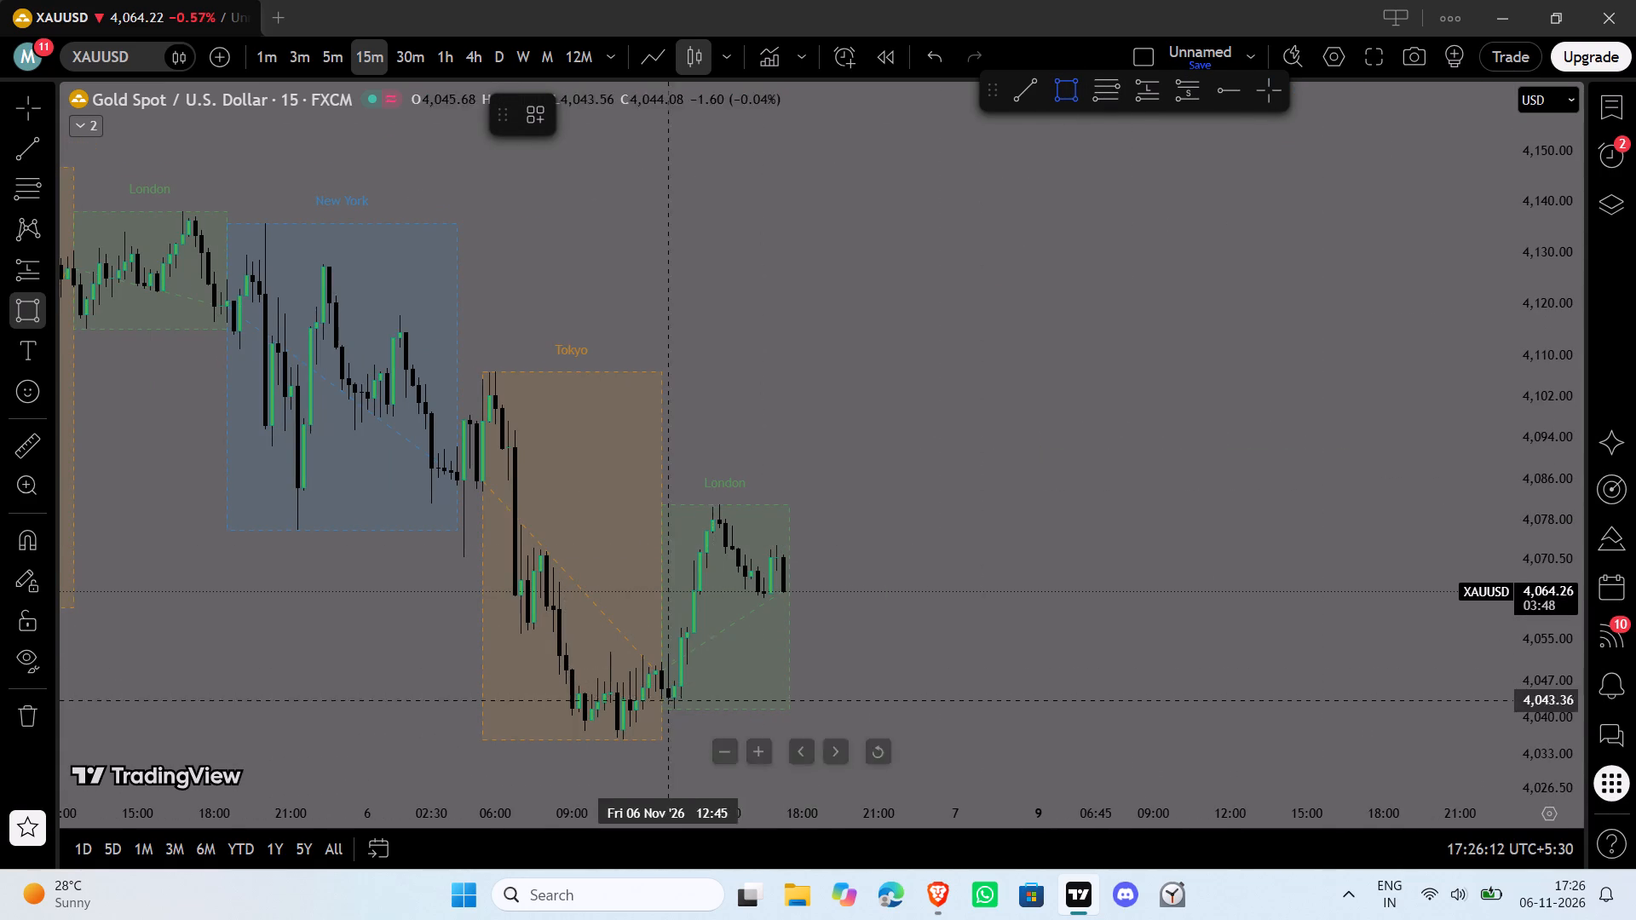
pyautogui.click(665, 704)
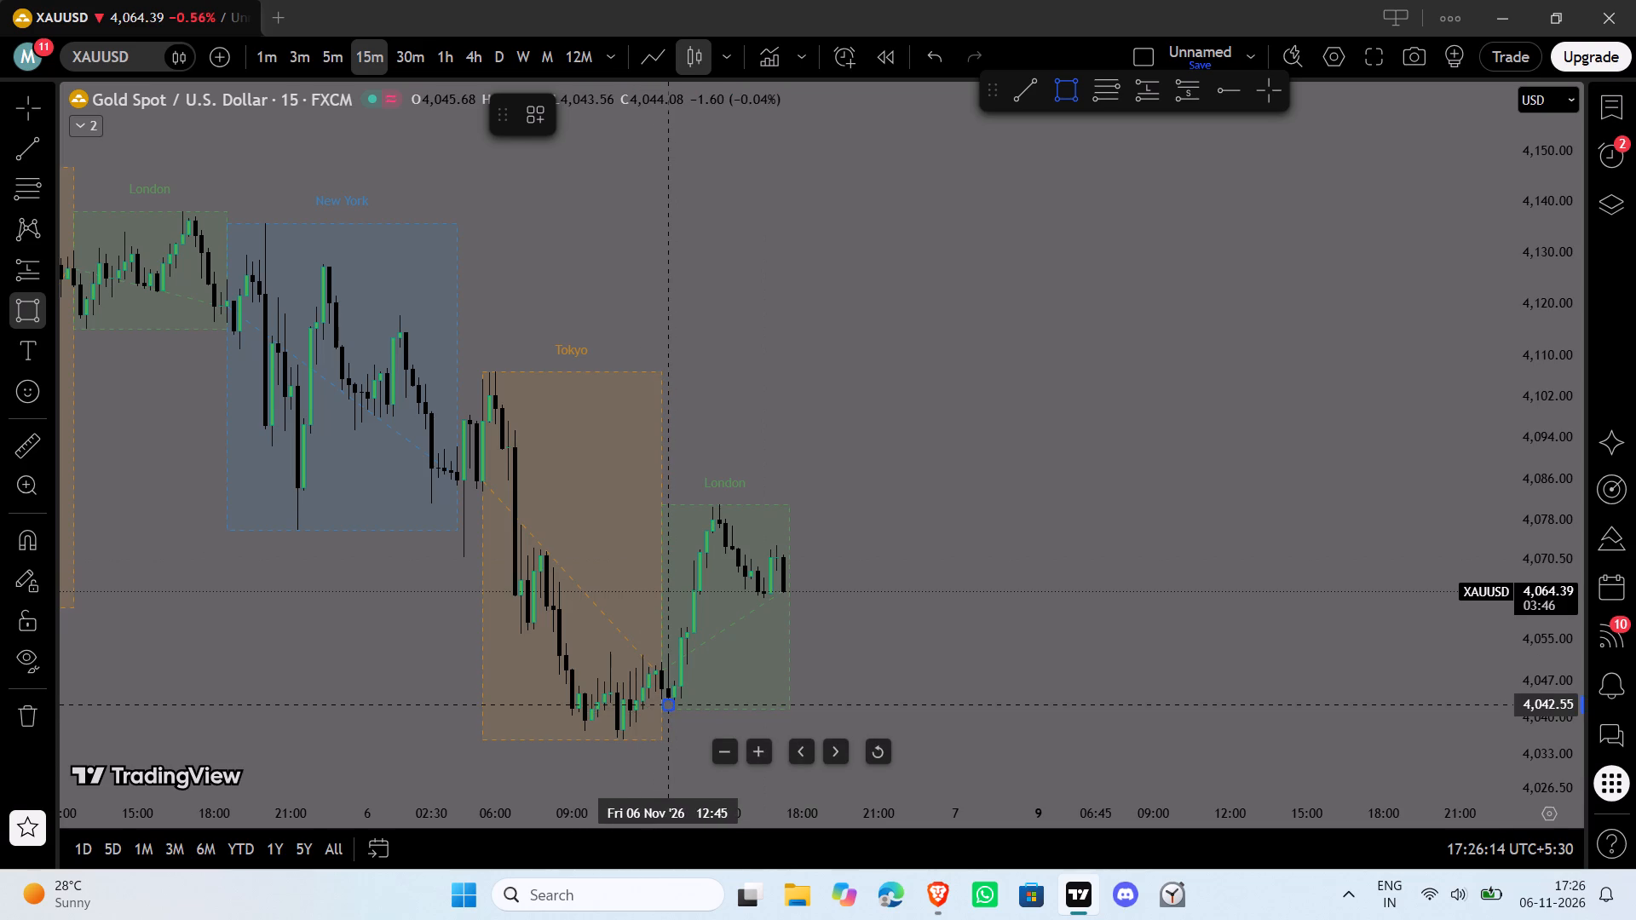
pyautogui.click(1027, 678)
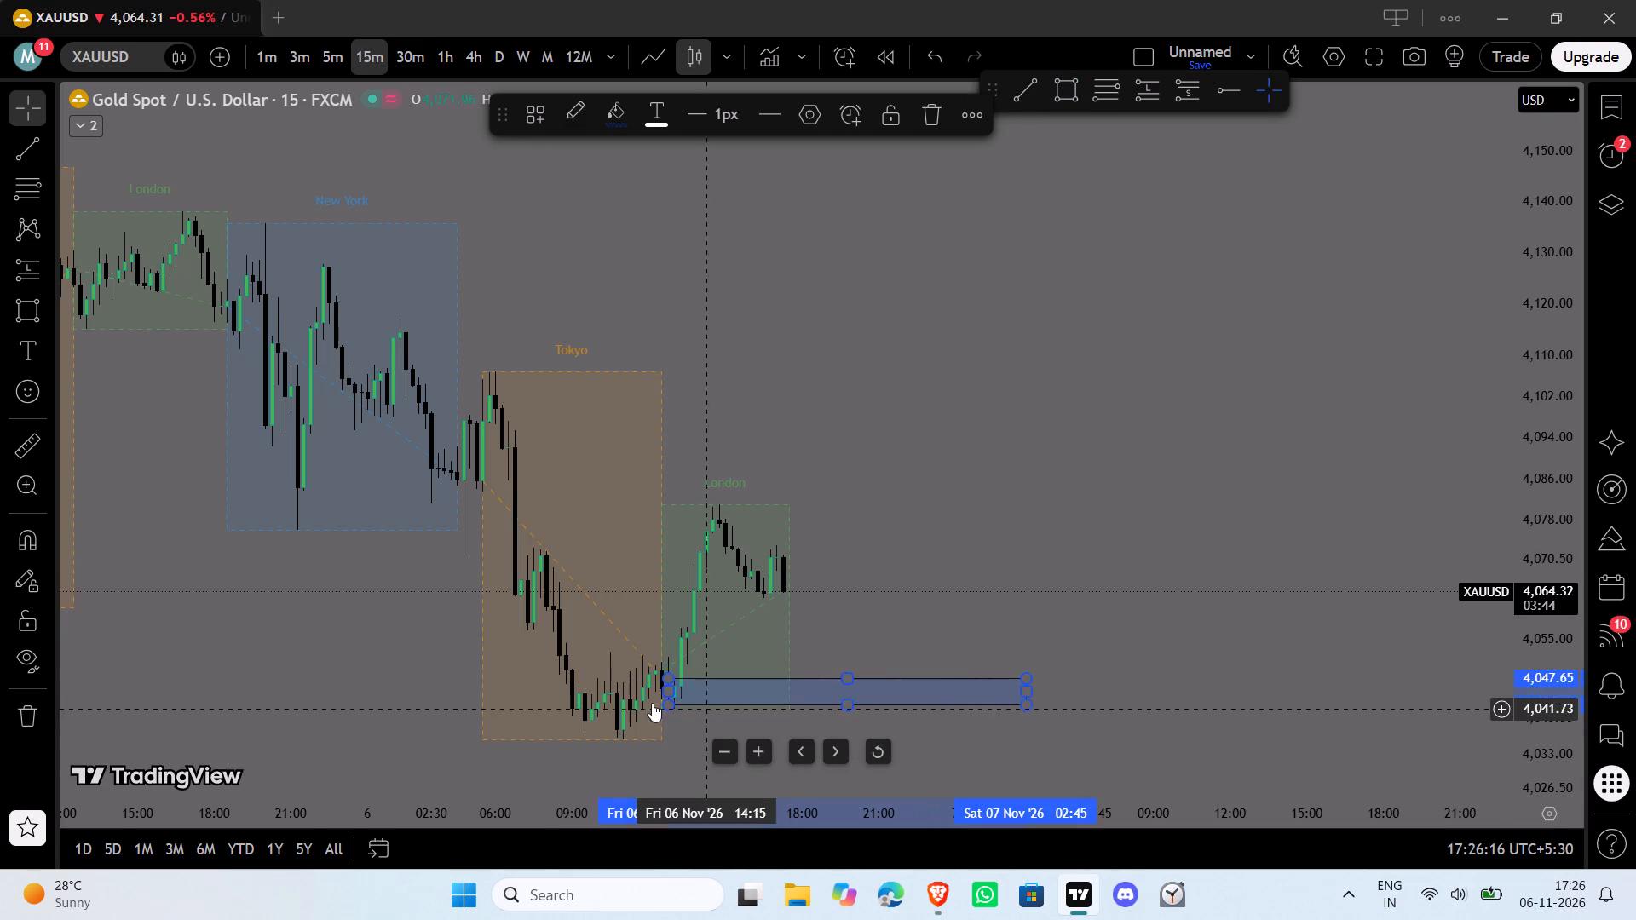
pyautogui.click(671, 701)
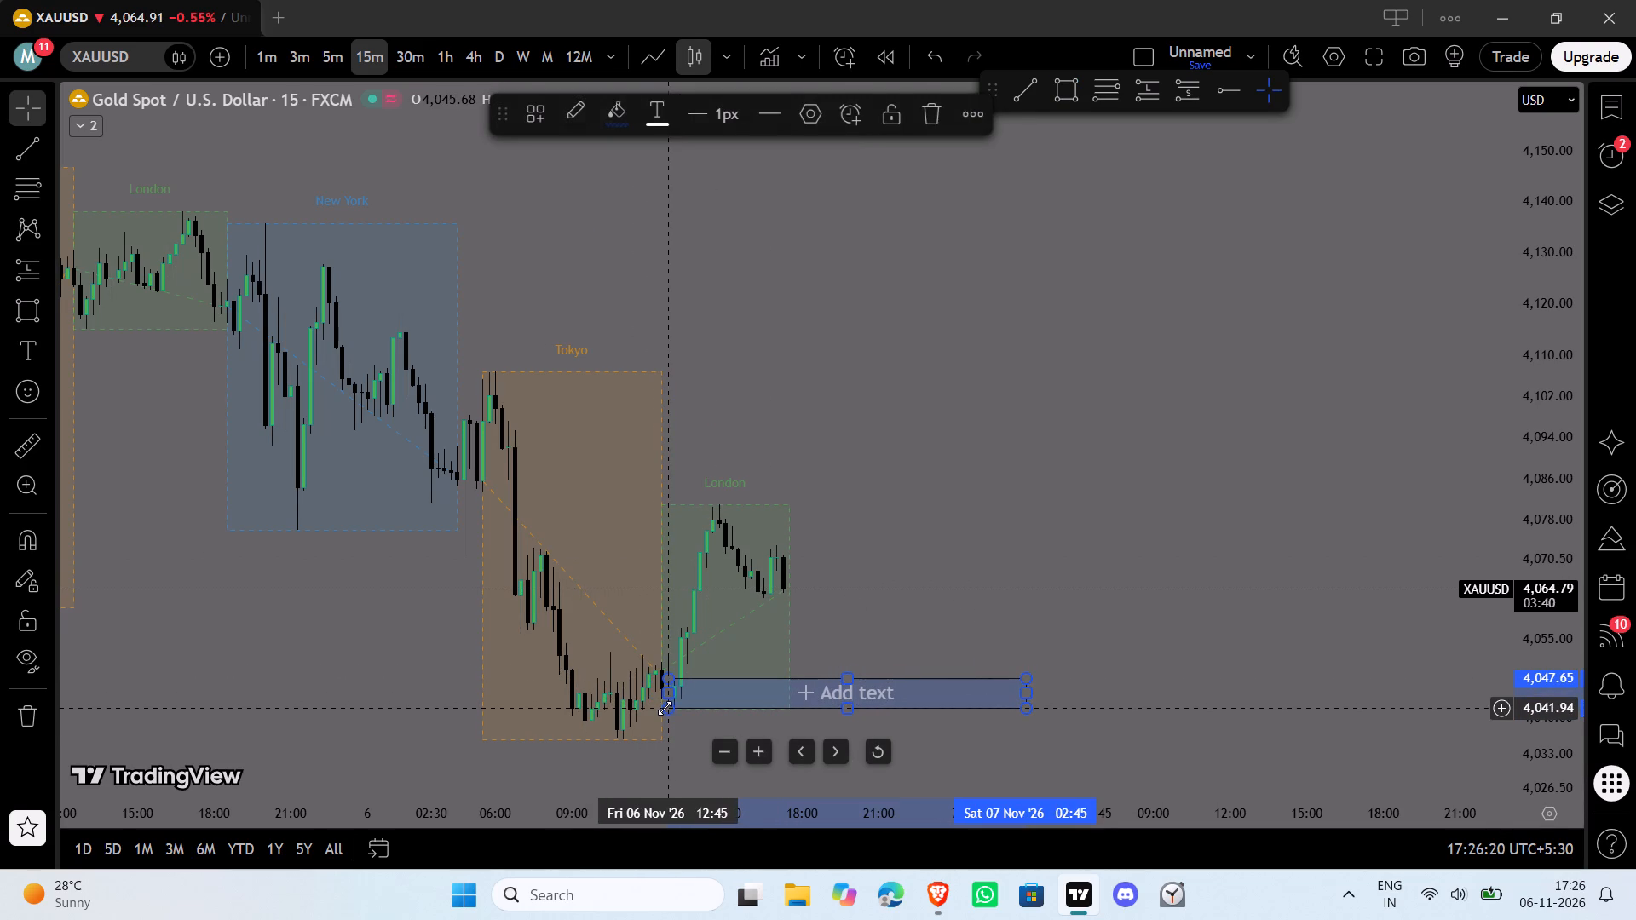
pyautogui.click(673, 682)
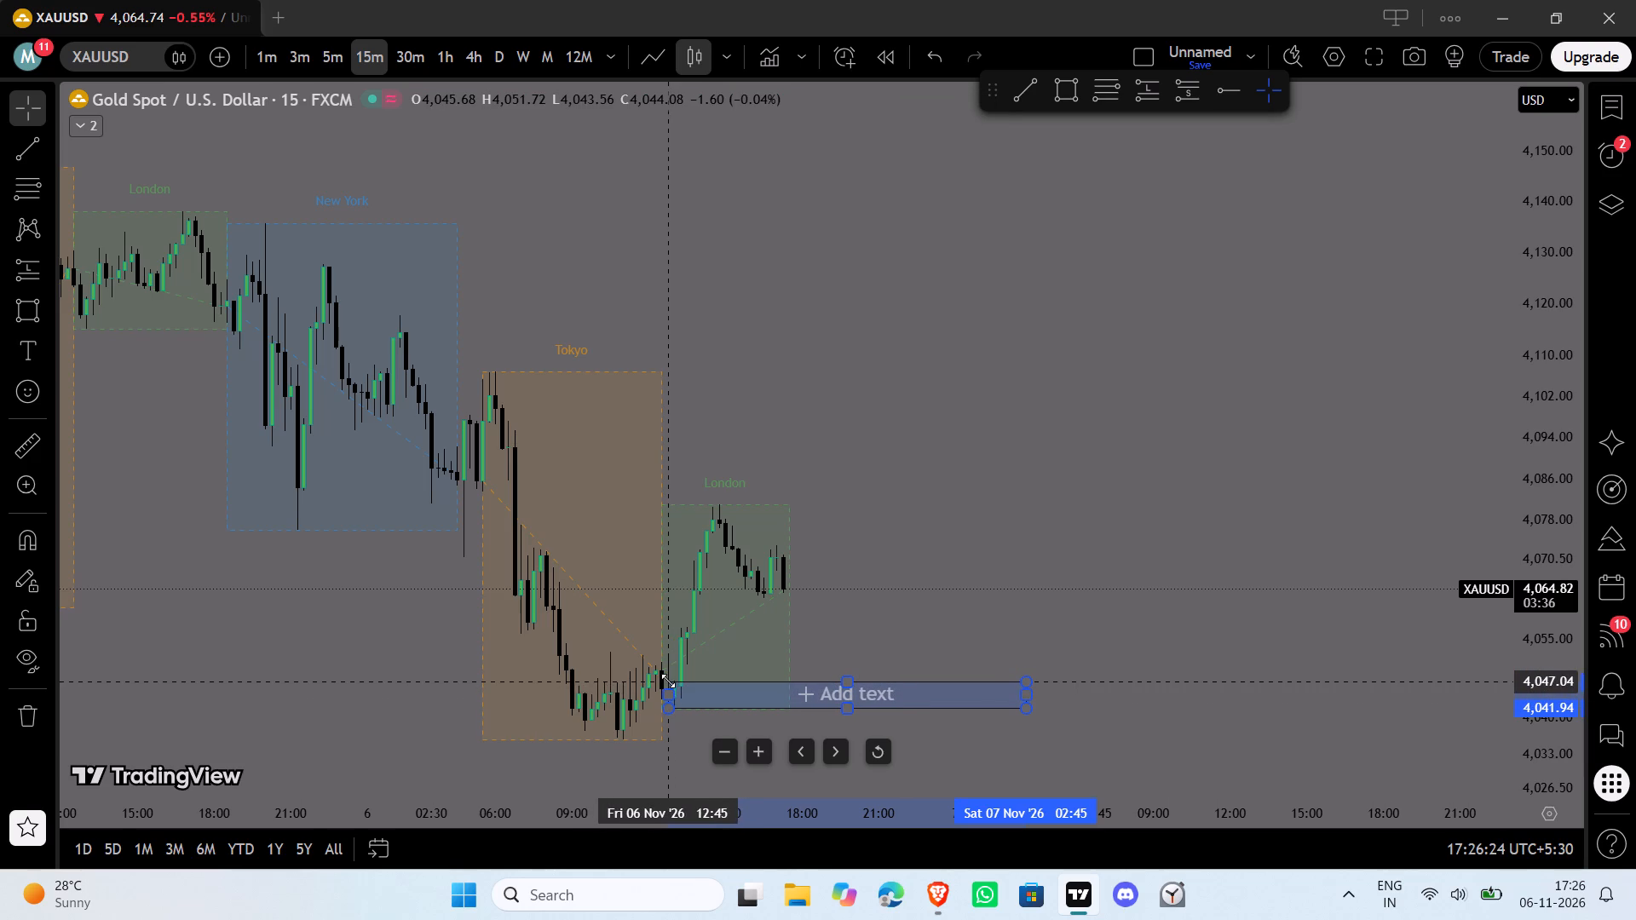
pyautogui.click(1138, 648)
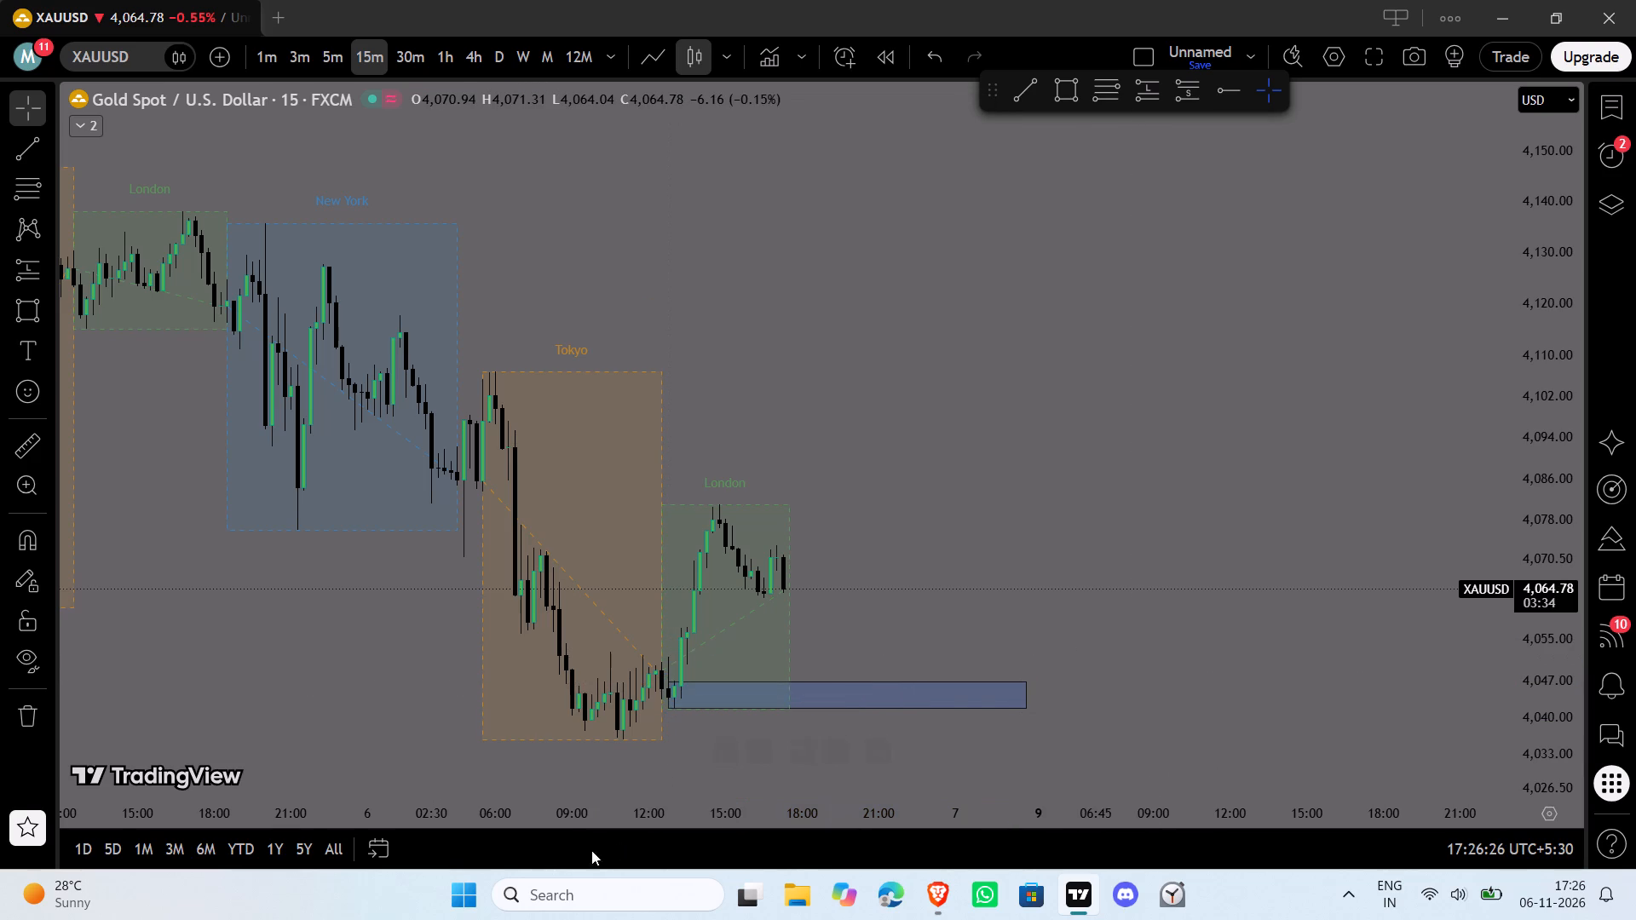
# Examine the 3 August Tokyo, London and New York sessions at the start of the available 15-minute history.
pyautogui.moveTo(400, 822); pyautogui.dragTo(1635, 791)
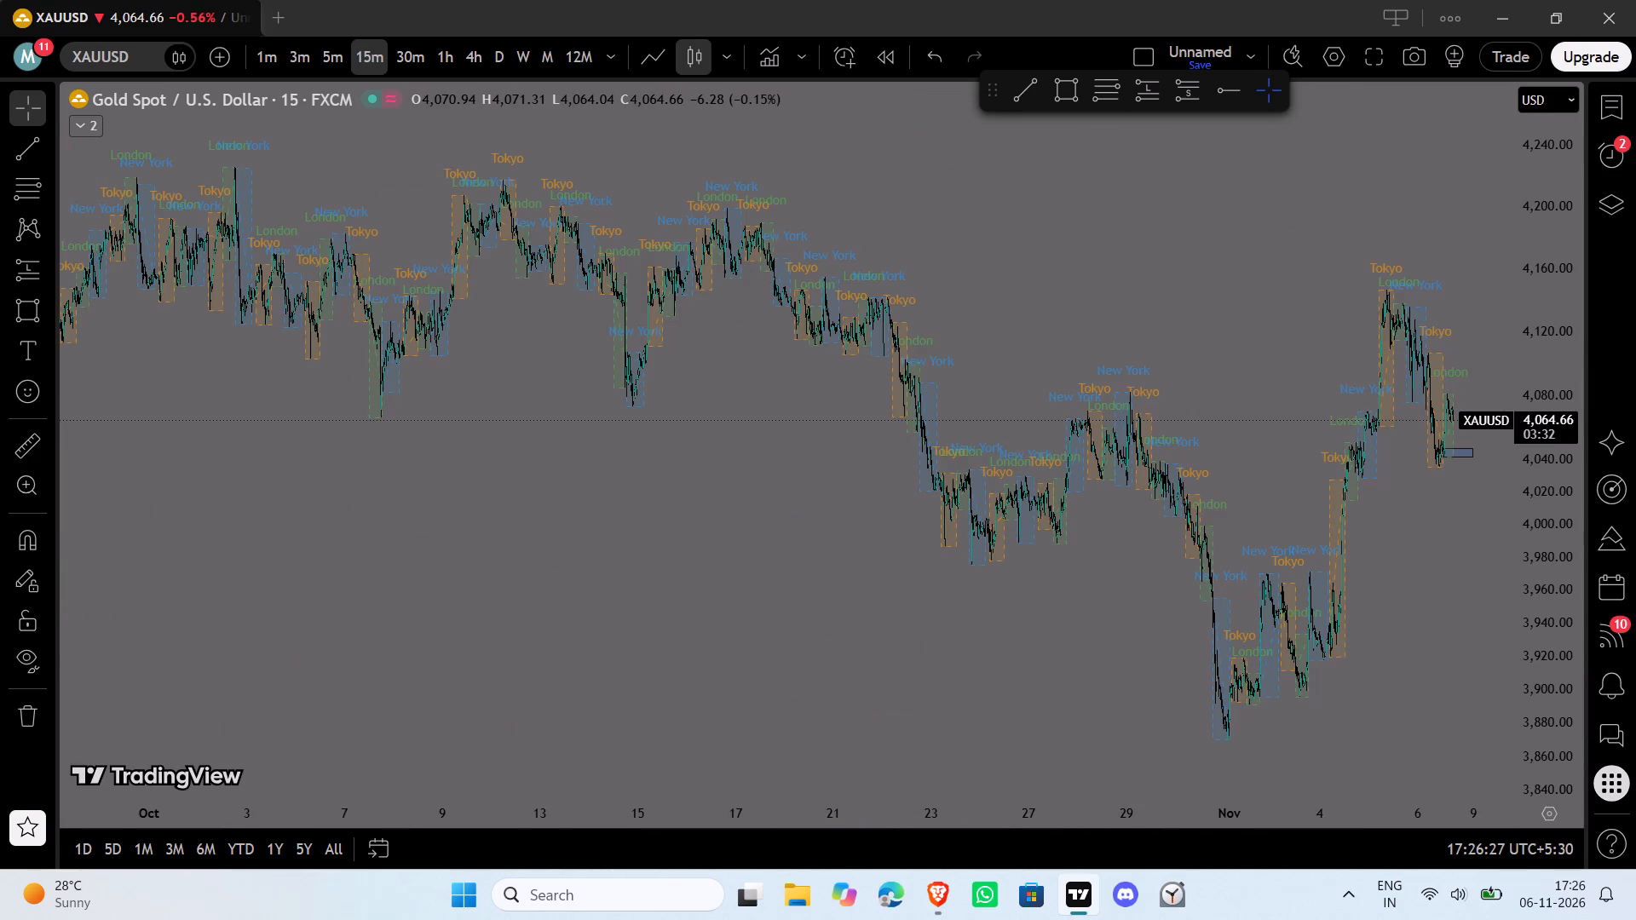
pyautogui.moveTo(1635, 791); pyautogui.dragTo(1635, 790)
pyautogui.moveTo(469, 568); pyautogui.dragTo(1635, 708)
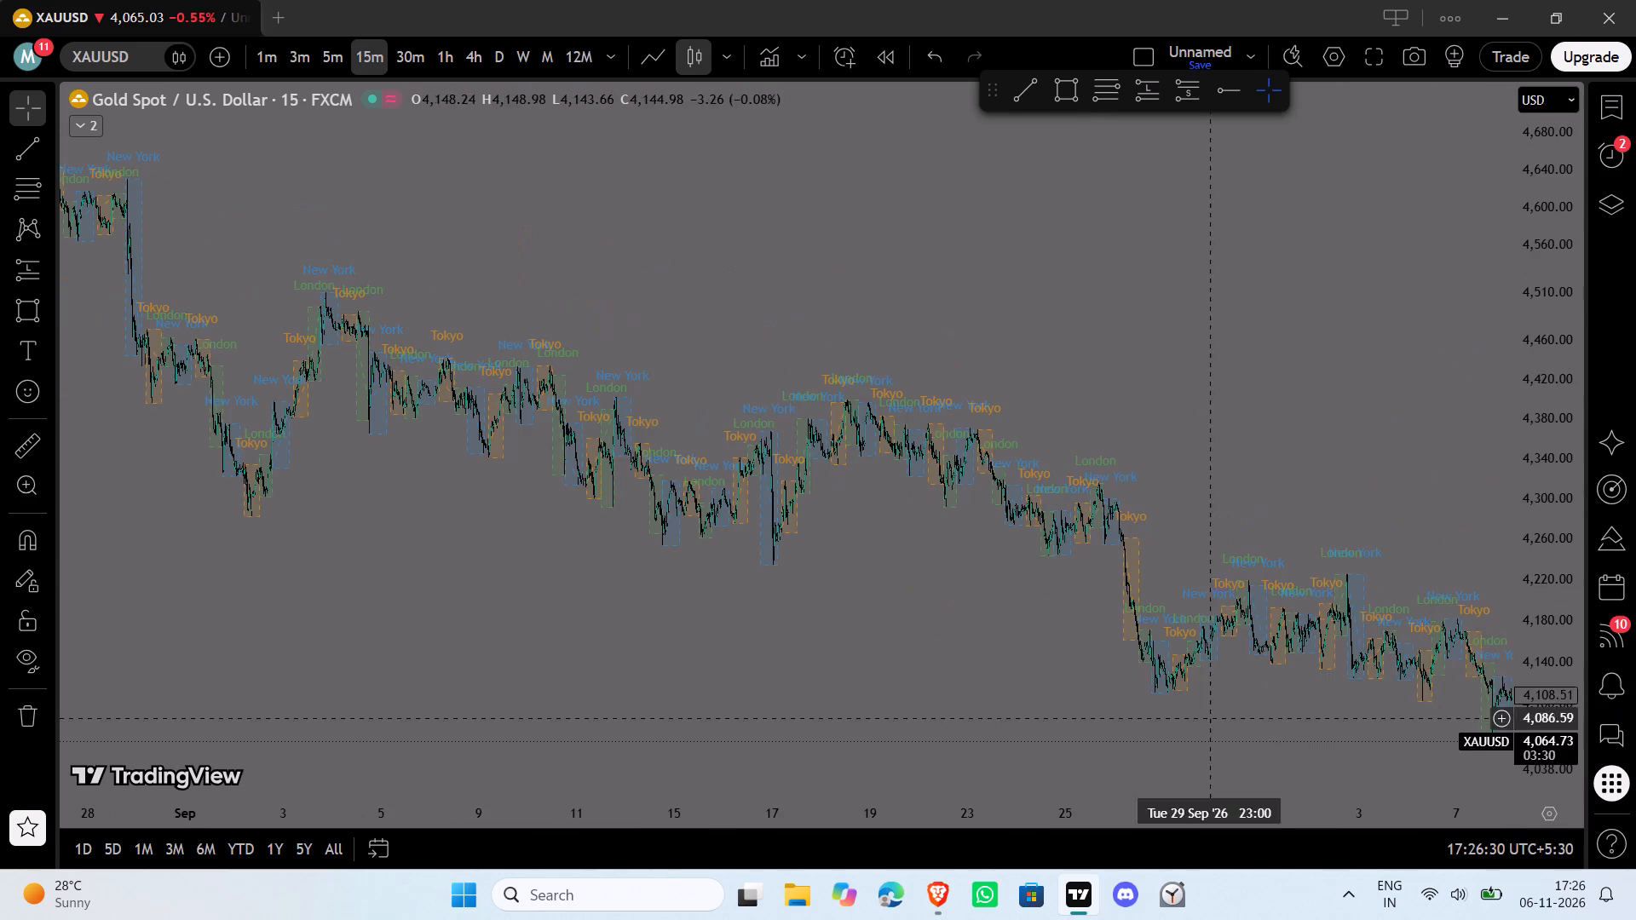
pyautogui.moveTo(474, 543); pyautogui.dragTo(1635, 705)
pyautogui.moveTo(499, 595); pyautogui.dragTo(584, 616)
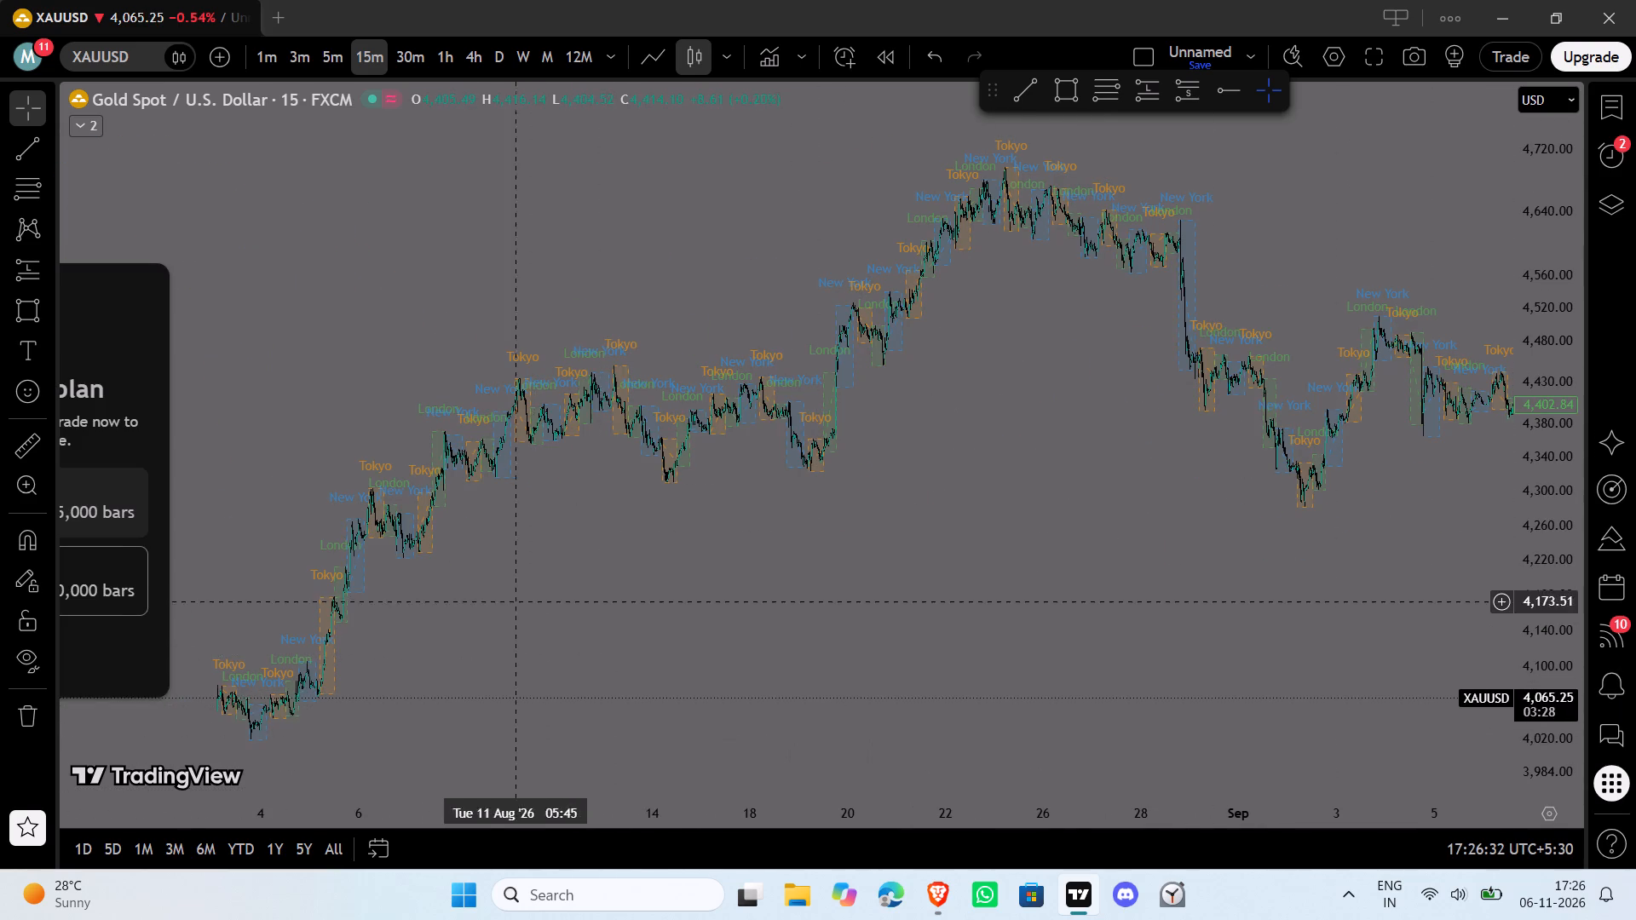
pyautogui.moveTo(584, 616); pyautogui.dragTo(1568, 626)
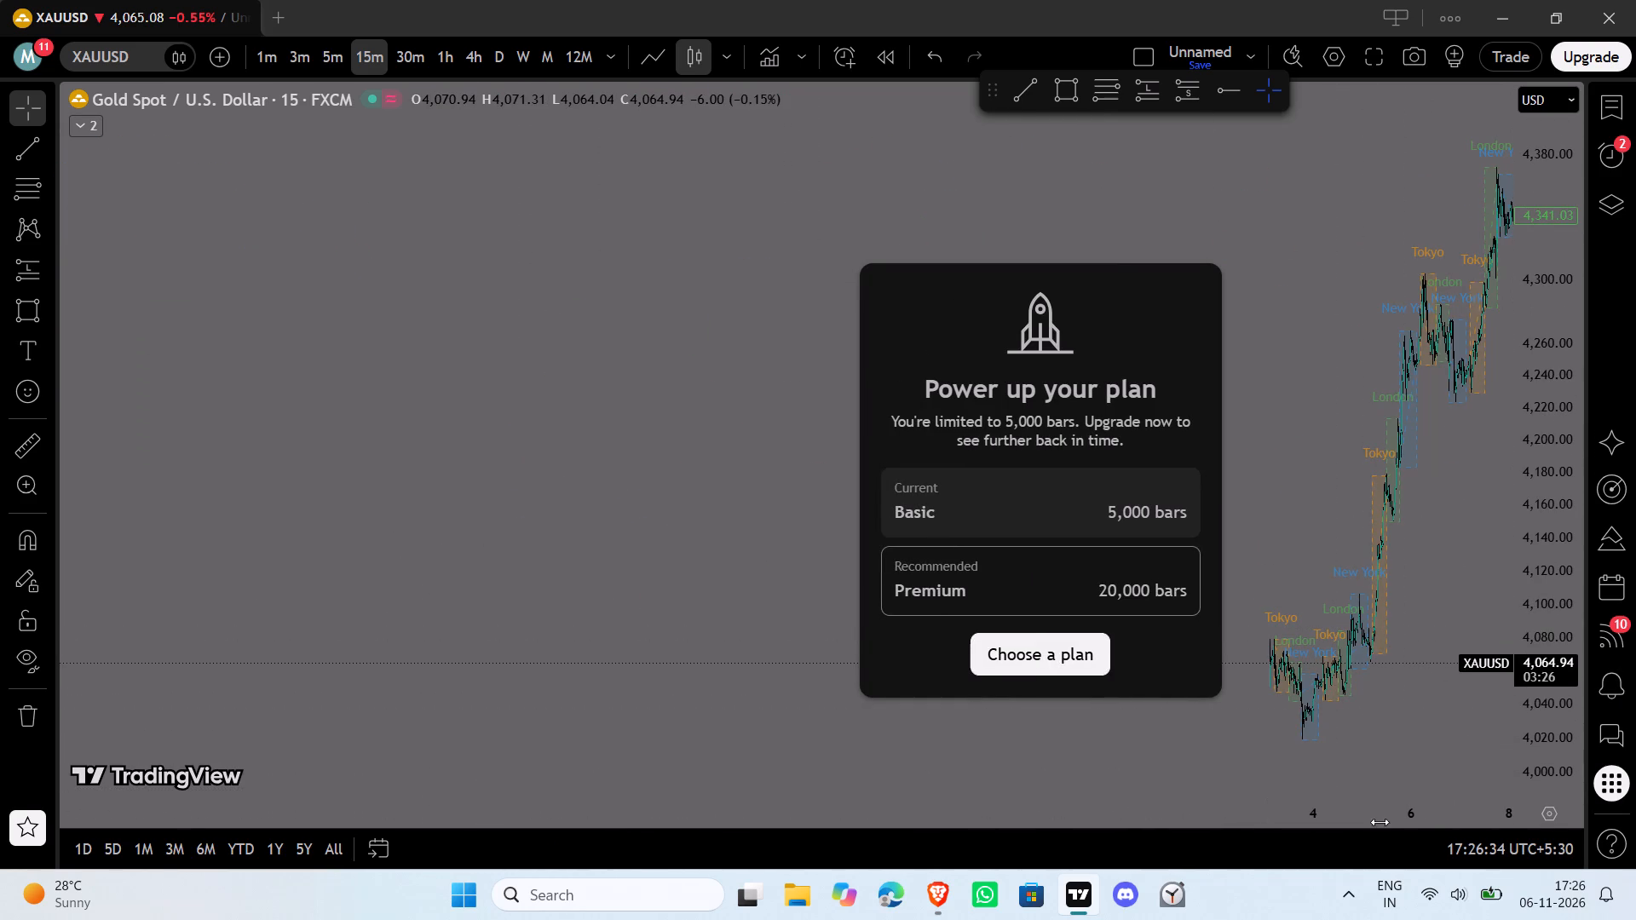
pyautogui.moveTo(1379, 811); pyautogui.dragTo(269, 918)
pyautogui.moveTo(532, 665); pyautogui.dragTo(1217, 645)
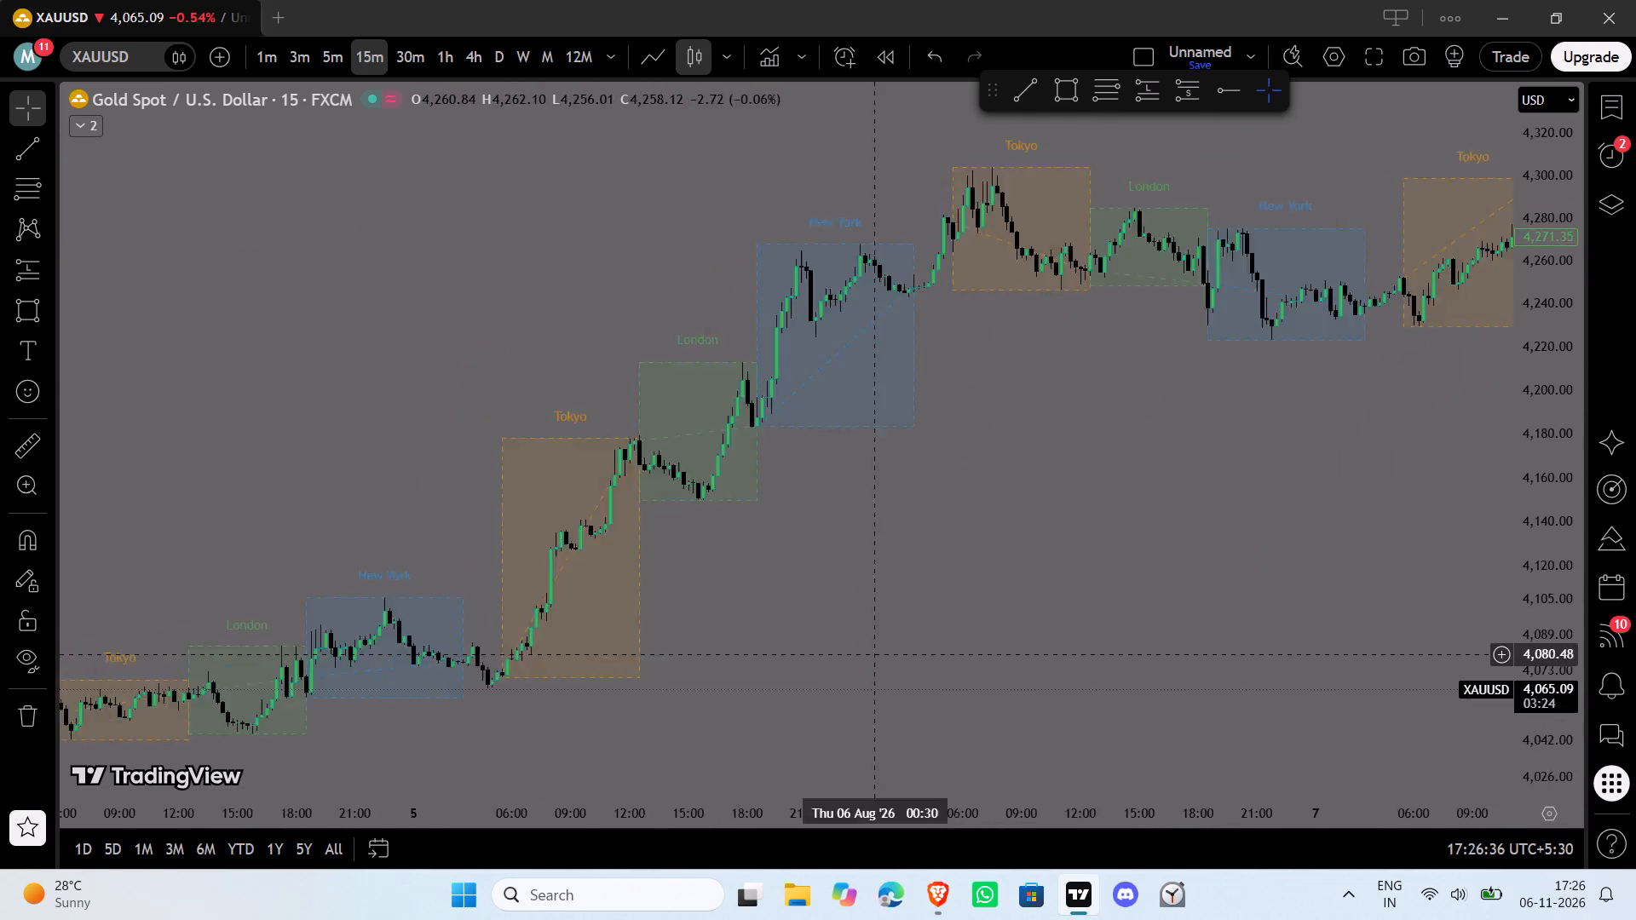
pyautogui.moveTo(1217, 645); pyautogui.dragTo(1542, 637)
pyautogui.moveTo(821, 703); pyautogui.dragTo(1411, 713)
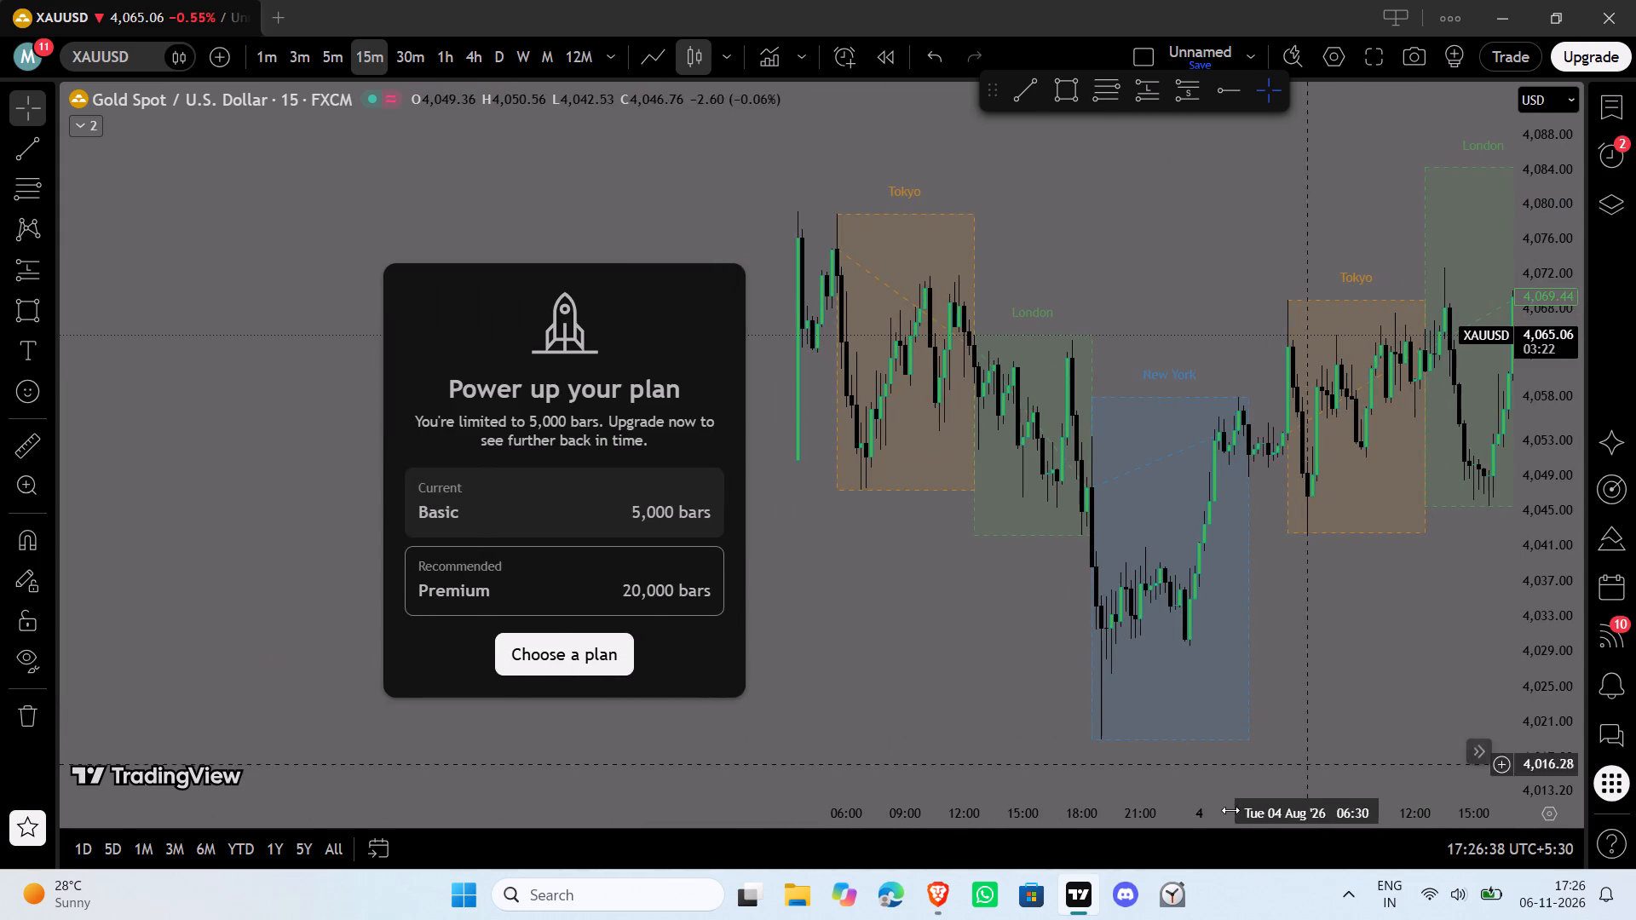
pyautogui.moveTo(1196, 819); pyautogui.dragTo(987, 833)
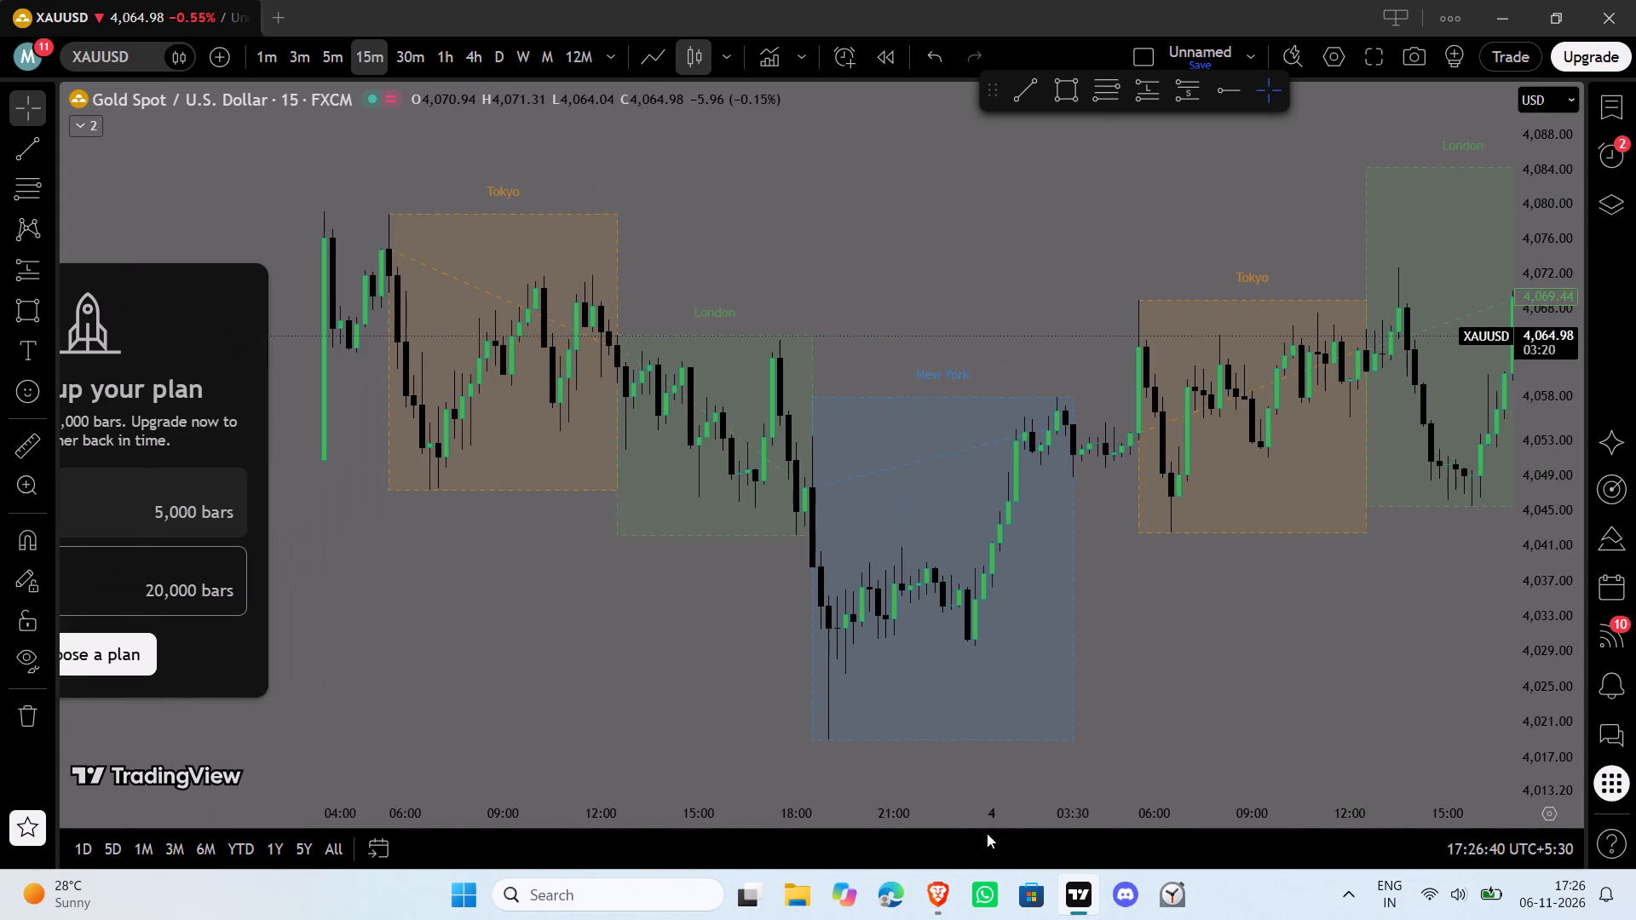
pyautogui.moveTo(1550, 664); pyautogui.dragTo(1531, 596)
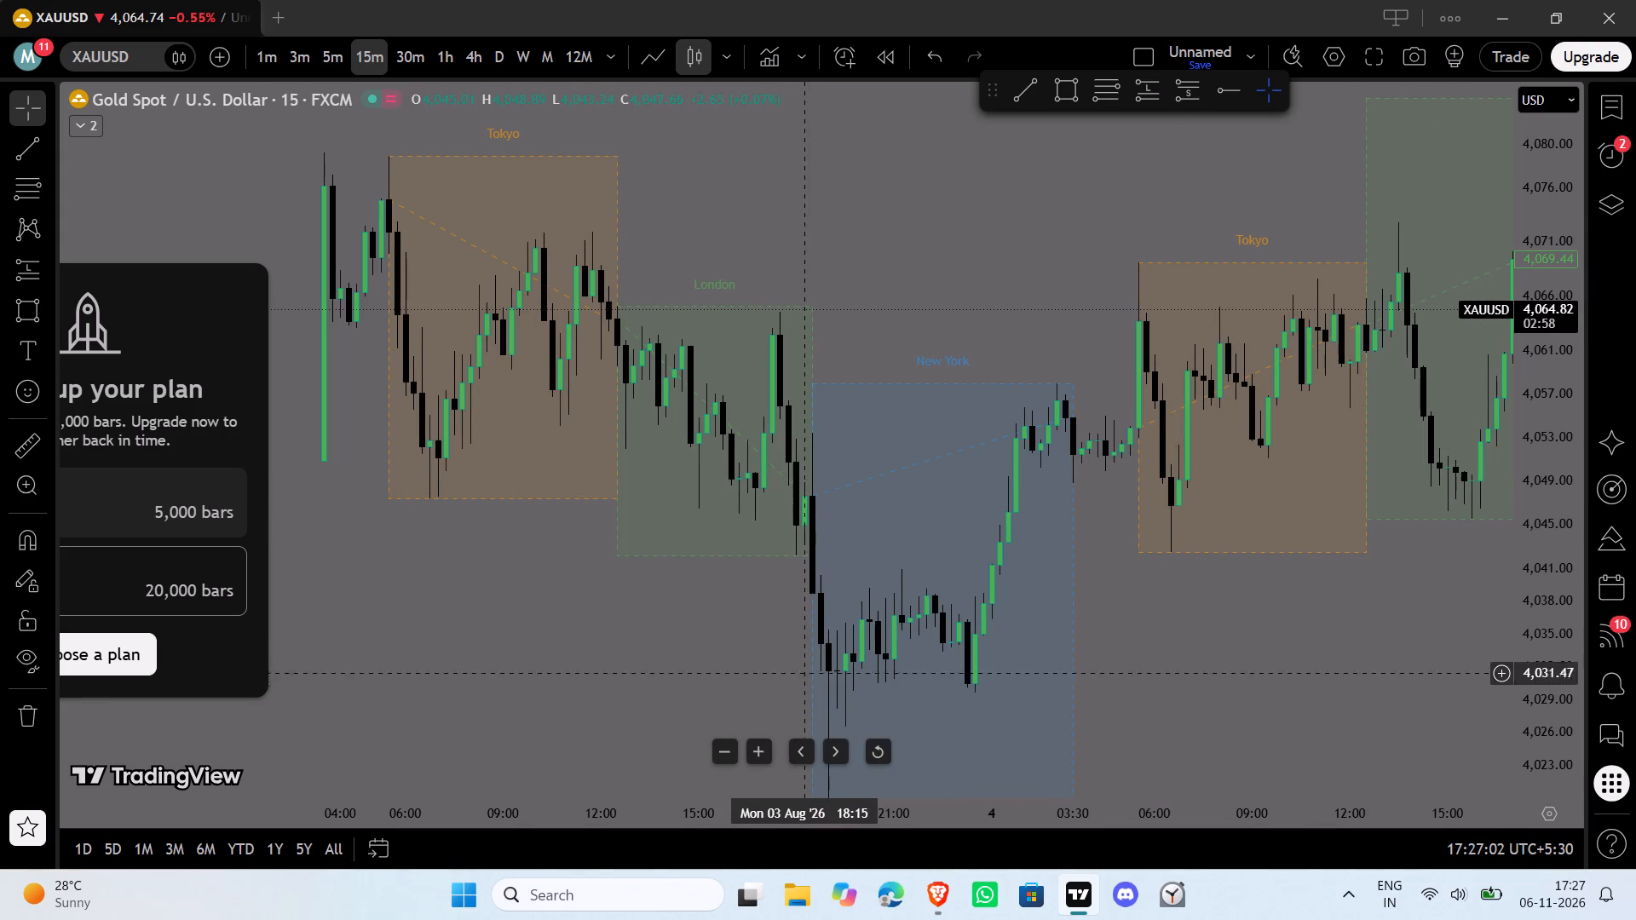
pyautogui.moveTo(661, 670); pyautogui.dragTo(560, 467)
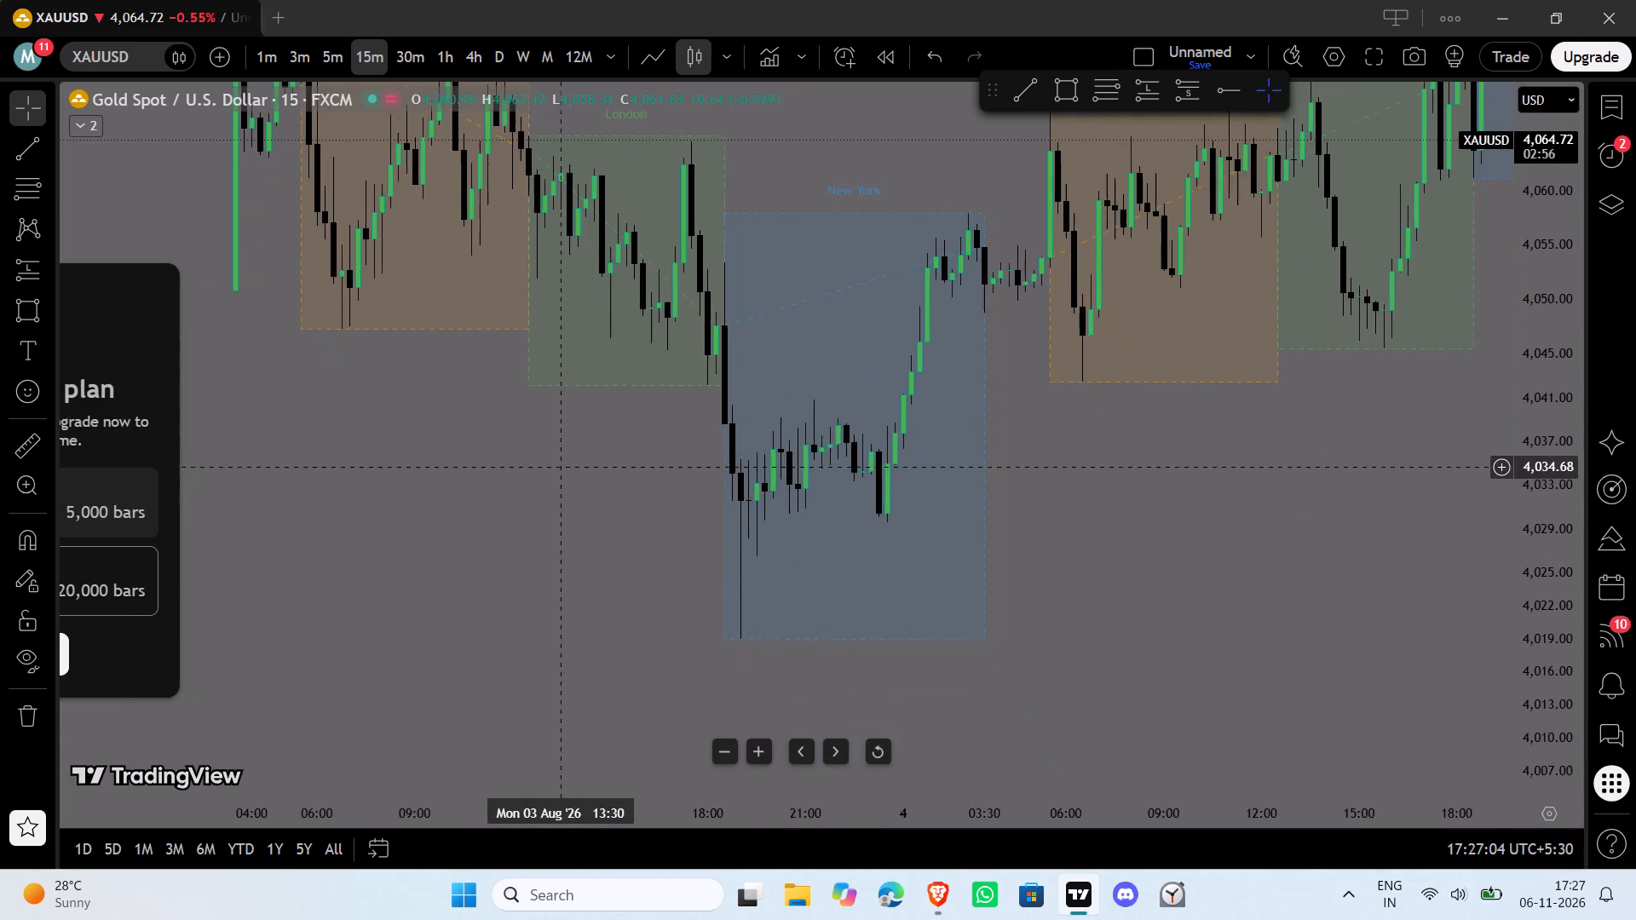
pyautogui.moveTo(560, 467); pyautogui.dragTo(573, 526)
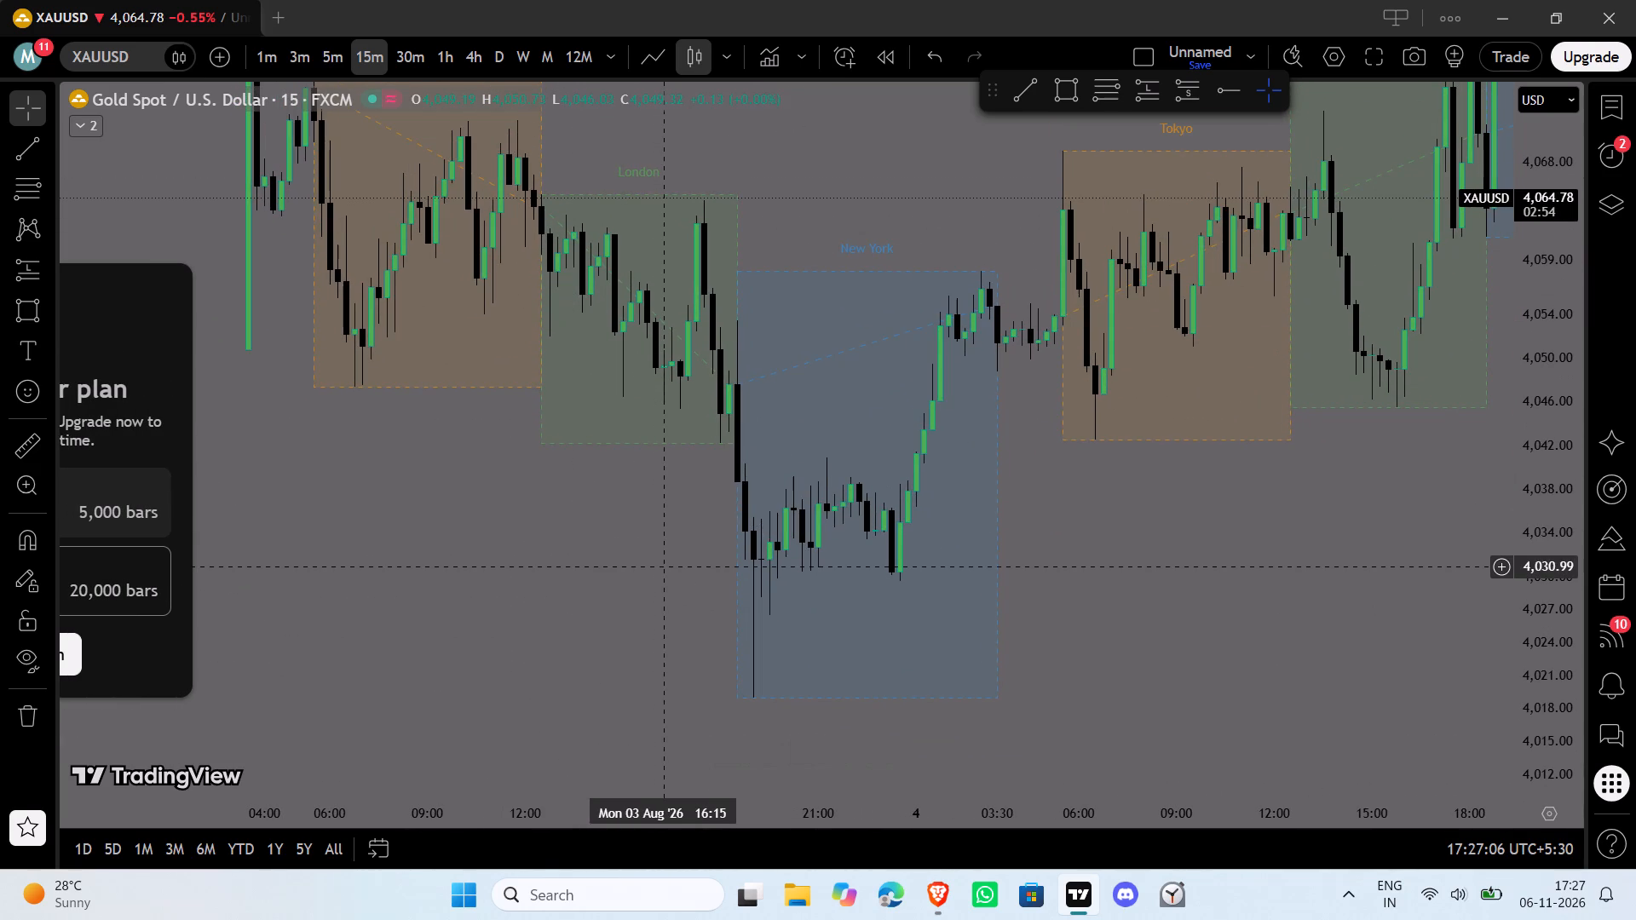
pyautogui.moveTo(589, 632); pyautogui.dragTo(692, 734)
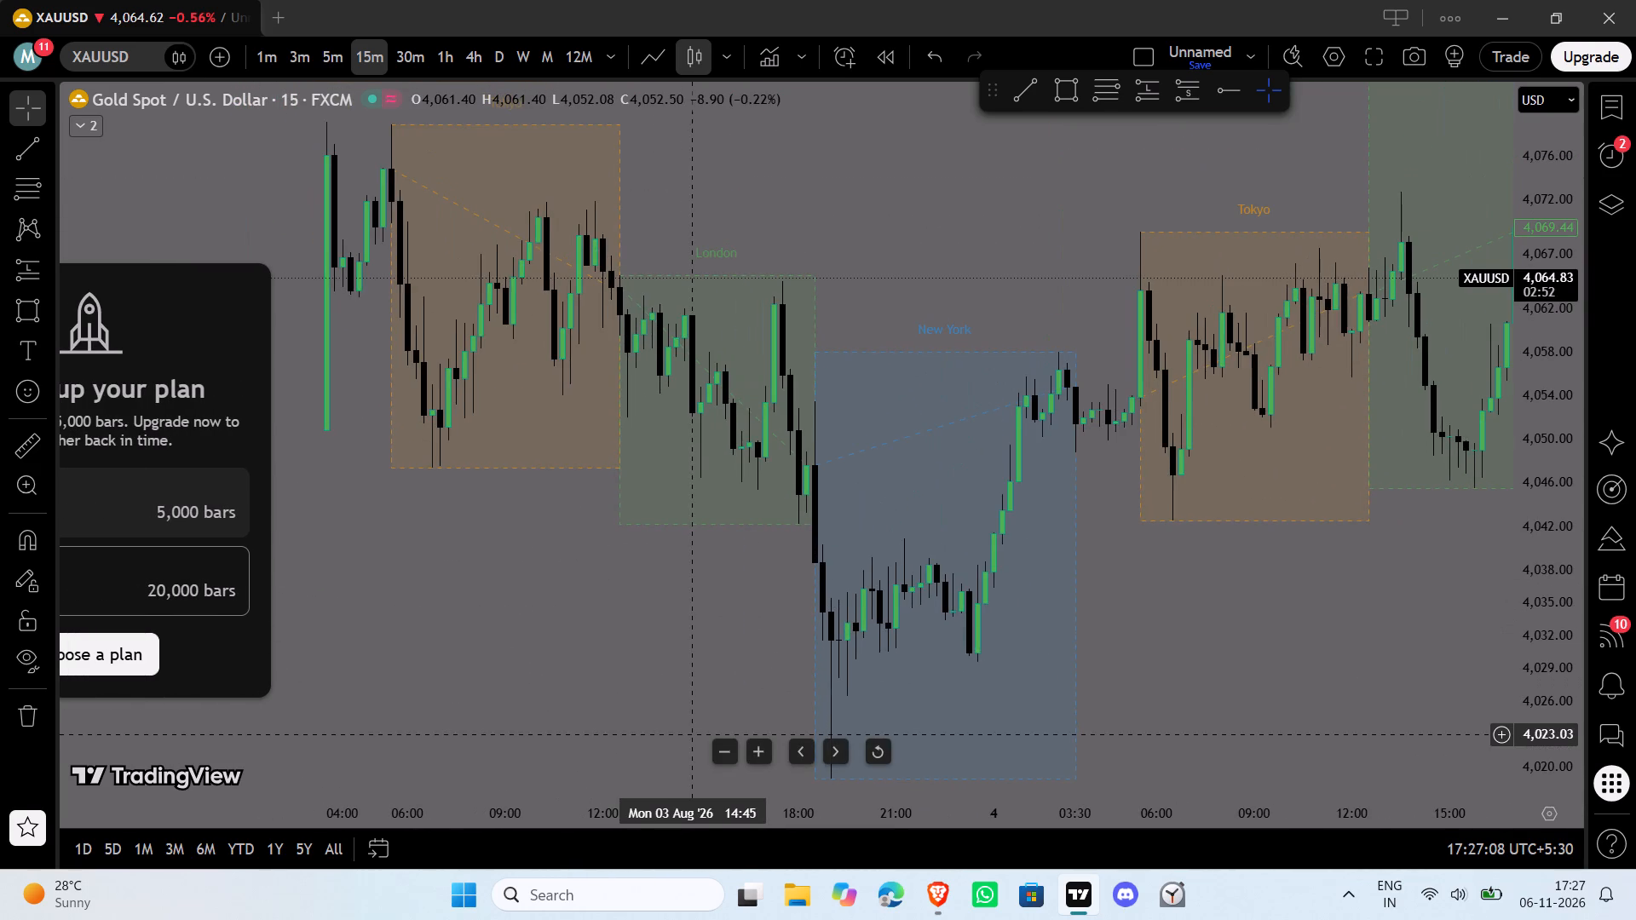
pyautogui.moveTo(999, 309); pyautogui.dragTo(655, 454)
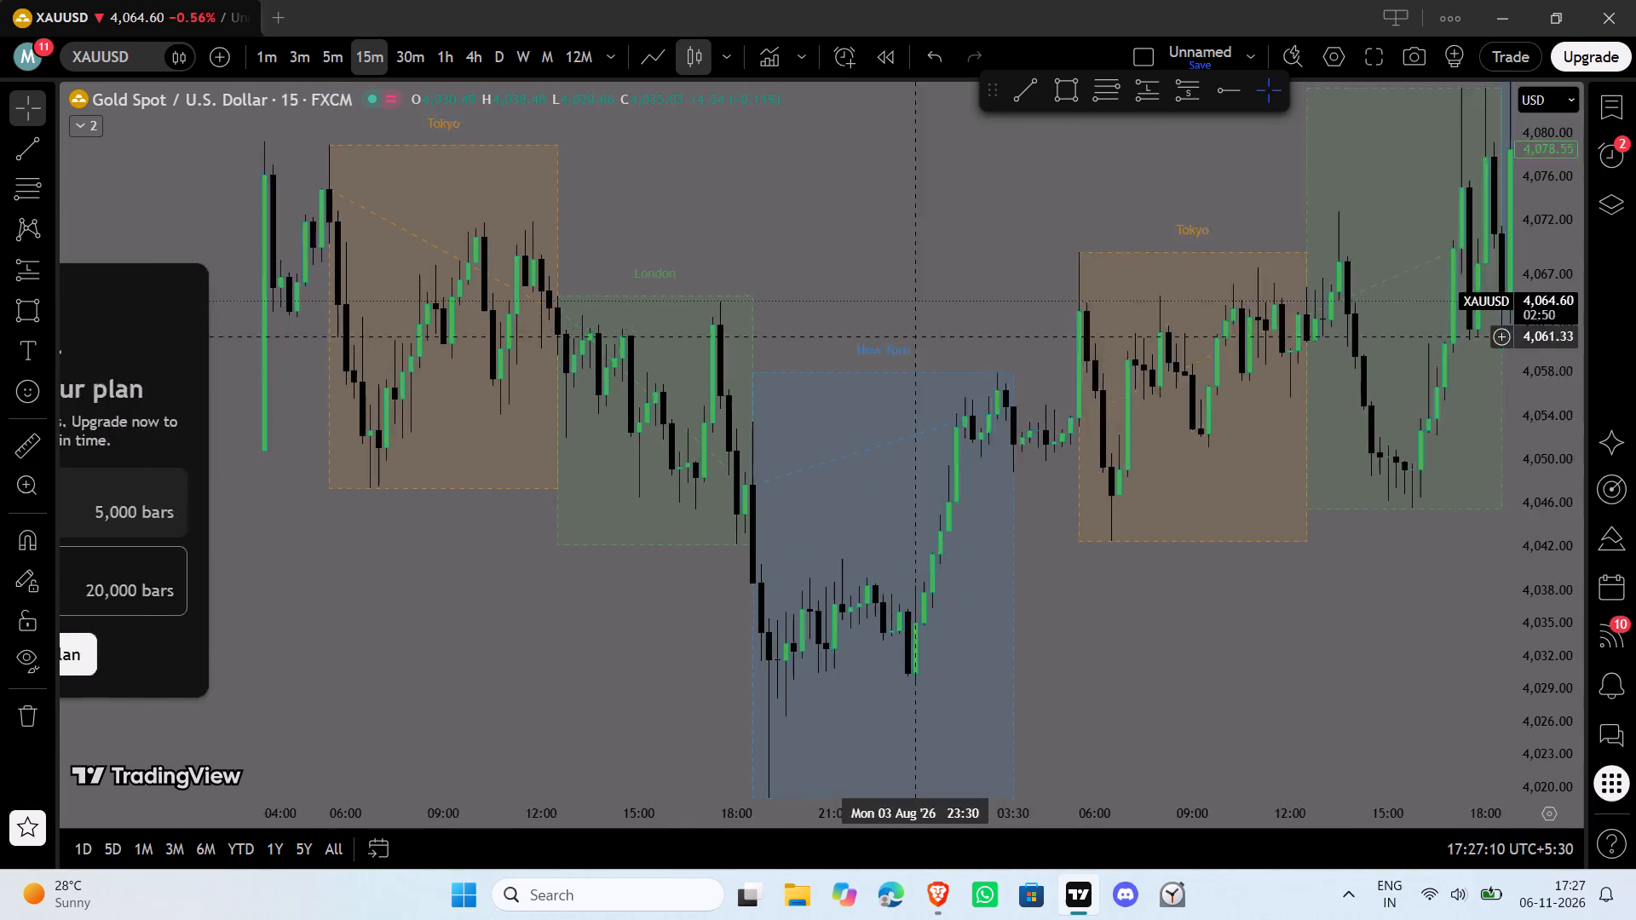
pyautogui.moveTo(655, 454); pyautogui.dragTo(468, 521)
# Examine the Tokyo, London and New York session moves from 4 to 10 August on the 15-minute chart.
pyautogui.moveTo(1151, 623); pyautogui.dragTo(798, 574)
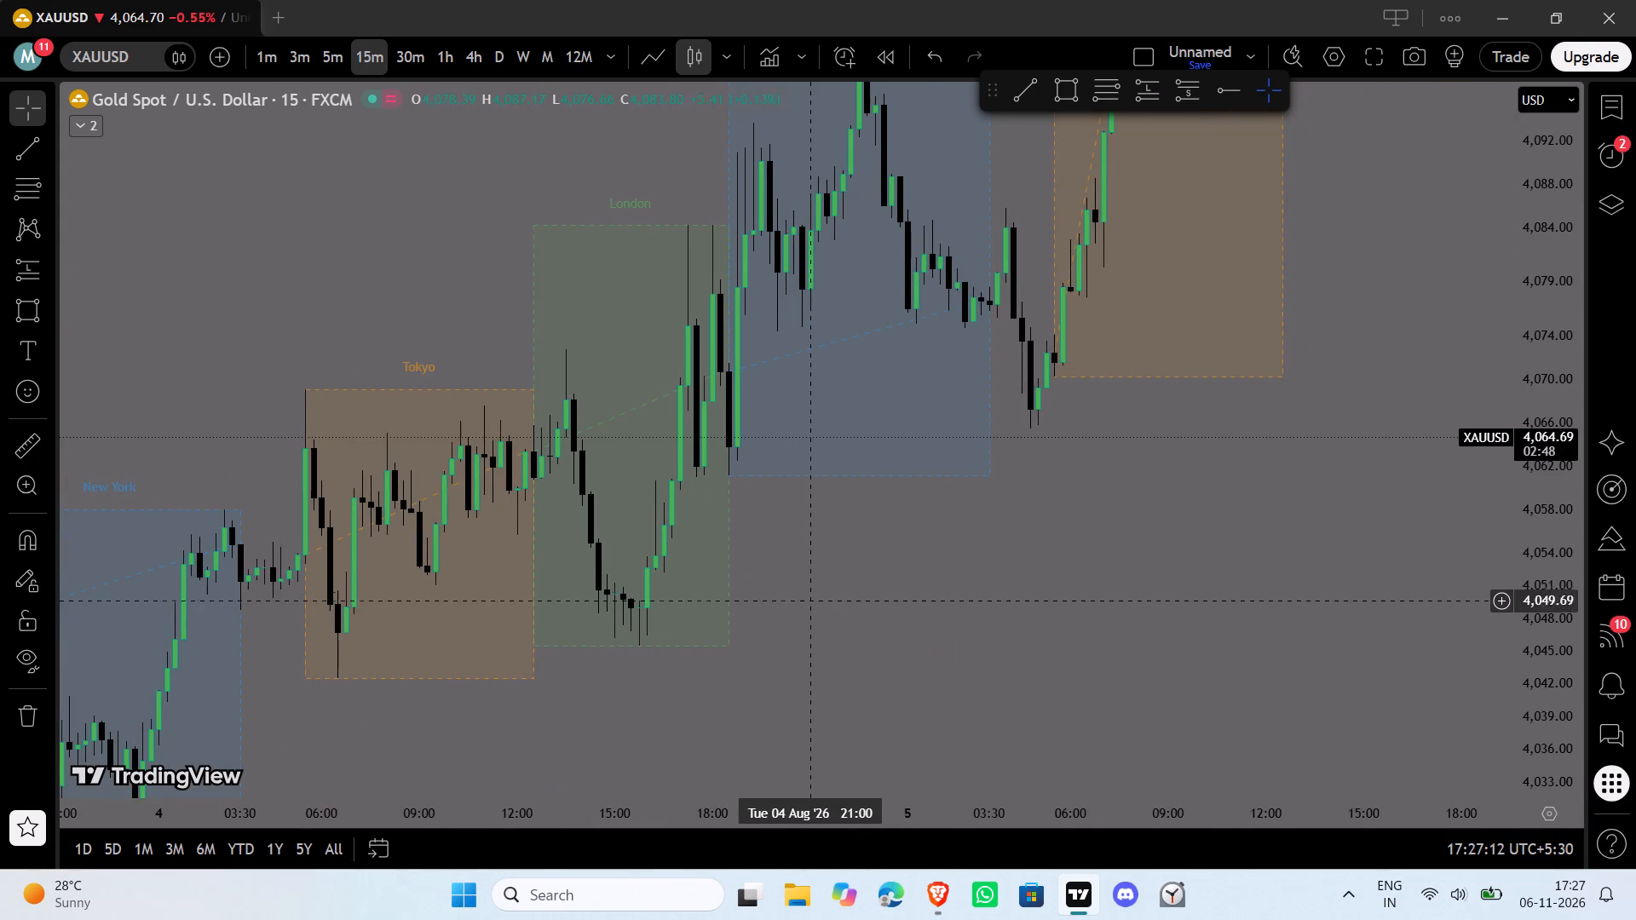
pyautogui.moveTo(1552, 474); pyautogui.dragTo(1555, 688)
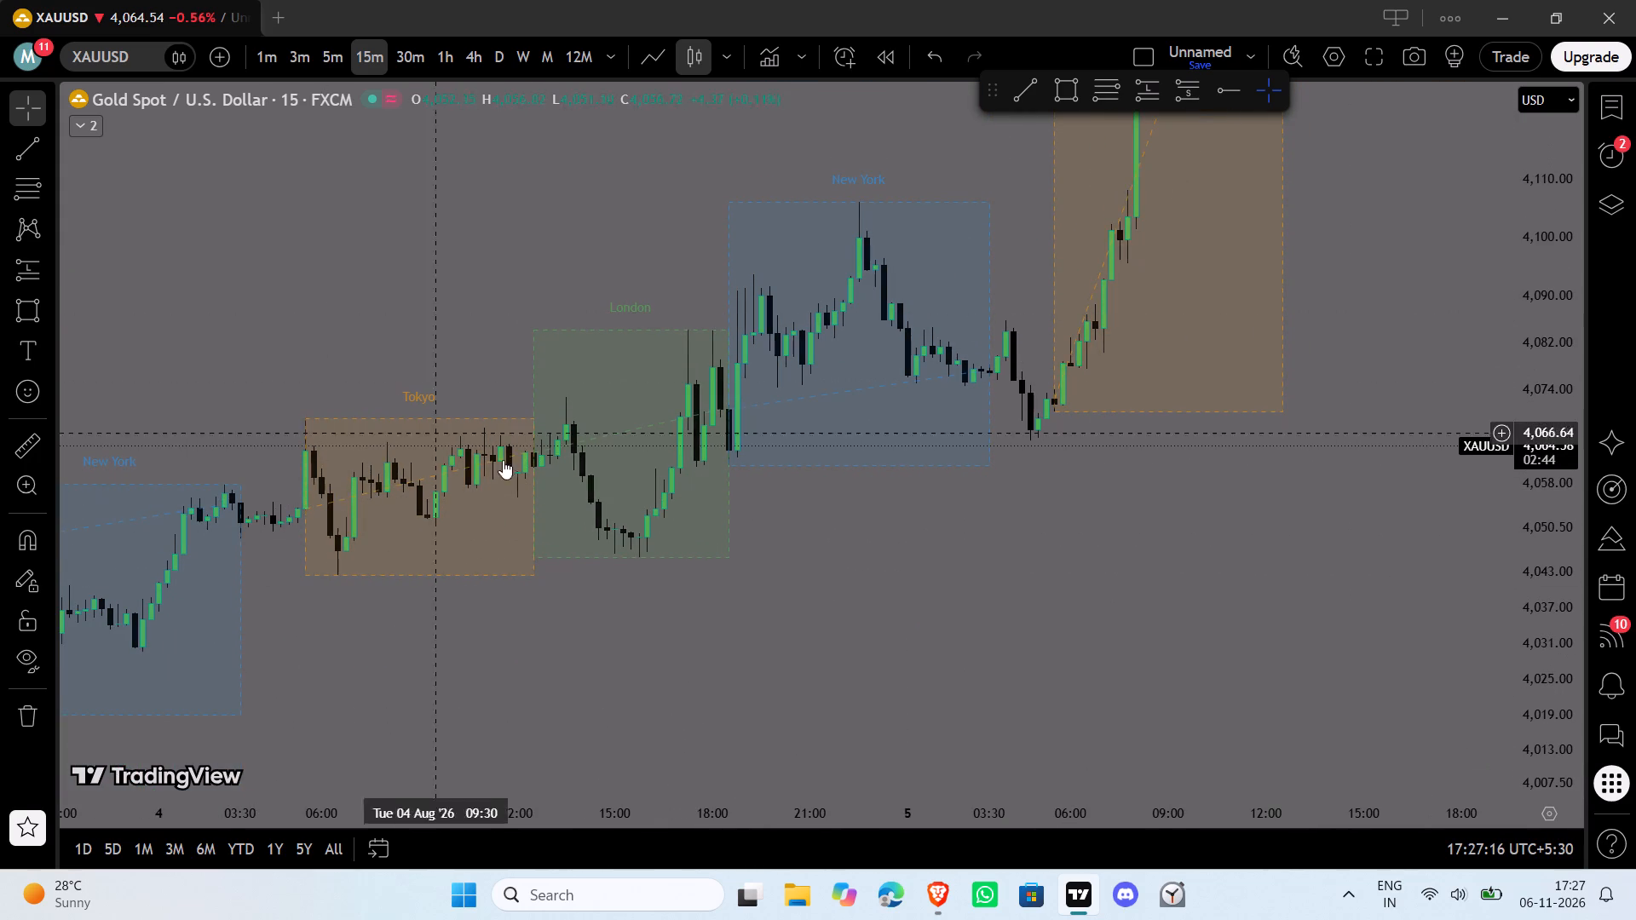
pyautogui.moveTo(974, 615); pyautogui.dragTo(527, 890)
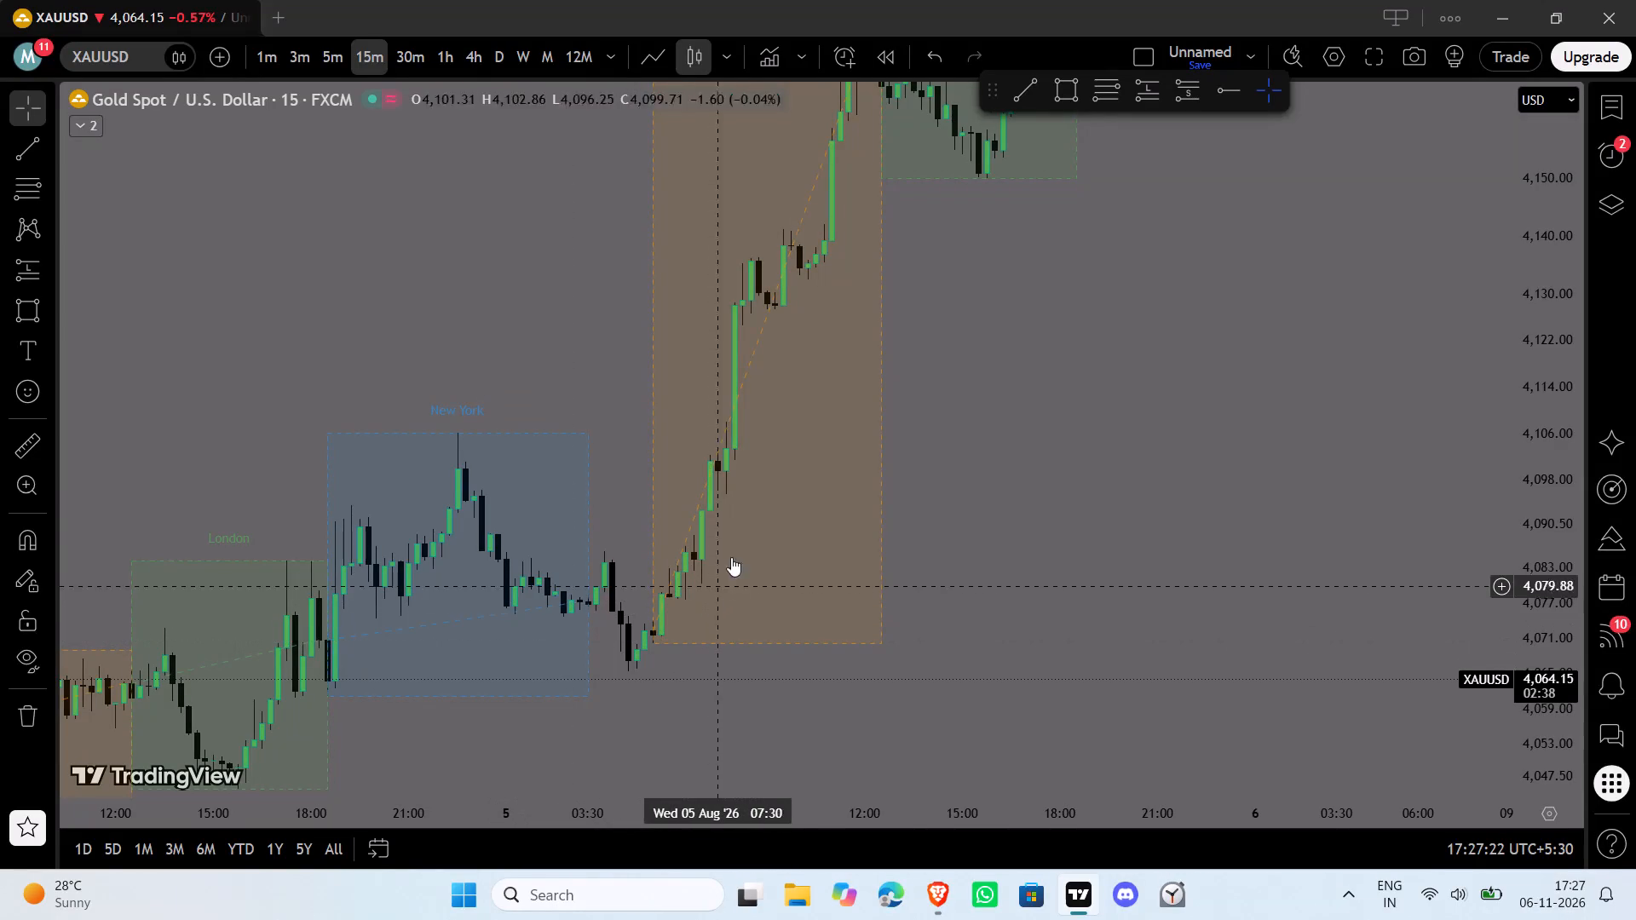
pyautogui.moveTo(1036, 366); pyautogui.dragTo(734, 888)
pyautogui.moveTo(1050, 406); pyautogui.dragTo(547, 919)
pyautogui.moveTo(1038, 561); pyautogui.dragTo(749, 775)
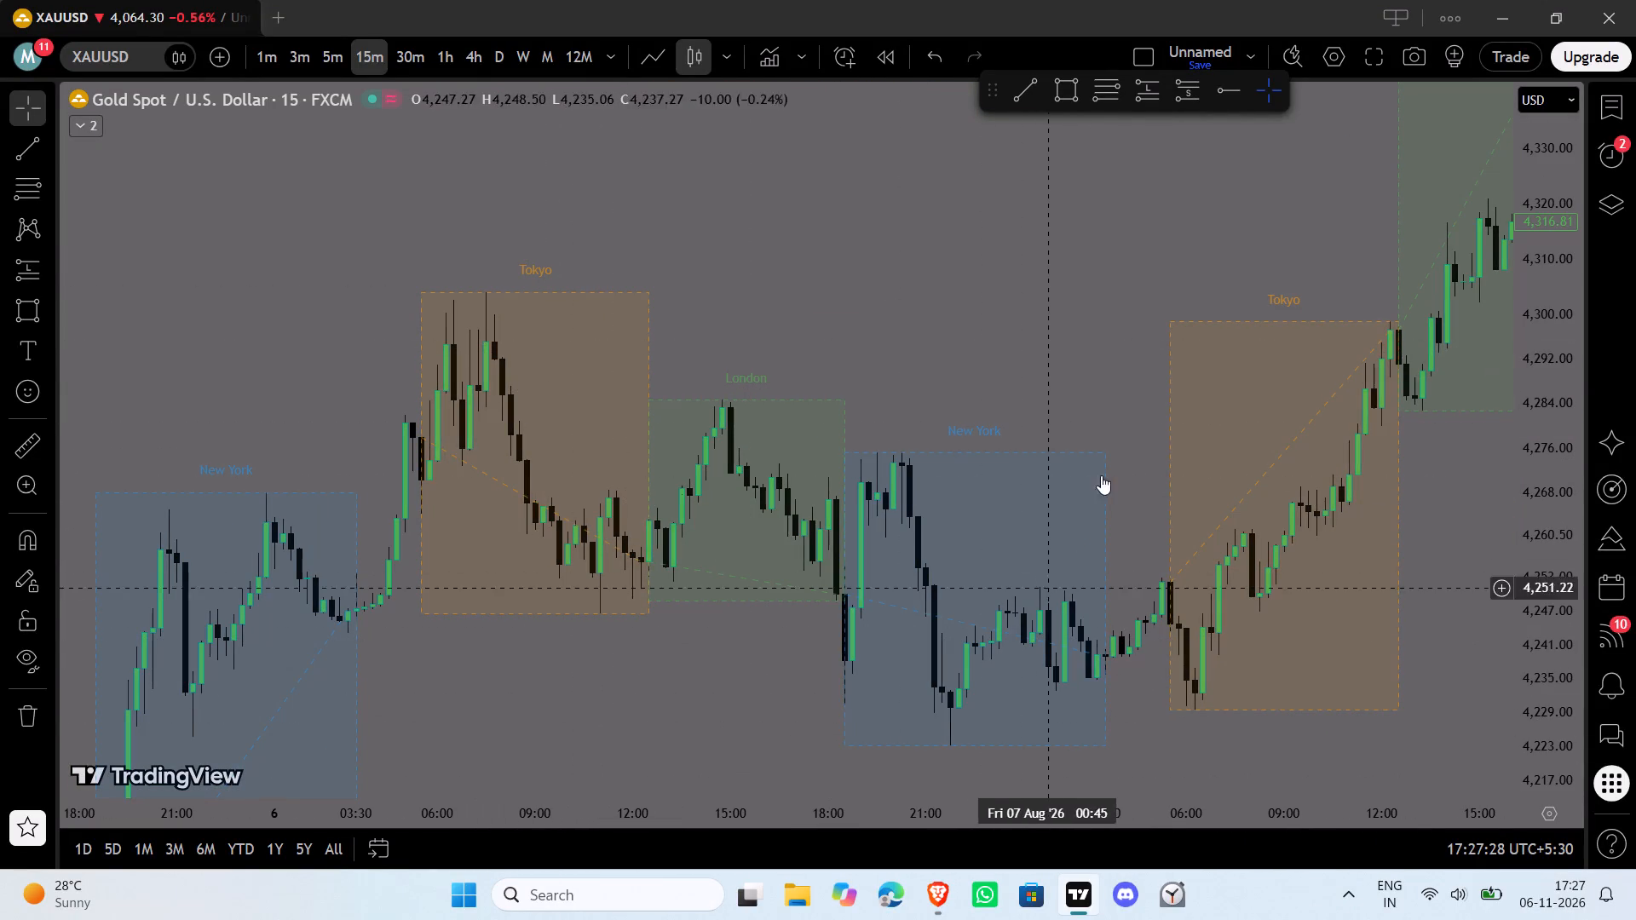
pyautogui.moveTo(990, 365); pyautogui.dragTo(384, 381)
pyautogui.moveTo(1555, 446); pyautogui.dragTo(1553, 588)
pyautogui.moveTo(1229, 495); pyautogui.dragTo(752, 775)
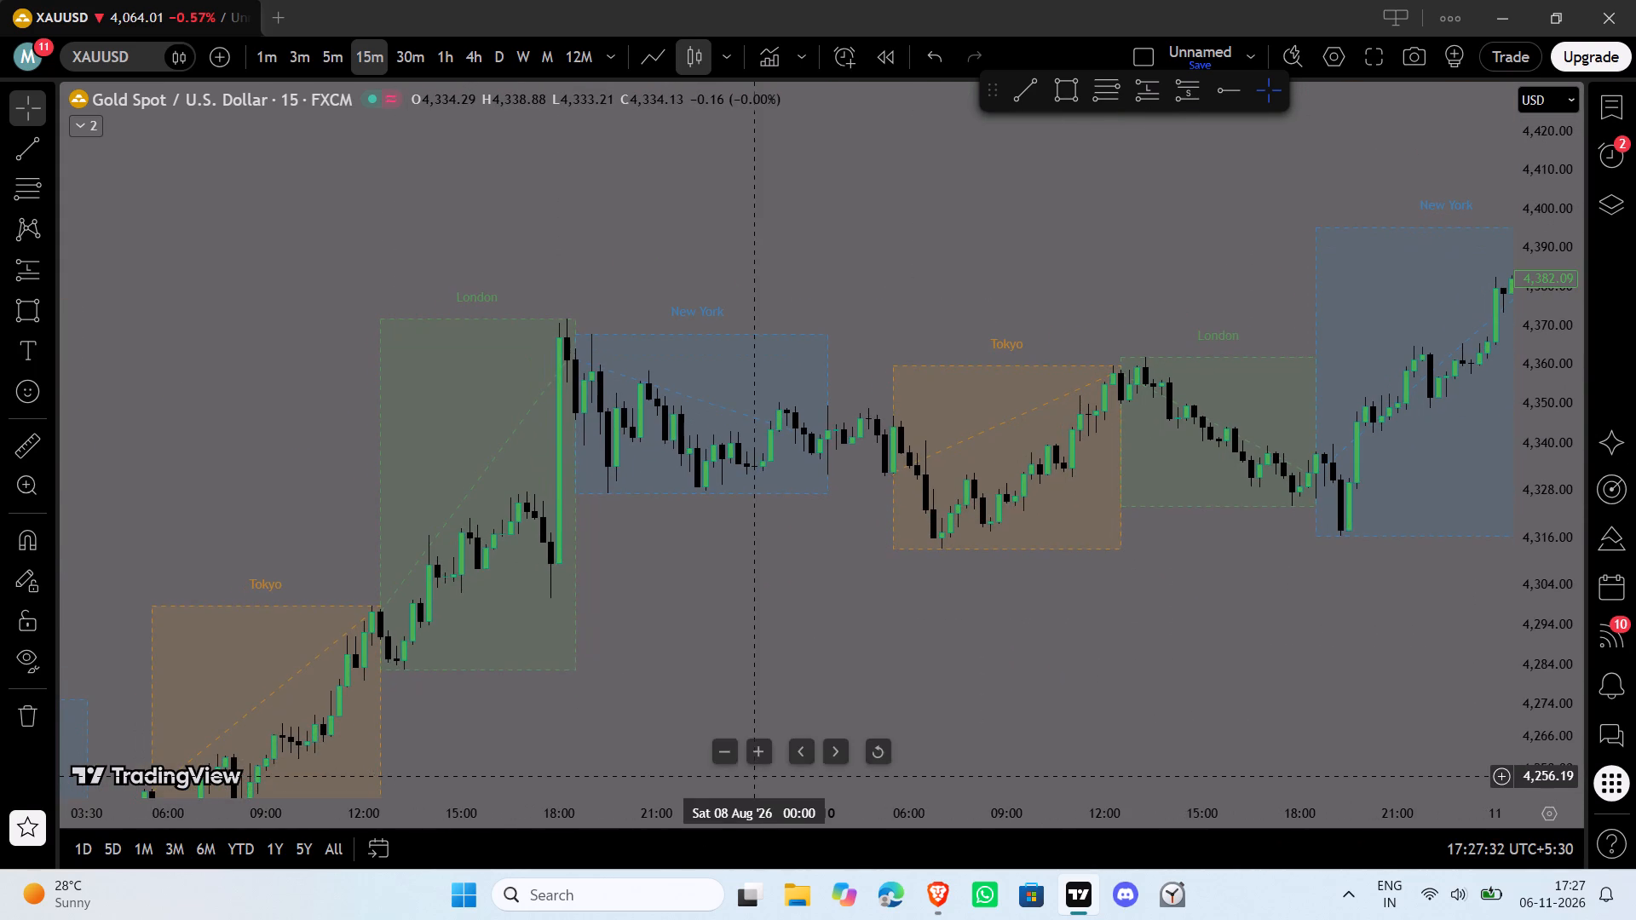
pyautogui.moveTo(747, 684); pyautogui.dragTo(1126, 370)
pyautogui.moveTo(1094, 417); pyautogui.dragTo(780, 685)
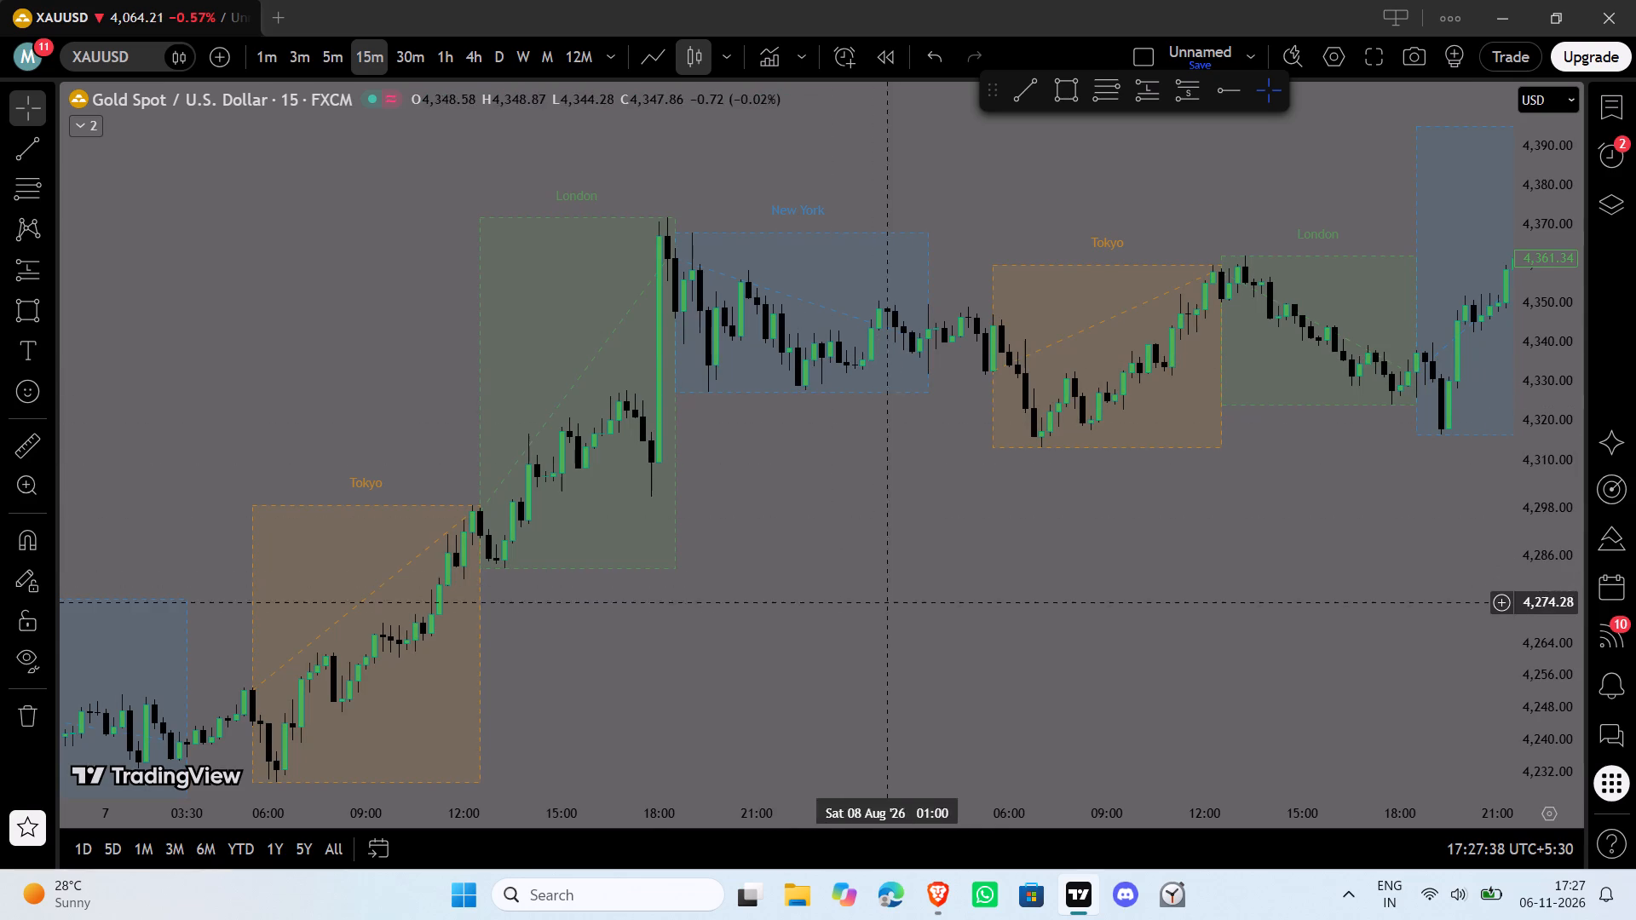
# Draw a thin rectangle zone along the 10 August Tokyo and London highs, starting at 11:30 with its lower edge at about 4,360.47.
pyautogui.moveTo(915, 641); pyautogui.dragTo(276, 647)
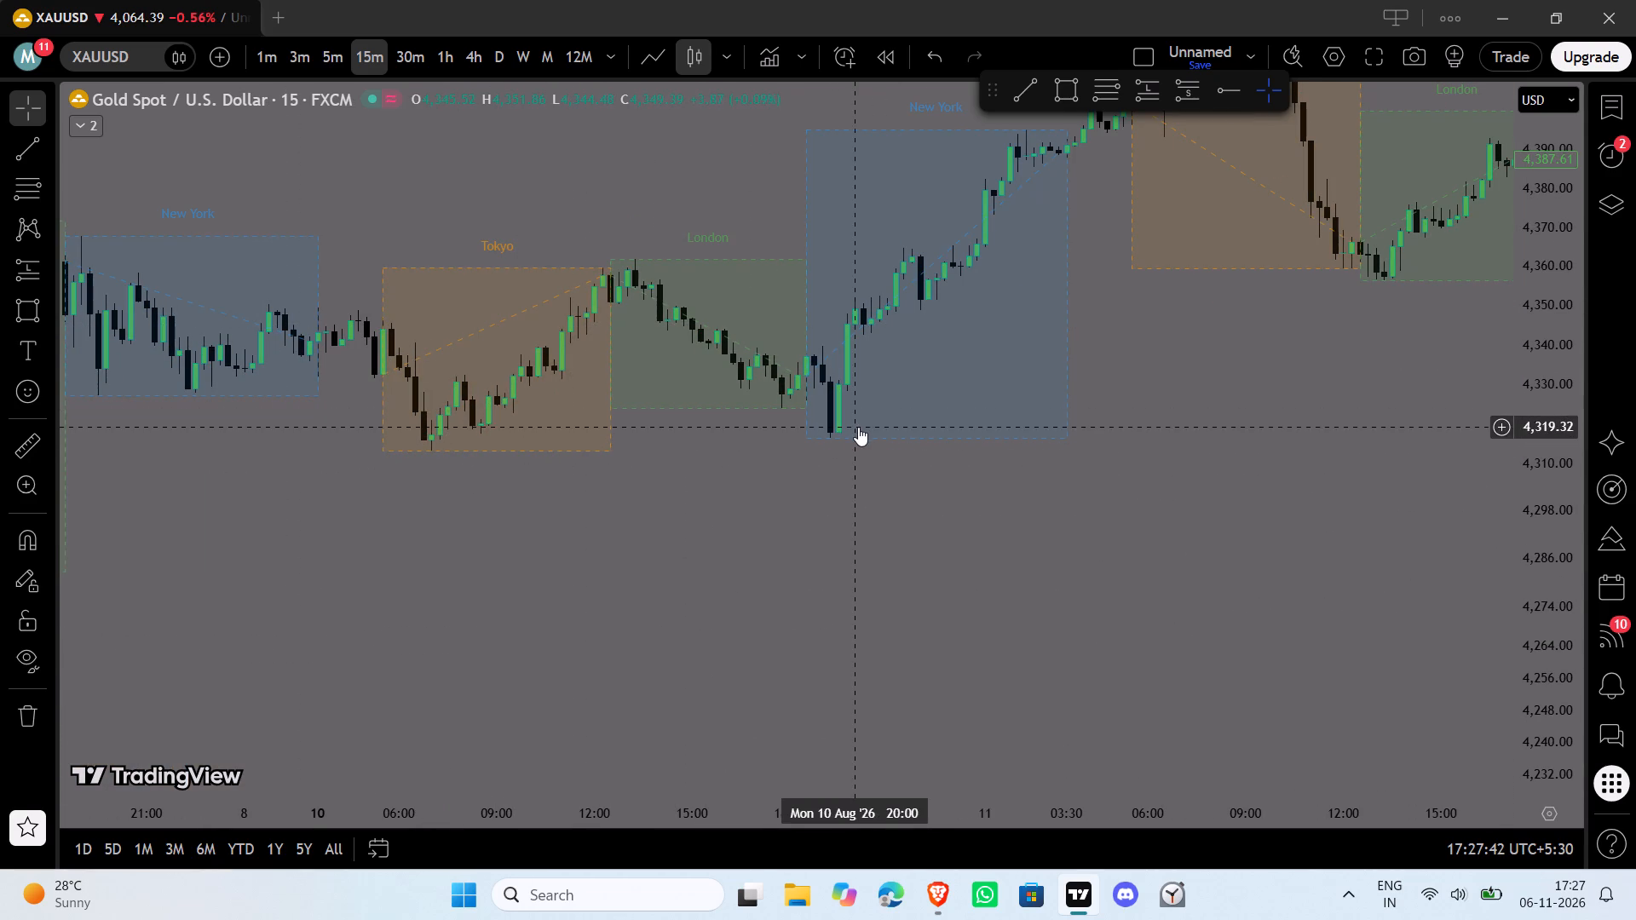
pyautogui.moveTo(741, 594); pyautogui.dragTo(603, 822)
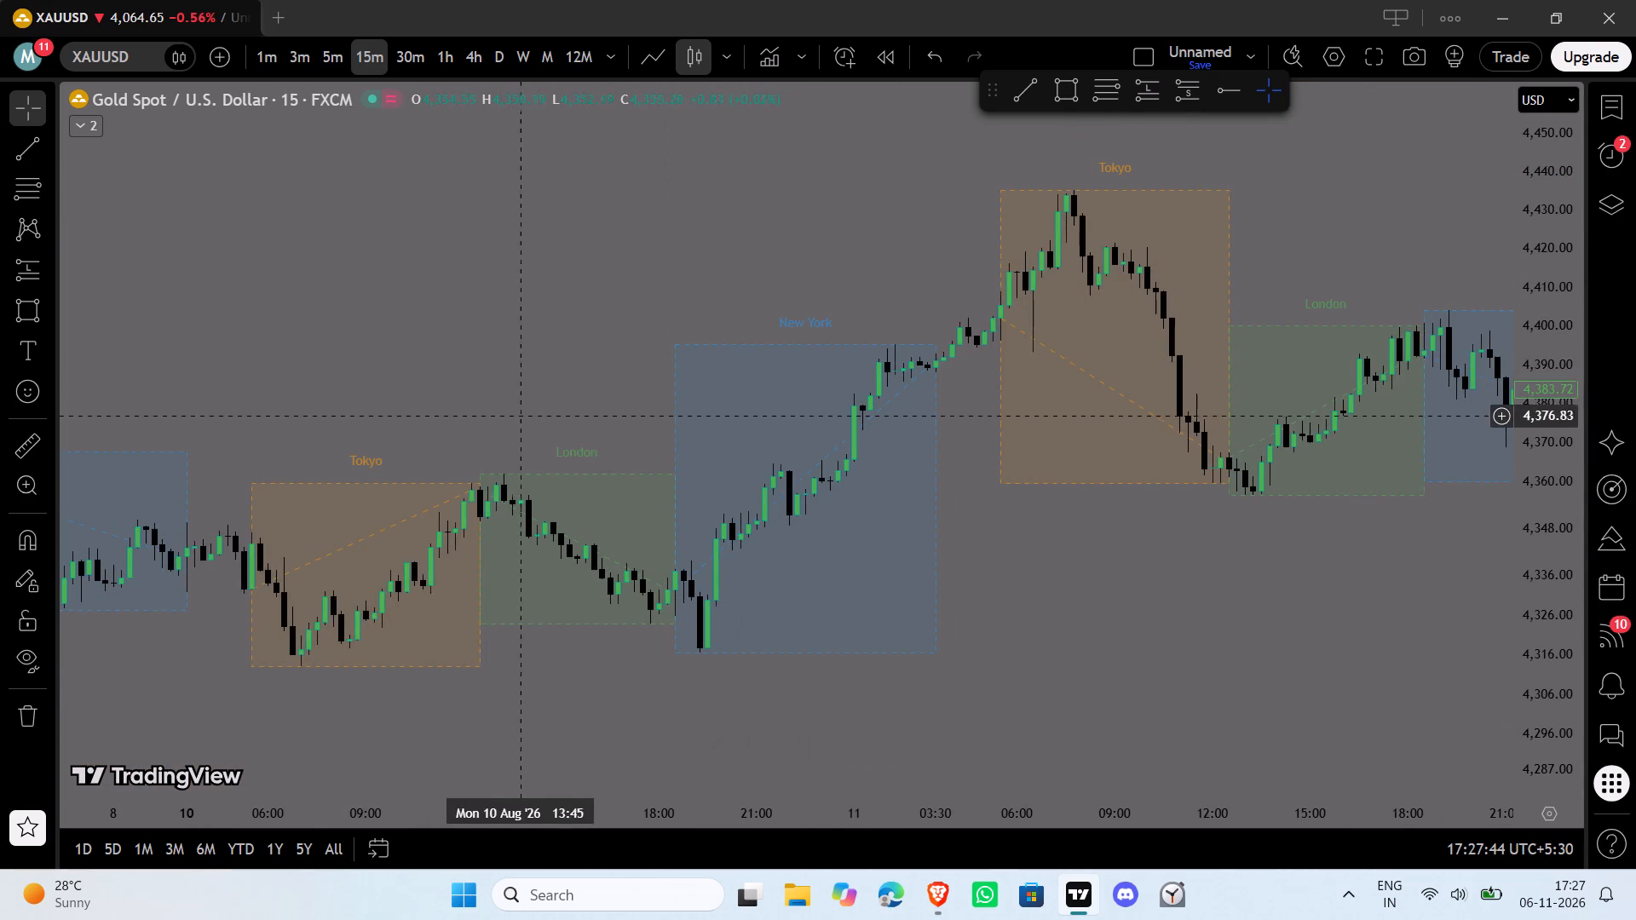
pyautogui.moveTo(542, 418); pyautogui.dragTo(668, 183)
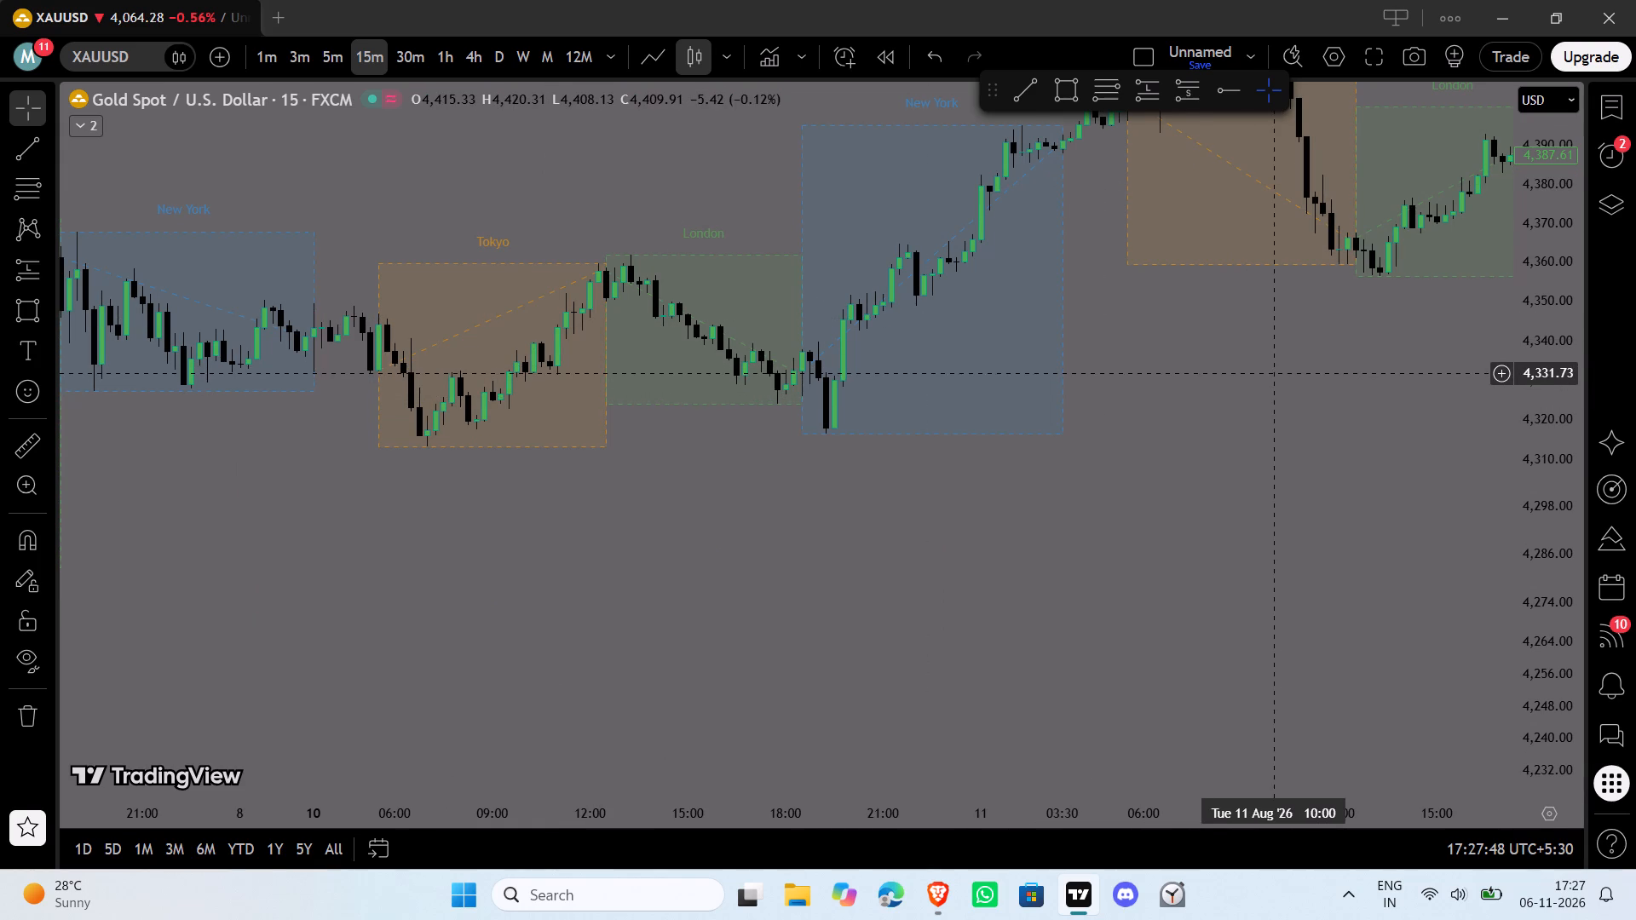
pyautogui.click(1073, 86)
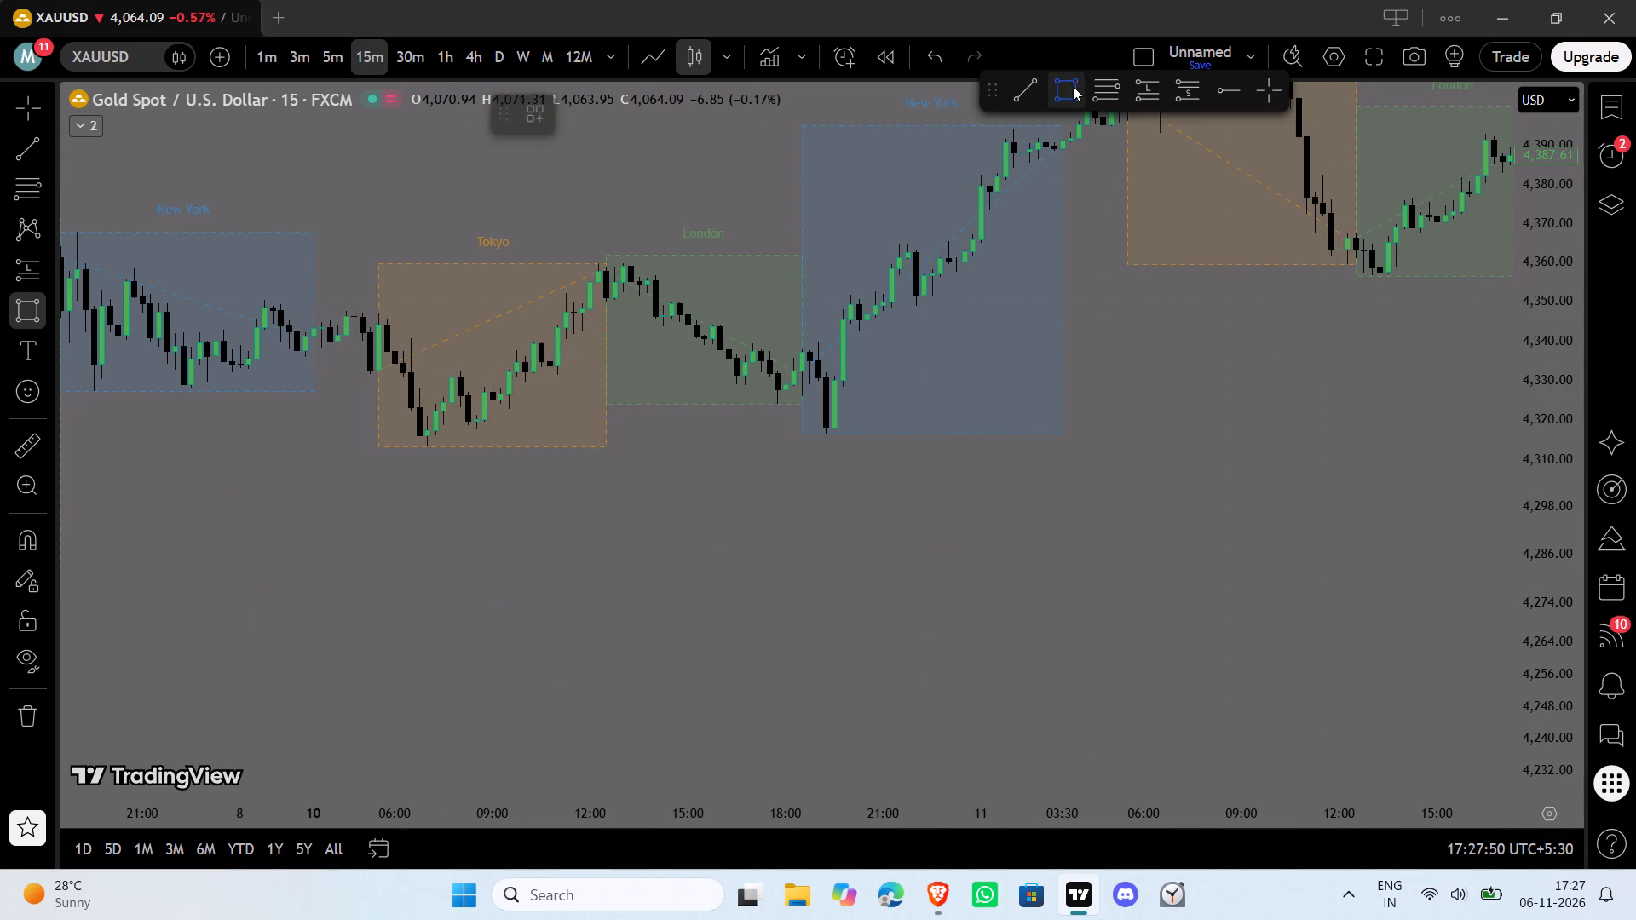
pyautogui.click(570, 261)
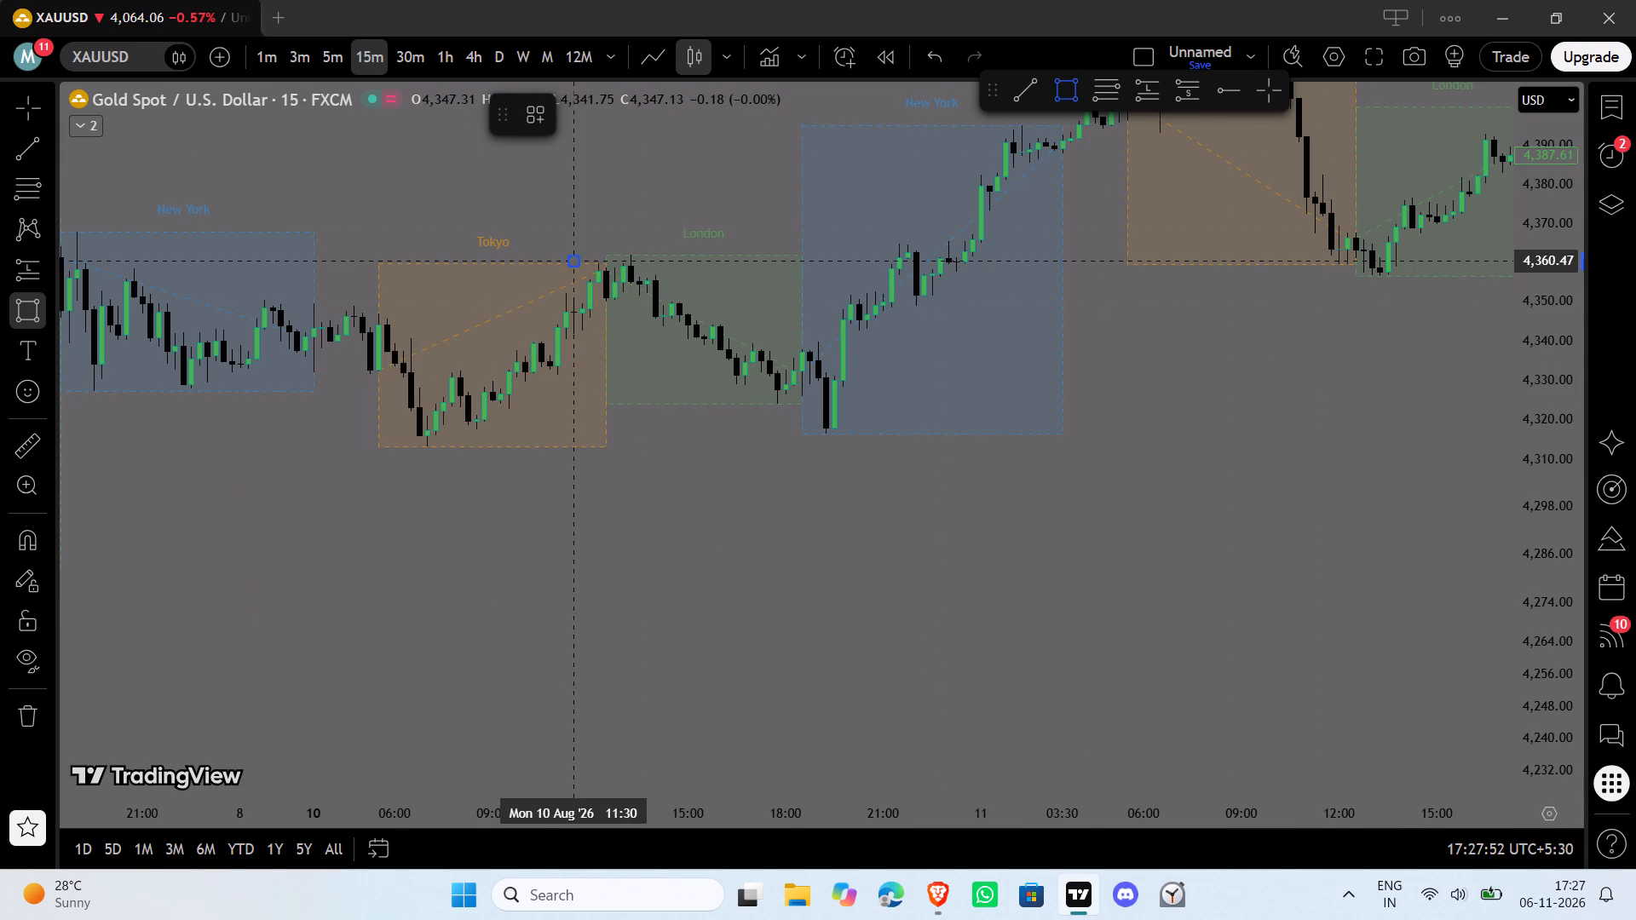
pyautogui.click(694, 252)
pyautogui.click(521, 192)
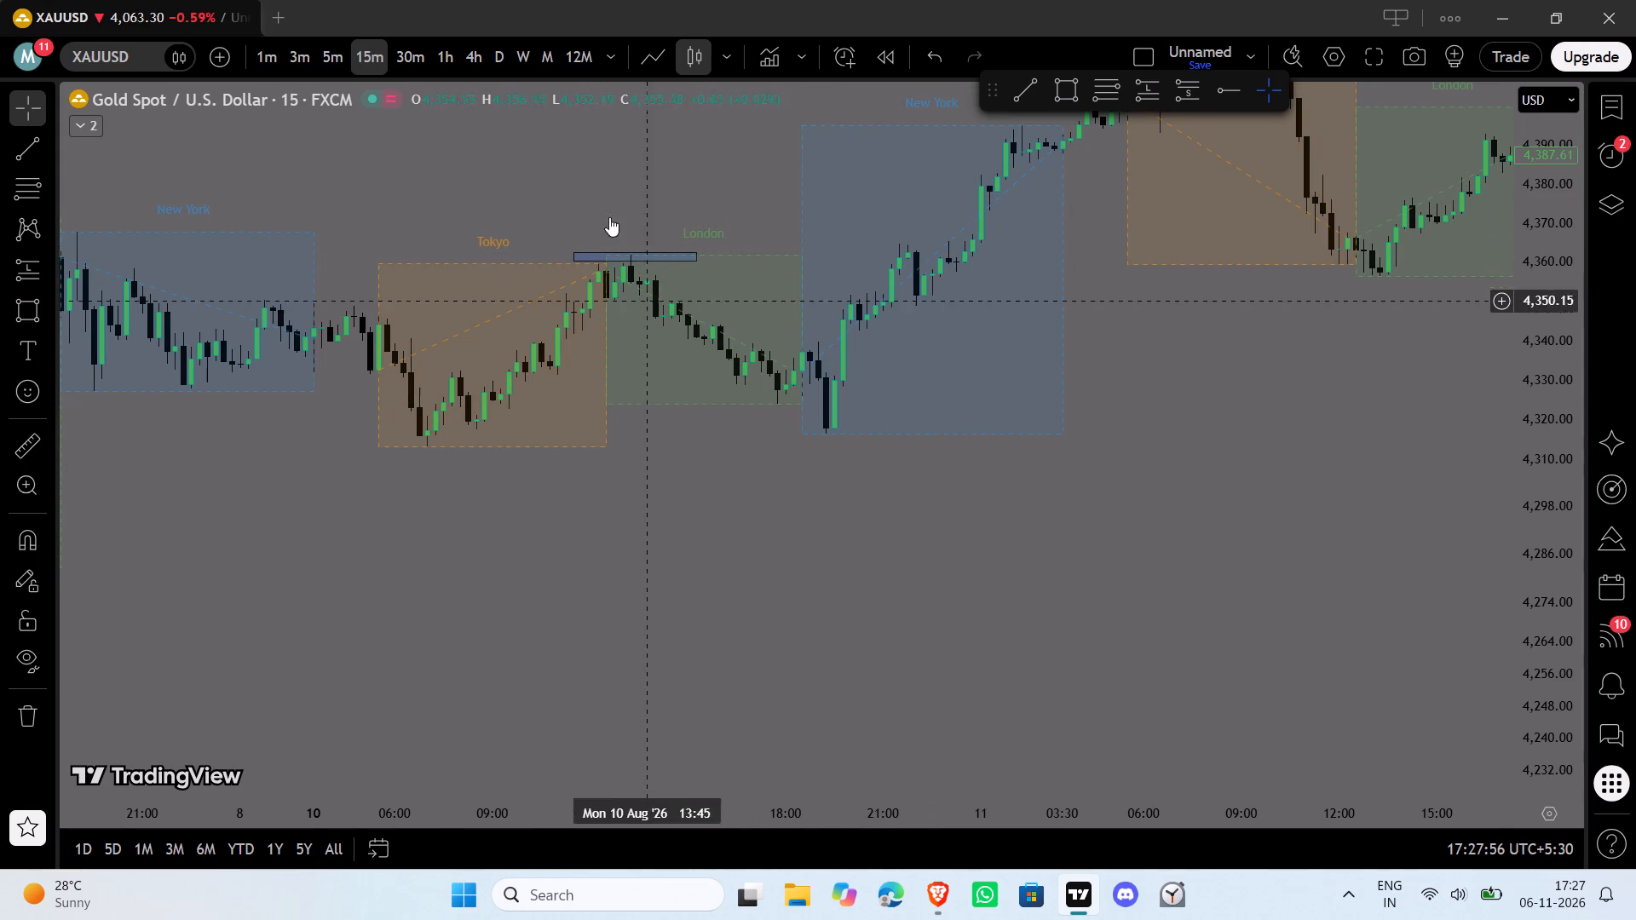
# Draw a rectangle zone at the 10 August Tokyo low, from 06:00 to about 22:45, spanning about 4,312.86 to 4,317.70.
pyautogui.click(1074, 90)
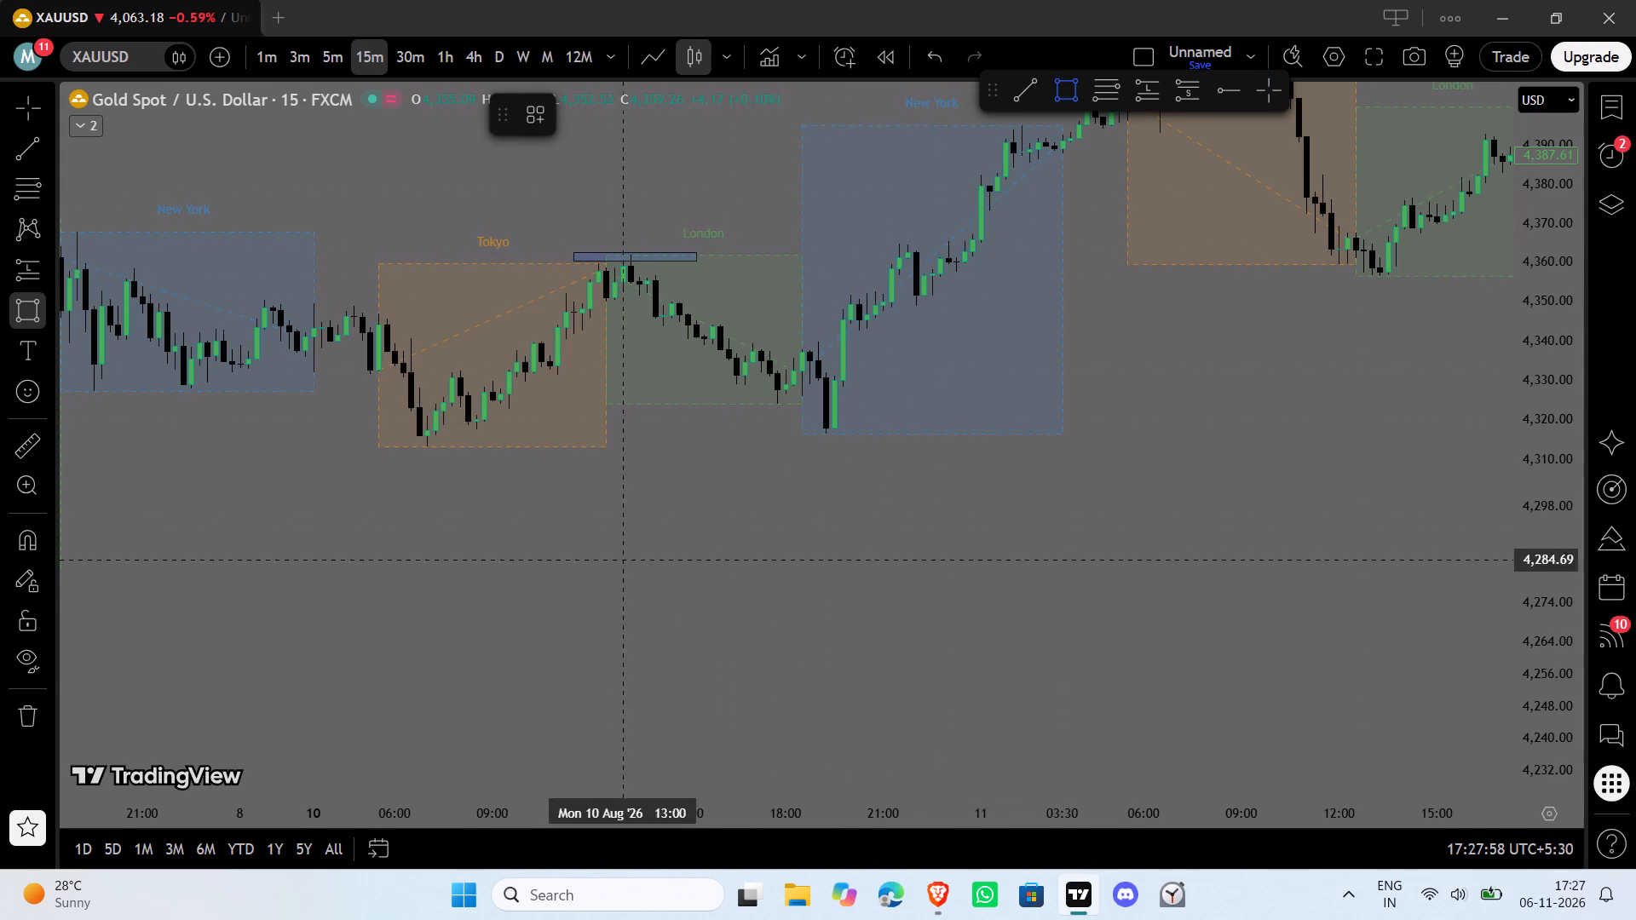
pyautogui.click(396, 447)
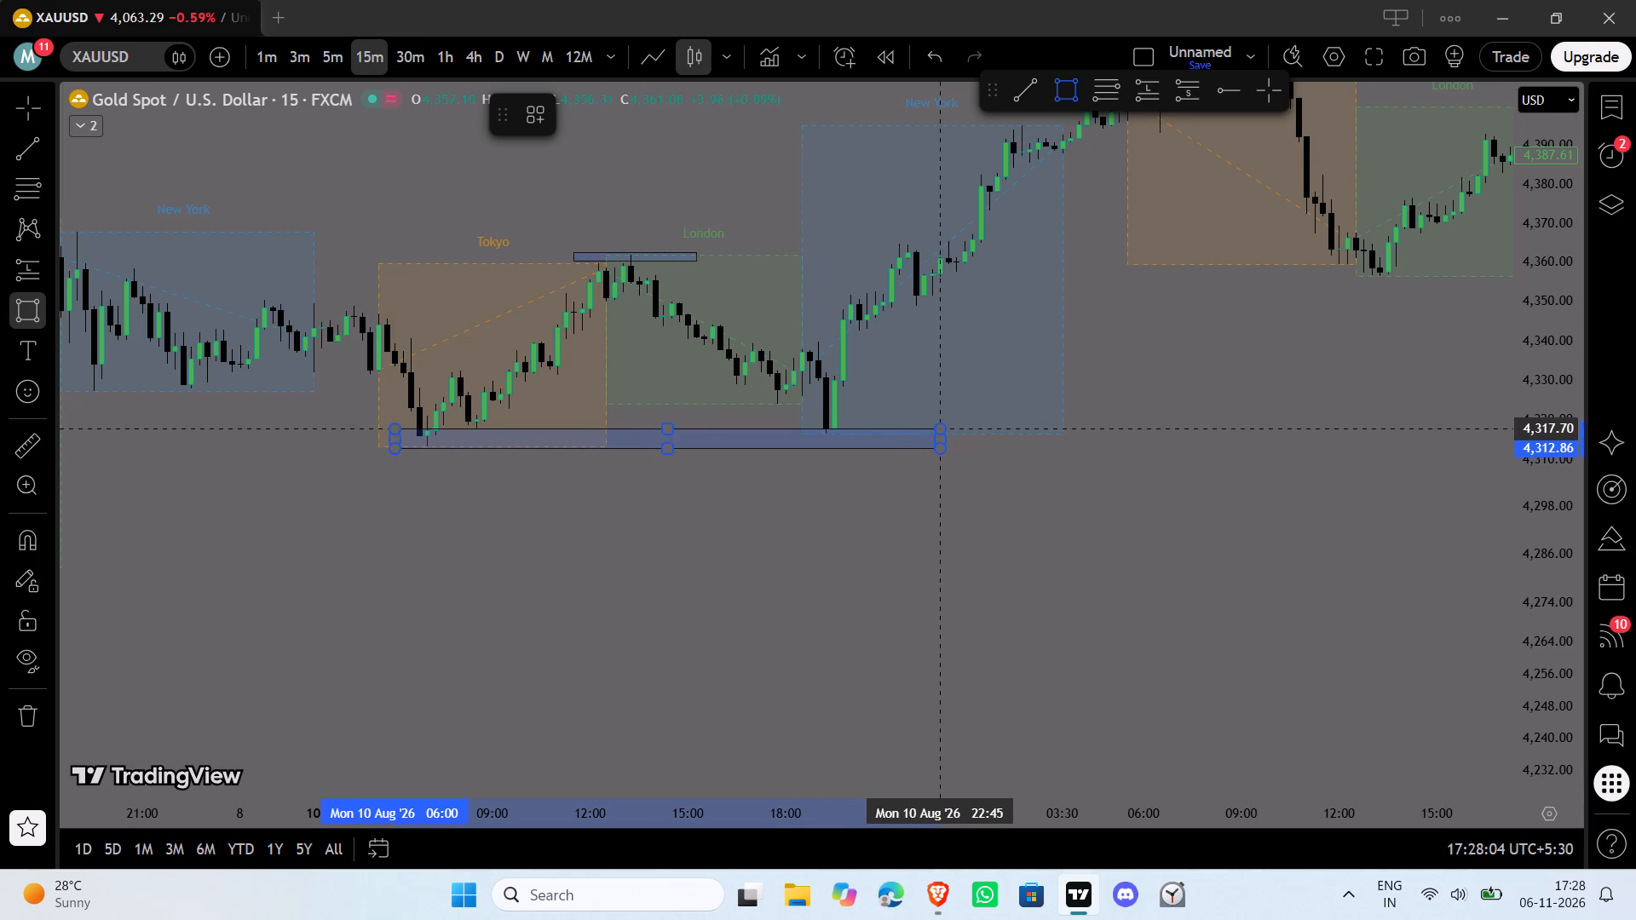
pyautogui.click(942, 428)
pyautogui.click(919, 621)
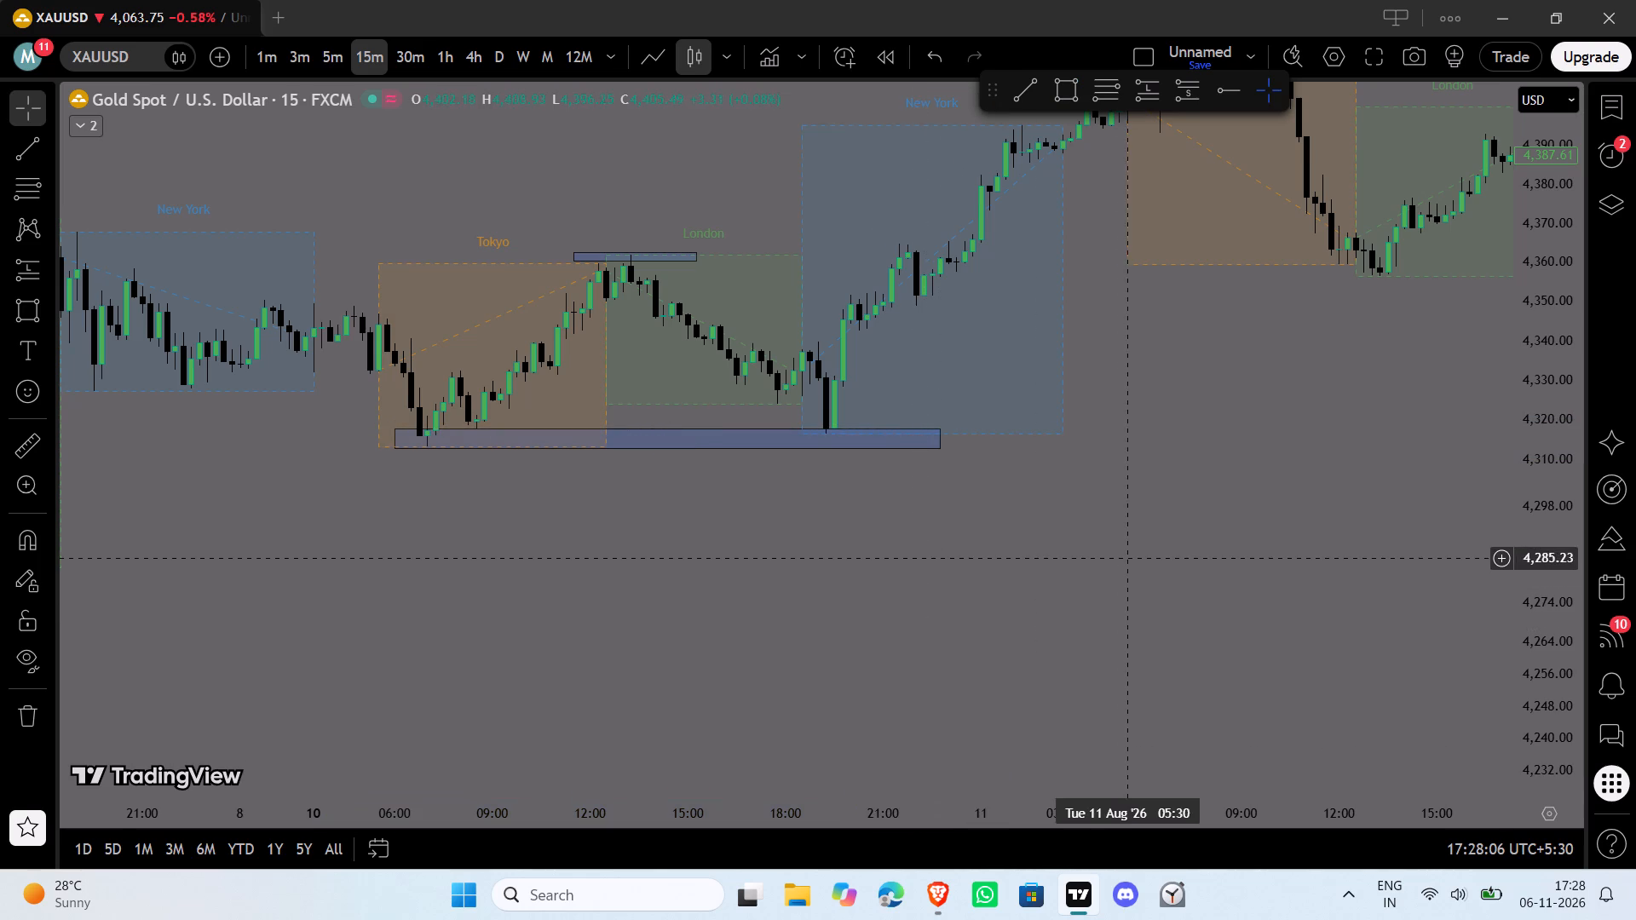
# Draw a rectangle zone at the 11 August Tokyo and London lows, from 11:45 to 16:15, spanning about 4,356.40 to 4,359.66.
pyautogui.moveTo(1120, 557); pyautogui.dragTo(890, 702)
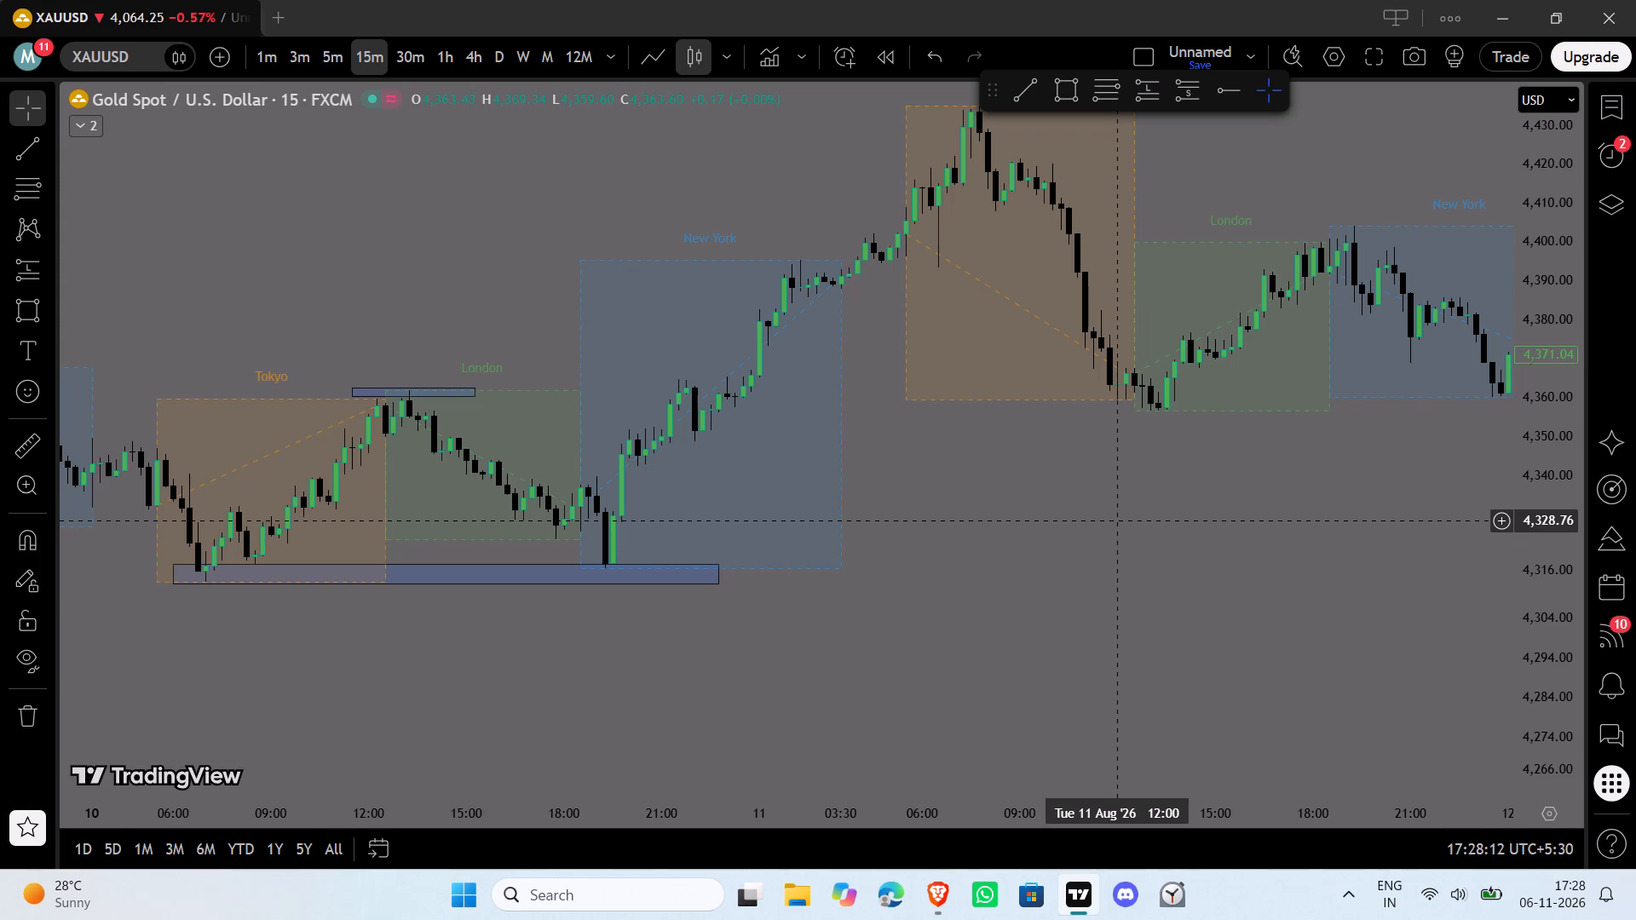
pyautogui.moveTo(1122, 520); pyautogui.dragTo(704, 669)
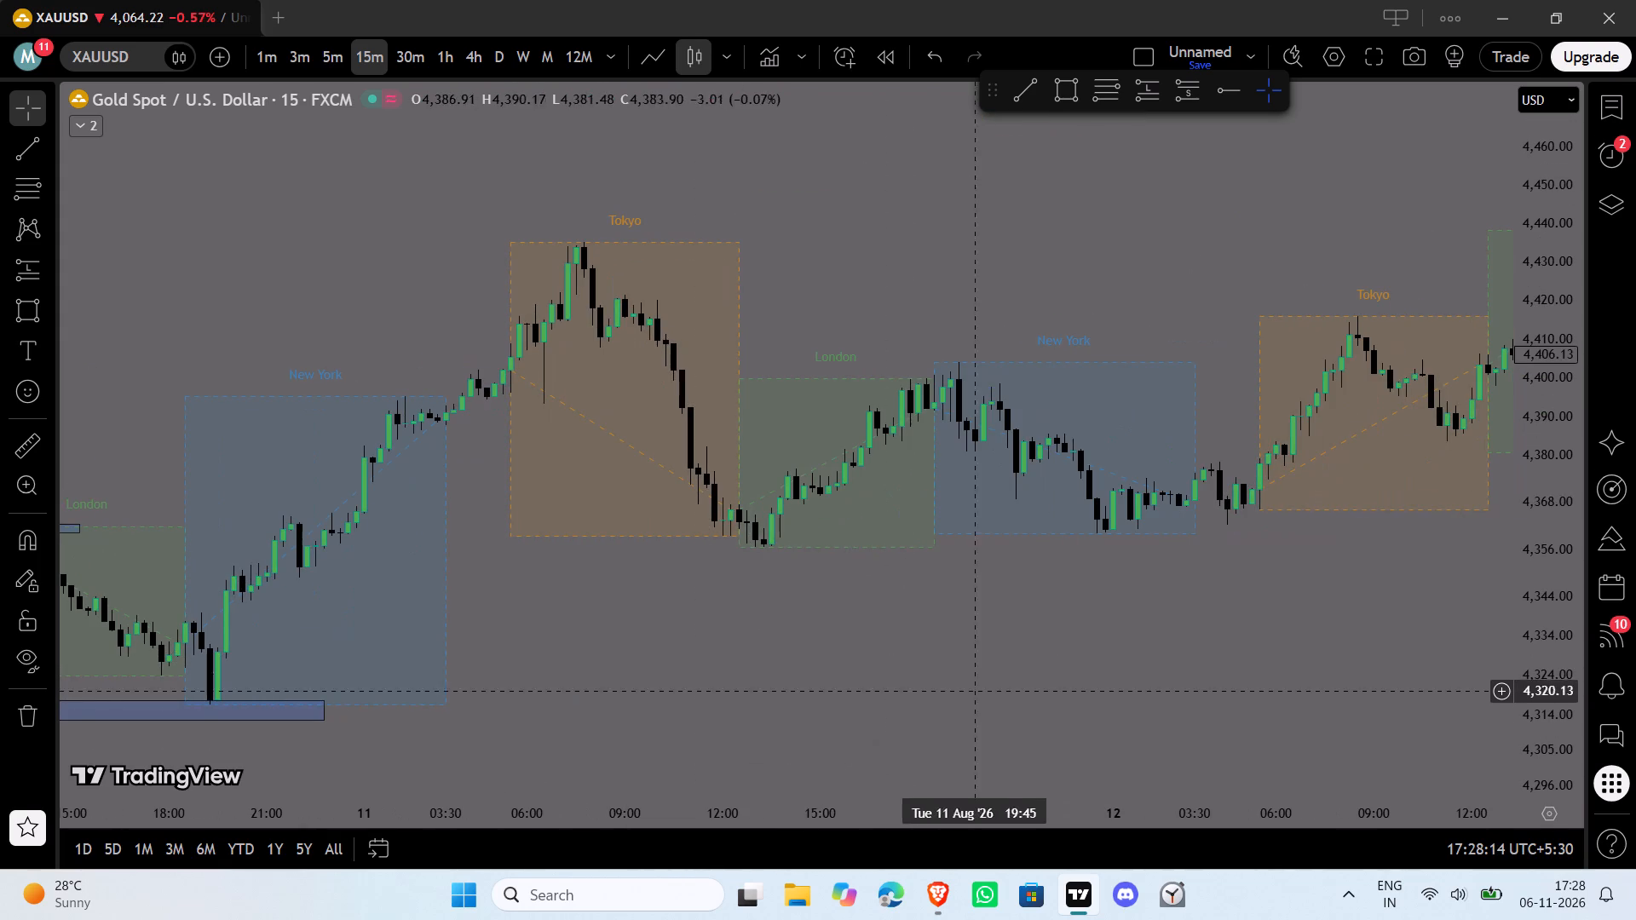
pyautogui.moveTo(649, 690); pyautogui.dragTo(1184, 621)
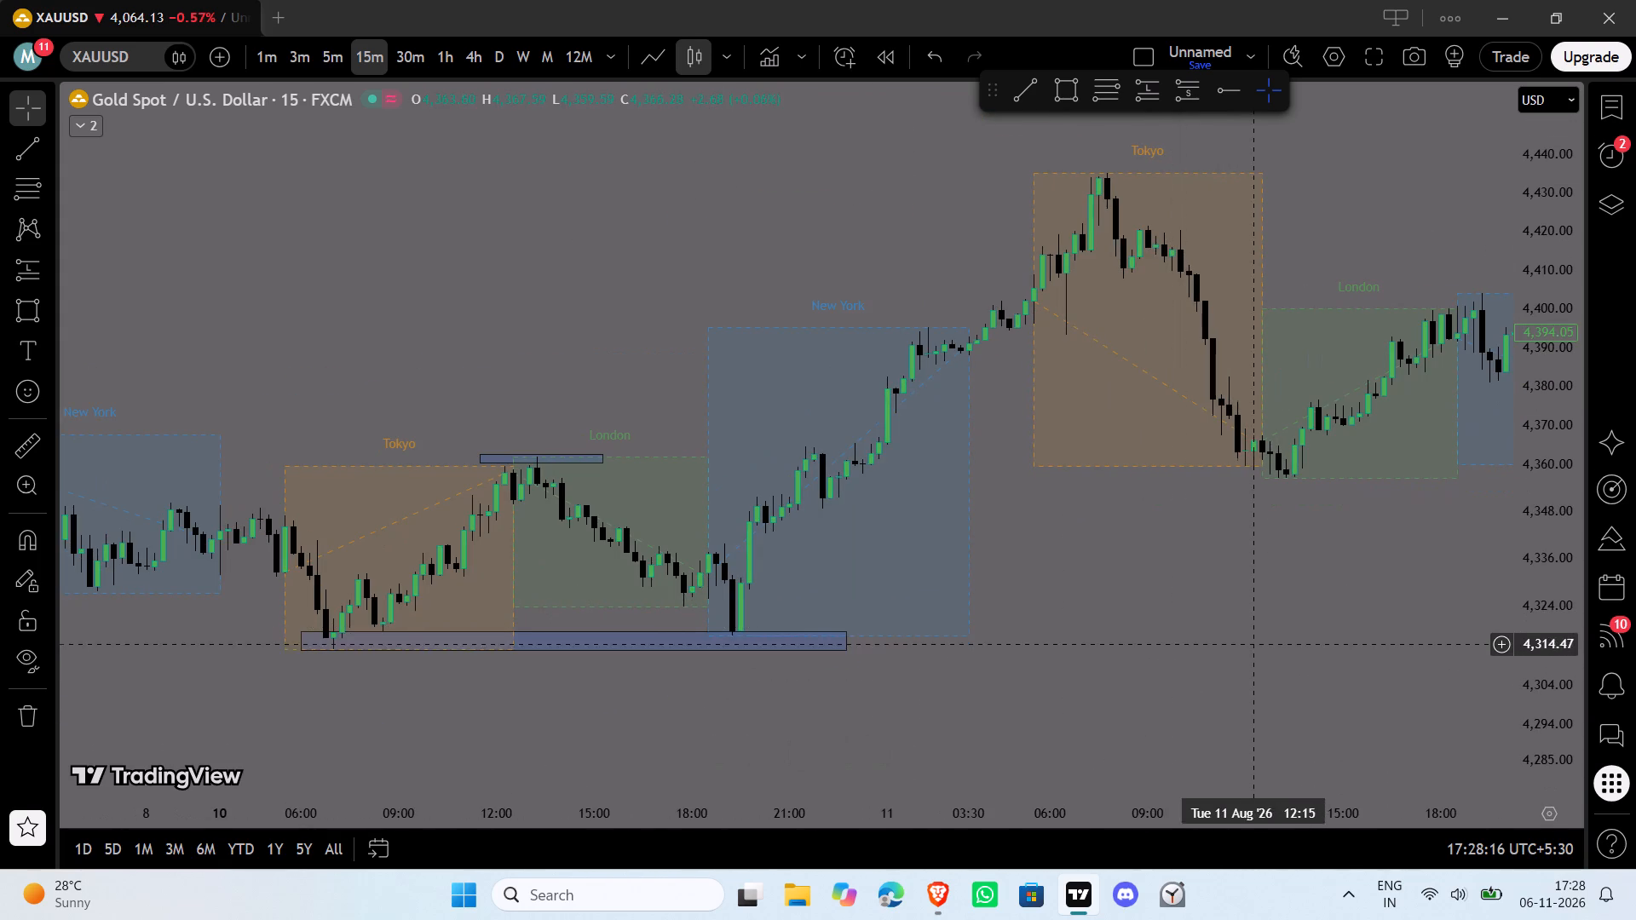
pyautogui.moveTo(1345, 630); pyautogui.dragTo(774, 664)
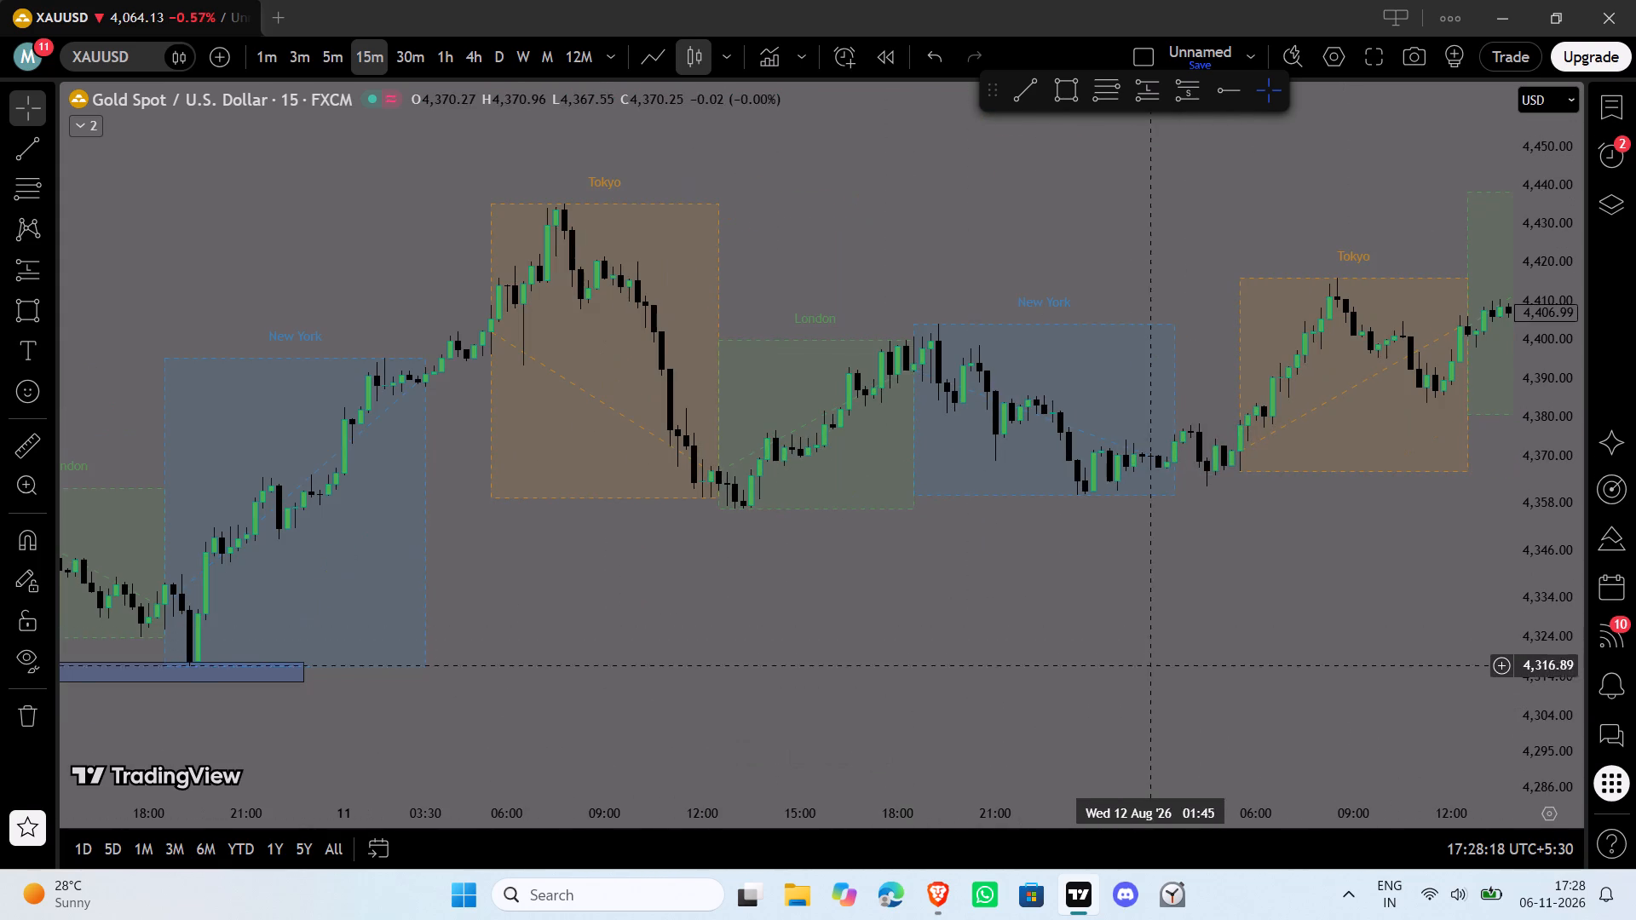
pyautogui.moveTo(1121, 639); pyautogui.dragTo(654, 645)
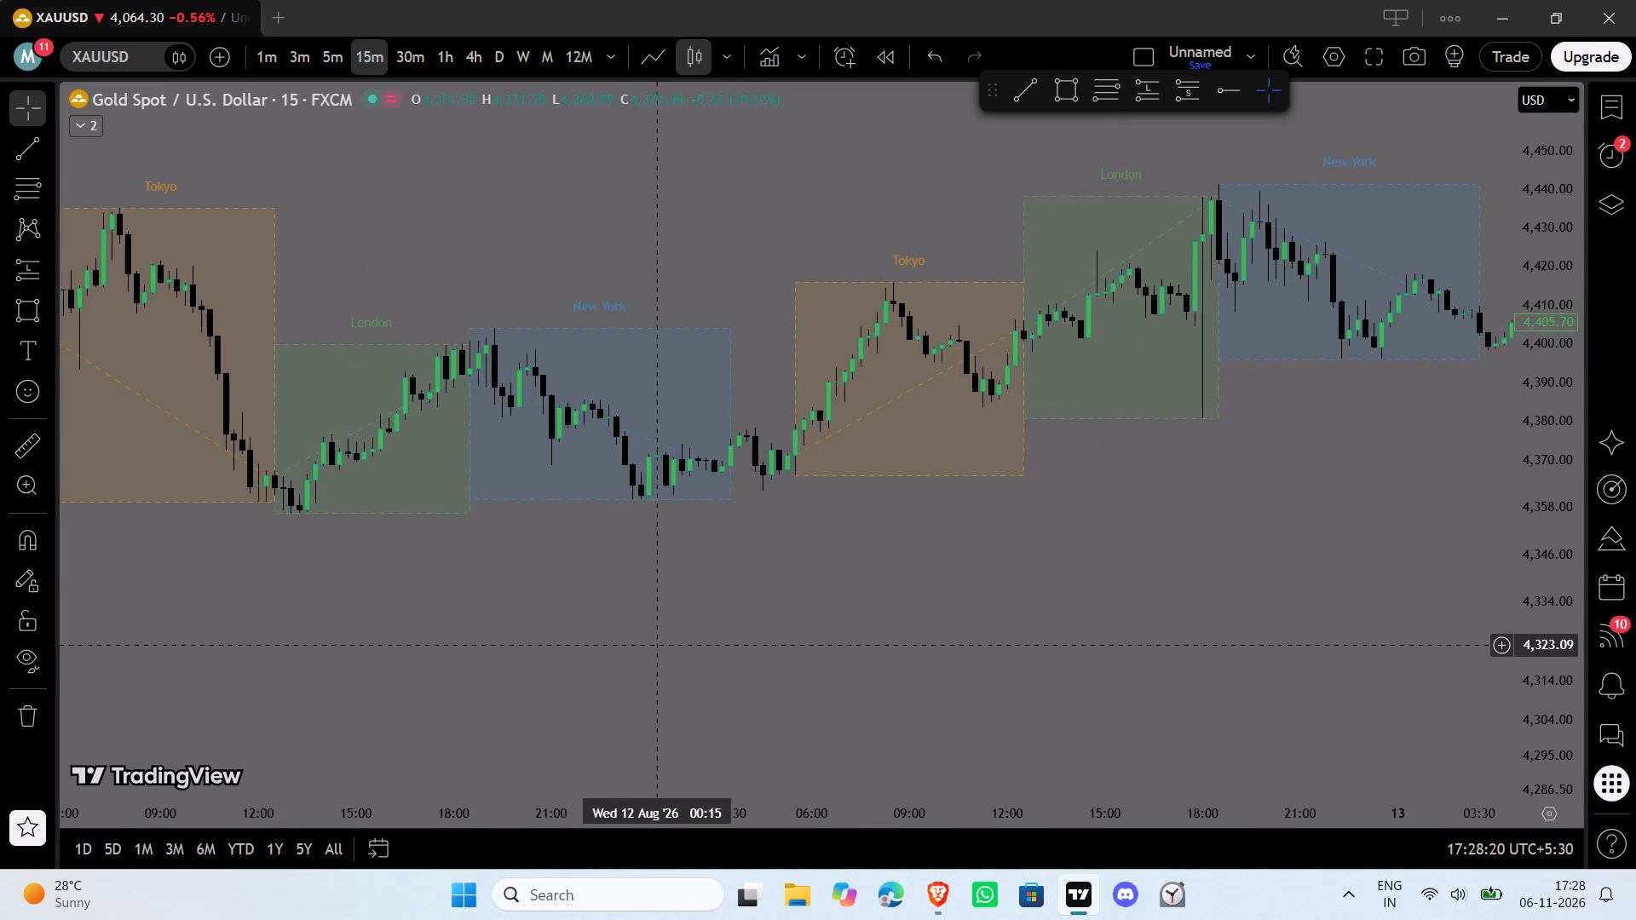
pyautogui.moveTo(670, 645); pyautogui.dragTo(1160, 711)
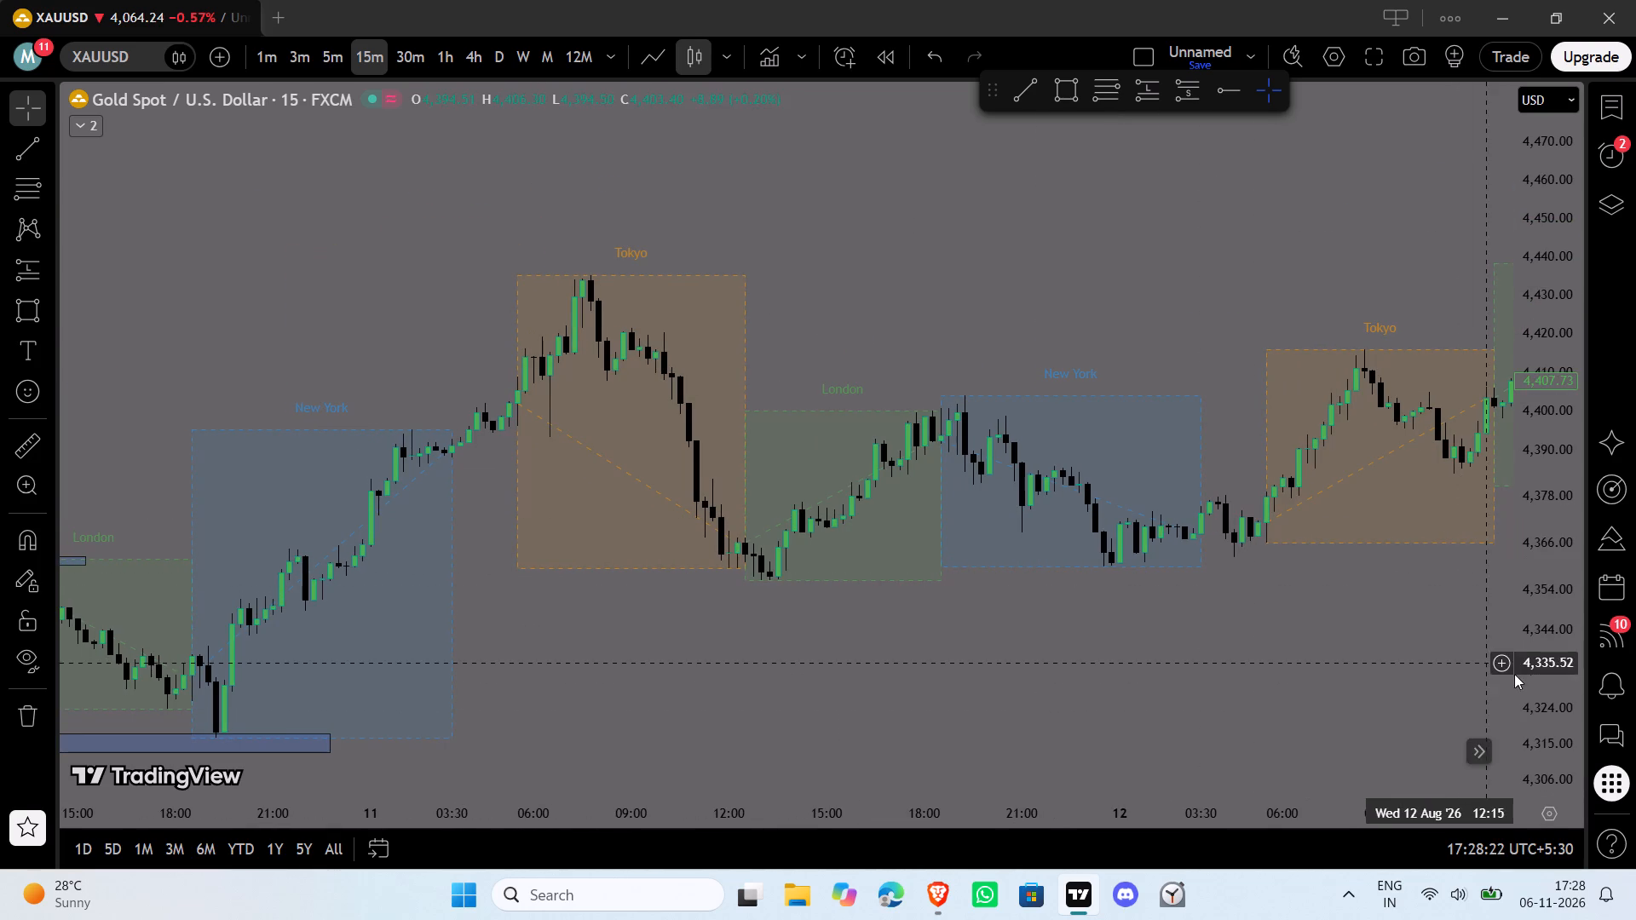
pyautogui.click(1063, 99)
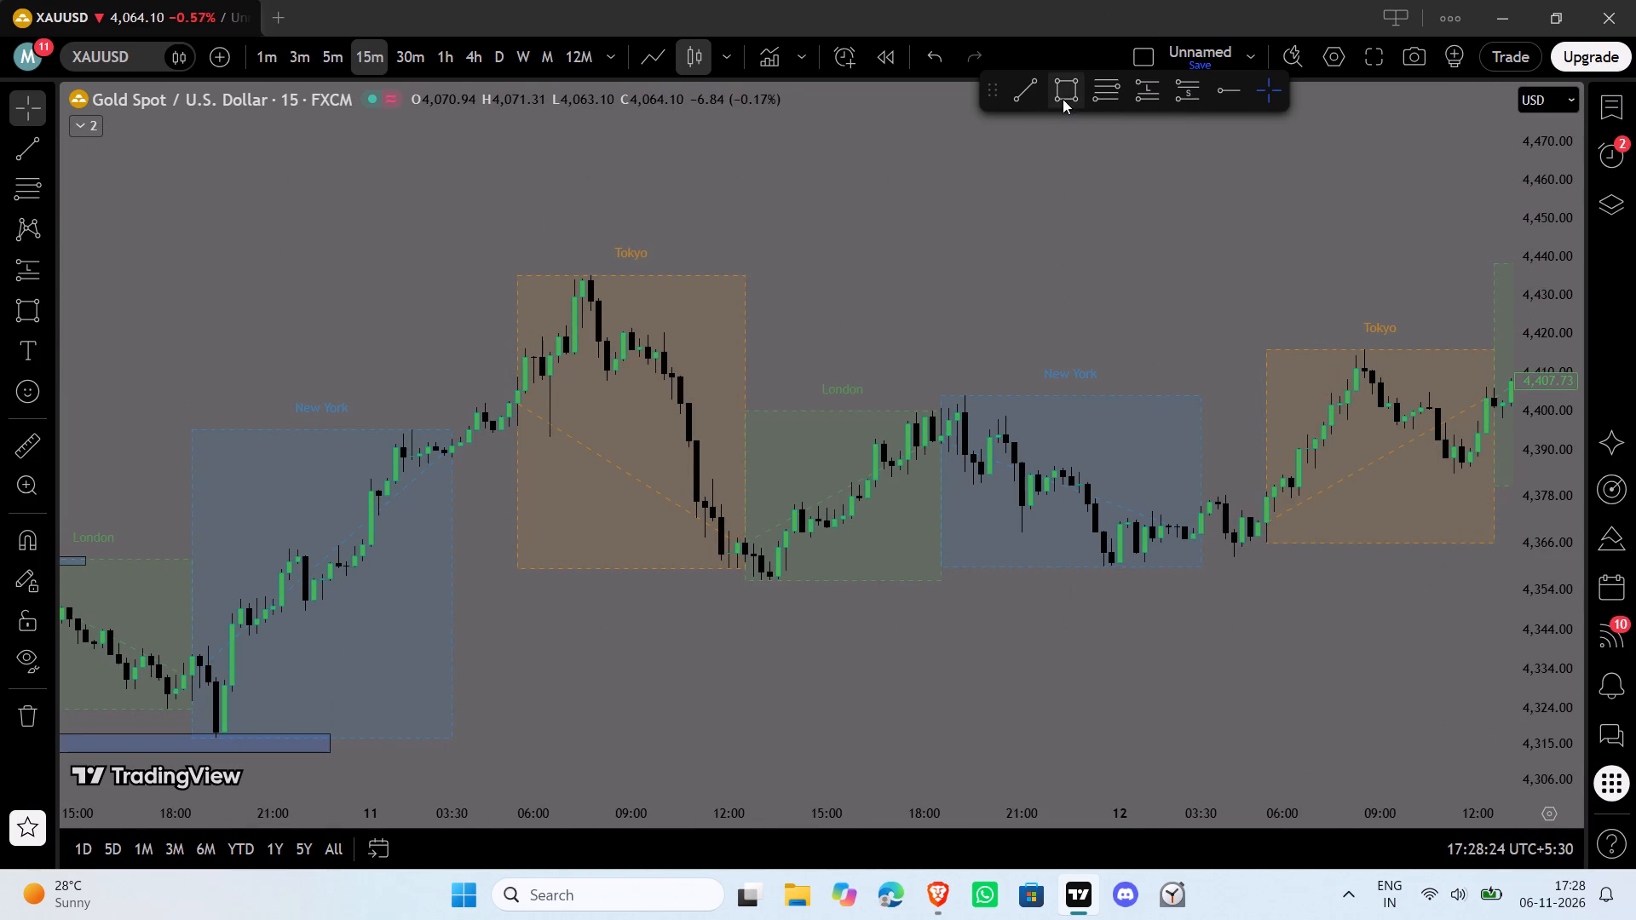
pyautogui.click(720, 581)
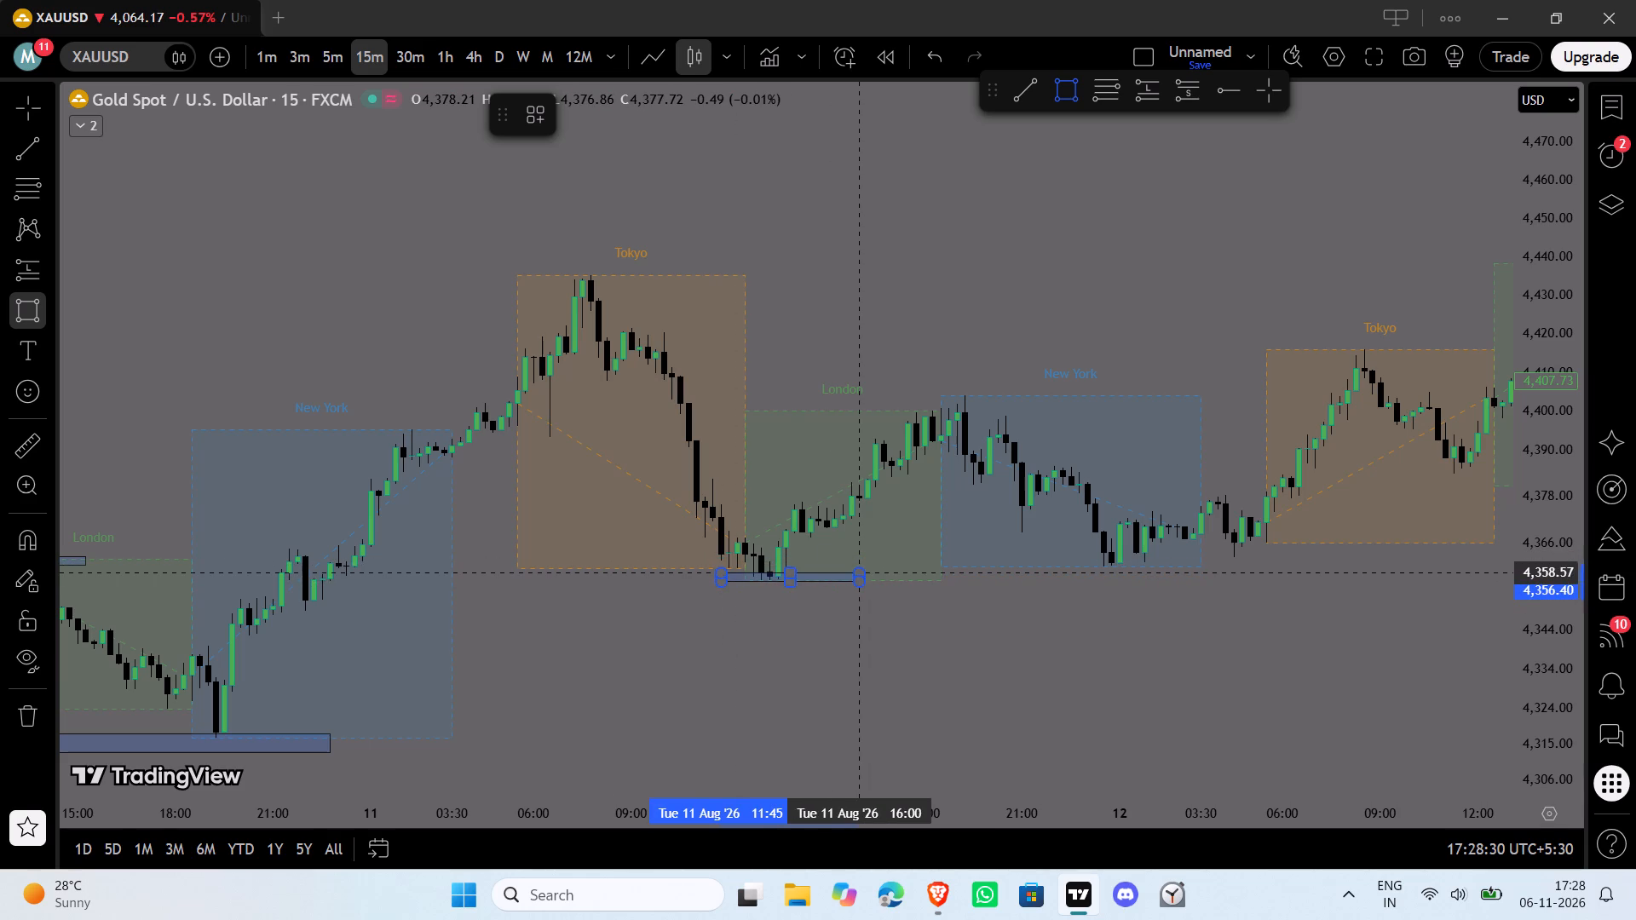
pyautogui.click(866, 568)
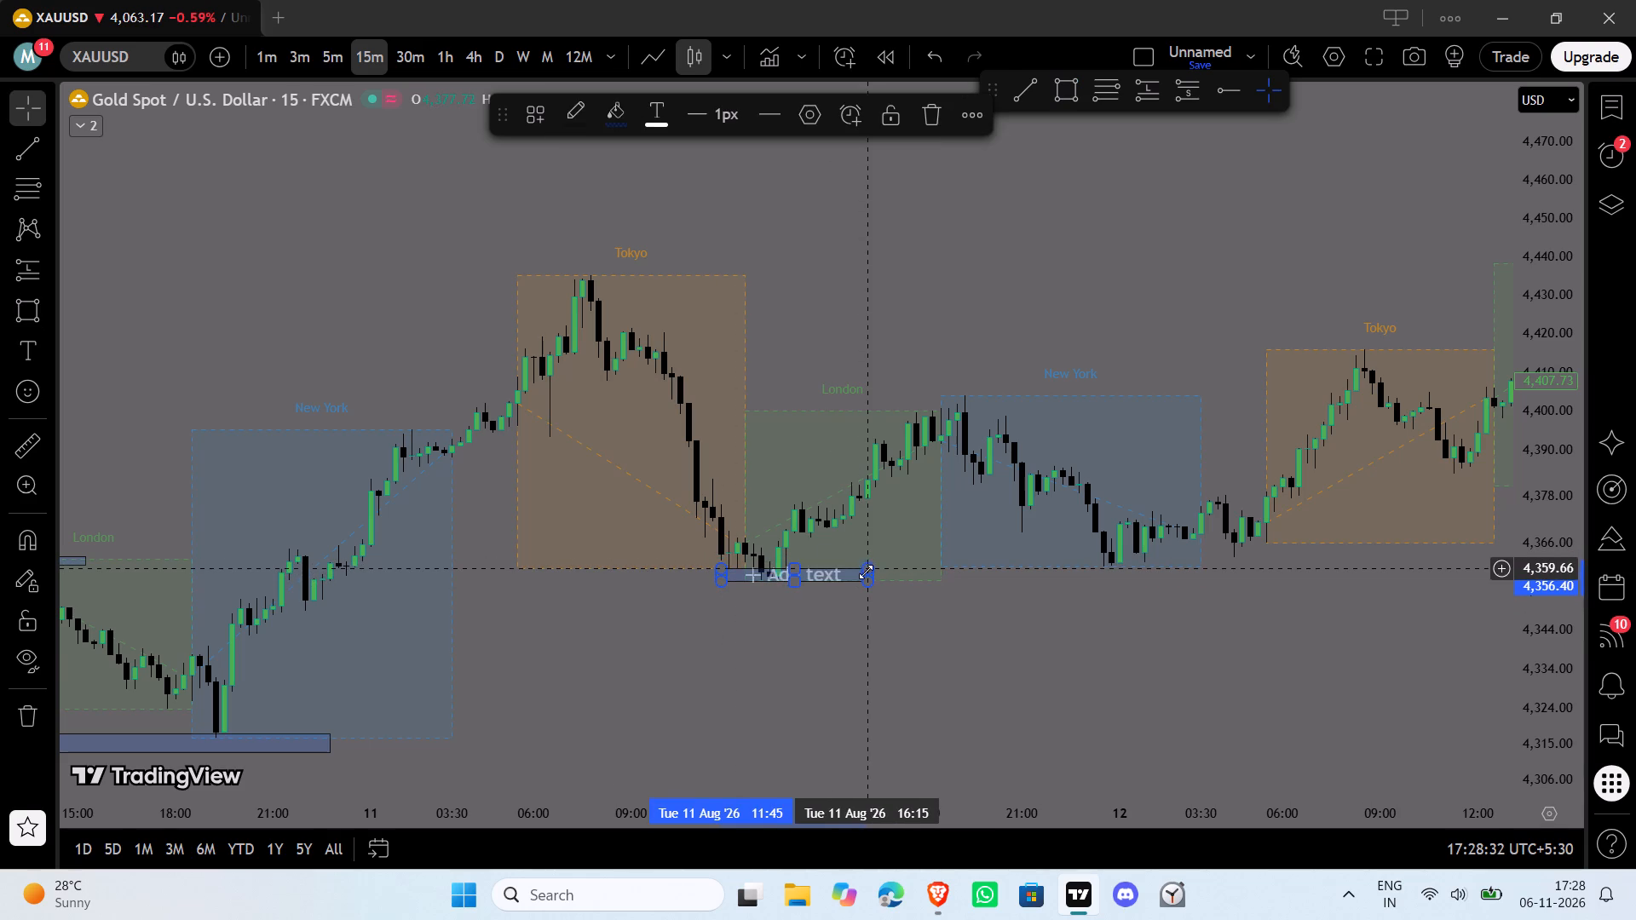
pyautogui.click(864, 619)
# Place a short position at 10 August 13:15 with entry 4,354.77, stop about 4,362.65 and target about 4,317.43 at the low zone.
pyautogui.moveTo(683, 658); pyautogui.dragTo(1354, 474)
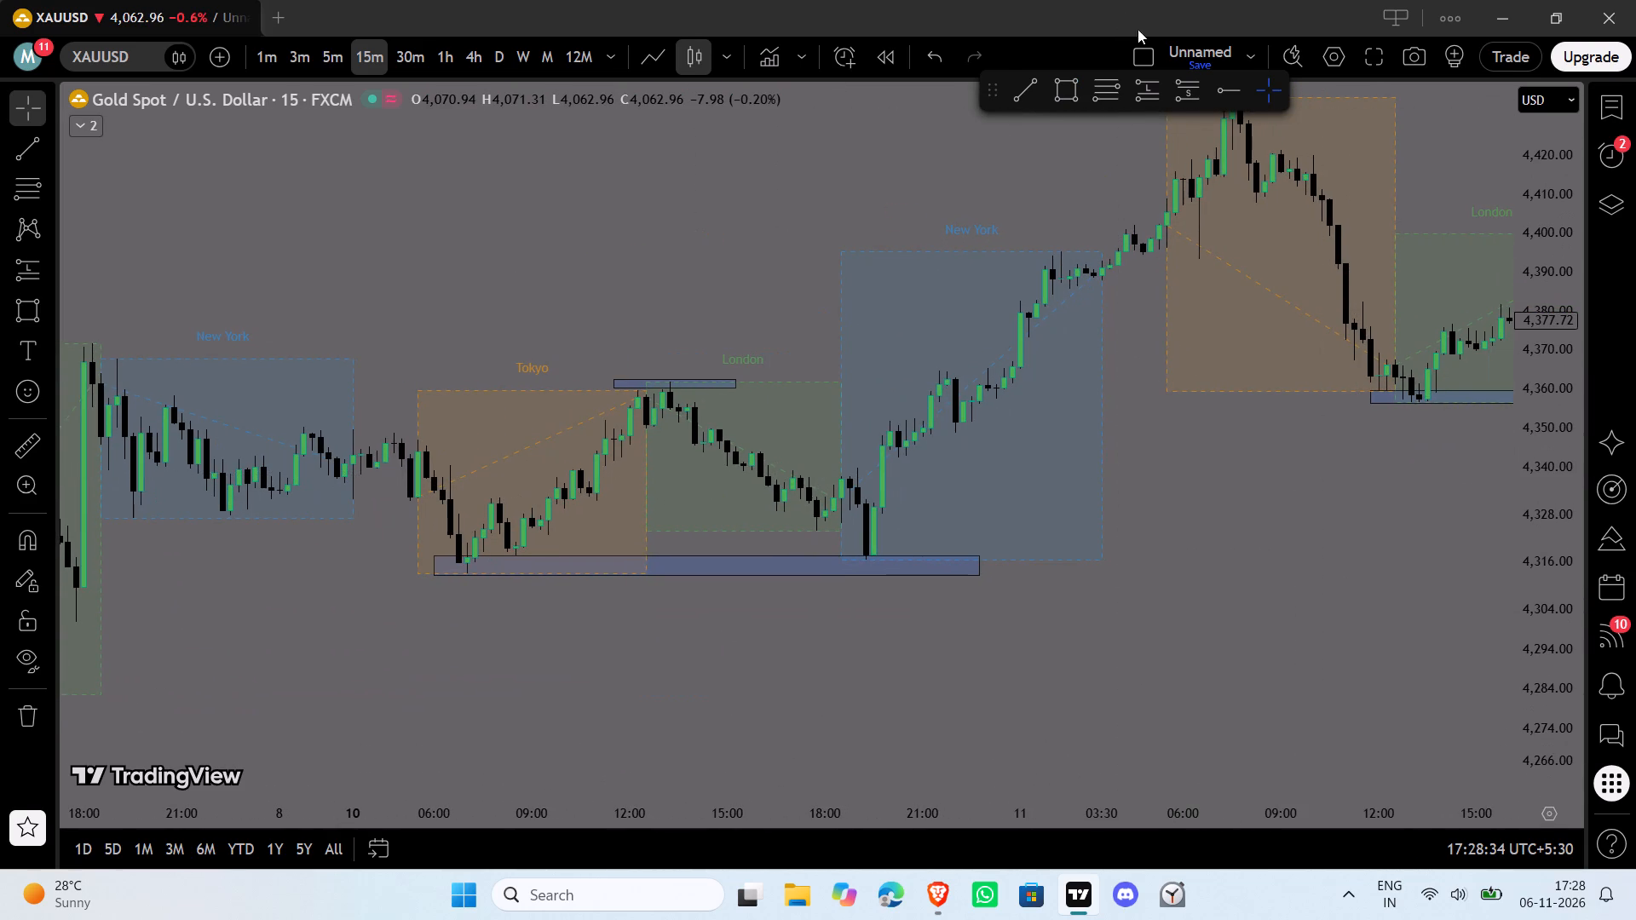
pyautogui.click(1148, 93)
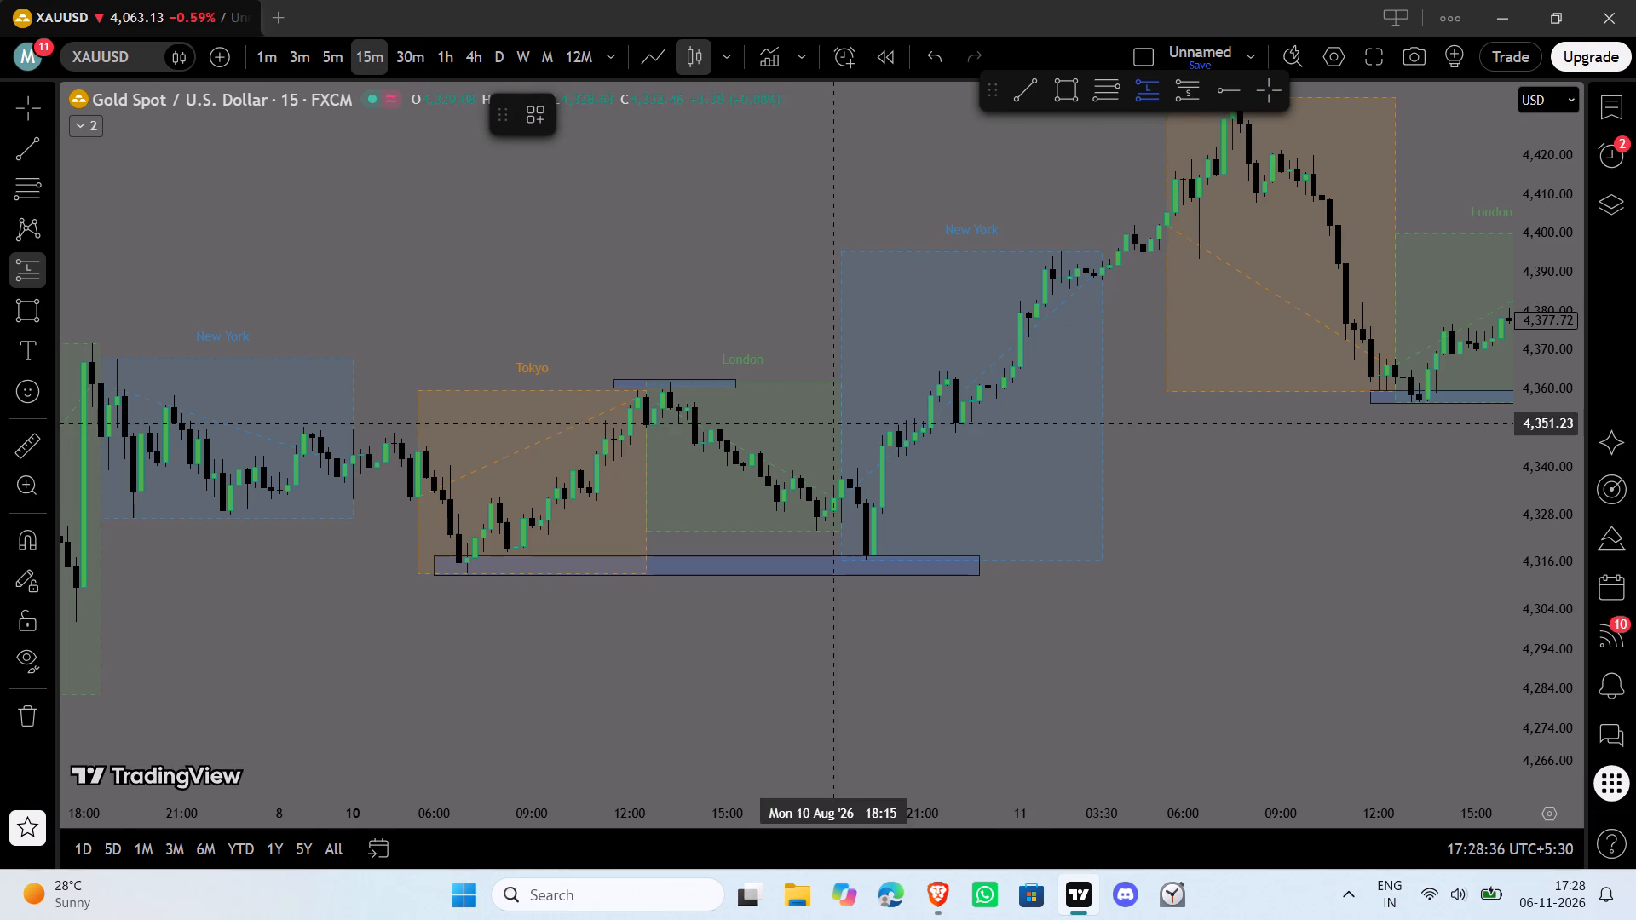
pyautogui.click(1172, 95)
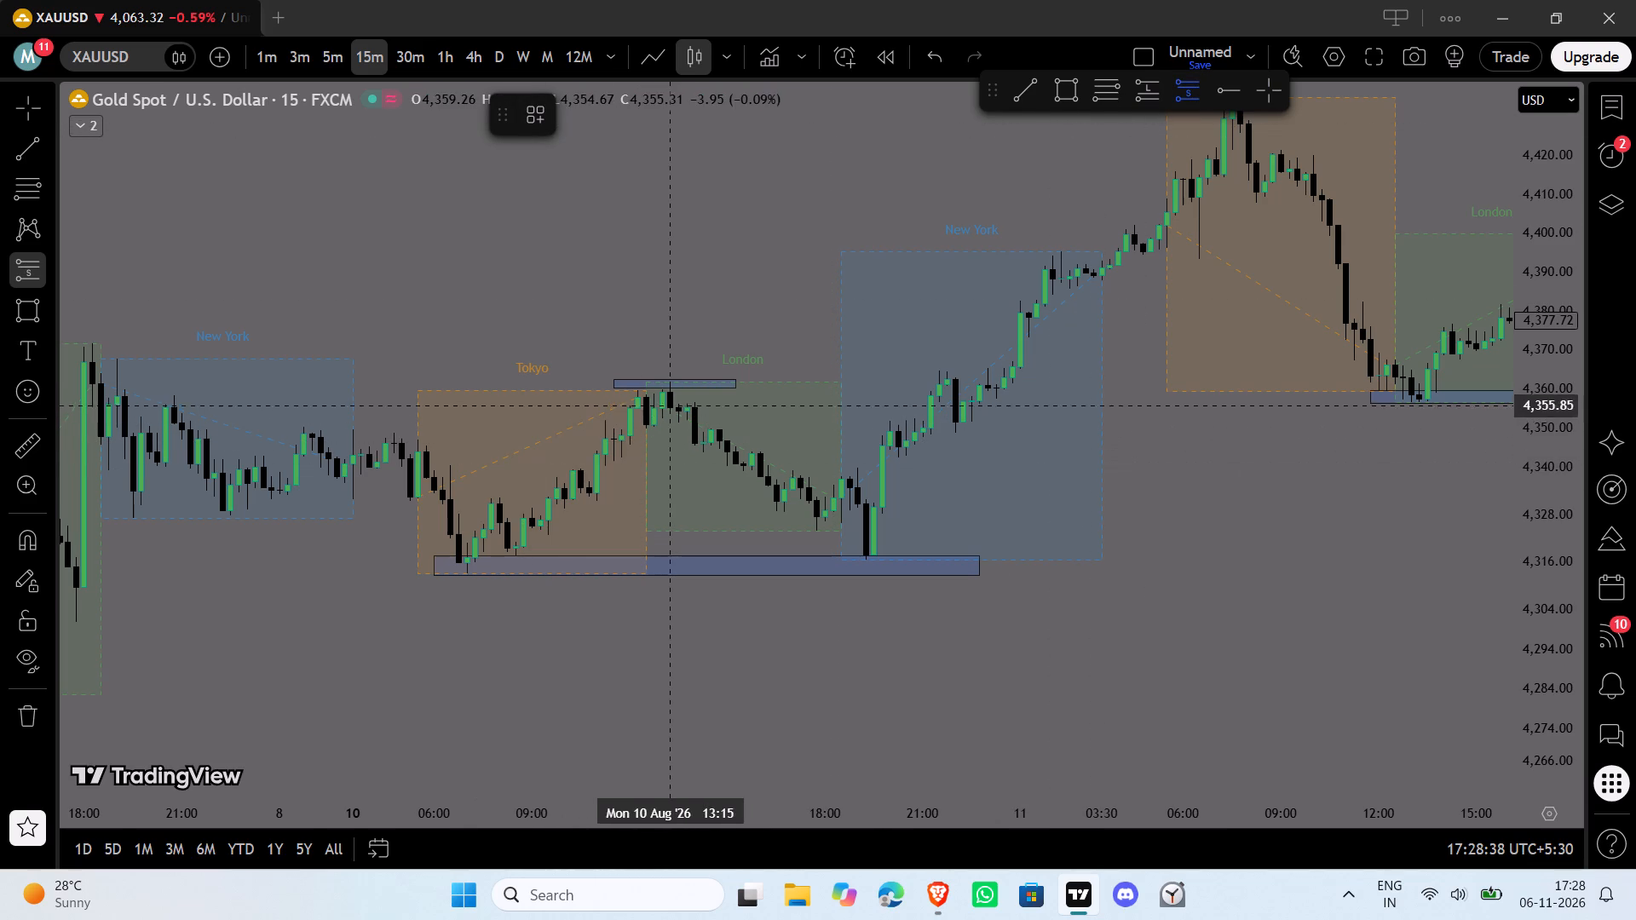
pyautogui.click(667, 409)
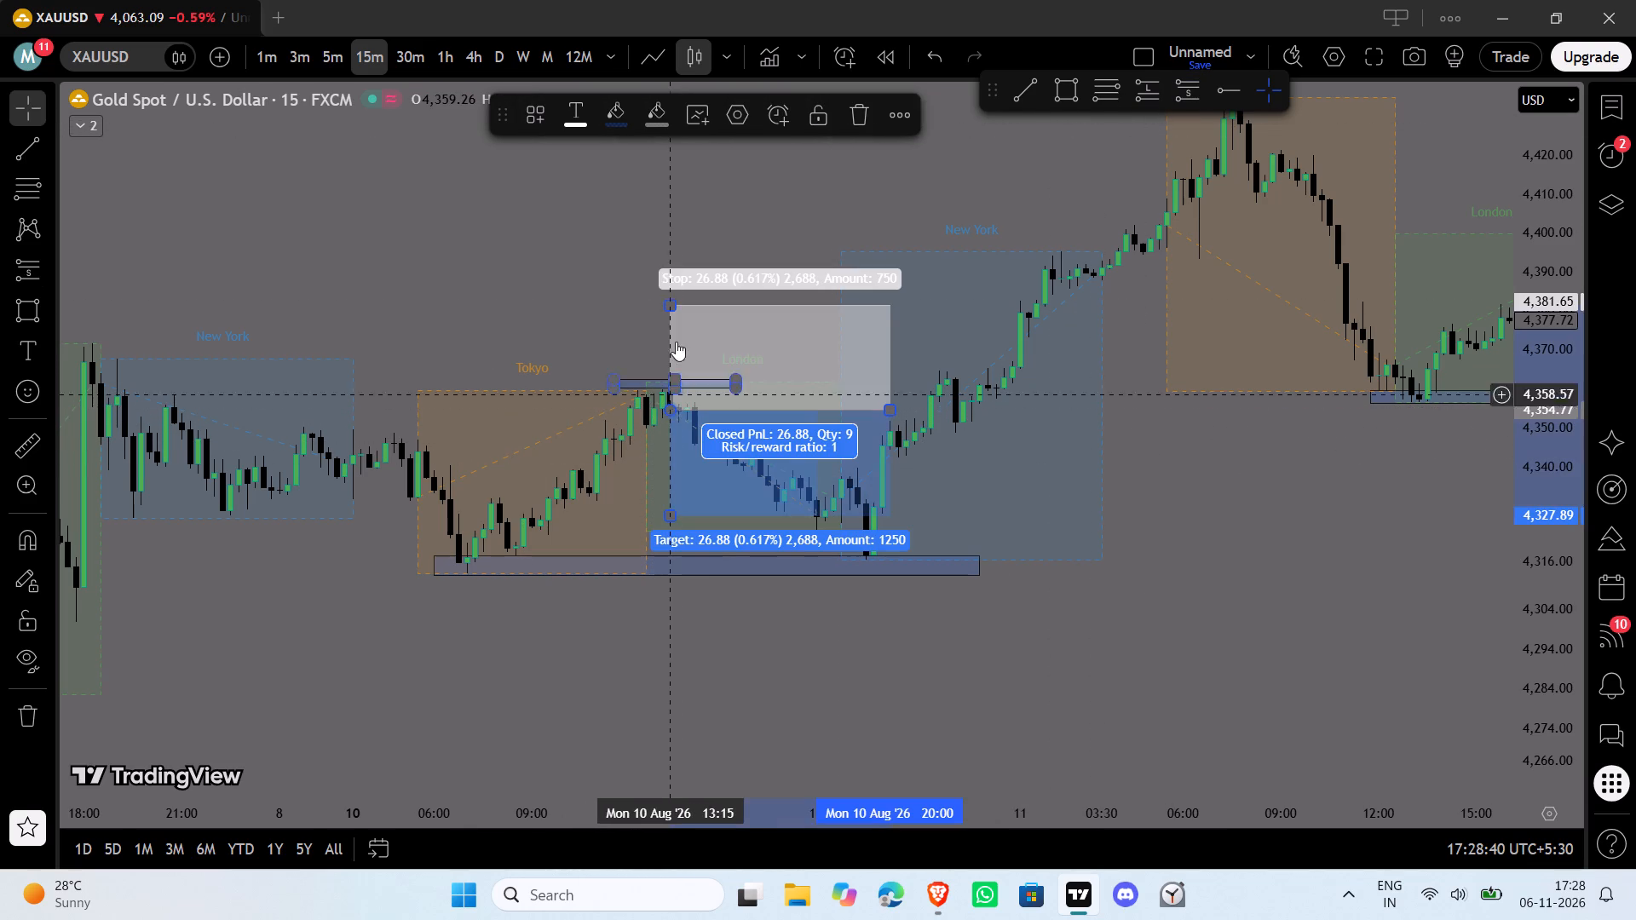
pyautogui.click(666, 296)
pyautogui.moveTo(666, 296); pyautogui.dragTo(673, 301)
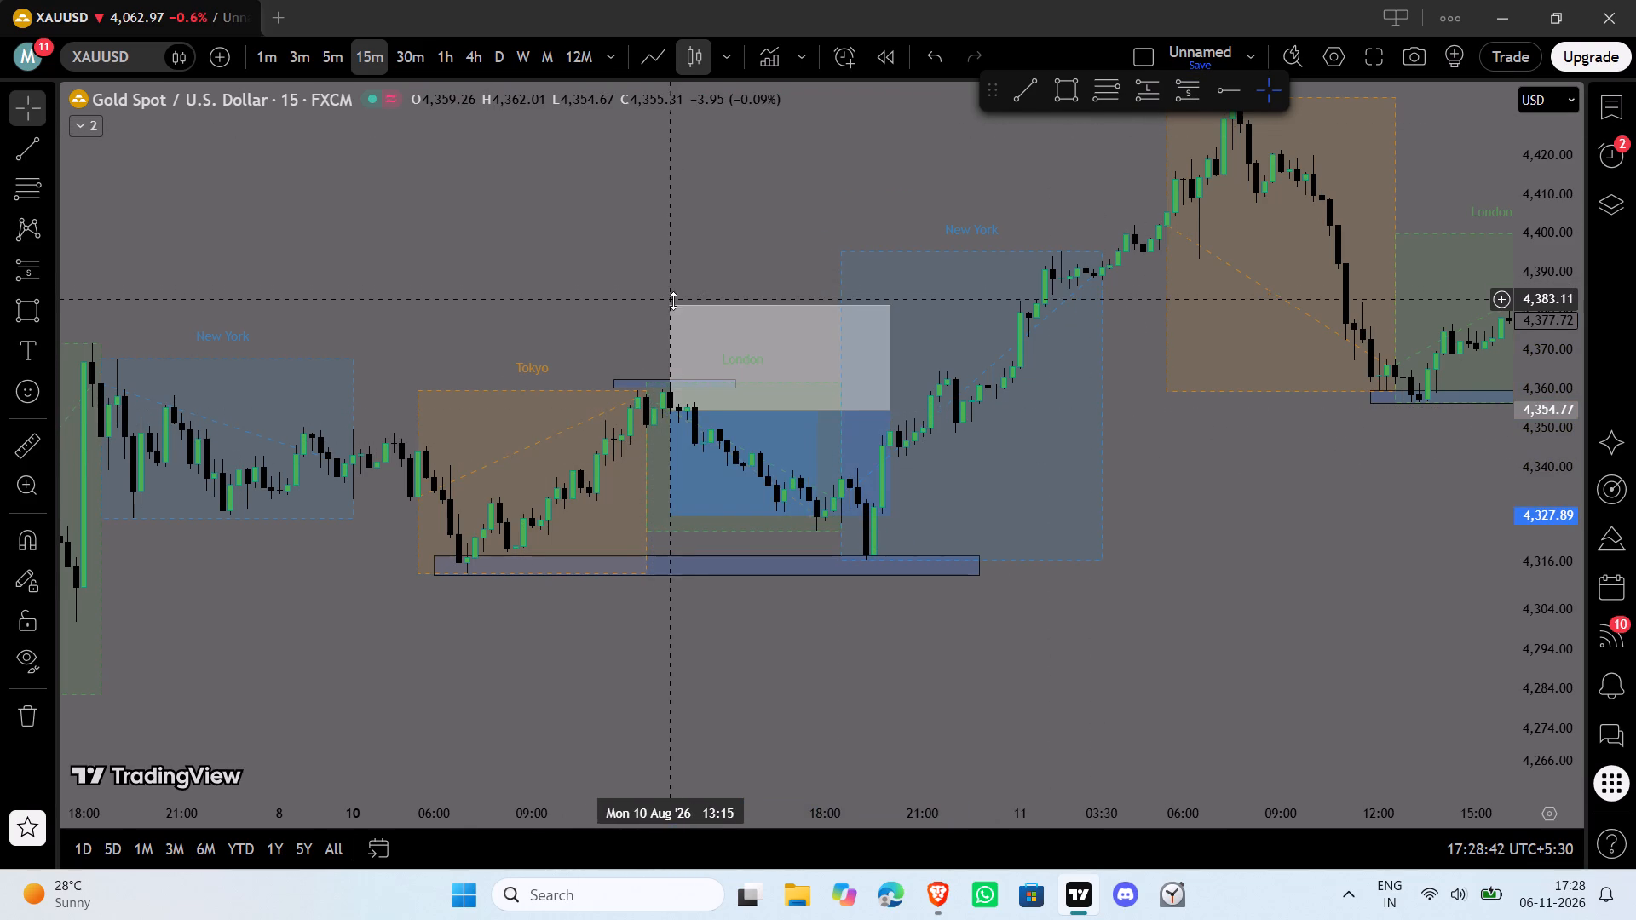
pyautogui.moveTo(673, 301); pyautogui.dragTo(673, 305)
pyautogui.moveTo(674, 310); pyautogui.dragTo(674, 314)
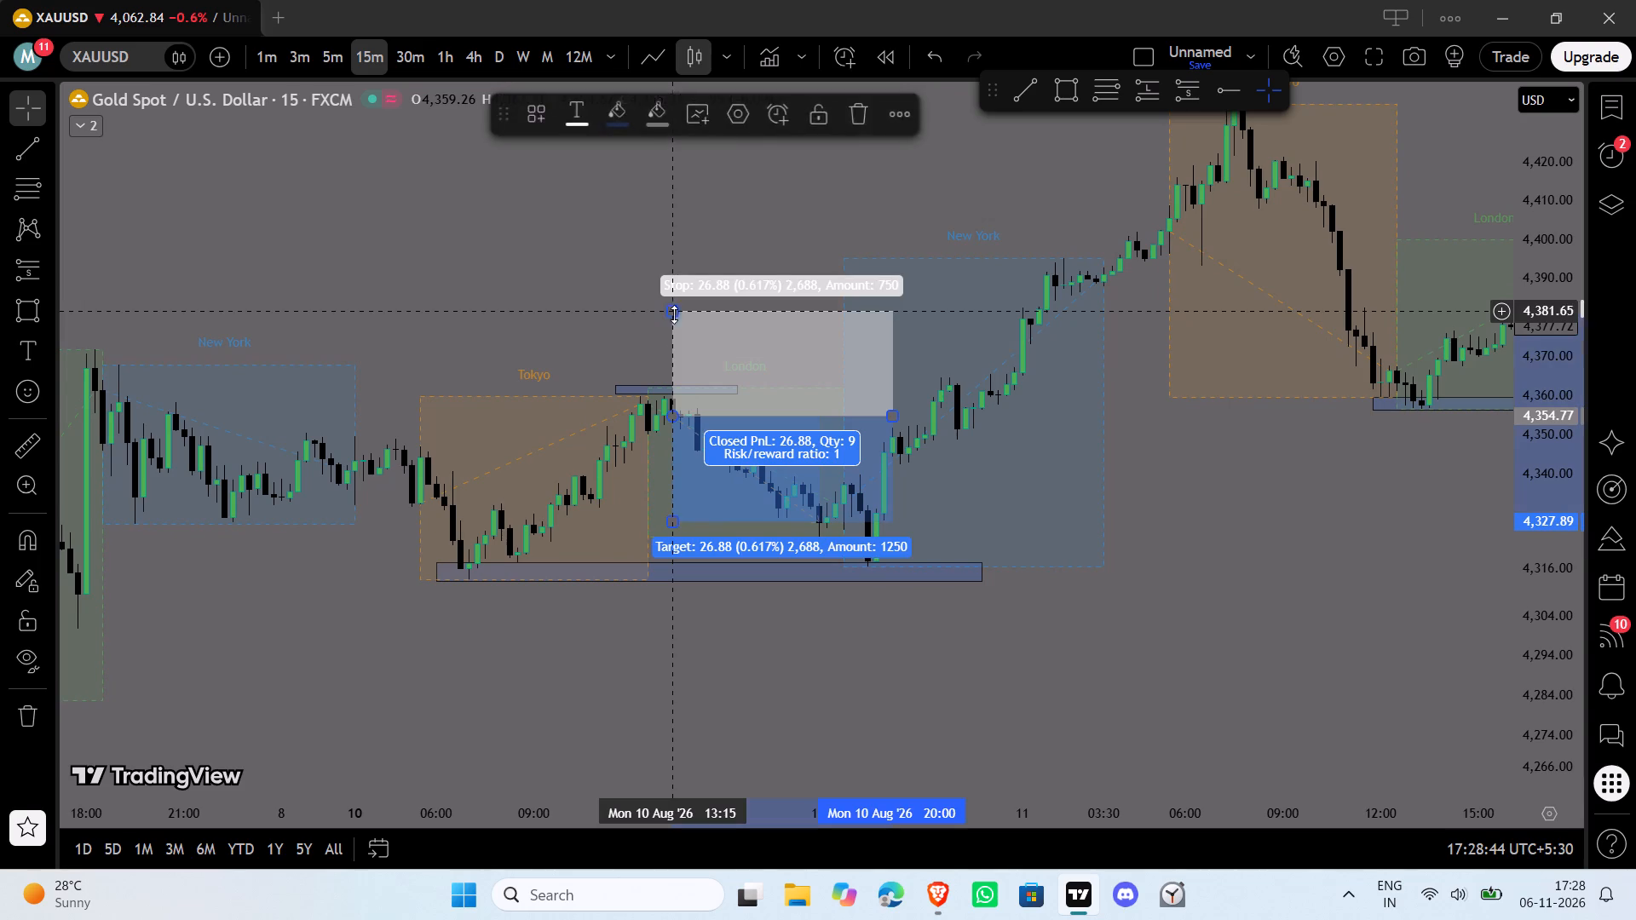
pyautogui.moveTo(674, 314); pyautogui.dragTo(677, 385)
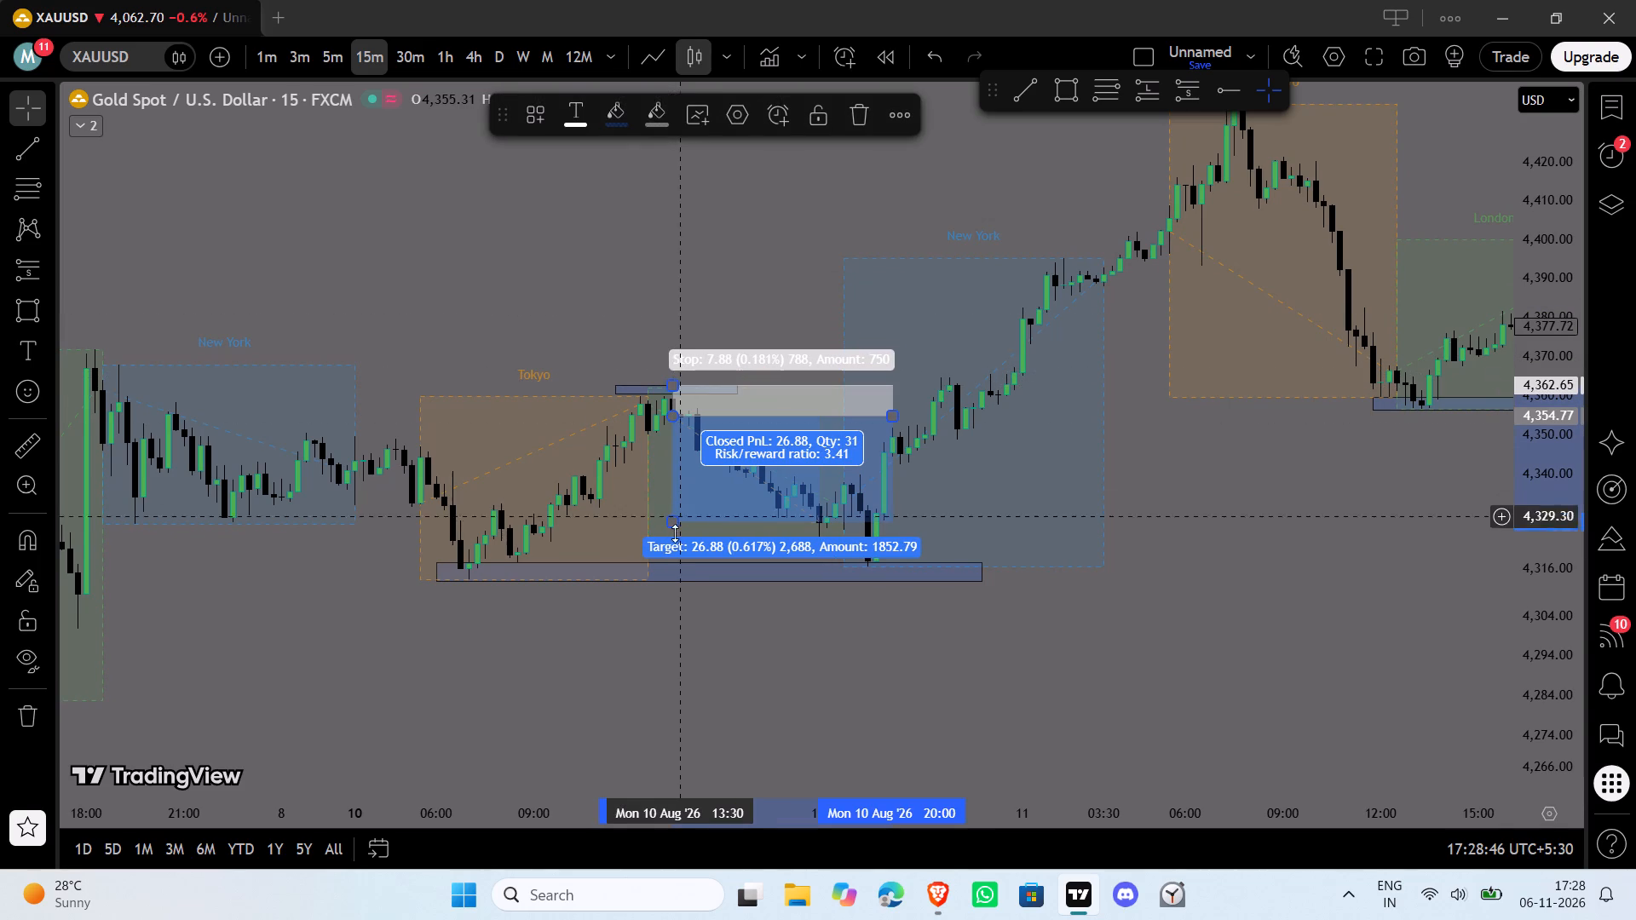
pyautogui.moveTo(675, 524); pyautogui.dragTo(673, 561)
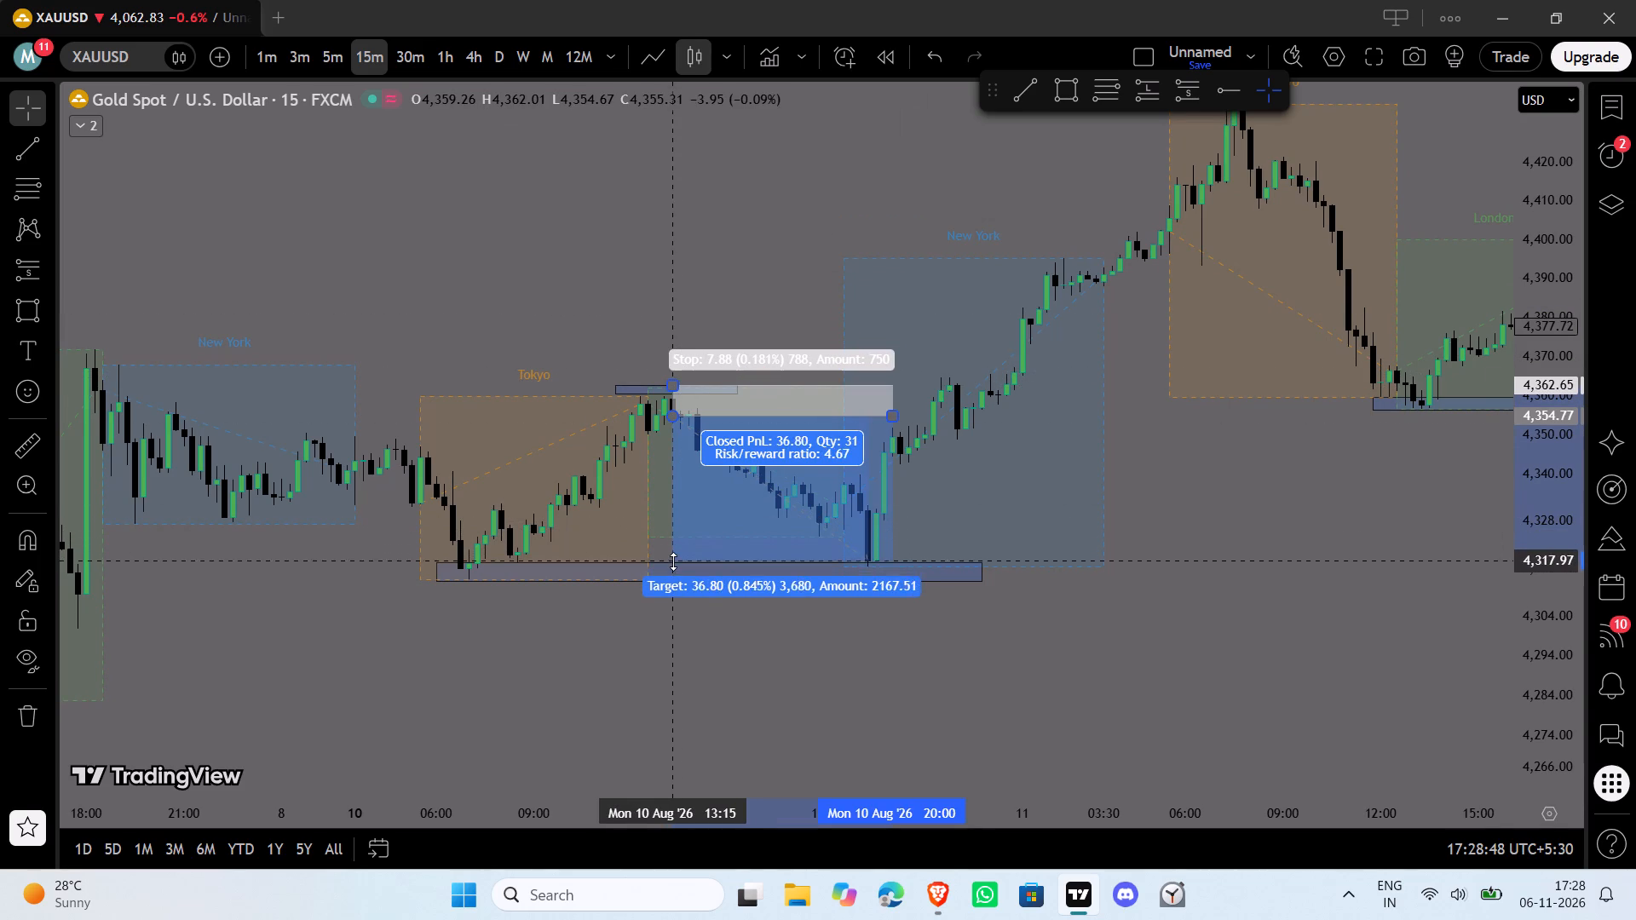
pyautogui.moveTo(673, 561); pyautogui.dragTo(677, 562)
pyautogui.click(737, 716)
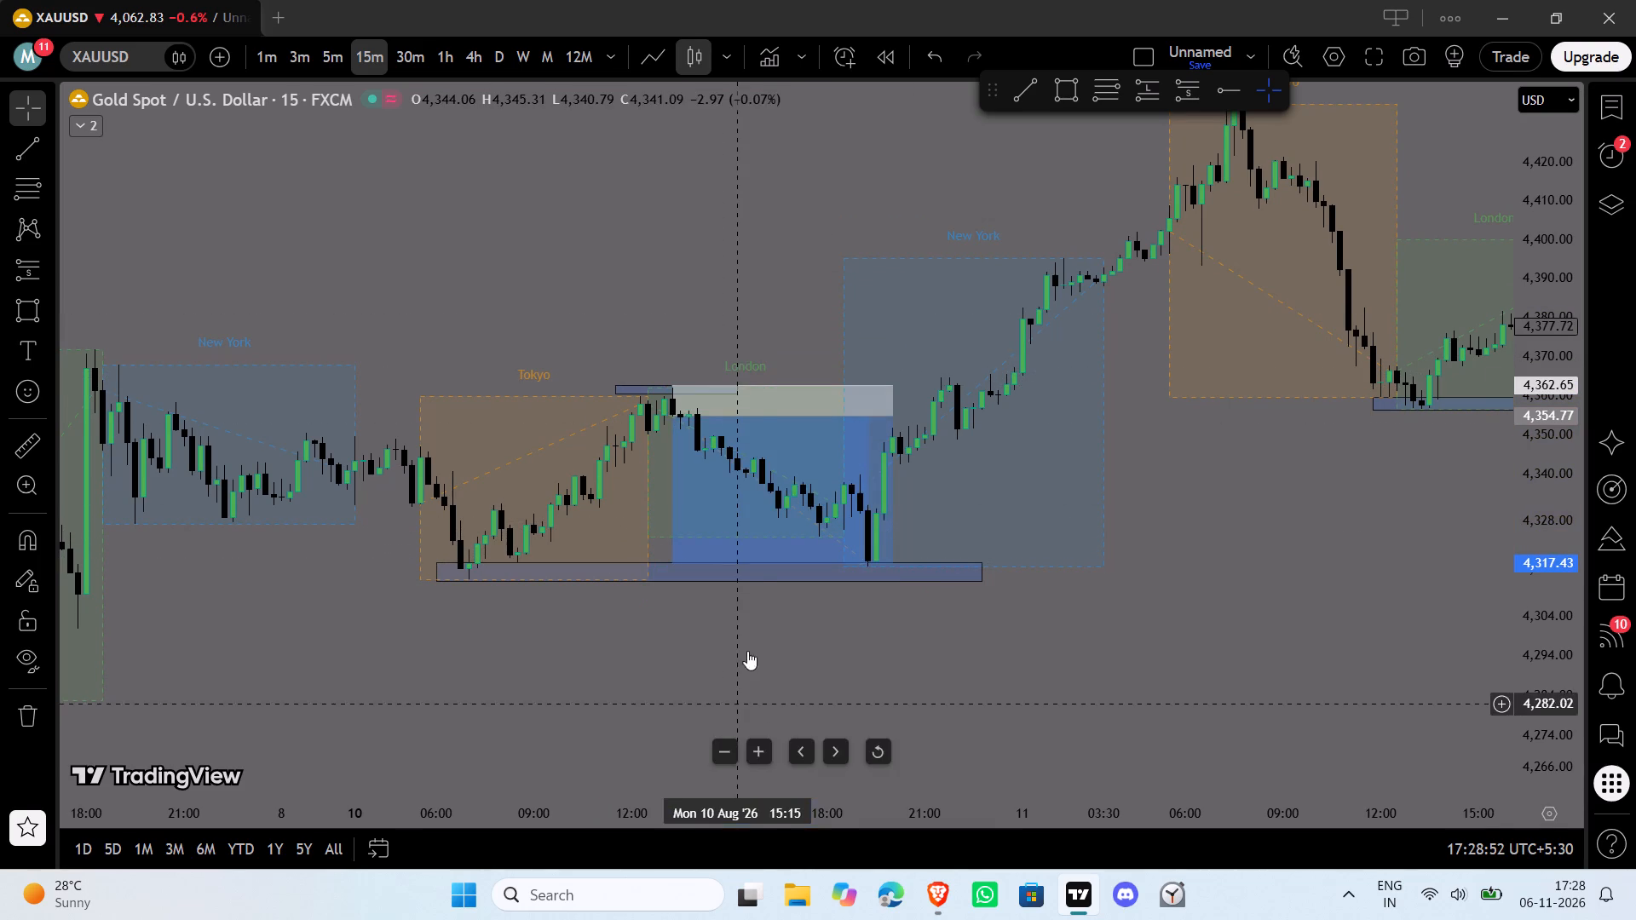
pyautogui.click(884, 687)
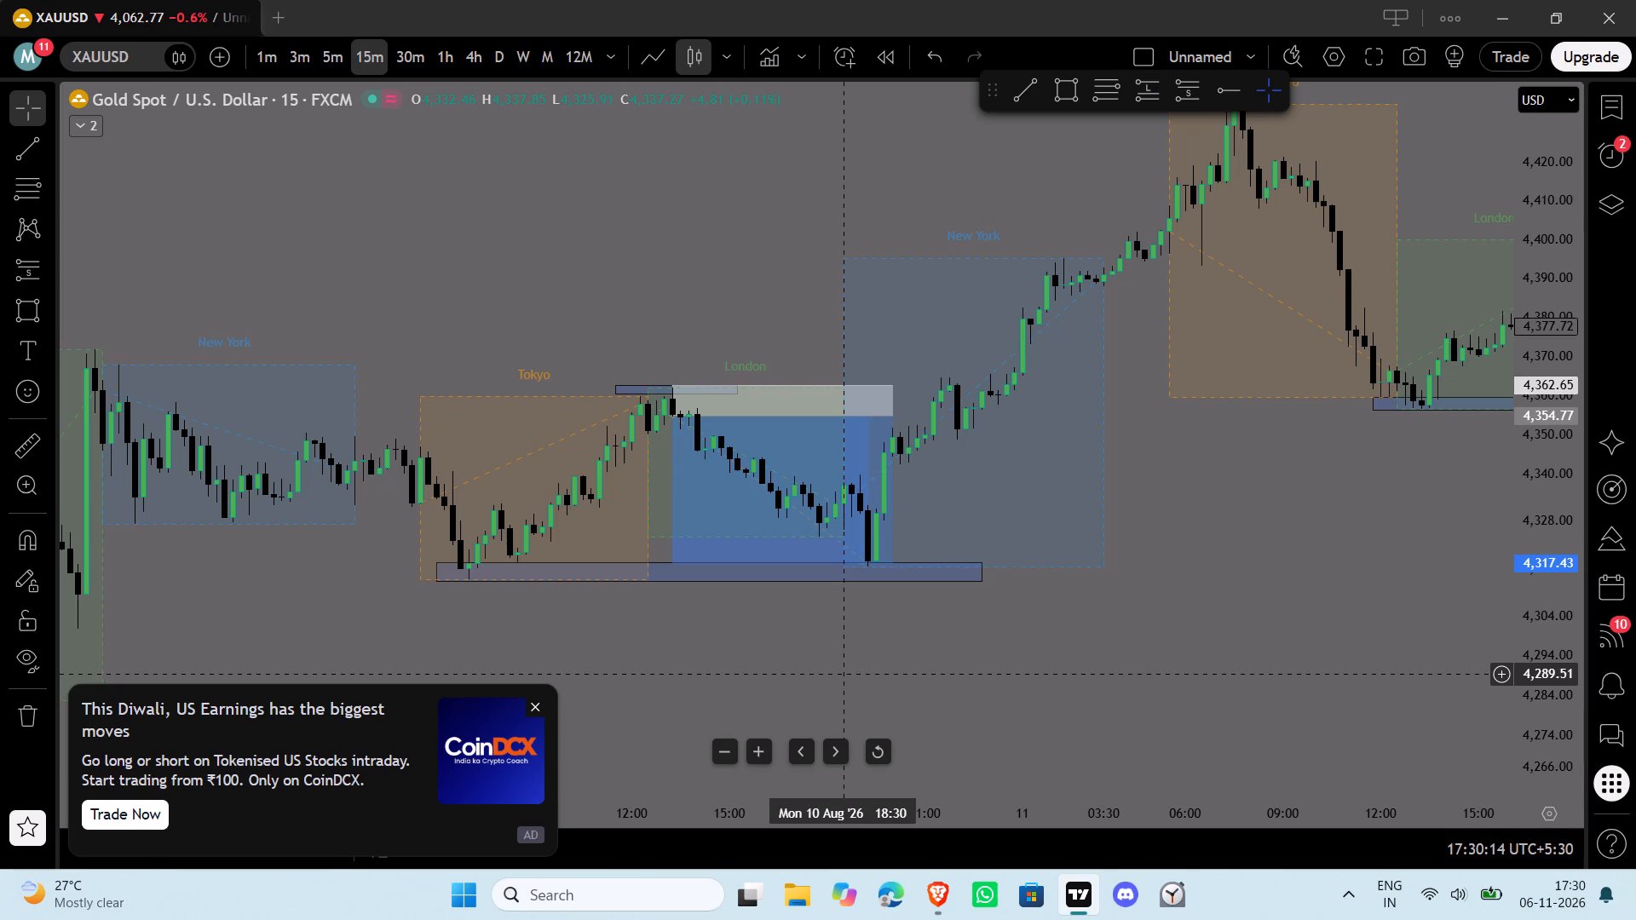
# Place a long position at 10 August 19:00 with entry 4,317.70, stop about 4,312.32 and target about 4,371.64.
pyautogui.click(1139, 92)
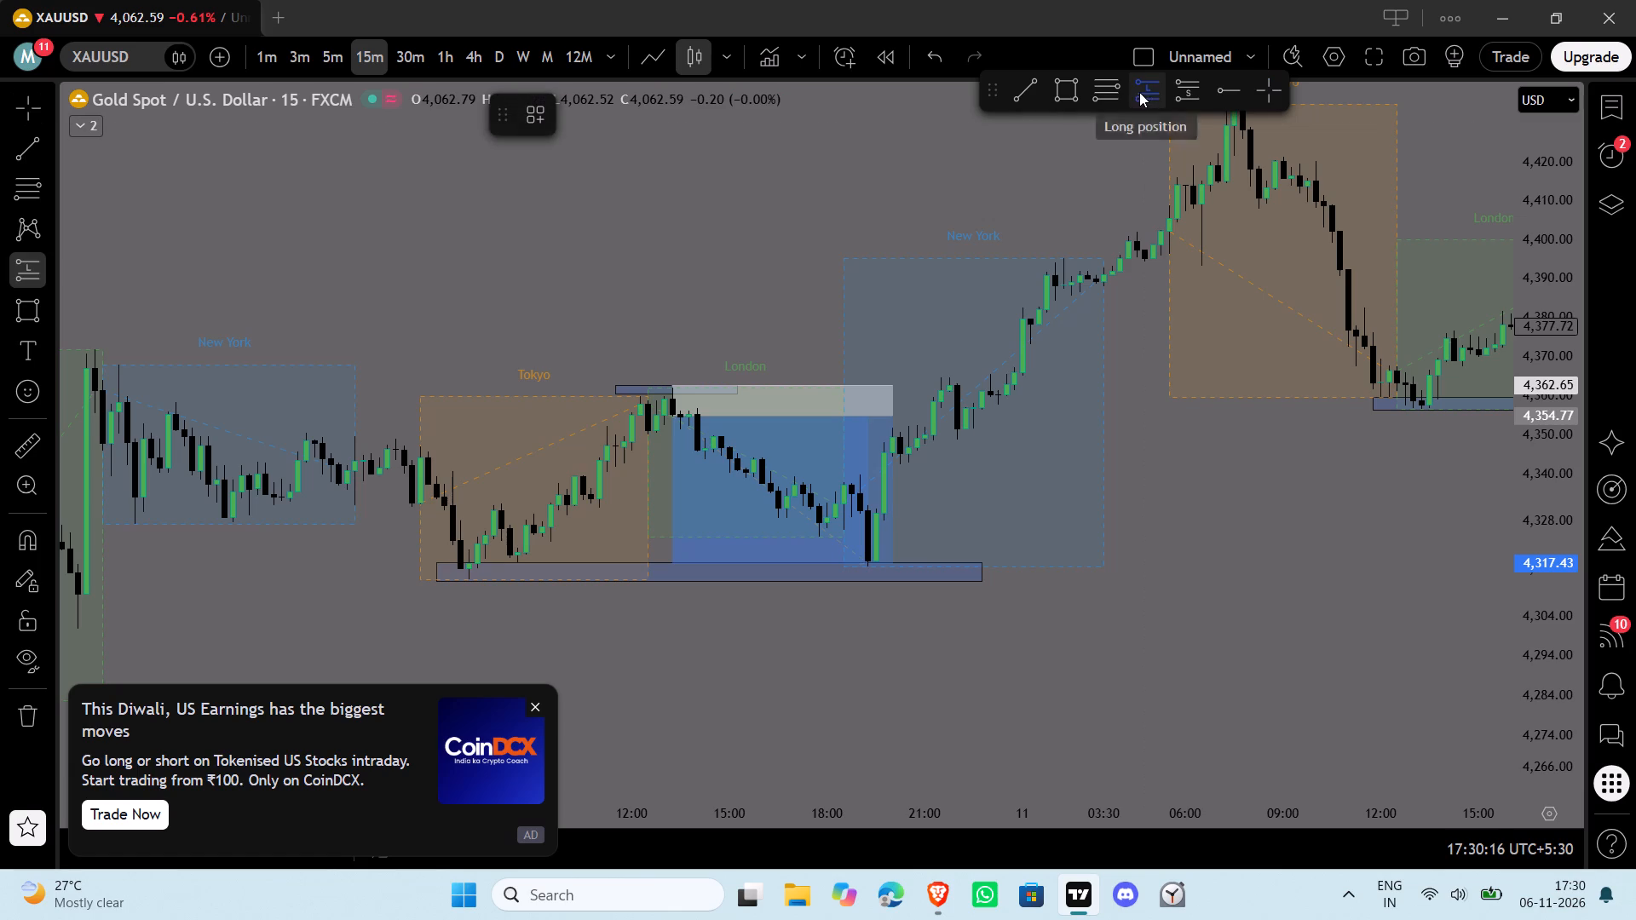
pyautogui.click(857, 561)
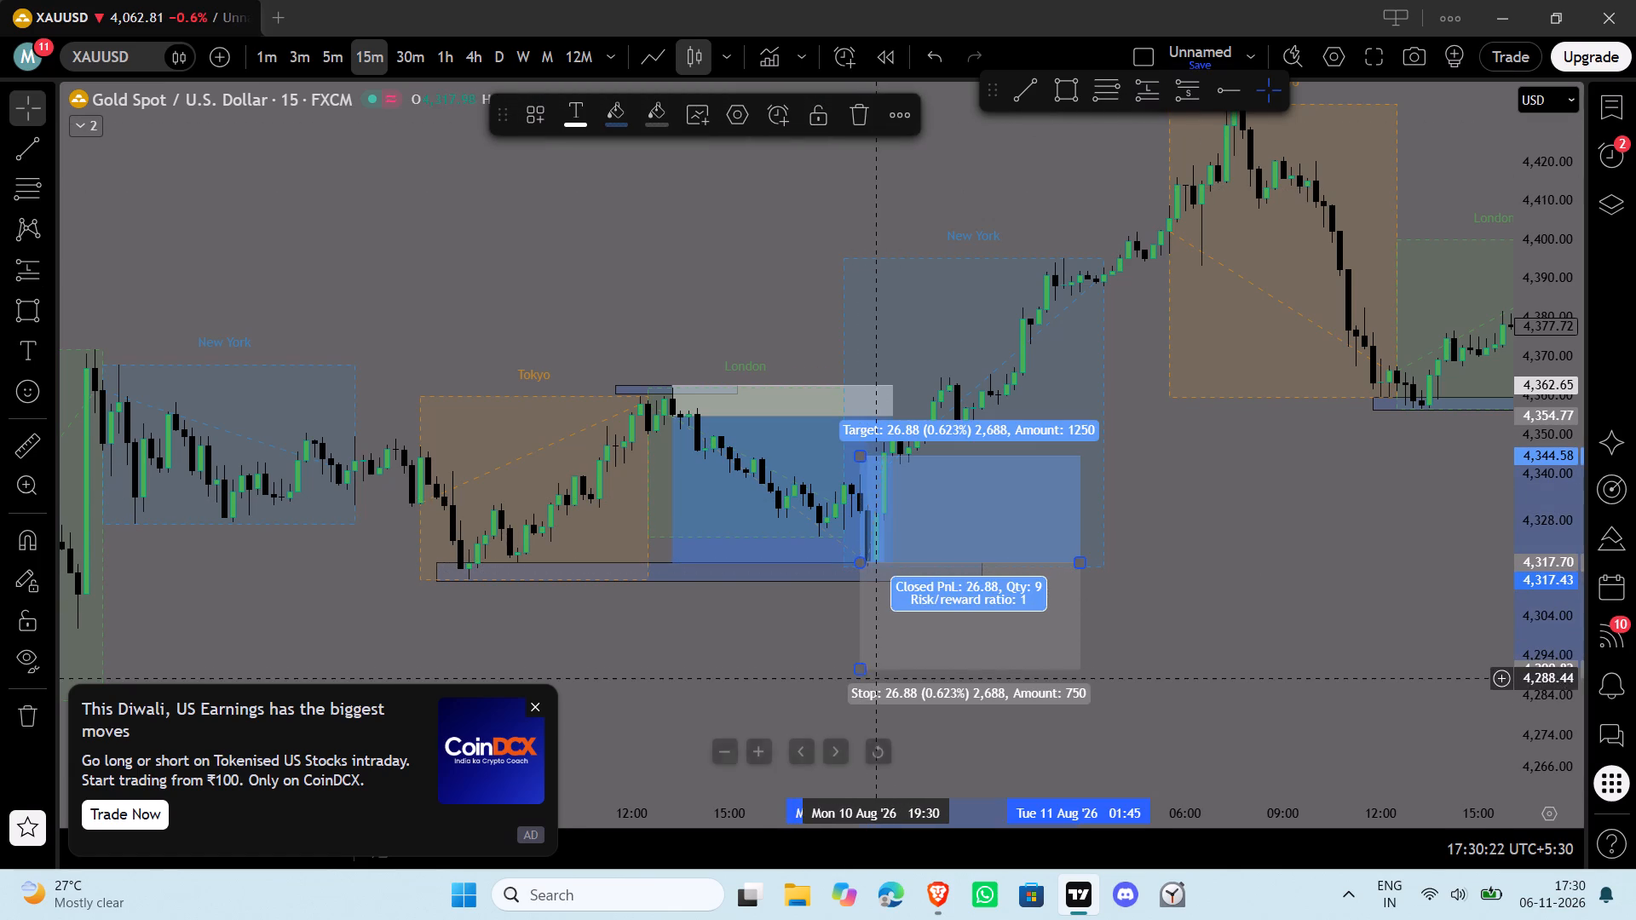
pyautogui.moveTo(859, 676); pyautogui.dragTo(866, 597)
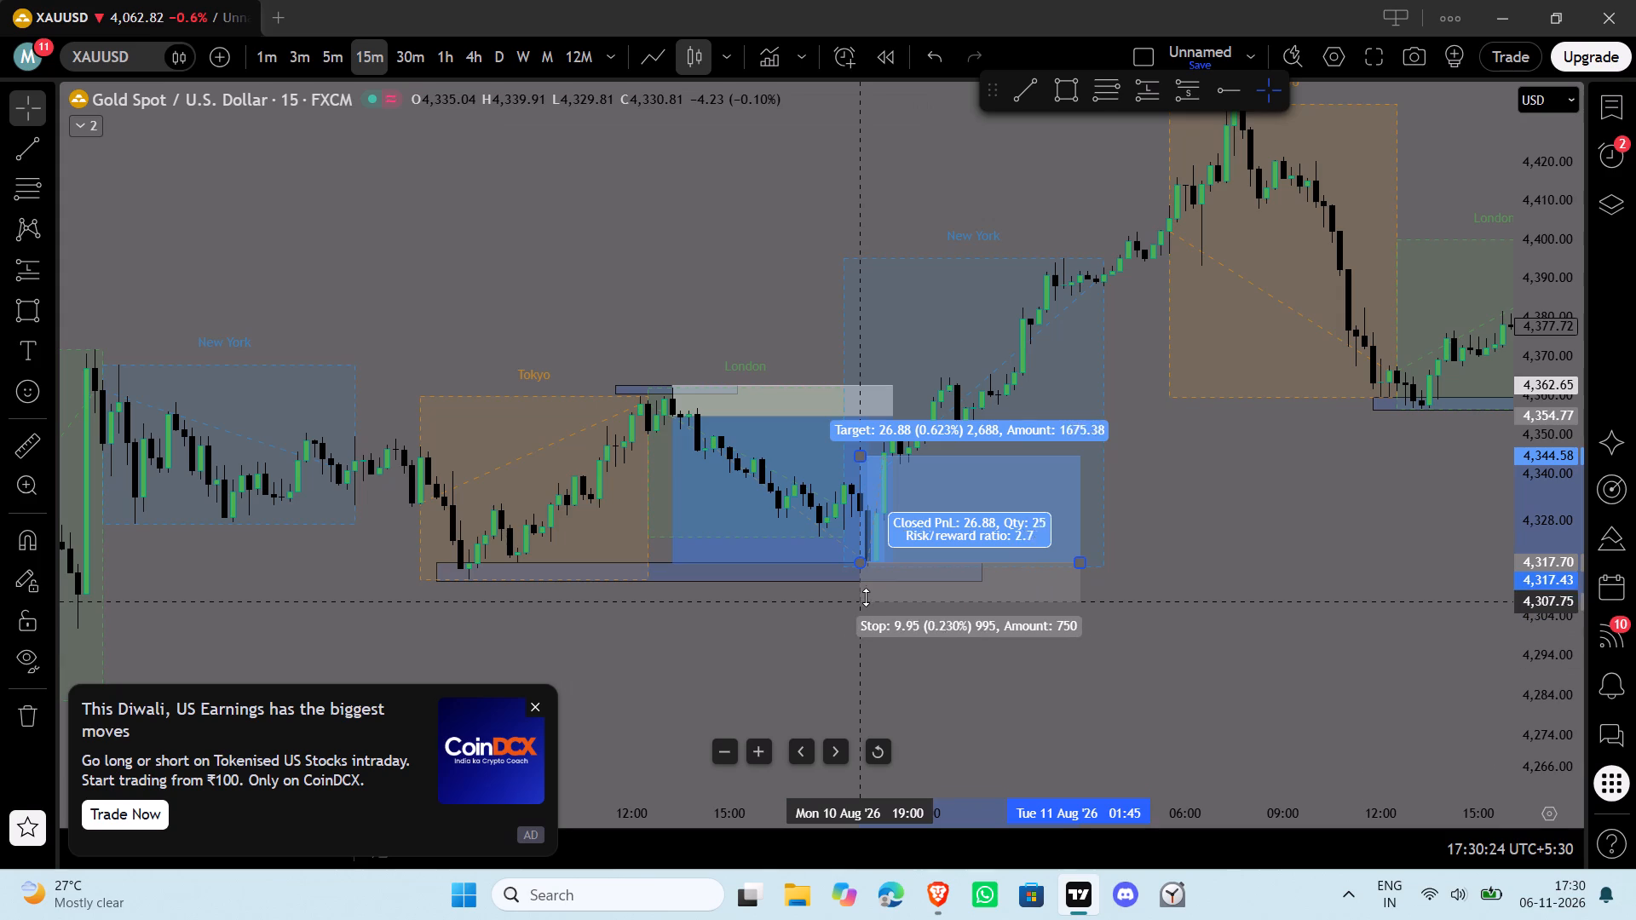
pyautogui.moveTo(866, 597); pyautogui.dragTo(871, 583)
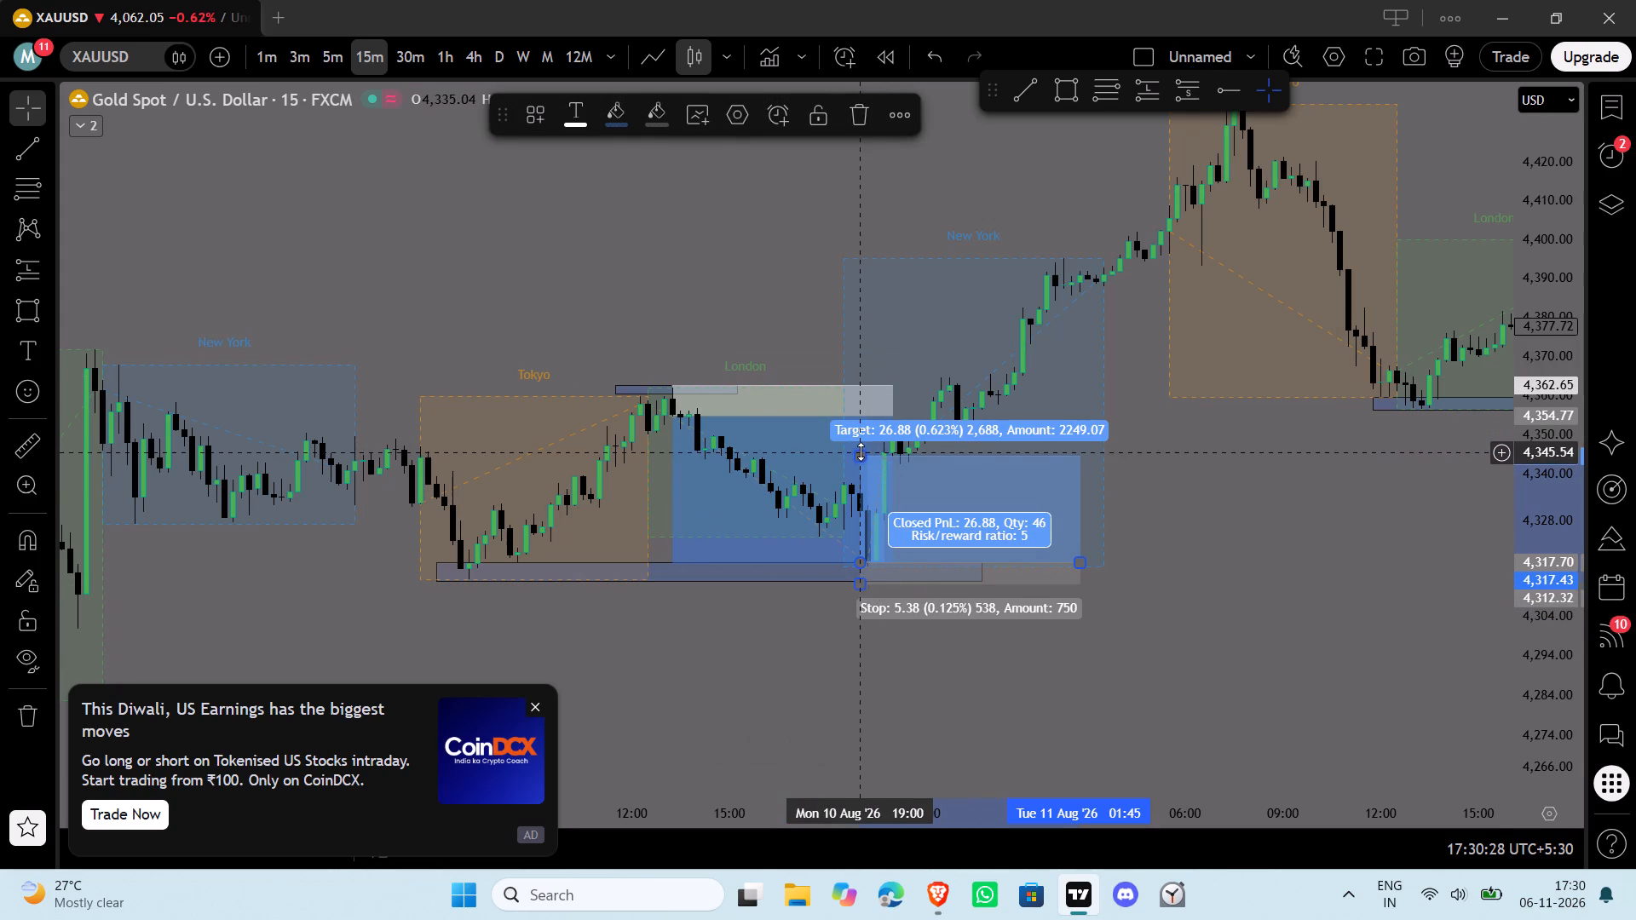
pyautogui.moveTo(861, 451); pyautogui.dragTo(904, 259)
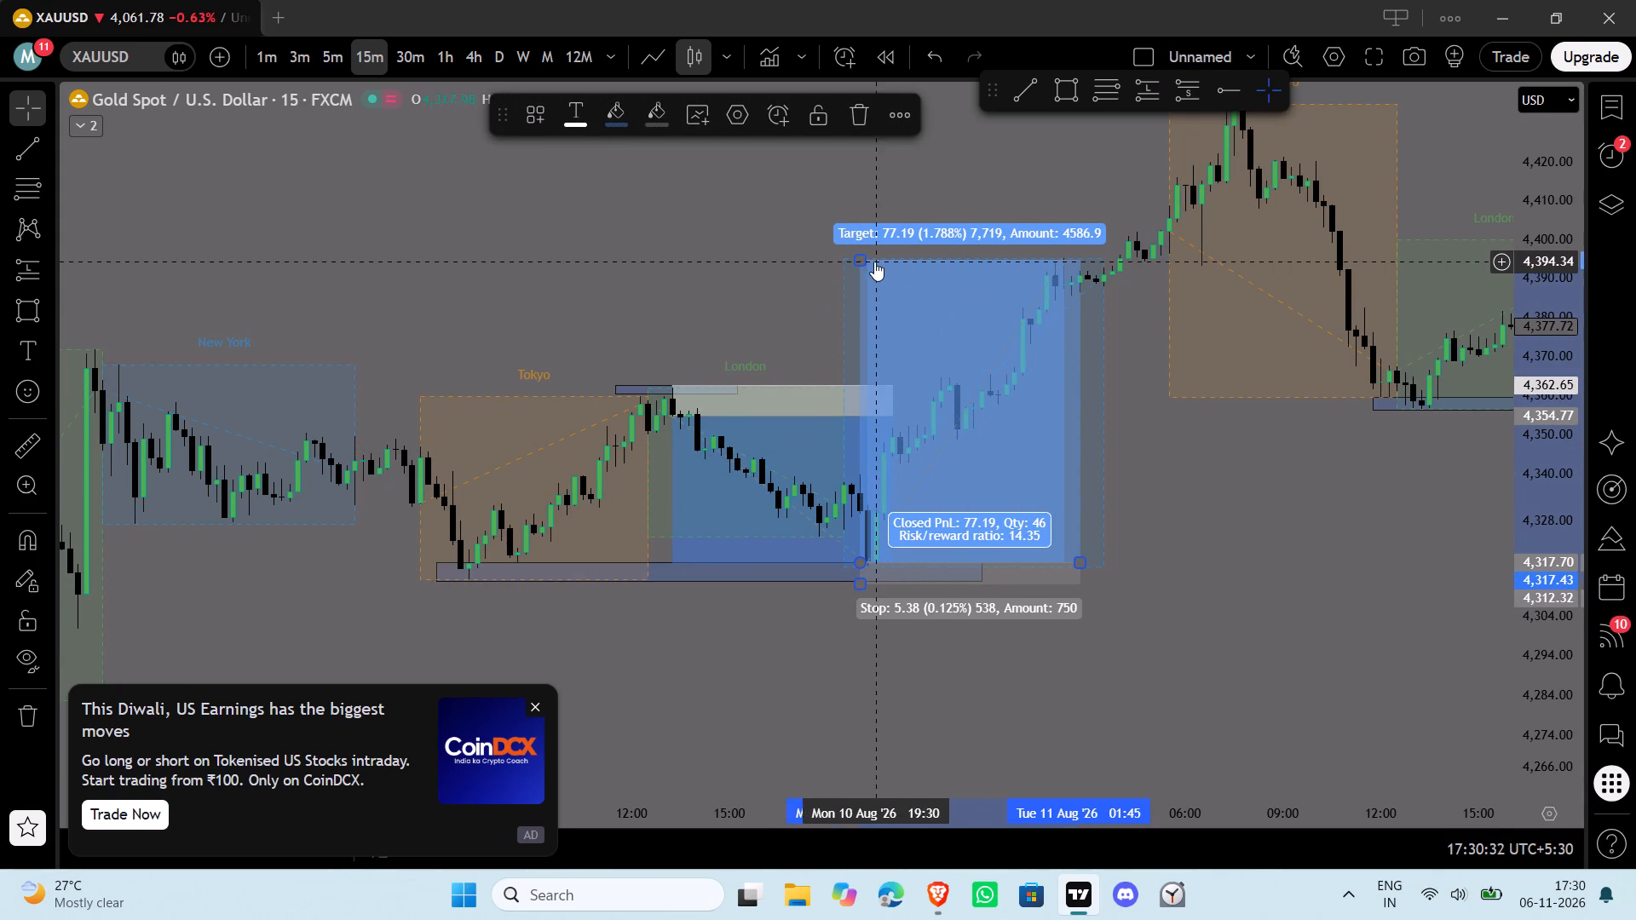
pyautogui.moveTo(860, 262); pyautogui.dragTo(864, 383)
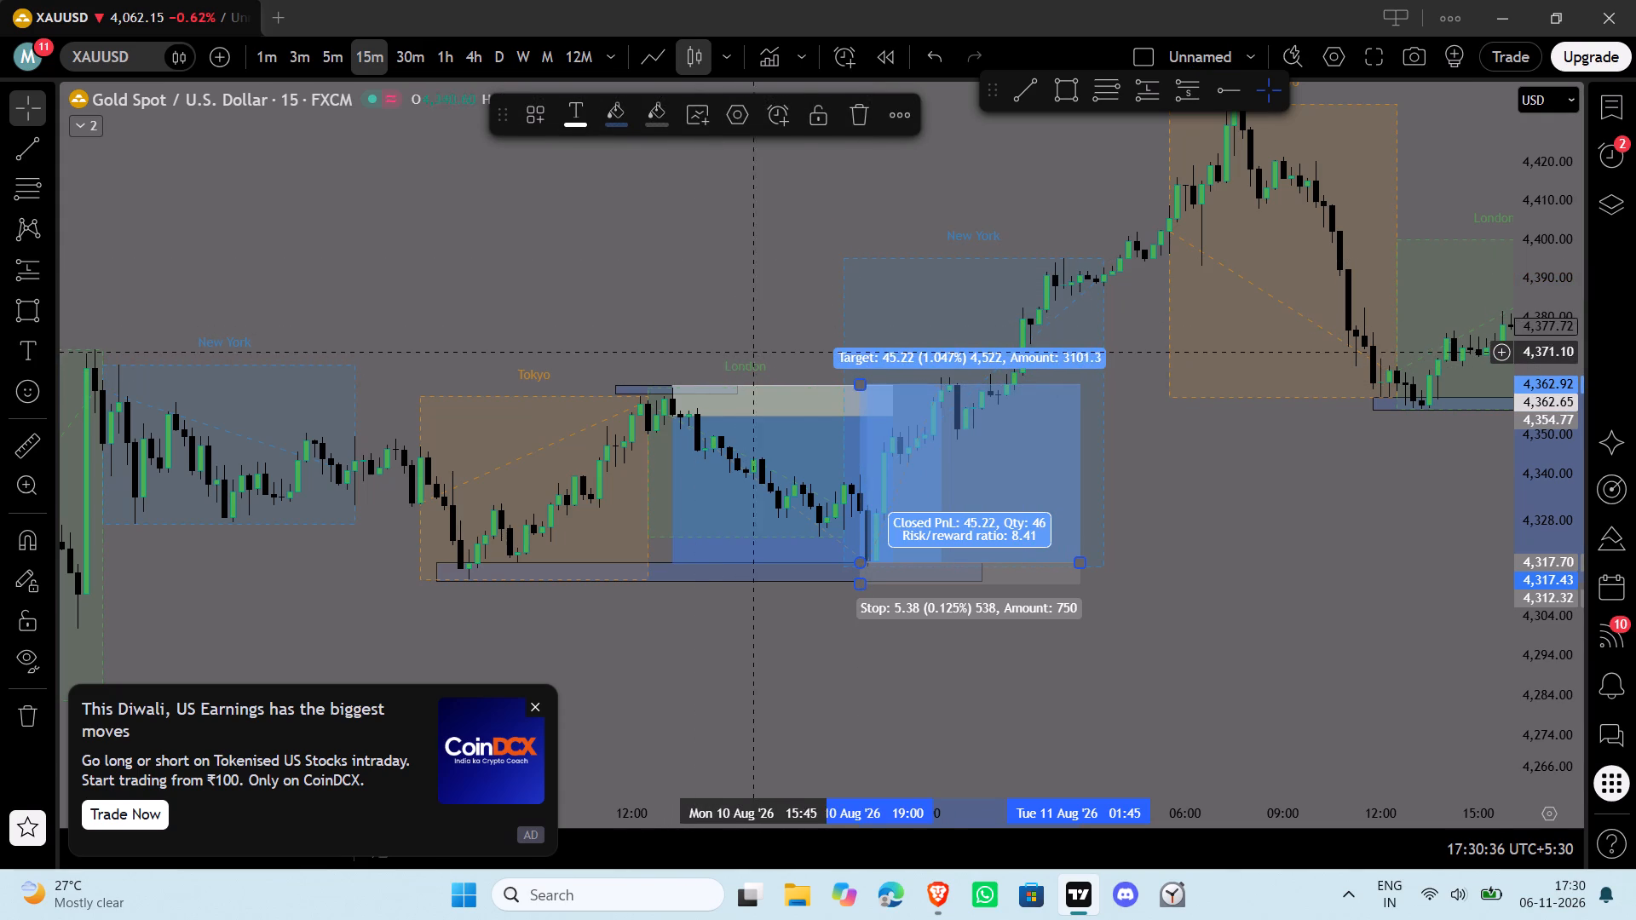
pyautogui.moveTo(855, 379); pyautogui.dragTo(863, 349)
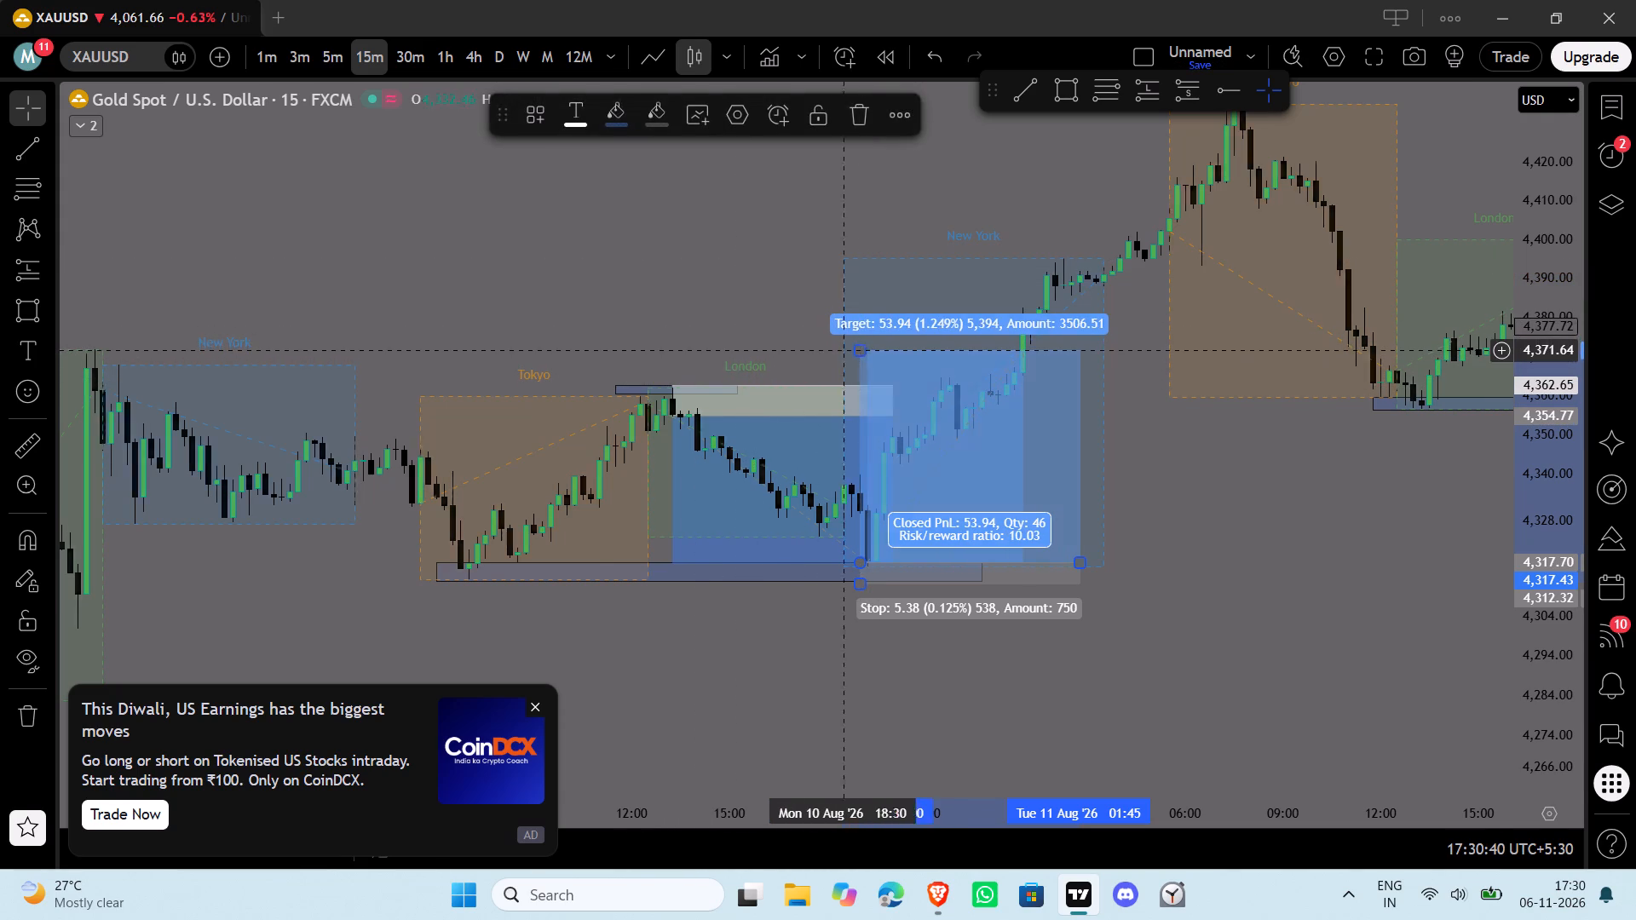
# Dismiss the advertisement overlay covering the chart.
pyautogui.click(596, 296)
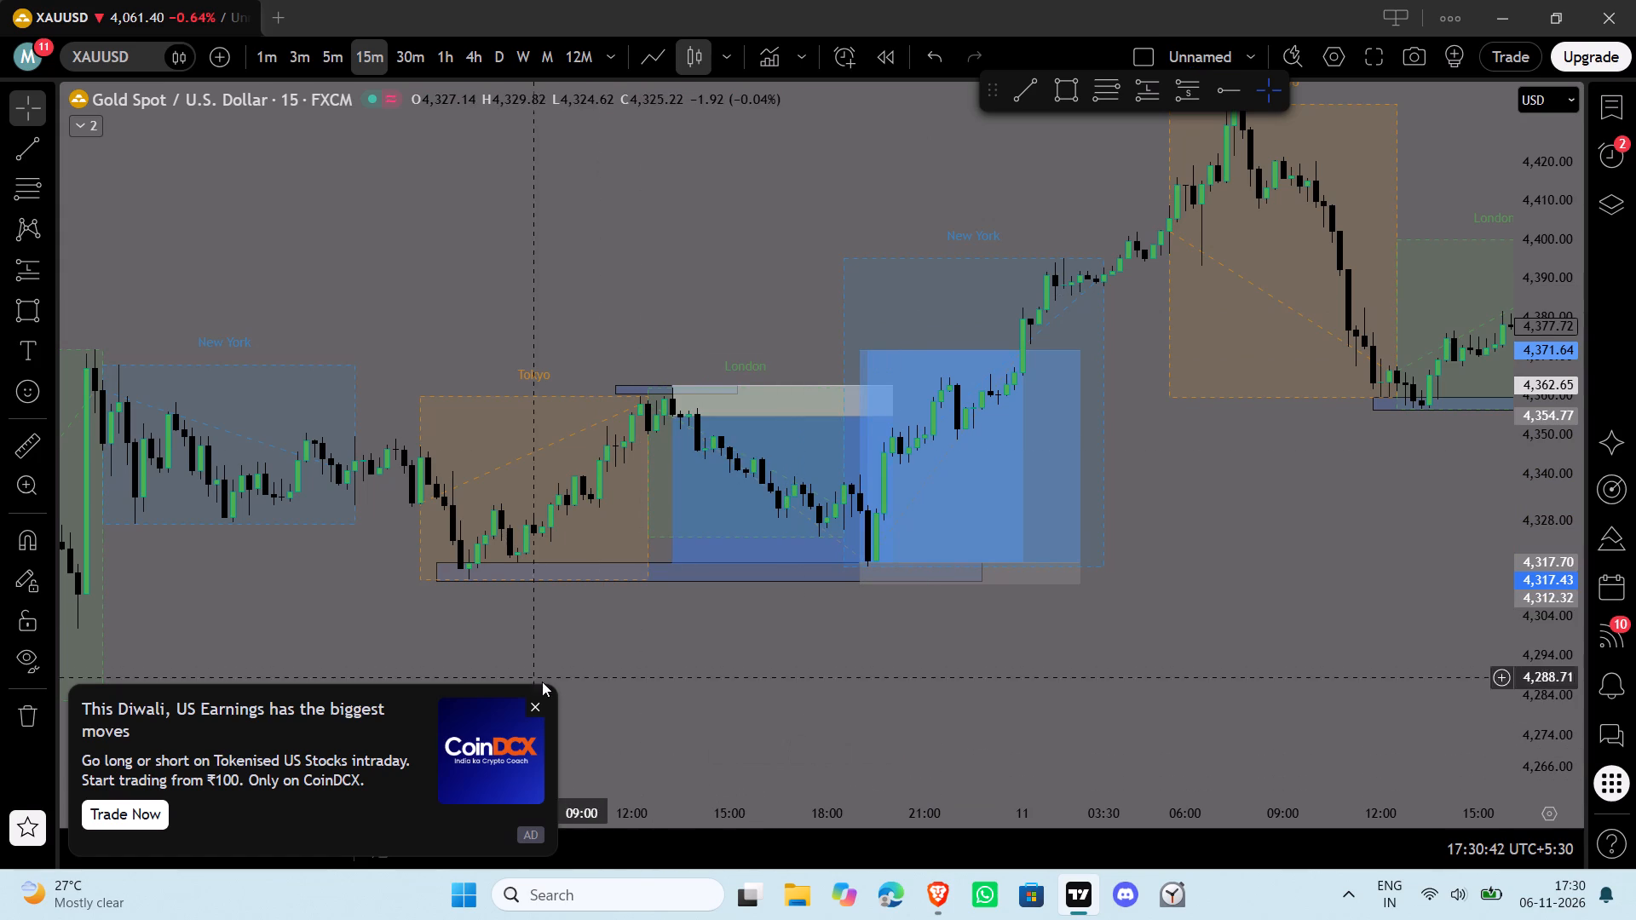
pyautogui.click(531, 708)
# Place a long position at 11 August 13:15 with entry 4,366.19, stop 4,356.40 and target 4,426.81.
pyautogui.moveTo(606, 816); pyautogui.dragTo(896, 787)
pyautogui.moveTo(1215, 627); pyautogui.dragTo(1097, 652)
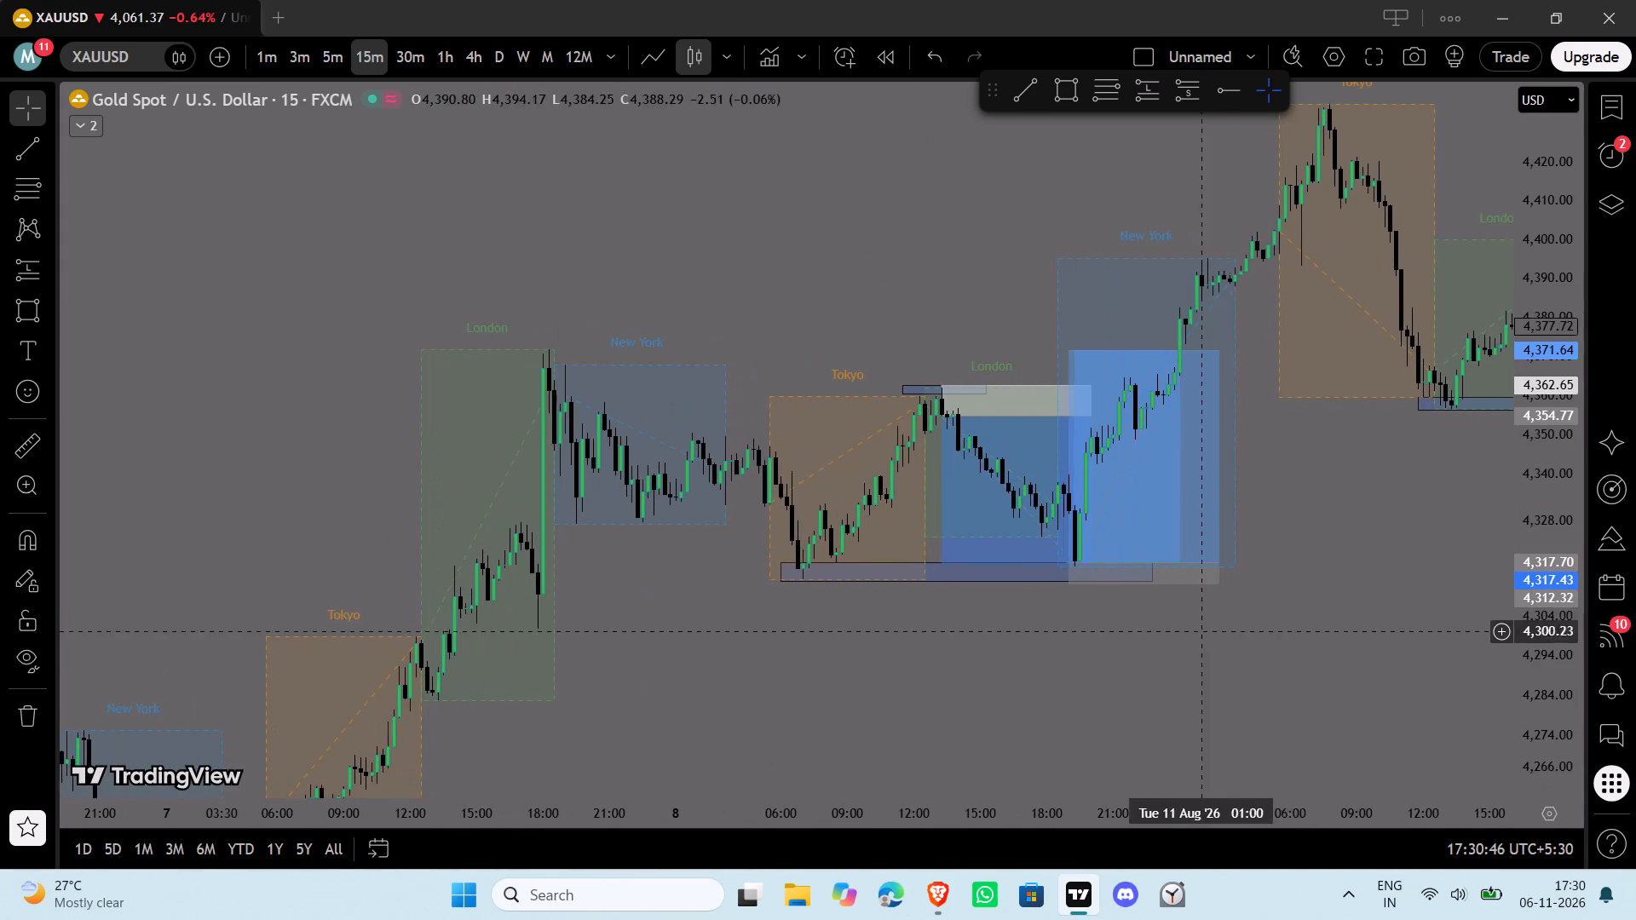
pyautogui.moveTo(1097, 652); pyautogui.dragTo(660, 674)
pyautogui.moveTo(960, 564); pyautogui.dragTo(736, 768)
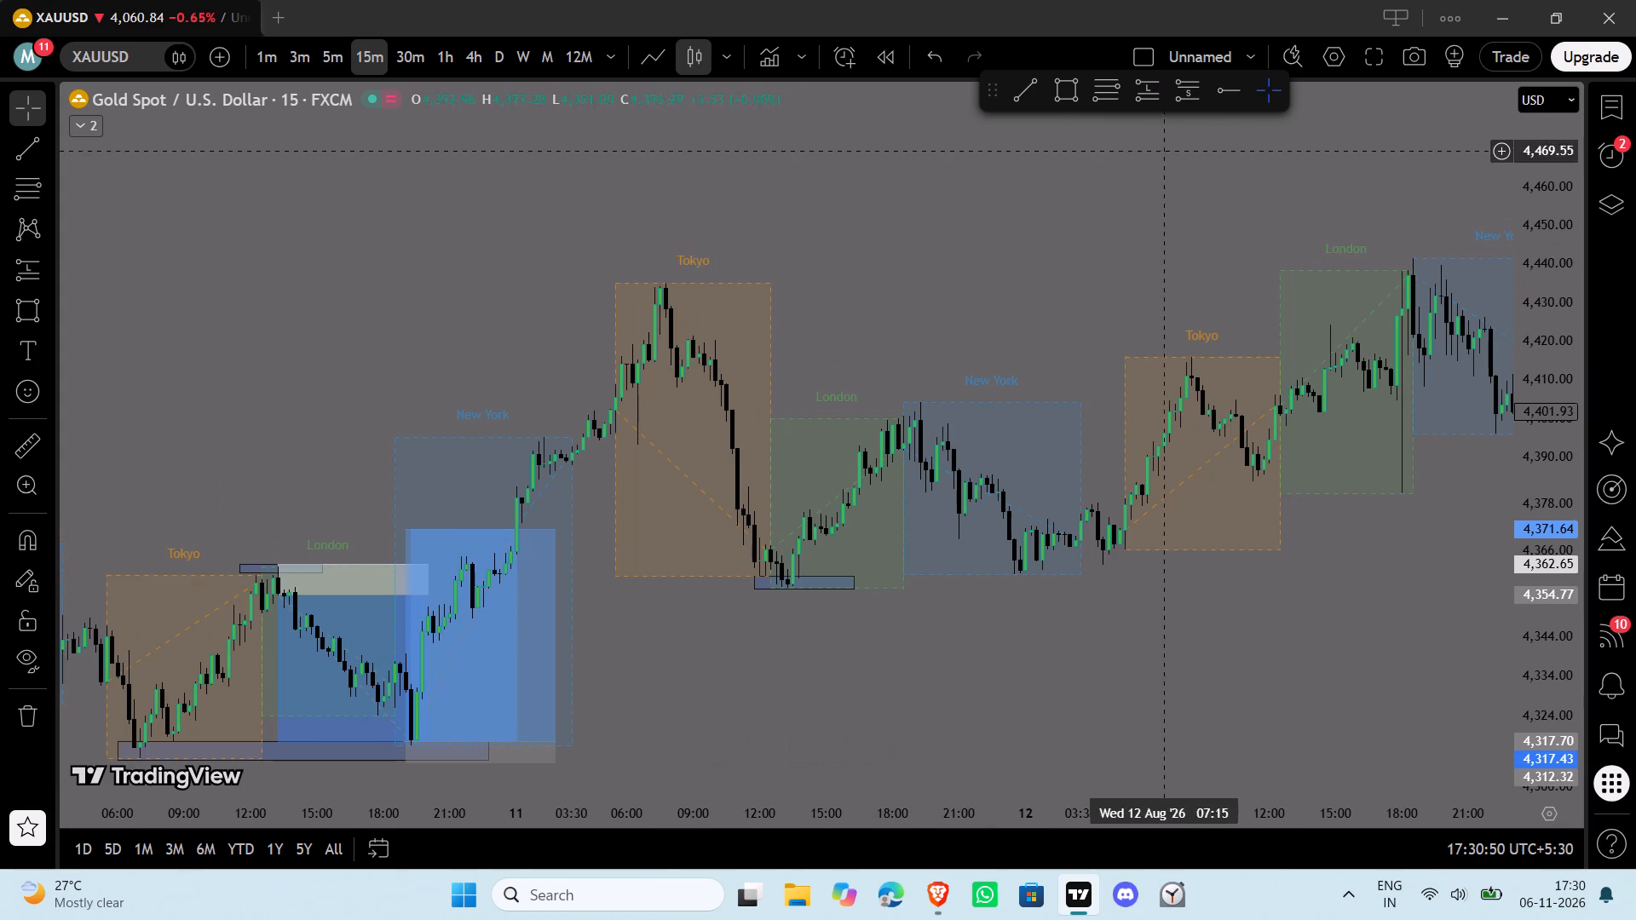
pyautogui.click(1143, 89)
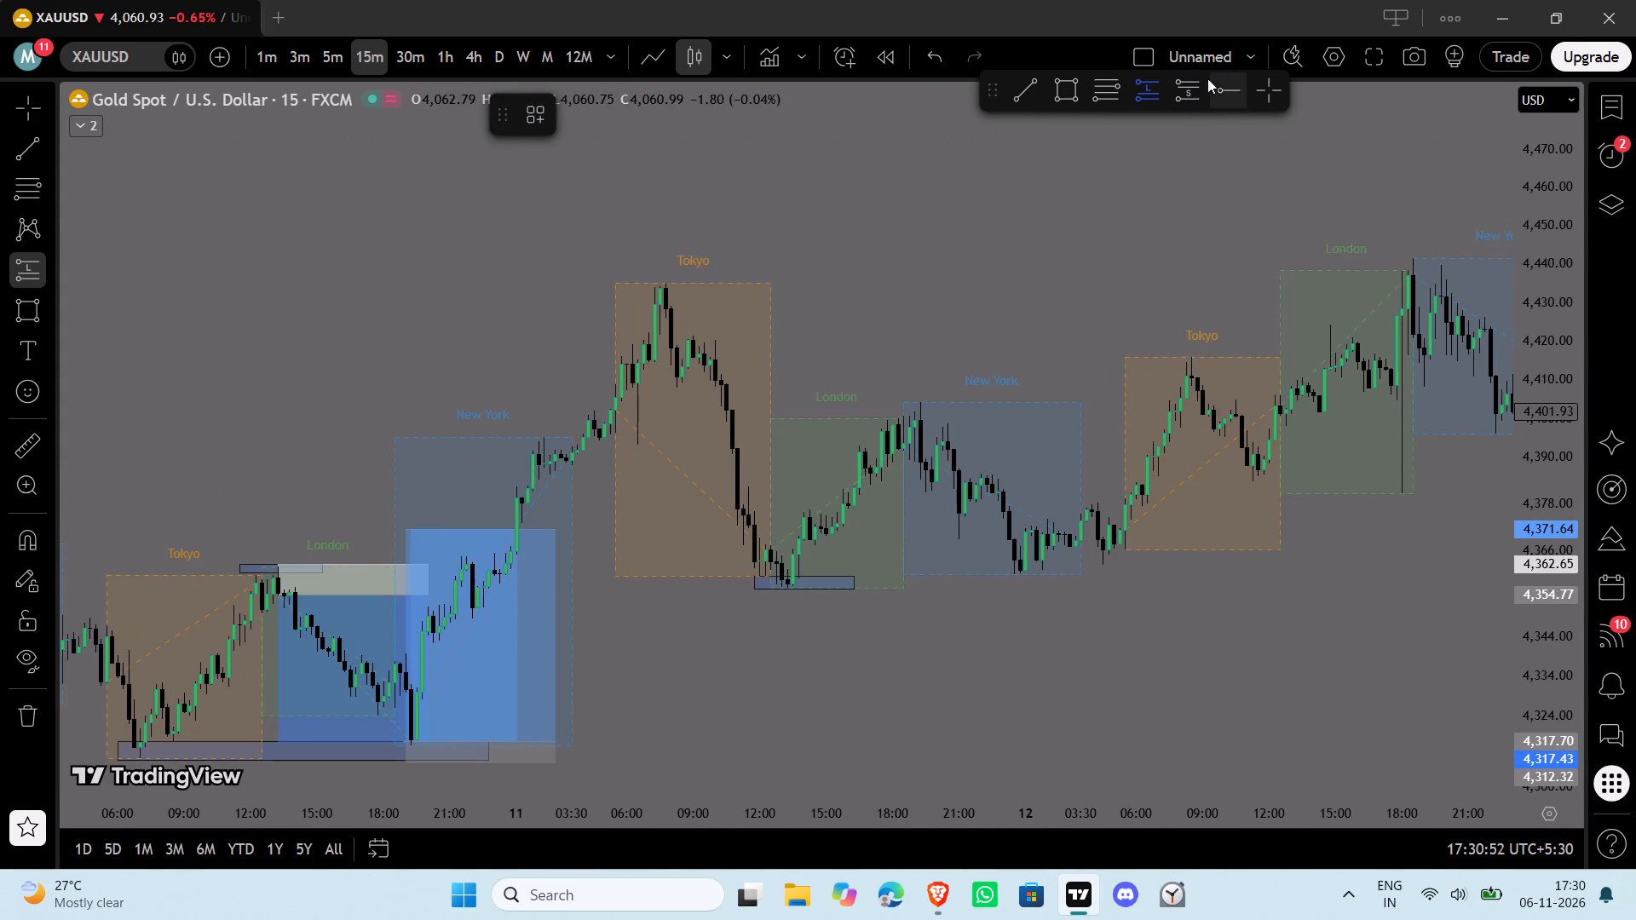
pyautogui.click(789, 550)
pyautogui.moveTo(786, 656); pyautogui.dragTo(800, 589)
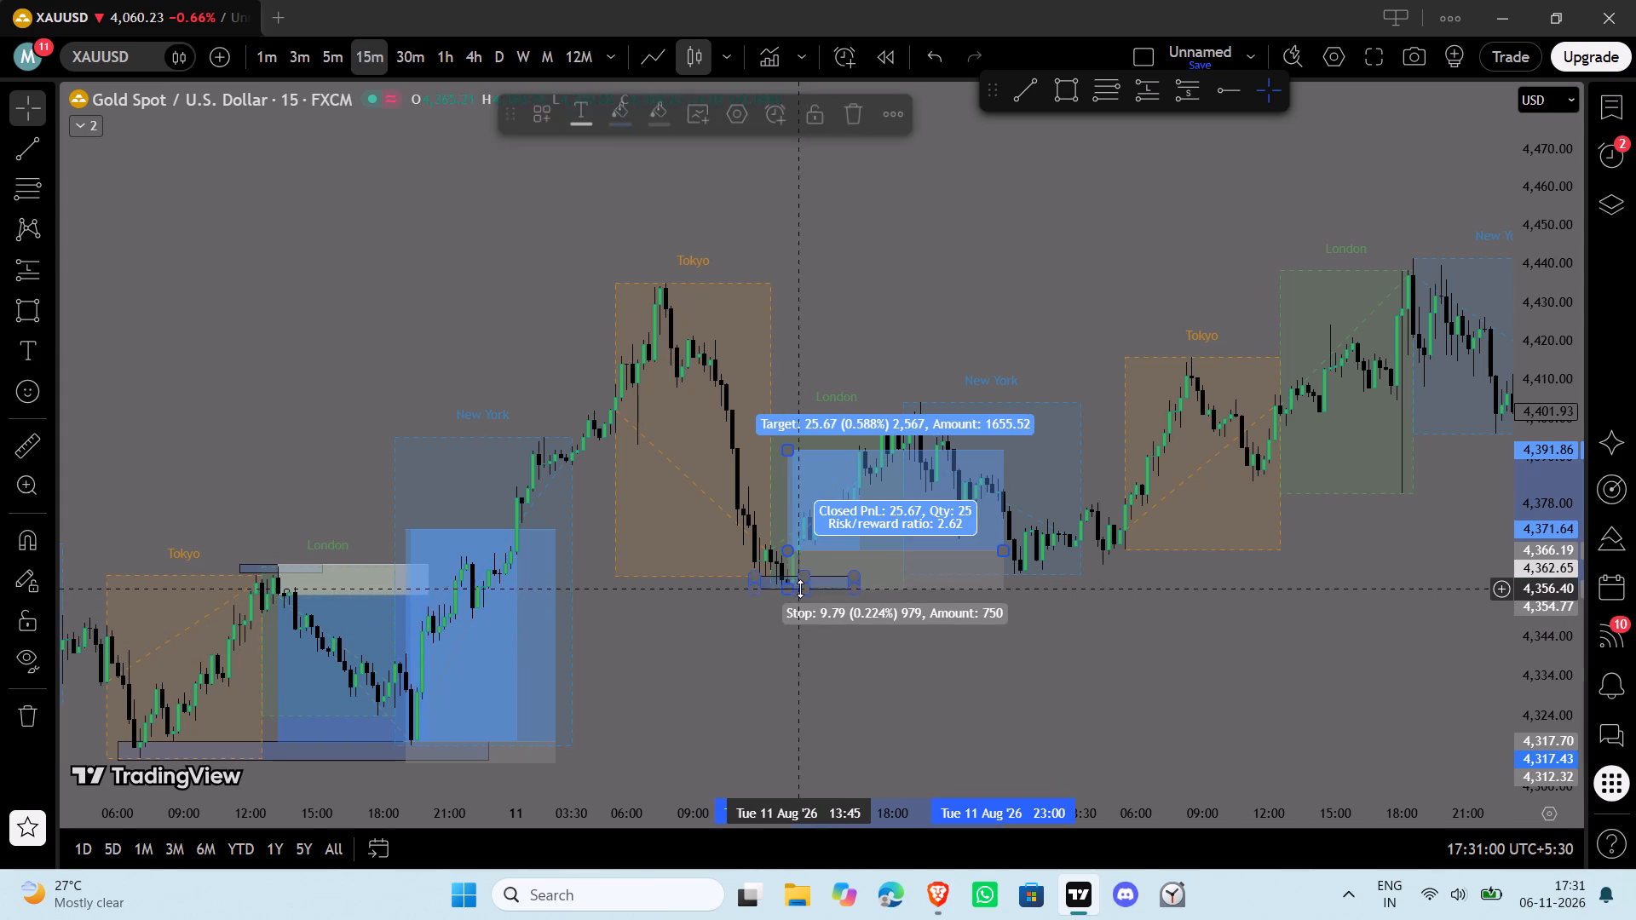
pyautogui.moveTo(792, 445); pyautogui.dragTo(798, 319)
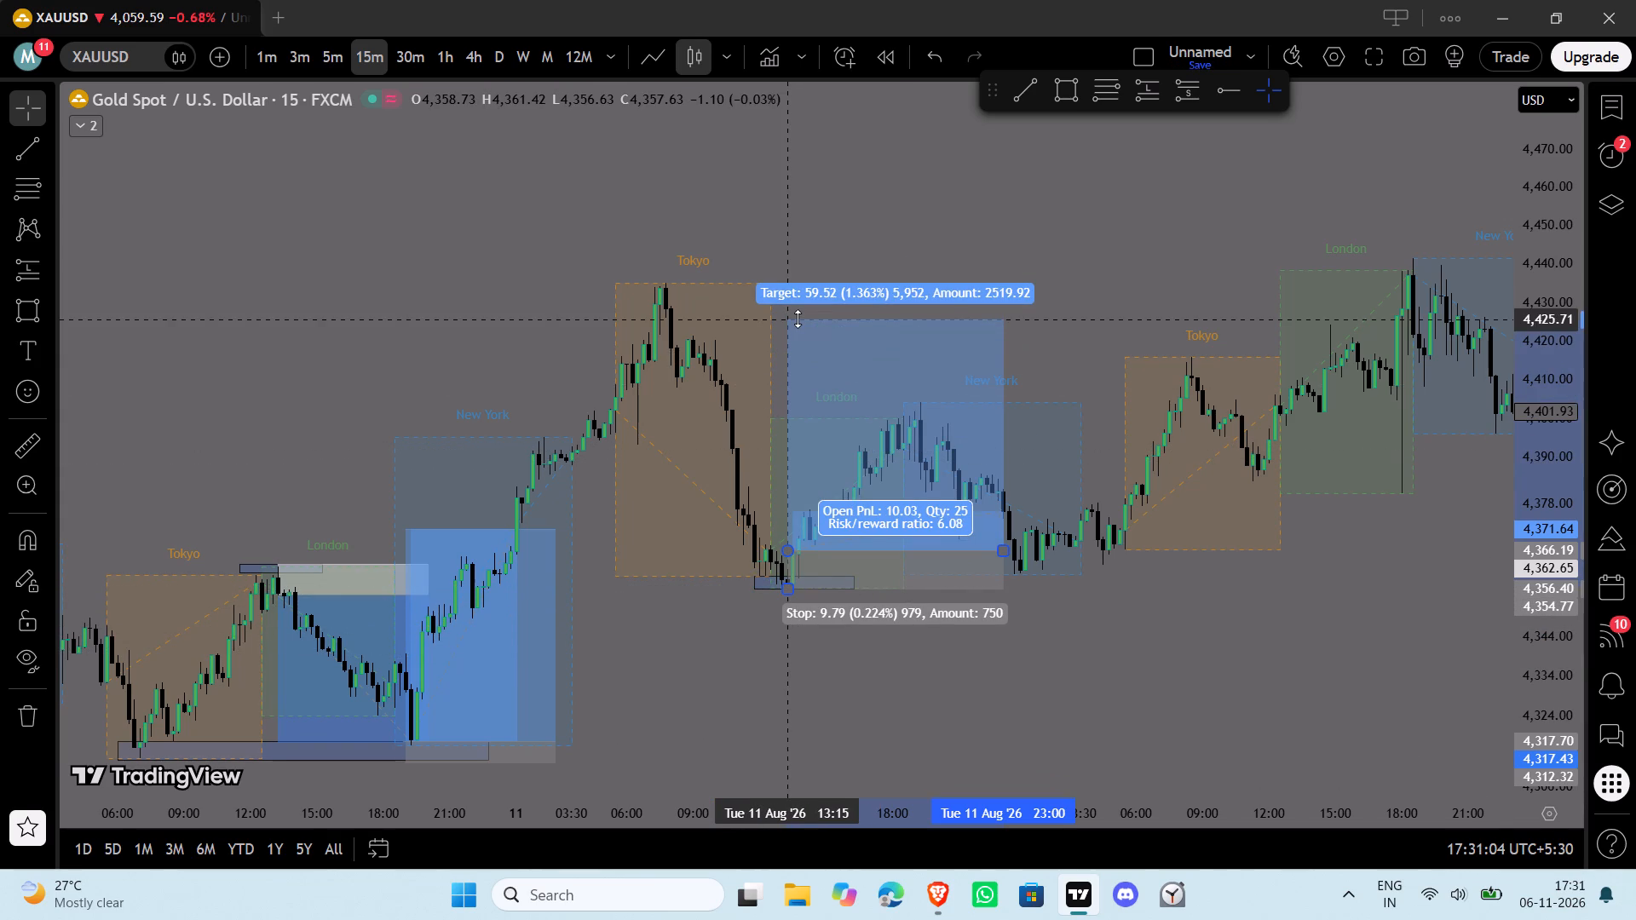
pyautogui.moveTo(798, 319); pyautogui.dragTo(804, 314)
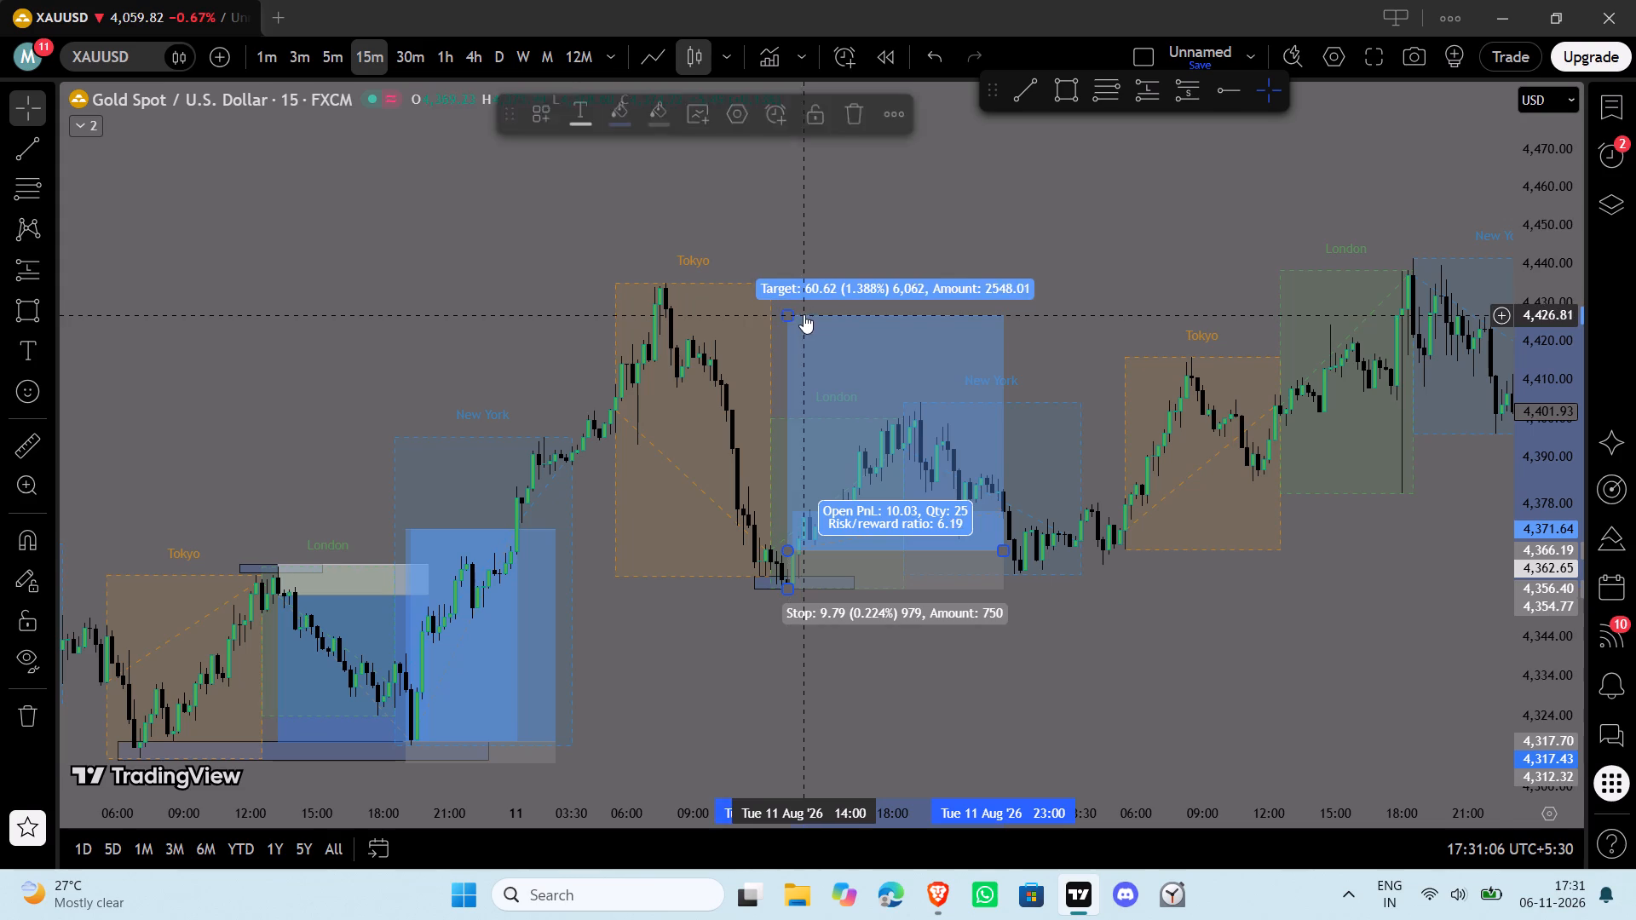
pyautogui.click(1053, 294)
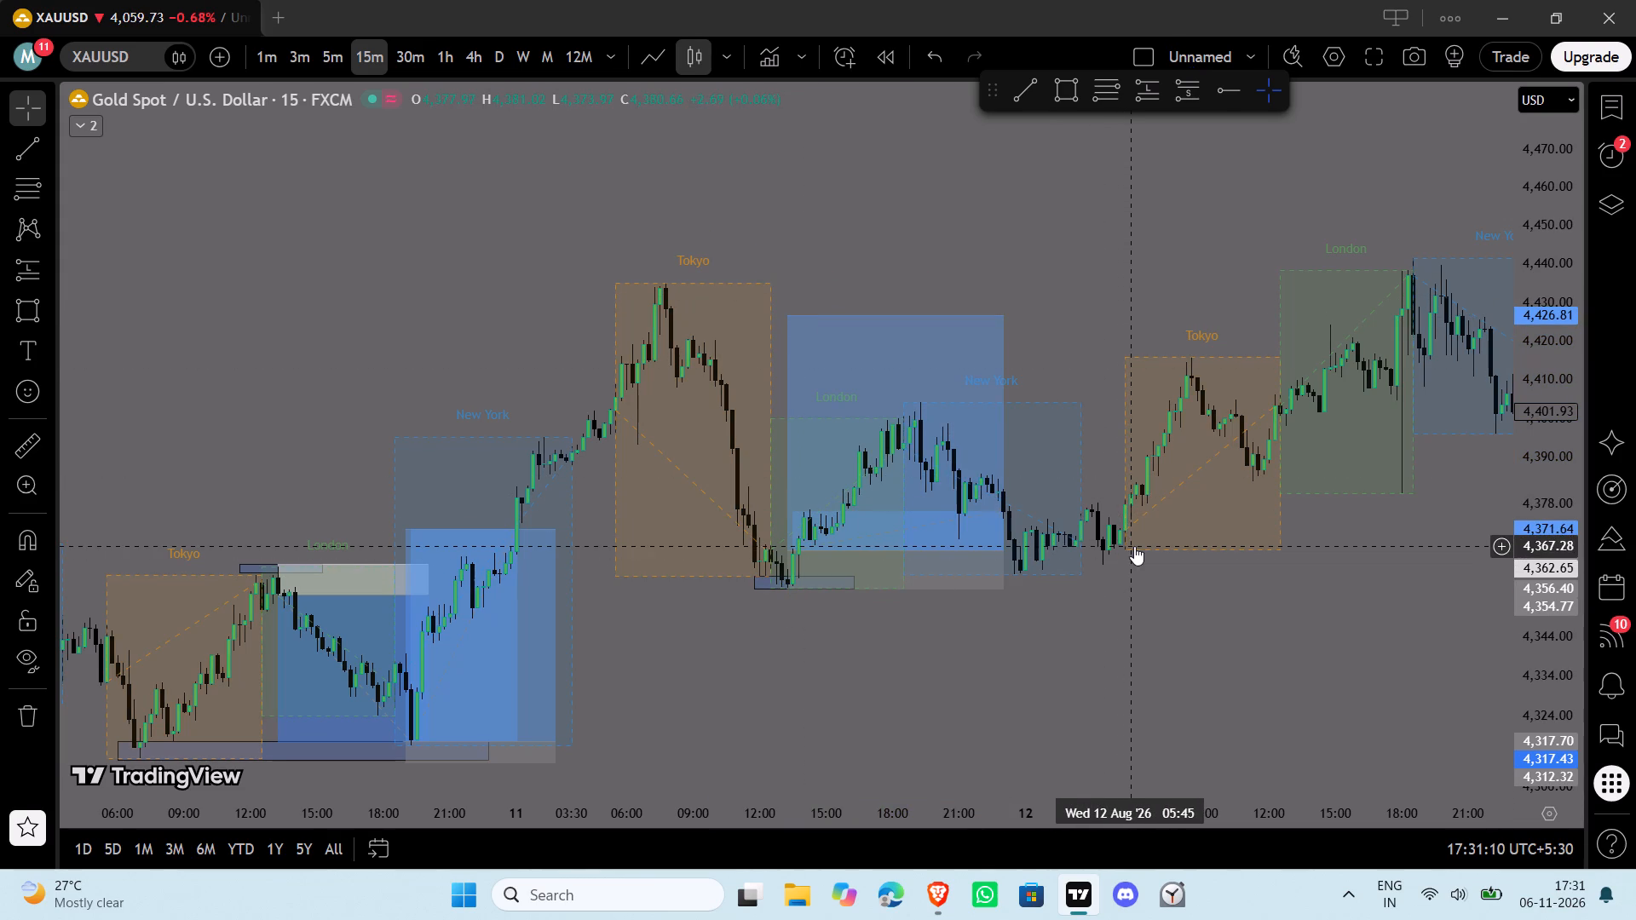
# Draw a rectangle zone over the 11 August lows, from 12:30 to about 07:00 on 12 August, spanning 4,356.94 to 4,366.74.
pyautogui.click(1061, 88)
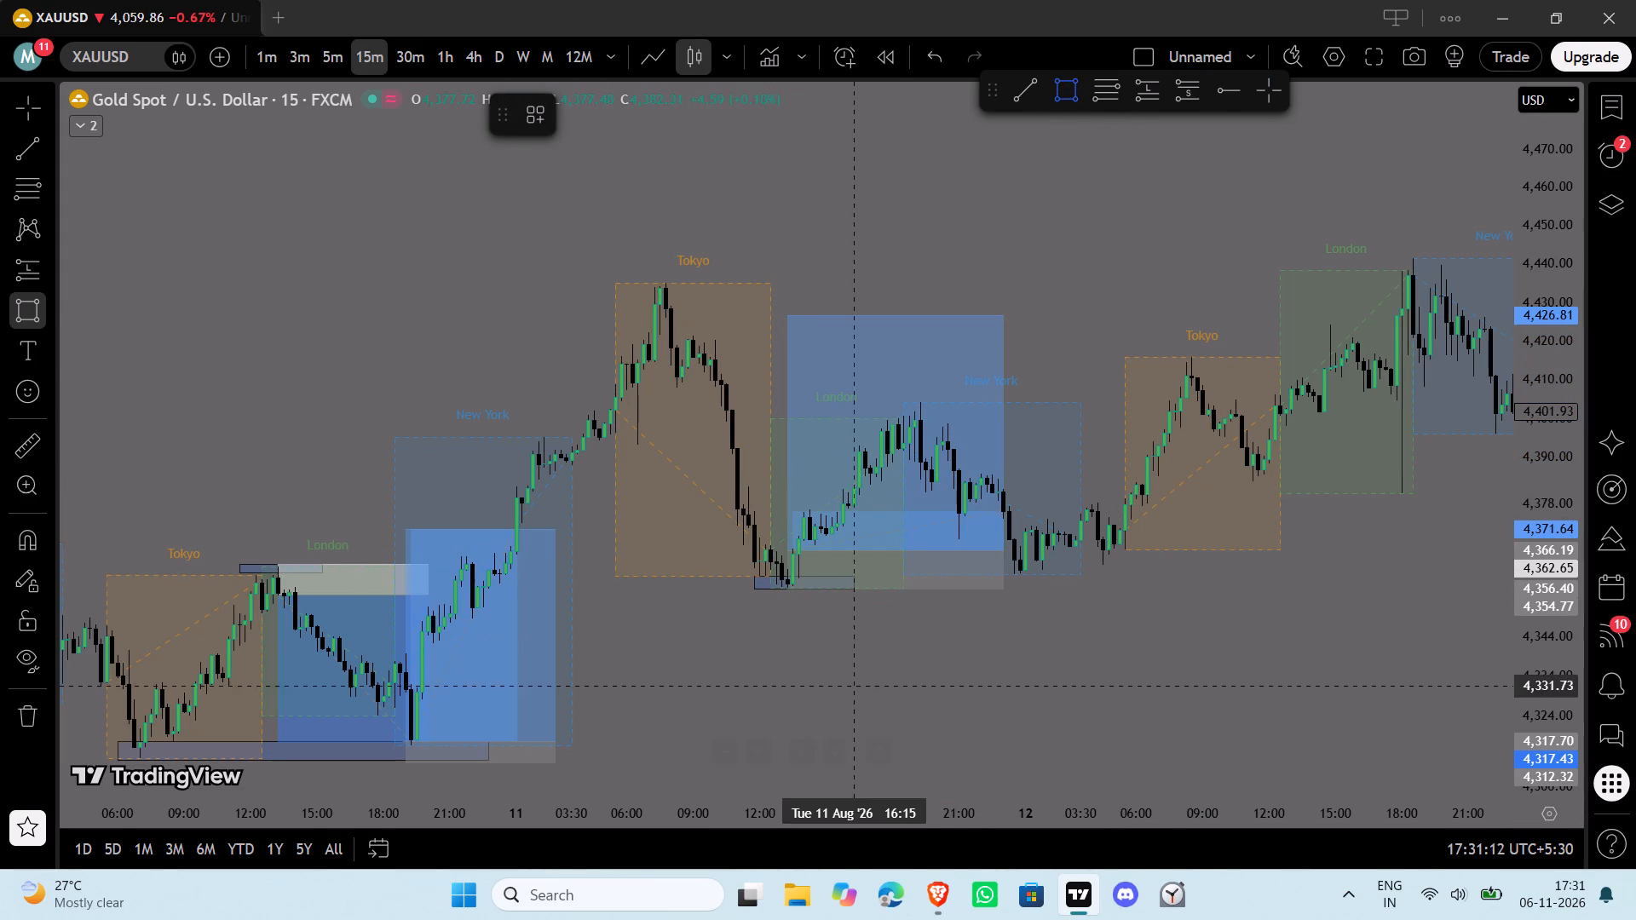
pyautogui.click(769, 586)
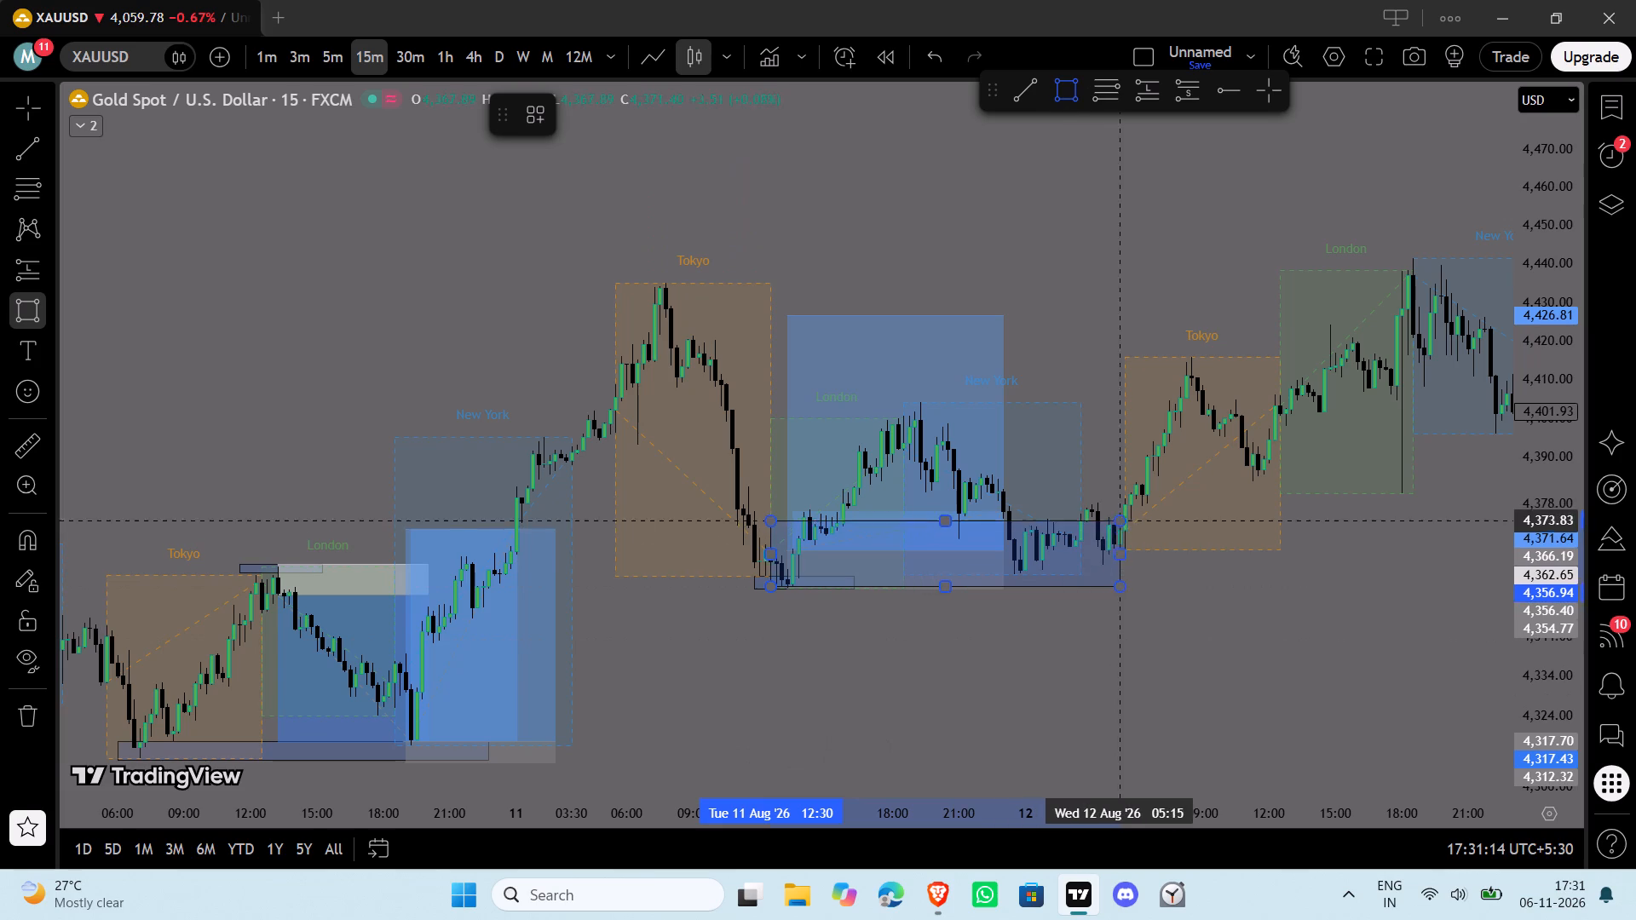
pyautogui.click(1170, 548)
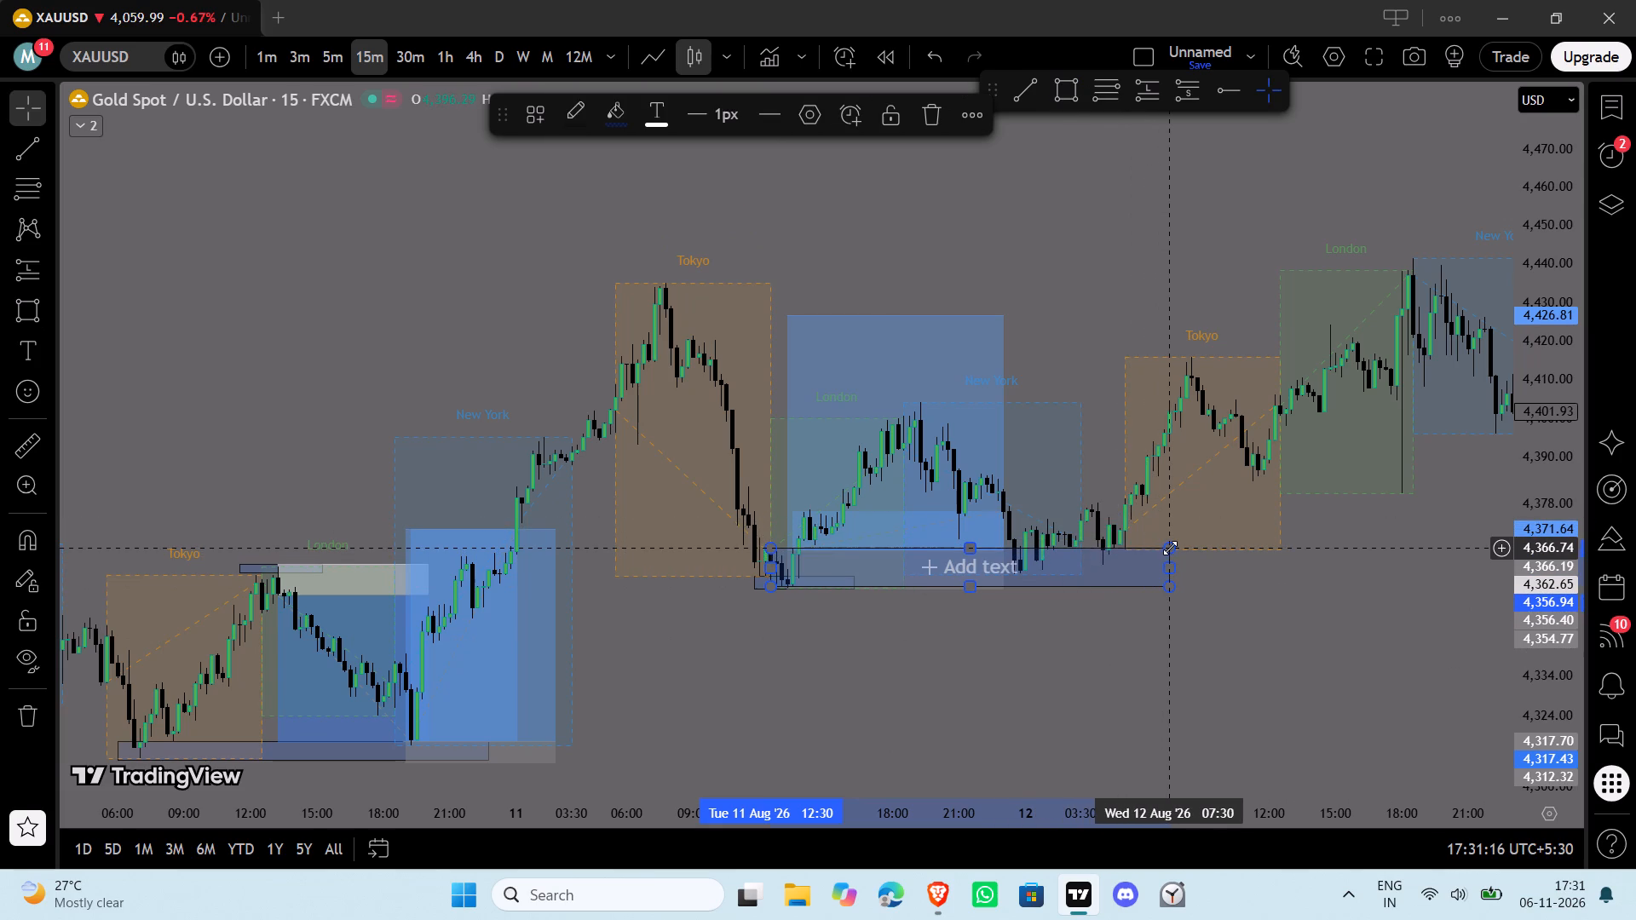
pyautogui.moveTo(1170, 548); pyautogui.dragTo(1160, 548)
pyautogui.click(1092, 707)
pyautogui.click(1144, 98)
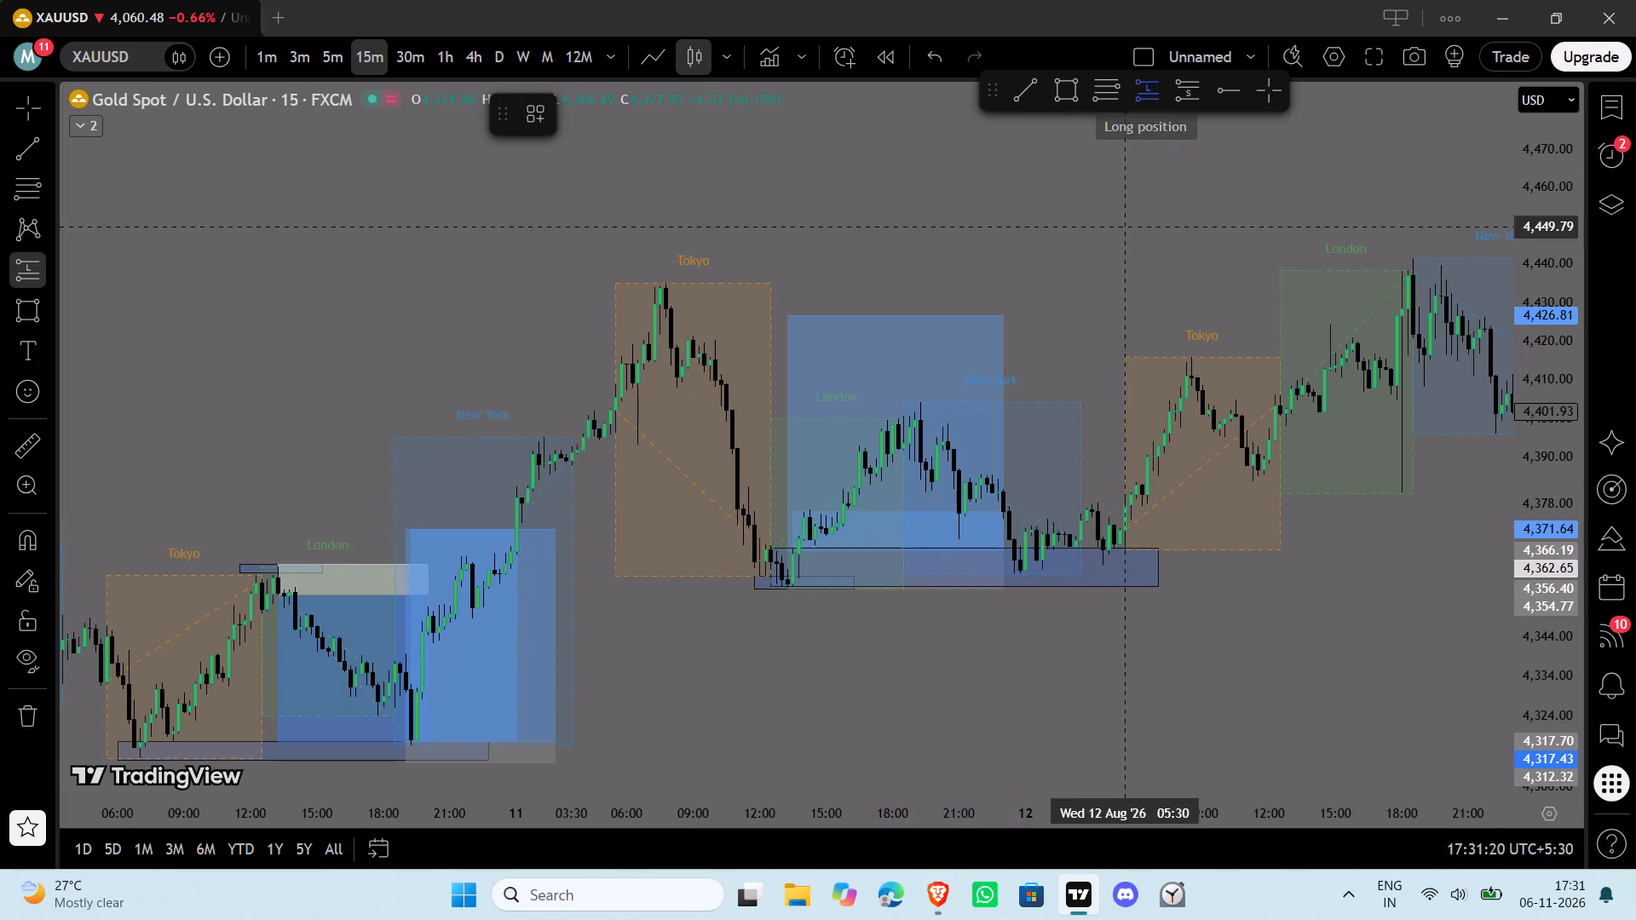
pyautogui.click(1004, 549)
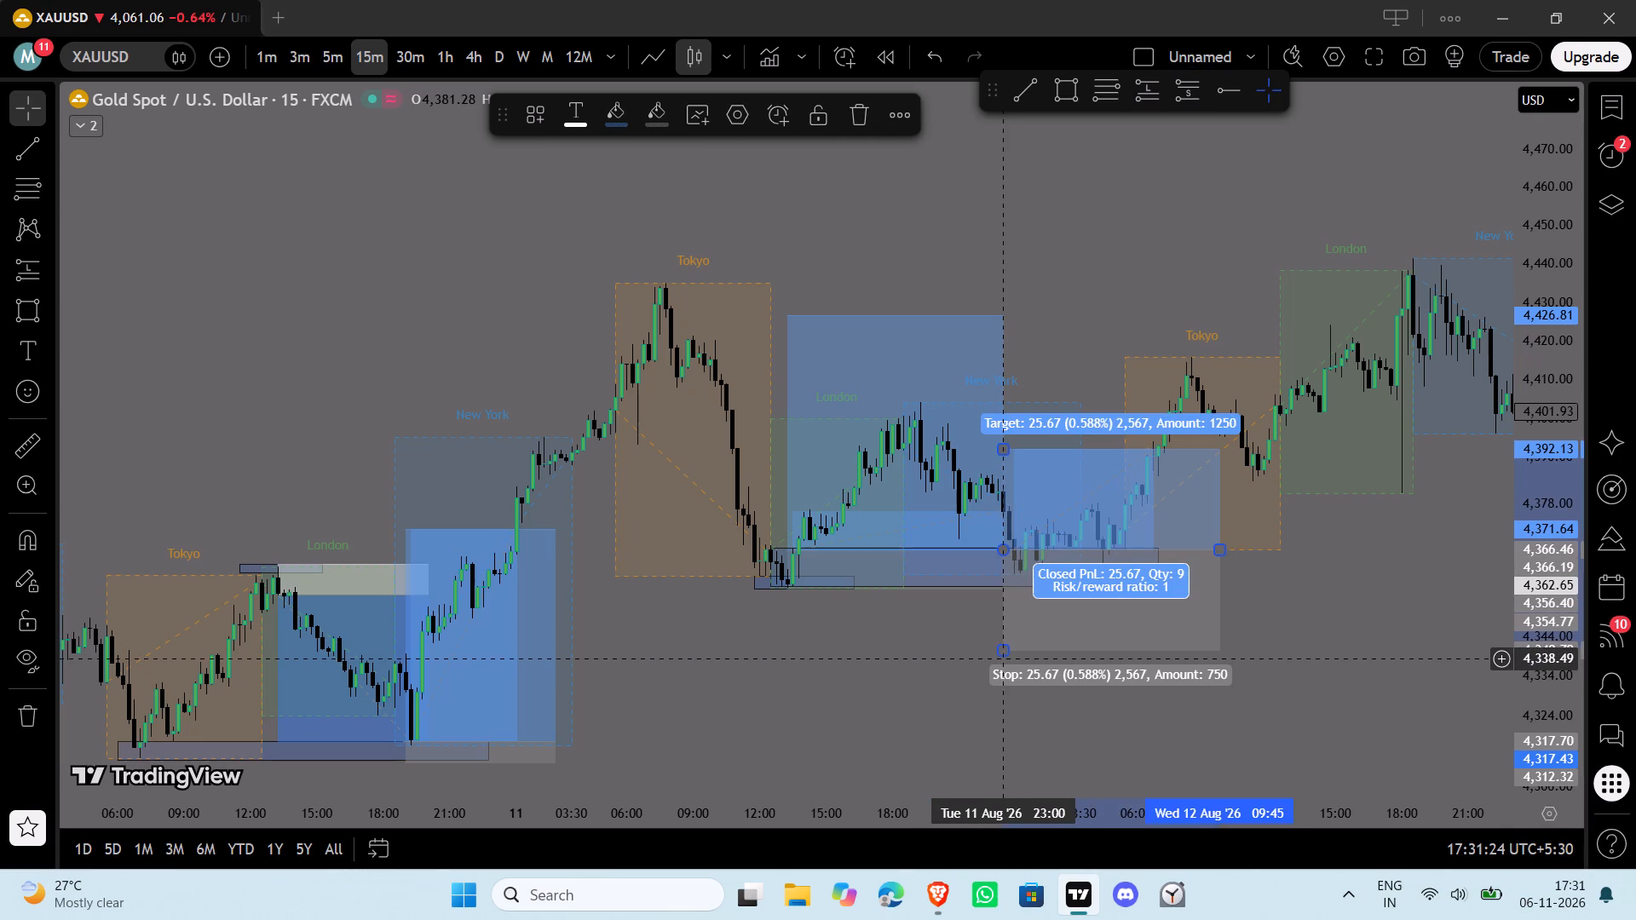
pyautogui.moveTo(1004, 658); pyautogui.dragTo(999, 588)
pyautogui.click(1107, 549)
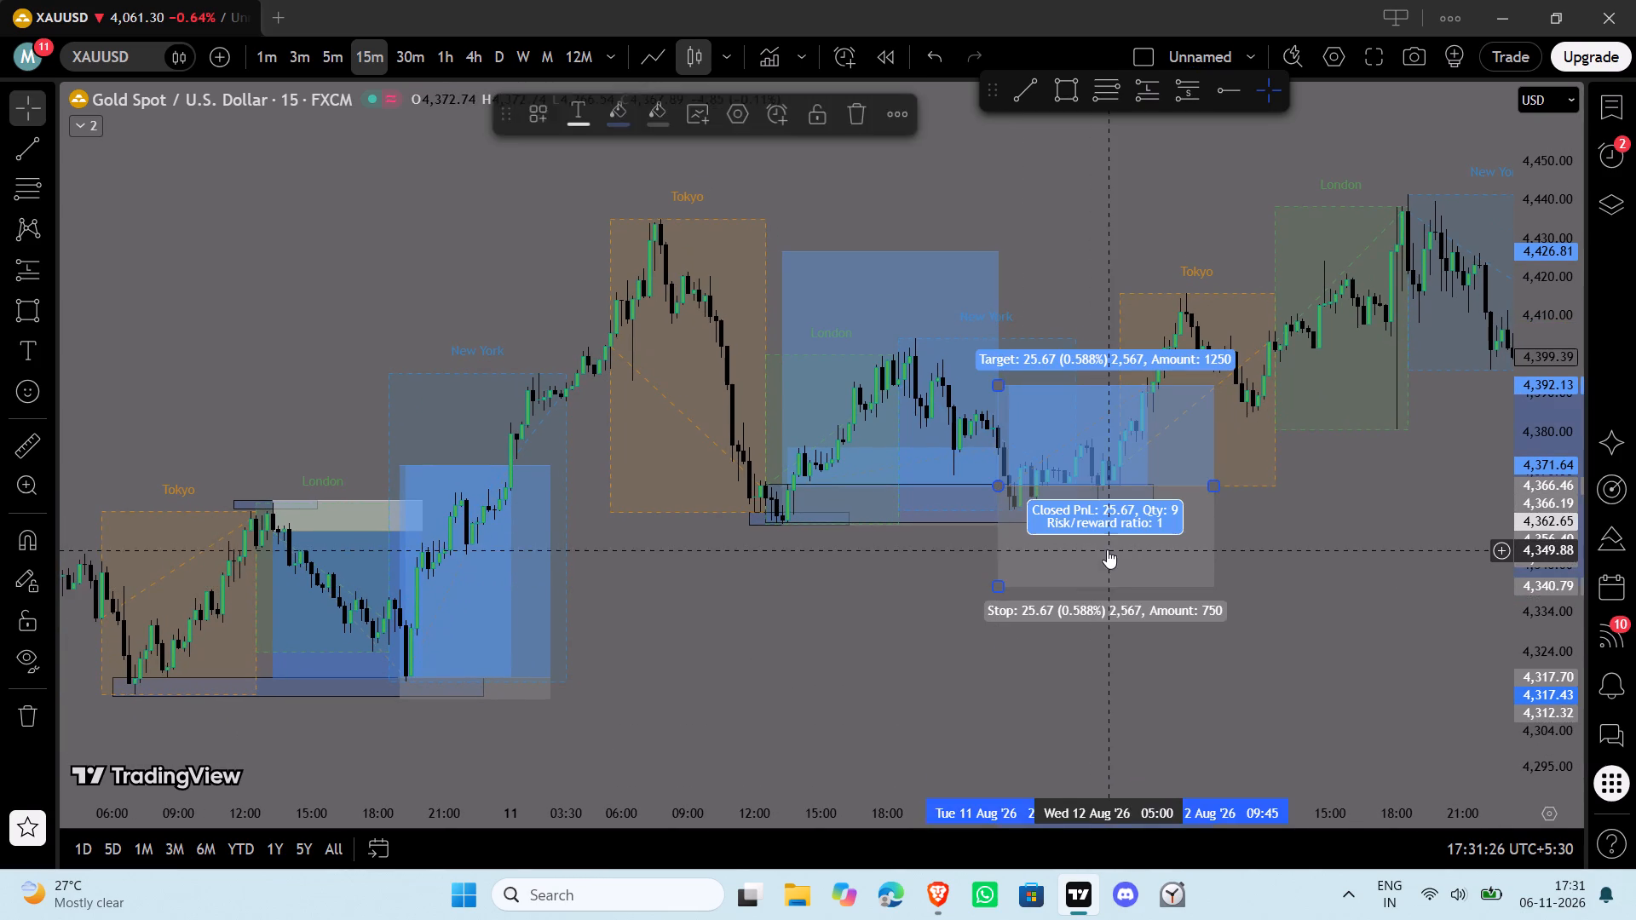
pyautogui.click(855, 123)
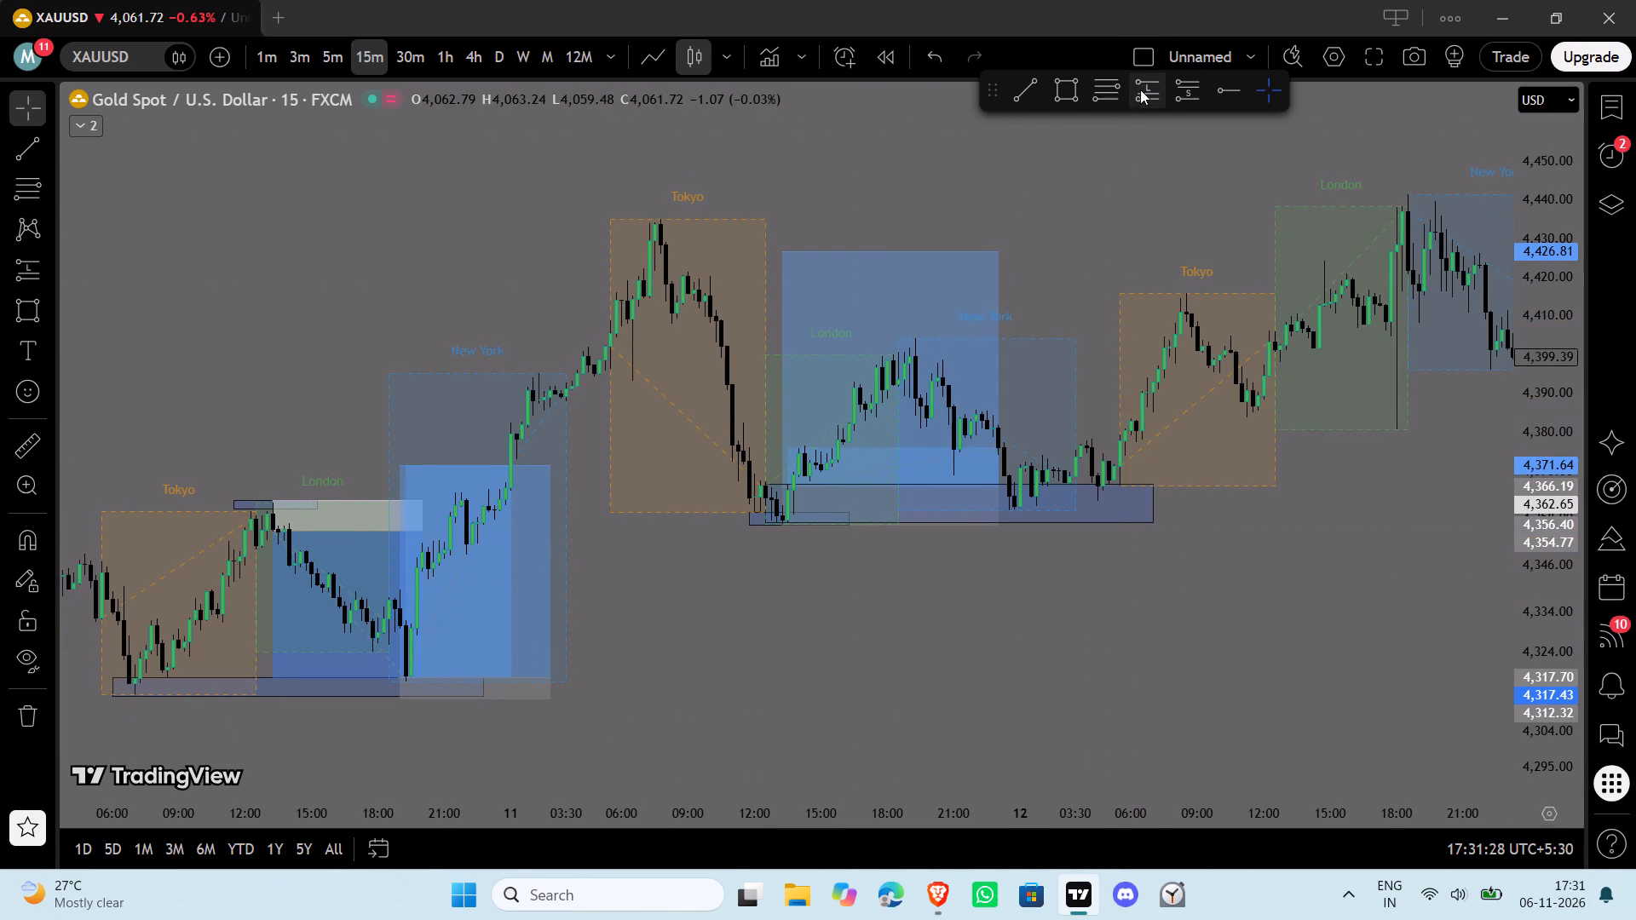
# Place a long position at 12 August 00:30 with entry 4,366.74, stop 4,359.66 and target 4,426.53.
pyautogui.click(1140, 89)
pyautogui.click(1031, 484)
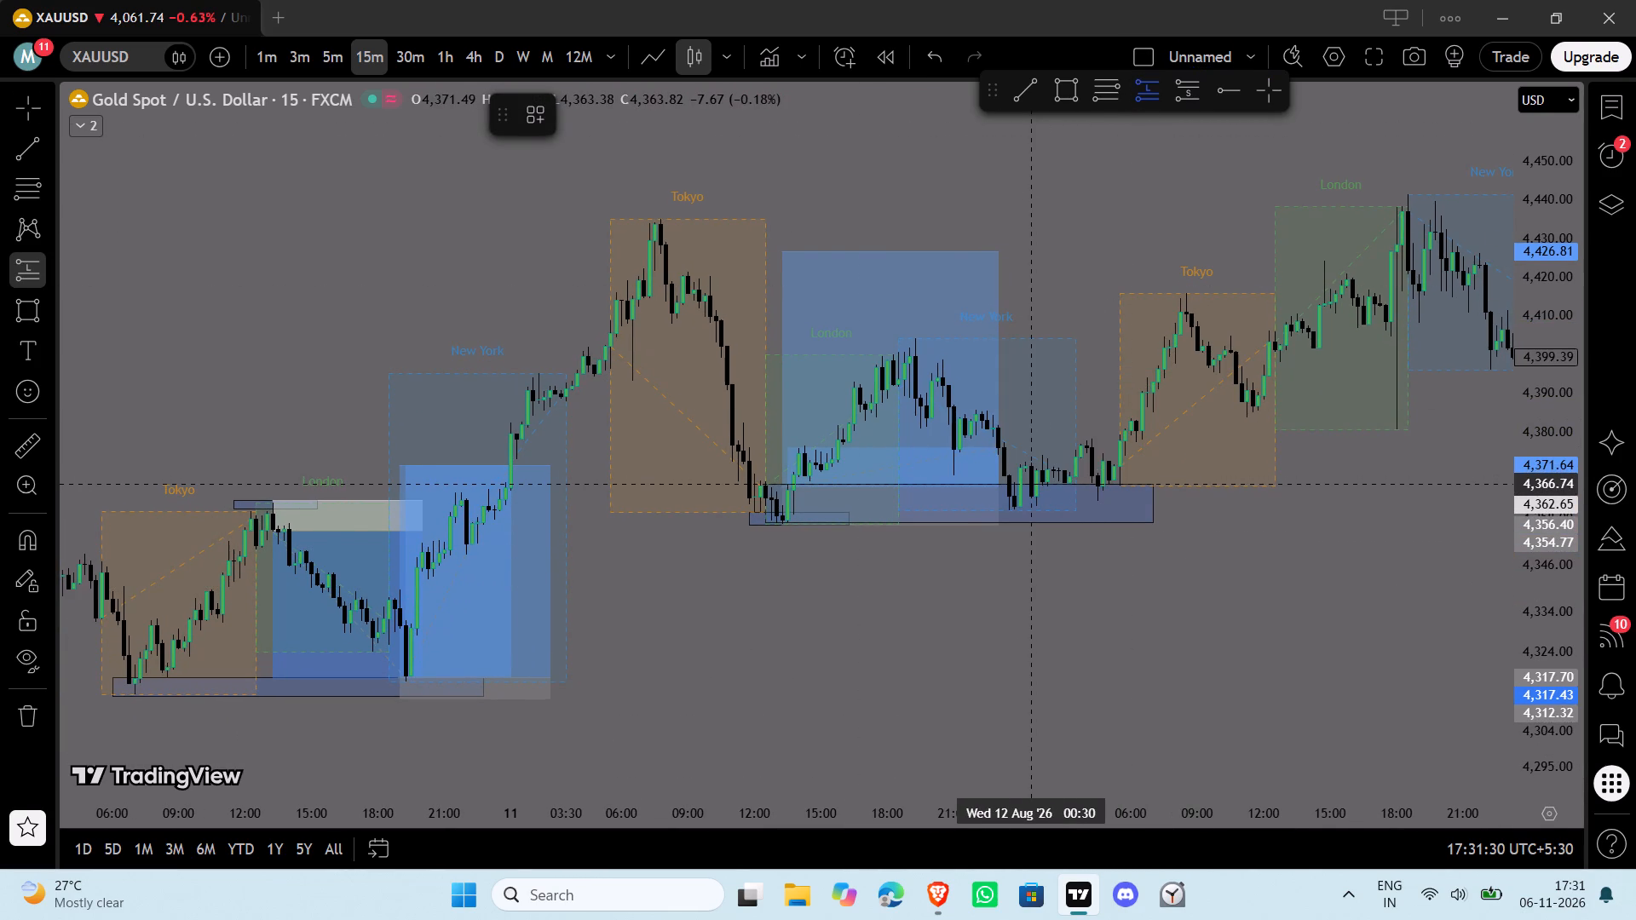
pyautogui.moveTo(1040, 585); pyautogui.dragTo(1059, 515)
pyautogui.moveTo(1035, 521); pyautogui.dragTo(1038, 512)
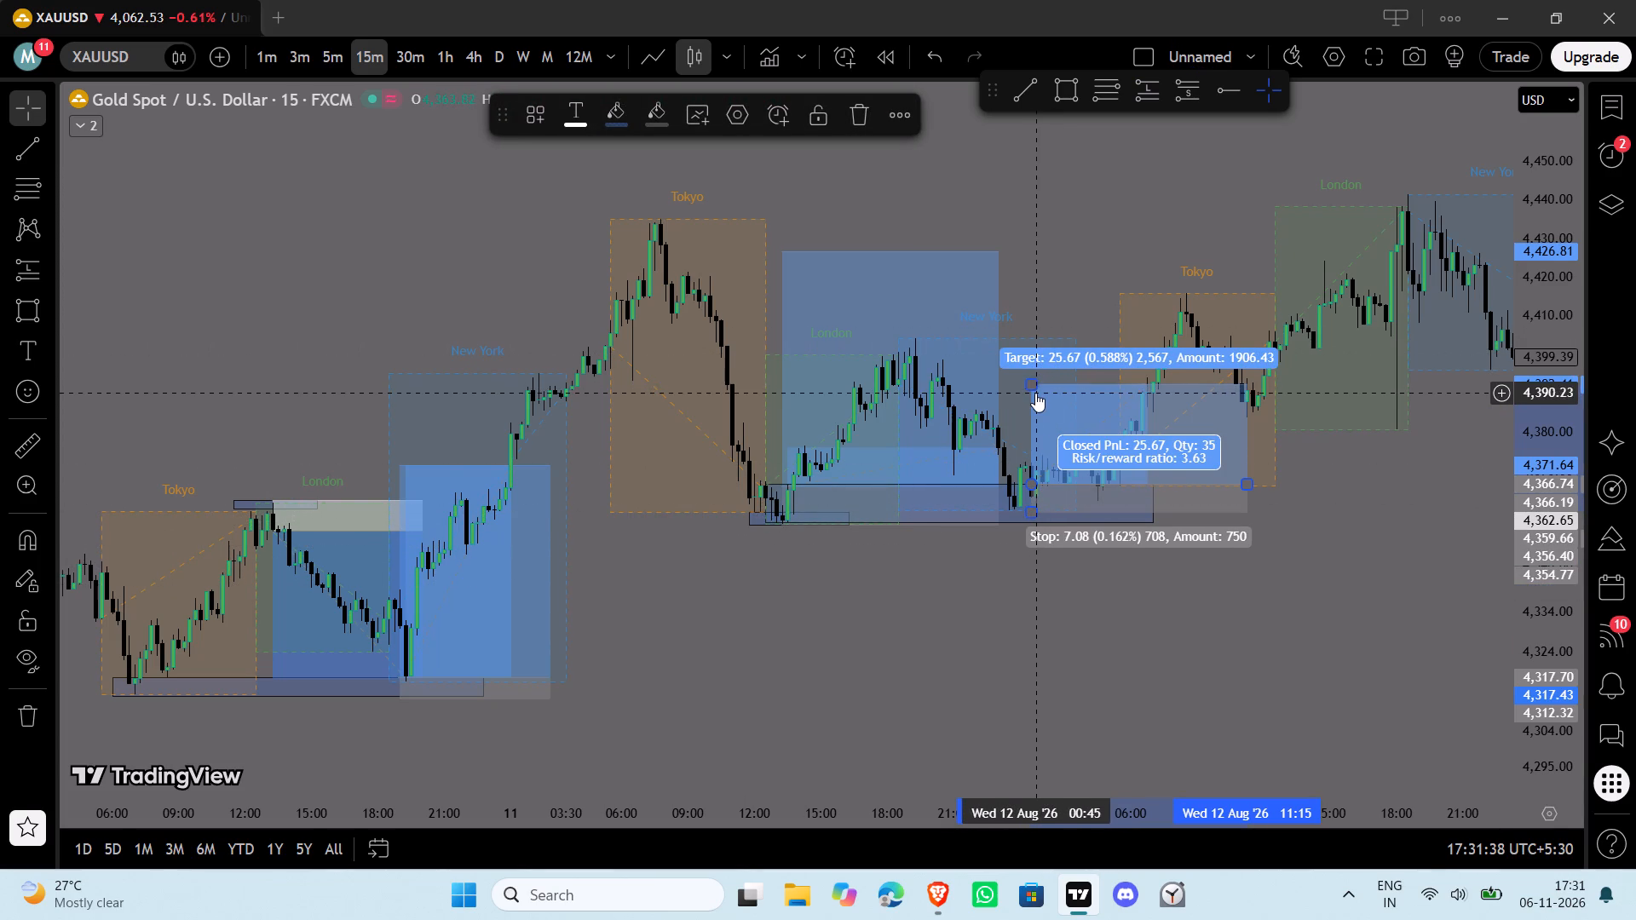
pyautogui.moveTo(1035, 382); pyautogui.dragTo(1004, 247)
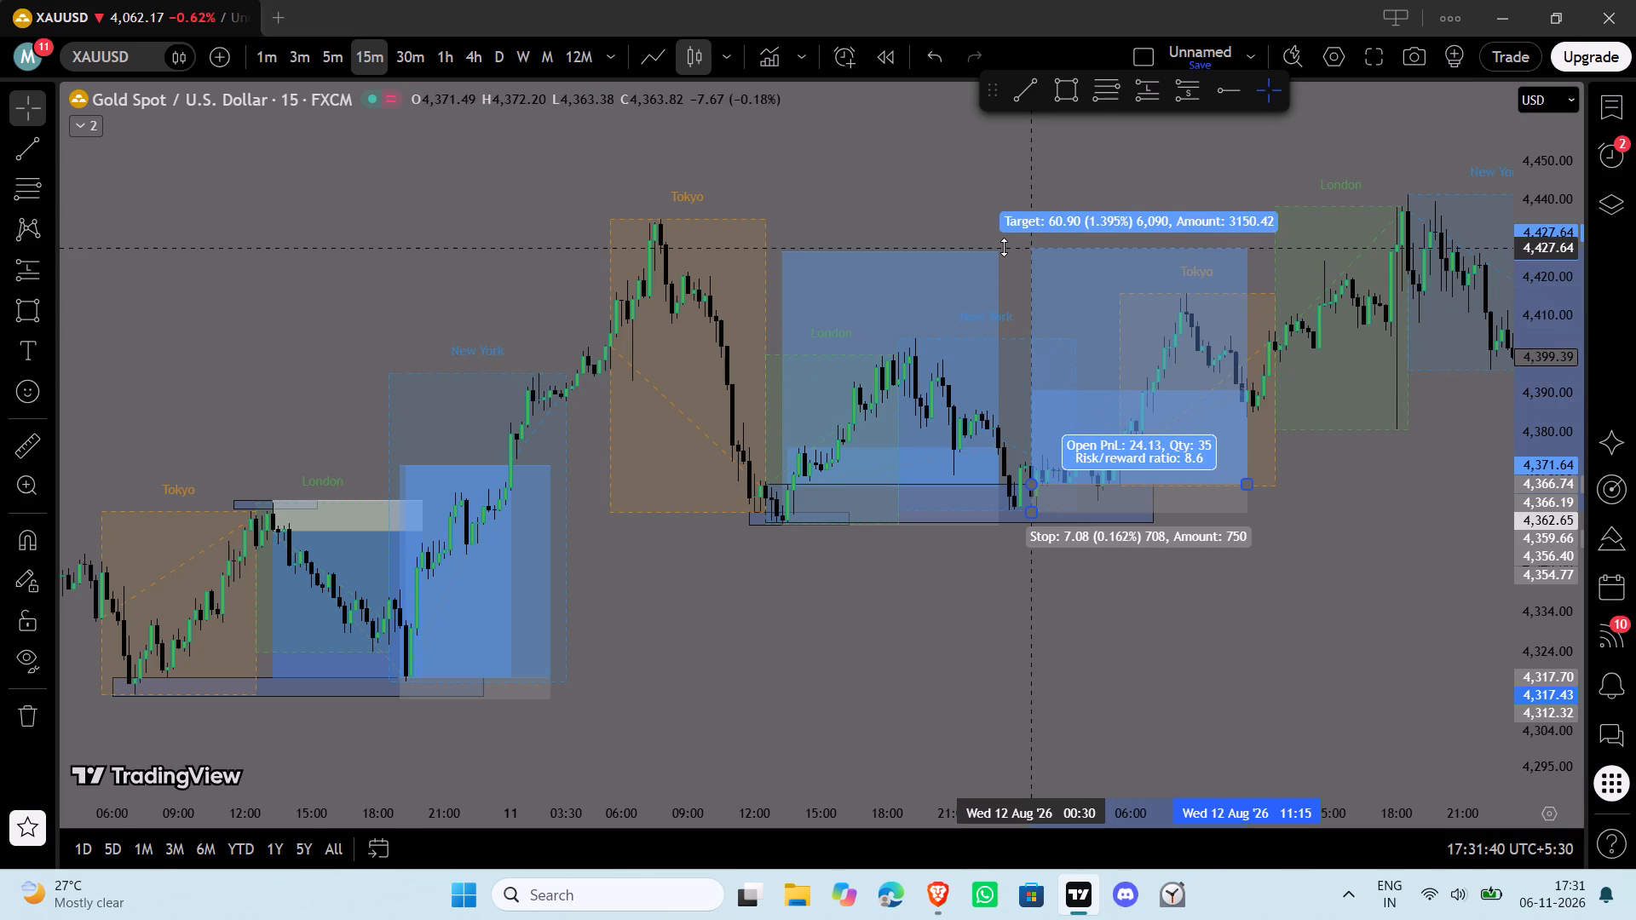
pyautogui.moveTo(1004, 247); pyautogui.dragTo(1007, 251)
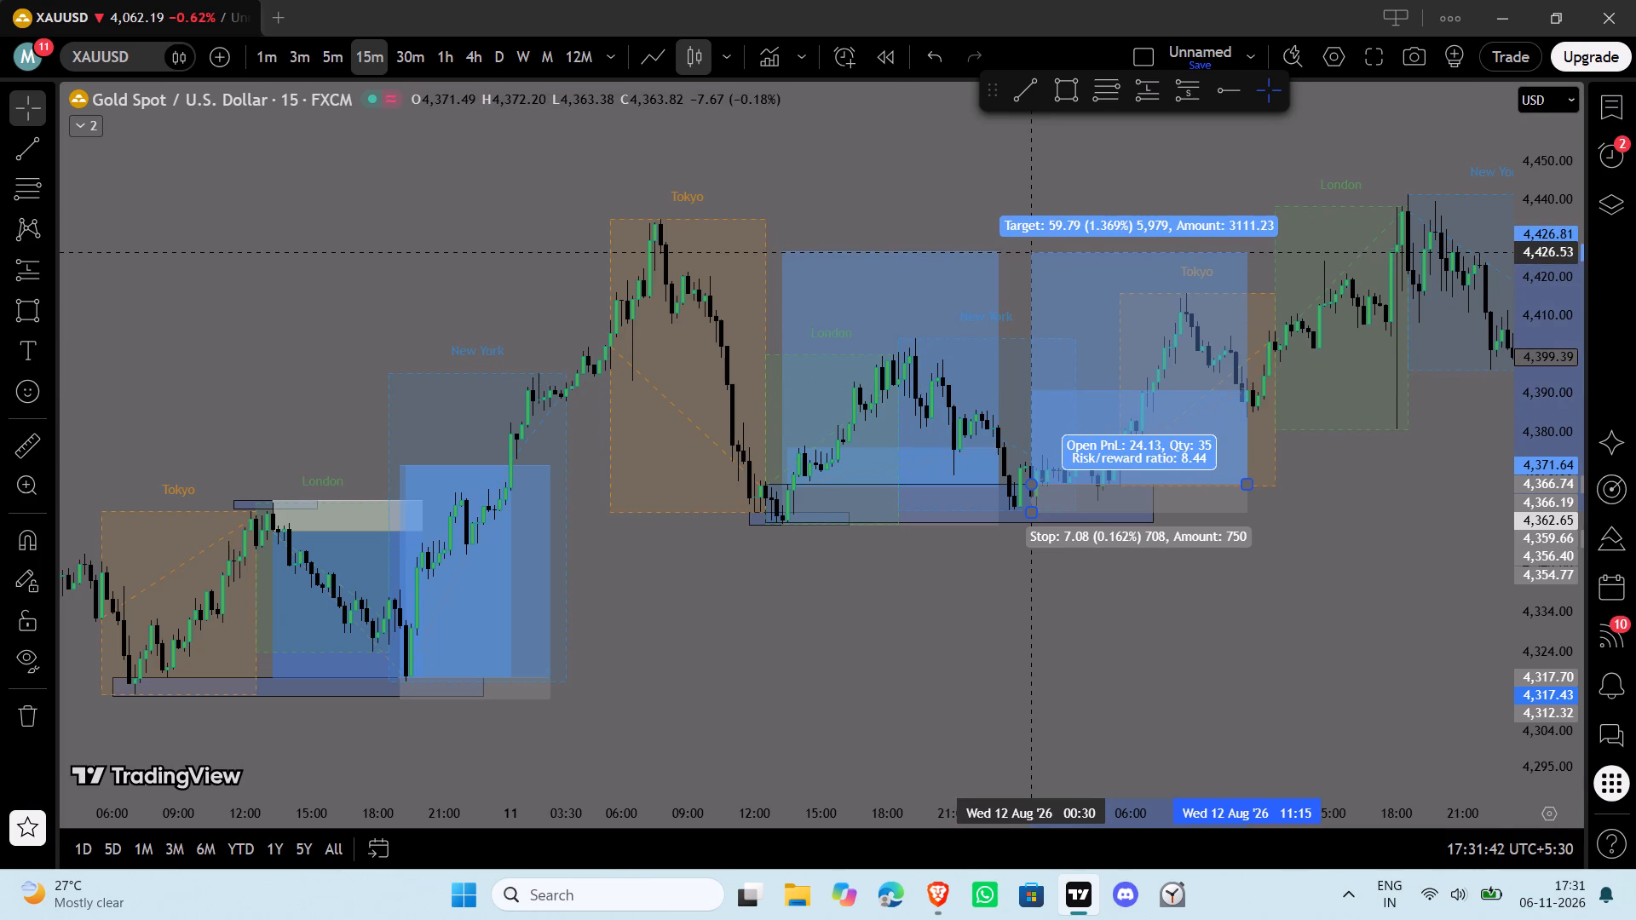
# Review the Tokyo, London and New York session moves from 13 August back to the earliest available candles on 3 August.
pyautogui.moveTo(1100, 198); pyautogui.dragTo(764, 182)
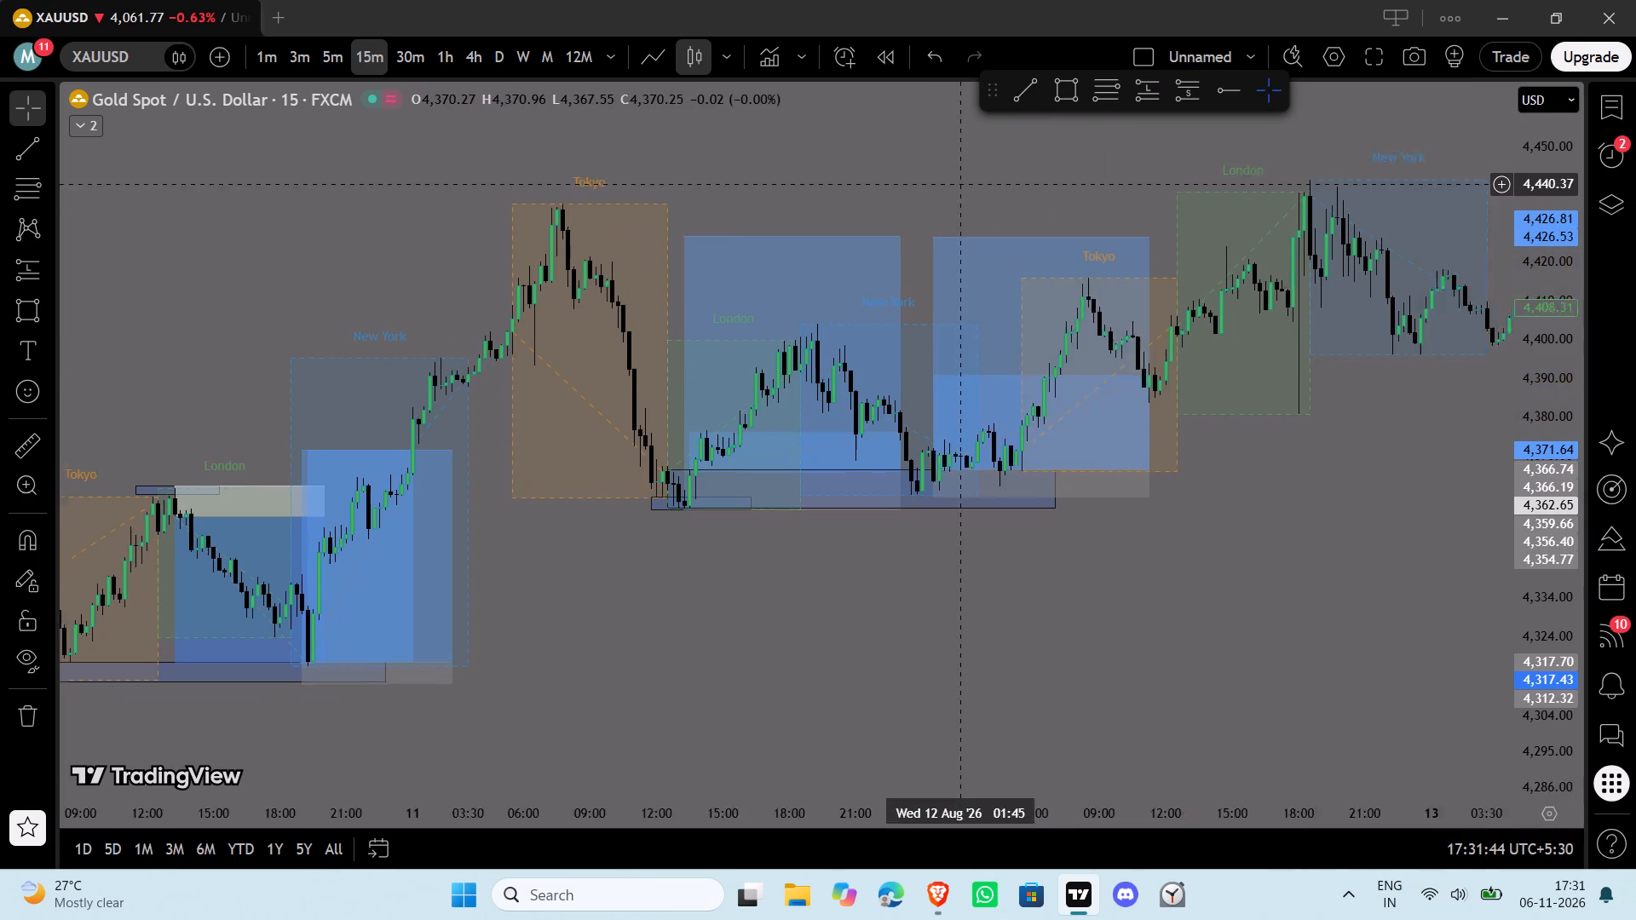
pyautogui.moveTo(764, 182); pyautogui.dragTo(694, 191)
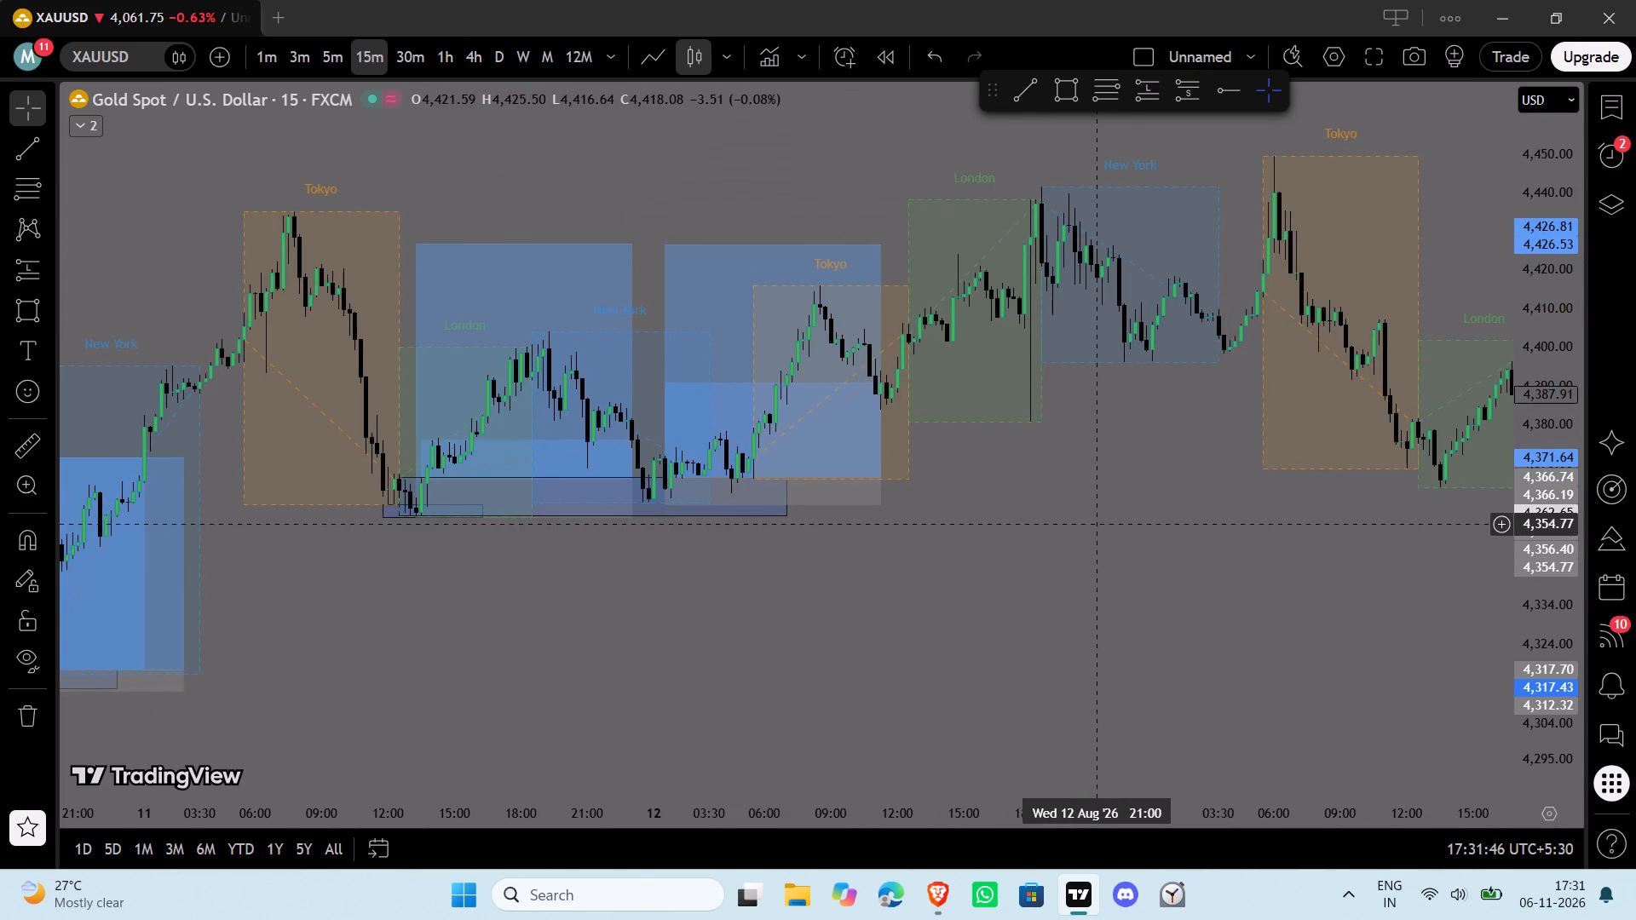
pyautogui.moveTo(648, 708); pyautogui.dragTo(956, 704)
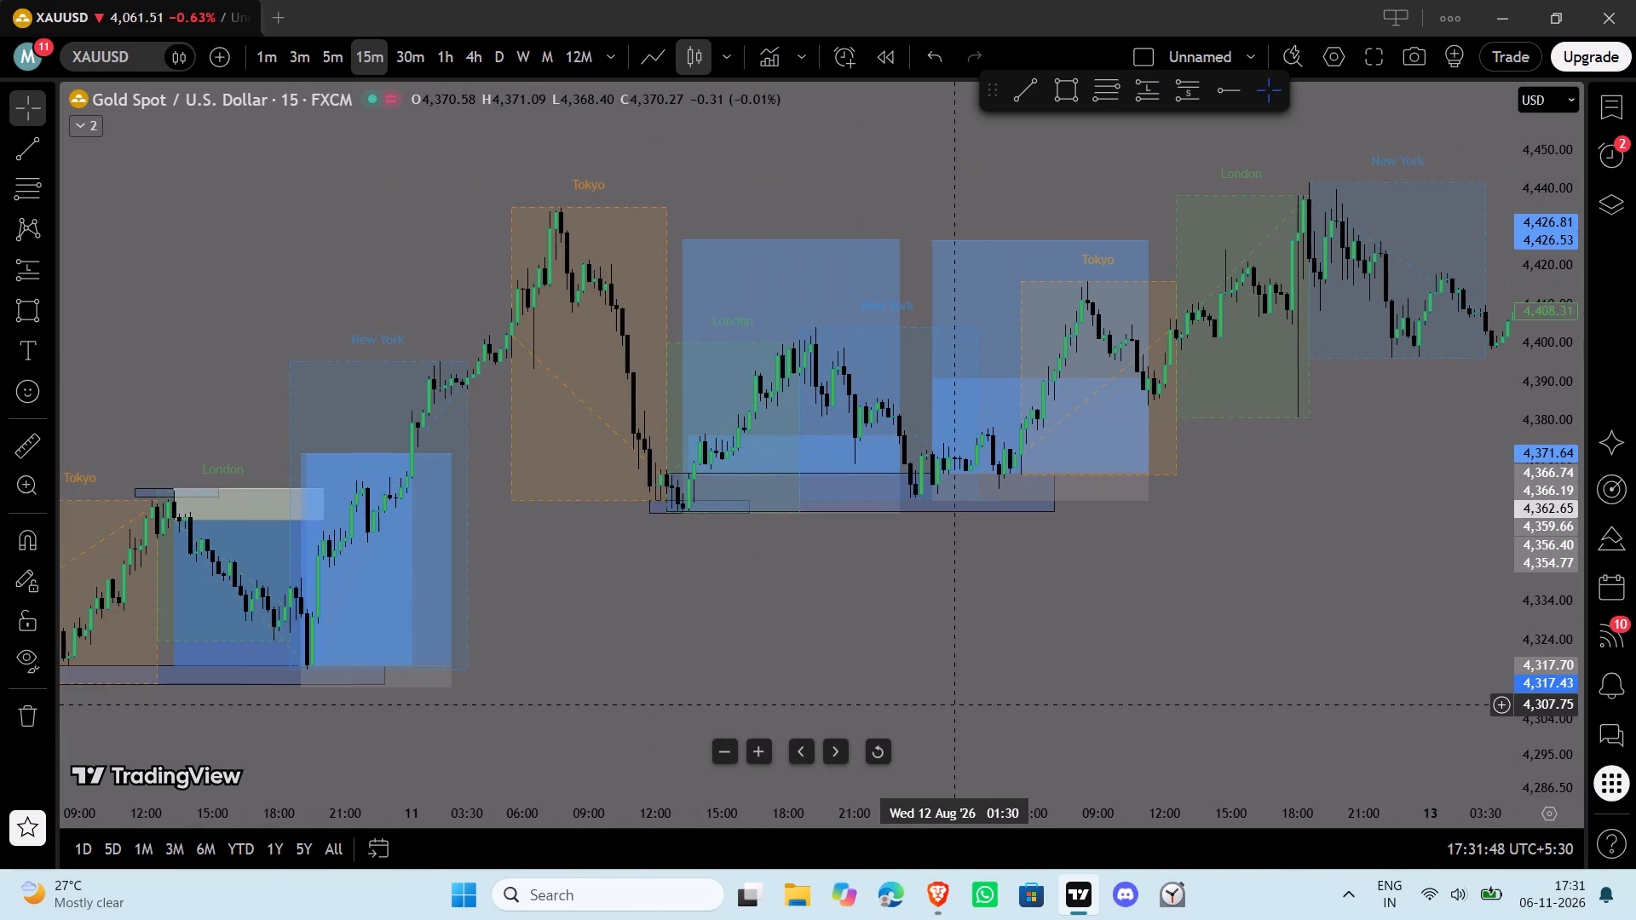
pyautogui.moveTo(758, 699); pyautogui.dragTo(1462, 575)
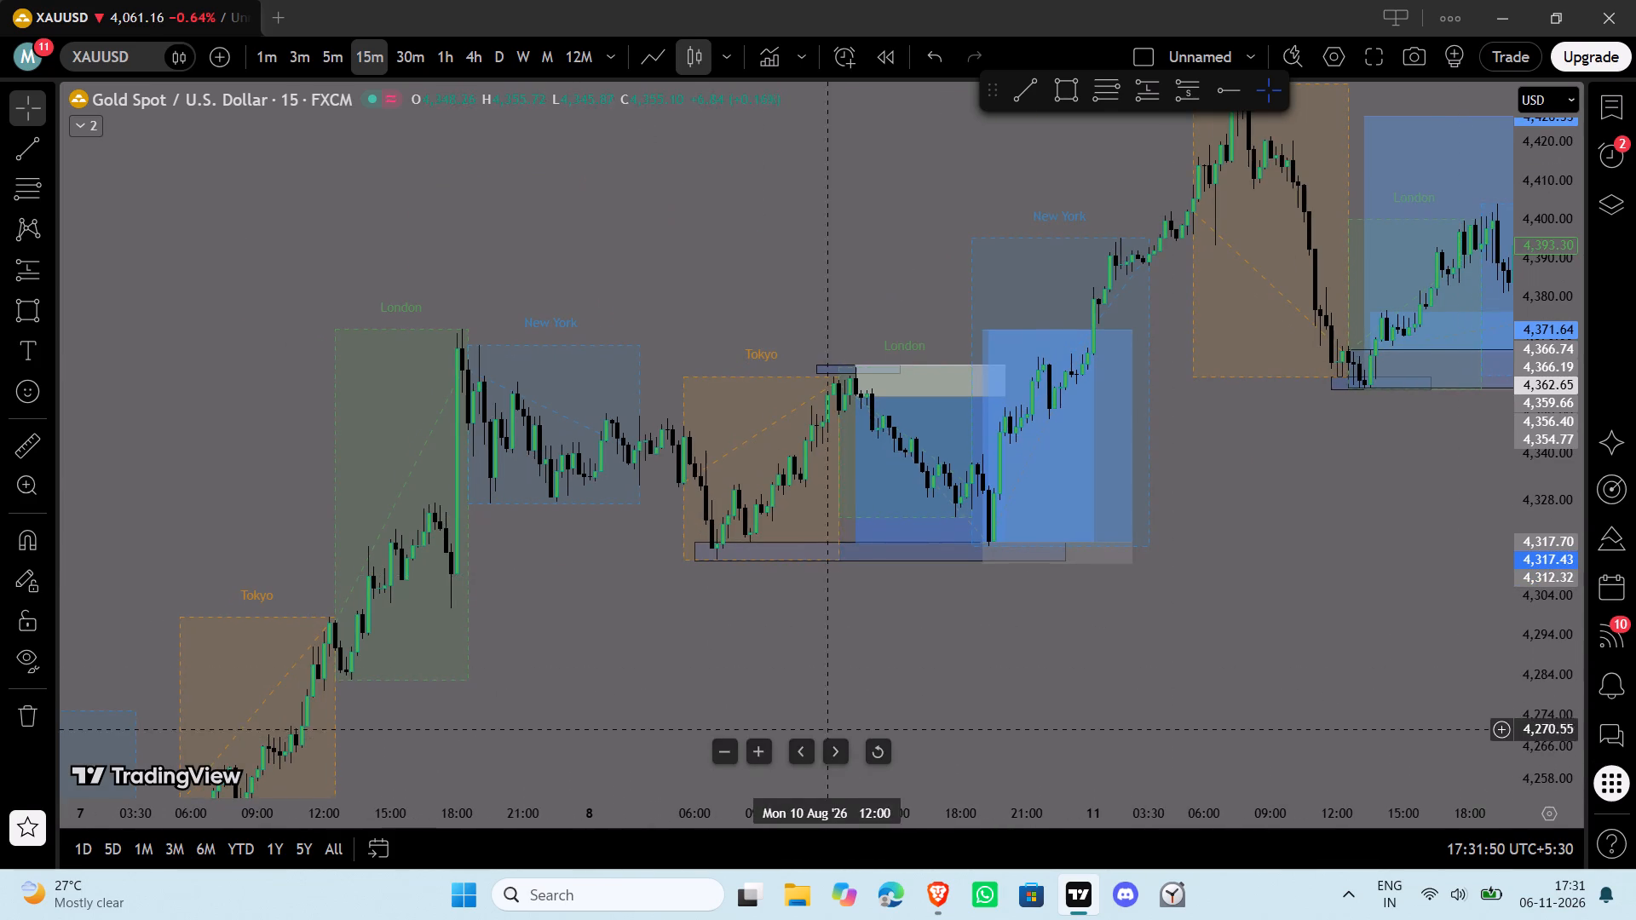
pyautogui.moveTo(852, 720); pyautogui.dragTo(1161, 609)
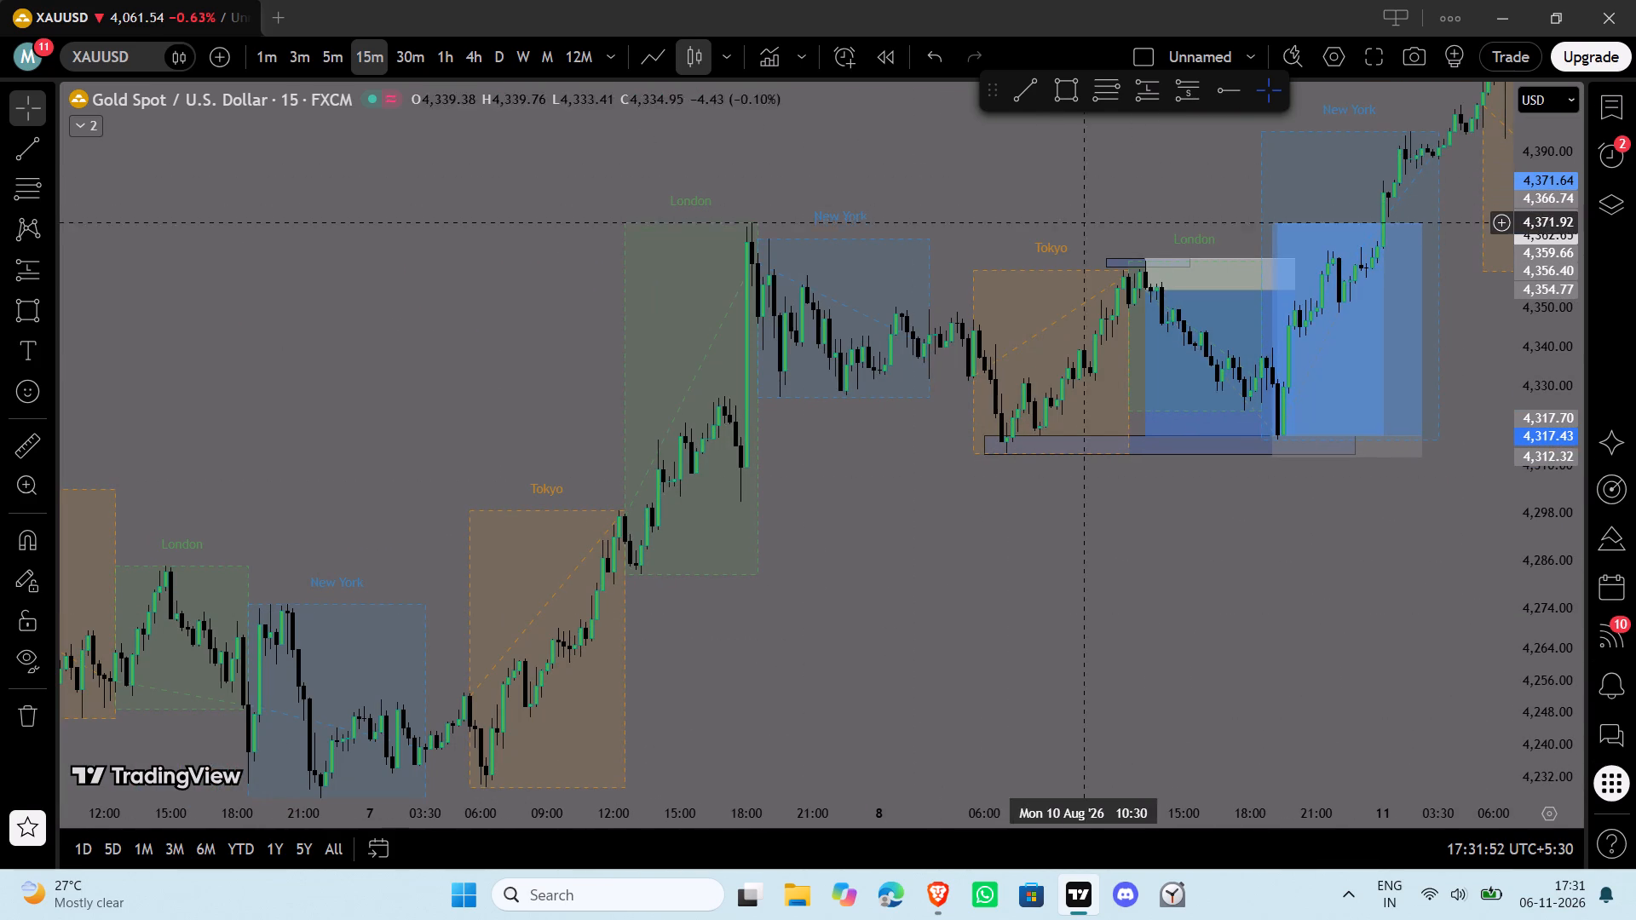
pyautogui.moveTo(985, 583); pyautogui.dragTo(974, 730)
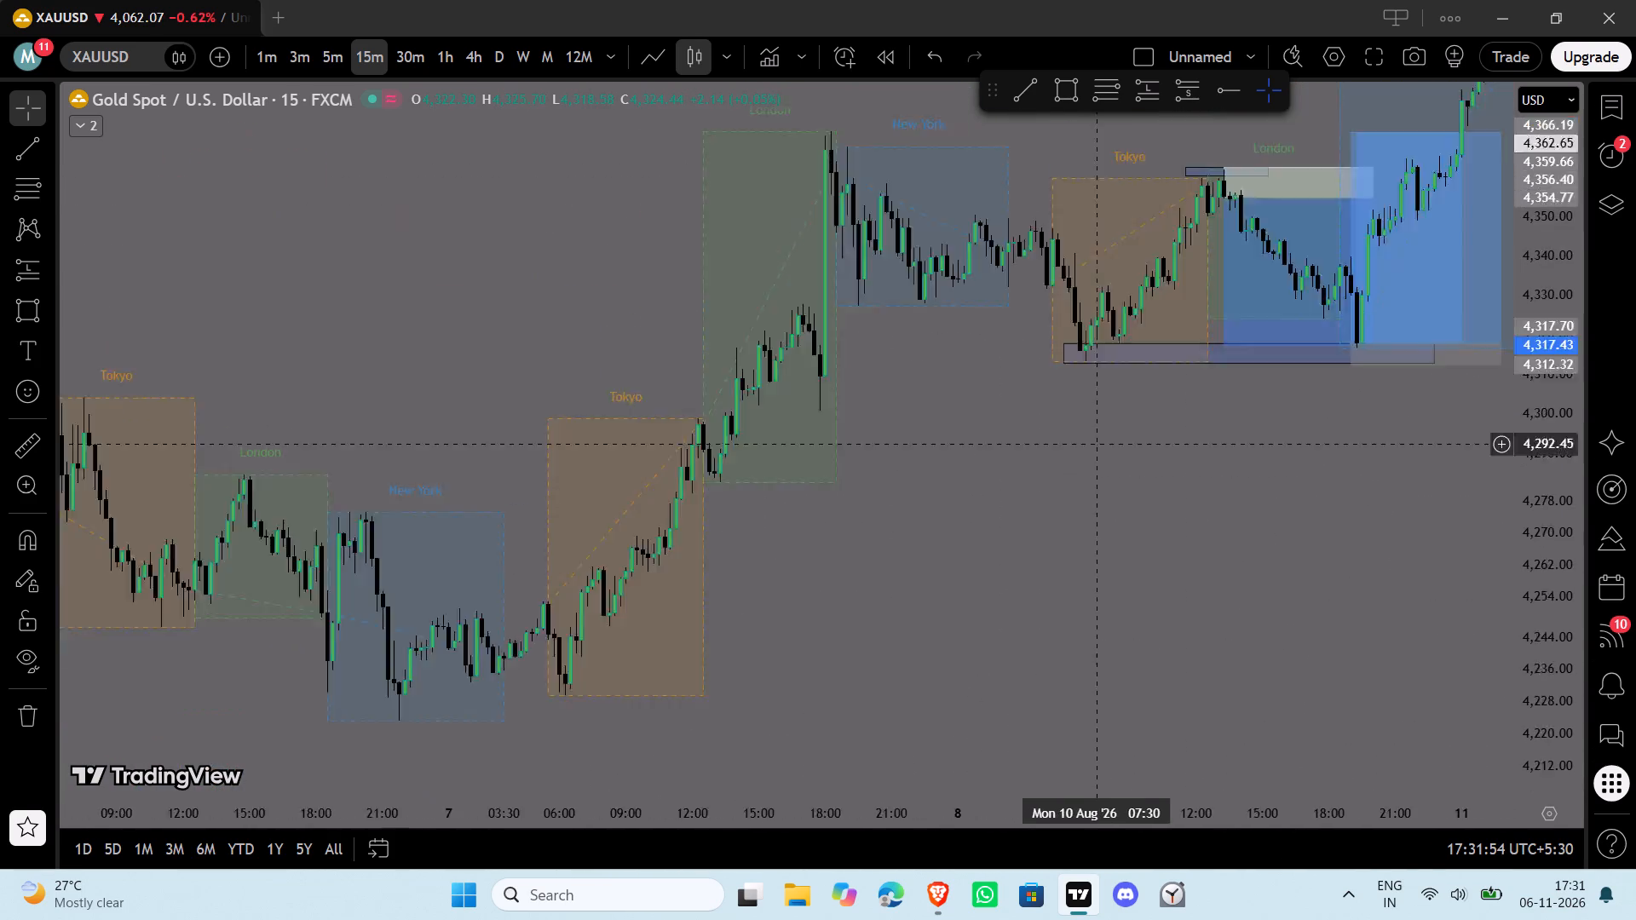
pyautogui.moveTo(974, 730); pyautogui.dragTo(1474, 251)
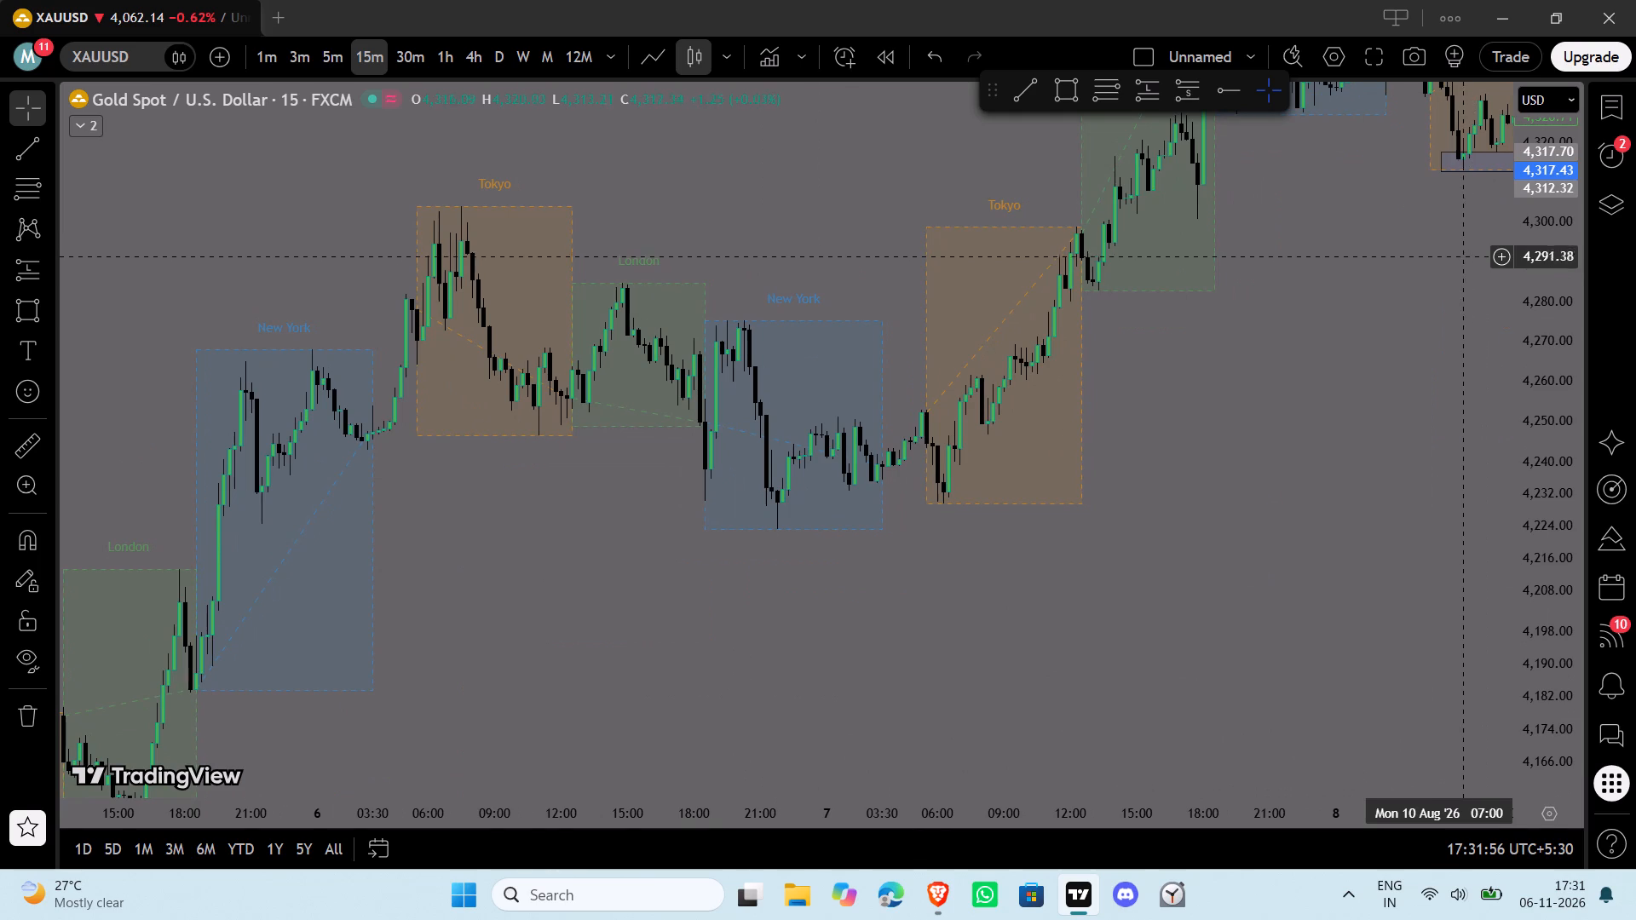
pyautogui.moveTo(892, 605); pyautogui.dragTo(1258, 423)
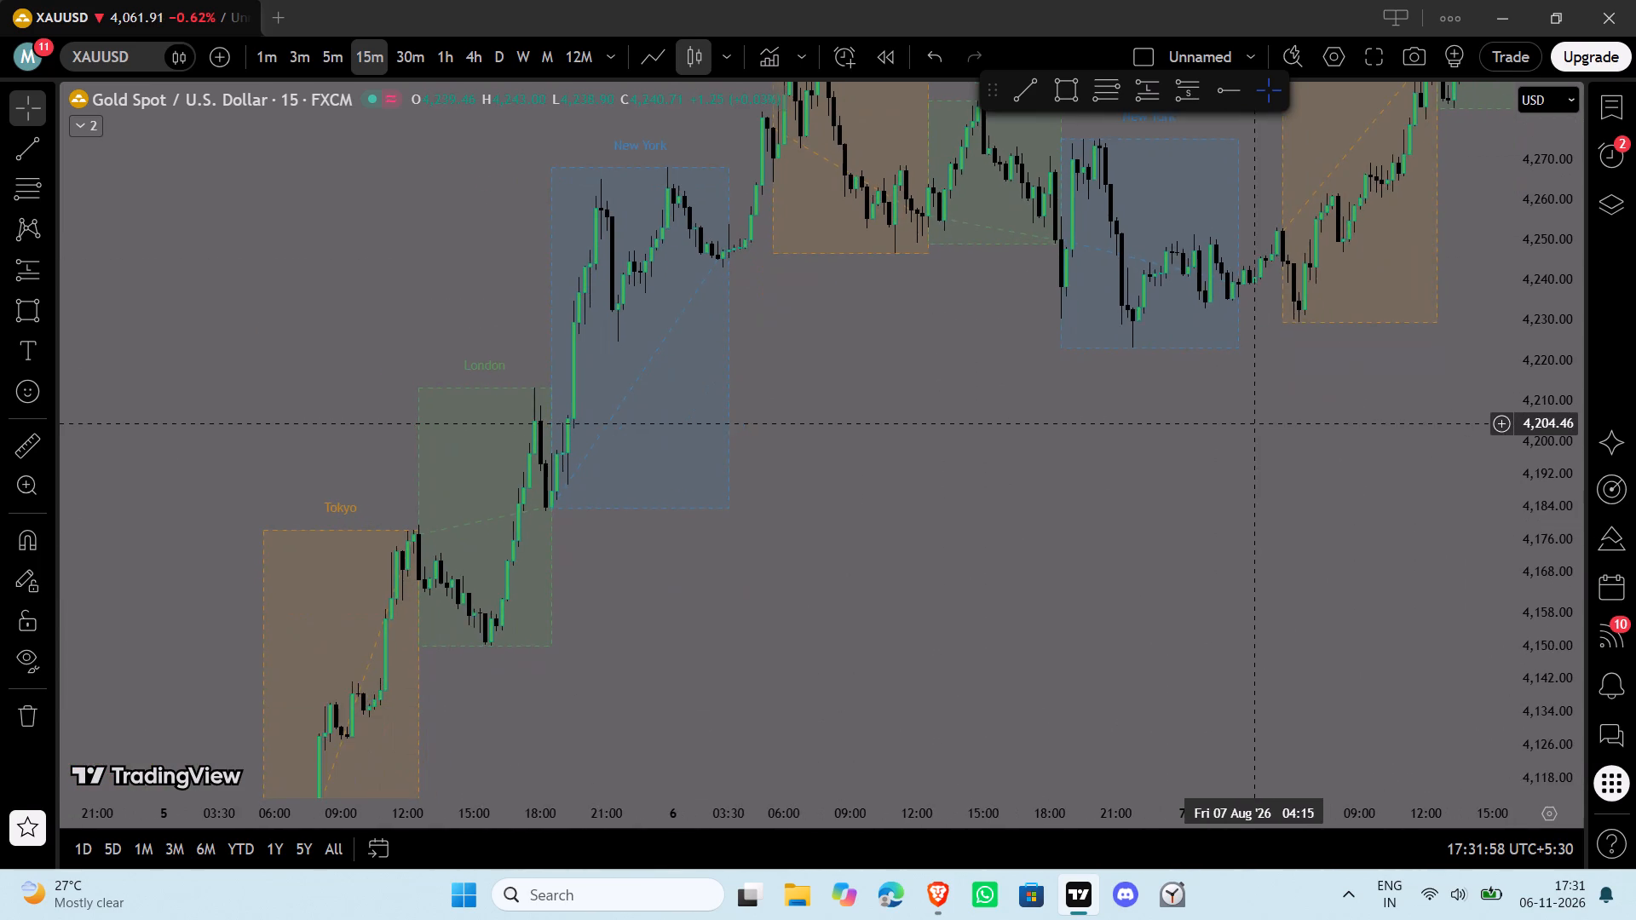
pyautogui.moveTo(1258, 423); pyautogui.dragTo(1195, 591)
pyautogui.moveTo(1019, 618); pyautogui.dragTo(1594, 228)
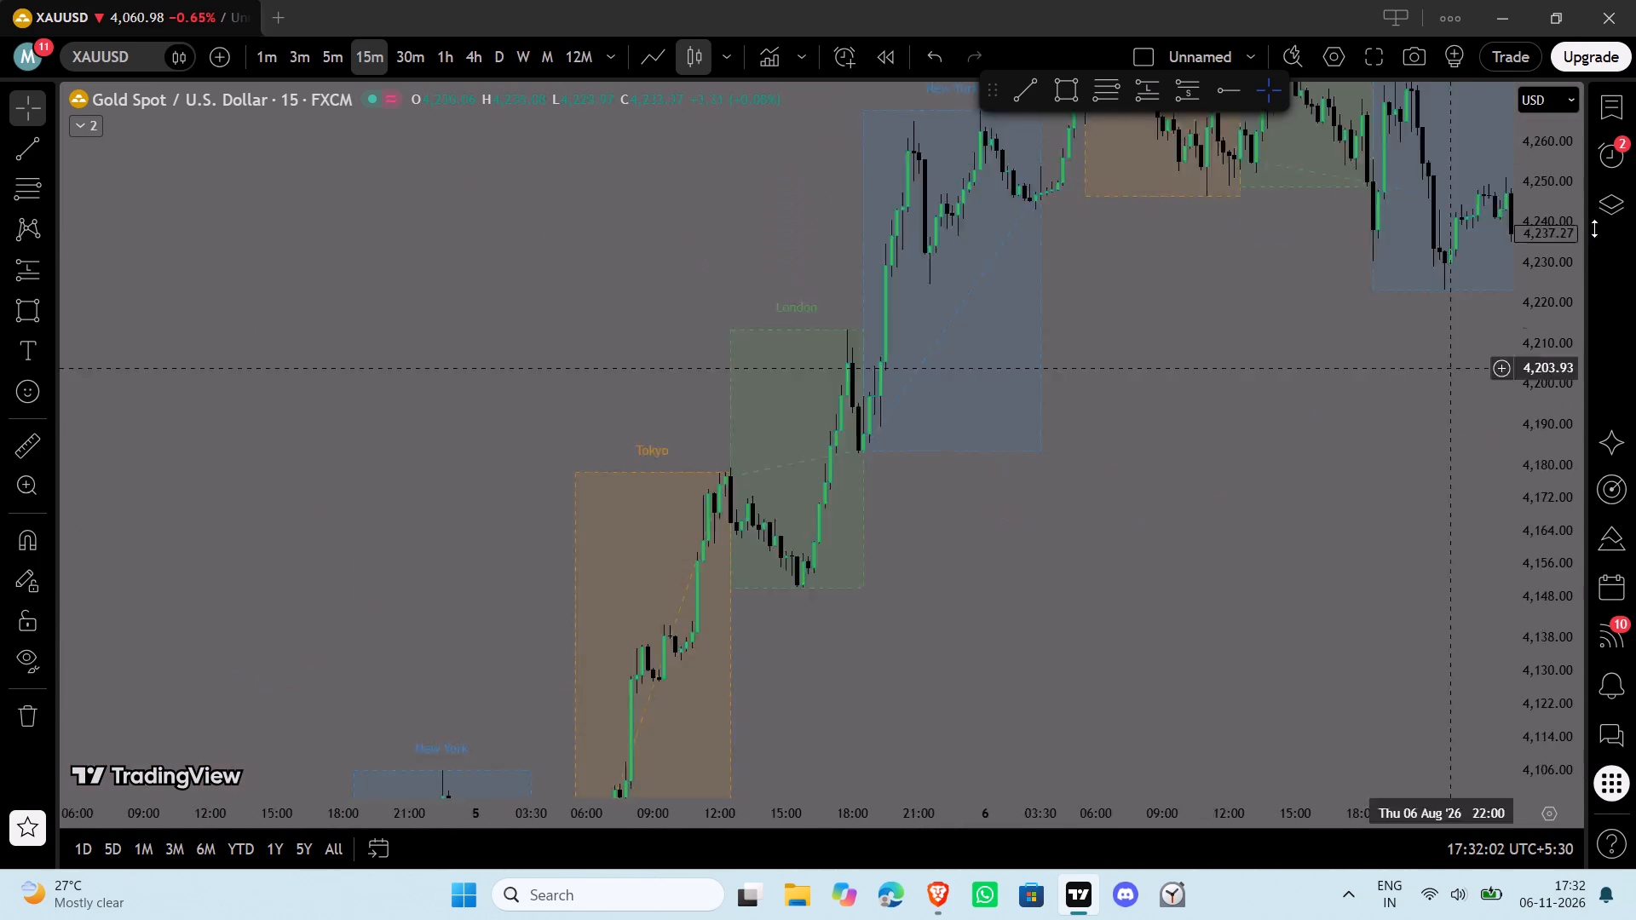
pyautogui.moveTo(1594, 228); pyautogui.dragTo(1587, 204)
pyautogui.moveTo(1131, 657); pyautogui.dragTo(1575, 348)
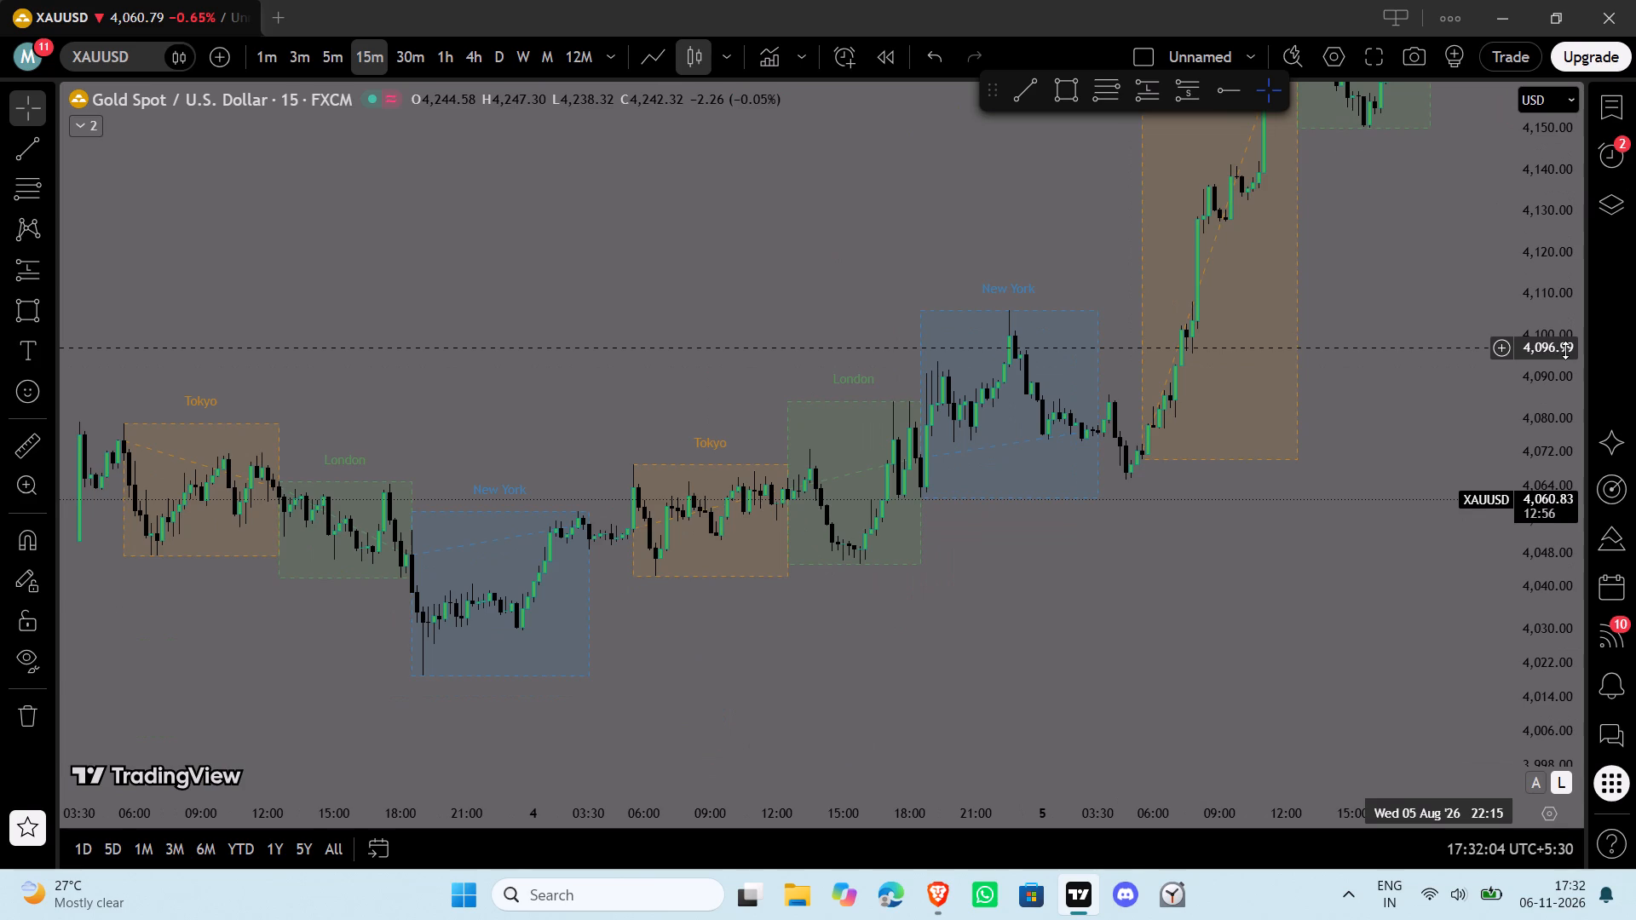
pyautogui.moveTo(1051, 630); pyautogui.dragTo(1424, 610)
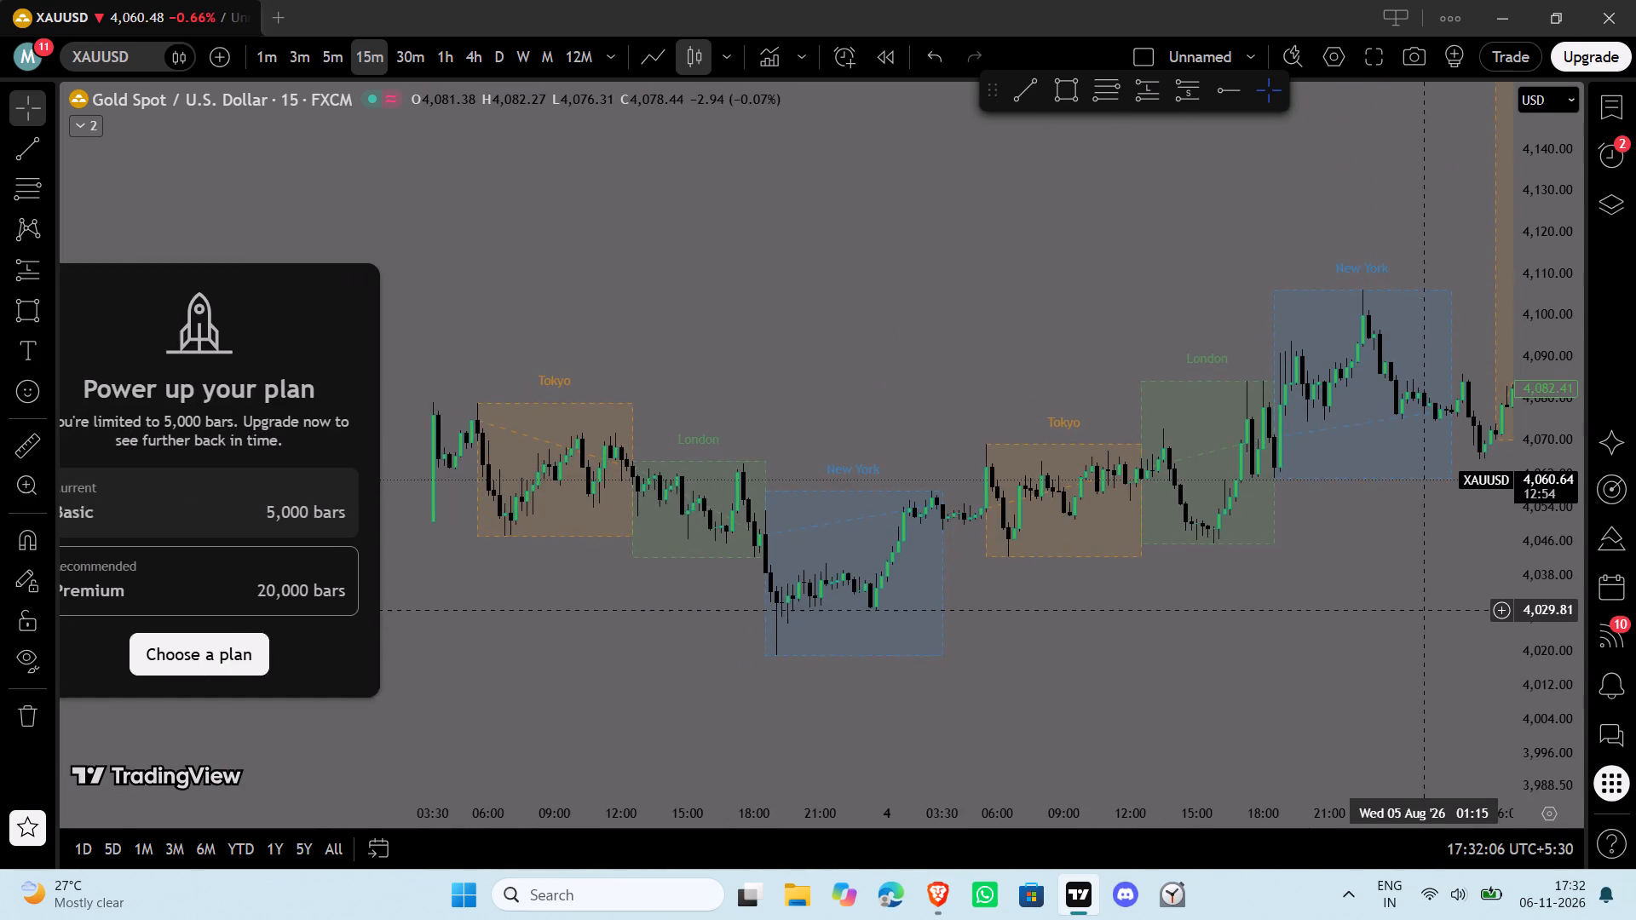
# Examine the session moves forward from 4 August through the marked zones and trades to the 13 August New York session.
pyautogui.moveTo(1424, 610); pyautogui.dragTo(1022, 727)
pyautogui.moveTo(1373, 547); pyautogui.dragTo(1078, 656)
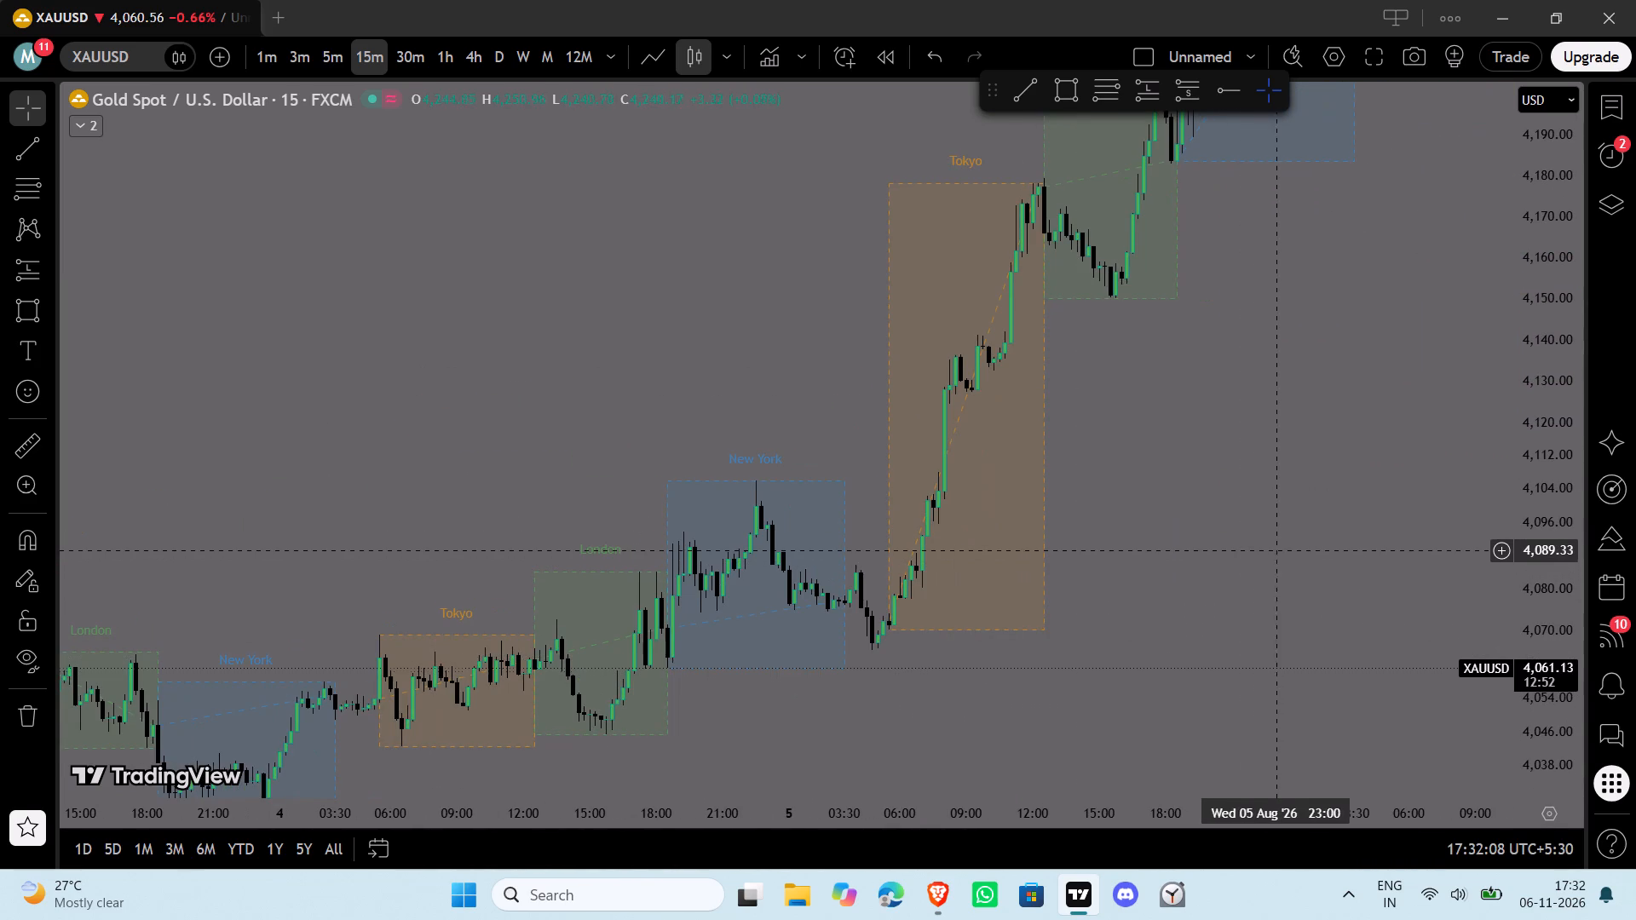
pyautogui.moveTo(1284, 548); pyautogui.dragTo(1178, 586)
pyautogui.moveTo(1273, 559); pyautogui.dragTo(694, 767)
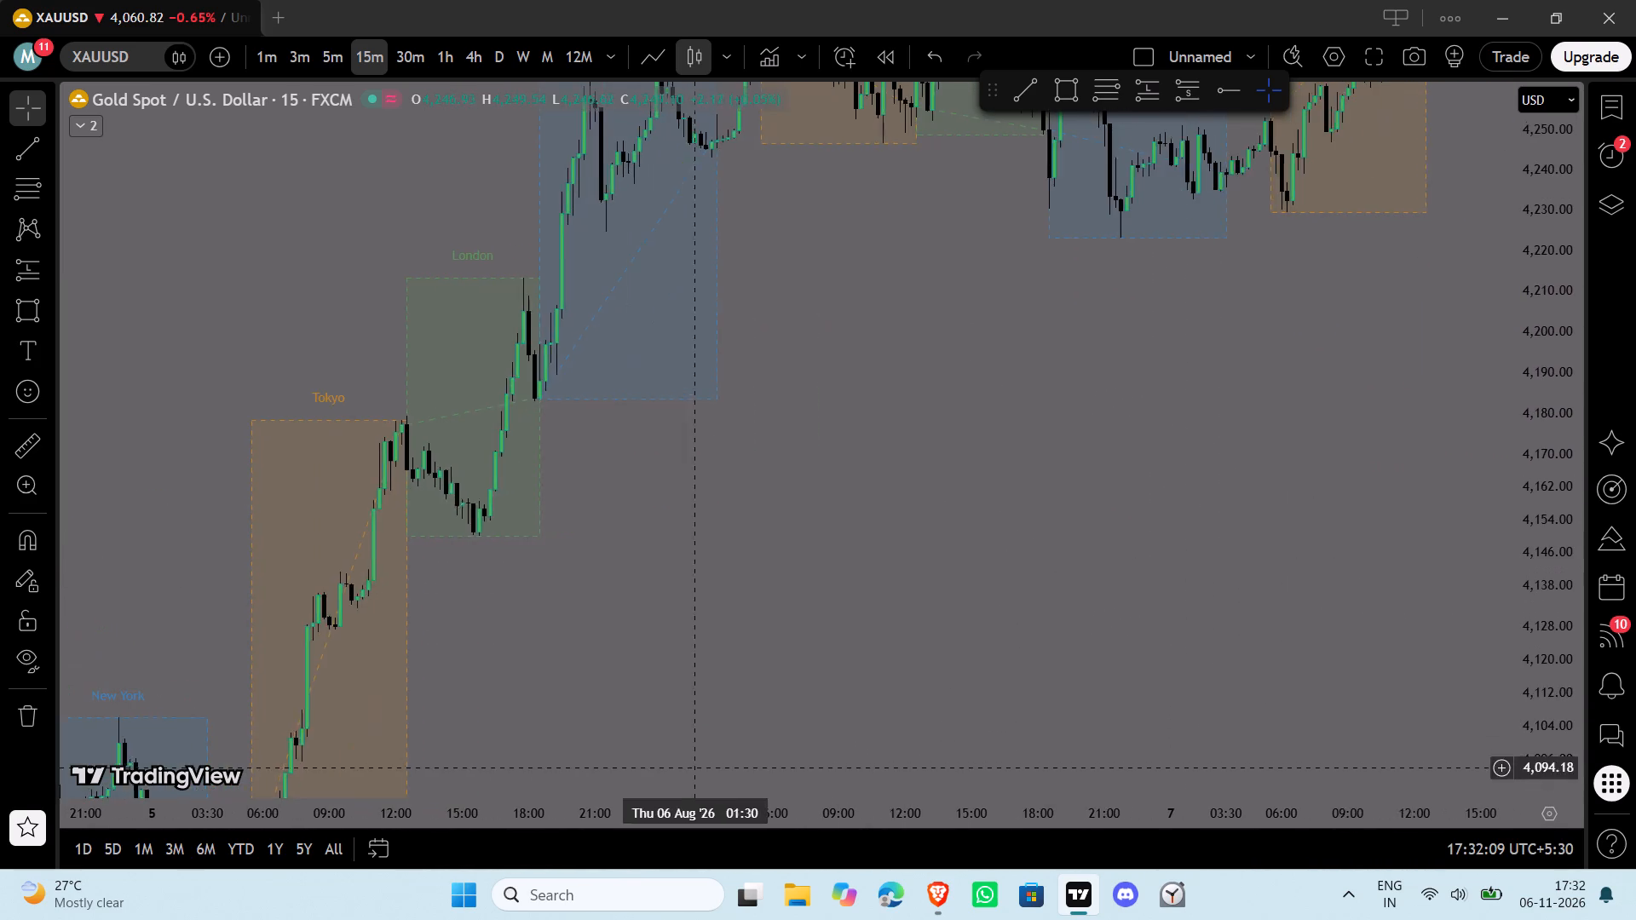
pyautogui.moveTo(1106, 486); pyautogui.dragTo(849, 919)
pyautogui.moveTo(1233, 567); pyautogui.dragTo(519, 916)
pyautogui.moveTo(944, 774); pyautogui.dragTo(366, 867)
pyautogui.moveTo(1109, 652); pyautogui.dragTo(745, 713)
pyautogui.moveTo(1183, 655); pyautogui.dragTo(661, 708)
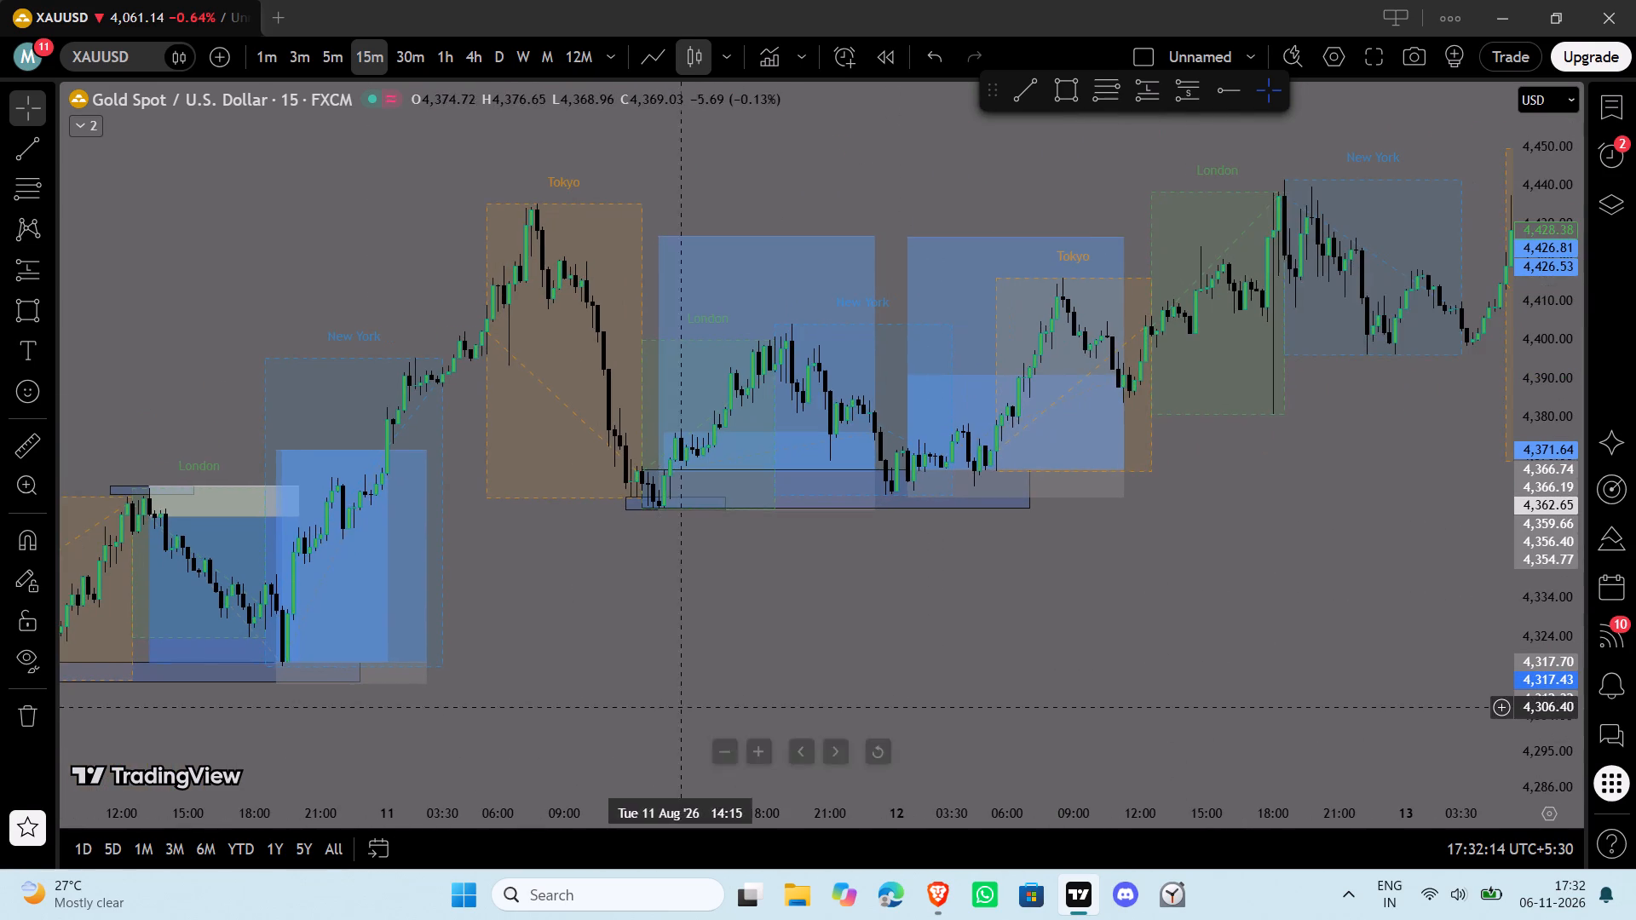
pyautogui.moveTo(1263, 587); pyautogui.dragTo(806, 693)
pyautogui.moveTo(1079, 642); pyautogui.dragTo(965, 702)
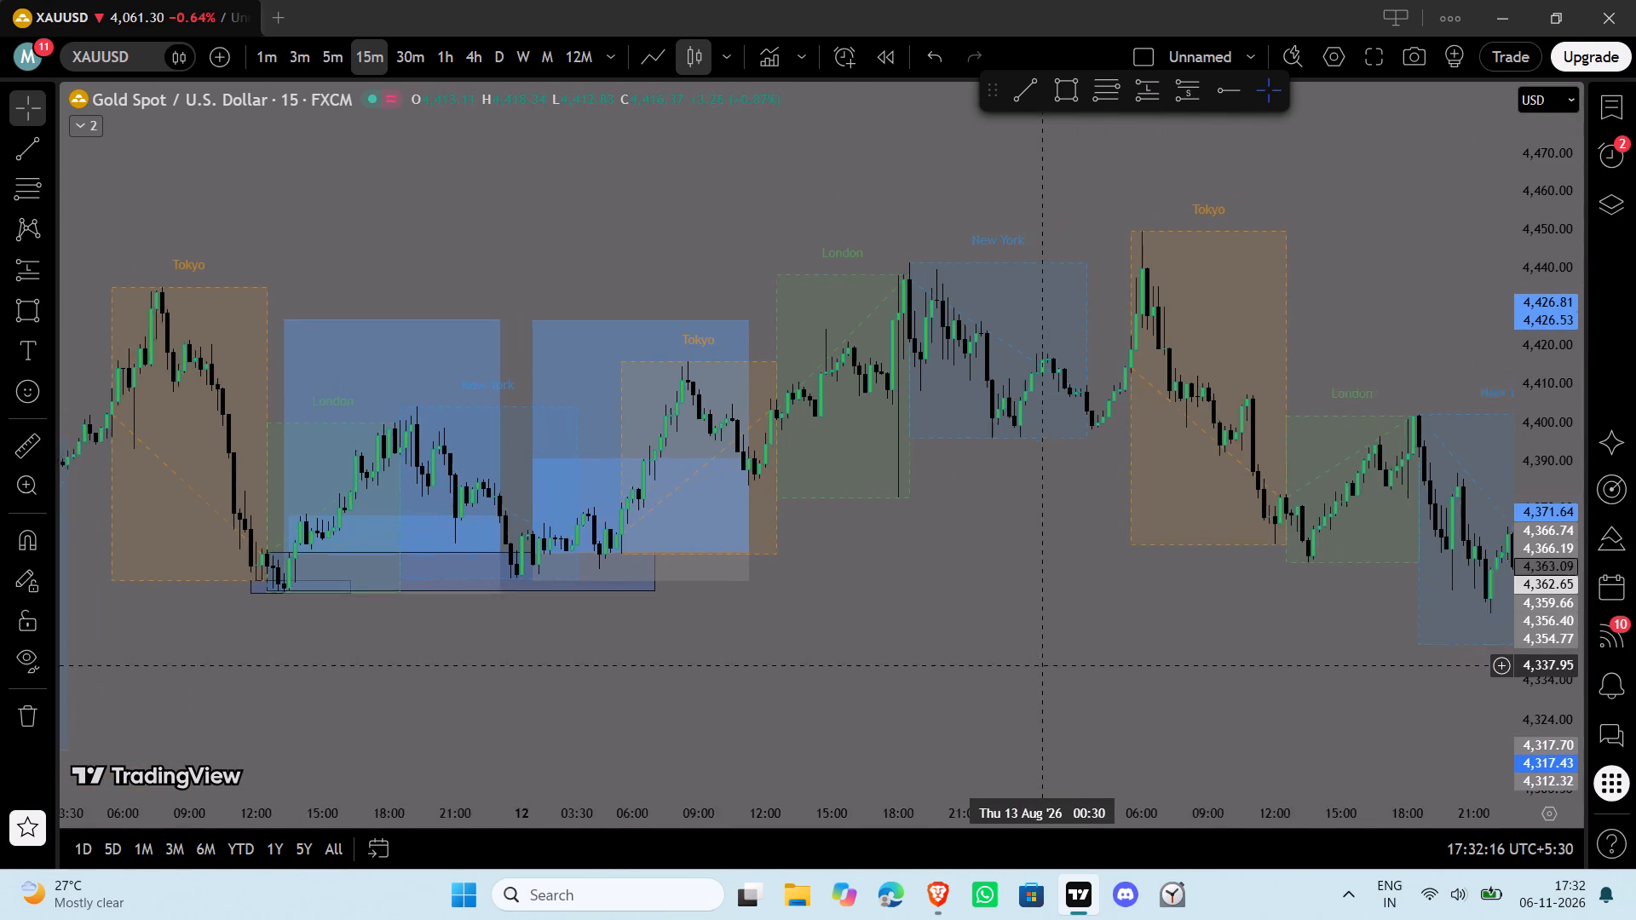
pyautogui.moveTo(965, 702); pyautogui.dragTo(959, 700)
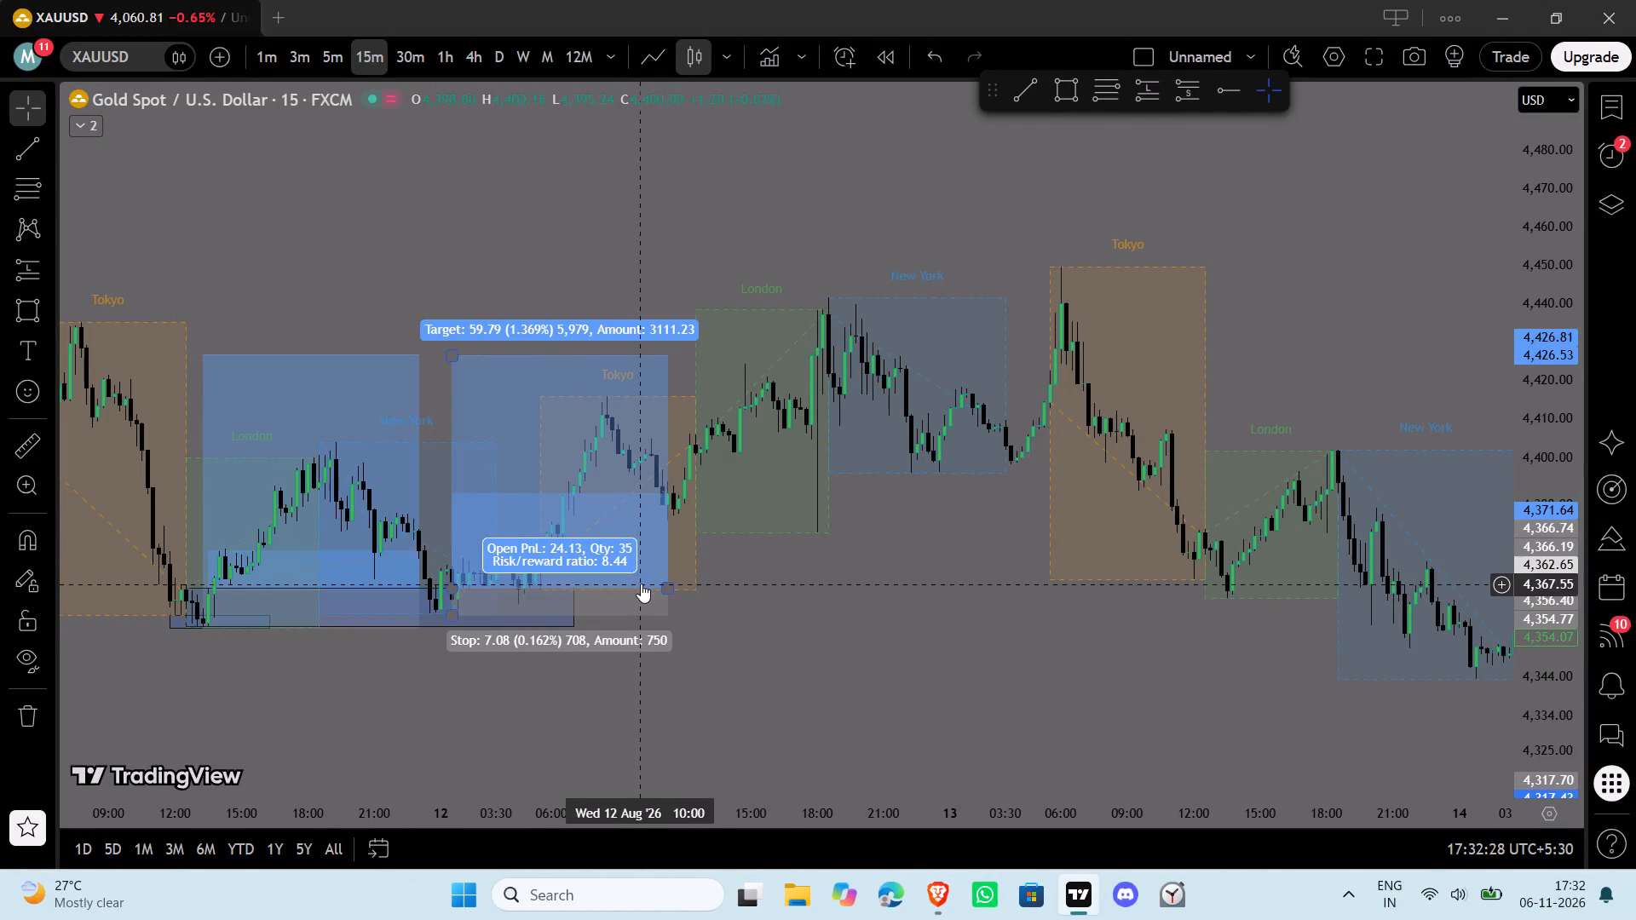
# Shorten the 12 August 00:30 long position so it ends at about 07:00, level with the rectangle zone's end.
pyautogui.moveTo(670, 589); pyautogui.dragTo(581, 593)
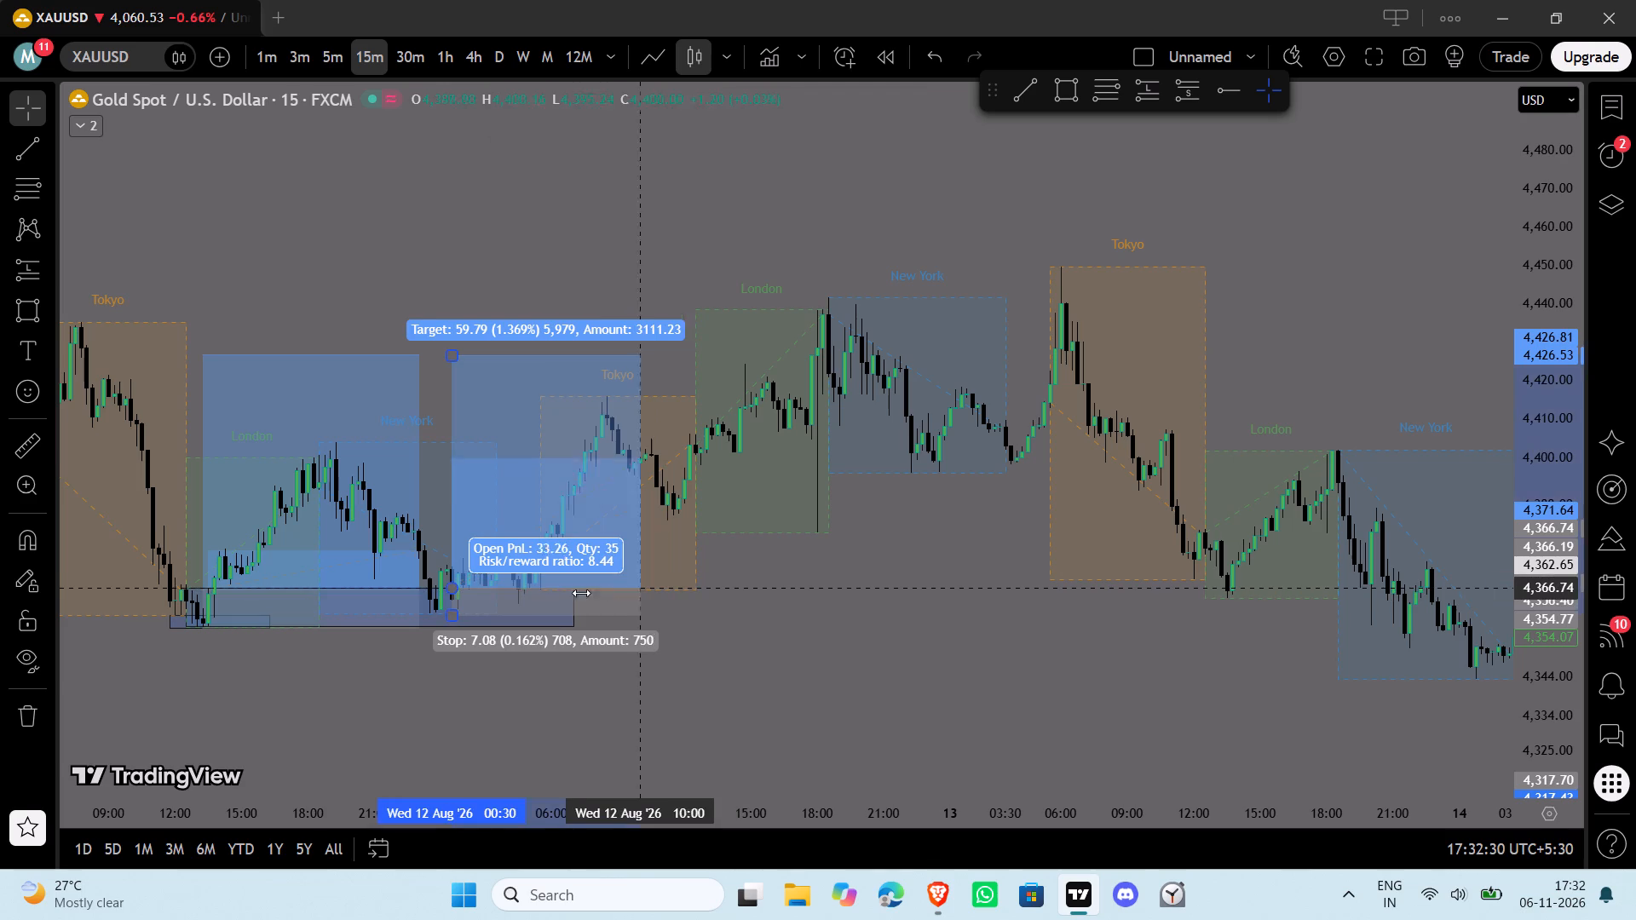
pyautogui.moveTo(581, 593); pyautogui.dragTo(573, 591)
pyautogui.click(941, 710)
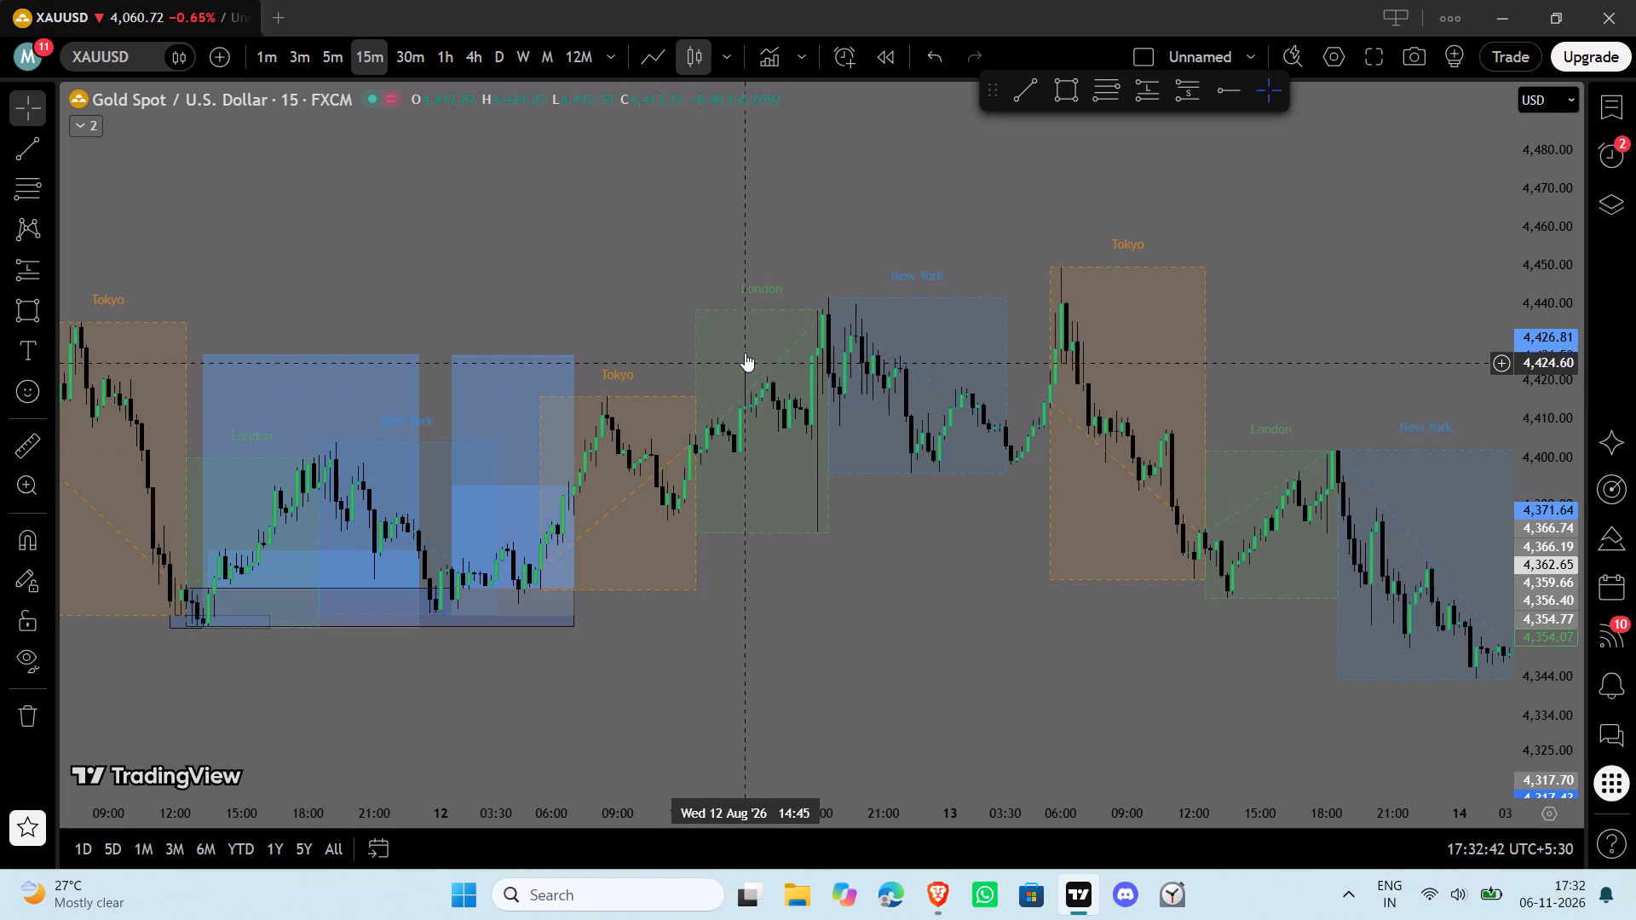
# Place a short position from 12 August 14:45 to about 16:45 with entry 4,413.02, stop 4,425.15 and target 4,391.76.
pyautogui.click(1193, 92)
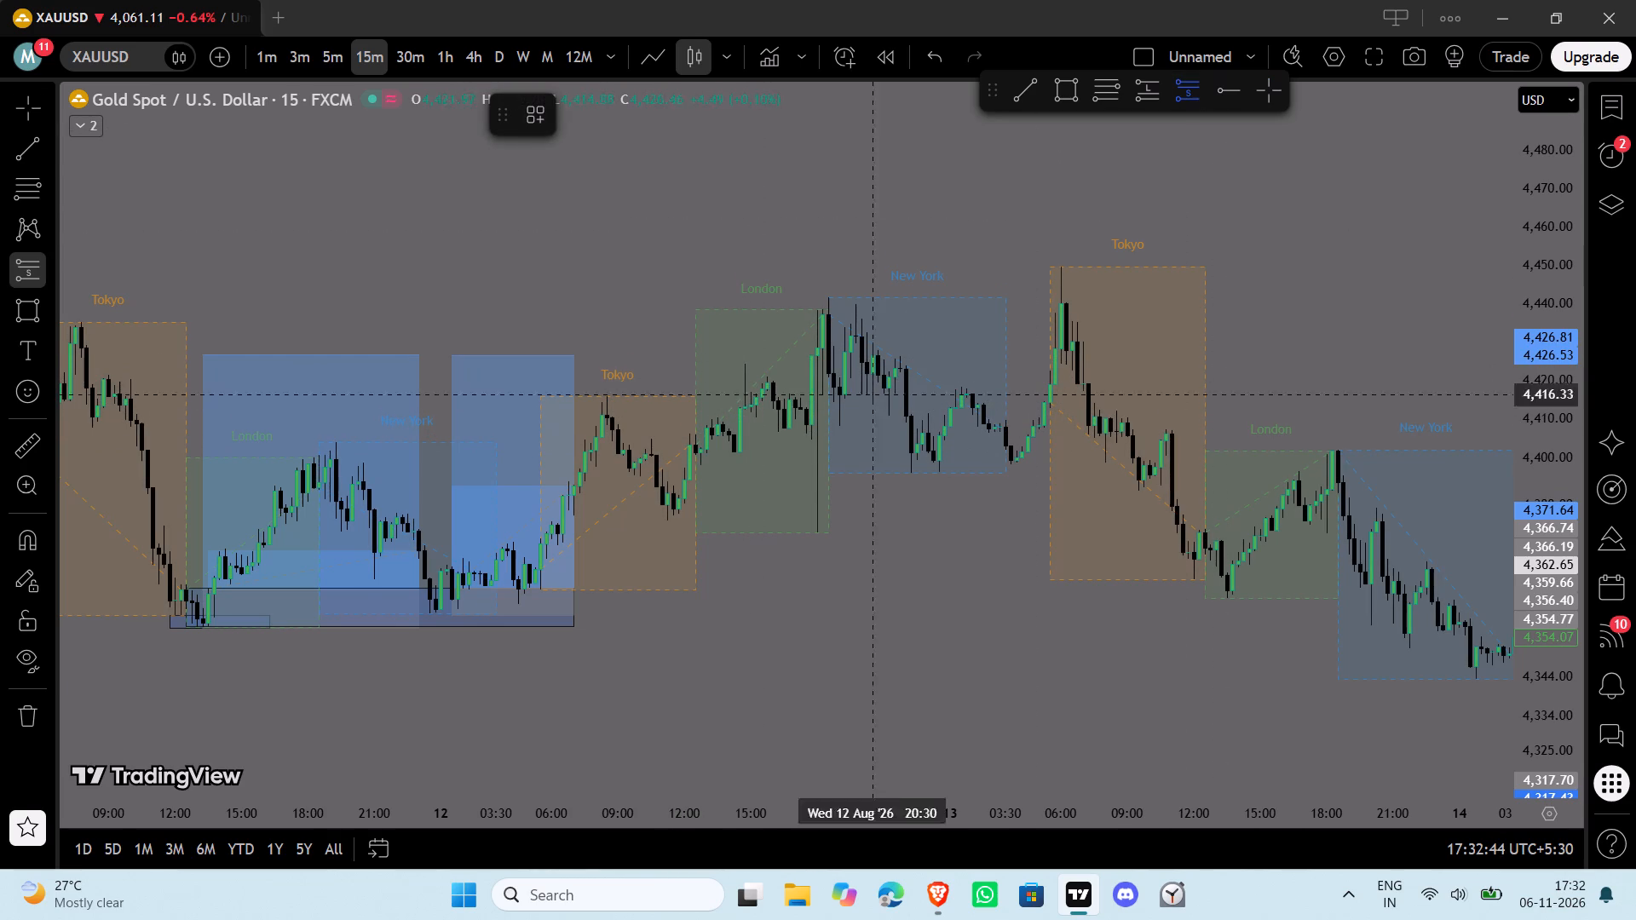
pyautogui.click(744, 407)
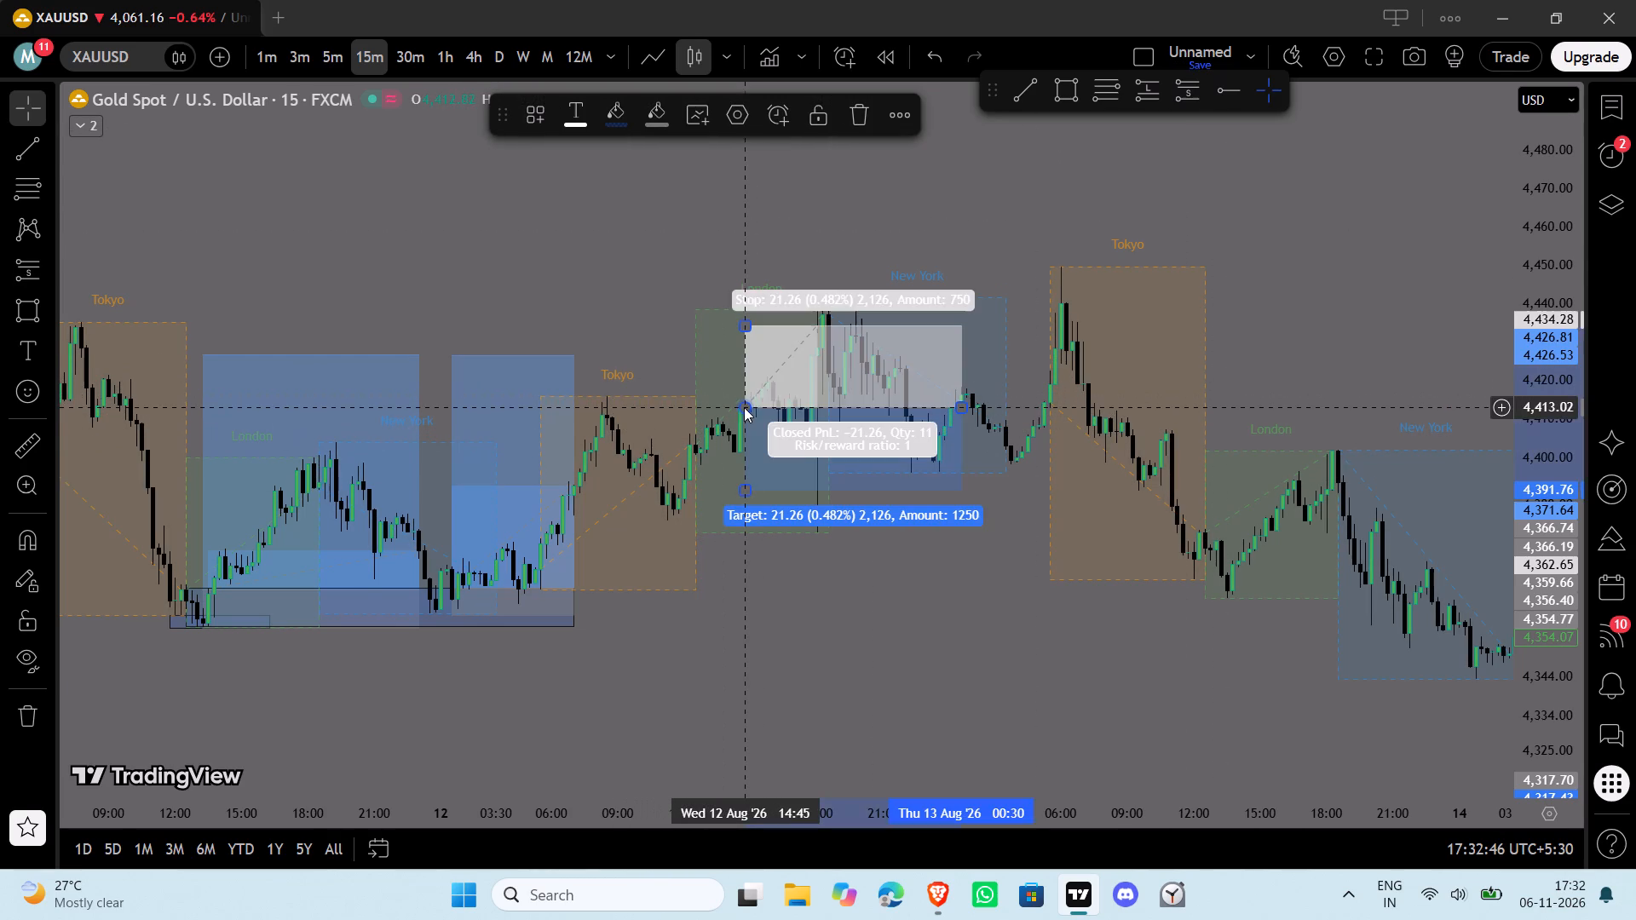
pyautogui.moveTo(742, 319); pyautogui.dragTo(742, 336)
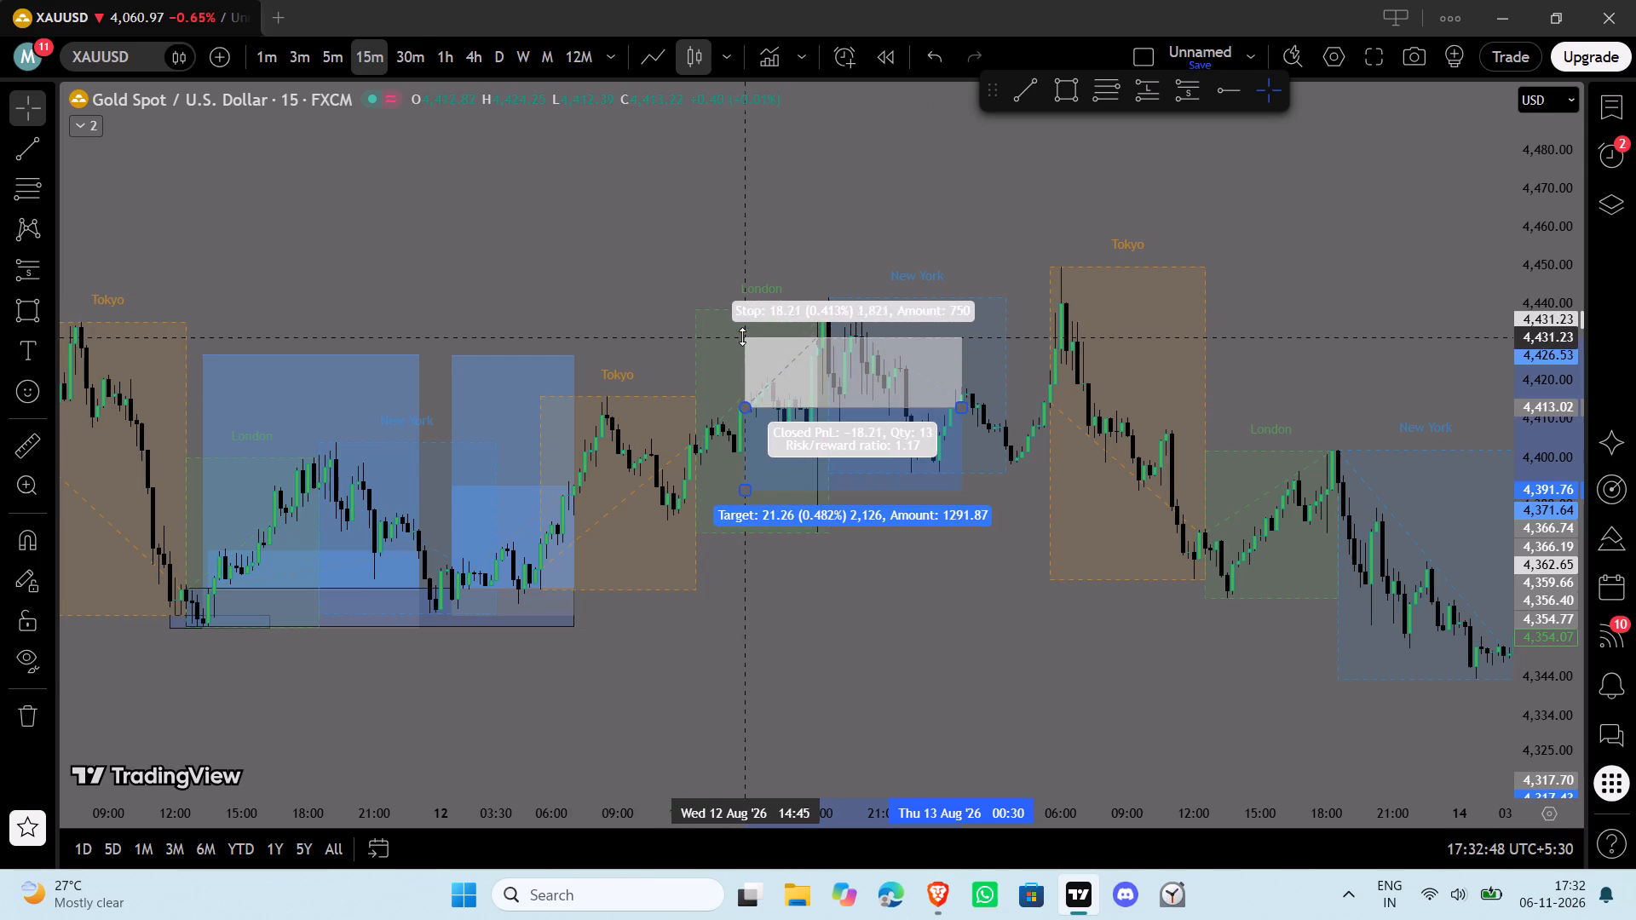
pyautogui.moveTo(742, 336); pyautogui.dragTo(754, 360)
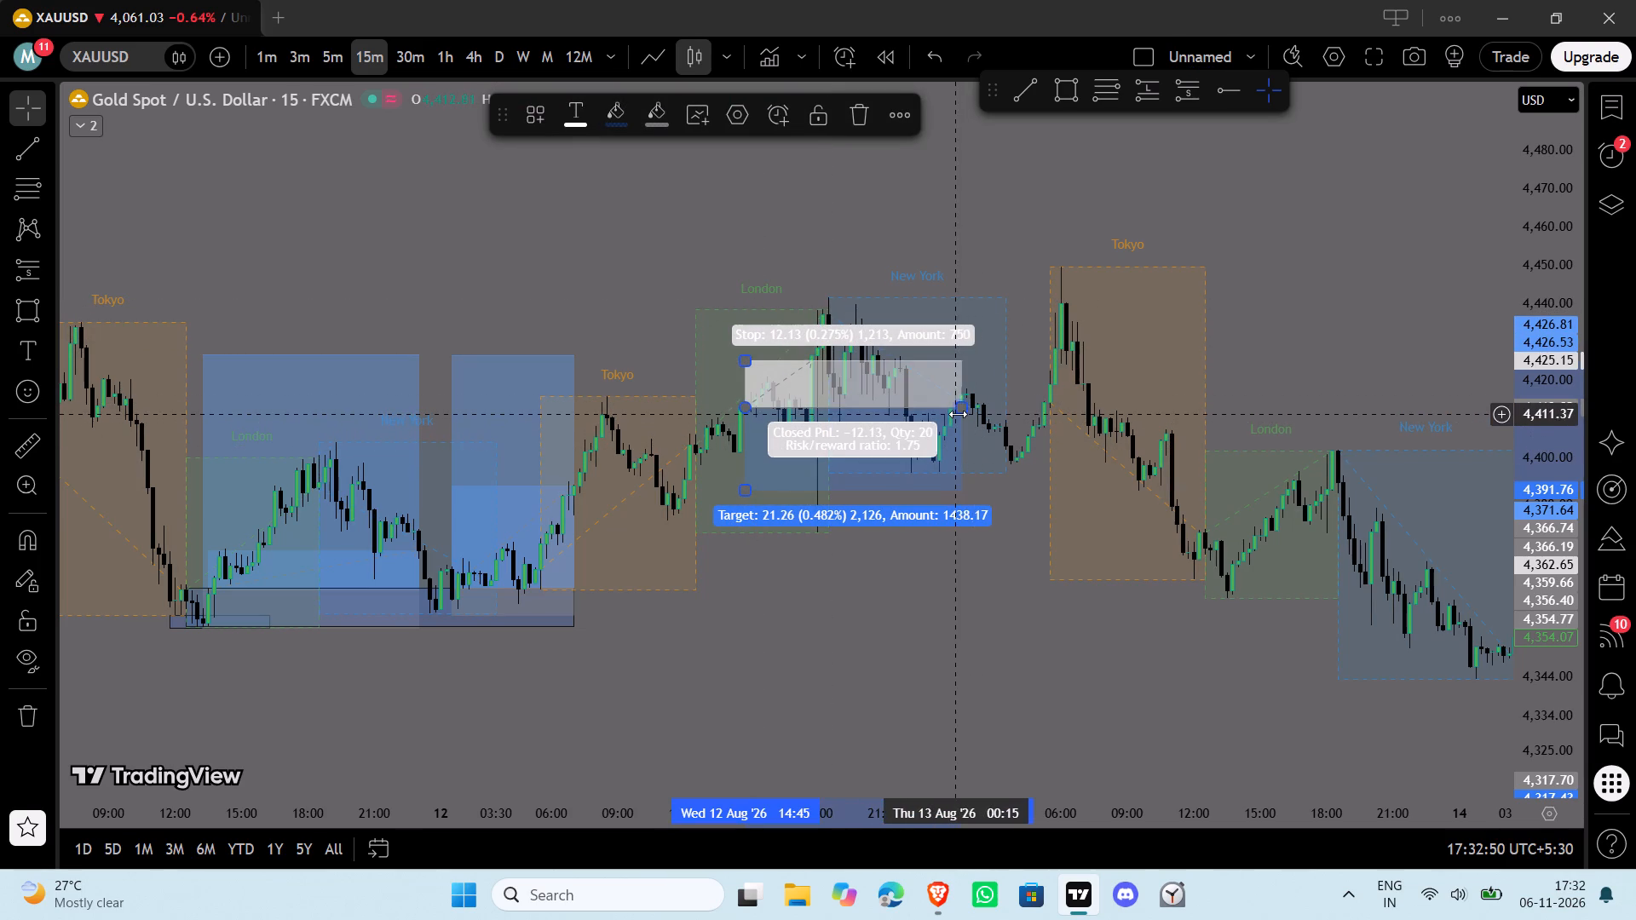
pyautogui.moveTo(958, 414); pyautogui.dragTo(787, 425)
pyautogui.click(946, 544)
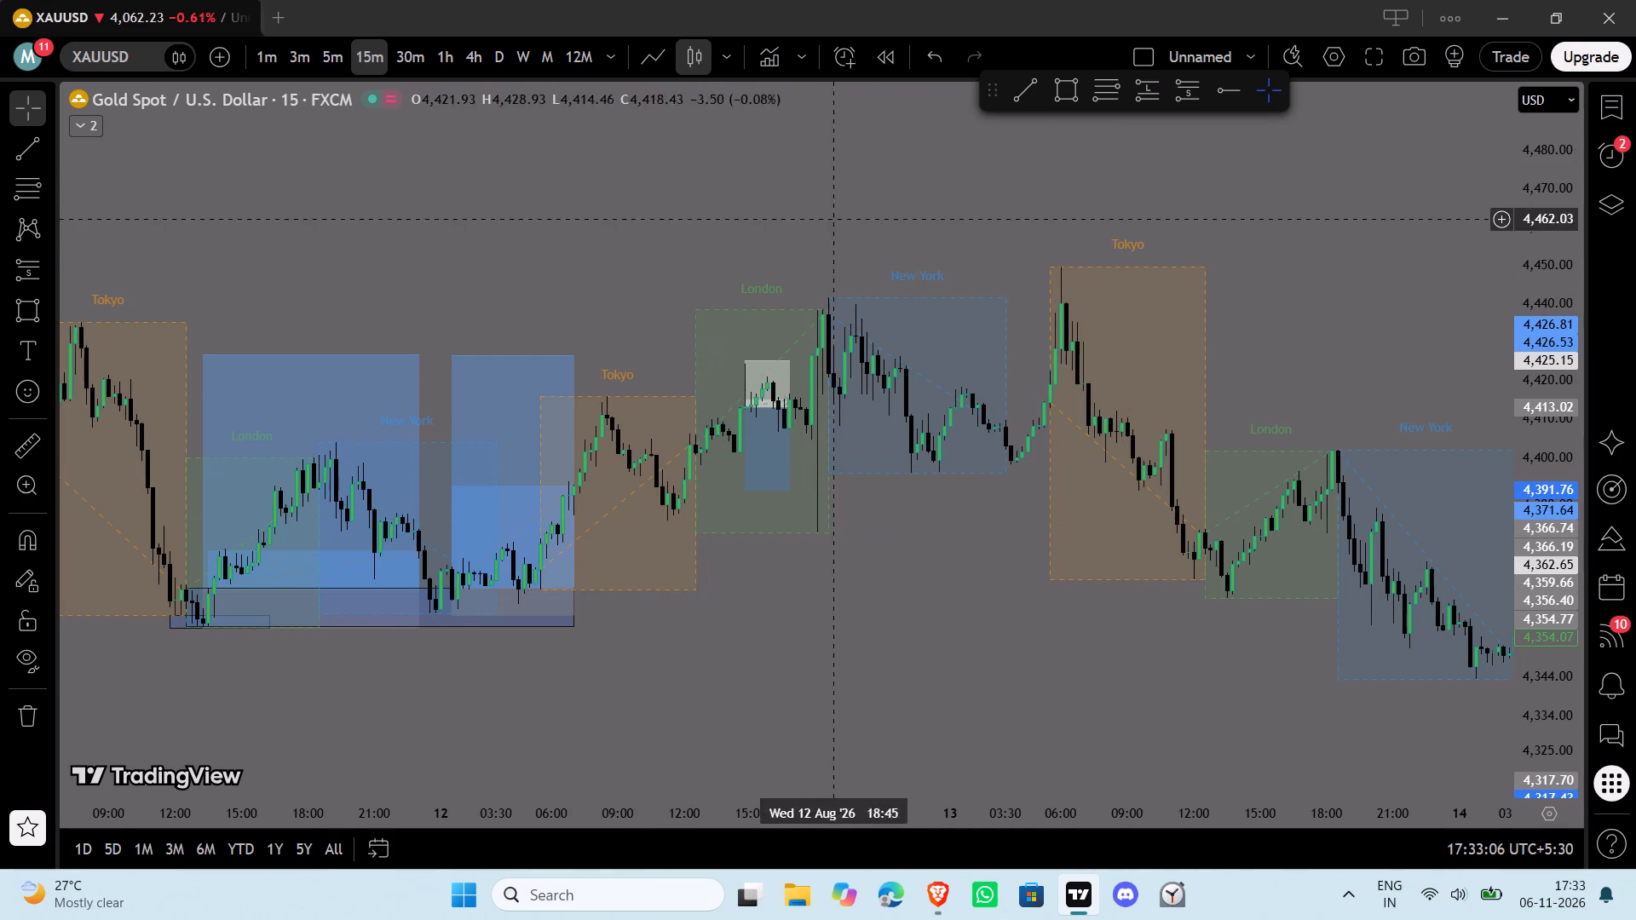
# Place a short position from 12 August 19:45 to 13 August 05:00 with entry 4,436.77, stop 4,442.03 and target 4,404.77.
pyautogui.click(1187, 91)
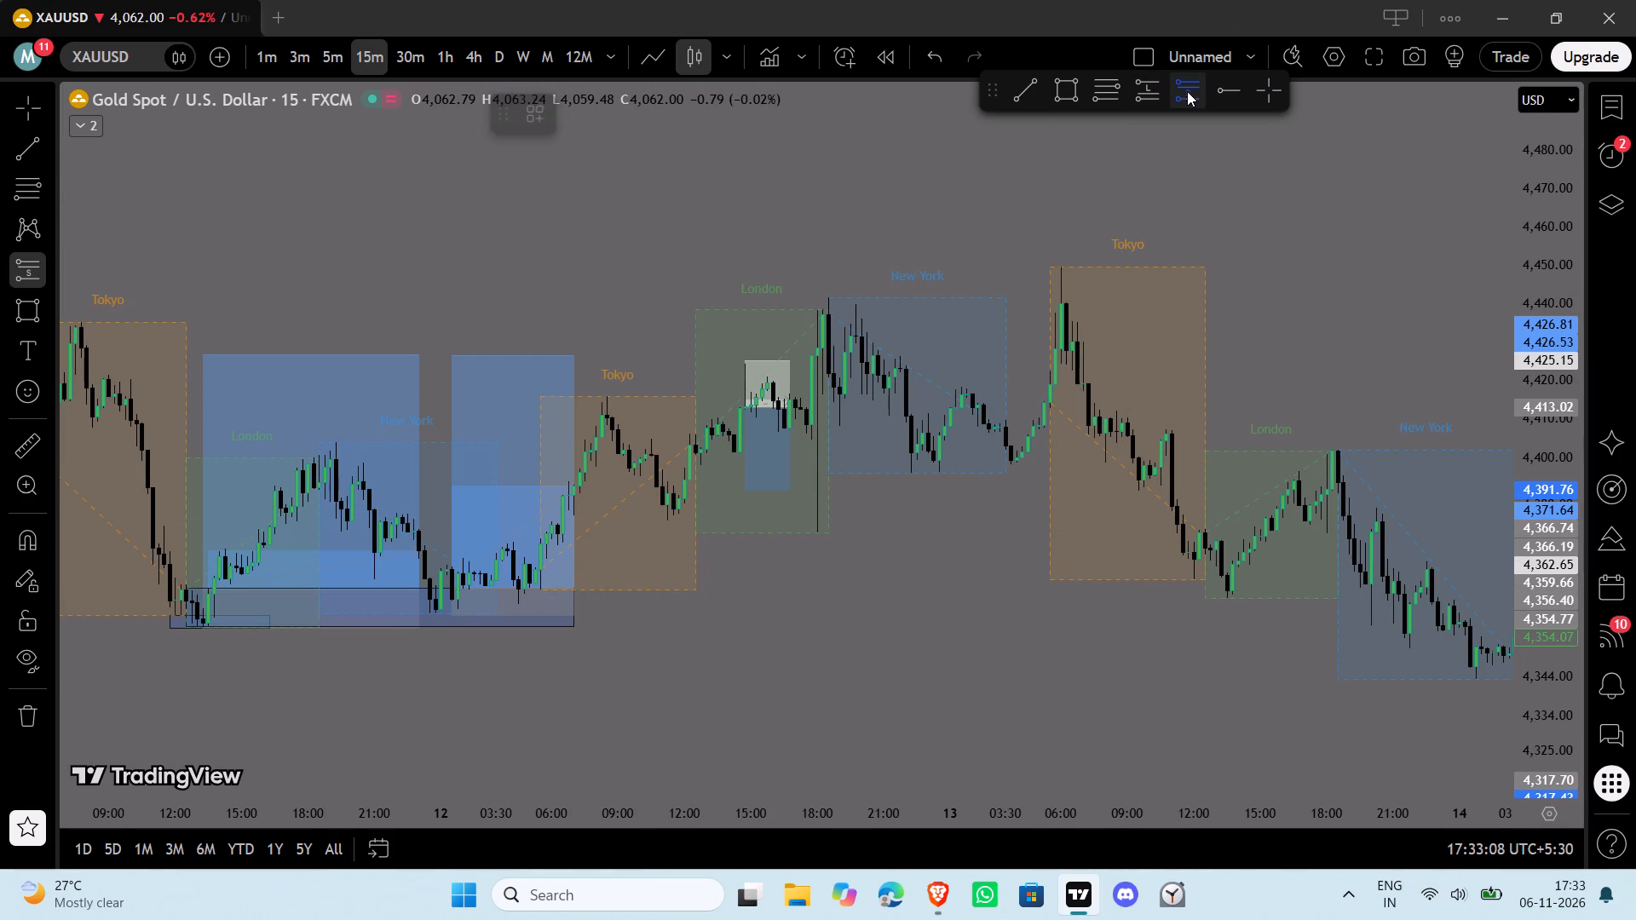
pyautogui.click(854, 315)
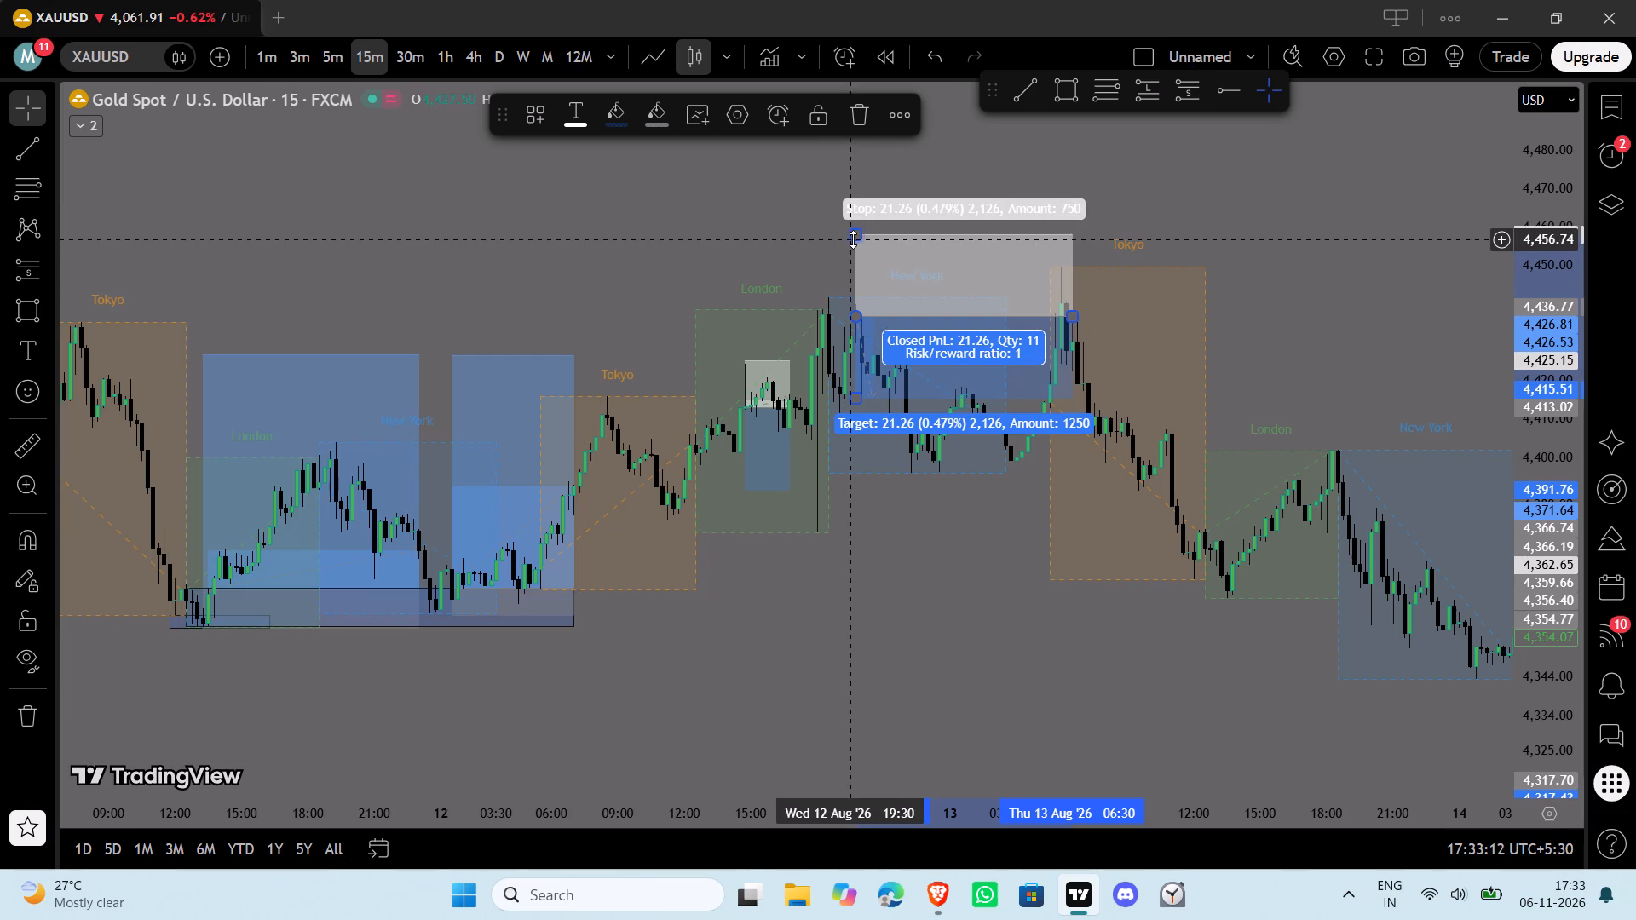
pyautogui.moveTo(853, 239); pyautogui.dragTo(854, 296)
pyautogui.moveTo(859, 393); pyautogui.dragTo(856, 400)
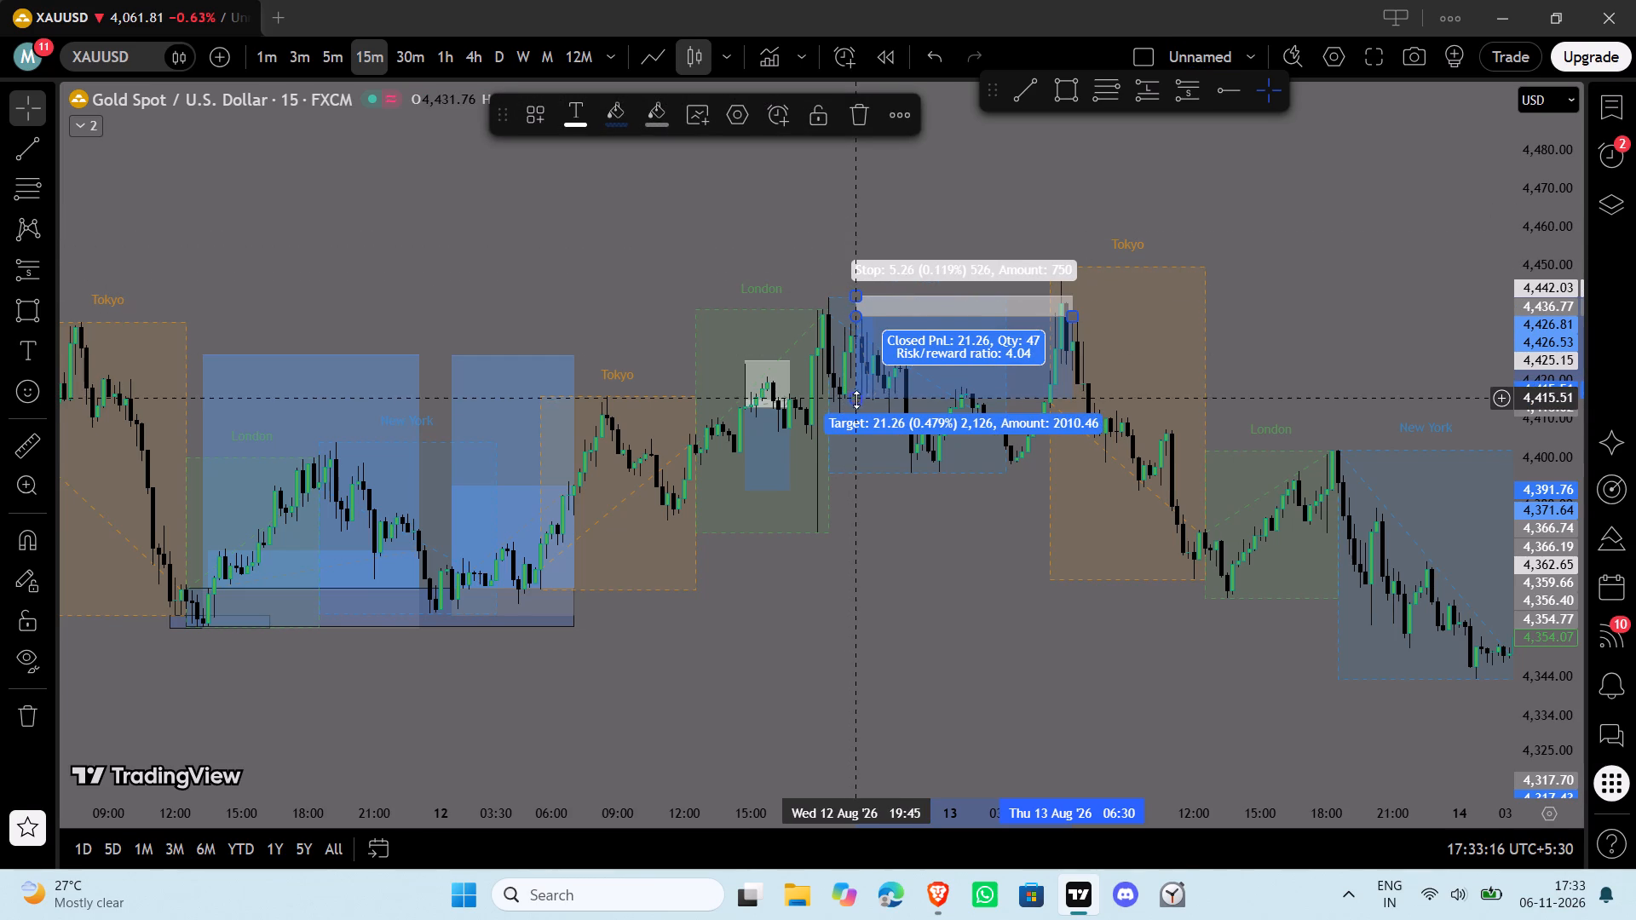
pyautogui.moveTo(856, 400); pyautogui.dragTo(844, 536)
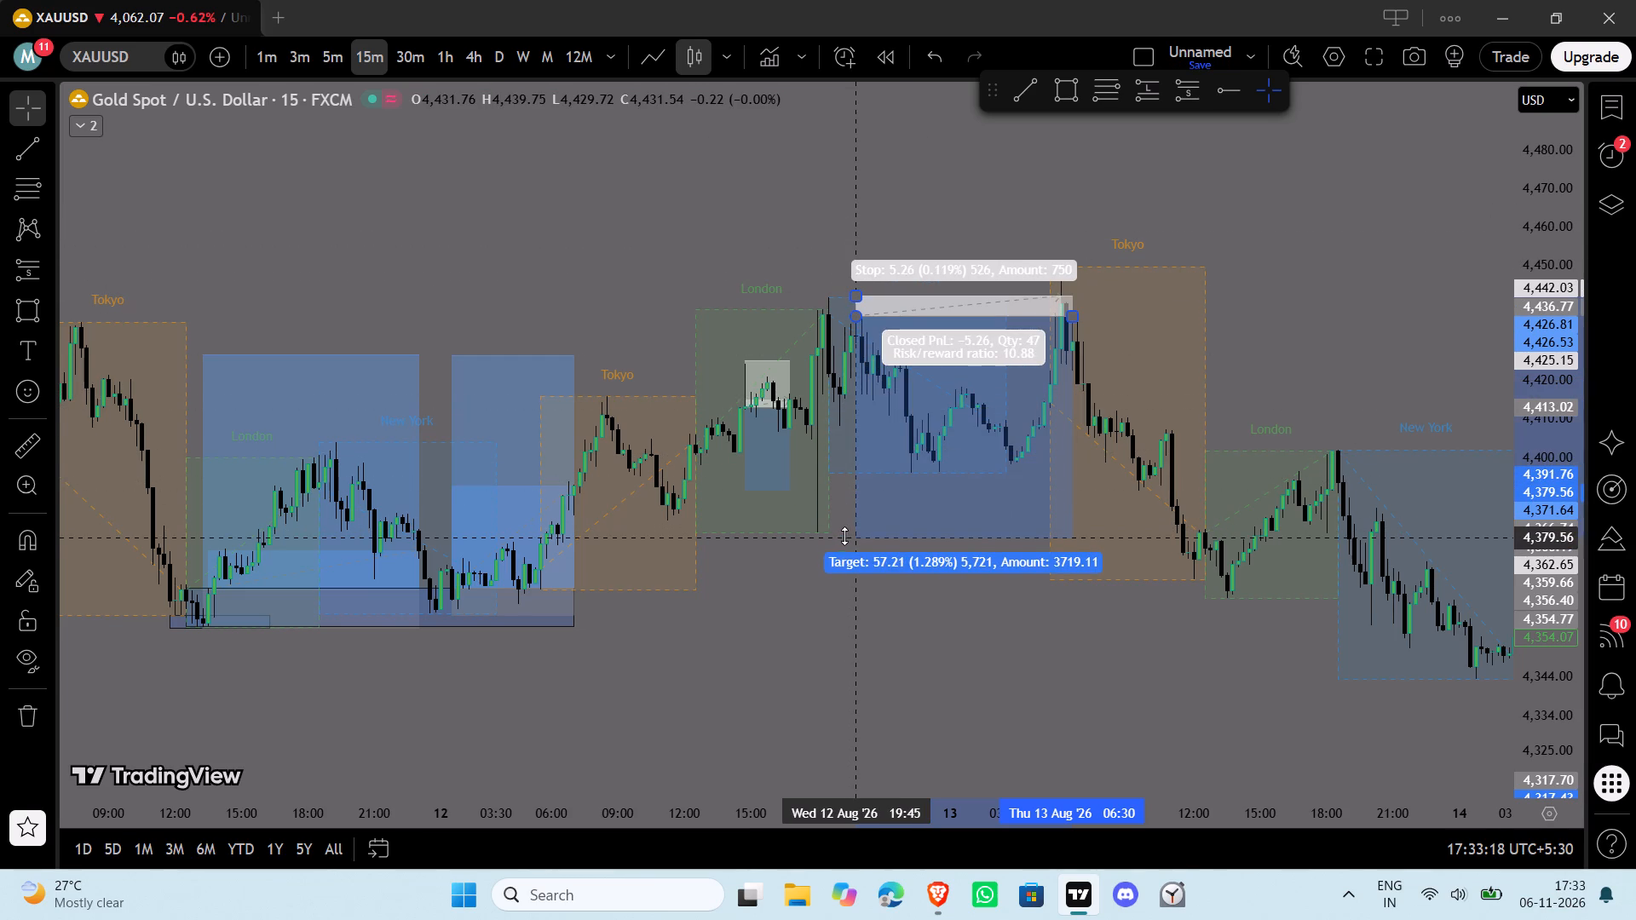
pyautogui.moveTo(844, 536); pyautogui.dragTo(850, 530)
pyautogui.click(854, 625)
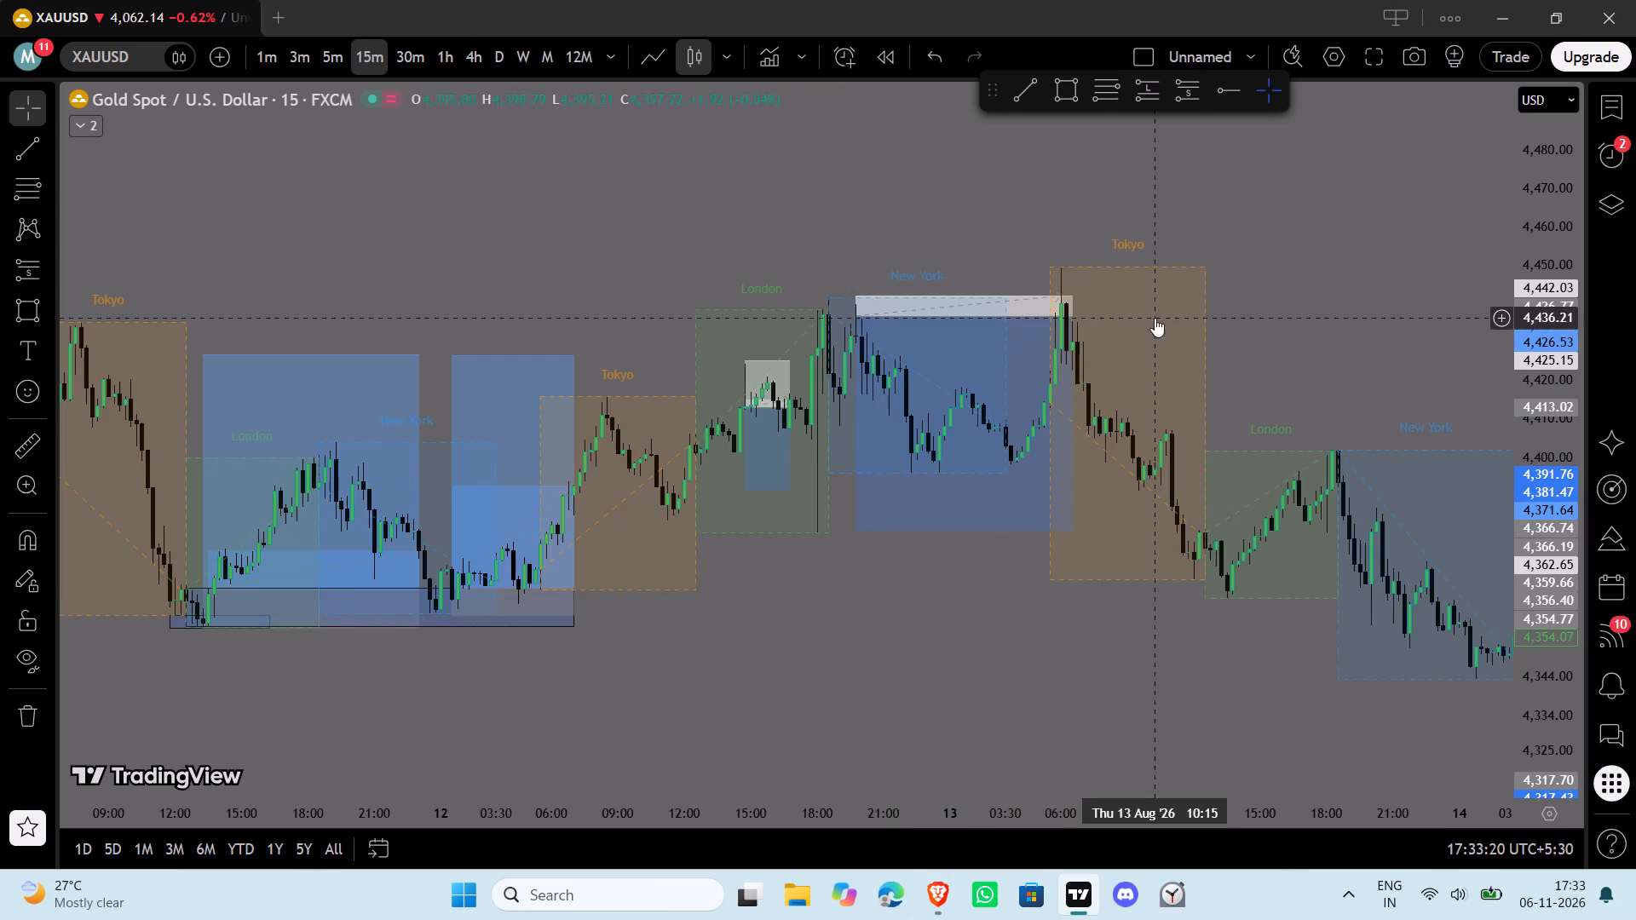
pyautogui.moveTo(1074, 311); pyautogui.dragTo(1039, 308)
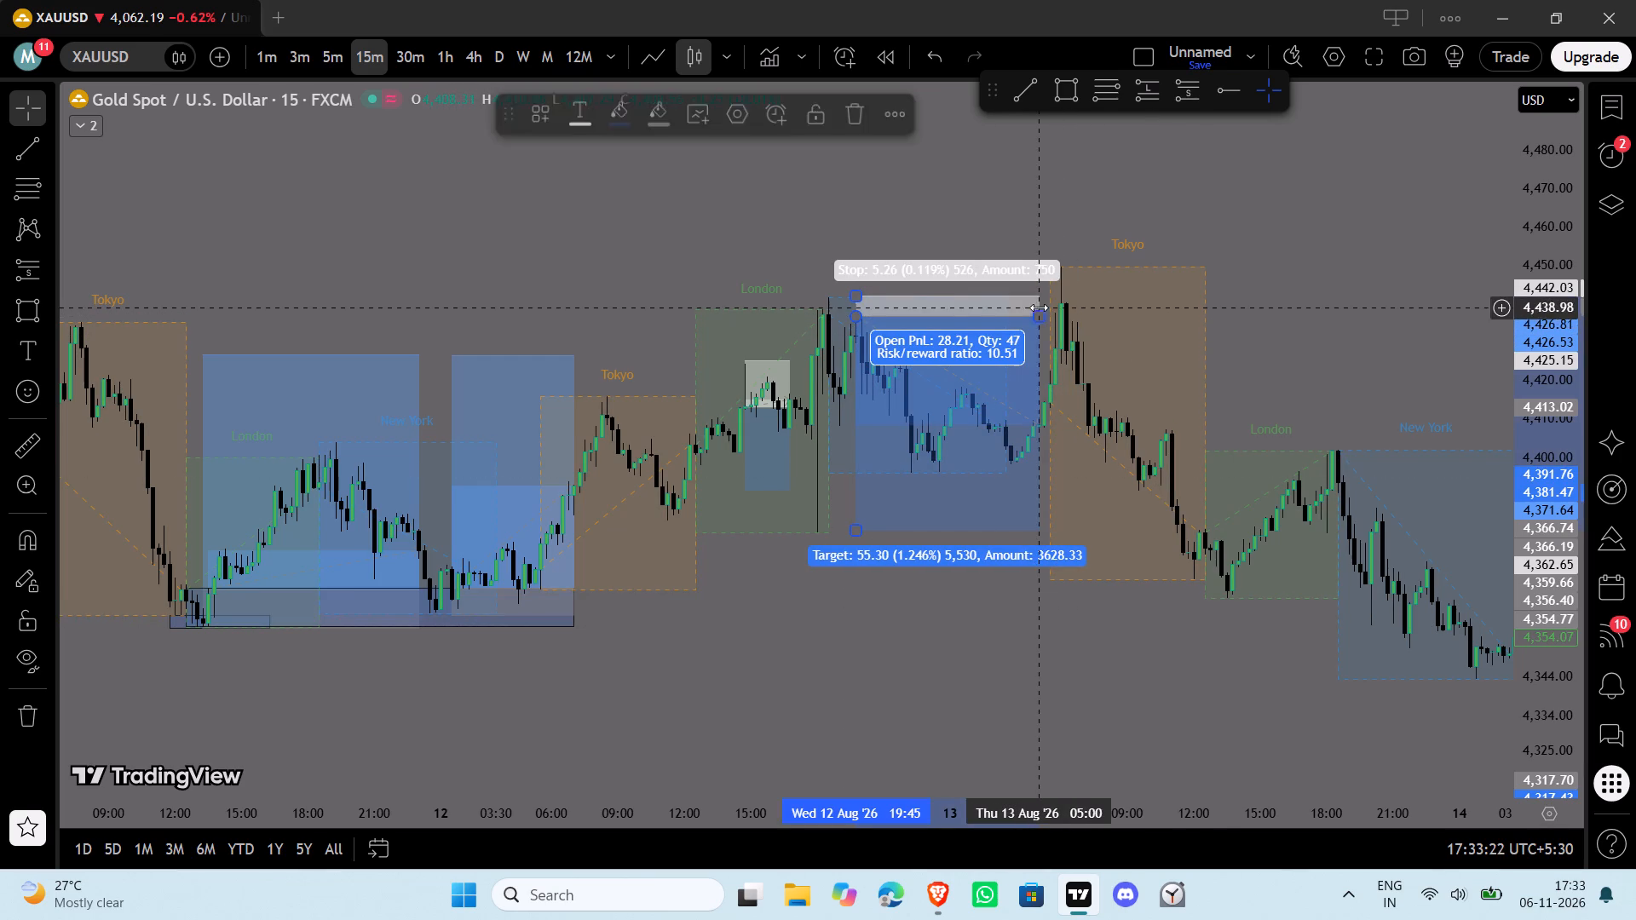
pyautogui.click(1310, 361)
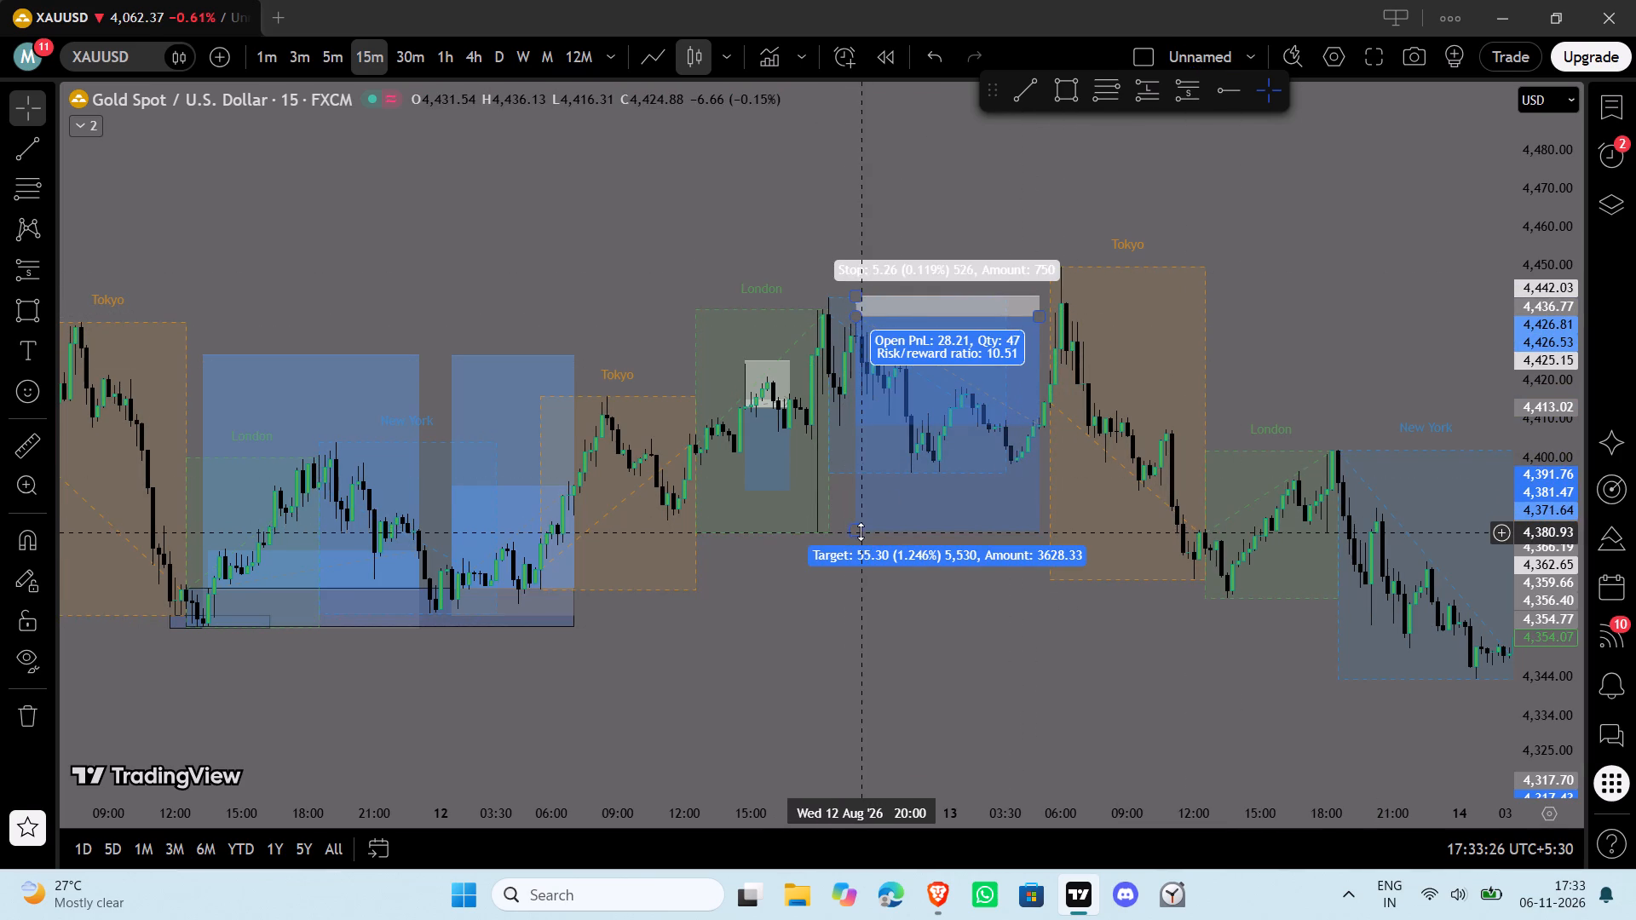
pyautogui.moveTo(861, 532); pyautogui.dragTo(887, 434)
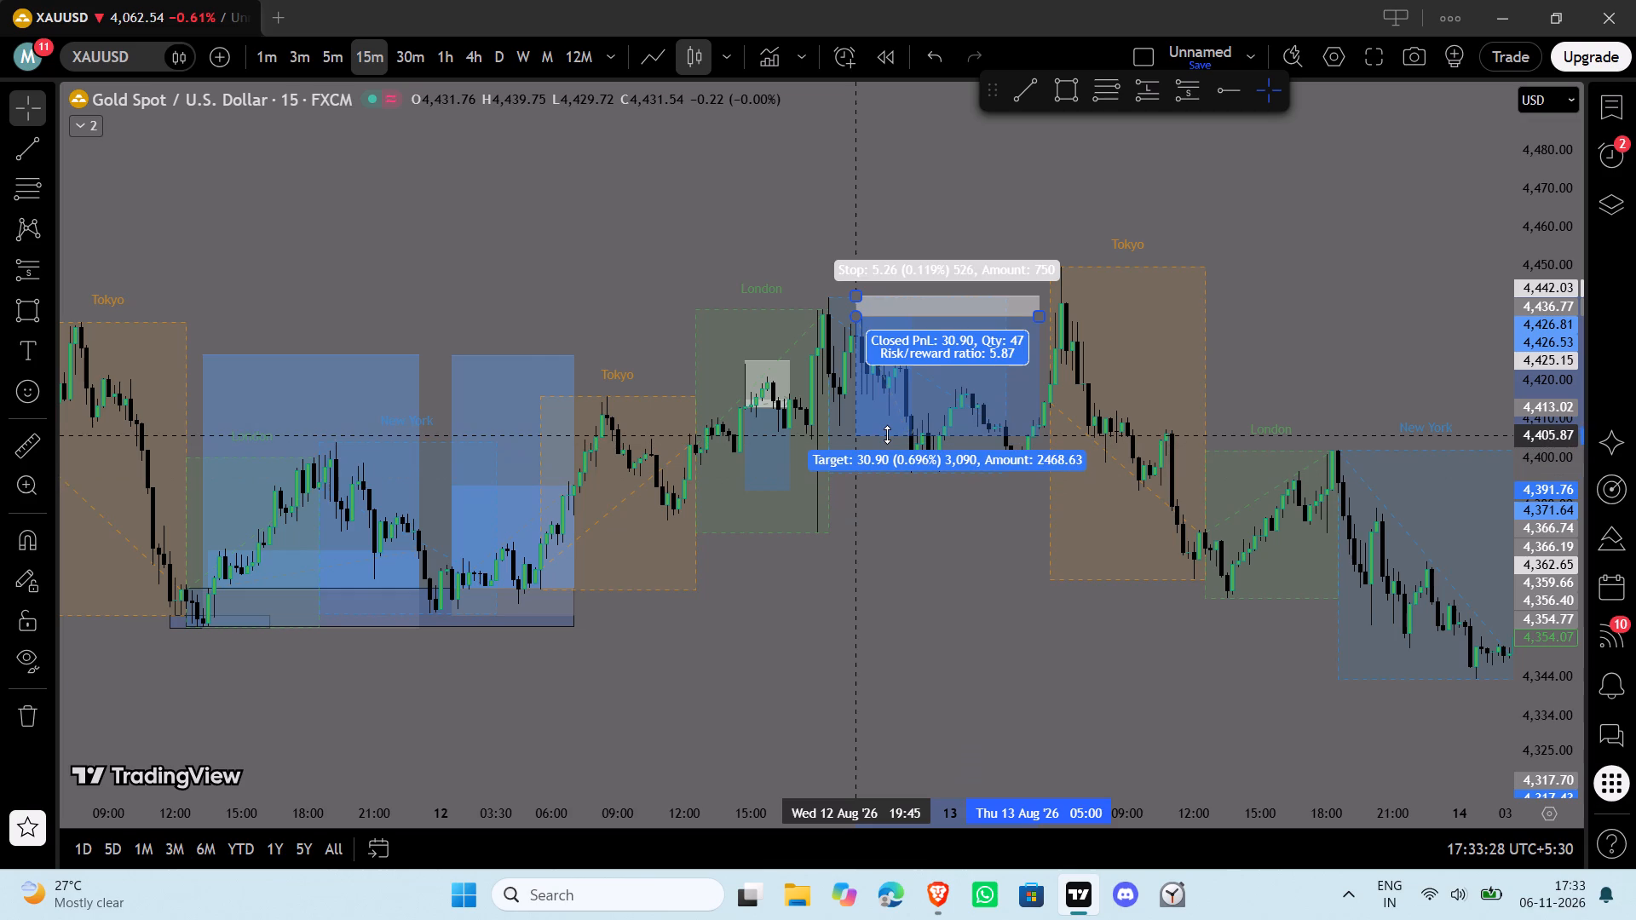
pyautogui.moveTo(887, 434); pyautogui.dragTo(884, 439)
pyautogui.click(939, 689)
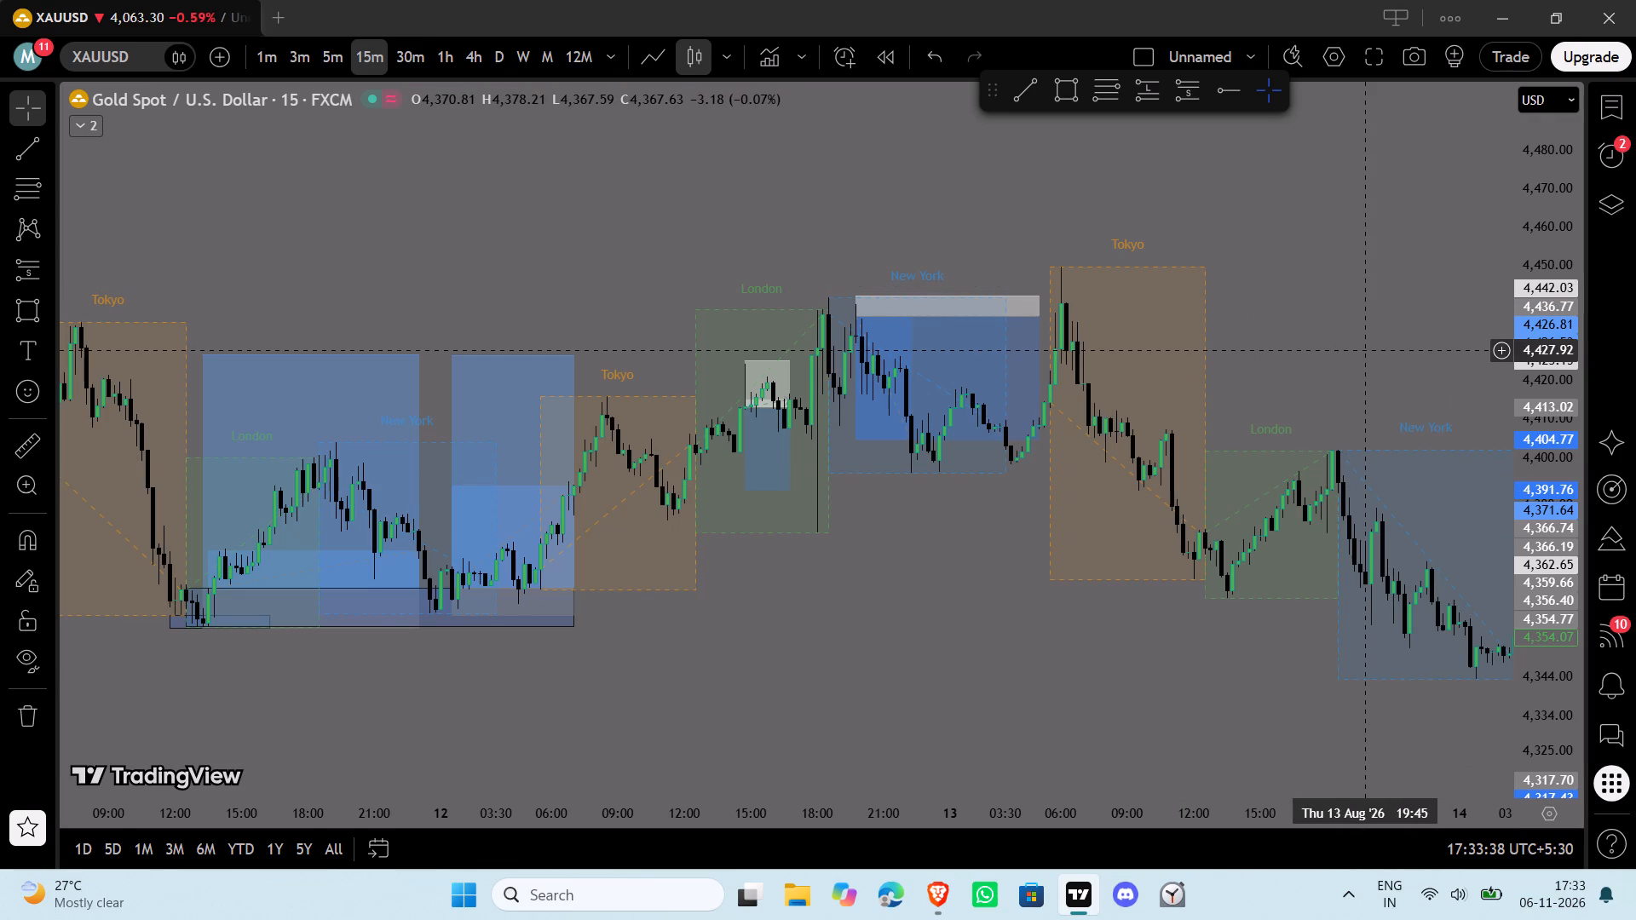
# Place a long position from 13 August 13:45 to about 18:45 with entry 4,372.46, stop 4,364.56 and target 4,401.20.
pyautogui.moveTo(1351, 367); pyautogui.dragTo(1172, 370)
pyautogui.moveTo(1489, 284); pyautogui.dragTo(1145, 309)
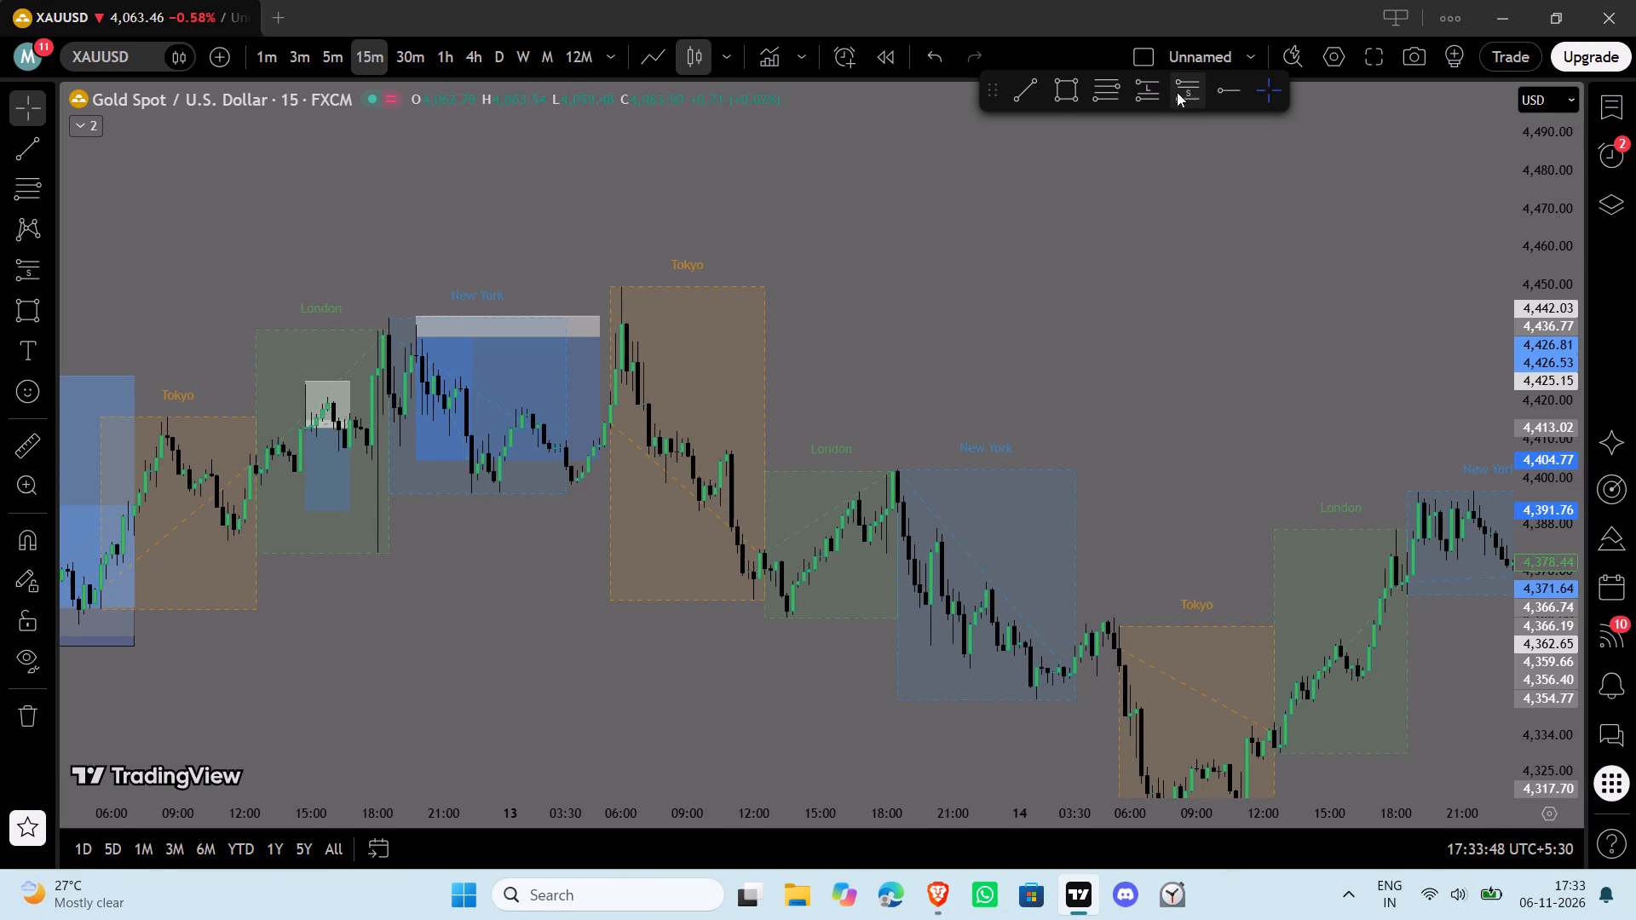
pyautogui.click(1150, 95)
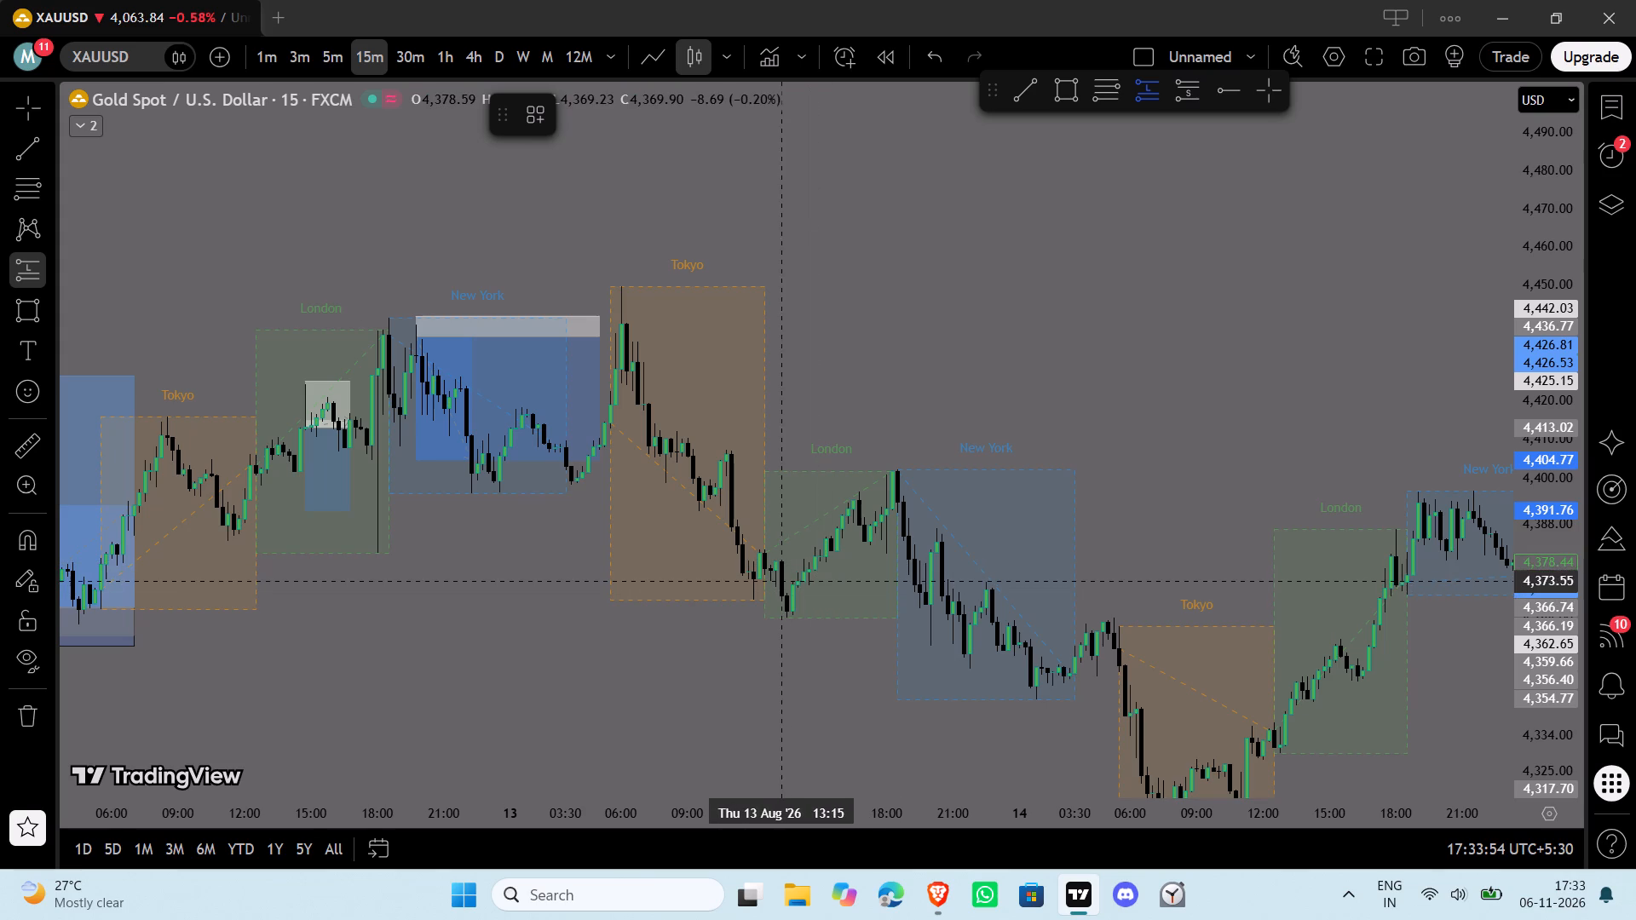
pyautogui.click(792, 585)
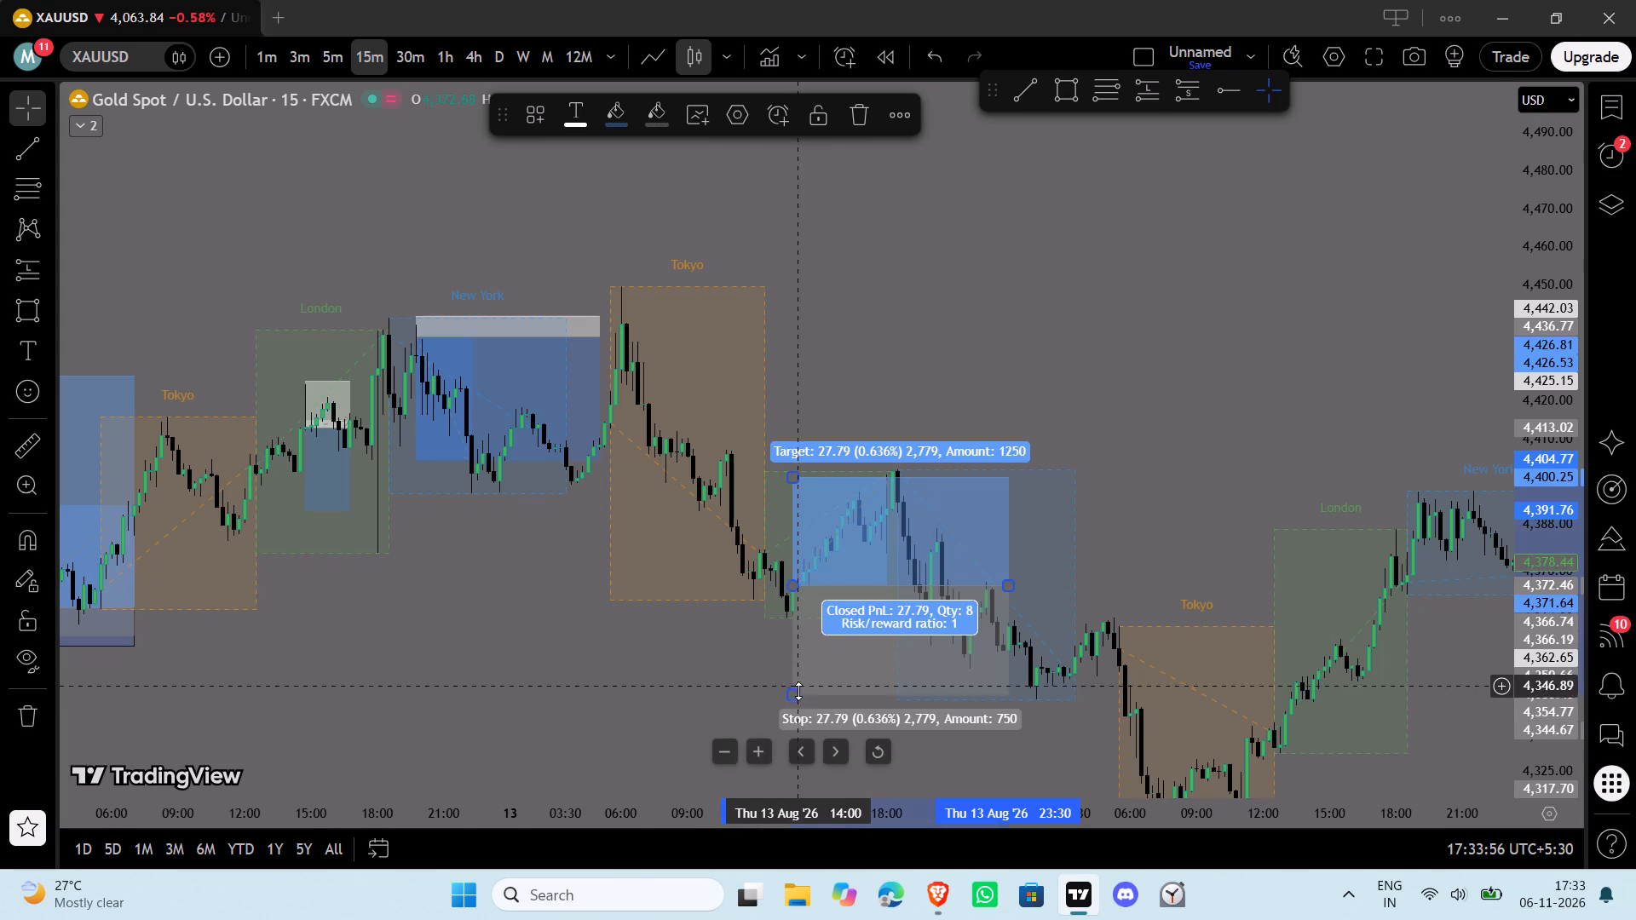
pyautogui.moveTo(798, 693); pyautogui.dragTo(808, 616)
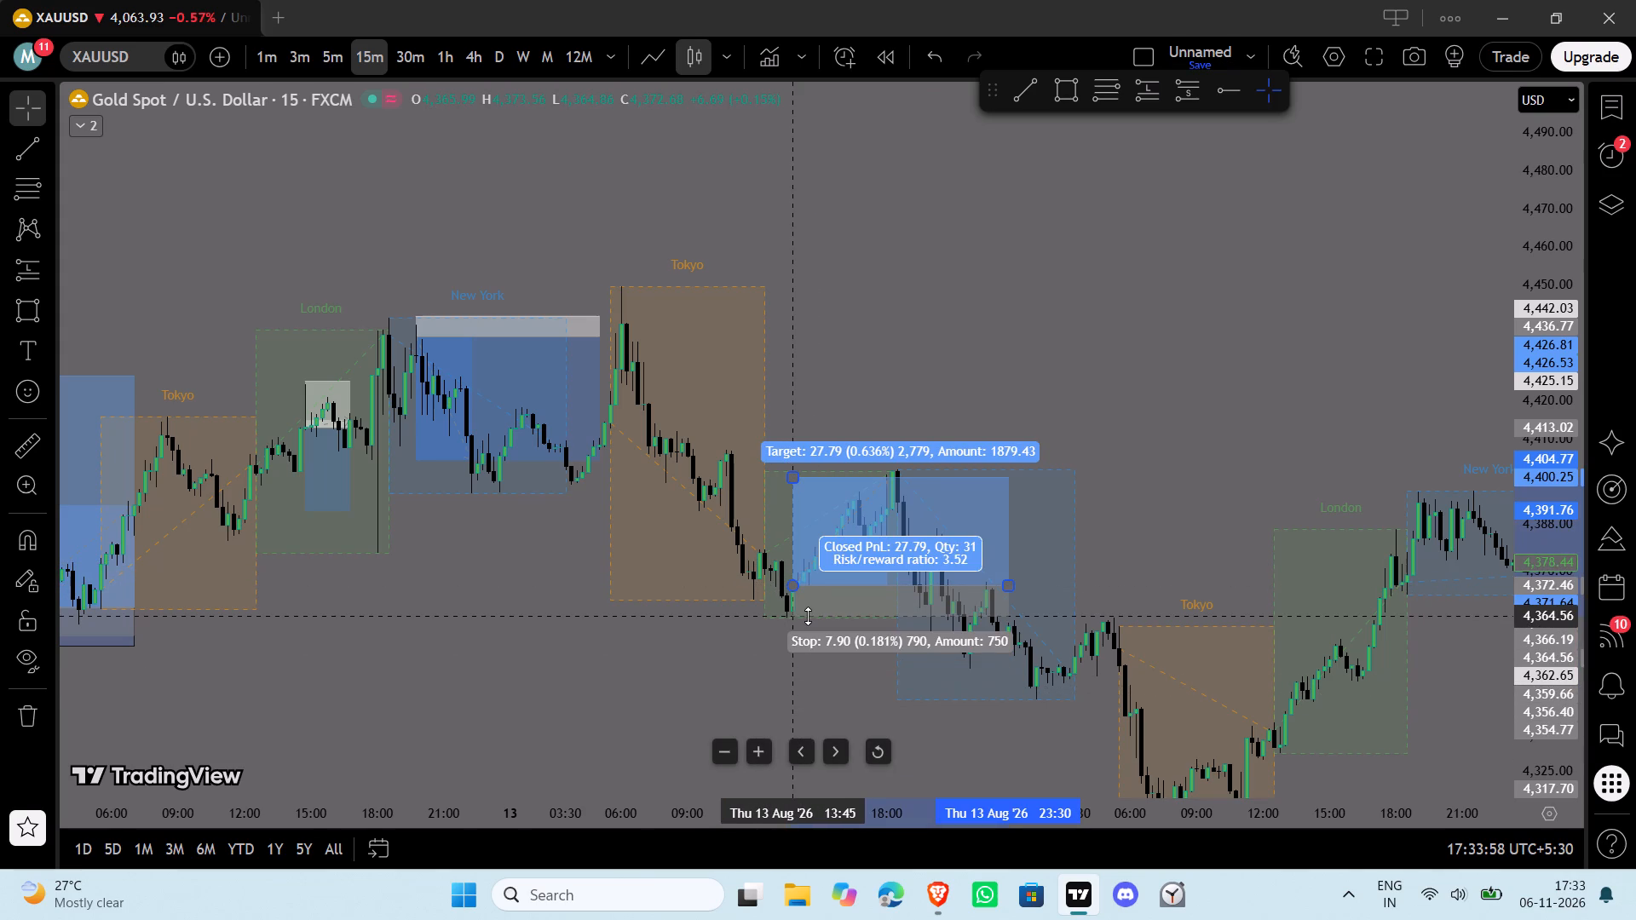
pyautogui.moveTo(808, 616); pyautogui.dragTo(807, 621)
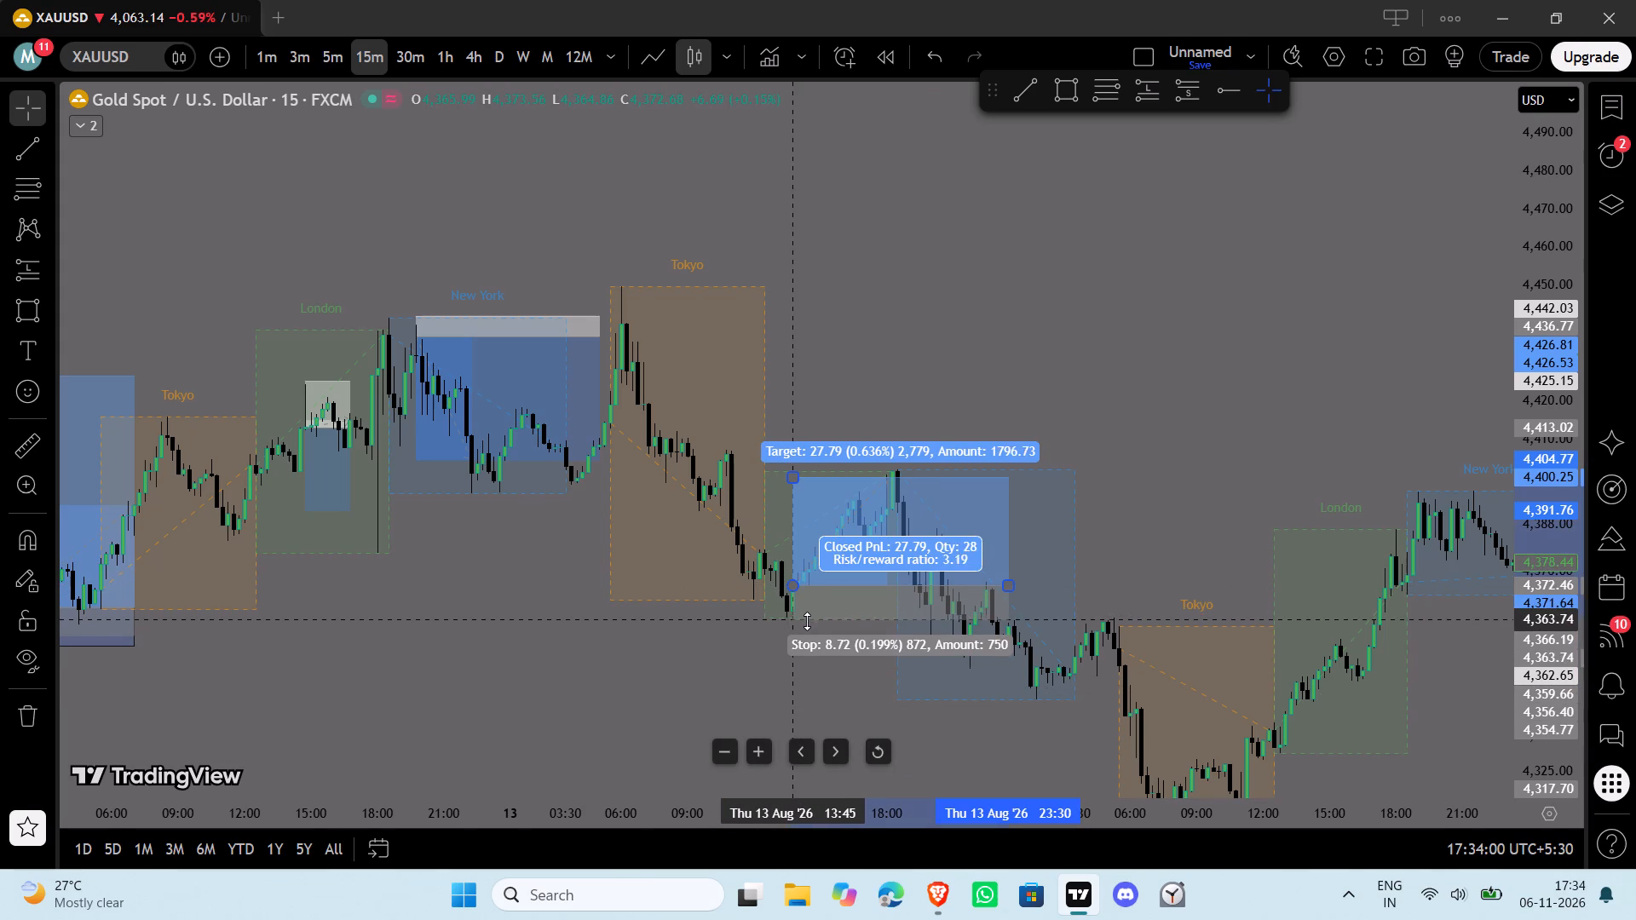
pyautogui.moveTo(807, 621); pyautogui.dragTo(809, 621)
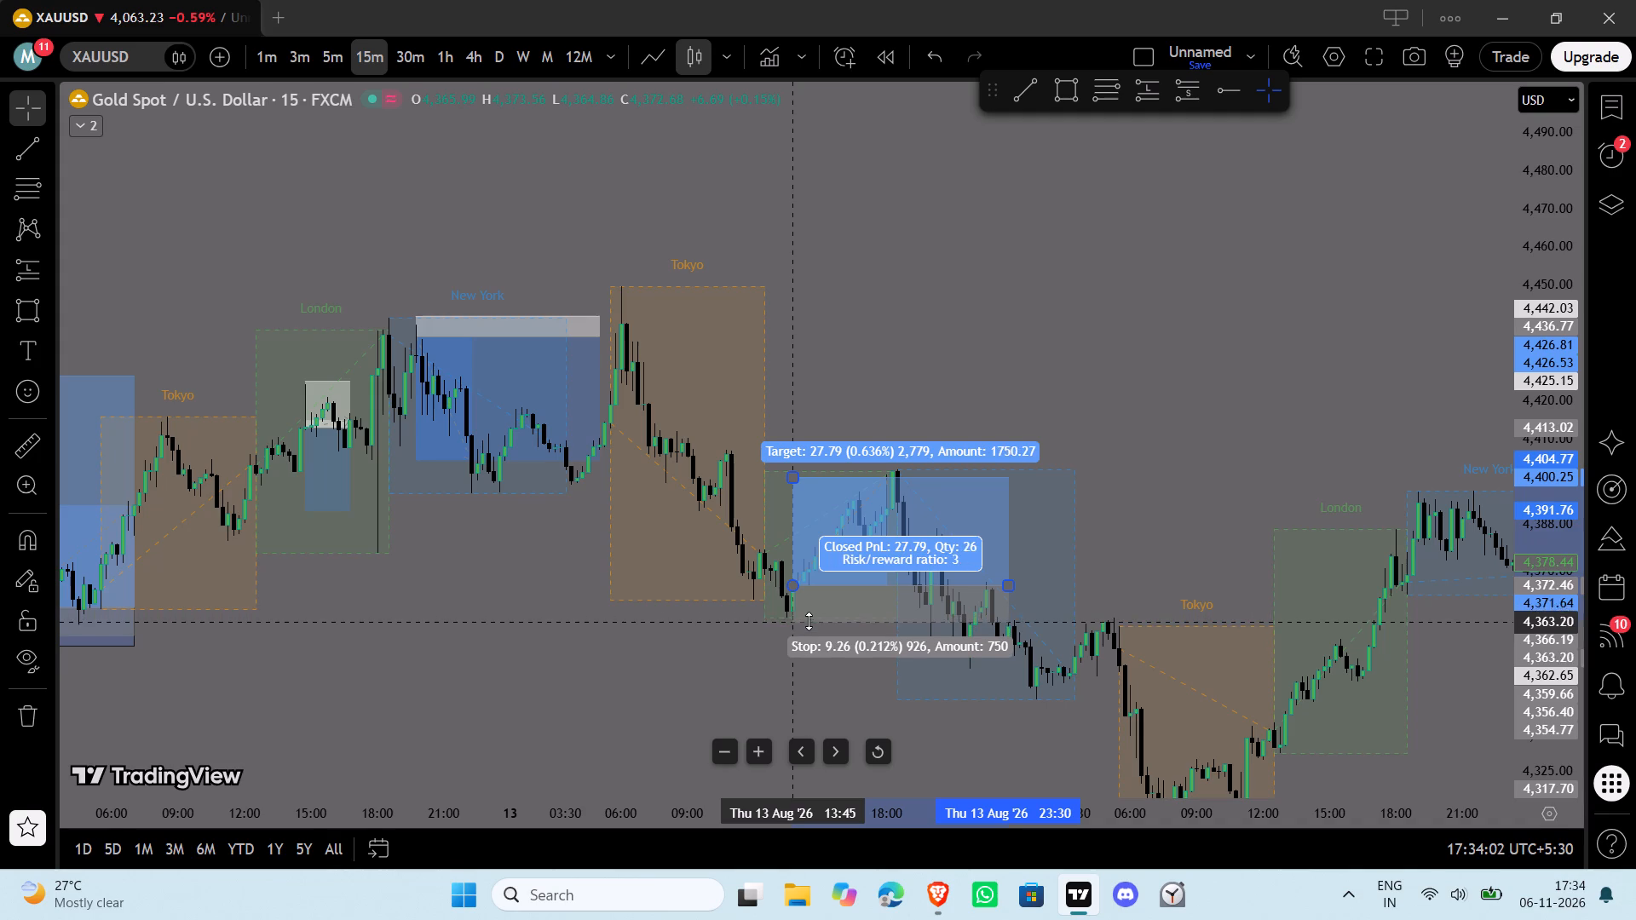
pyautogui.moveTo(809, 621); pyautogui.dragTo(812, 616)
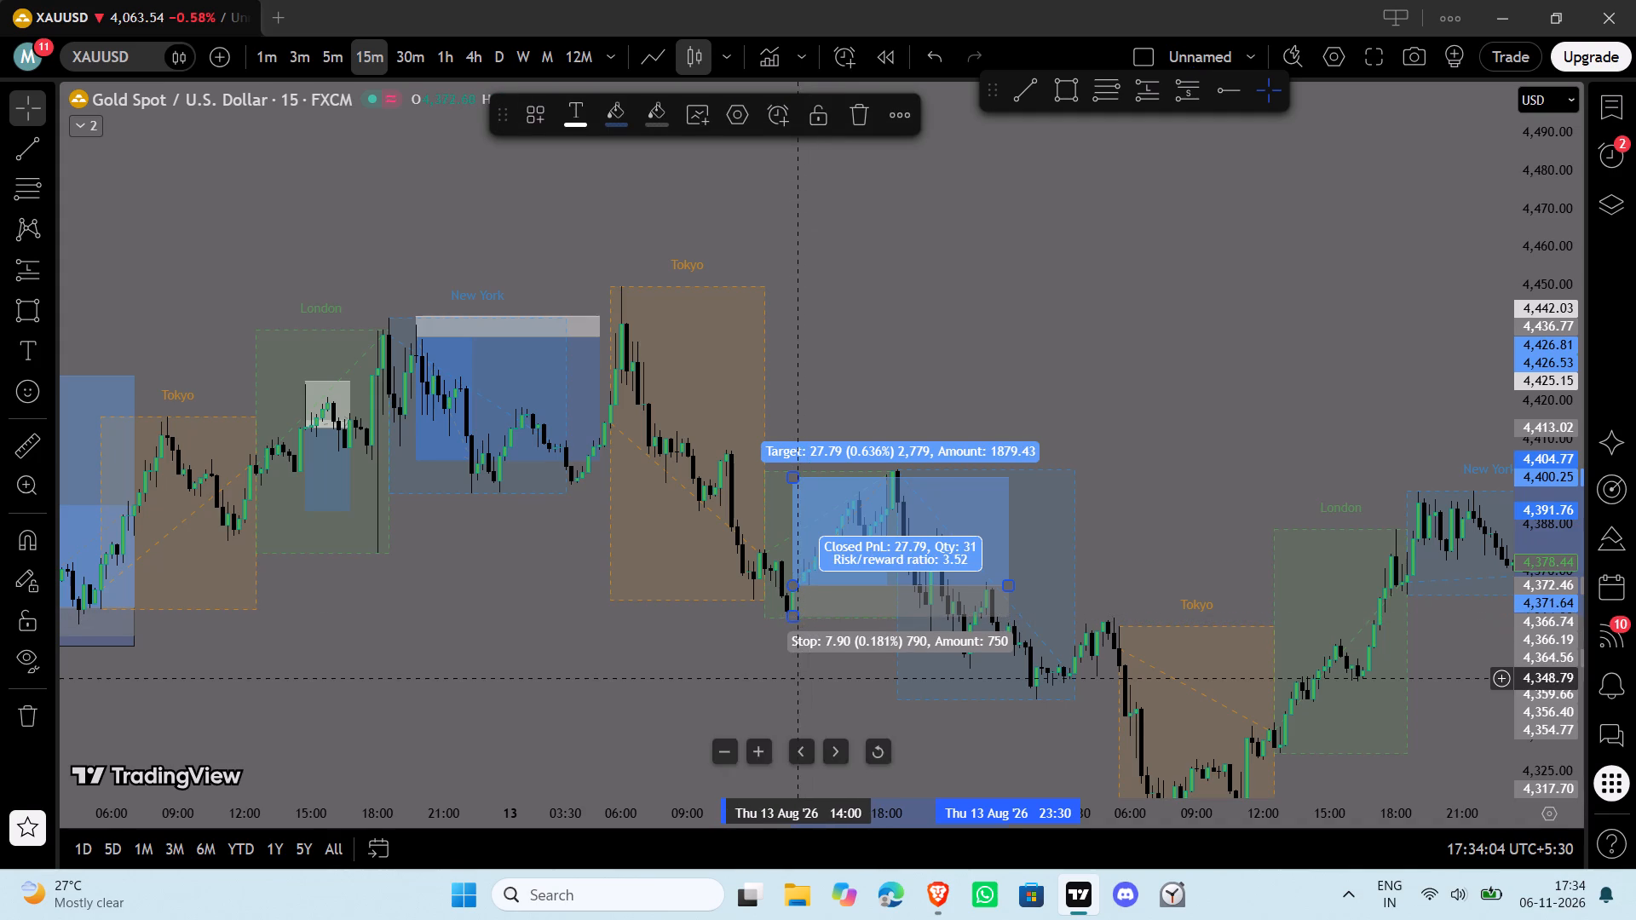
pyautogui.click(788, 681)
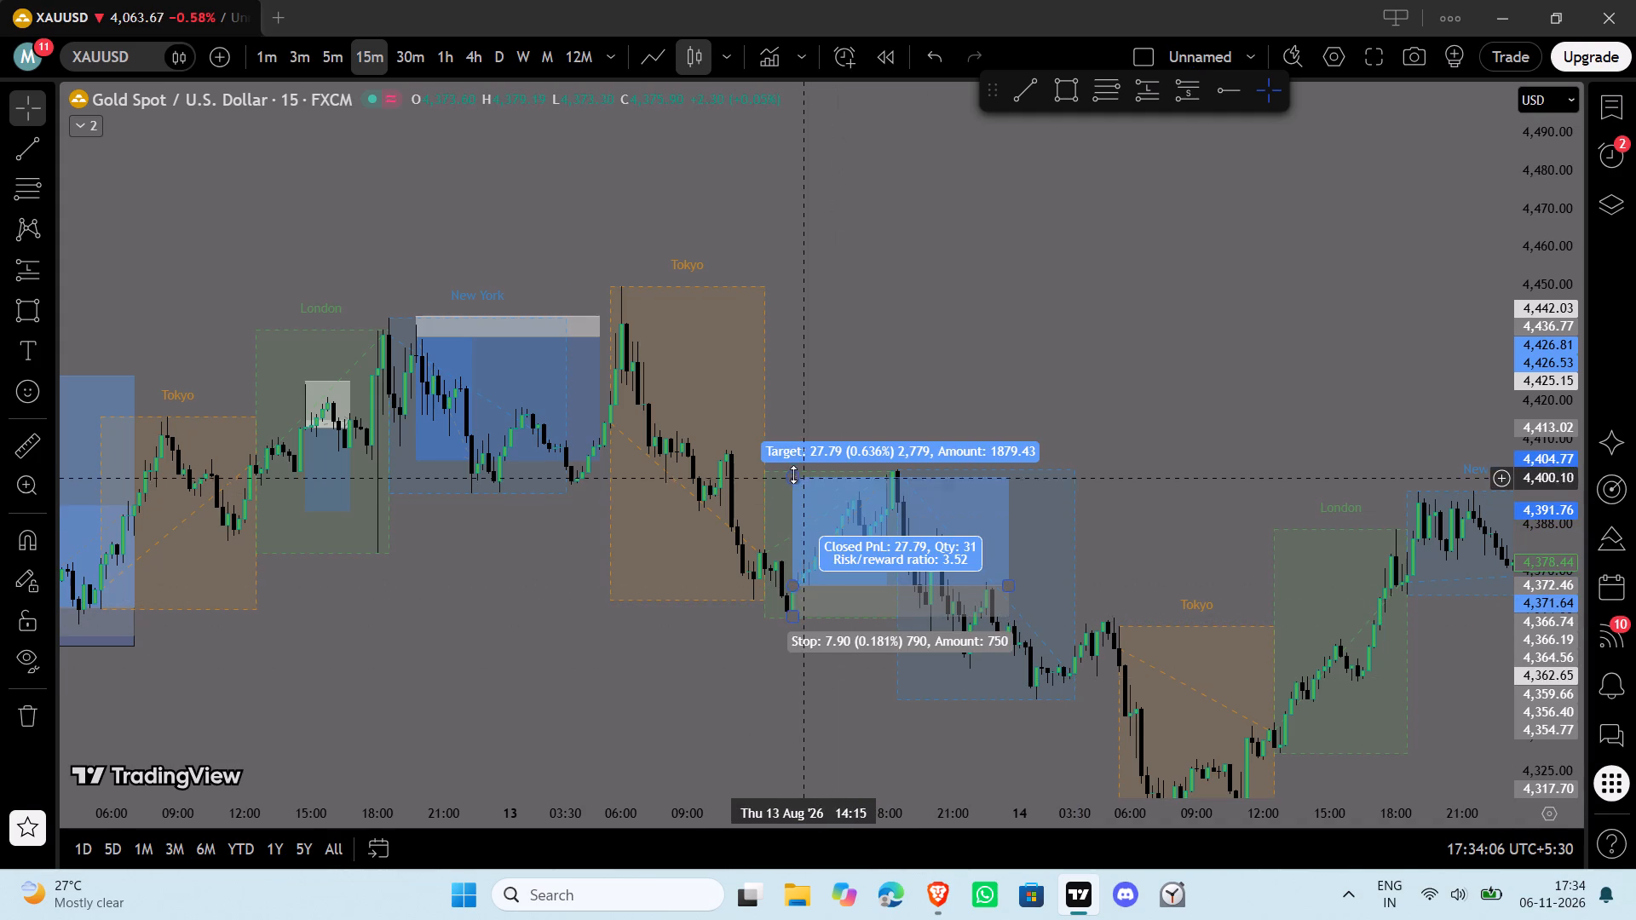
pyautogui.click(792, 473)
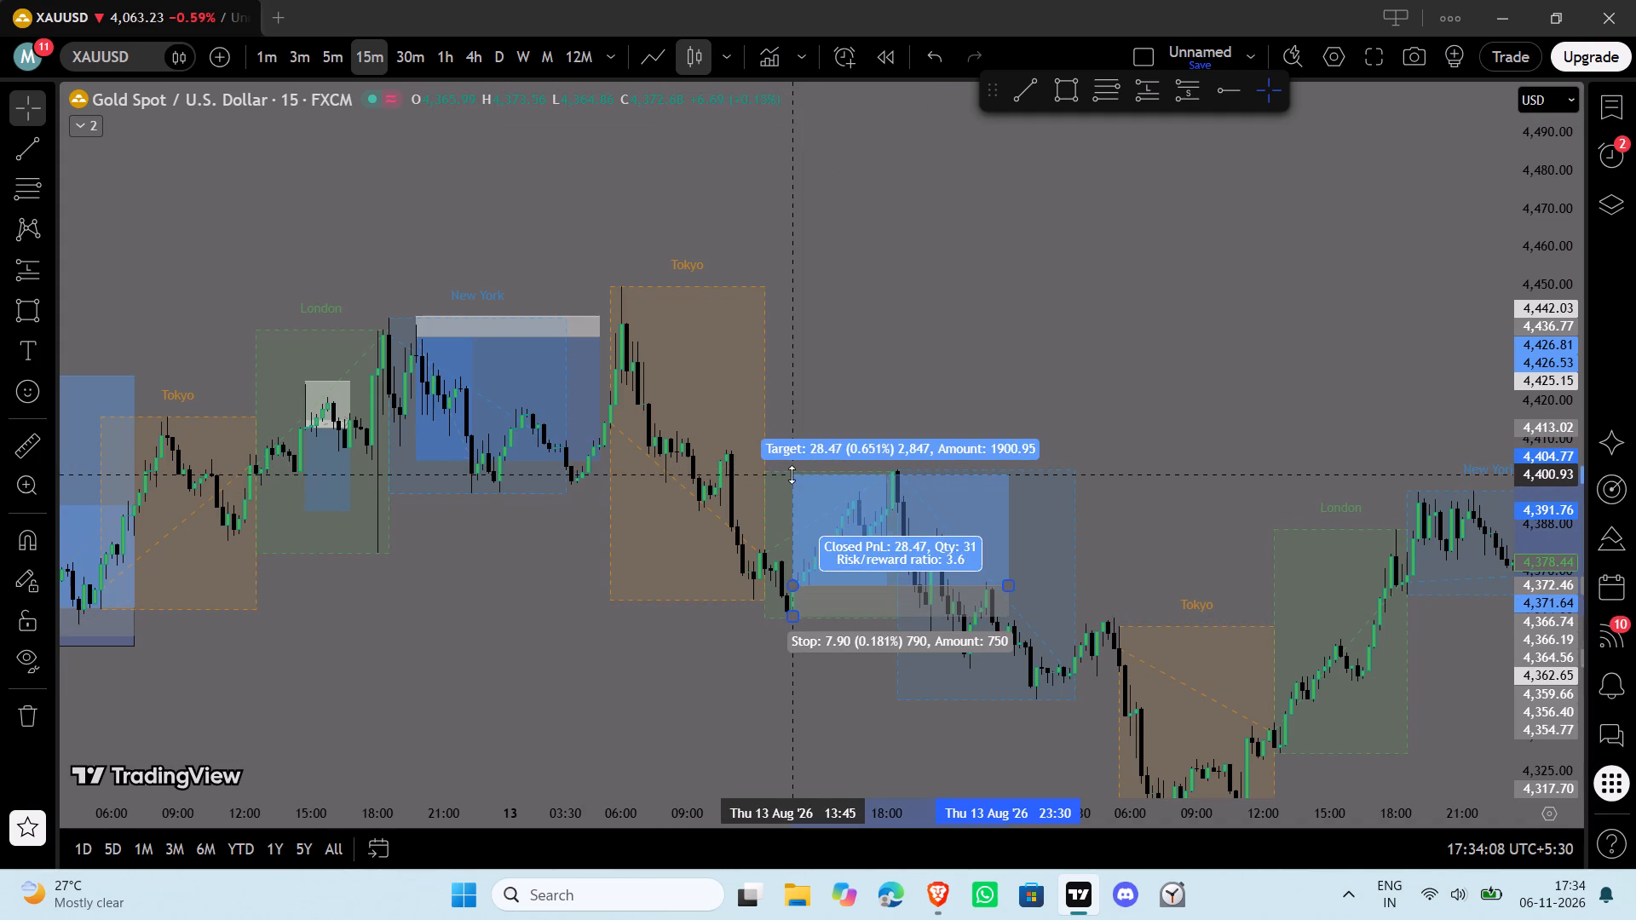
pyautogui.click(987, 365)
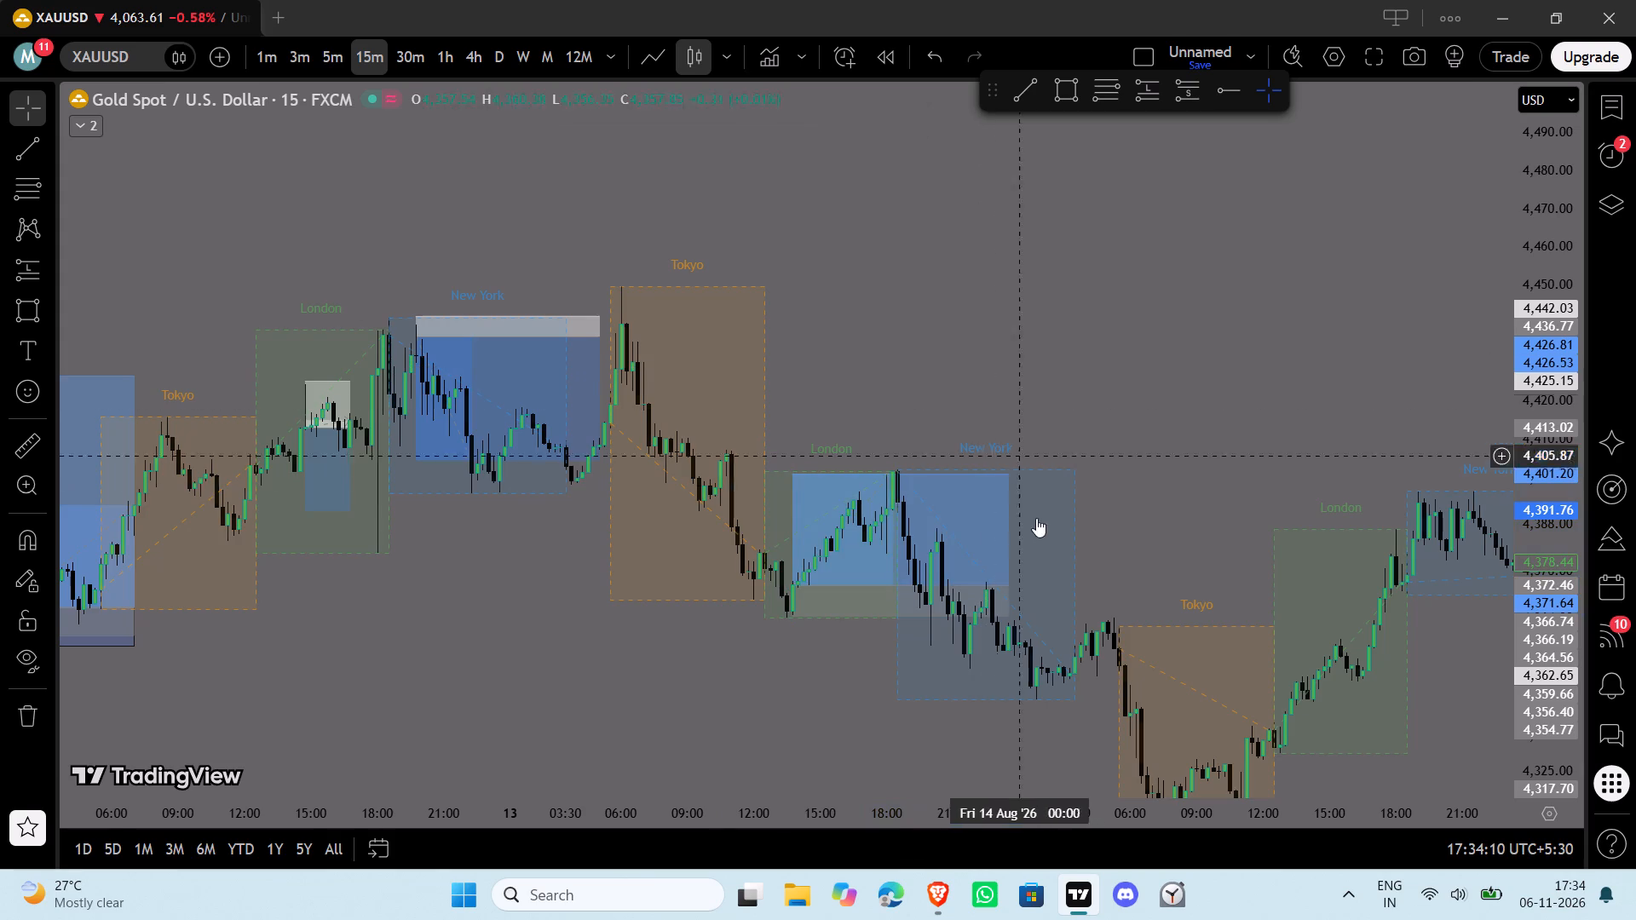
pyautogui.moveTo(1004, 583); pyautogui.dragTo(906, 589)
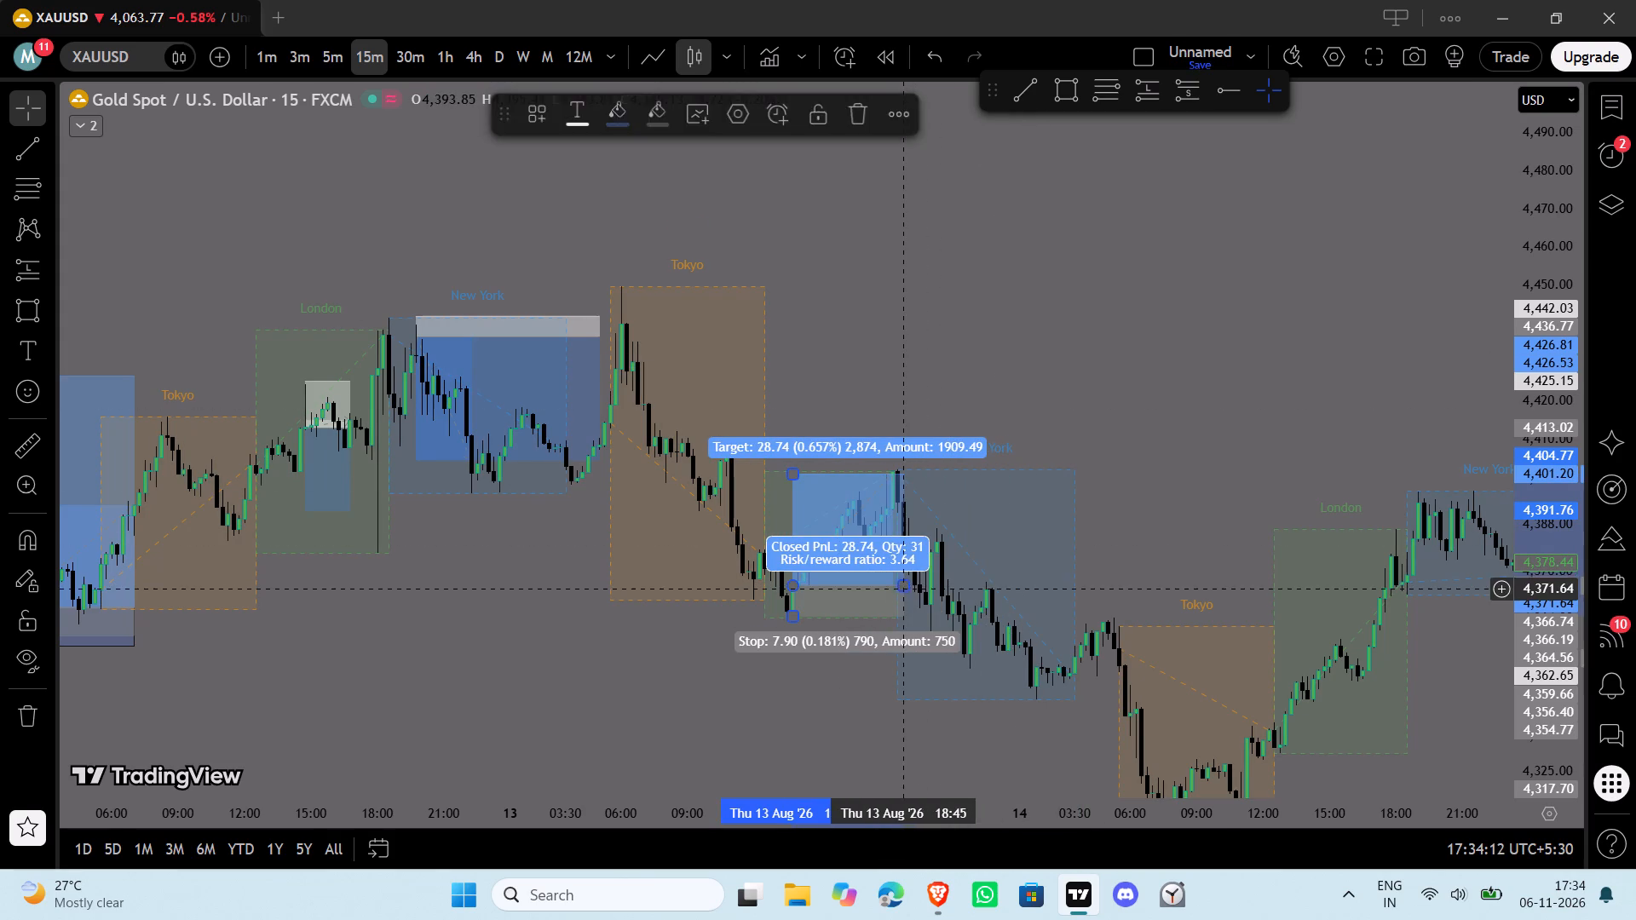
pyautogui.click(1158, 546)
# Shorten the 13 August London-session long position so it ends at about 17:15.
pyautogui.moveTo(1179, 479); pyautogui.dragTo(932, 286)
pyautogui.moveTo(989, 355); pyautogui.dragTo(815, 302)
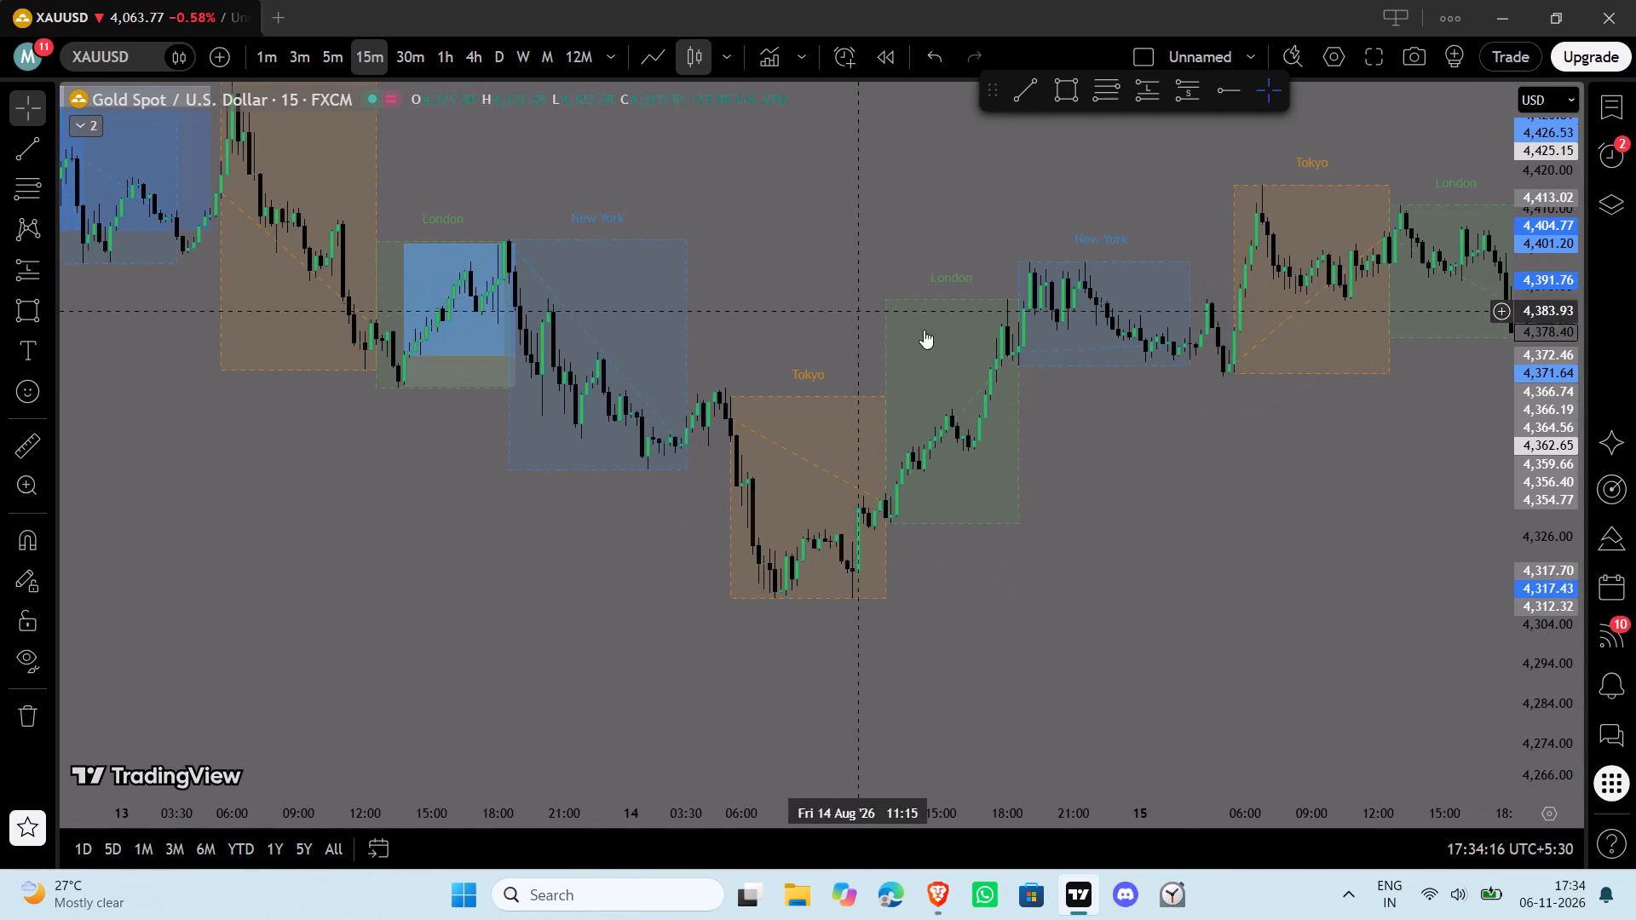
pyautogui.moveTo(1143, 507); pyautogui.dragTo(981, 510)
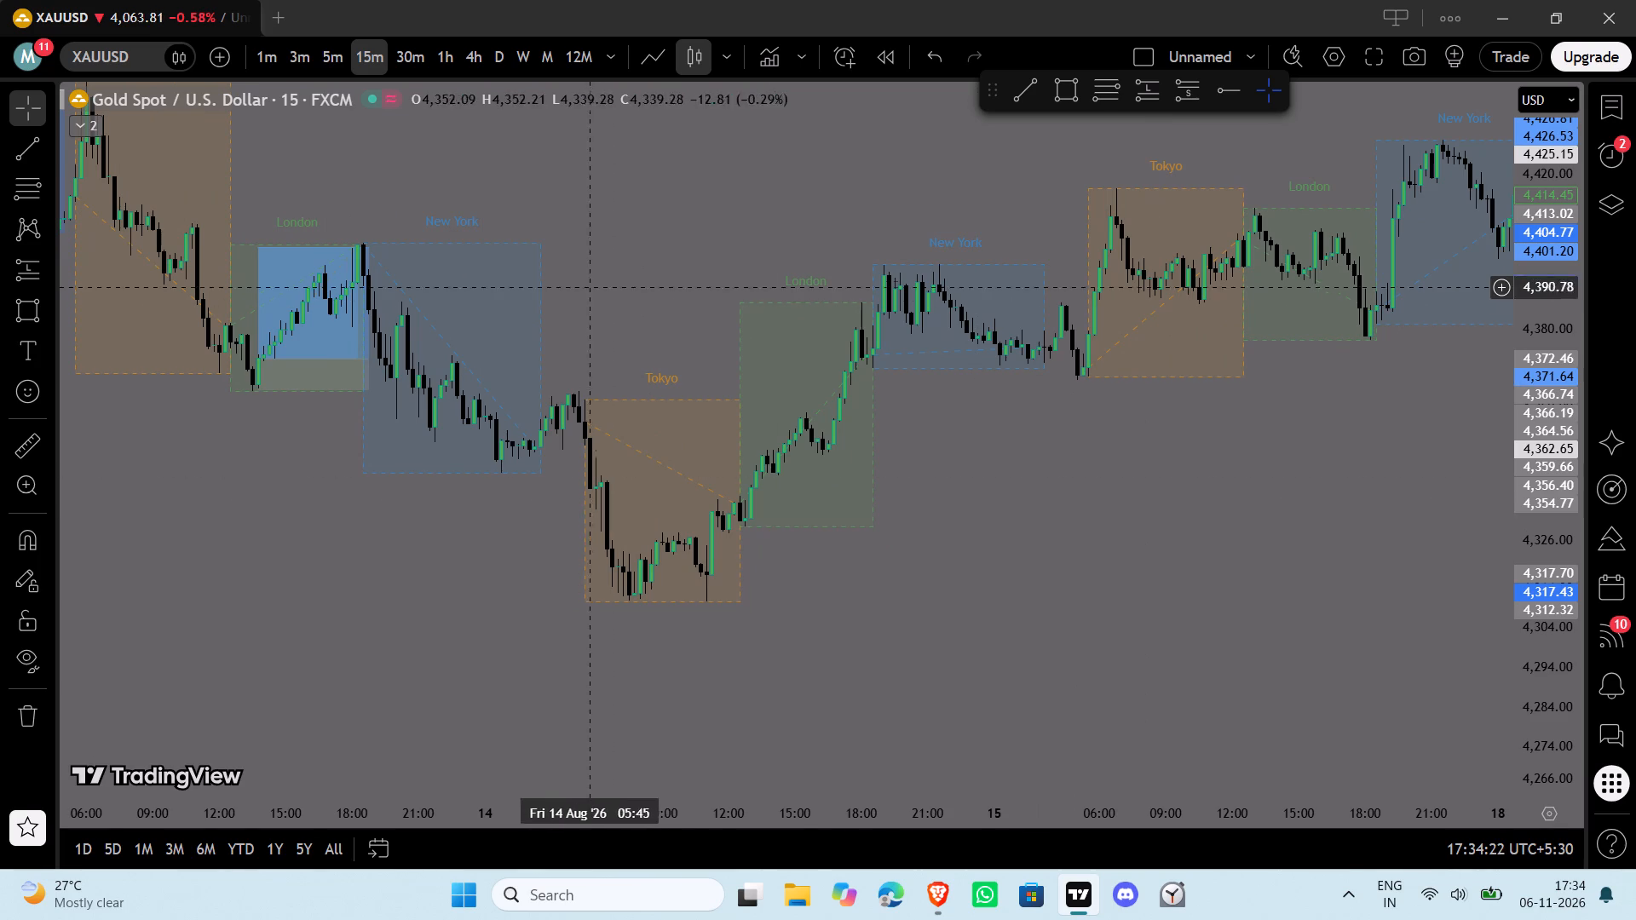
pyautogui.moveTo(602, 282); pyautogui.dragTo(1149, 363)
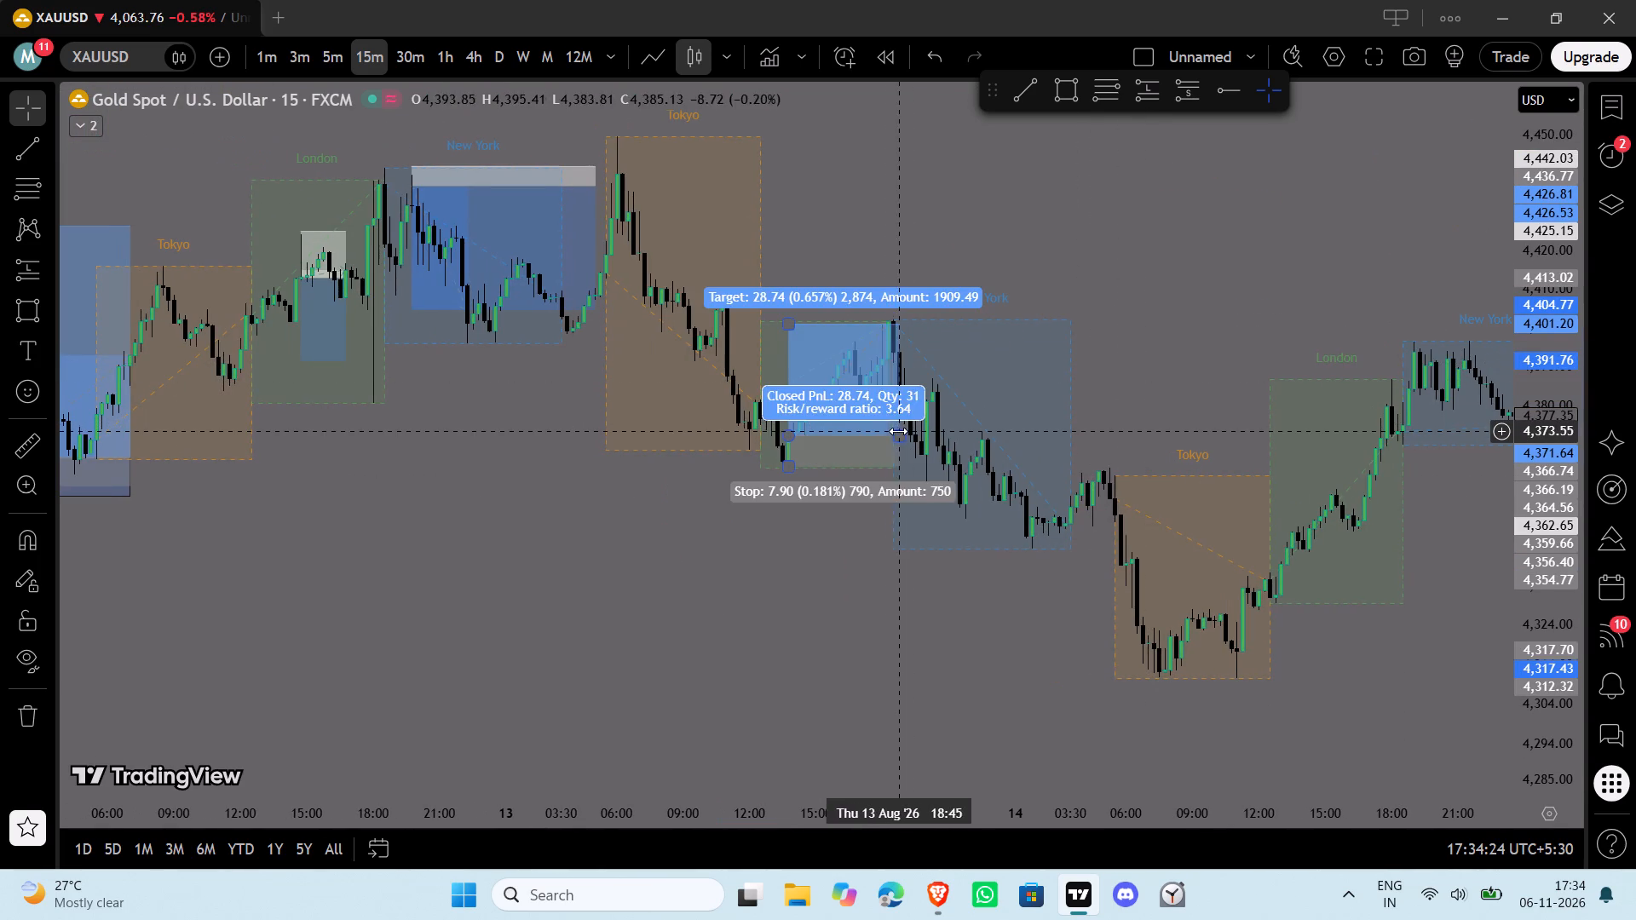
pyautogui.moveTo(898, 431); pyautogui.dragTo(867, 436)
pyautogui.click(1218, 302)
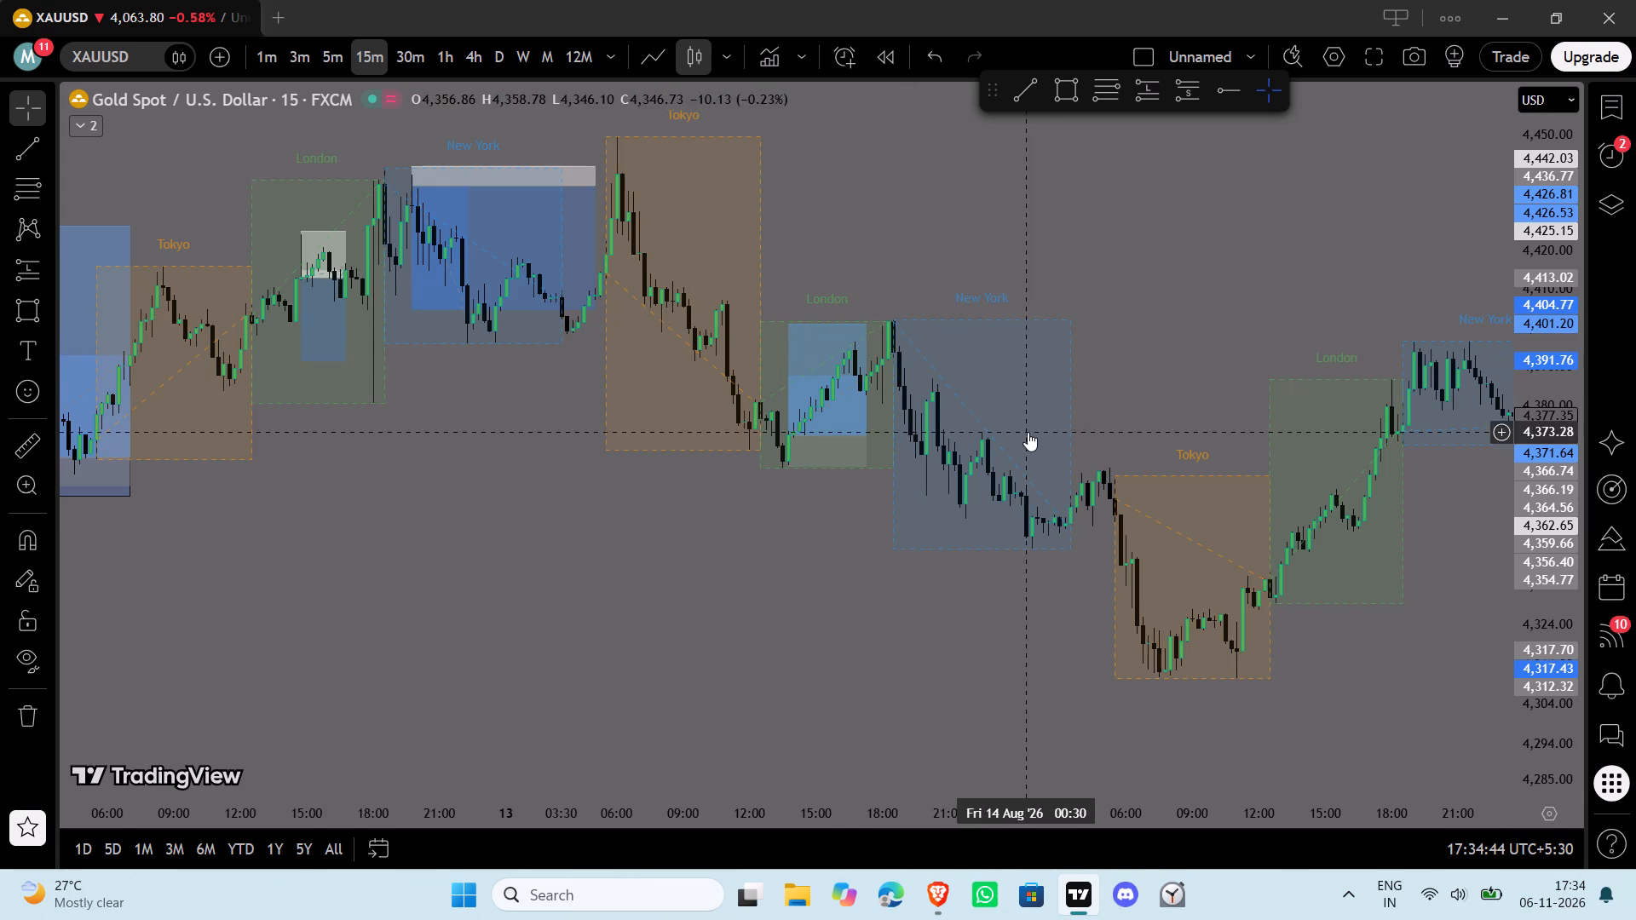
# Place a short position from 13 August 18:30 to about 14 August 01:30 with entry 4,393.79, stop 4,403.12 and target 4,346.89.
pyautogui.click(1190, 86)
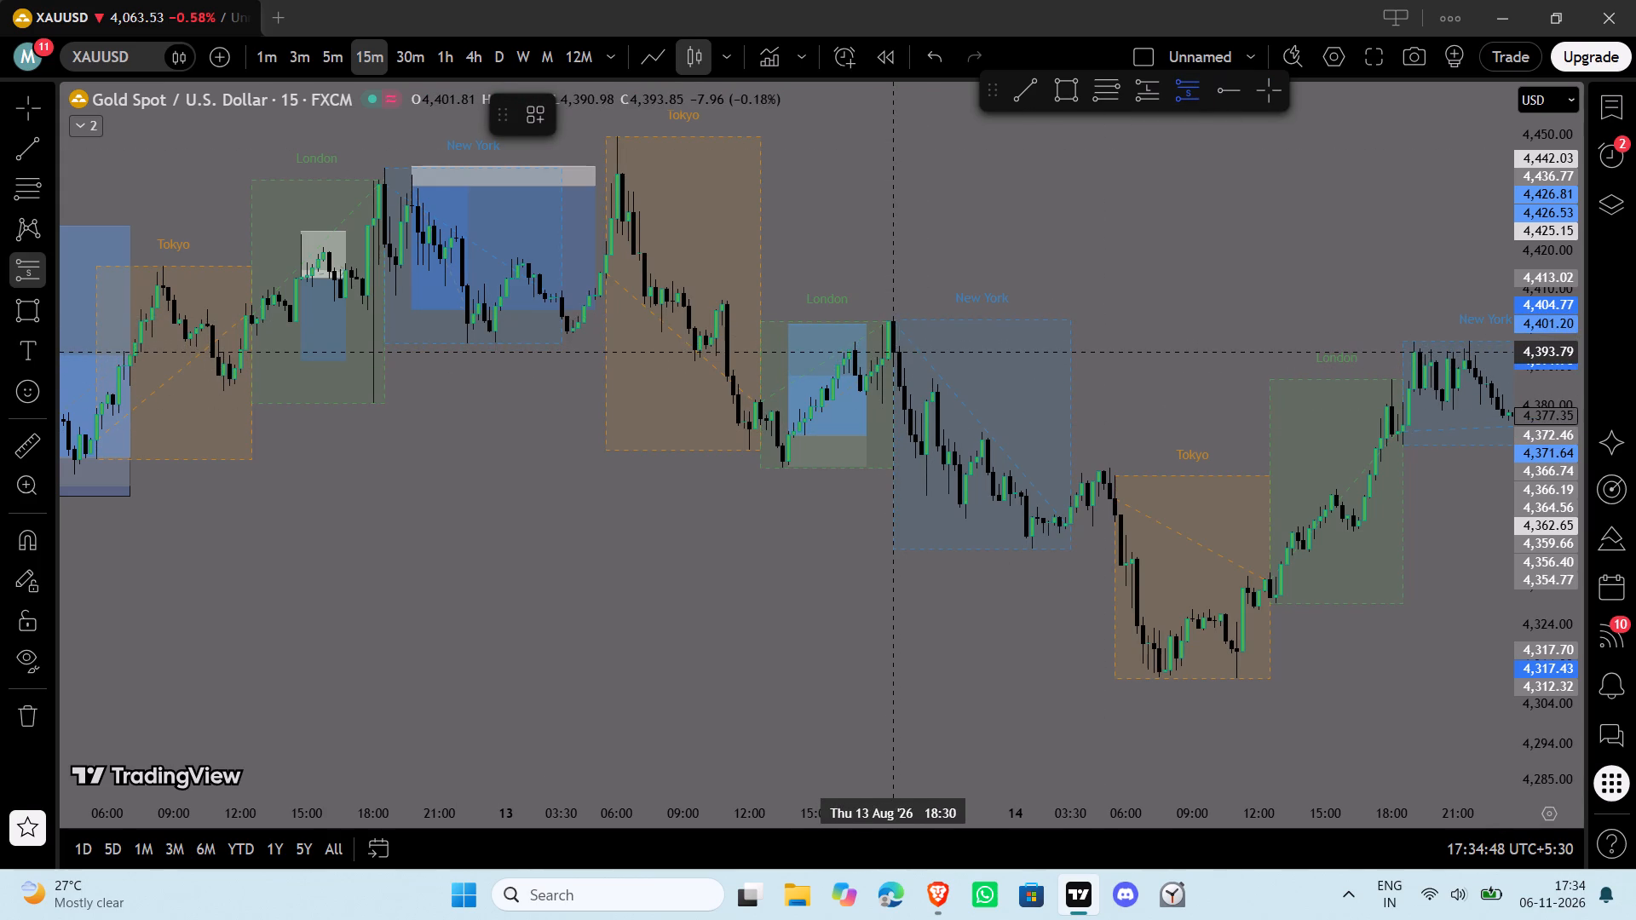
pyautogui.click(894, 352)
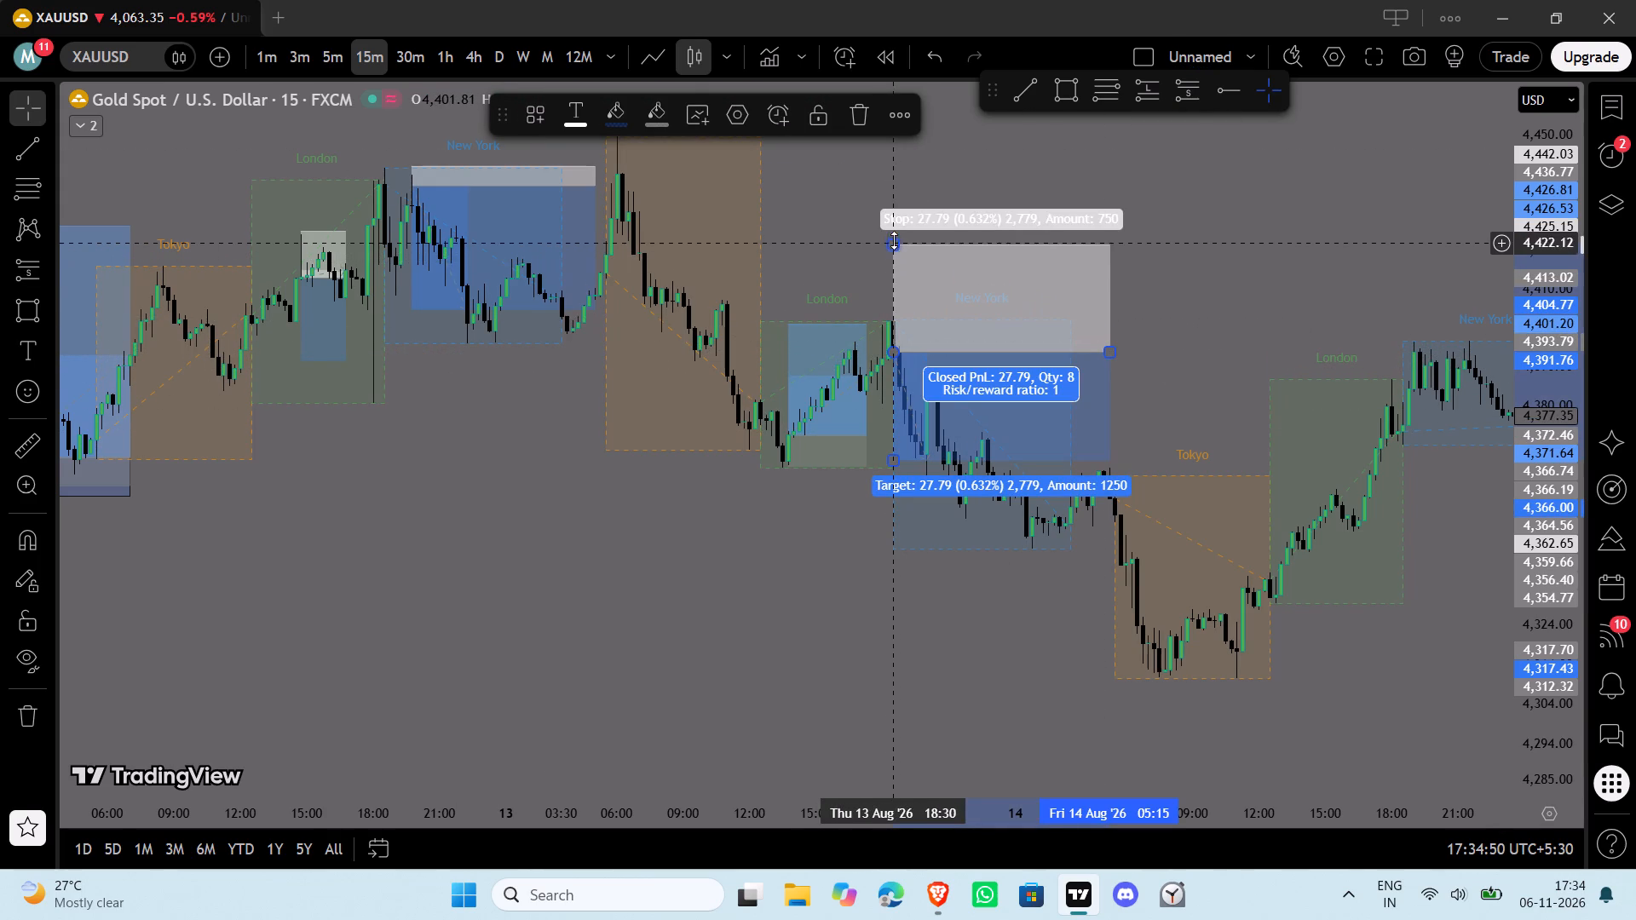
pyautogui.moveTo(892, 246); pyautogui.dragTo(900, 313)
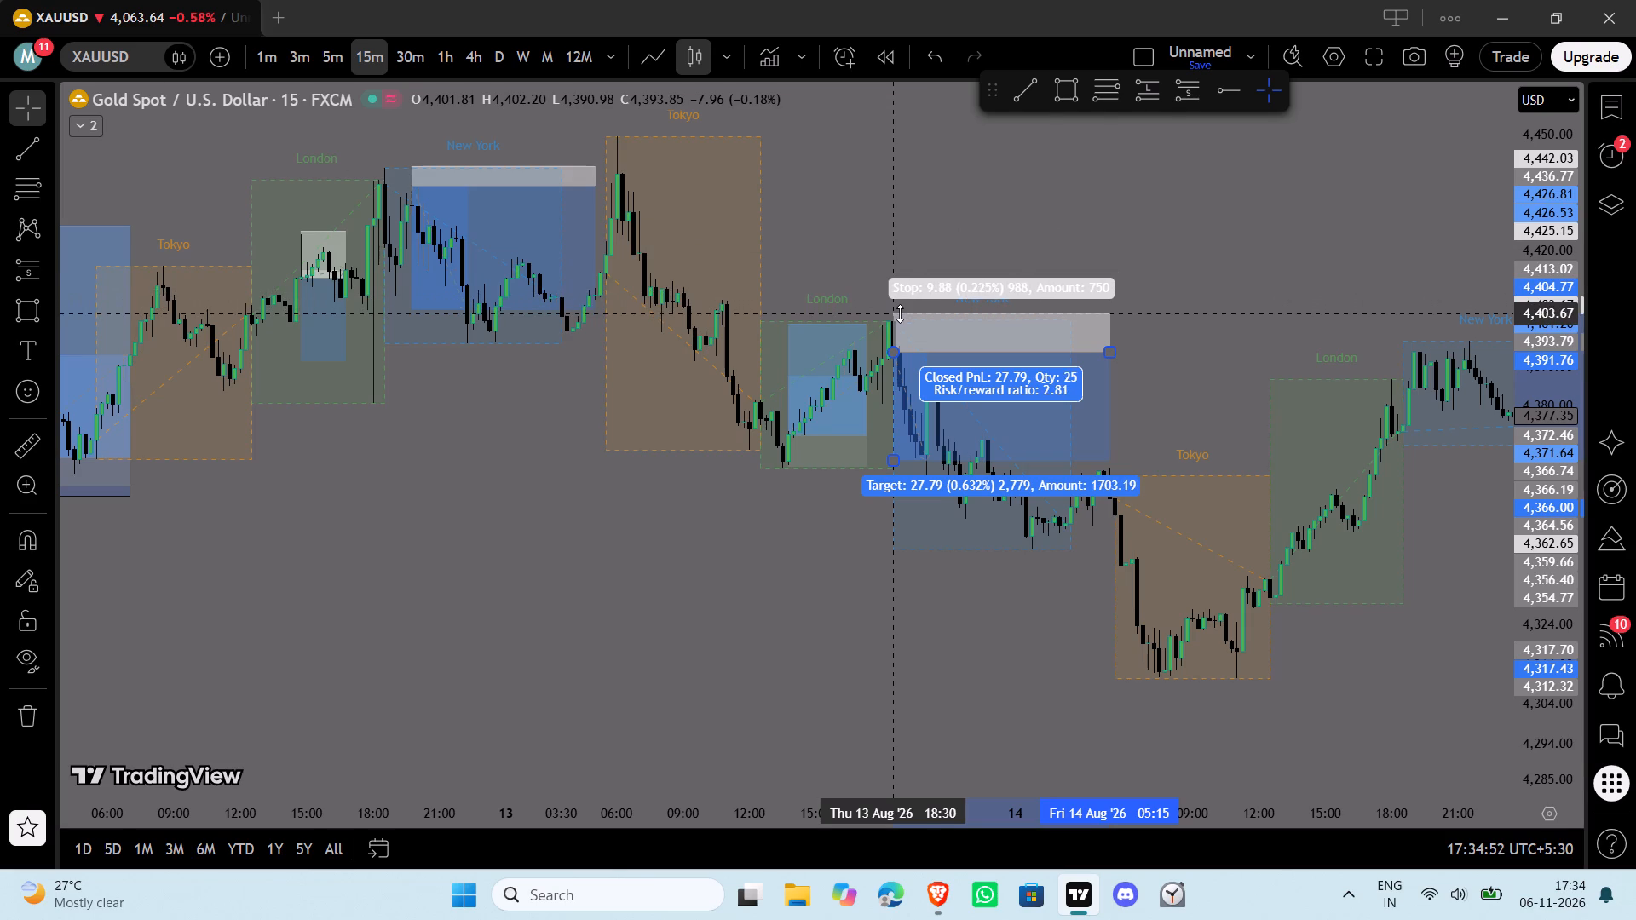
pyautogui.moveTo(900, 313); pyautogui.dragTo(903, 324)
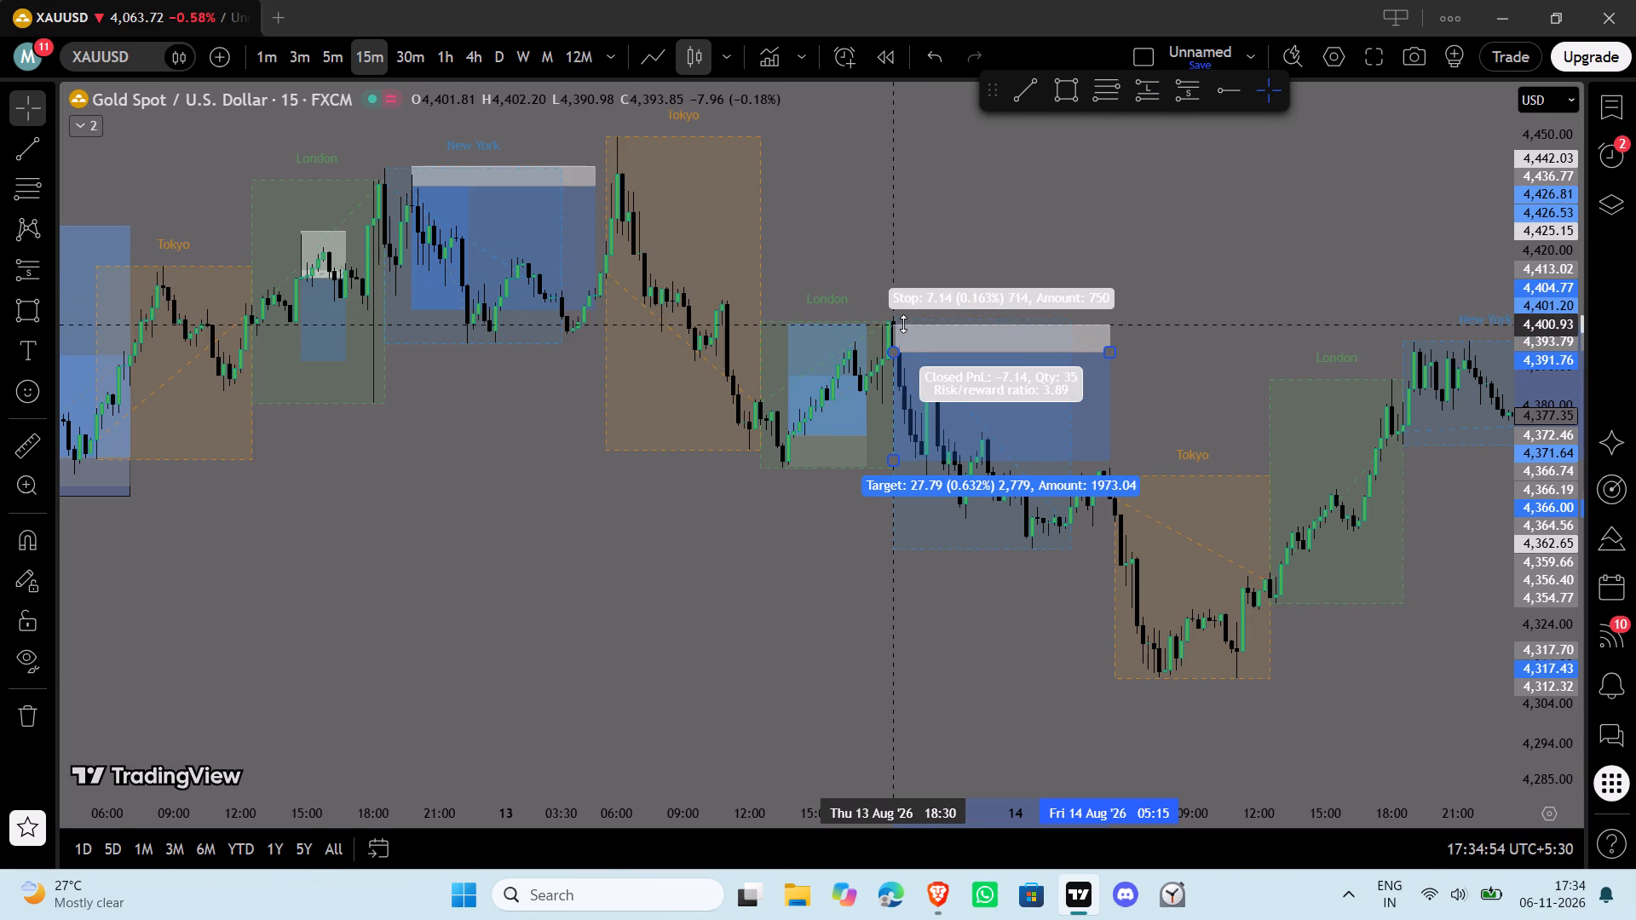
pyautogui.moveTo(903, 324); pyautogui.dragTo(900, 305)
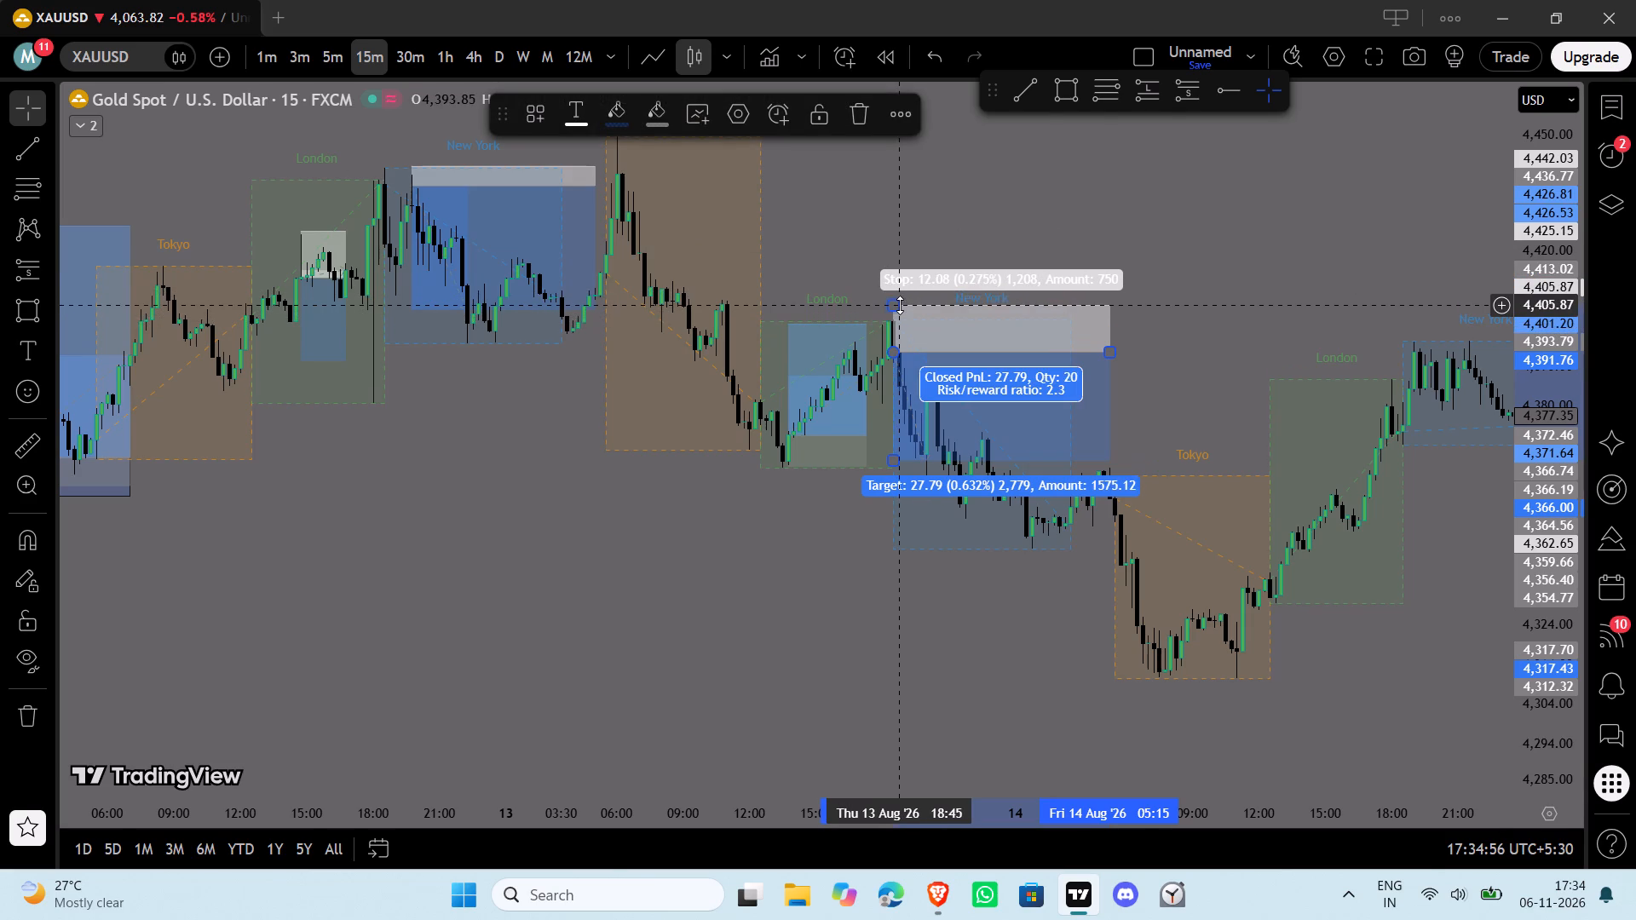
pyautogui.moveTo(900, 308); pyautogui.dragTo(900, 316)
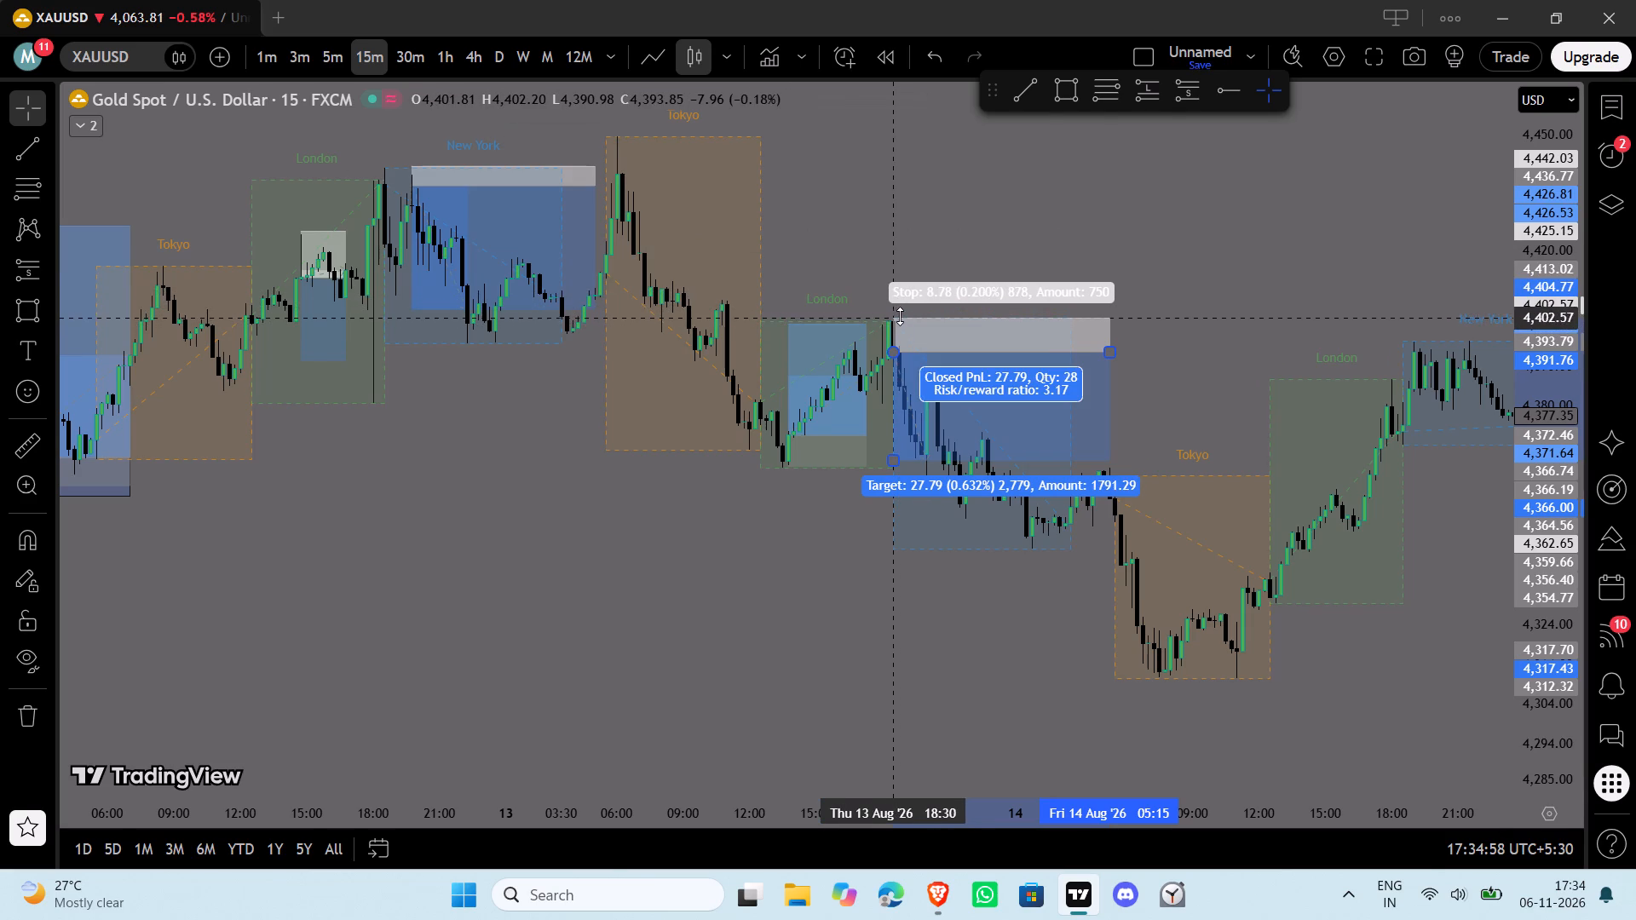
pyautogui.click(856, 665)
pyautogui.moveTo(862, 648); pyautogui.dragTo(481, 518)
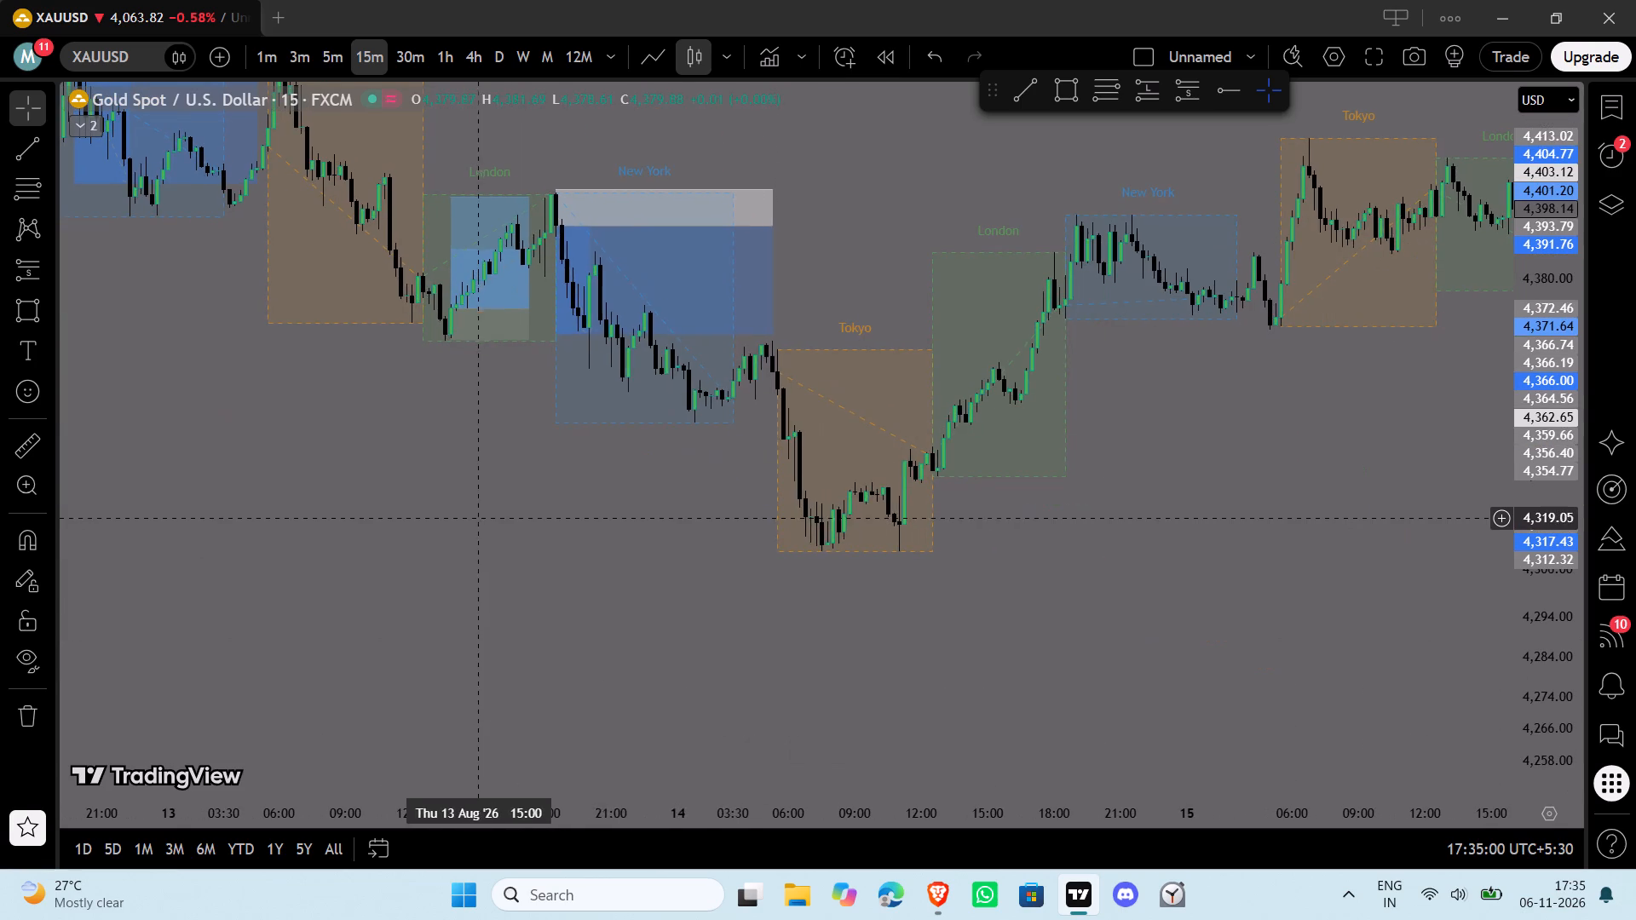
pyautogui.moveTo(559, 334); pyautogui.dragTo(614, 440)
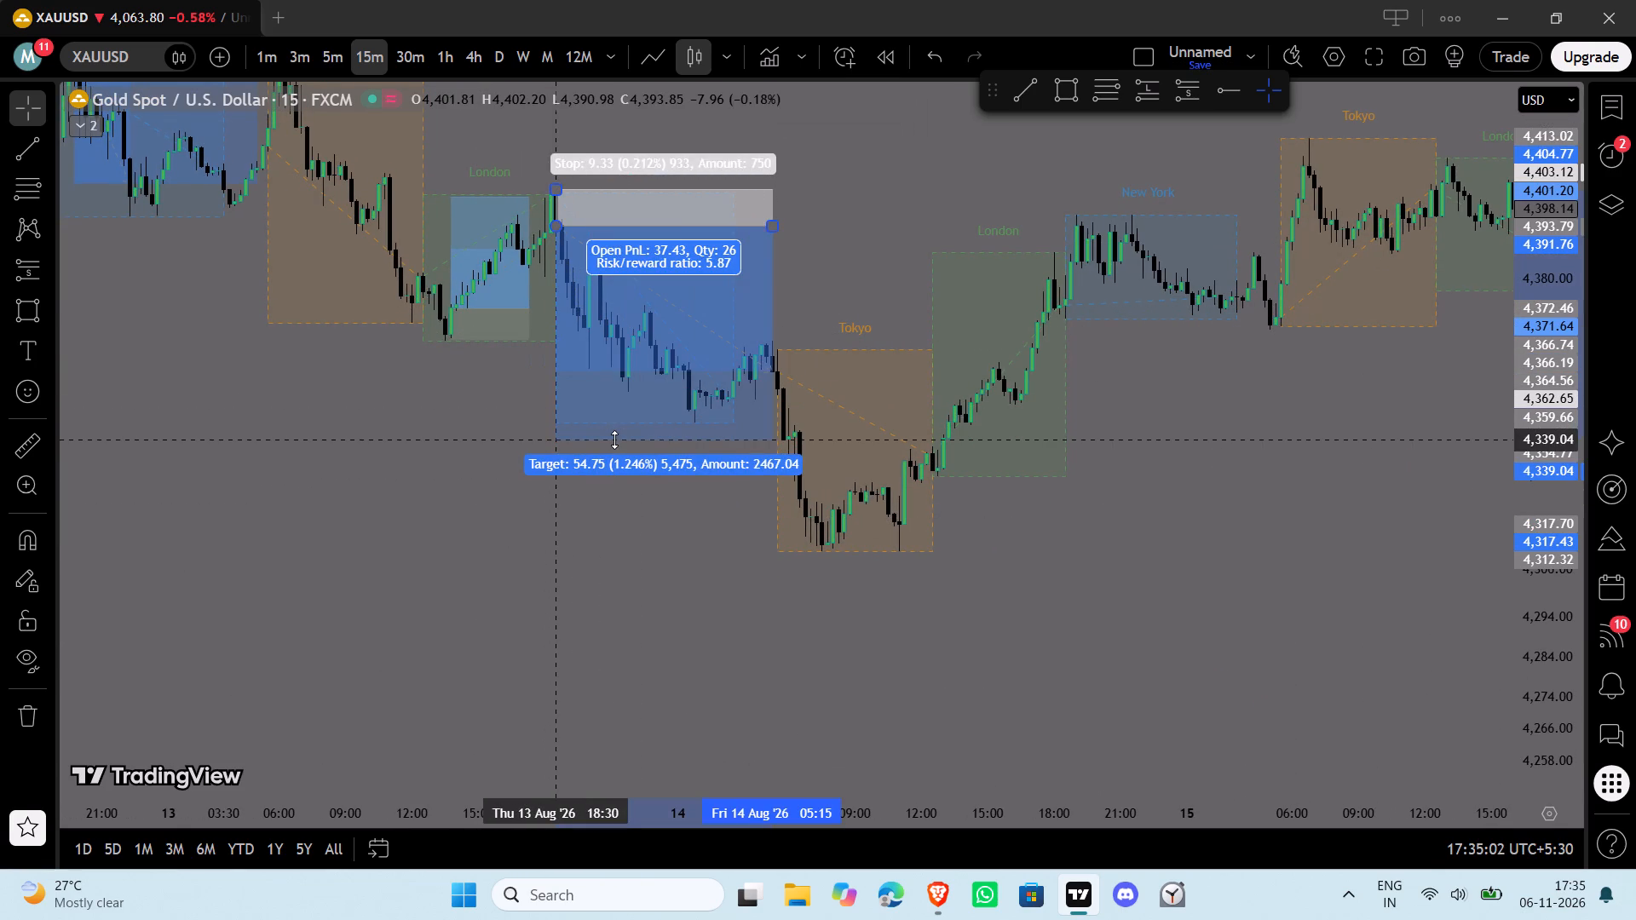
pyautogui.moveTo(614, 440); pyautogui.dragTo(612, 401)
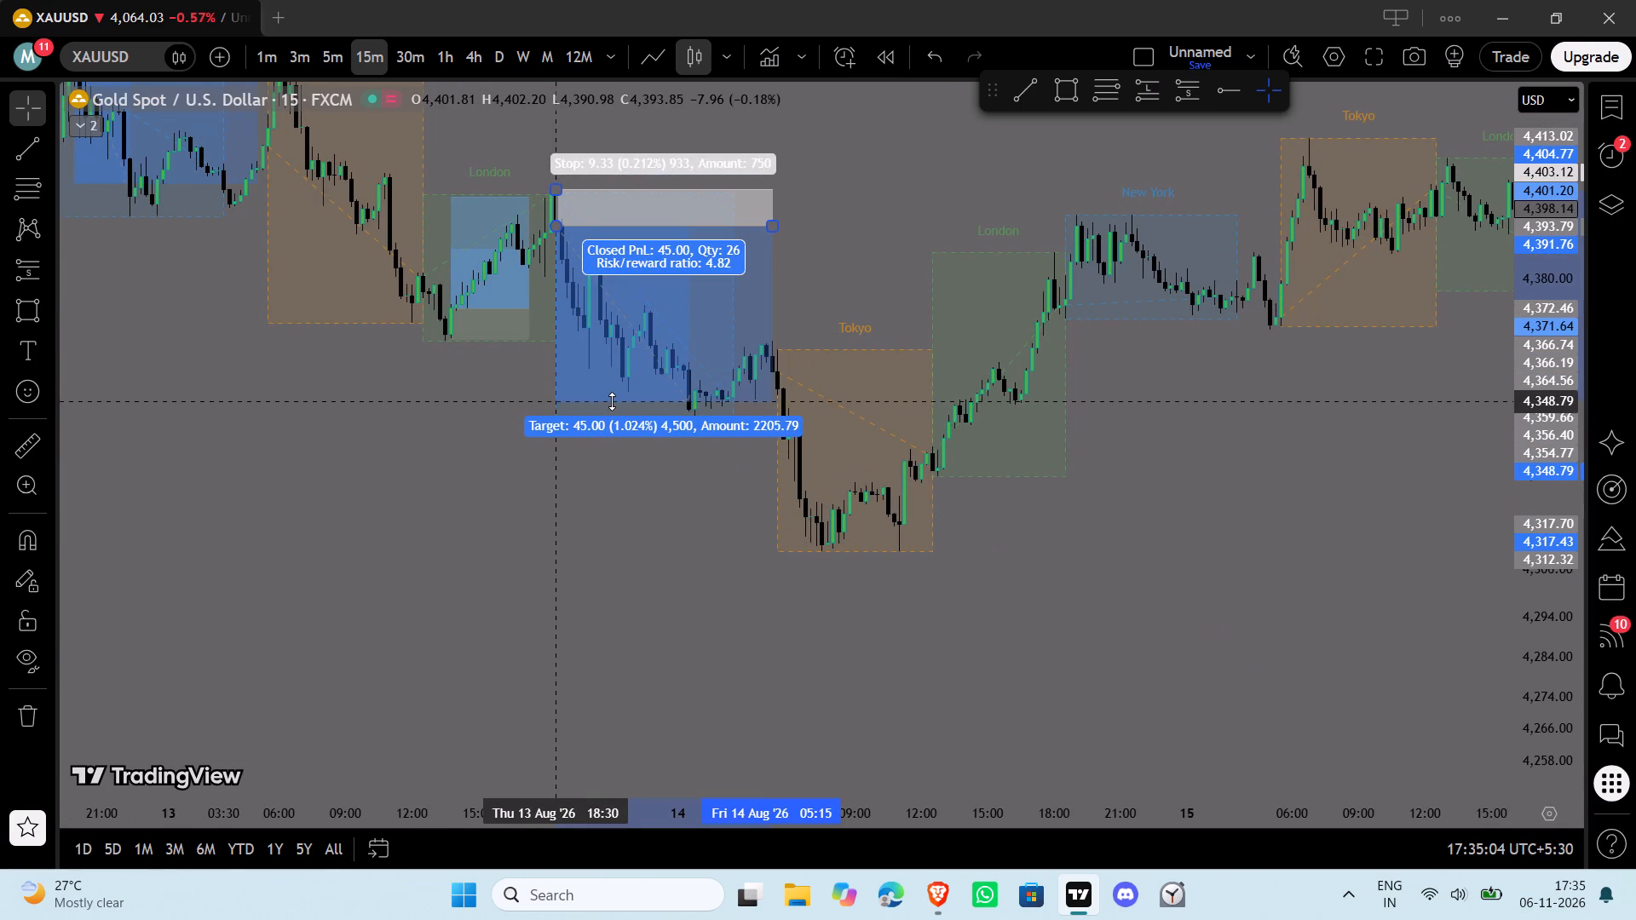
pyautogui.moveTo(612, 401); pyautogui.dragTo(611, 408)
pyautogui.click(706, 532)
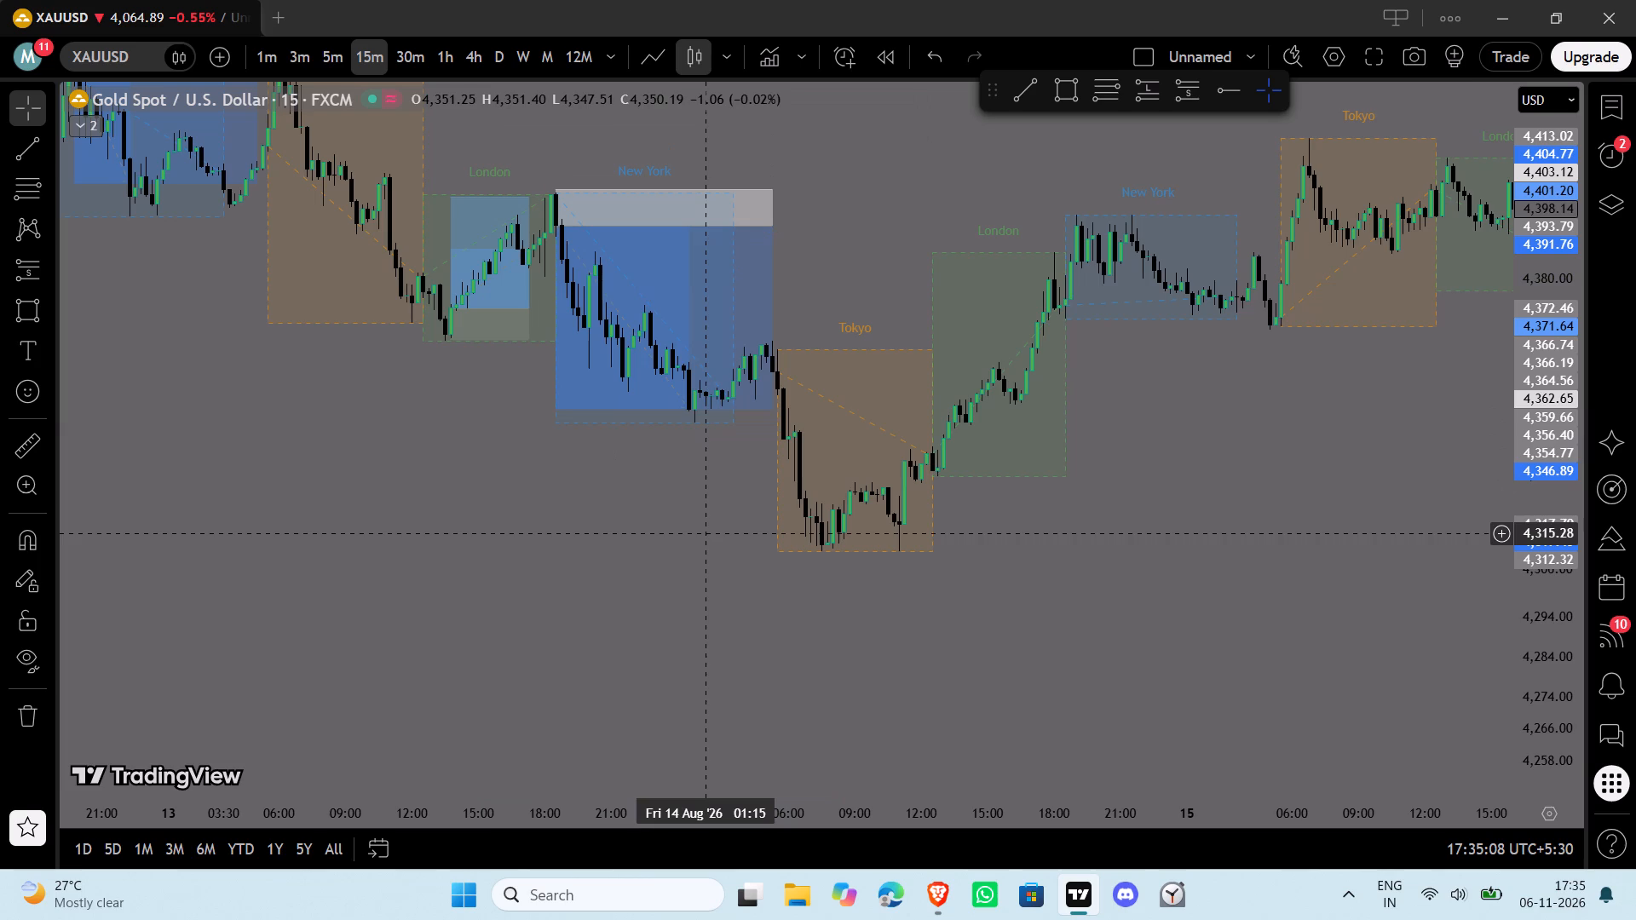
pyautogui.moveTo(772, 227); pyautogui.dragTo(713, 236)
pyautogui.click(873, 237)
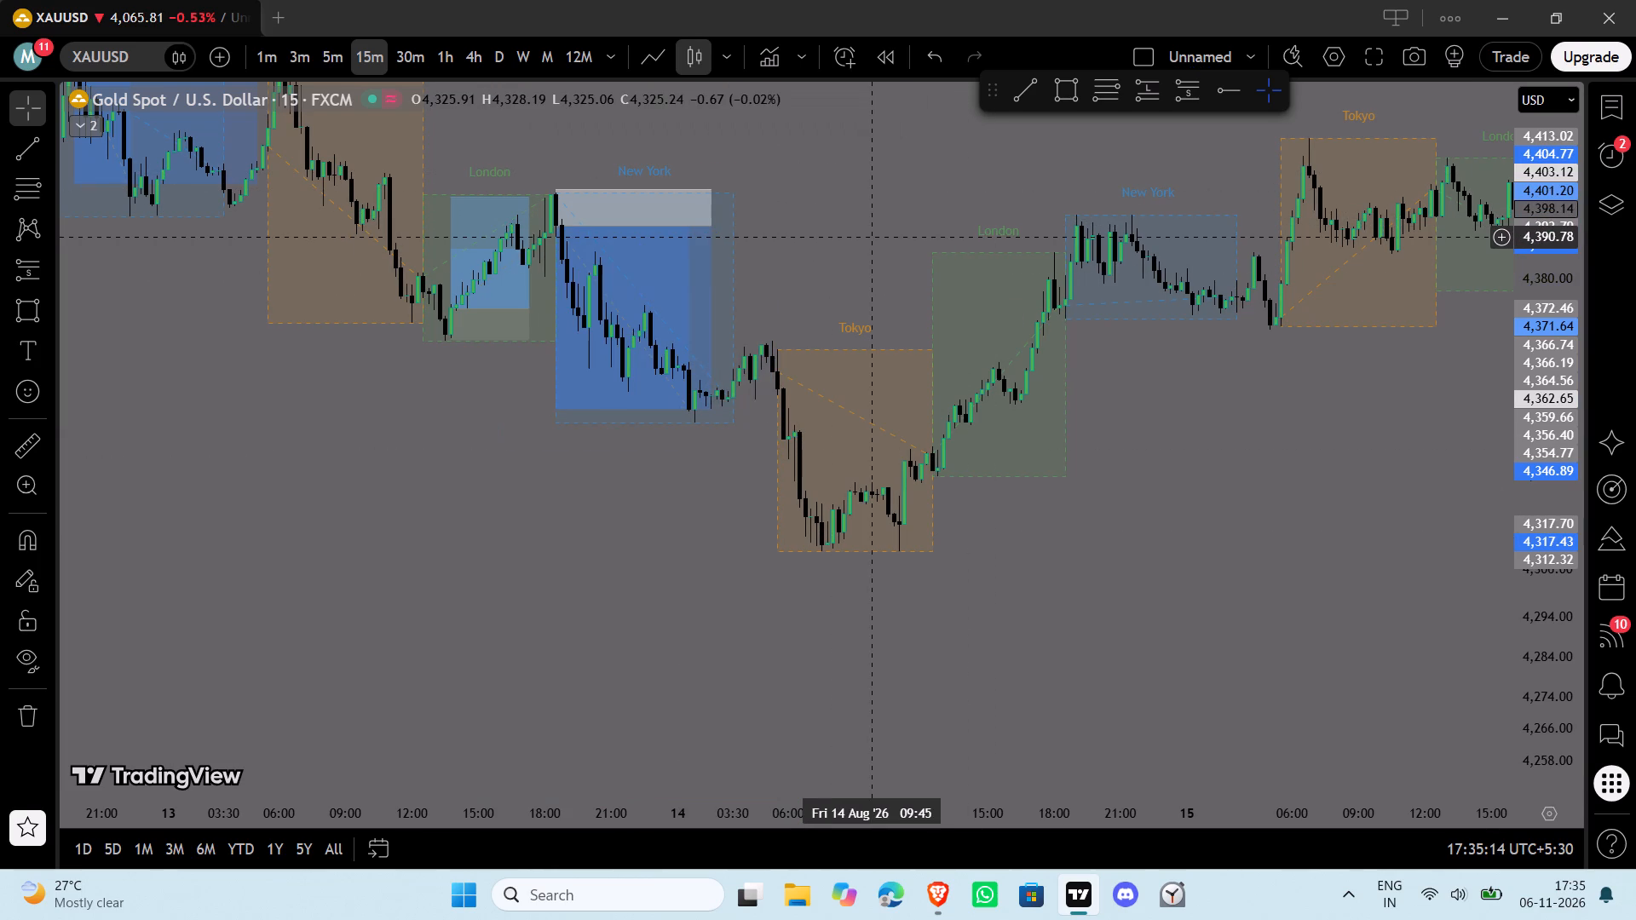
# Draw a rectangle over the 17 August Tokyo session high from 06:30 to 15:45, between about 4,406 and 4,416.60.
pyautogui.moveTo(1374, 489); pyautogui.dragTo(978, 634)
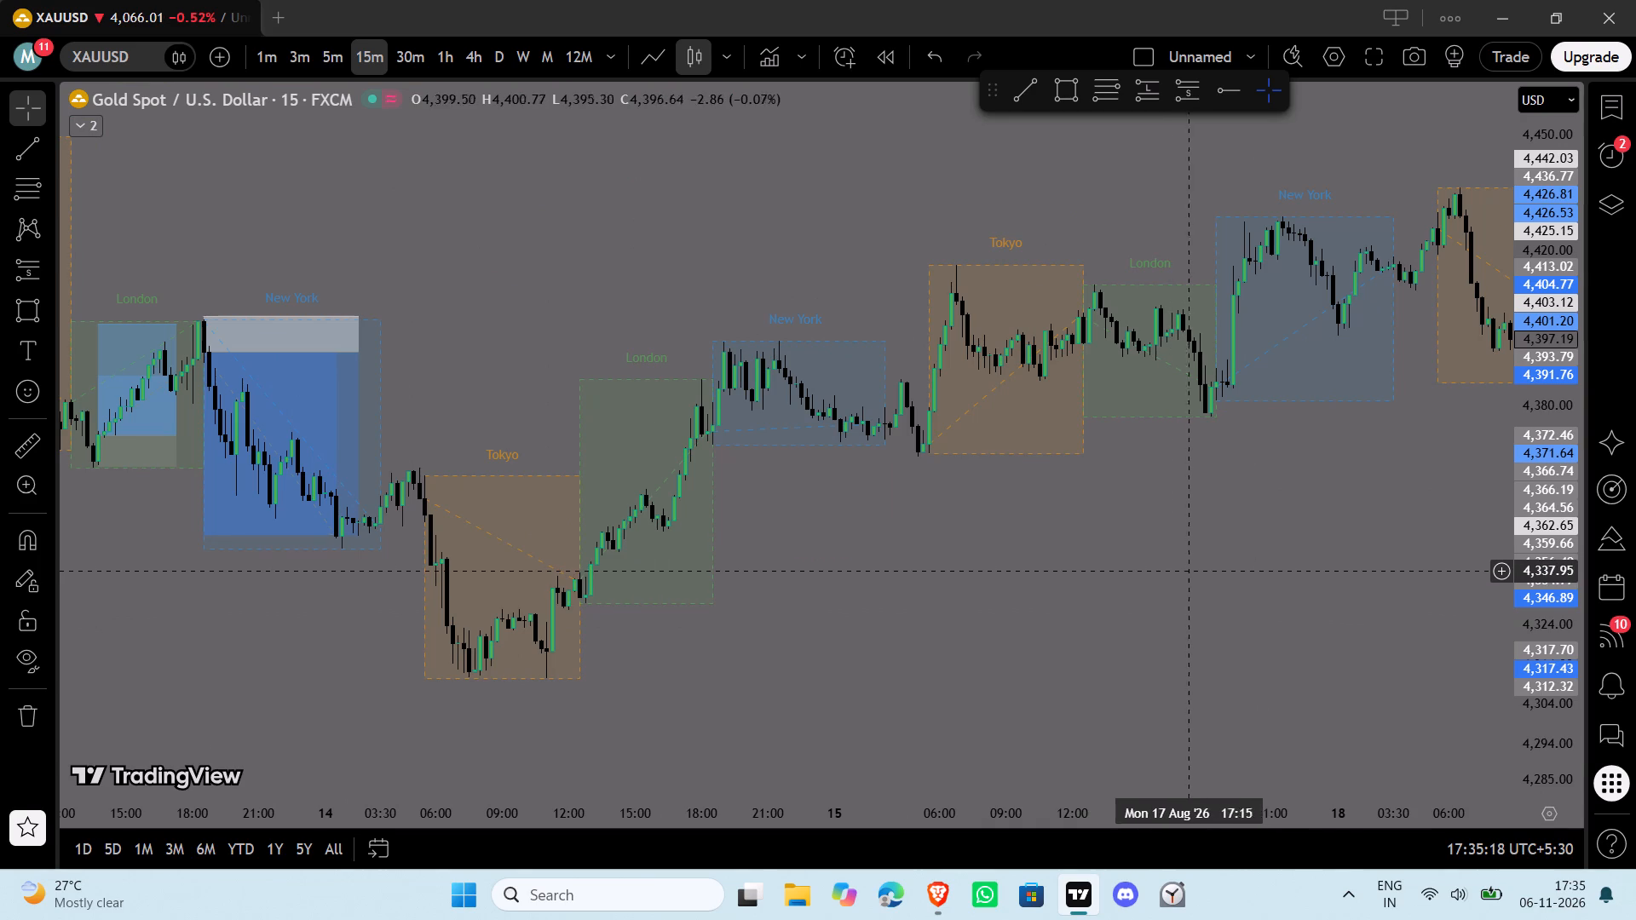
pyautogui.moveTo(1258, 576); pyautogui.dragTo(1083, 636)
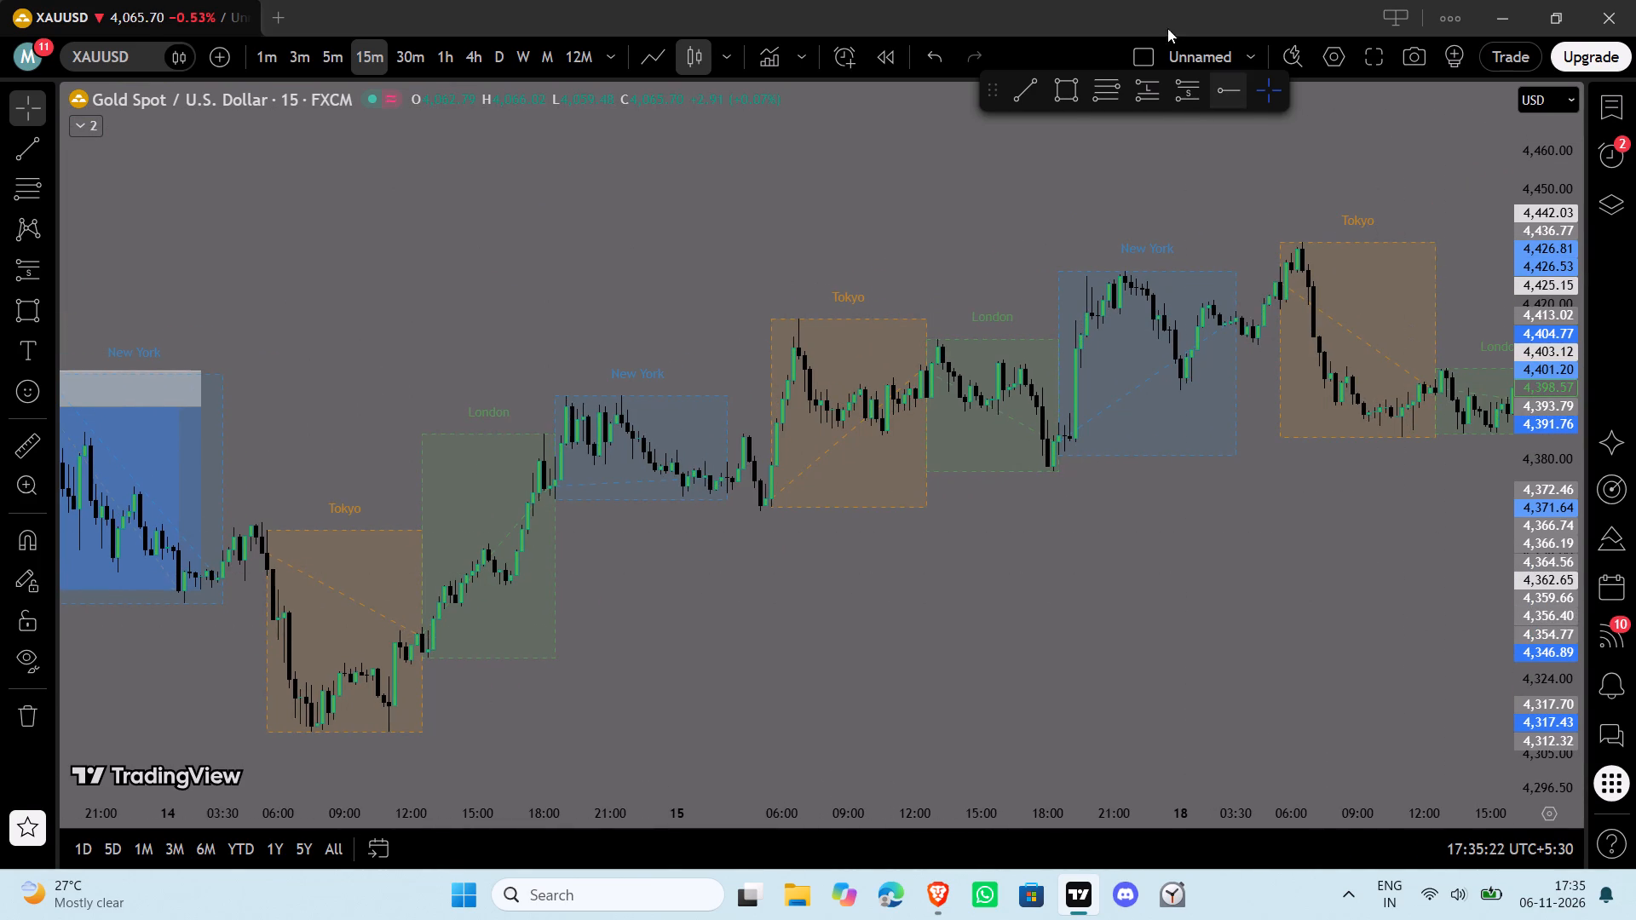
pyautogui.click(1082, 91)
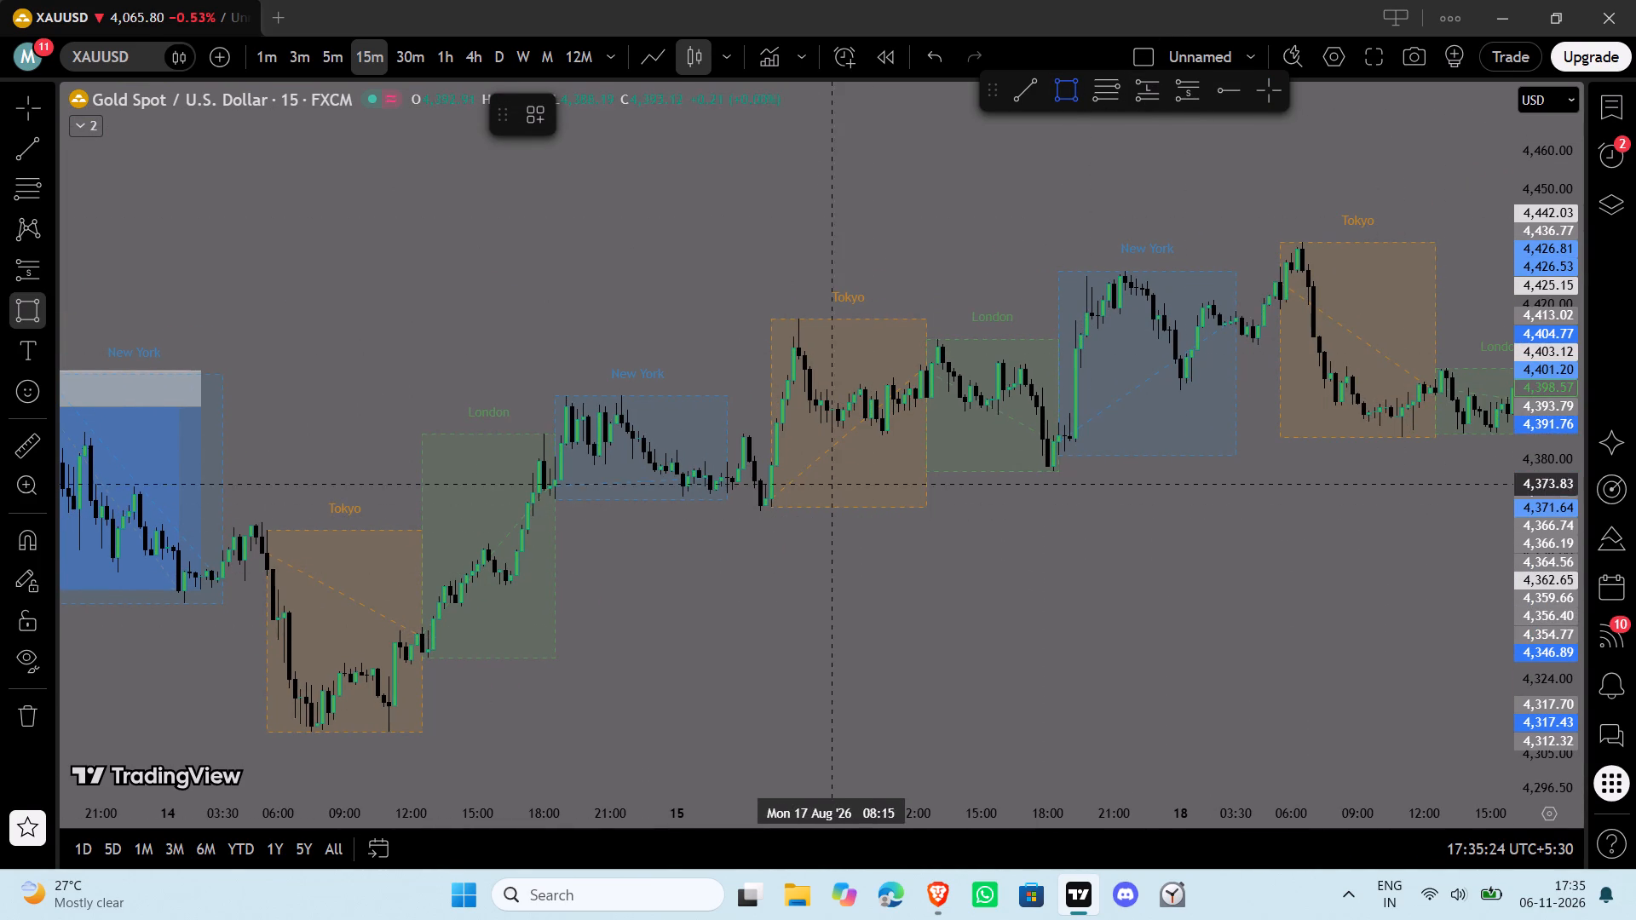
pyautogui.click(792, 358)
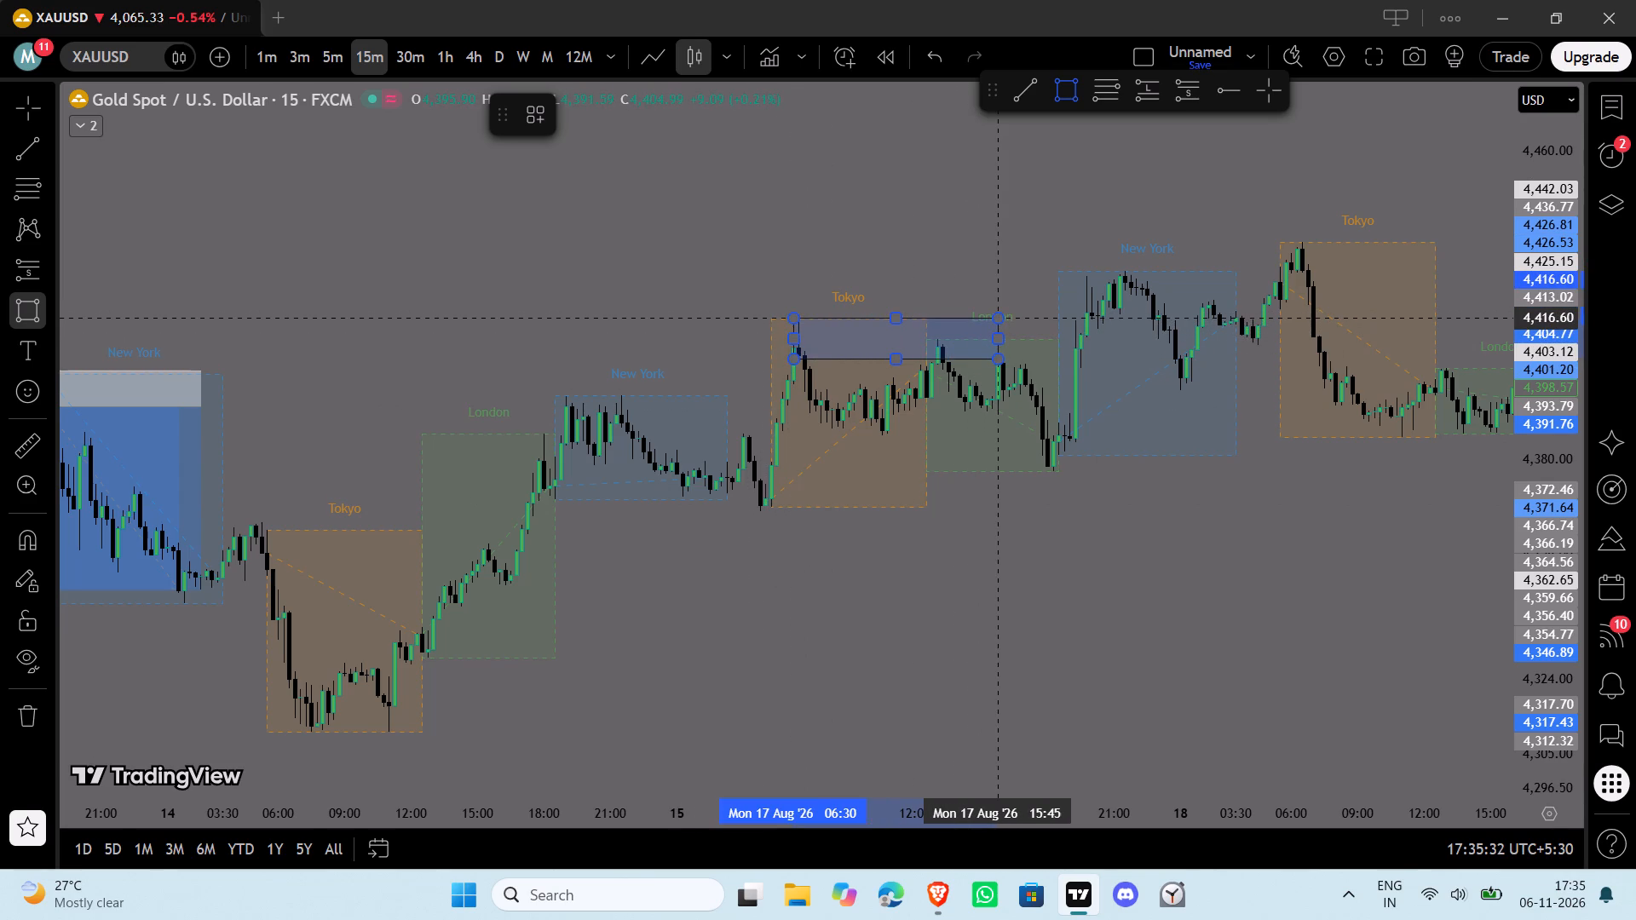
pyautogui.click(996, 318)
pyautogui.click(847, 263)
# Draw a rectangle over the 17 August Tokyo session low from 04:45 to 19:00, between 4,367.55 and 4,375.46.
pyautogui.click(1074, 88)
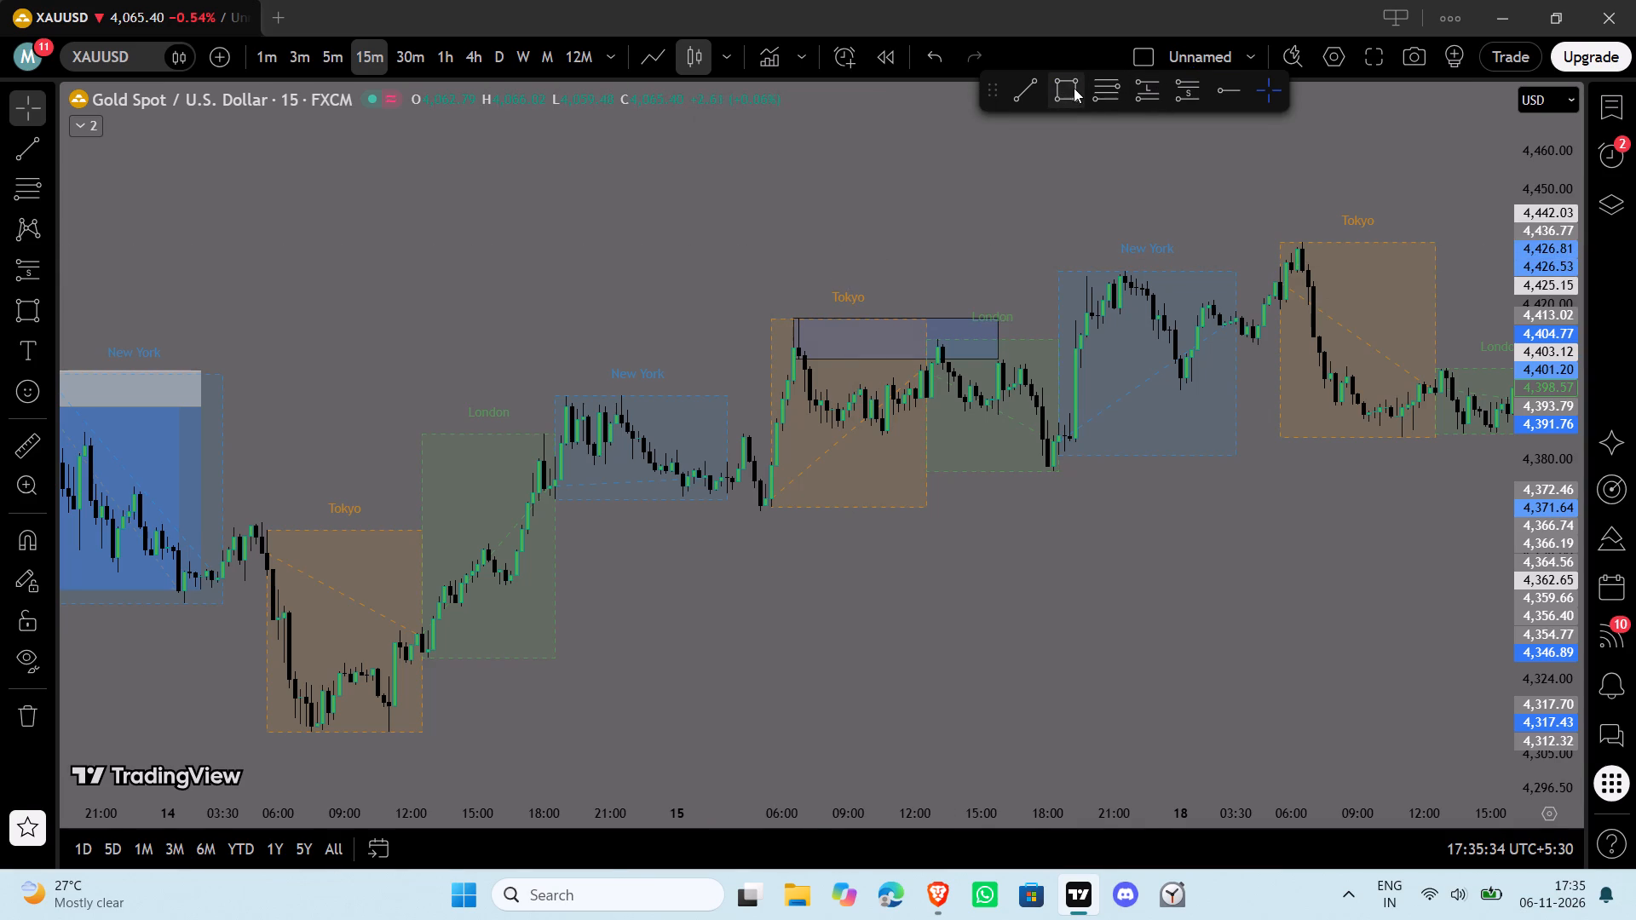
pyautogui.click(756, 509)
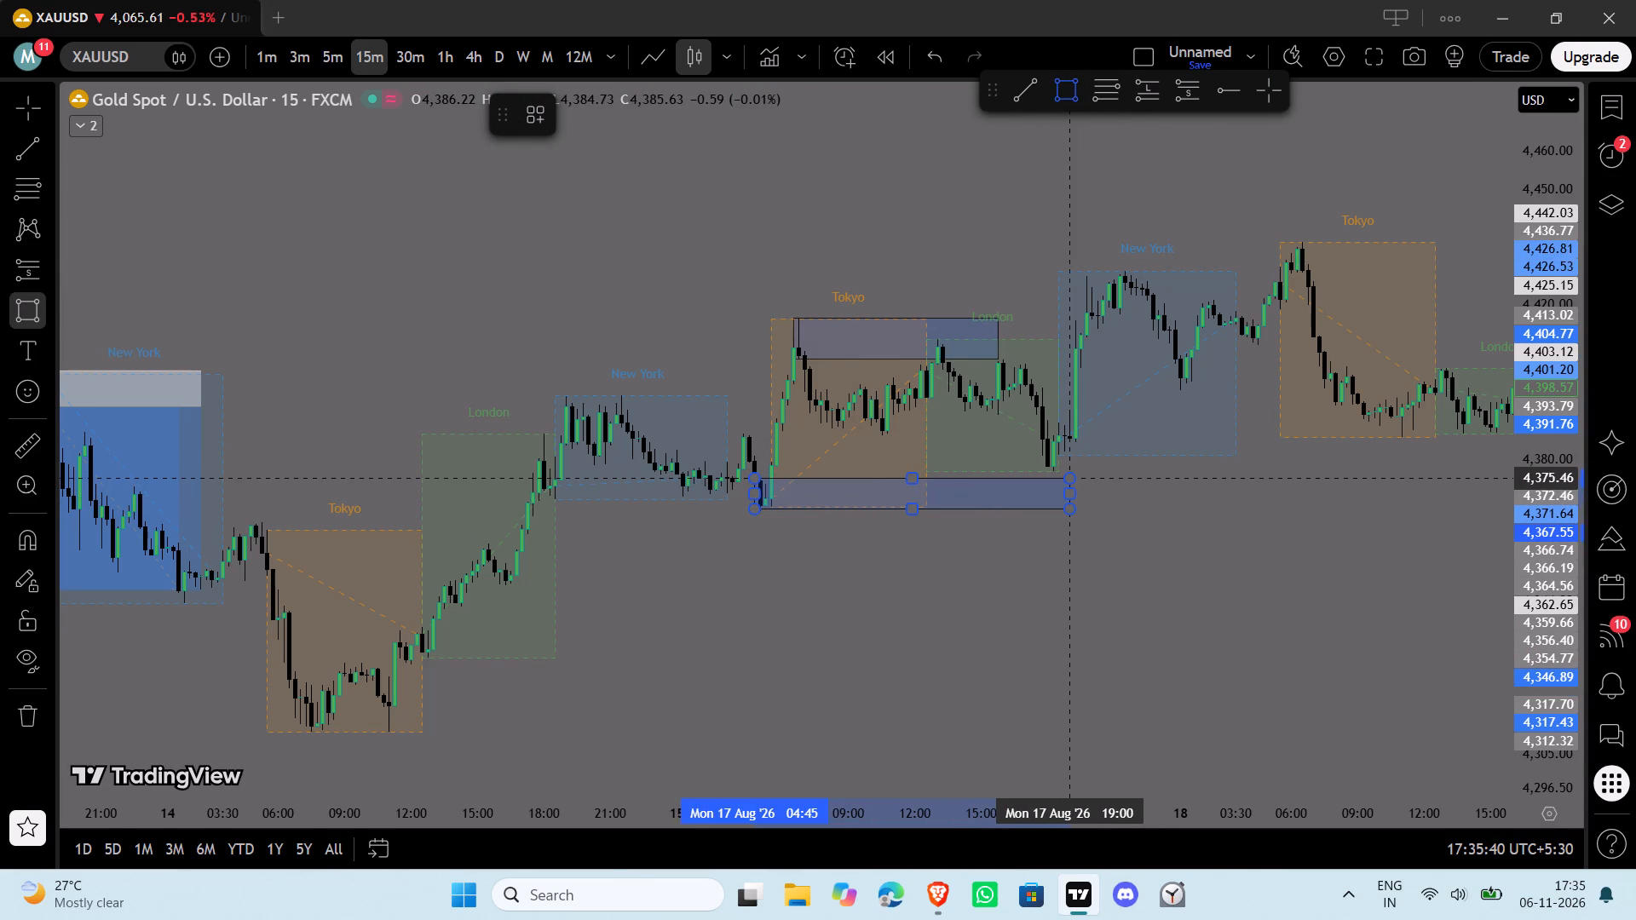
pyautogui.click(1069, 477)
pyautogui.doubleClick(1178, 552)
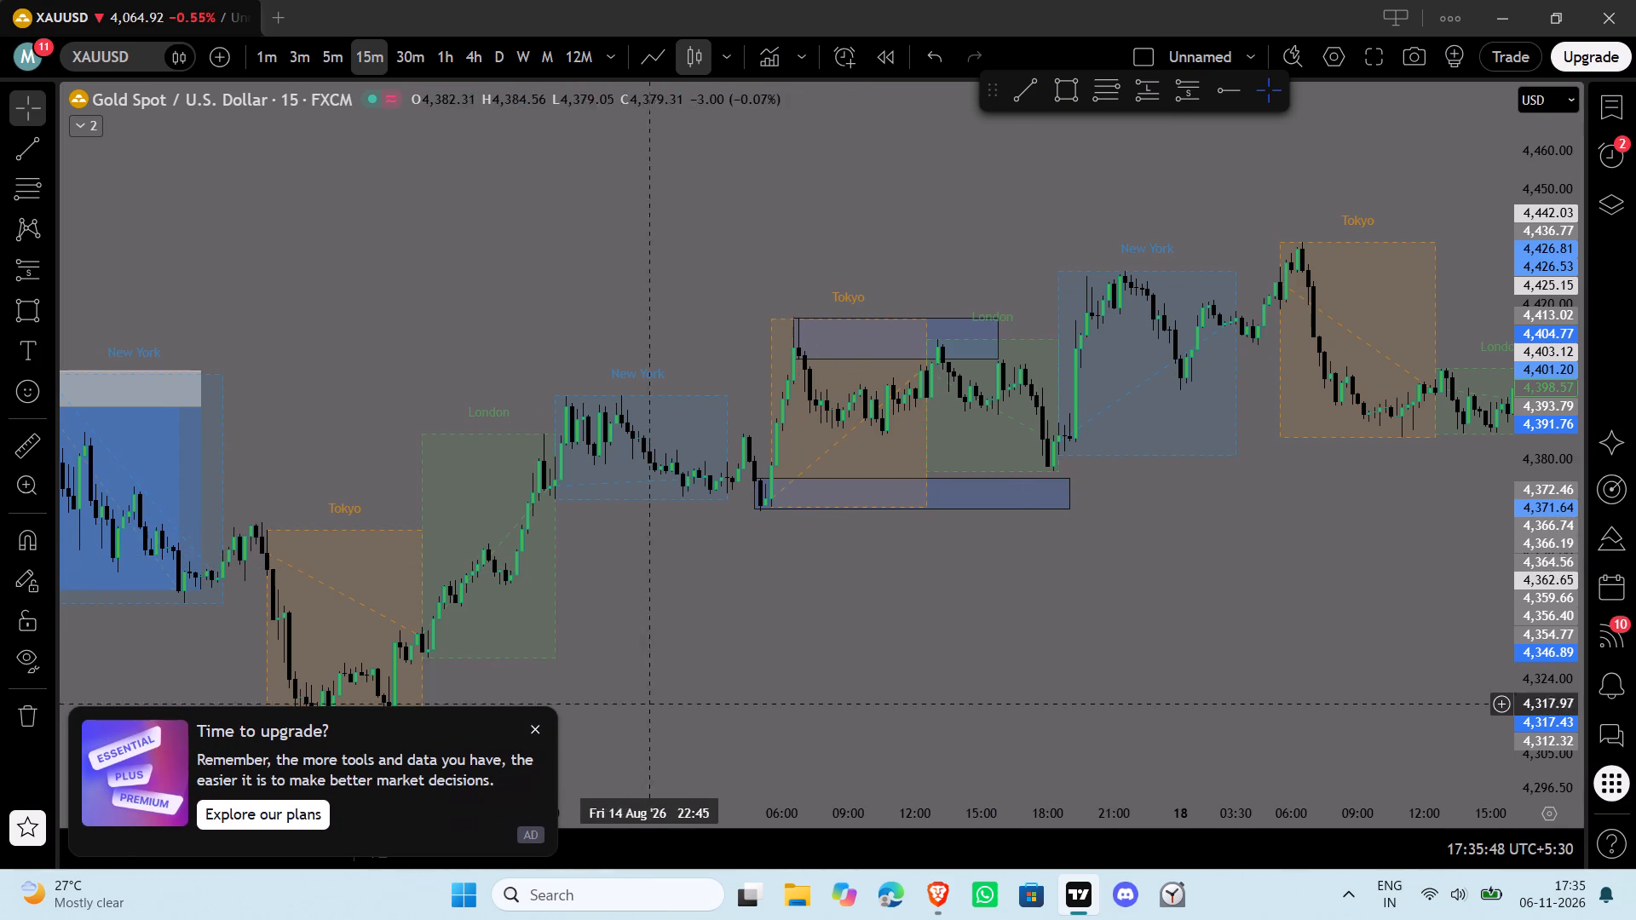
# Draw a rectangle over the 4 August Tokyo session low from 05:15 to about 19:15, between 4,042.40 and 4,046.94.
pyautogui.moveTo(656, 696); pyautogui.dragTo(1350, 560)
pyautogui.click(535, 727)
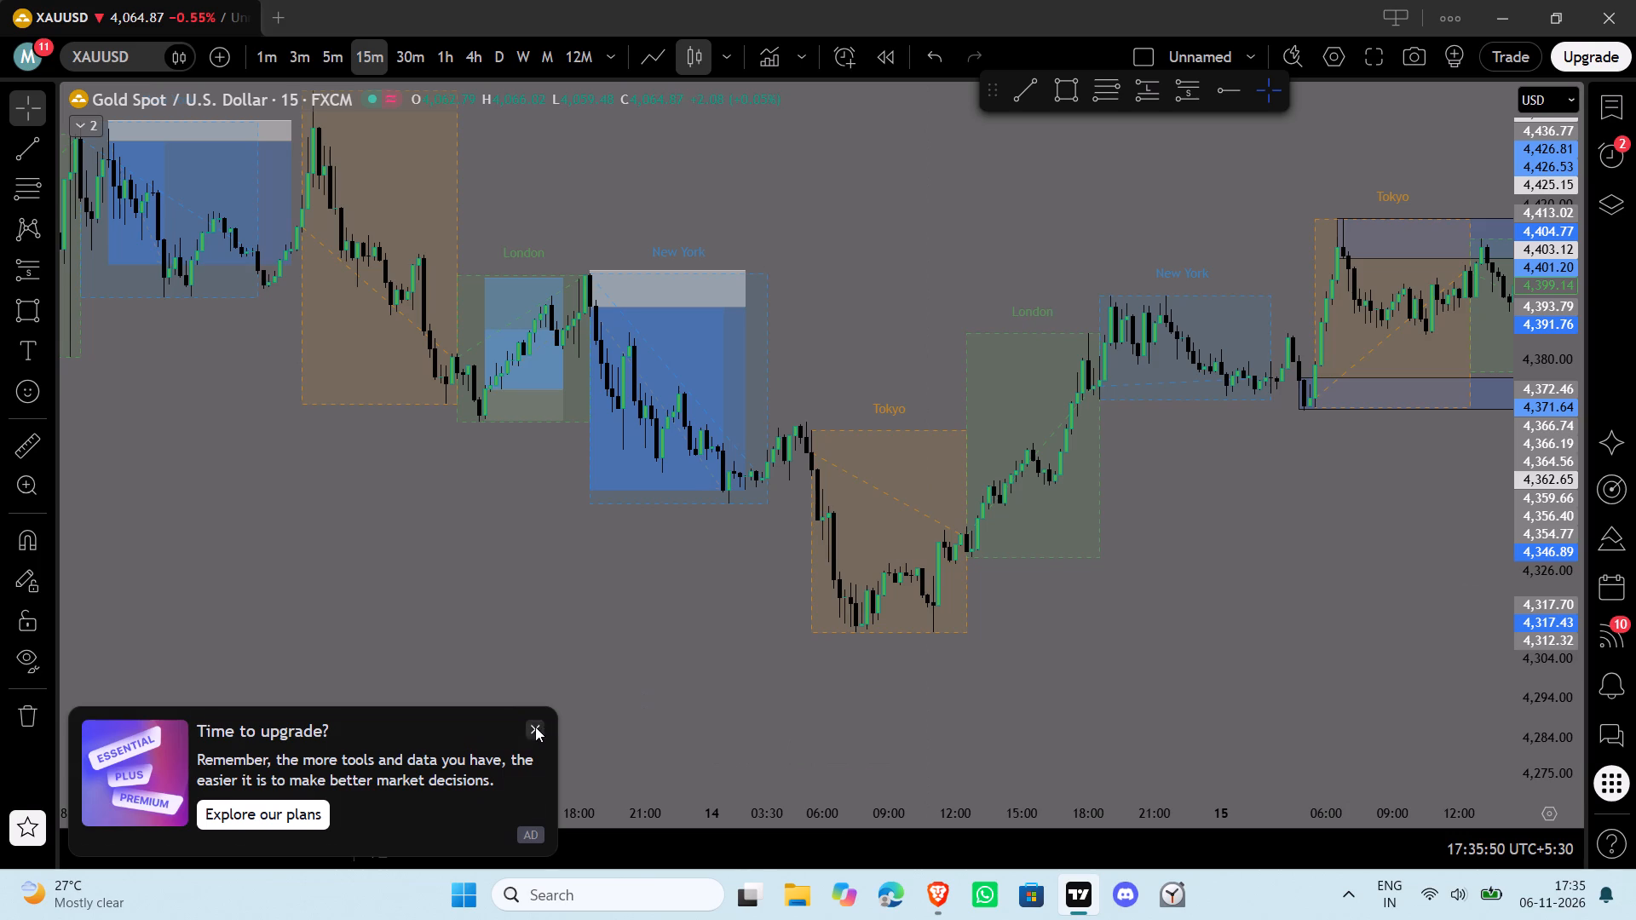
pyautogui.moveTo(596, 808); pyautogui.dragTo(830, 799)
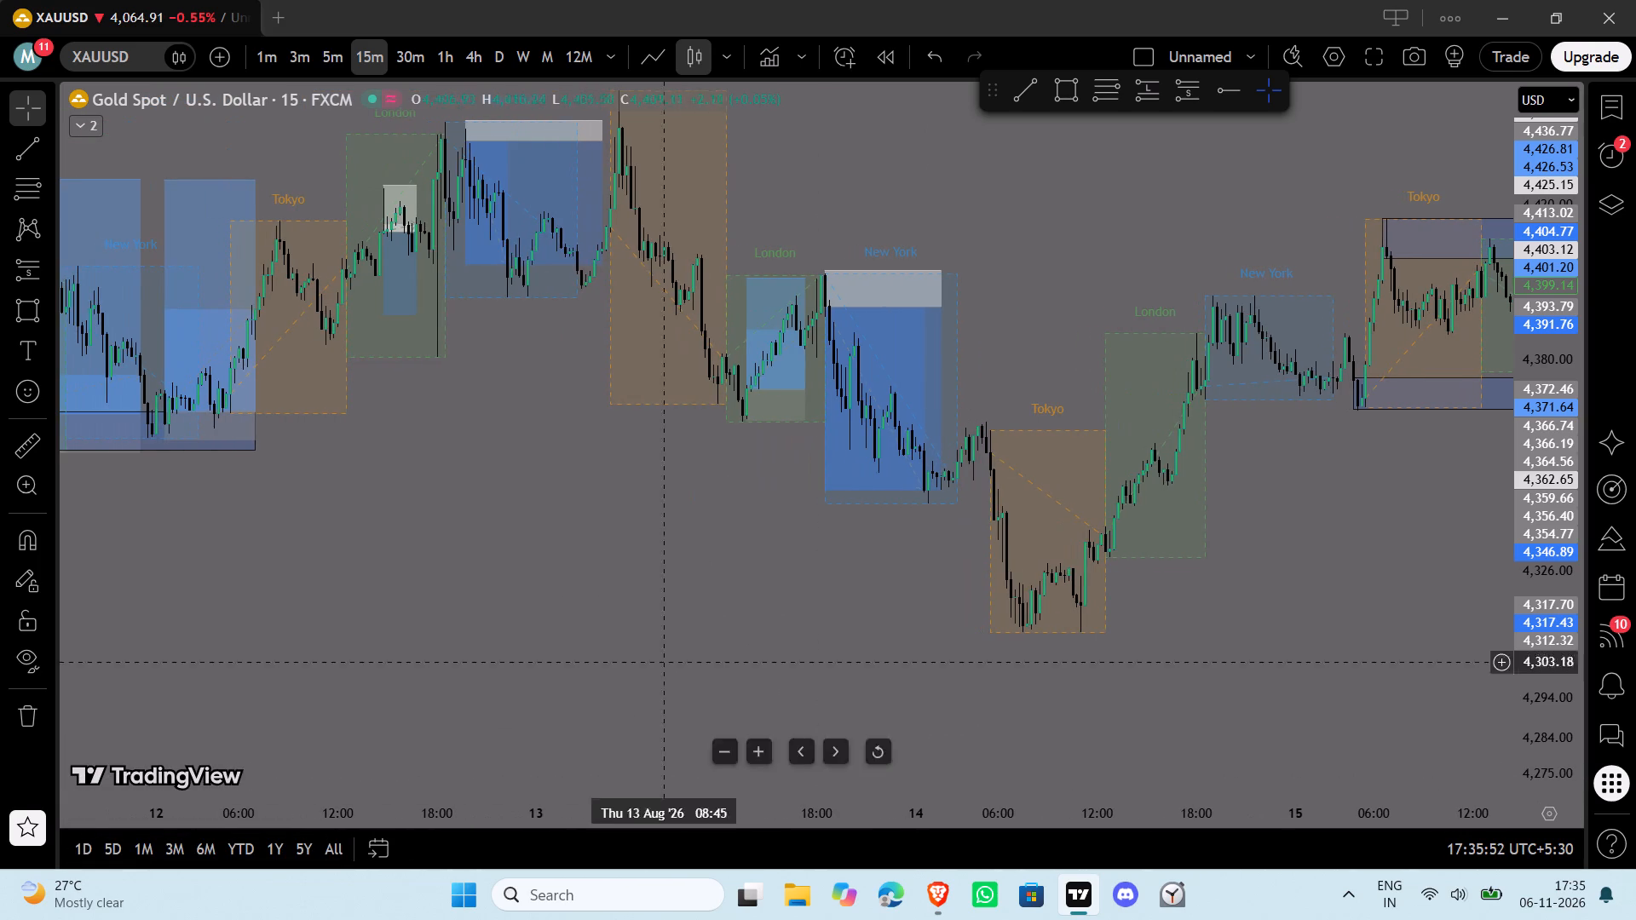
pyautogui.moveTo(566, 543); pyautogui.dragTo(1376, 668)
pyautogui.moveTo(883, 707); pyautogui.dragTo(1635, 347)
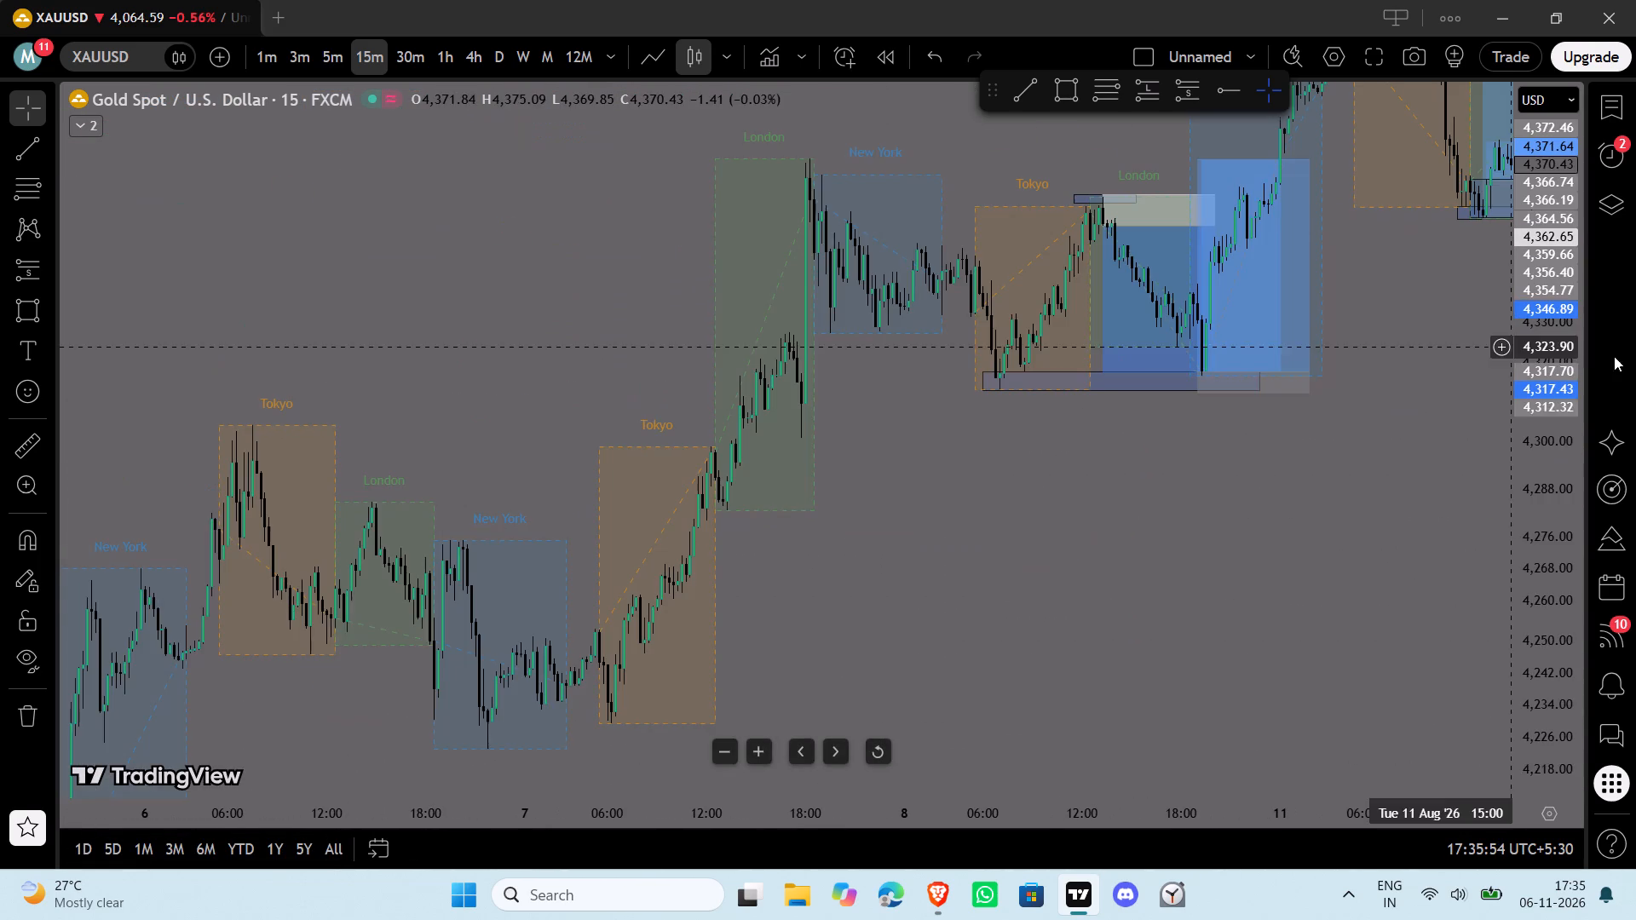
pyautogui.moveTo(878, 632); pyautogui.dragTo(1635, 185)
pyautogui.moveTo(1028, 581); pyautogui.dragTo(1635, 7)
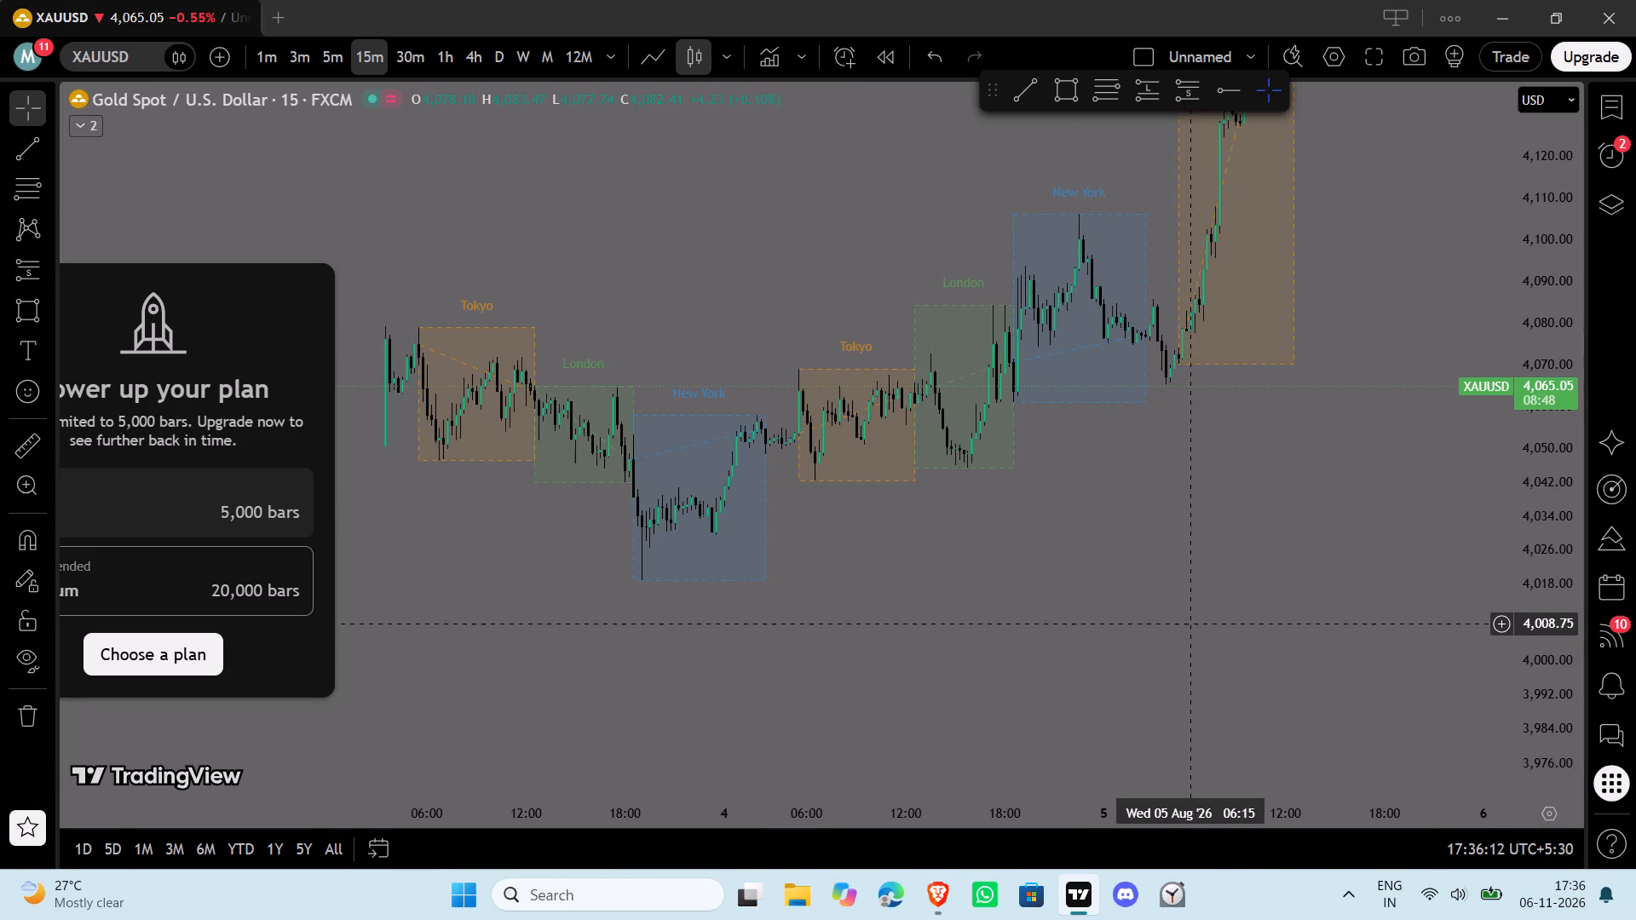
pyautogui.moveTo(1250, 520); pyautogui.dragTo(902, 627)
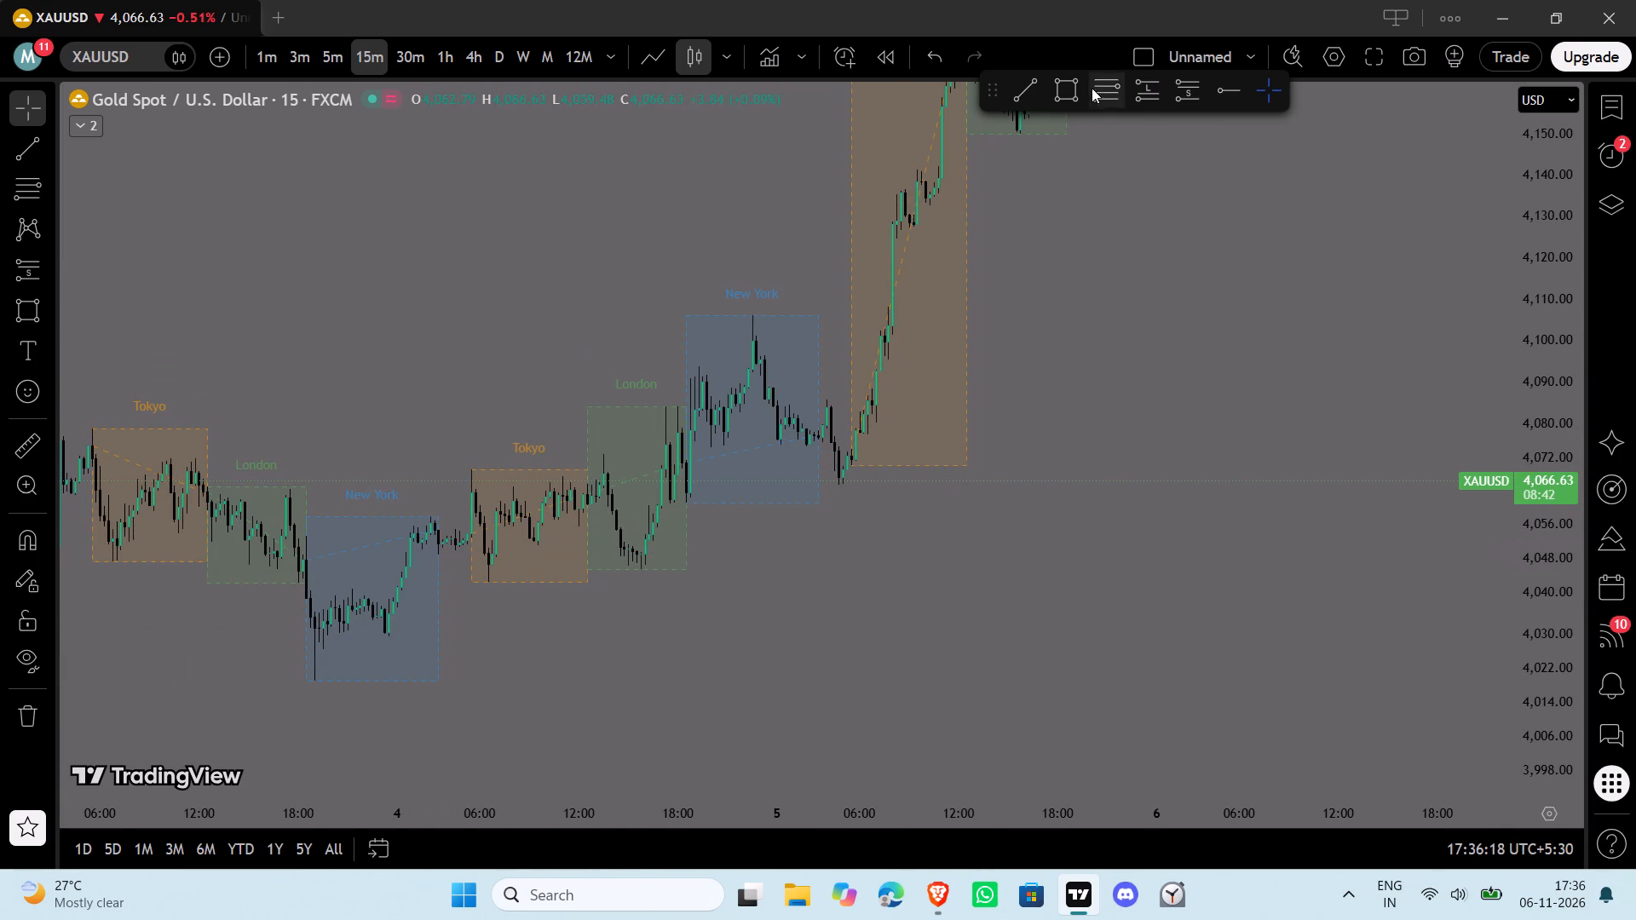
pyautogui.click(1054, 99)
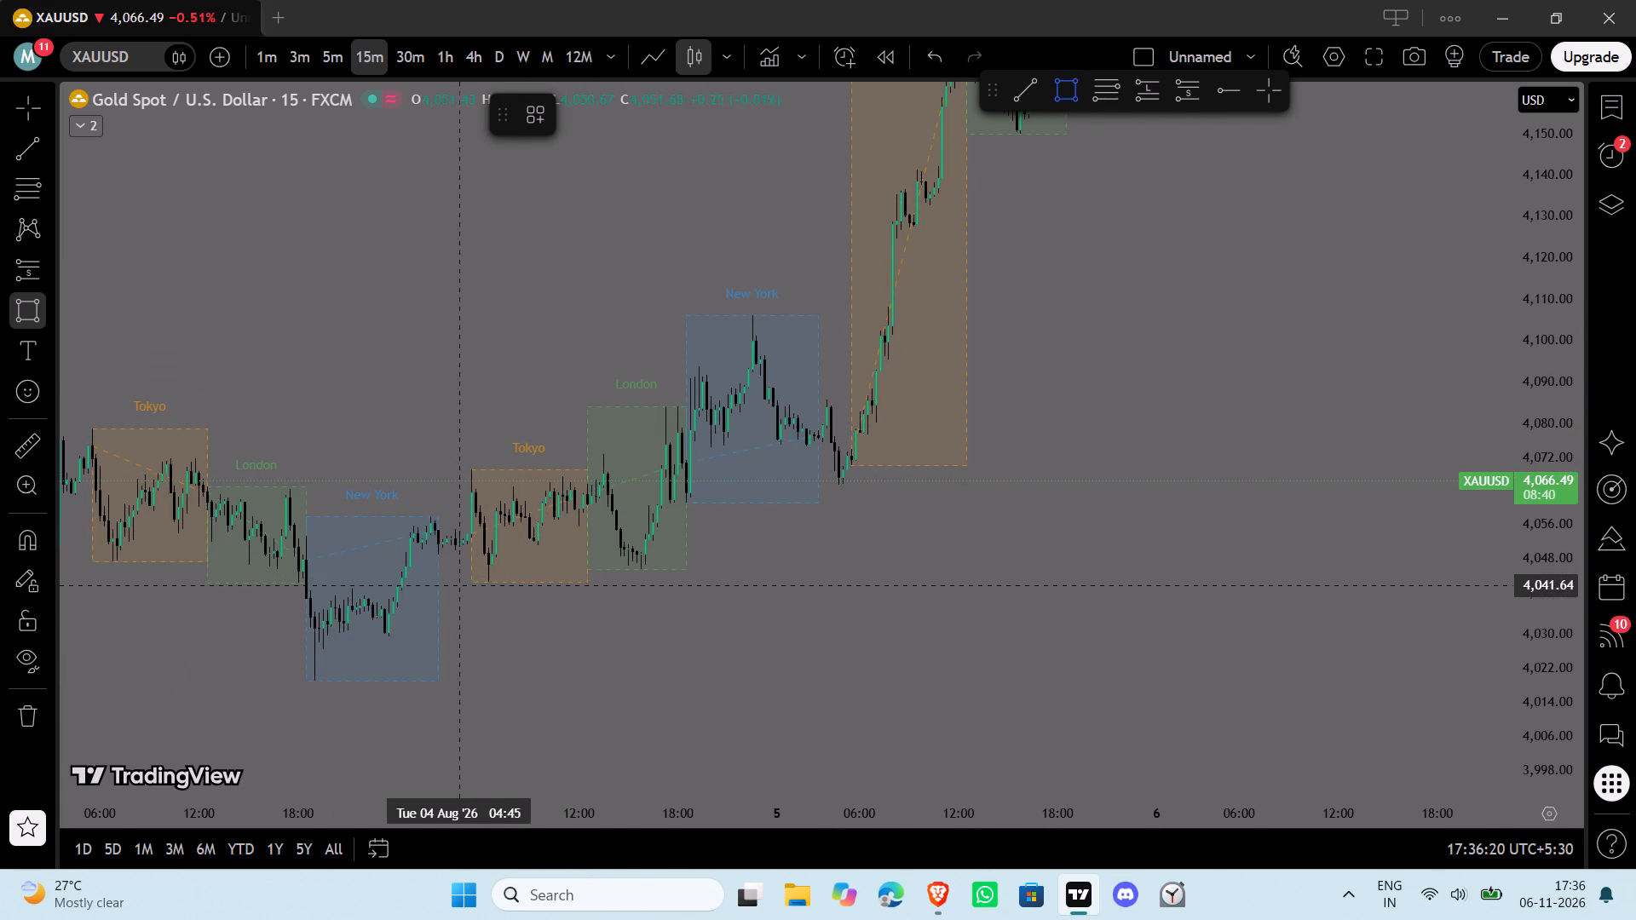
pyautogui.click(467, 582)
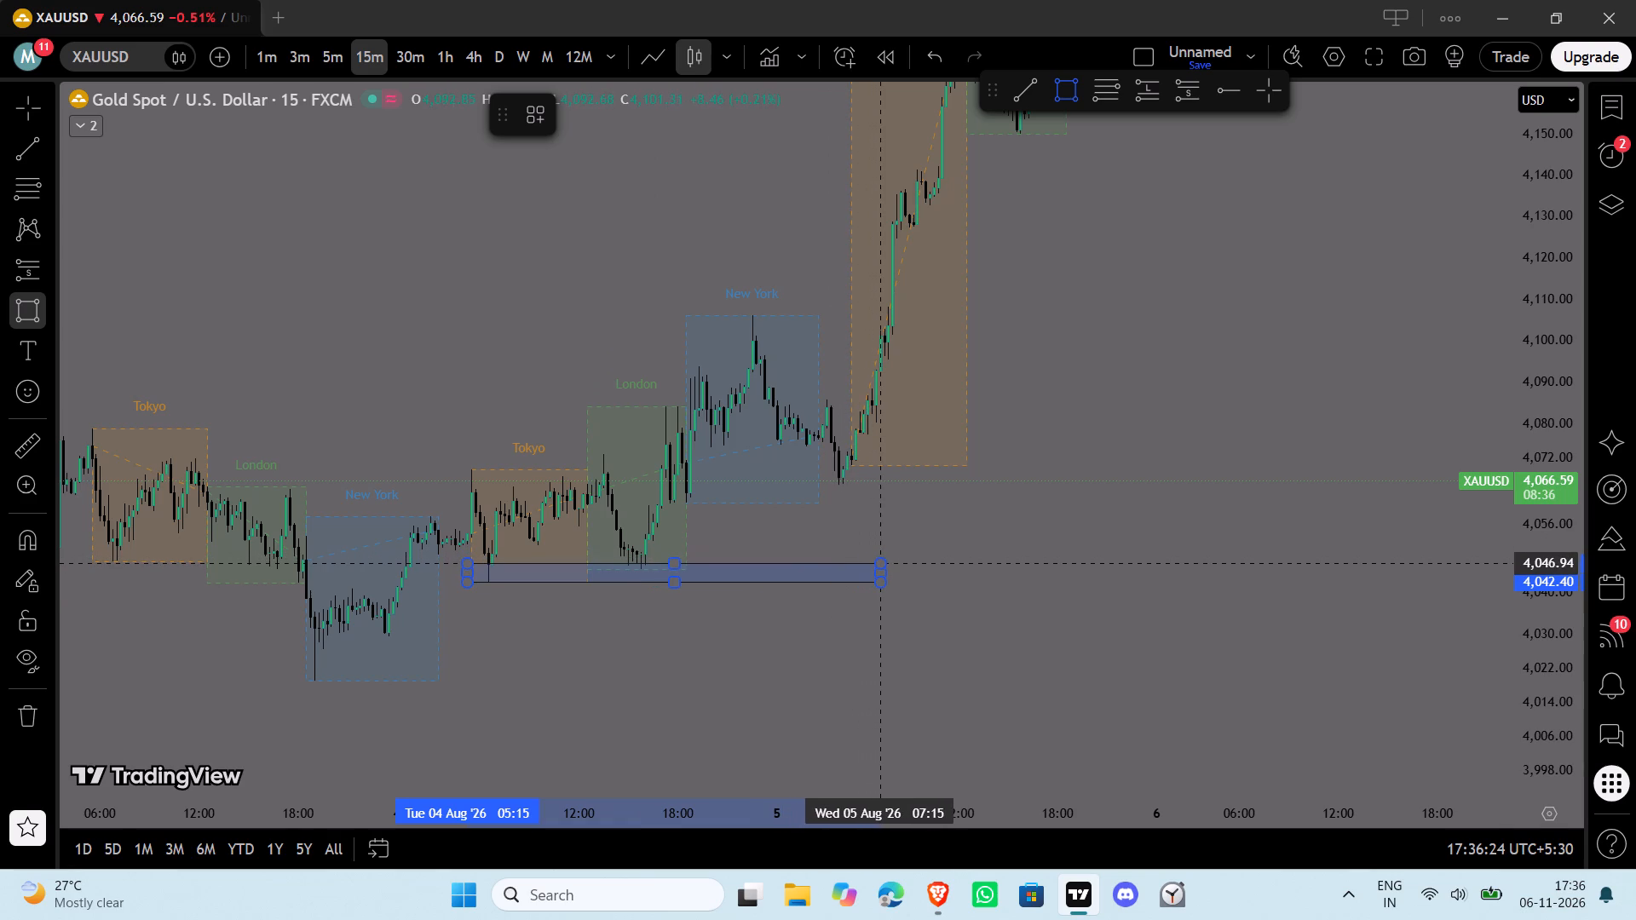
pyautogui.click(883, 563)
pyautogui.click(824, 664)
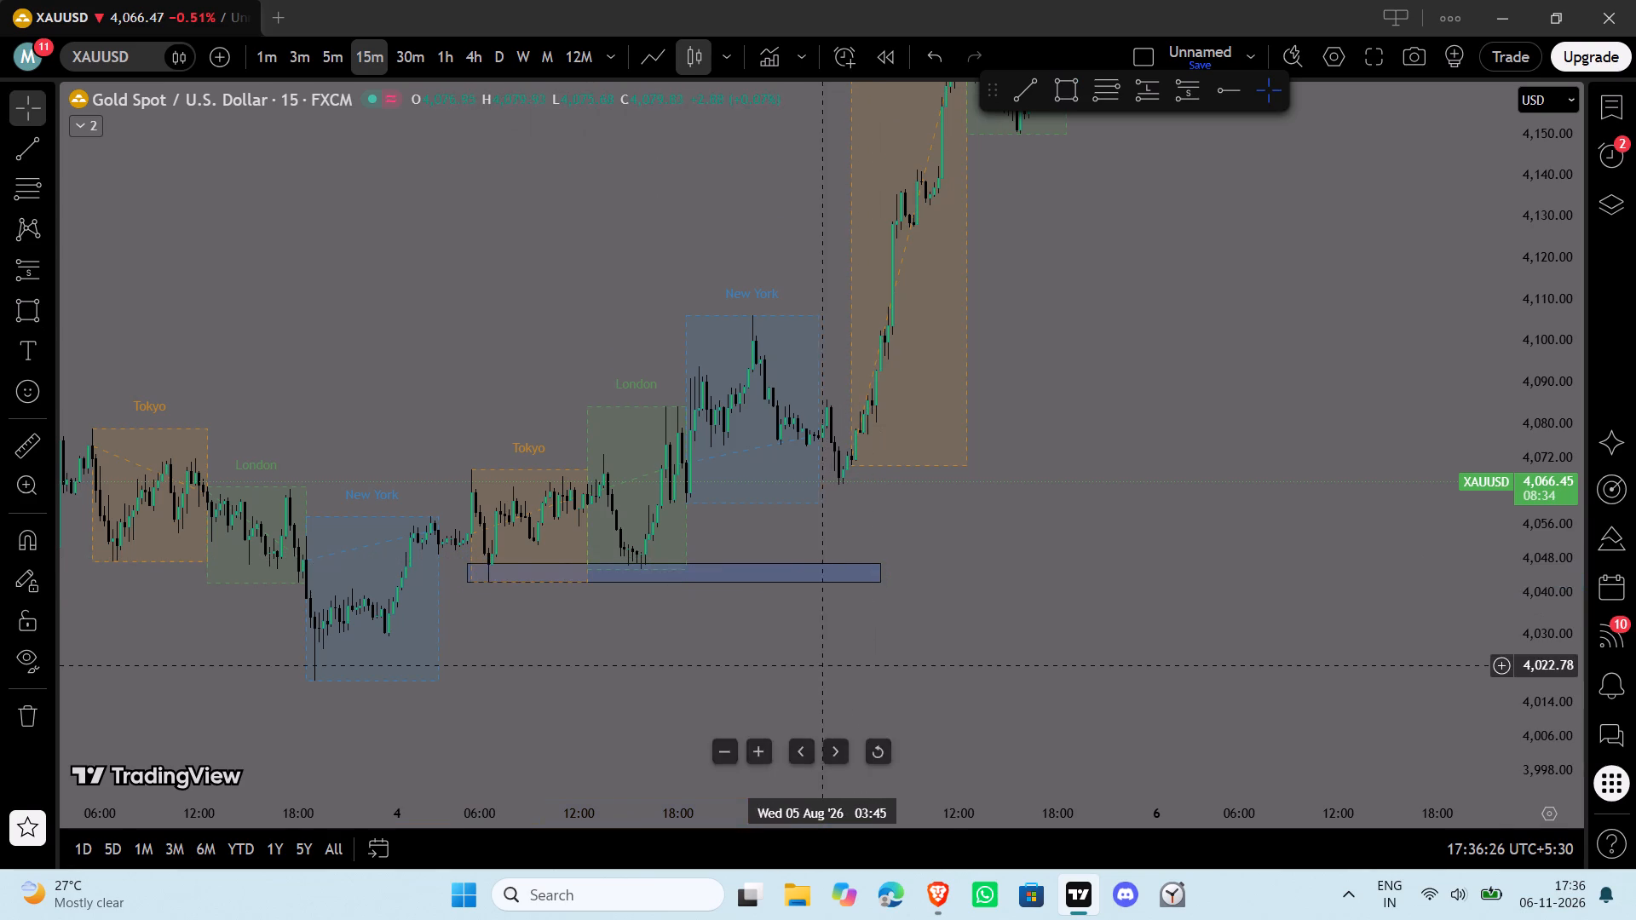
pyautogui.moveTo(884, 573); pyautogui.dragTo(700, 577)
pyautogui.click(913, 661)
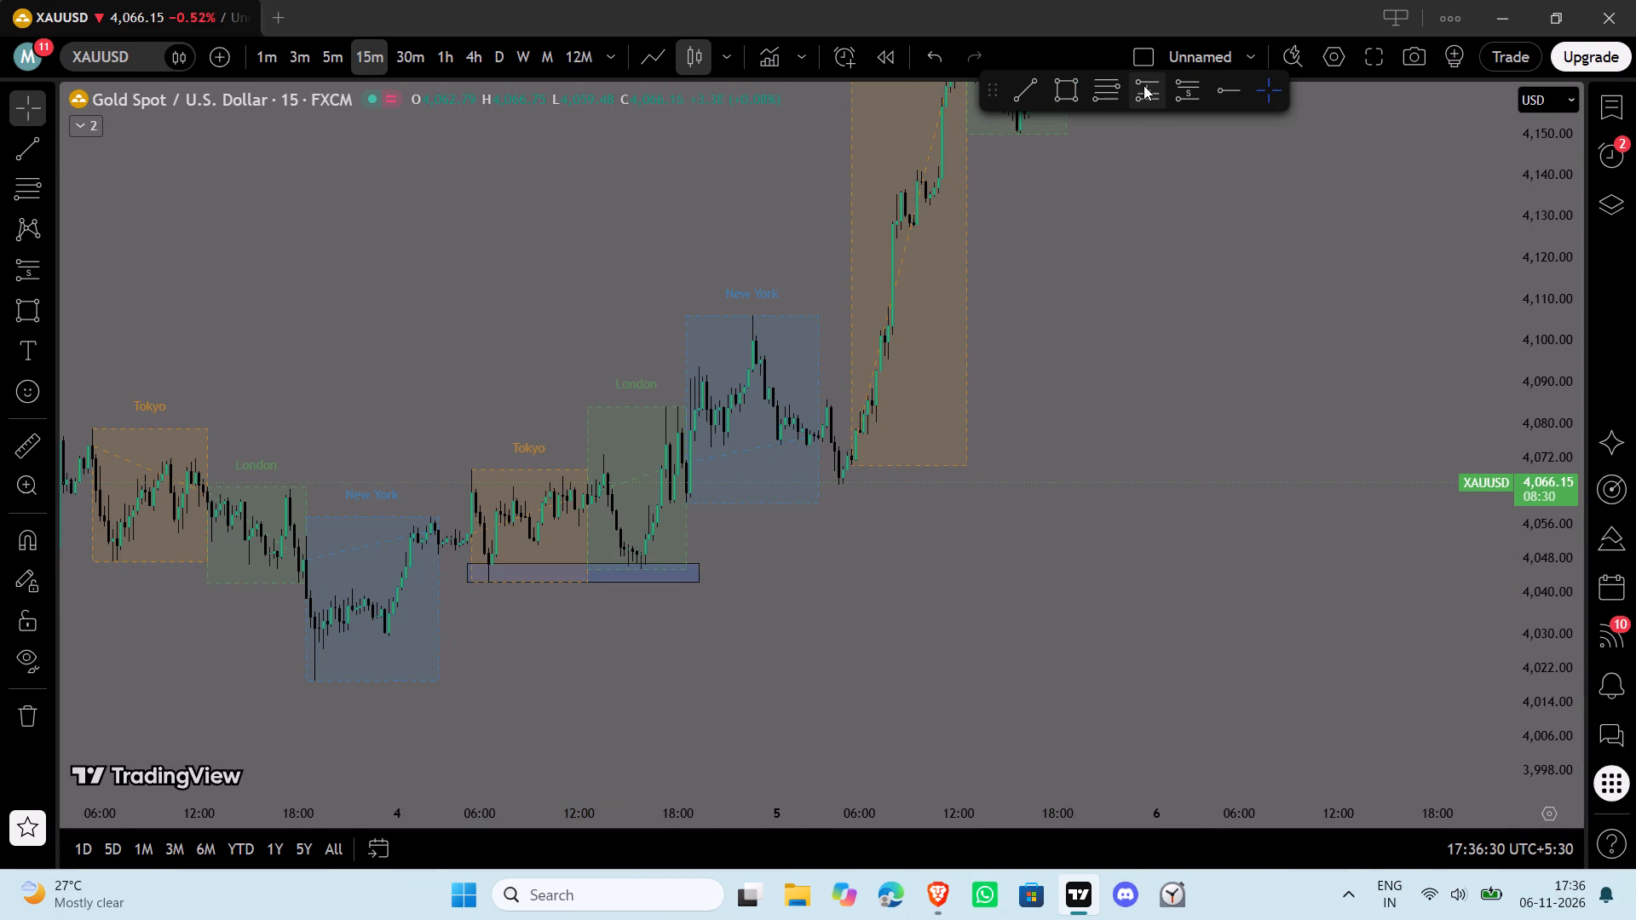
# Place a long position from 4 August 14:45 to 18:15 with entry 4,046.94, stop 4,041.90 and target 4,083.21.
pyautogui.click(1138, 95)
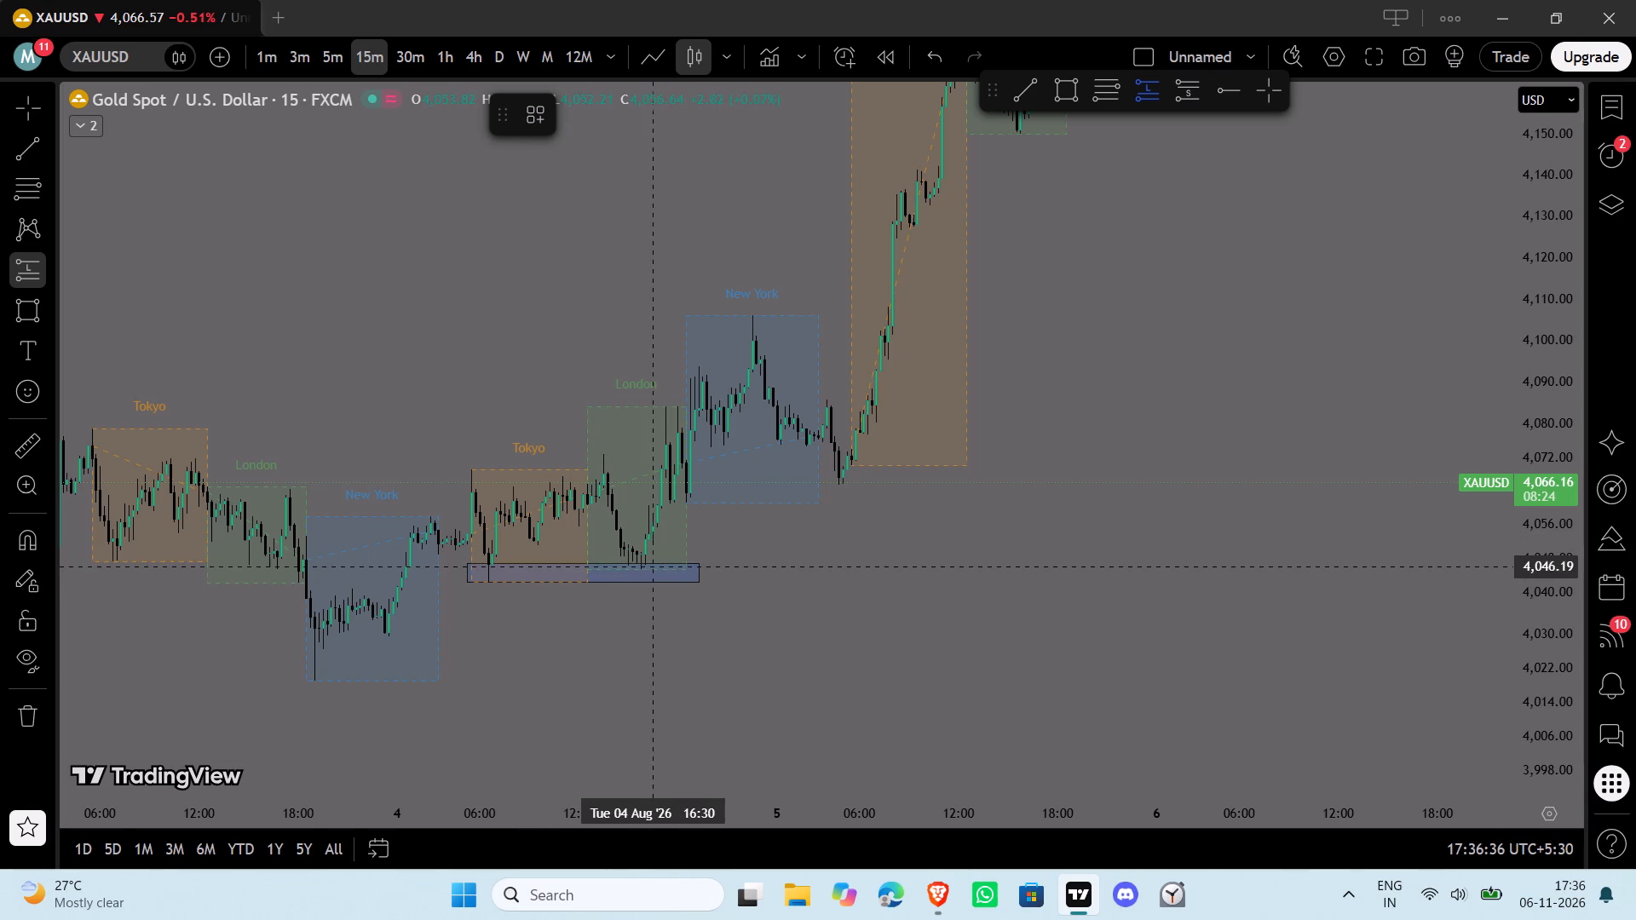
pyautogui.click(624, 563)
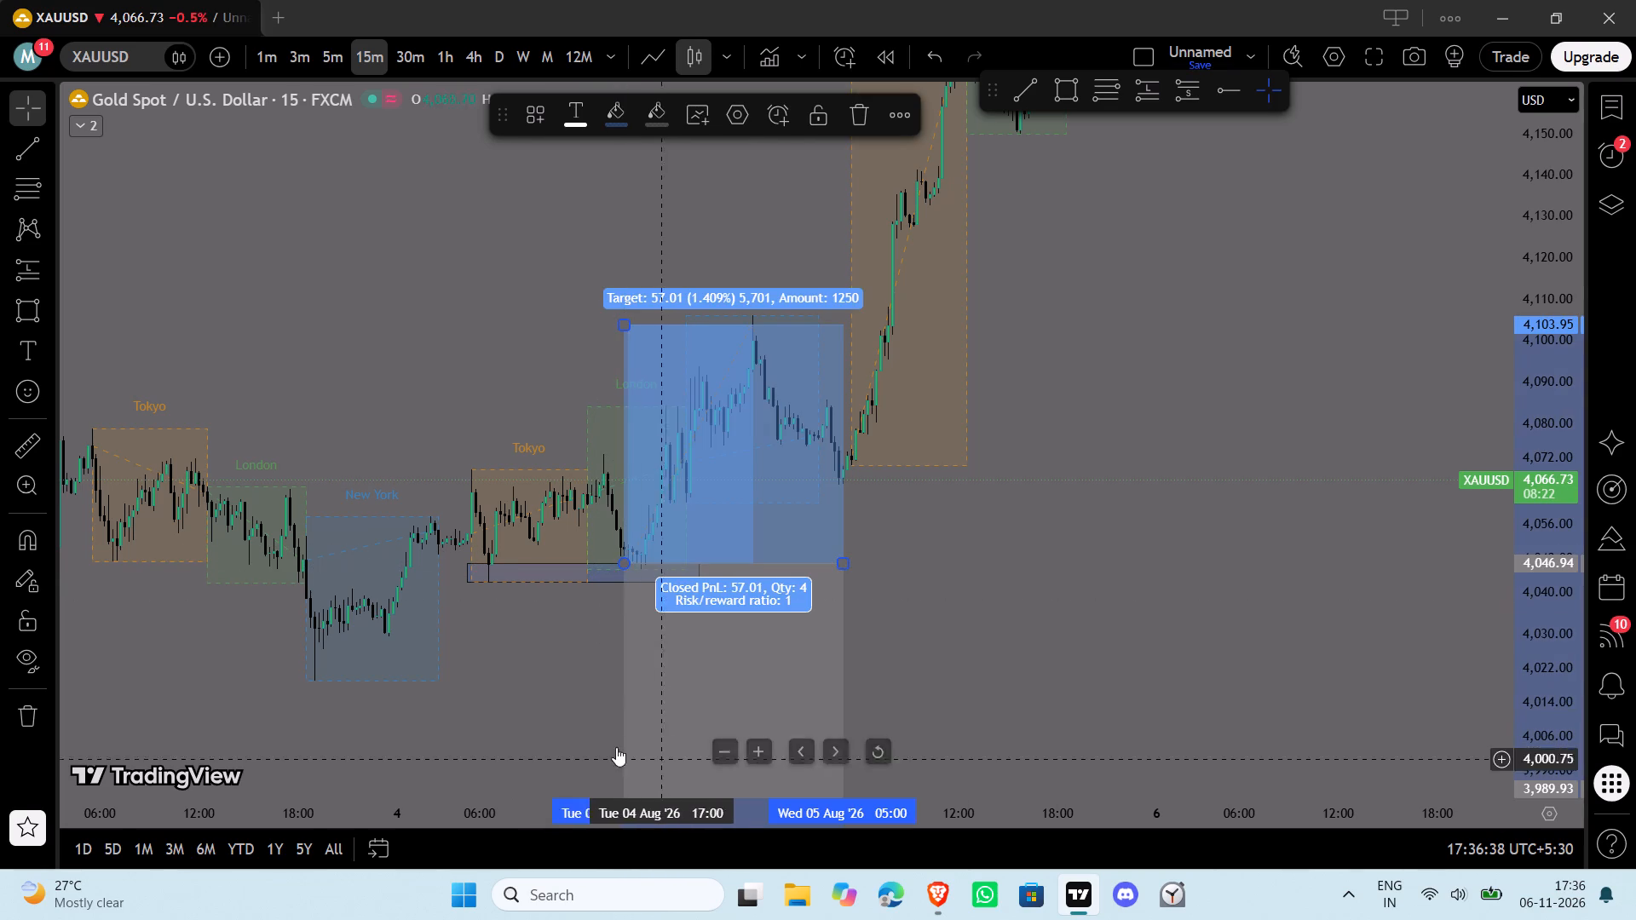
pyautogui.moveTo(527, 683); pyautogui.dragTo(573, 491)
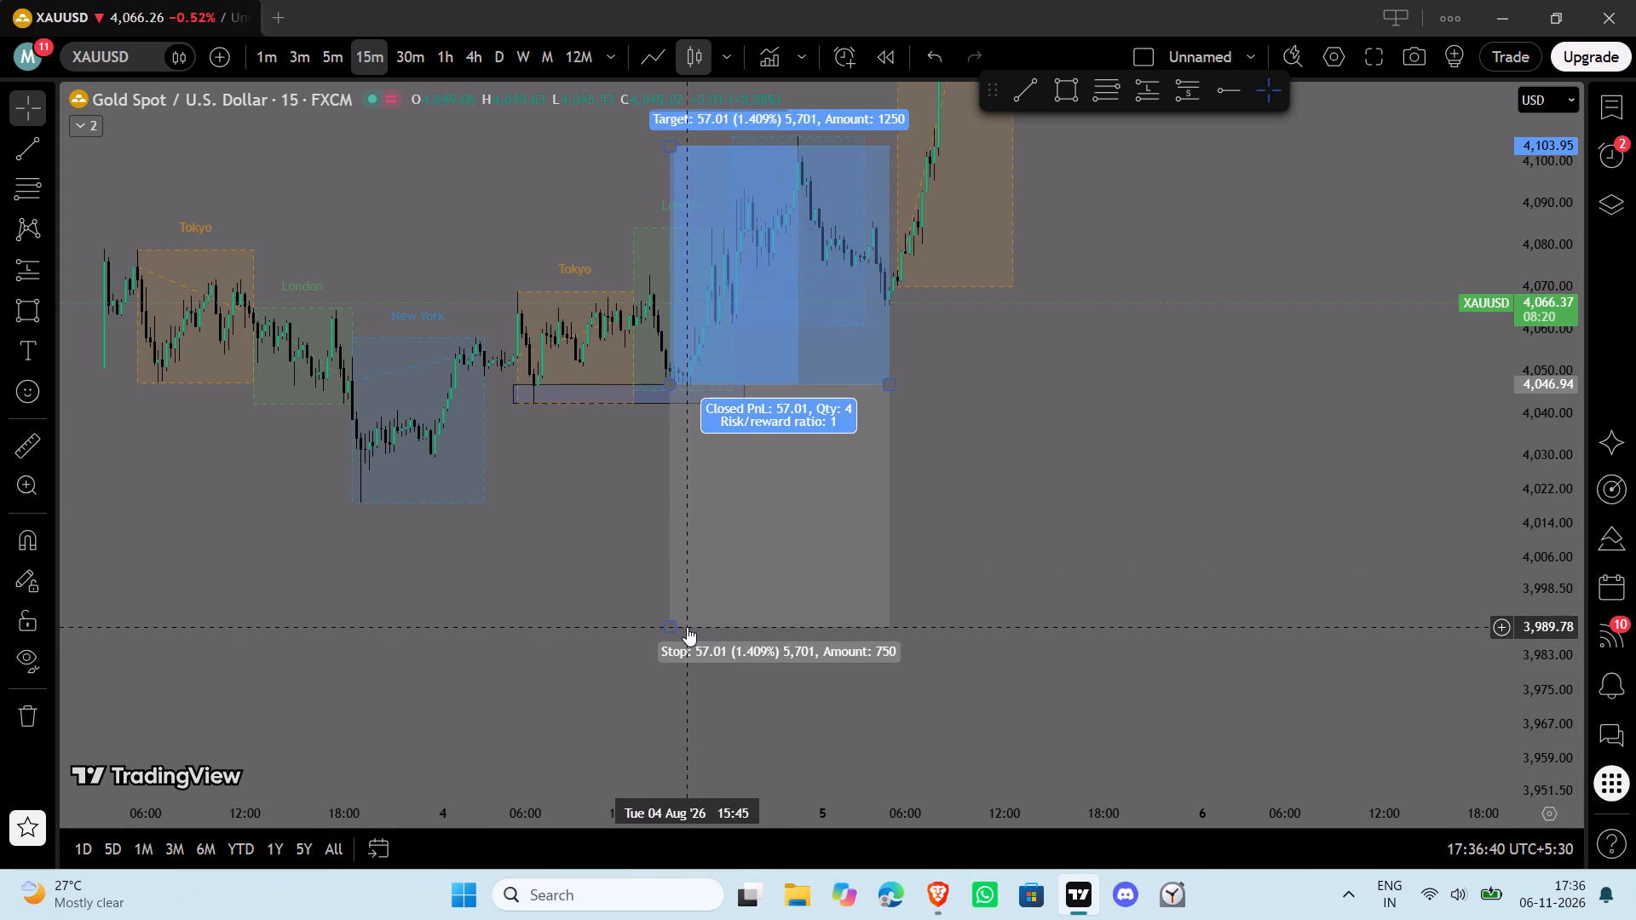
pyautogui.moveTo(674, 624); pyautogui.dragTo(665, 397)
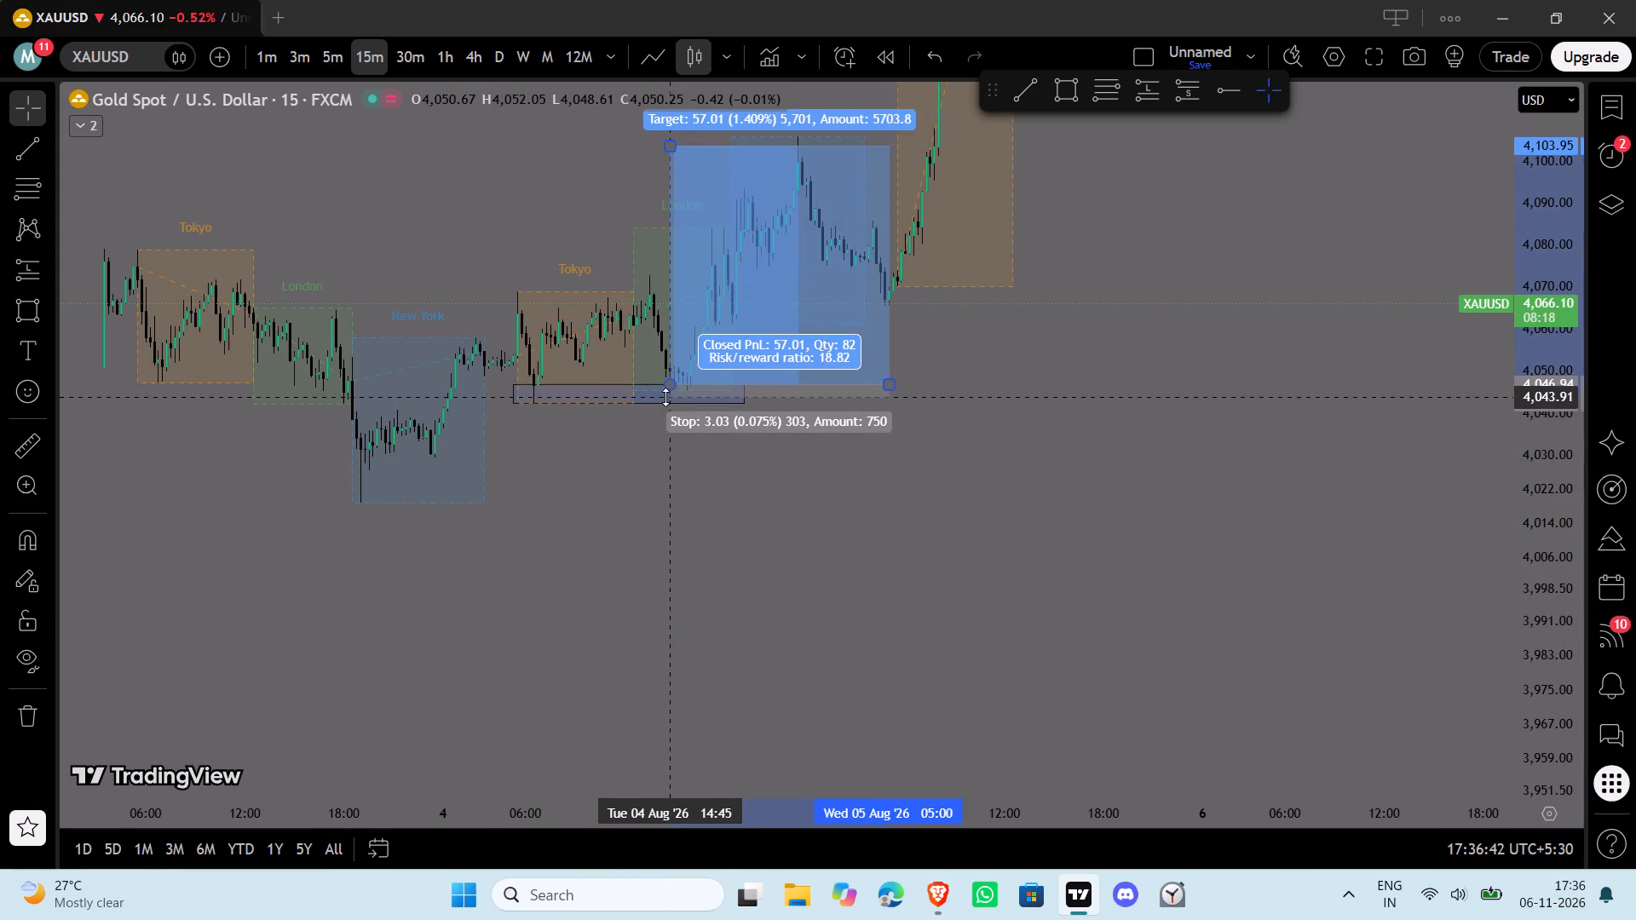
pyautogui.moveTo(665, 397); pyautogui.dragTo(670, 405)
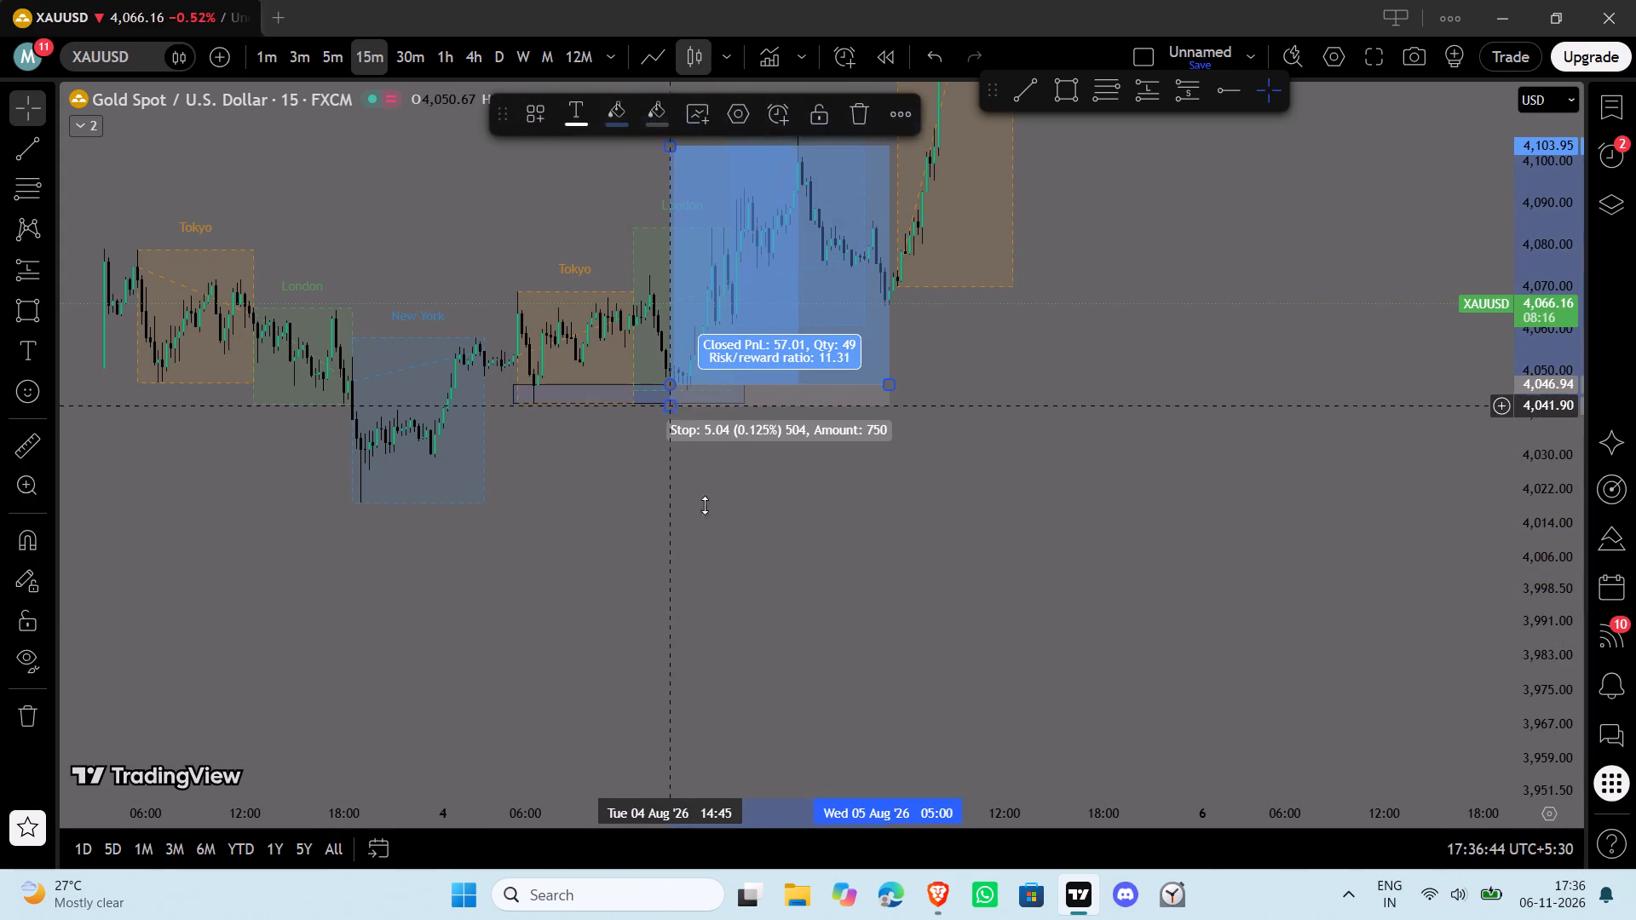
pyautogui.click(727, 595)
pyautogui.moveTo(727, 595); pyautogui.dragTo(648, 811)
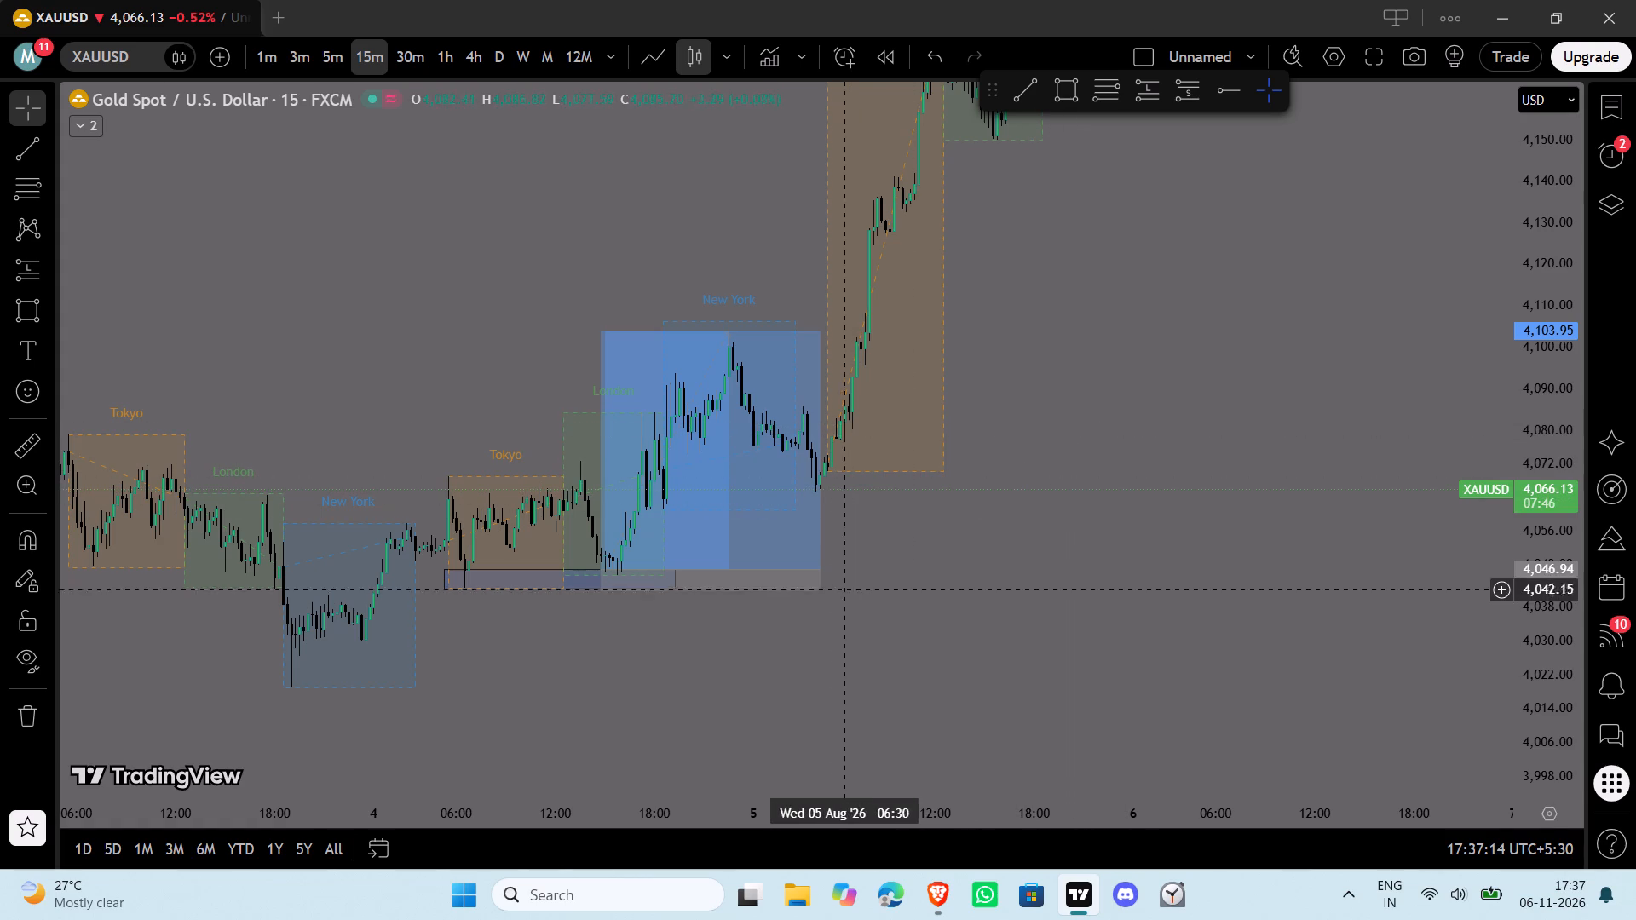
pyautogui.moveTo(814, 570); pyautogui.dragTo(691, 565)
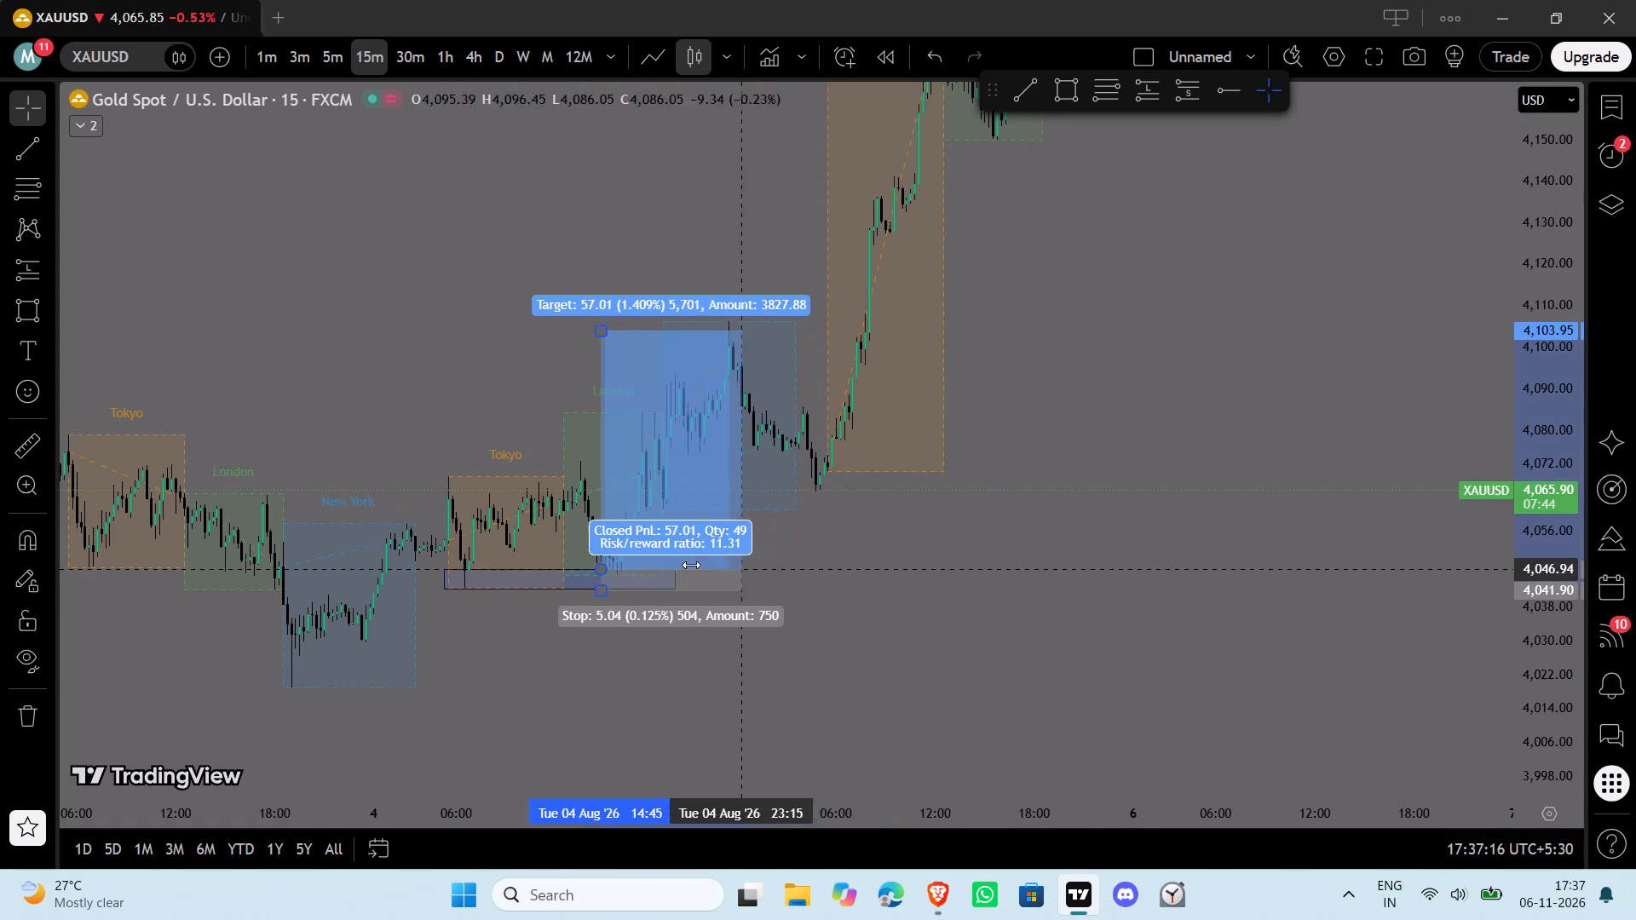
pyautogui.moveTo(691, 565); pyautogui.dragTo(648, 554)
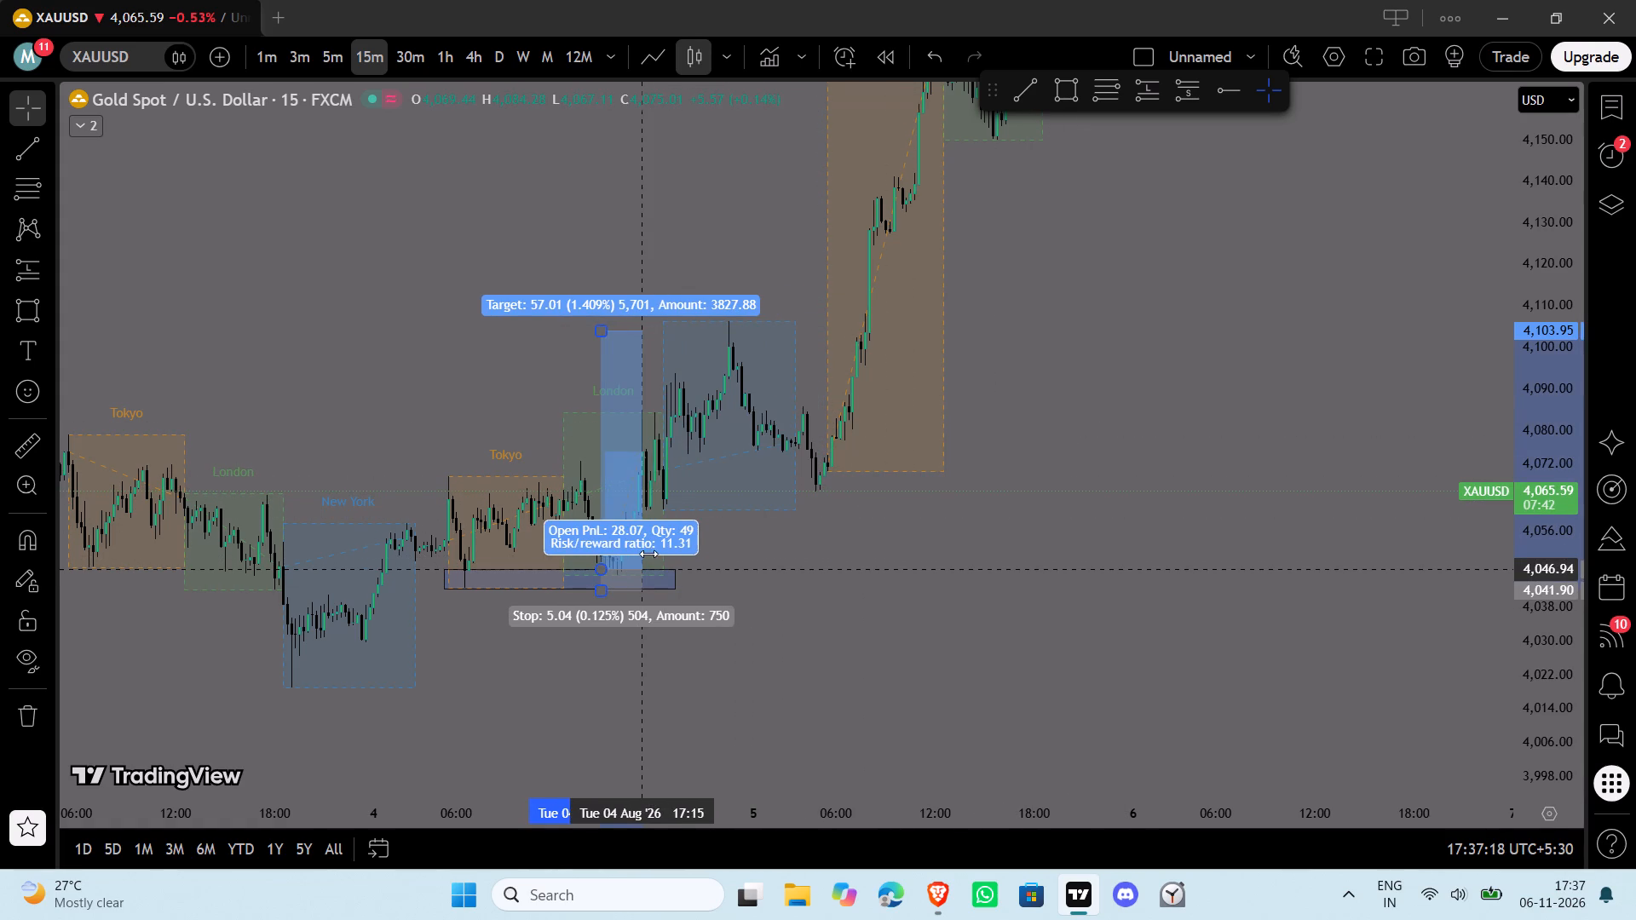
pyautogui.moveTo(648, 554); pyautogui.dragTo(659, 561)
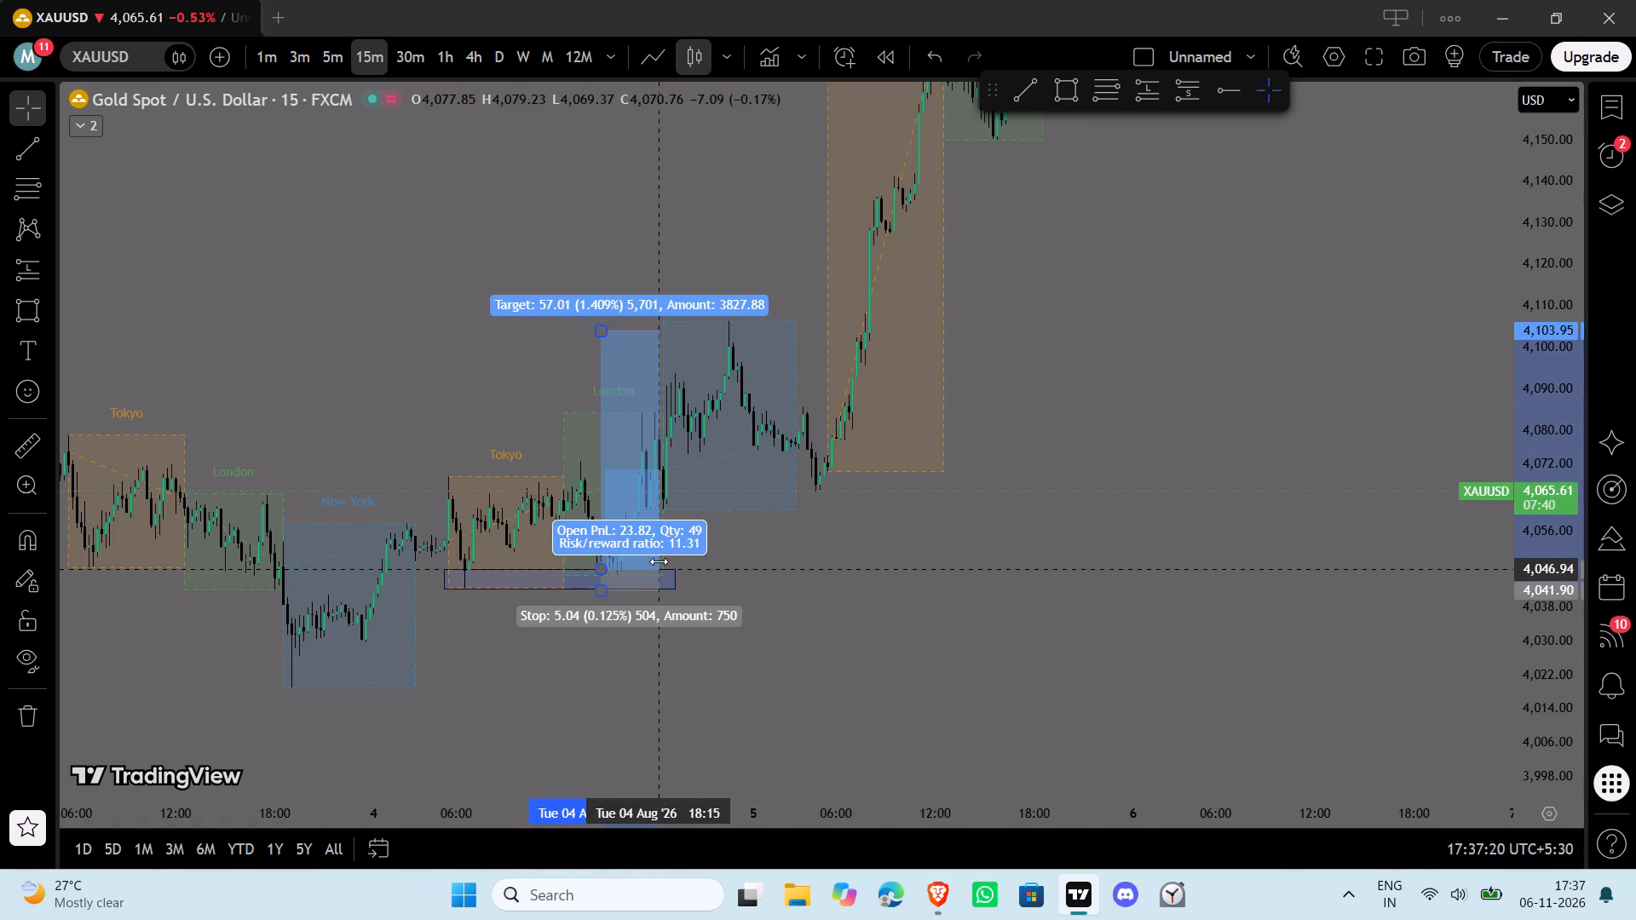
pyautogui.click(920, 593)
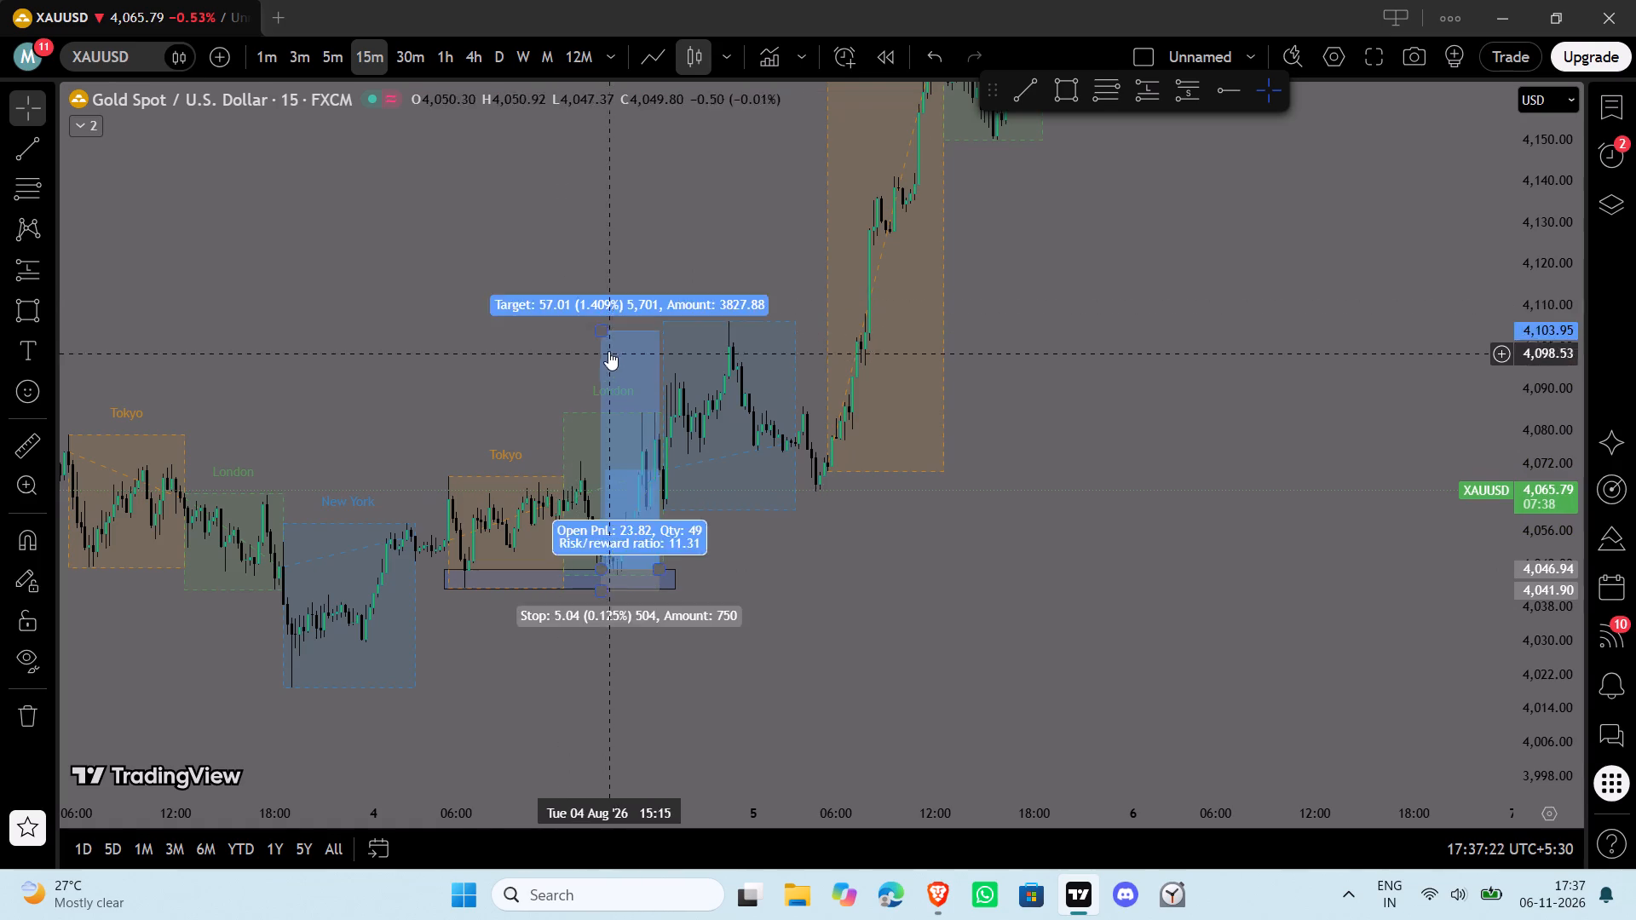
pyautogui.moveTo(599, 328); pyautogui.dragTo(598, 408)
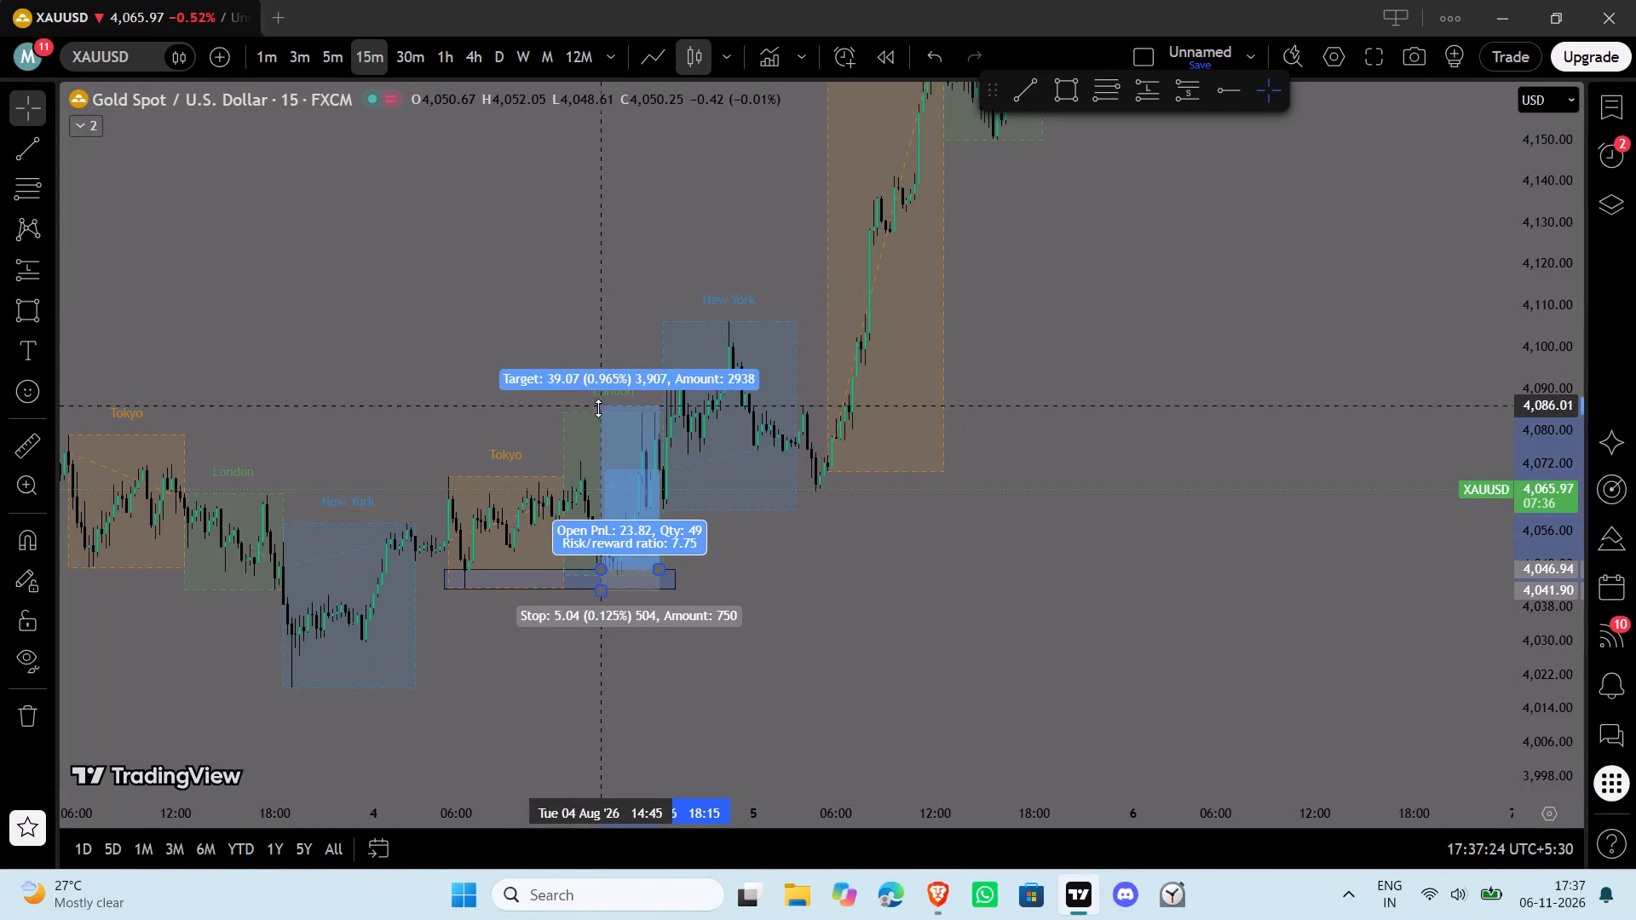
pyautogui.moveTo(598, 408); pyautogui.dragTo(598, 417)
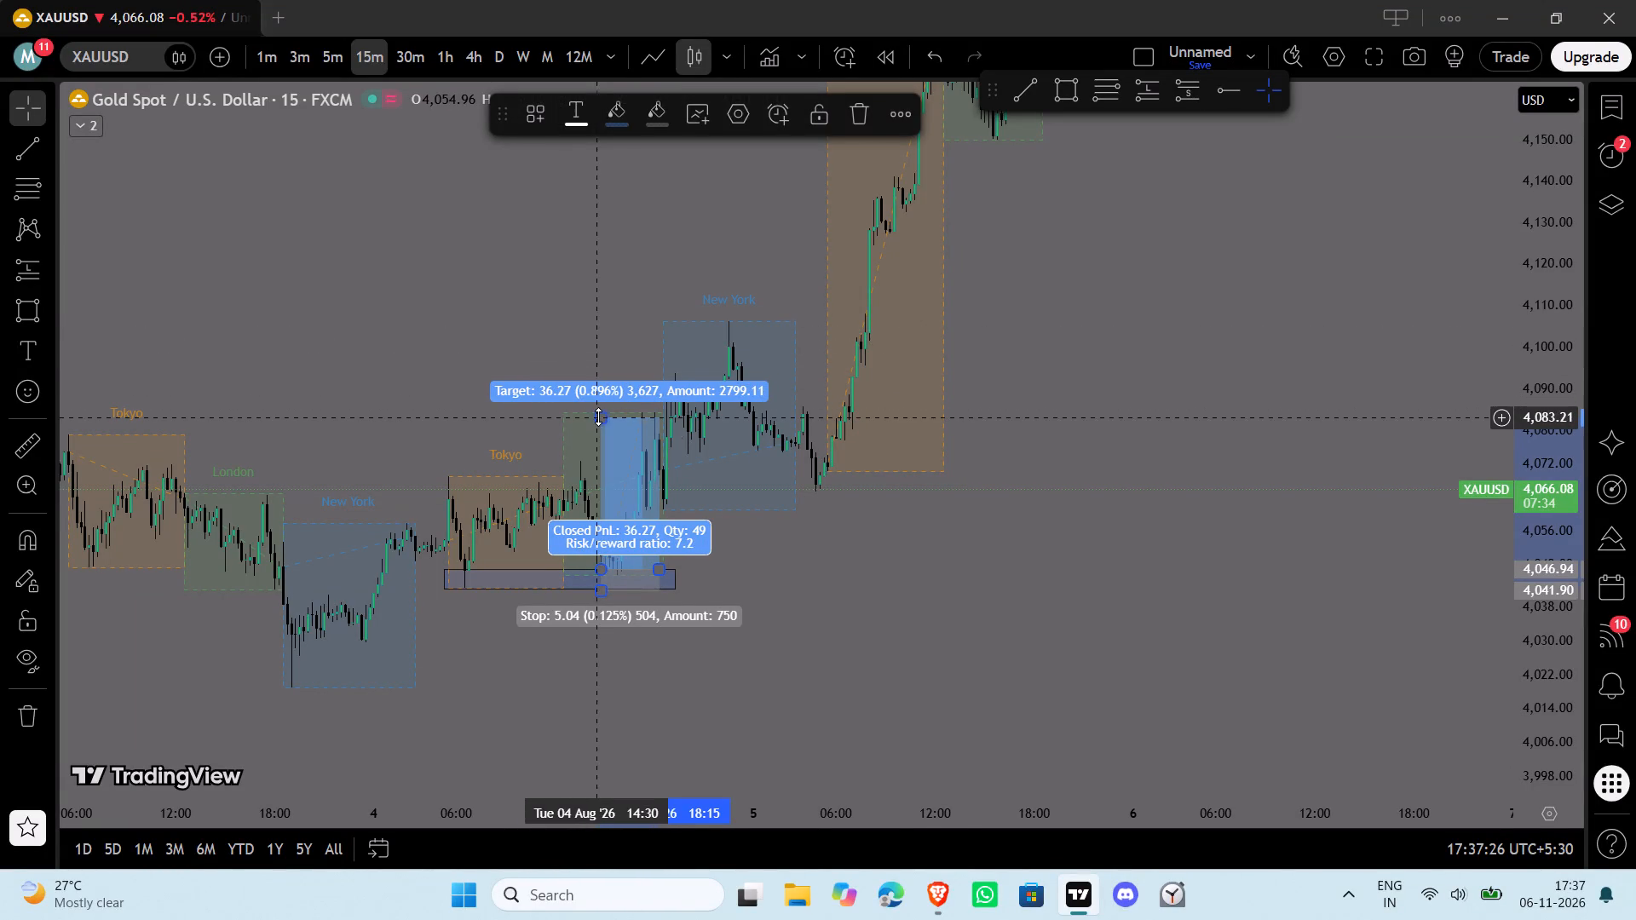
pyautogui.click(956, 607)
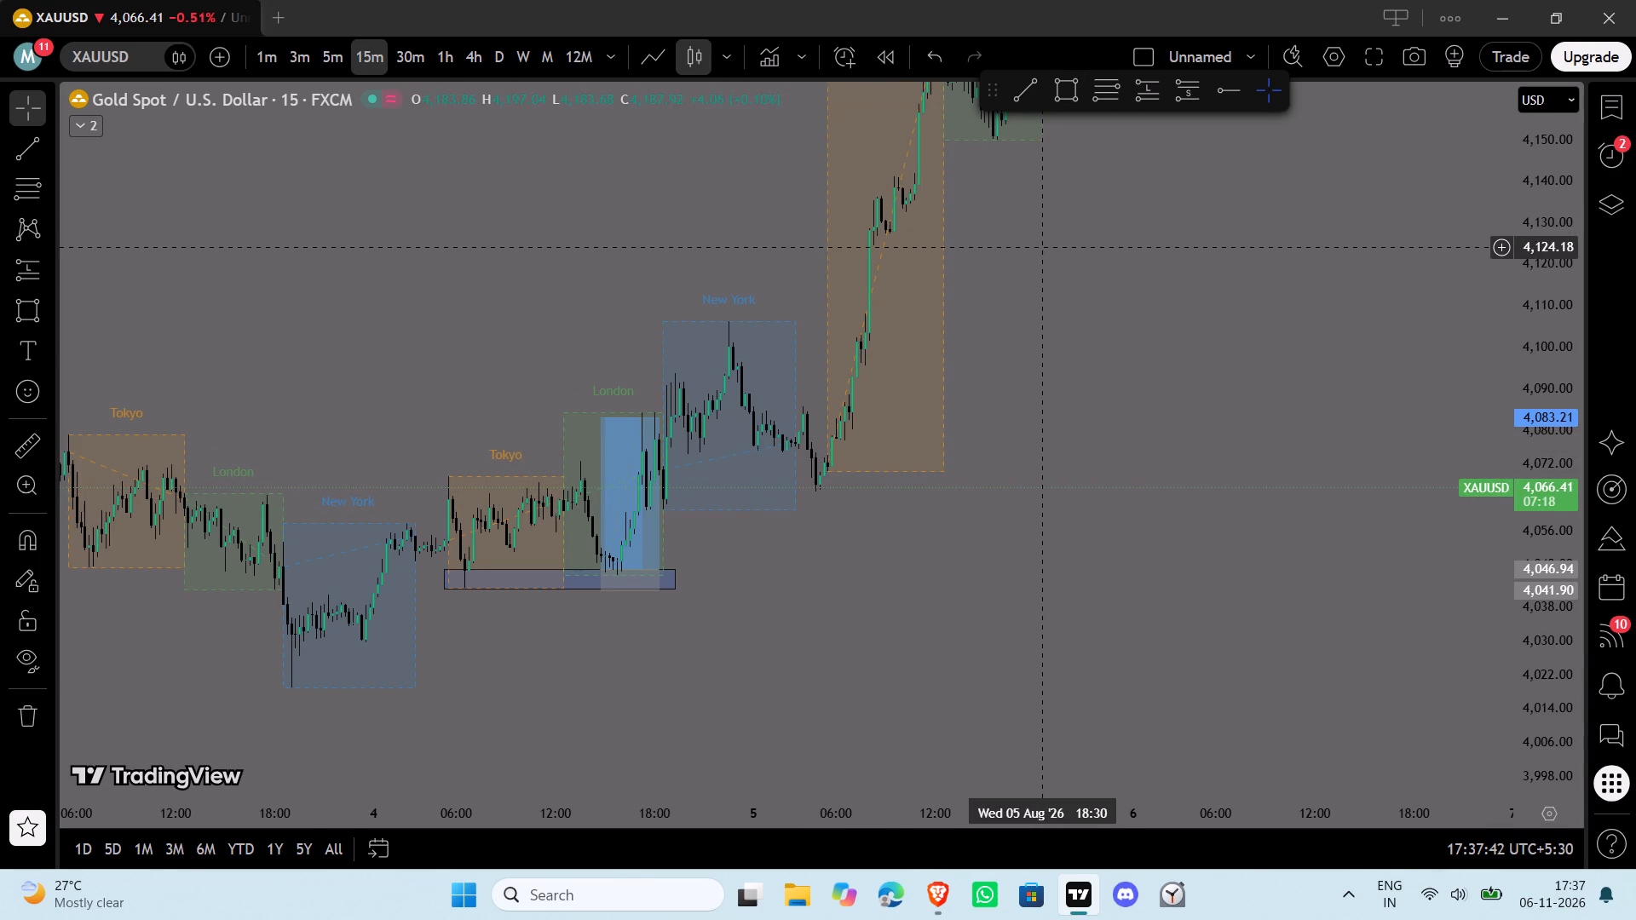
# Examine the Tokyo, London and New York session moves from 4 to 7 August on the 15-minute chart.
pyautogui.moveTo(1146, 369); pyautogui.dragTo(961, 607)
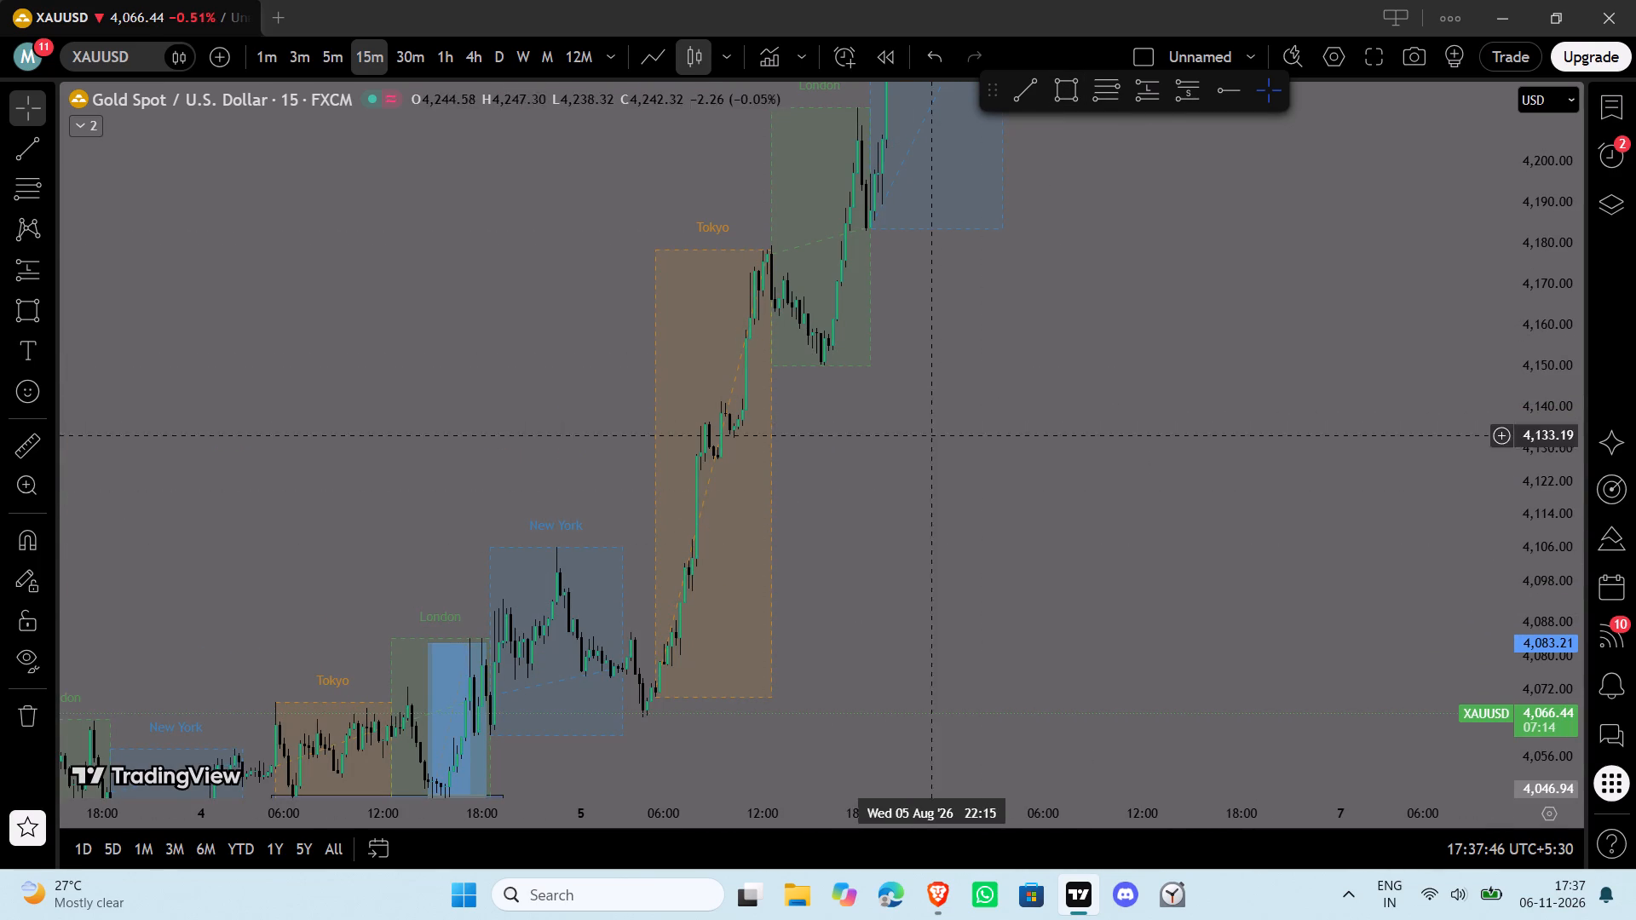
pyautogui.moveTo(1581, 389); pyautogui.dragTo(1559, 487)
pyautogui.moveTo(1062, 507); pyautogui.dragTo(980, 391)
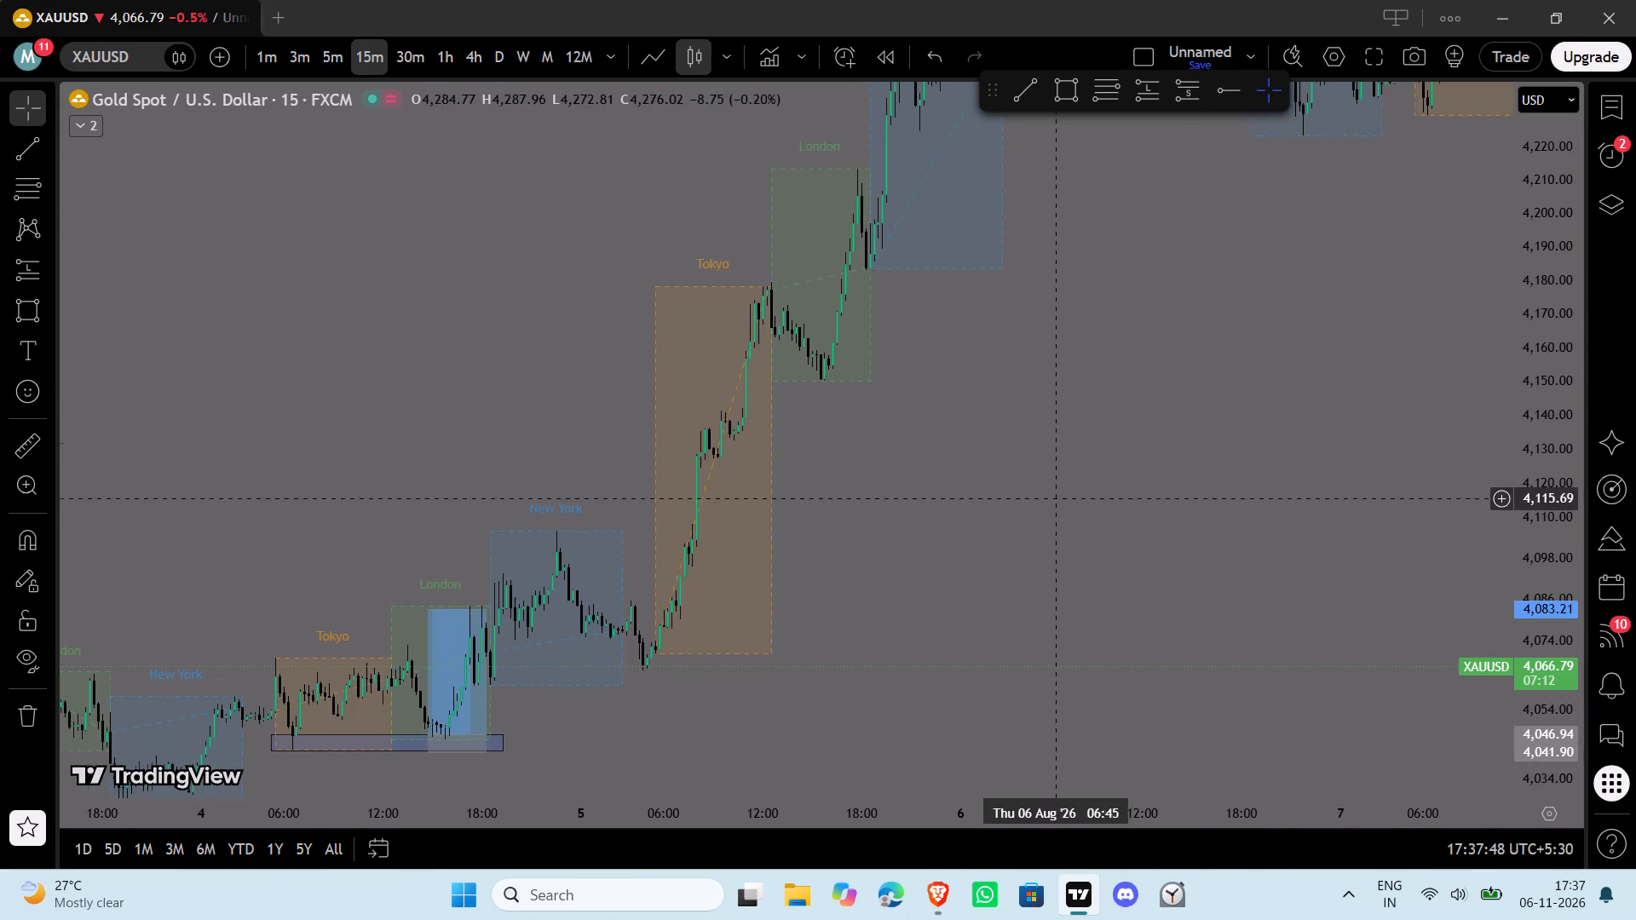
pyautogui.moveTo(980, 391); pyautogui.dragTo(972, 381)
pyautogui.moveTo(947, 407); pyautogui.dragTo(768, 614)
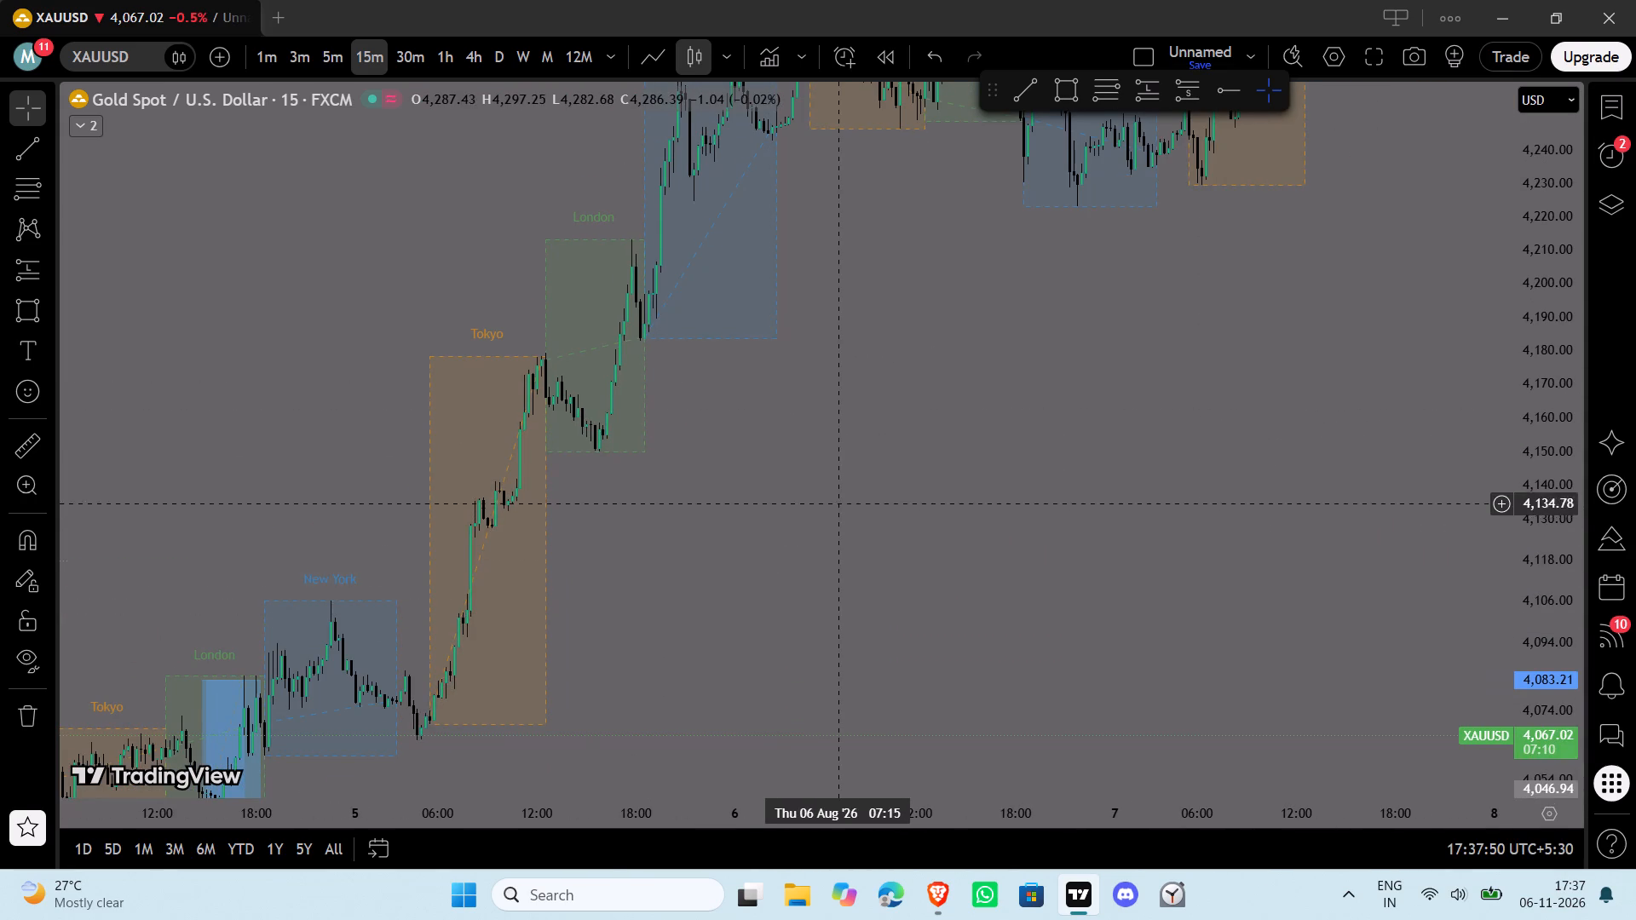
pyautogui.moveTo(830, 528); pyautogui.dragTo(830, 593)
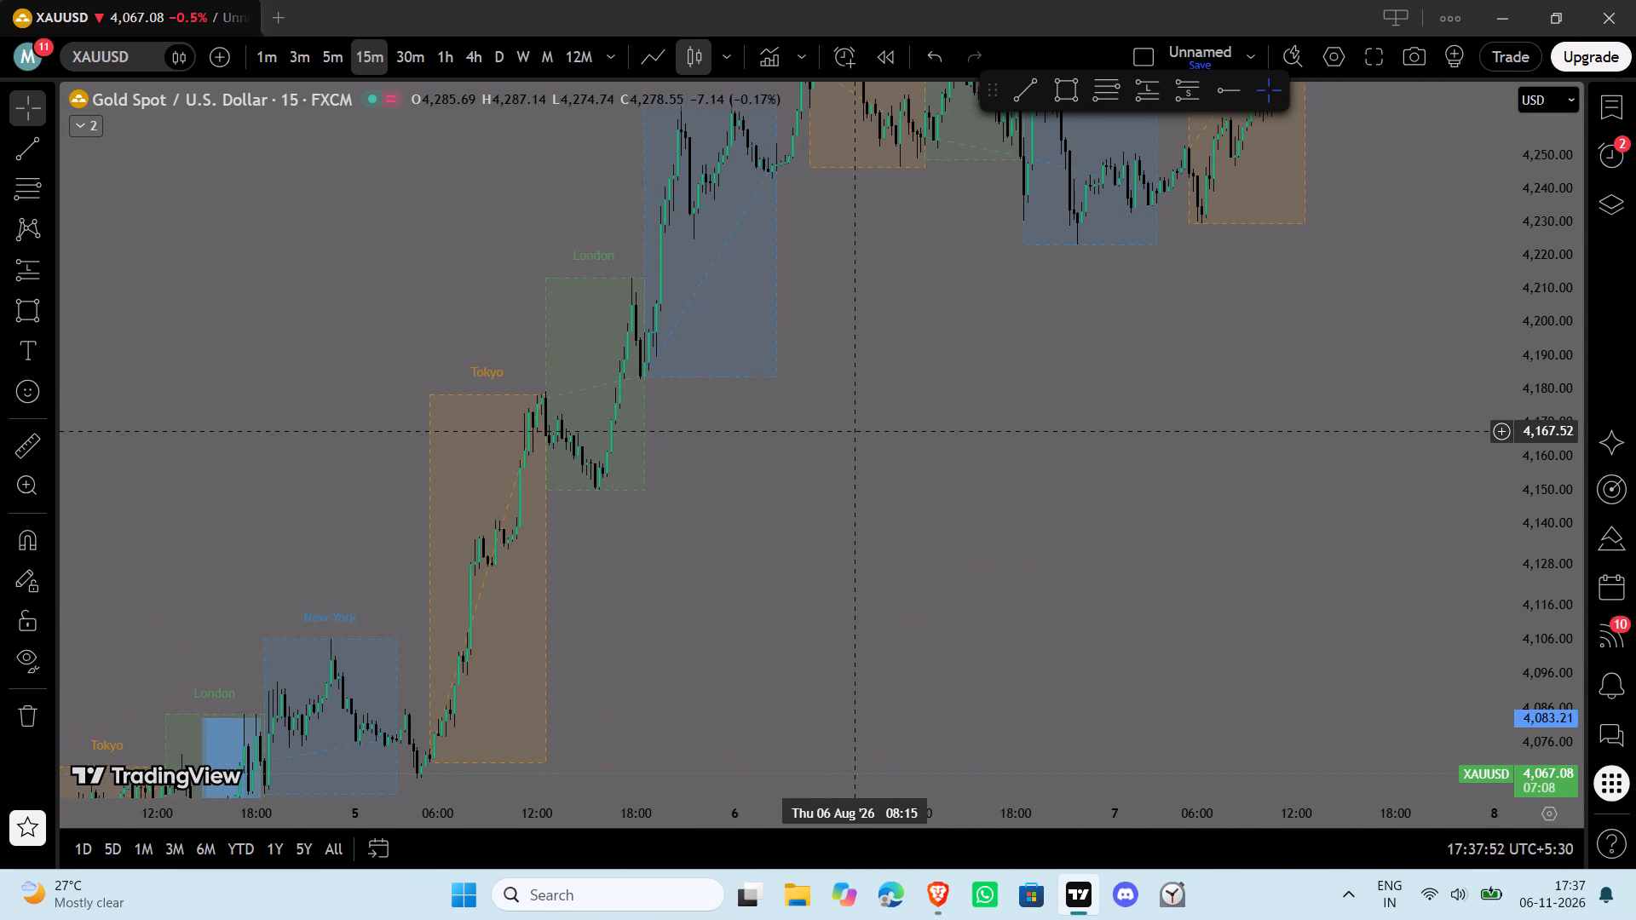
pyautogui.moveTo(936, 423); pyautogui.dragTo(948, 446)
pyautogui.moveTo(1562, 277); pyautogui.dragTo(1553, 405)
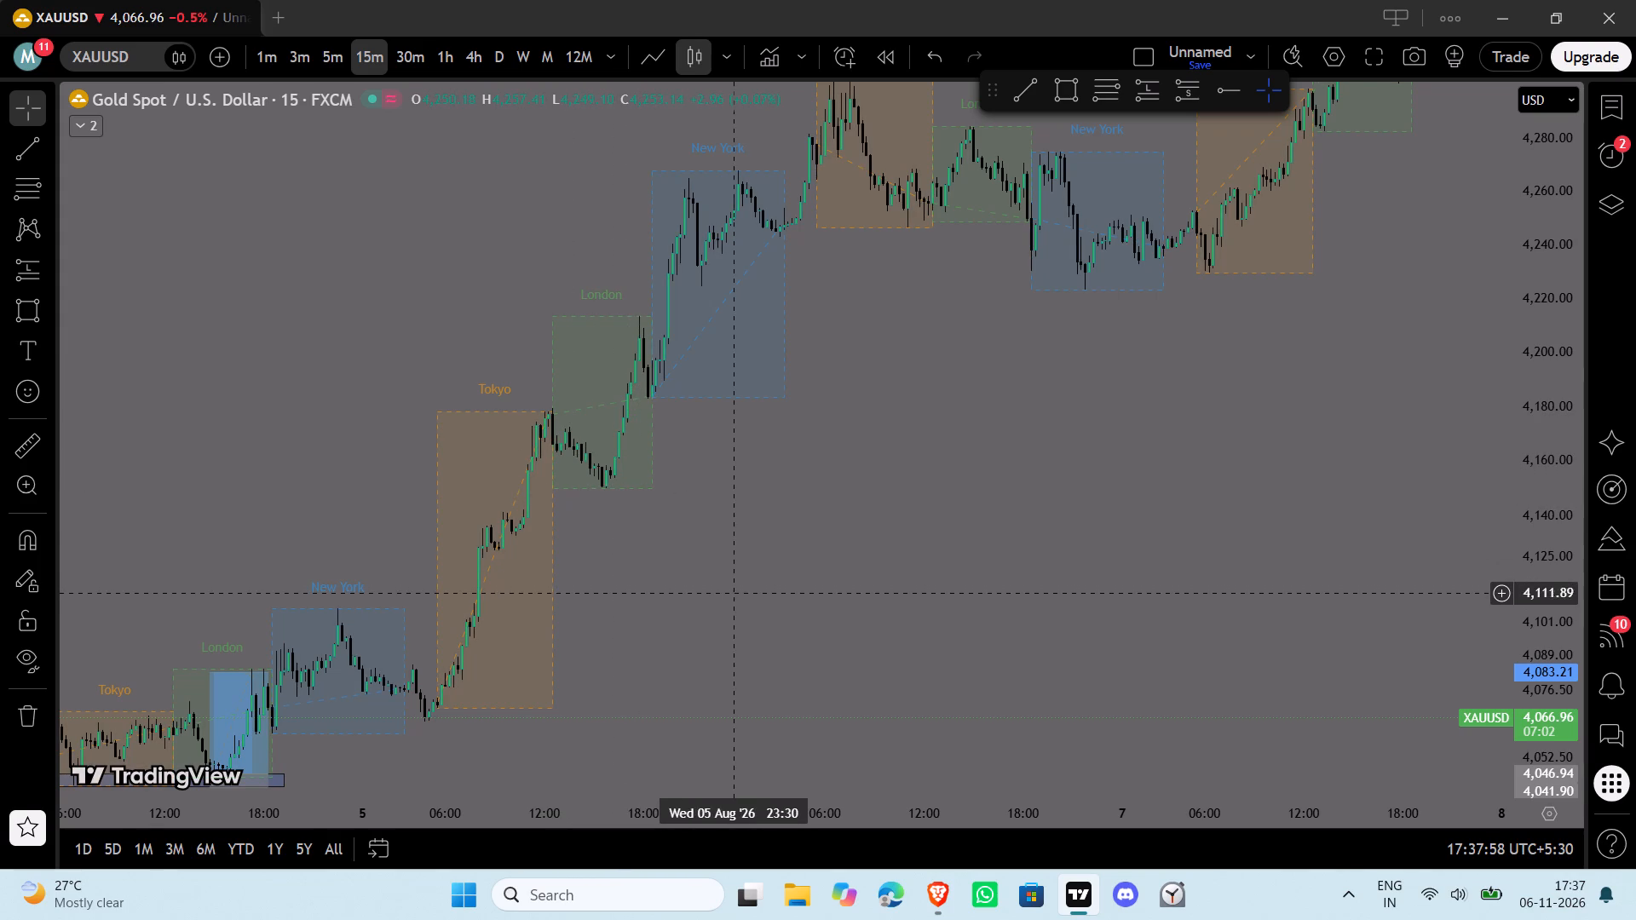
pyautogui.moveTo(734, 586); pyautogui.dragTo(1254, 440)
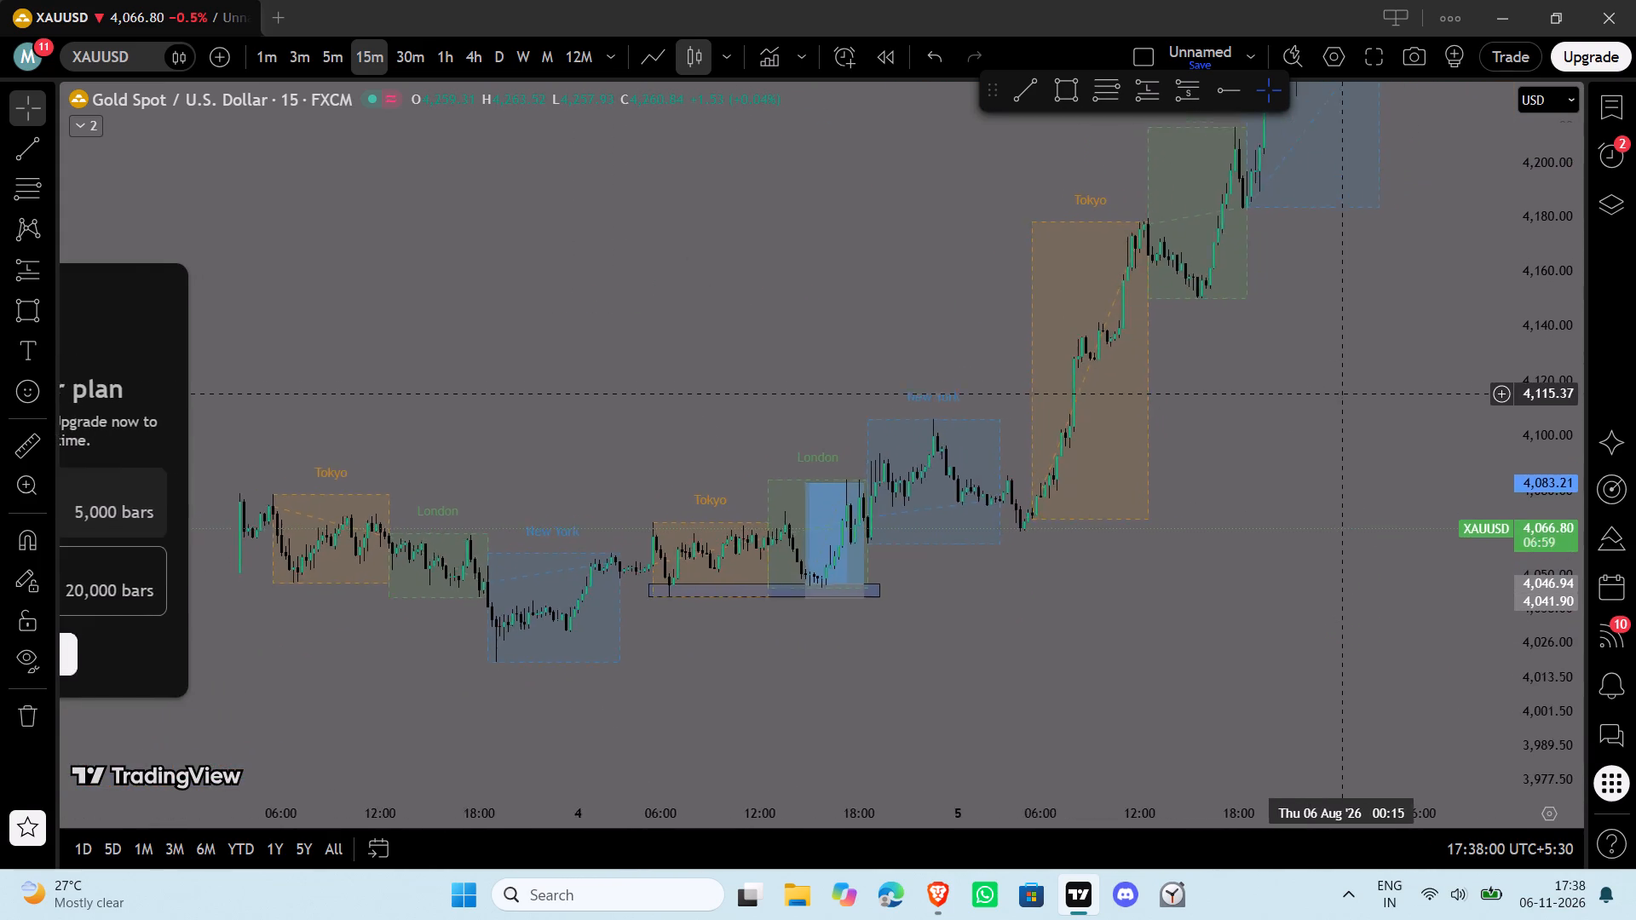
pyautogui.moveTo(1254, 440); pyautogui.dragTo(905, 566)
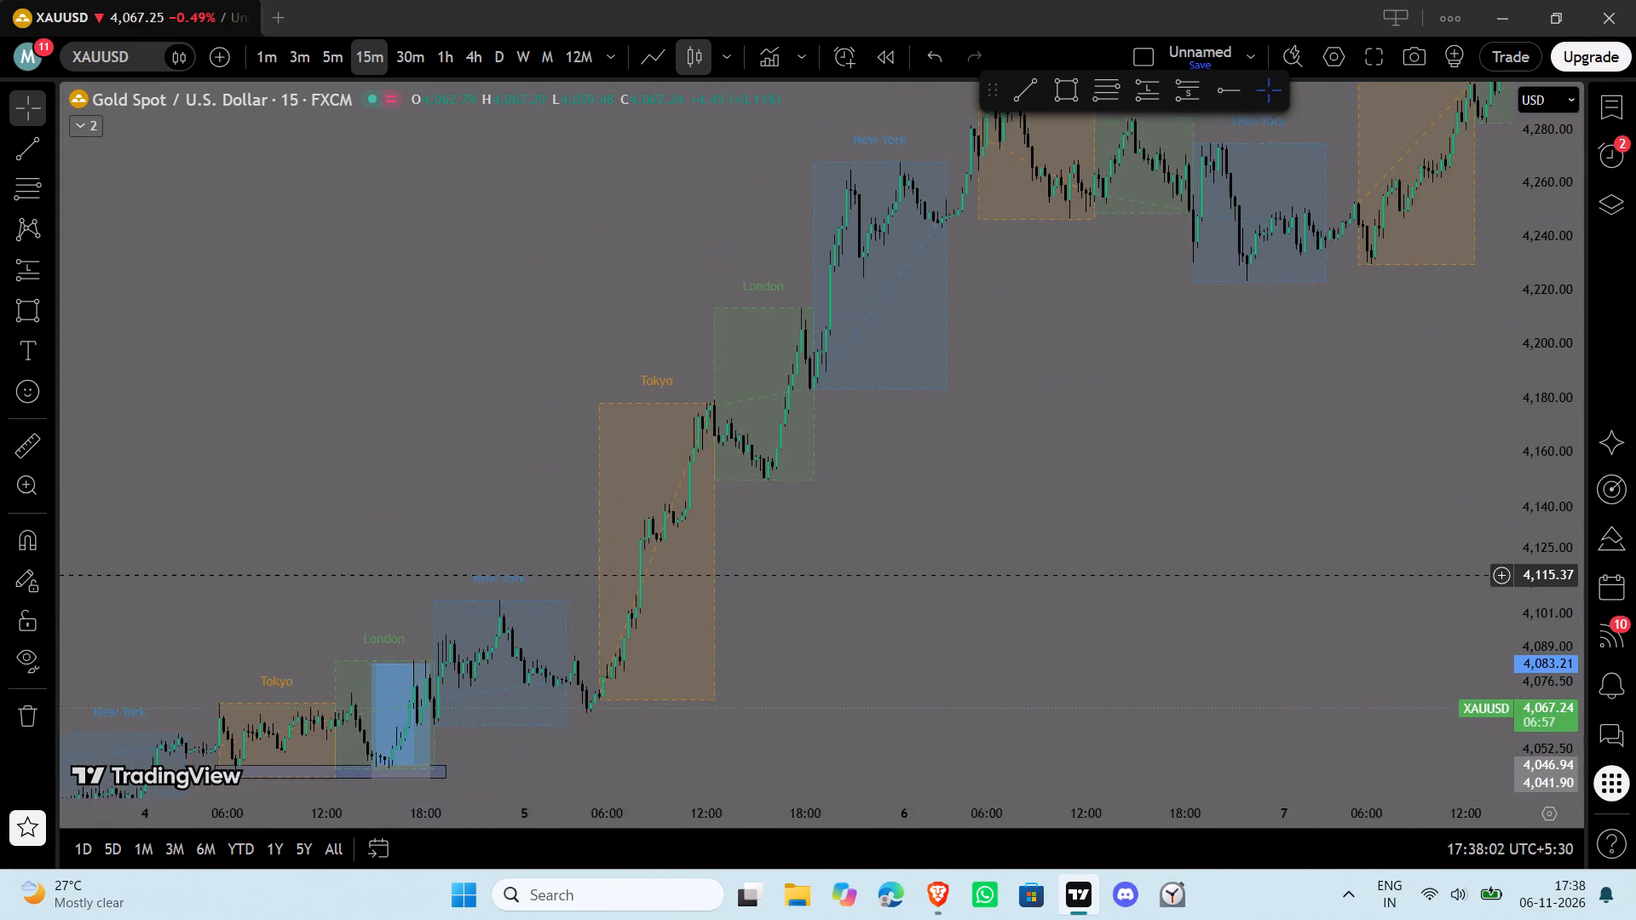
pyautogui.moveTo(905, 566); pyautogui.dragTo(888, 560)
# Switch the XAUUSD chart to the 4-hour timeframe.
pyautogui.click(461, 49)
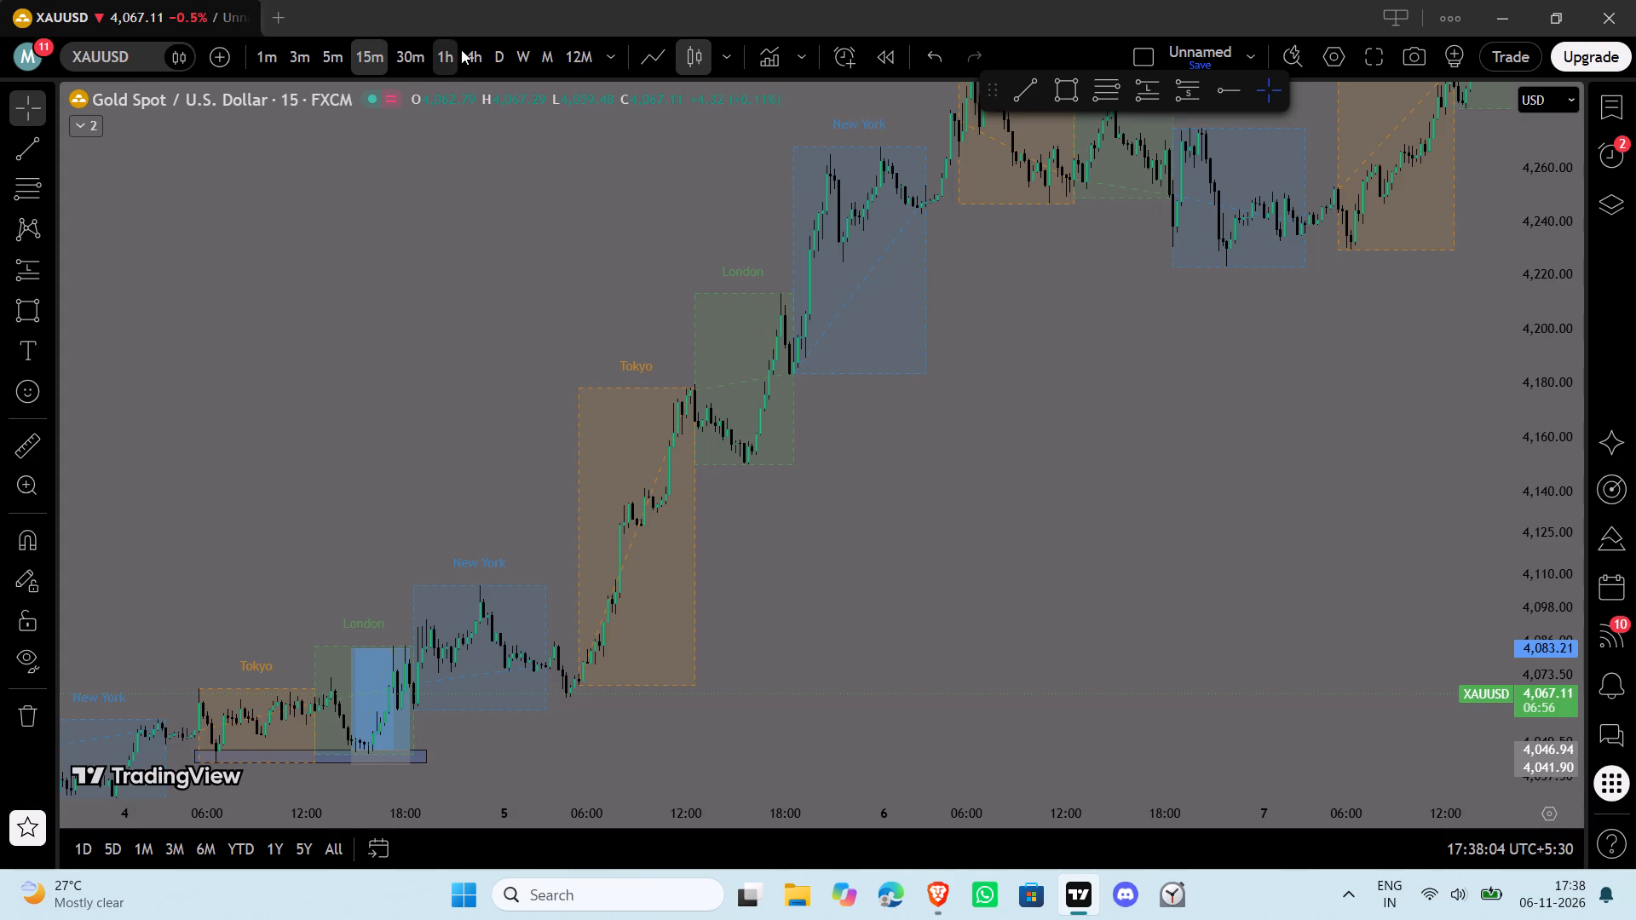
pyautogui.rightClick(576, 196)
pyautogui.click(657, 226)
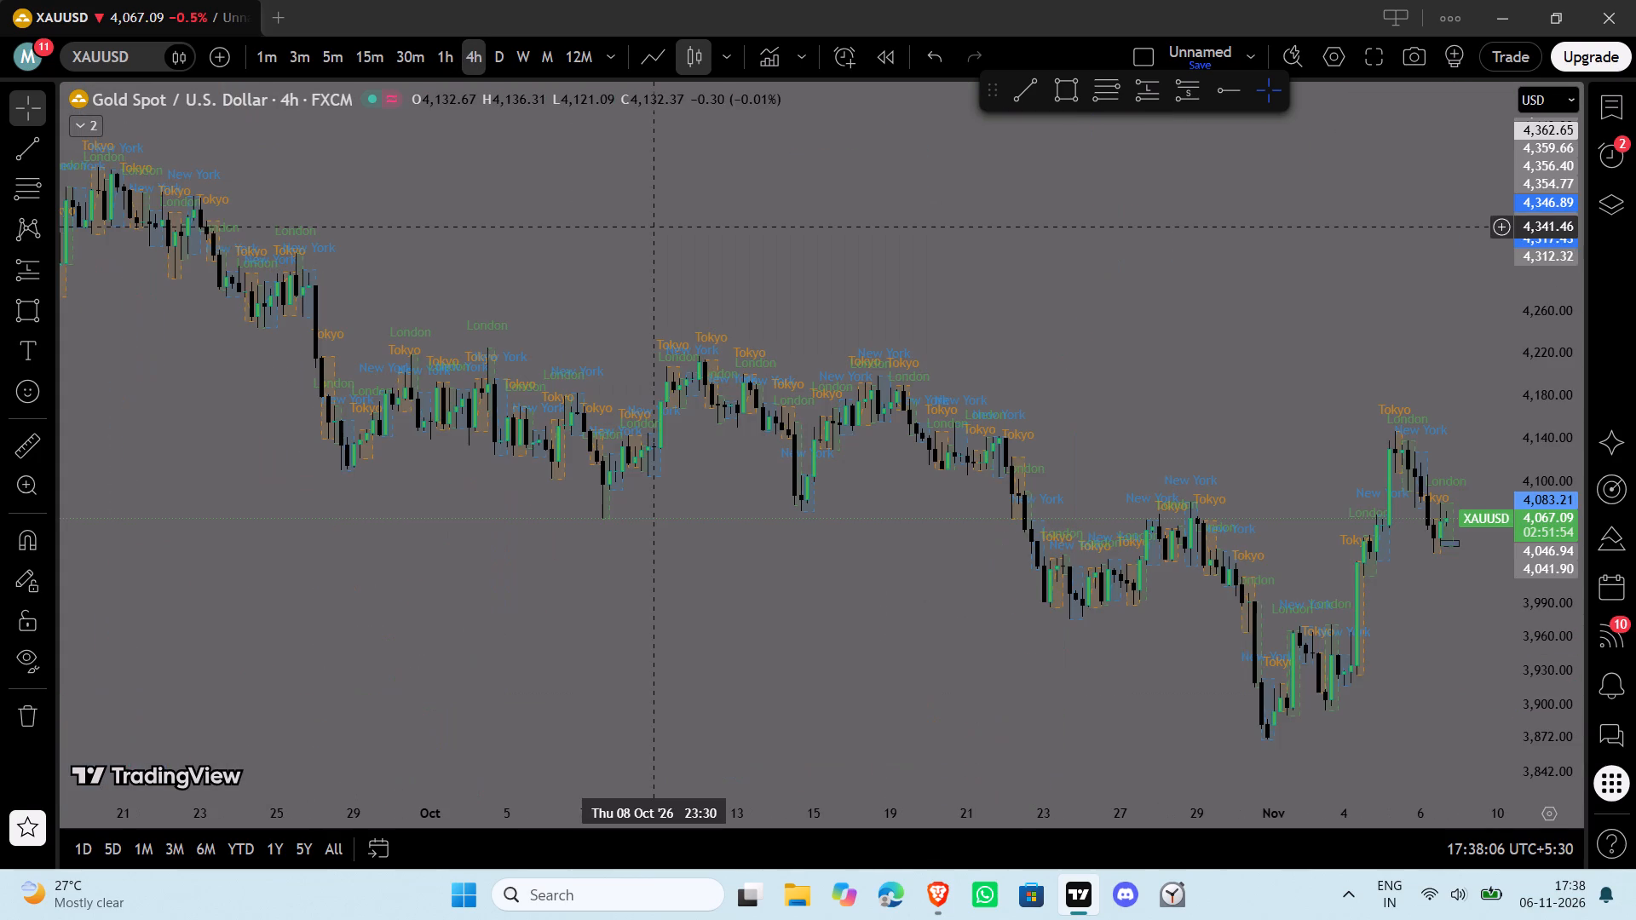
pyautogui.moveTo(1046, 271); pyautogui.dragTo(591, 284)
# Hide the Market Sessions indicator on the chart.
pyautogui.click(84, 126)
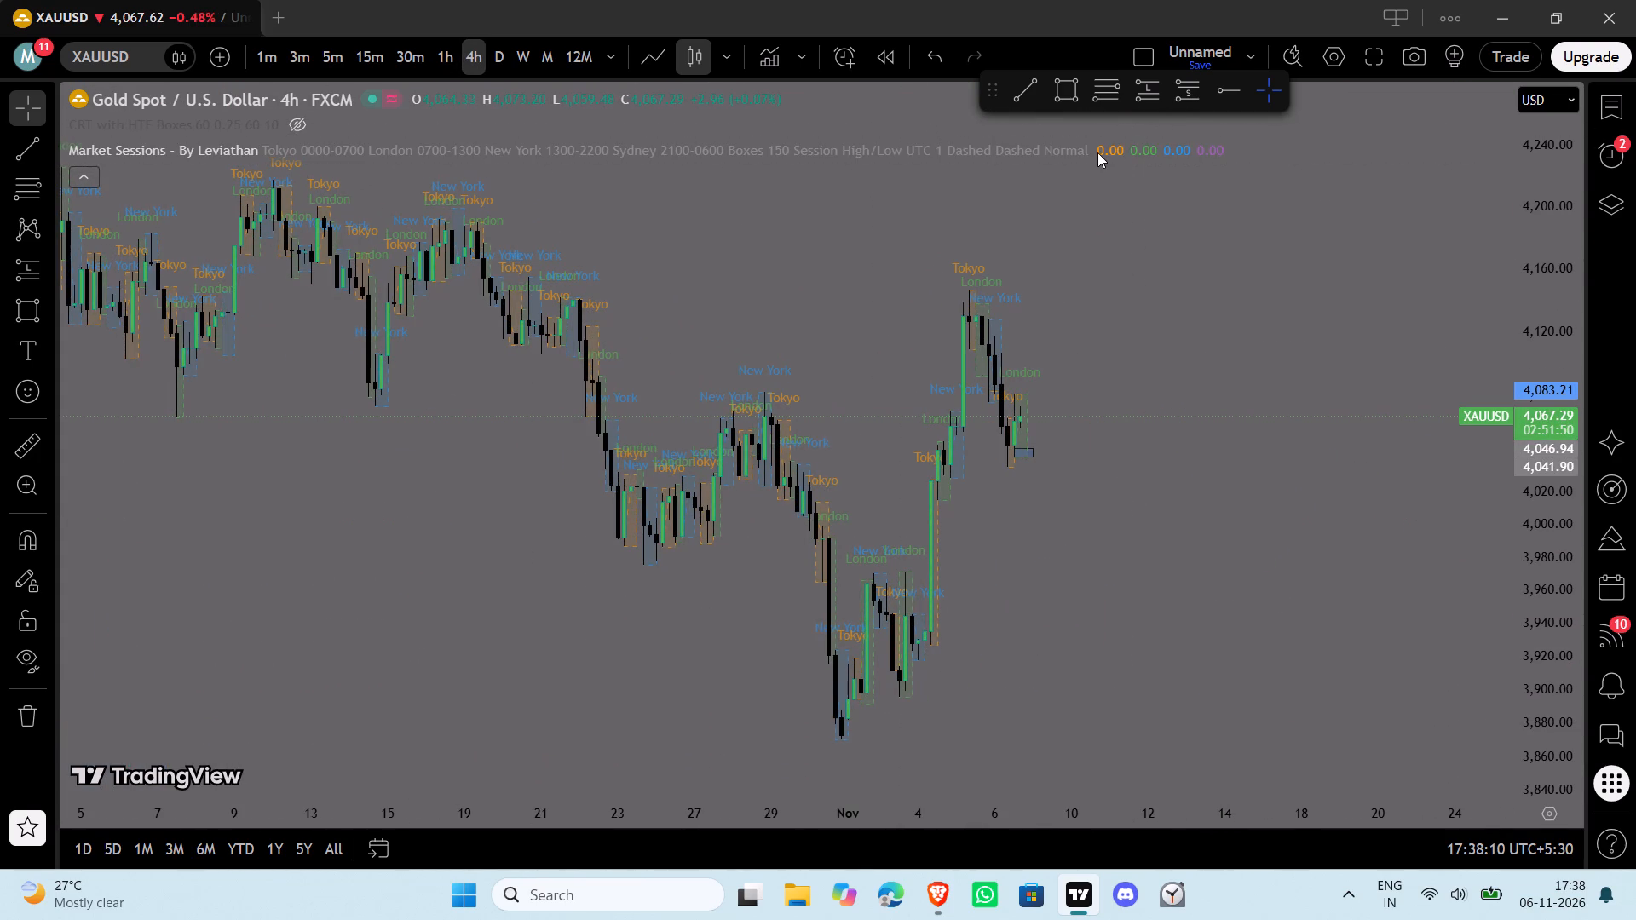
pyautogui.click(1112, 153)
pyautogui.click(1094, 292)
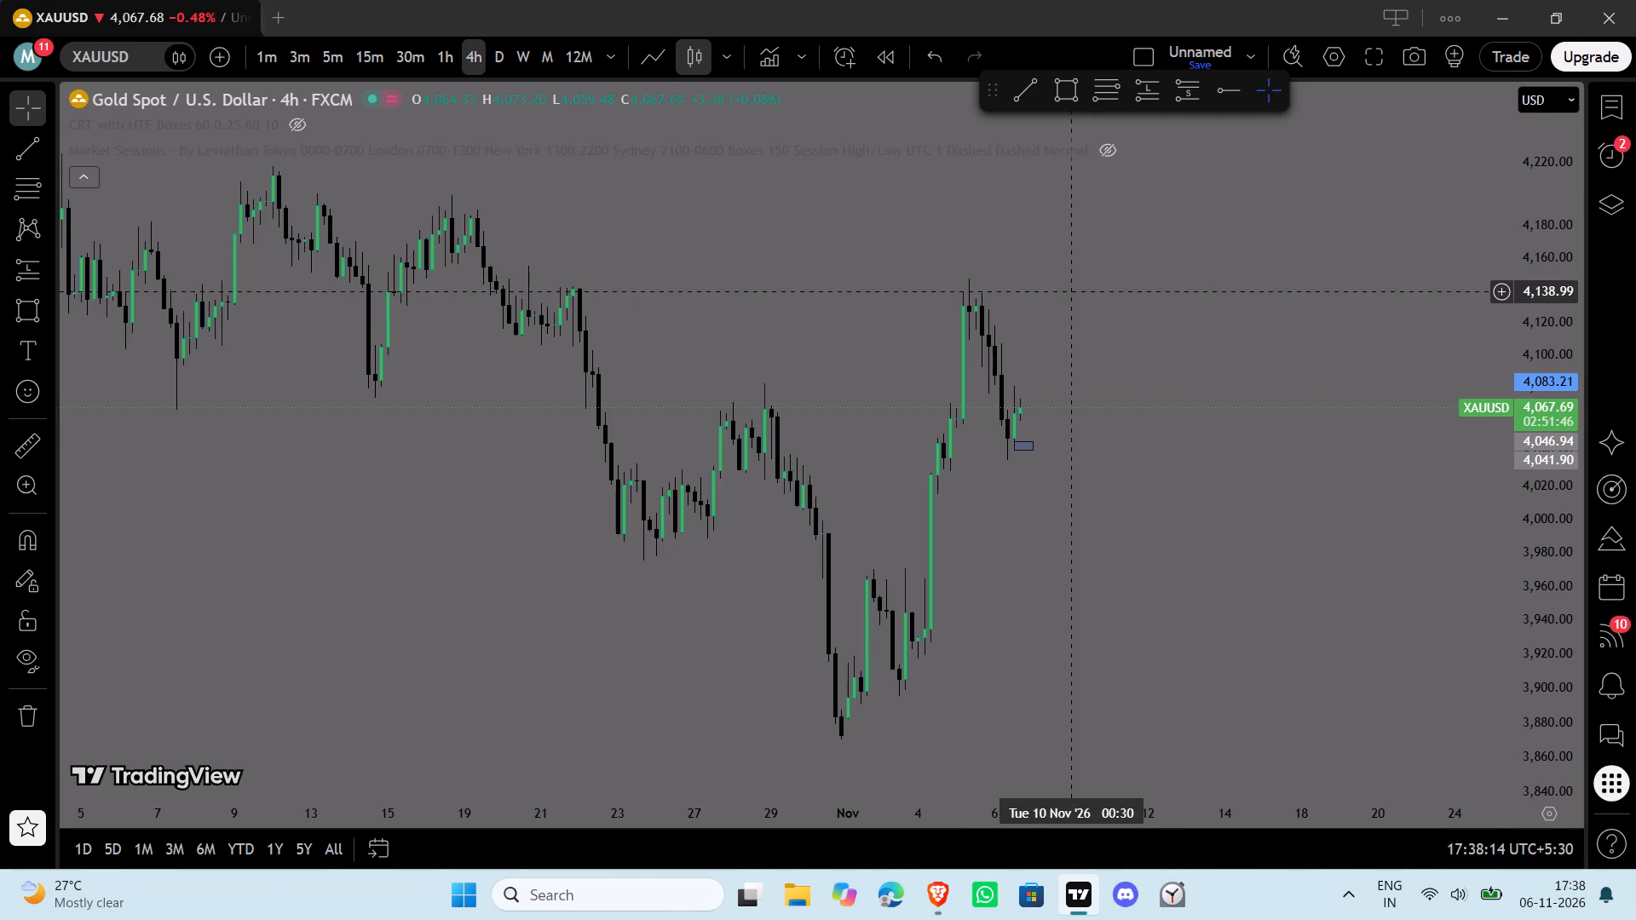
# Delete the cluster of position and rectangle drawings on the chart between about 8 and 17 August.
pyautogui.moveTo(914, 282); pyautogui.dragTo(1164, 324)
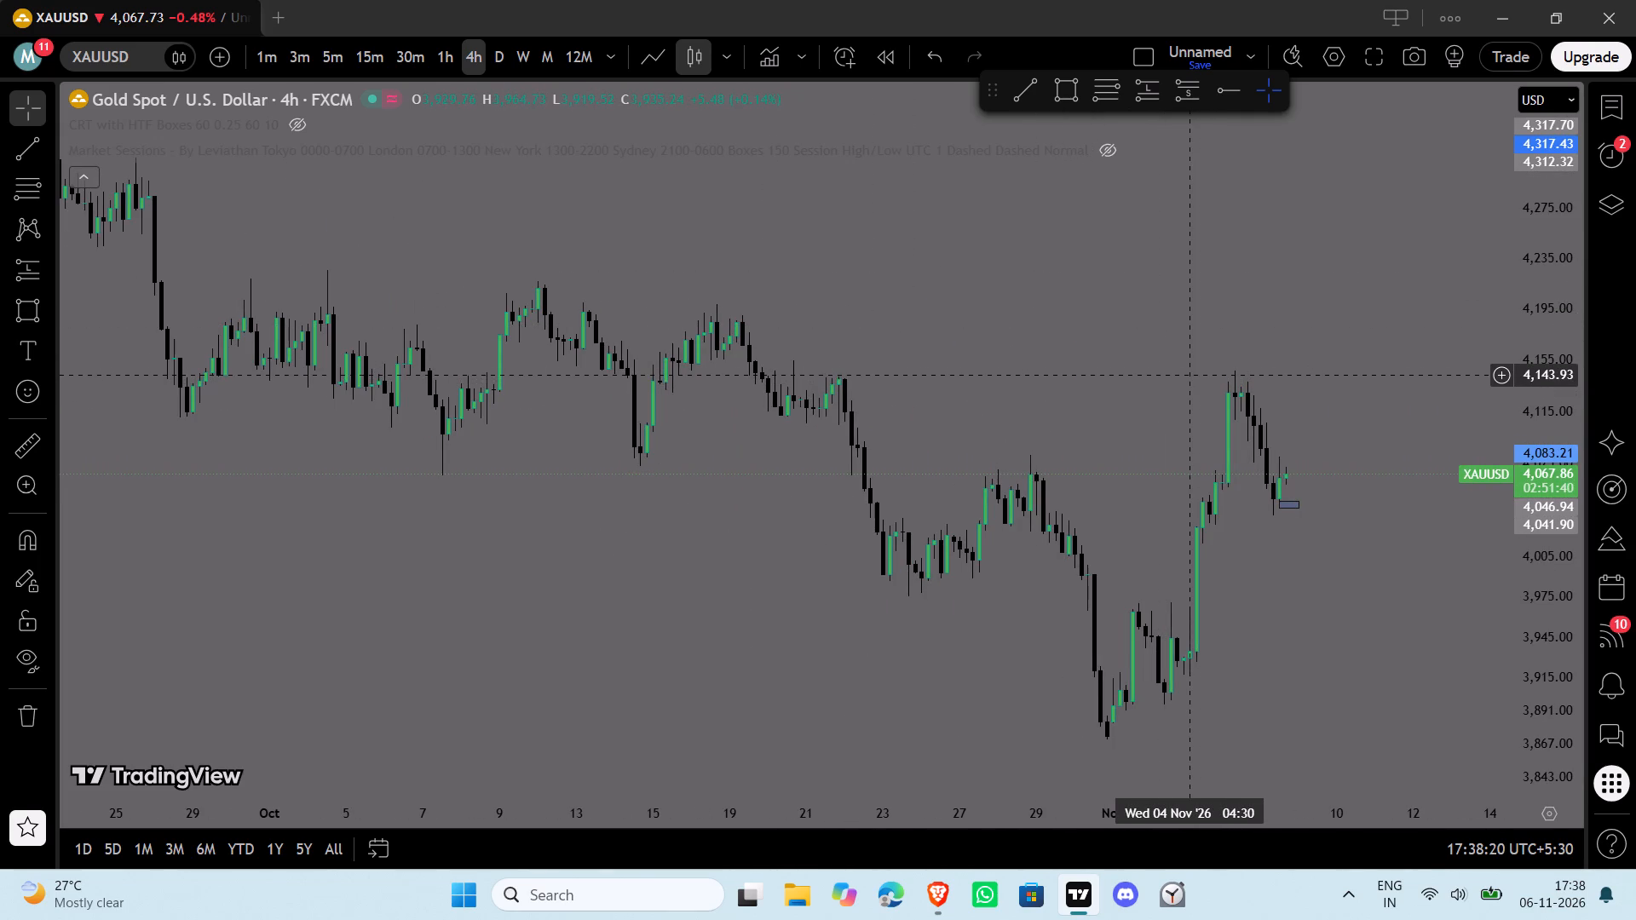
pyautogui.moveTo(699, 824); pyautogui.dragTo(723, 821)
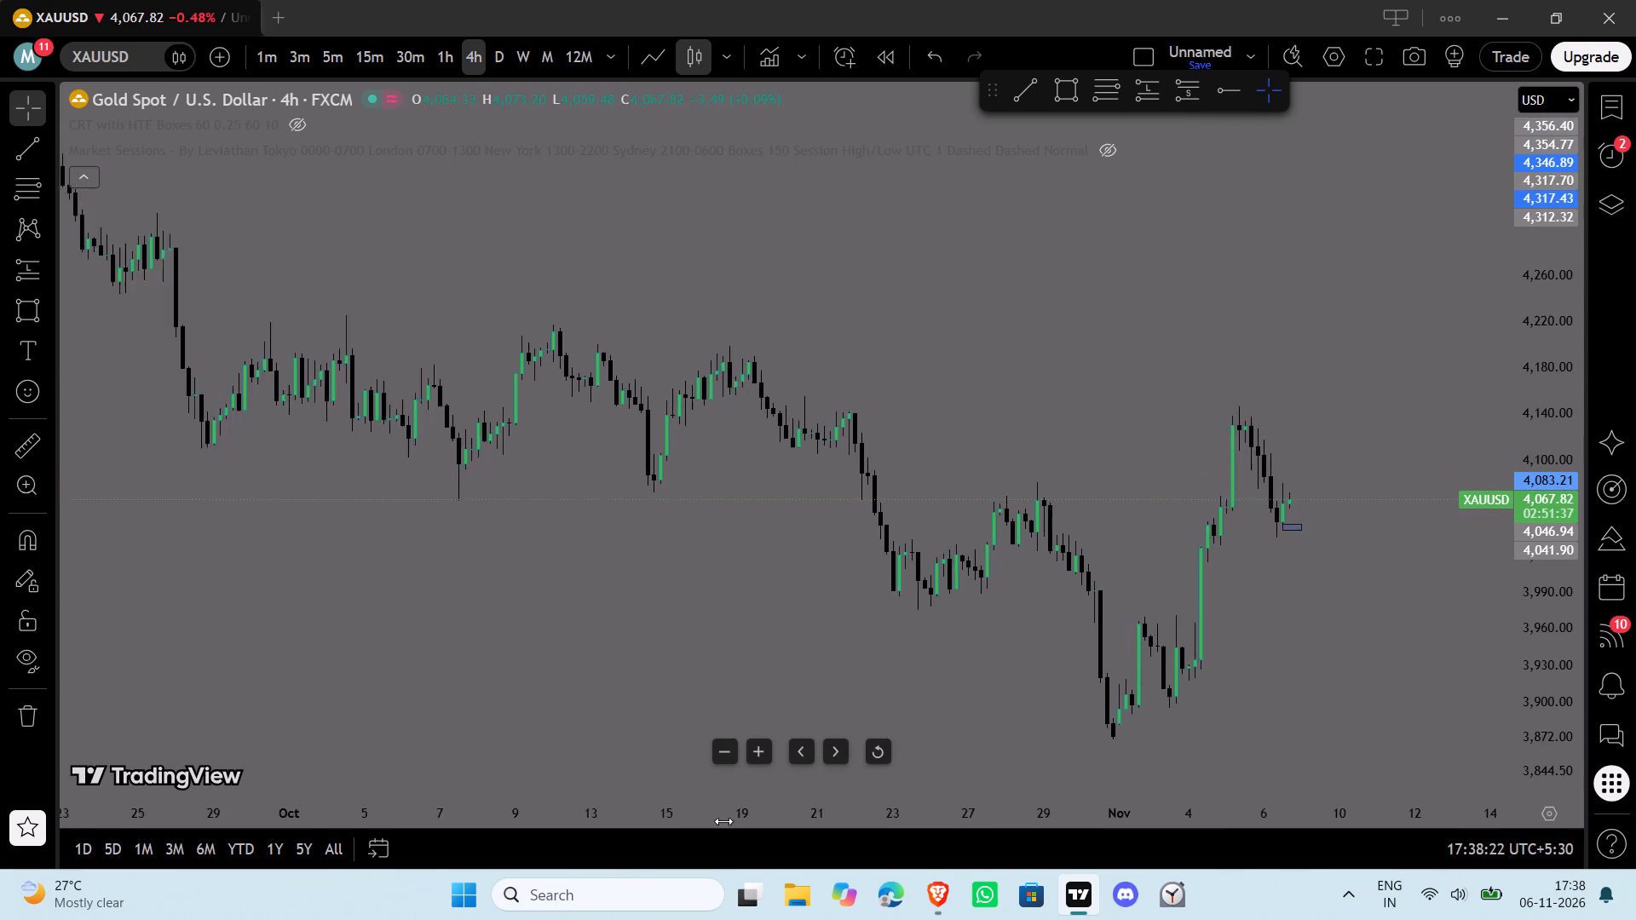
pyautogui.moveTo(723, 821); pyautogui.dragTo(1286, 775)
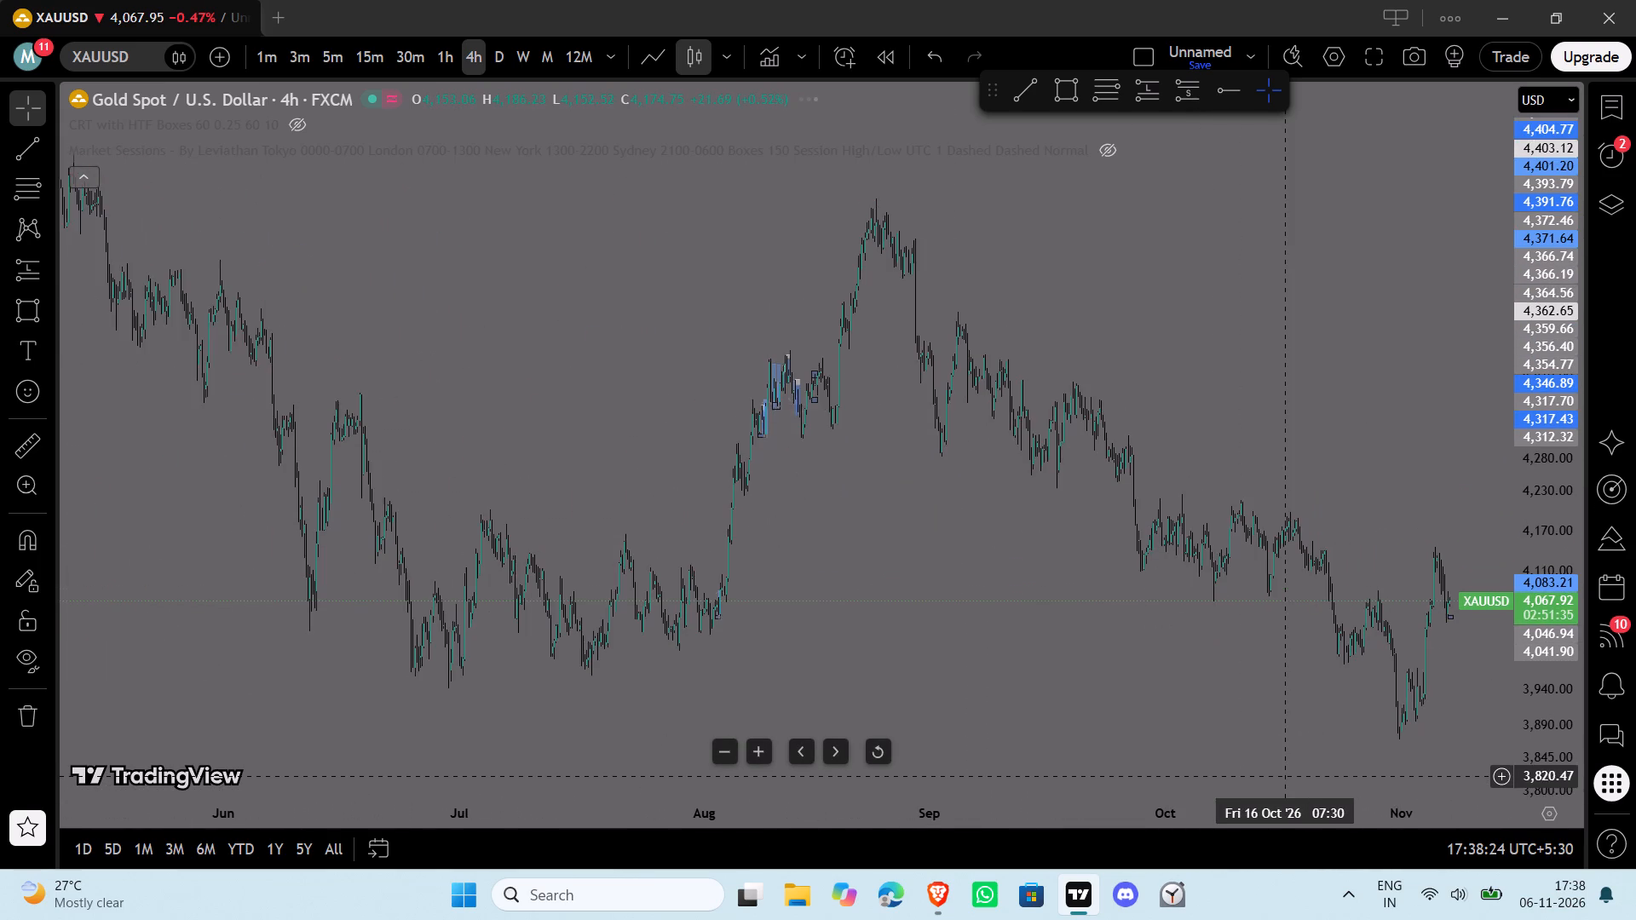
pyautogui.moveTo(1286, 775); pyautogui.dragTo(1114, 789)
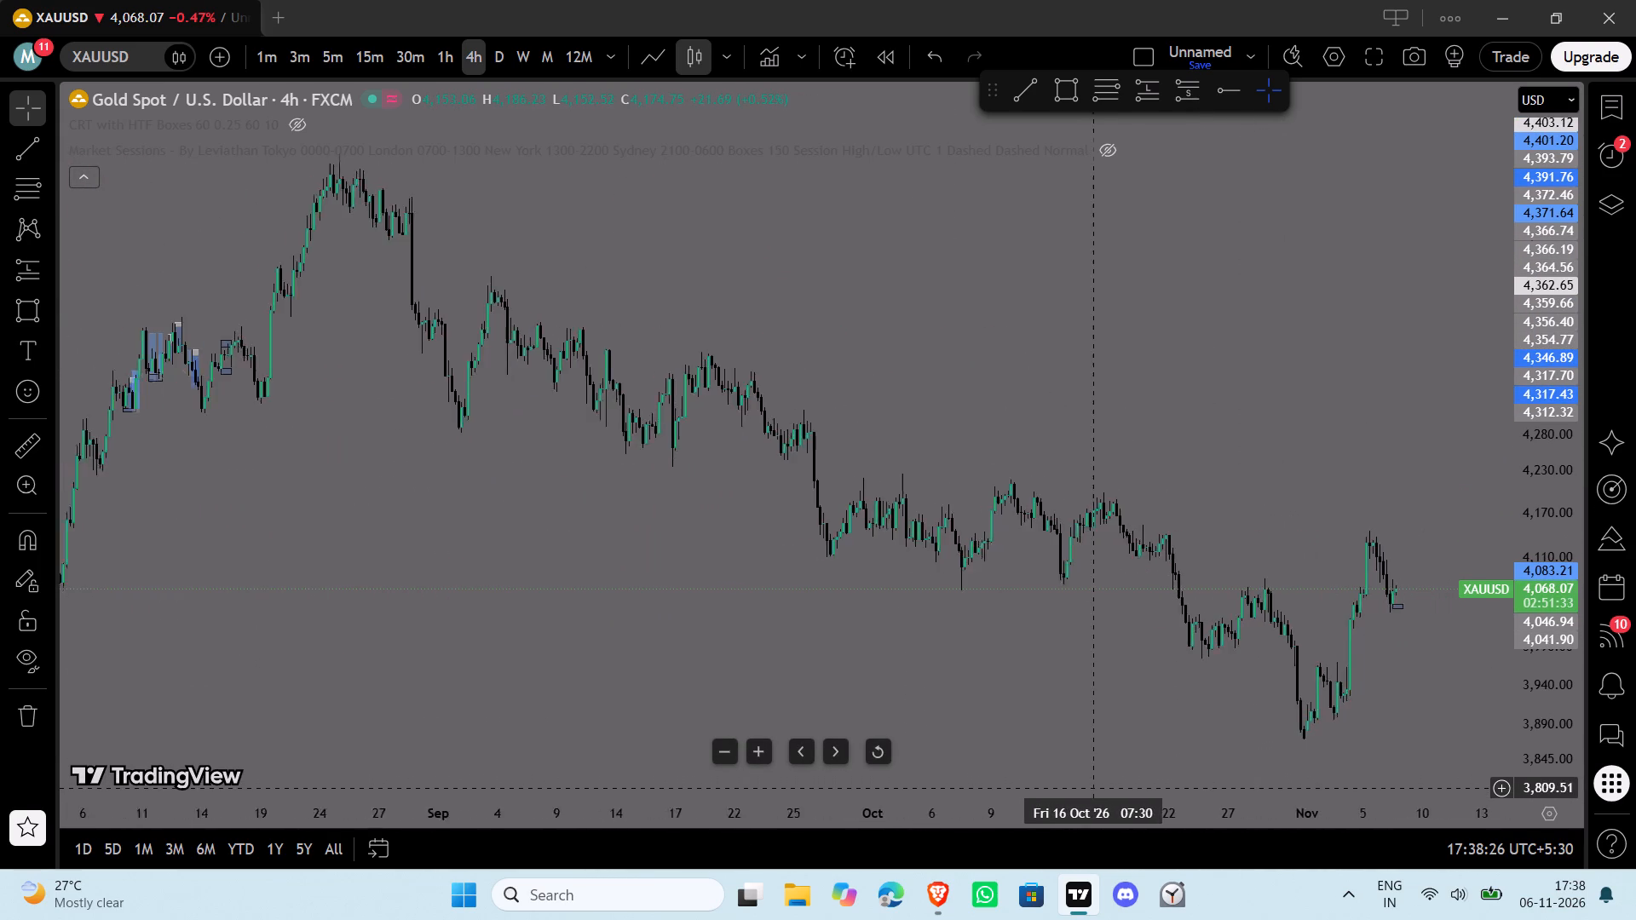
pyautogui.moveTo(1114, 789); pyautogui.dragTo(1152, 781)
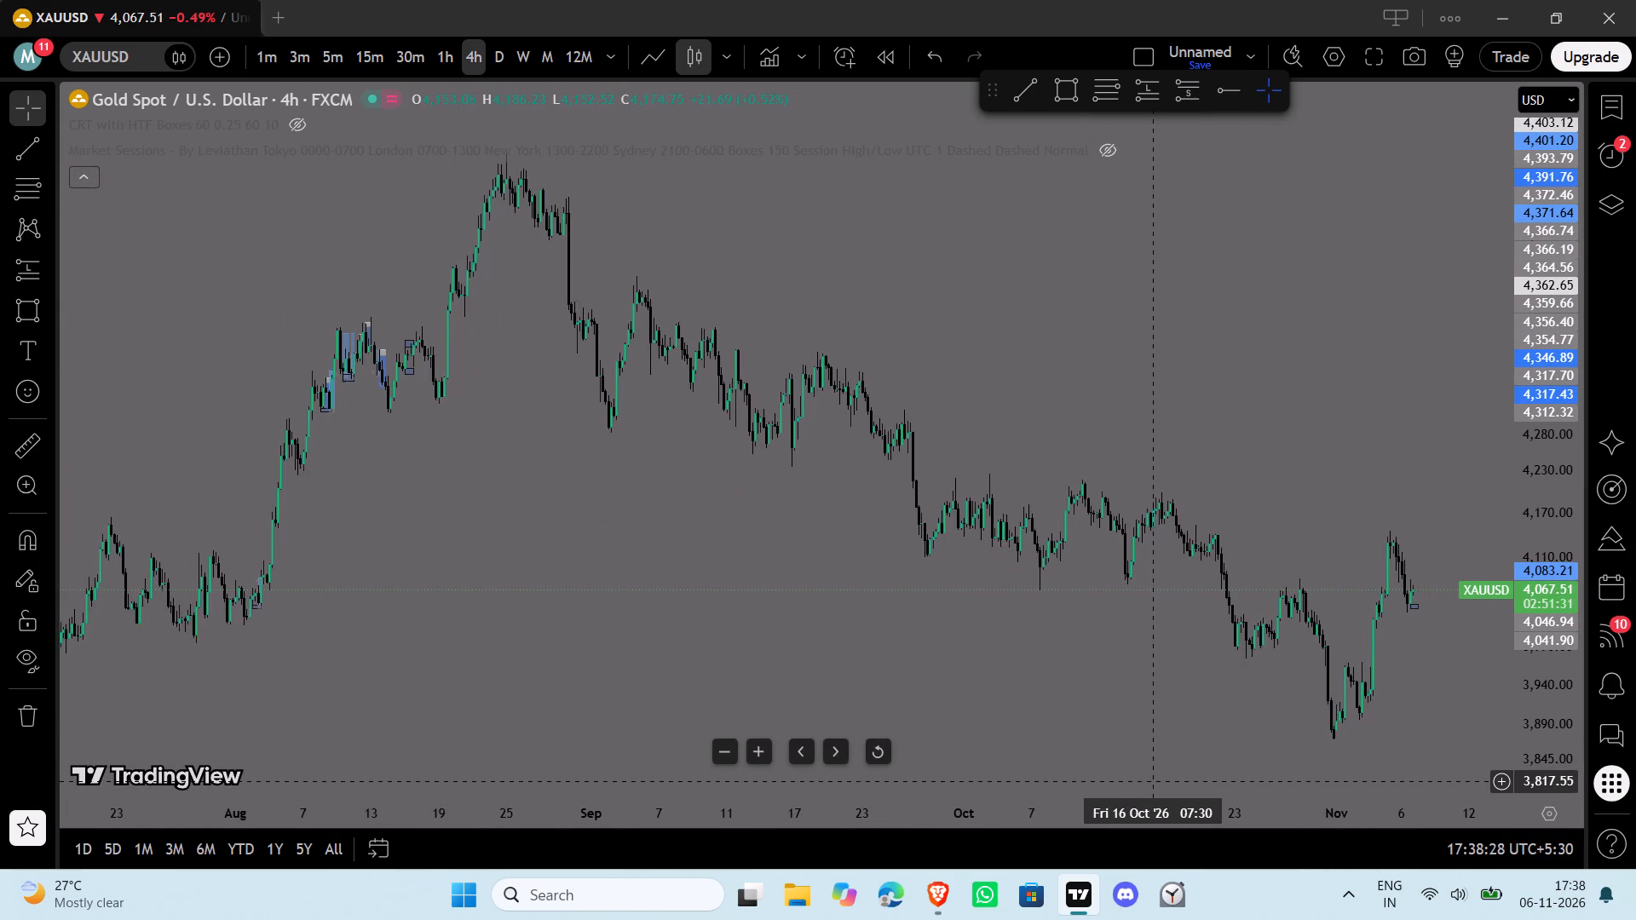
pyautogui.moveTo(1152, 781); pyautogui.dragTo(1152, 782)
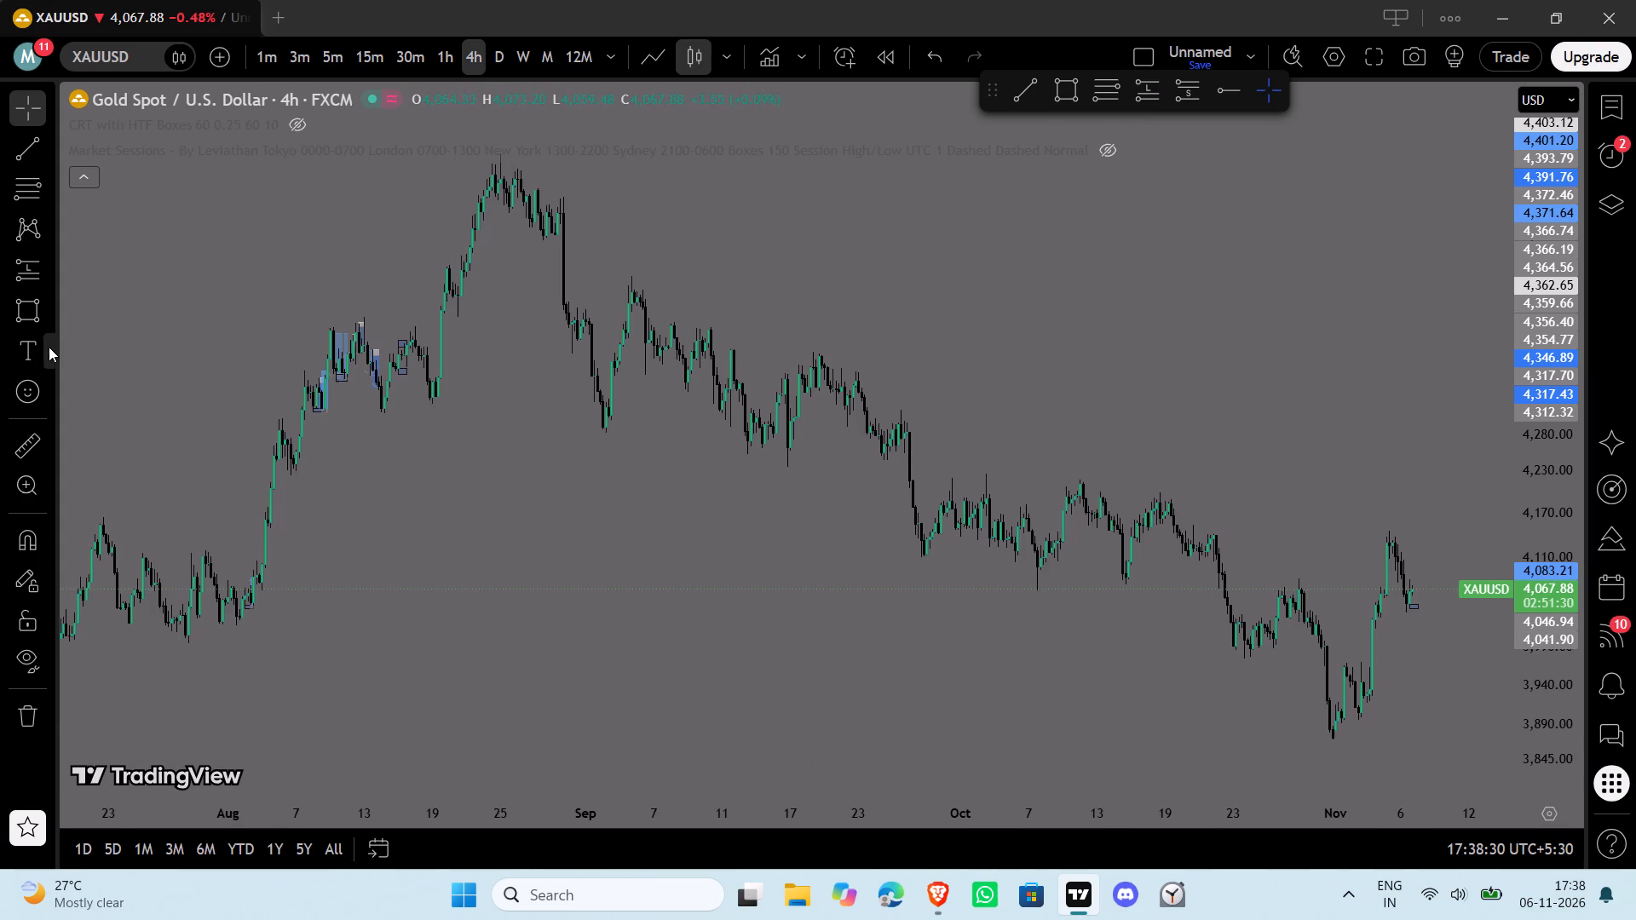
pyautogui.keyDown('ctrl'); pyautogui.moveTo(251, 297); pyautogui.dragTo(638, 455); pyautogui.keyUp('ctrl')
pyautogui.click(855, 108)
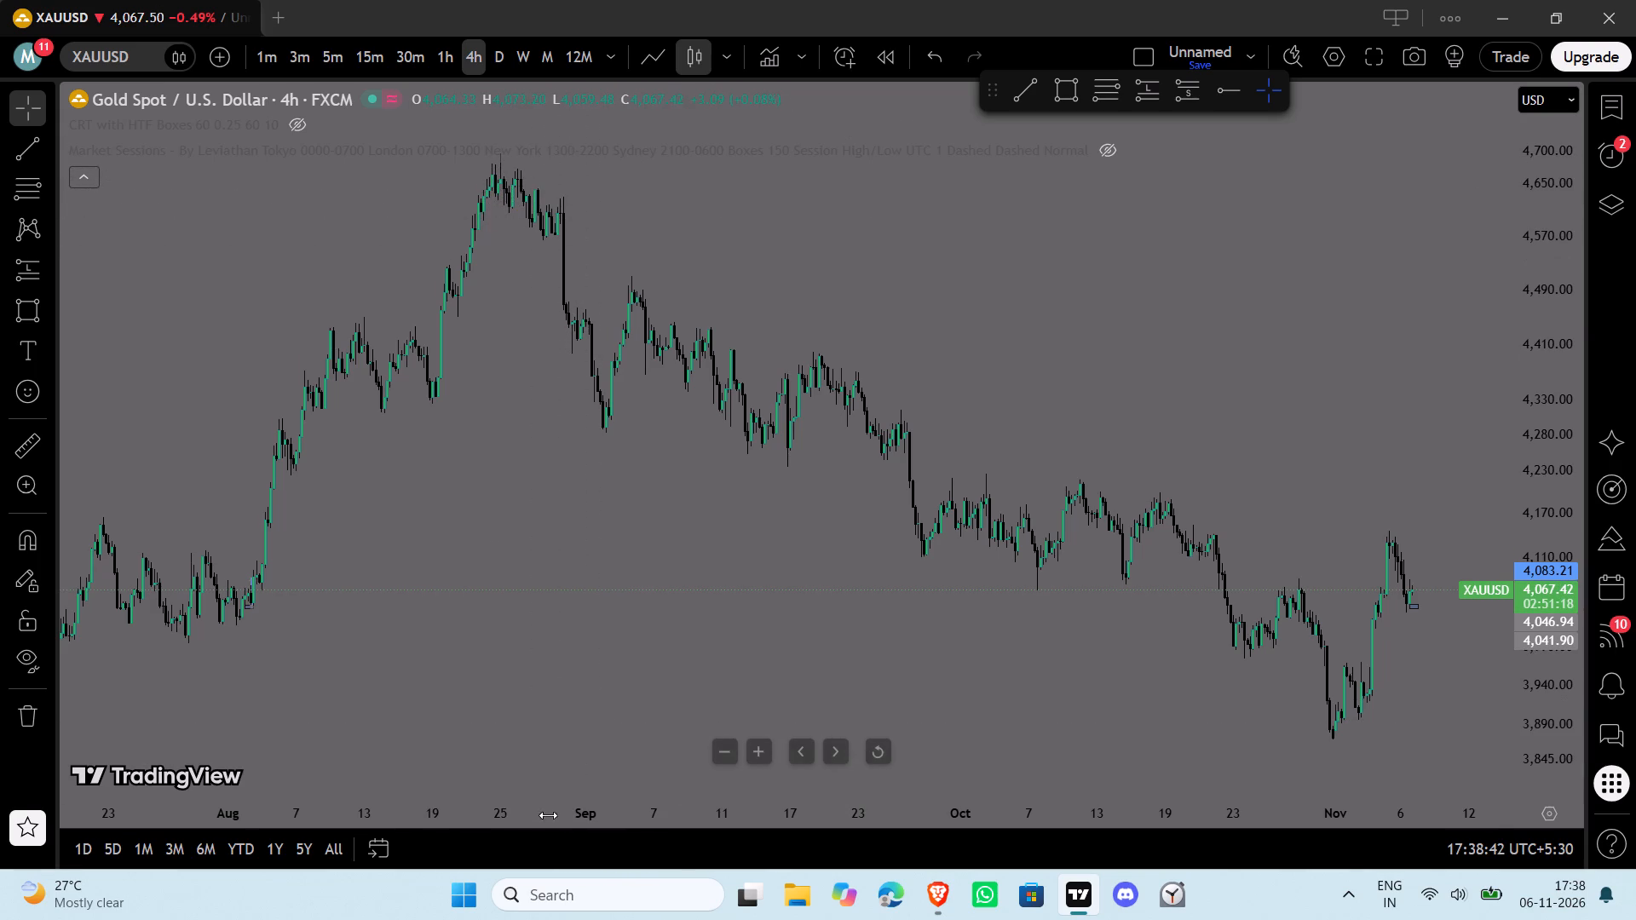
# Review the XAUUSD price history on the 4-hour chart from mid-2024 to November 2026.
pyautogui.moveTo(510, 822); pyautogui.dragTo(567, 814)
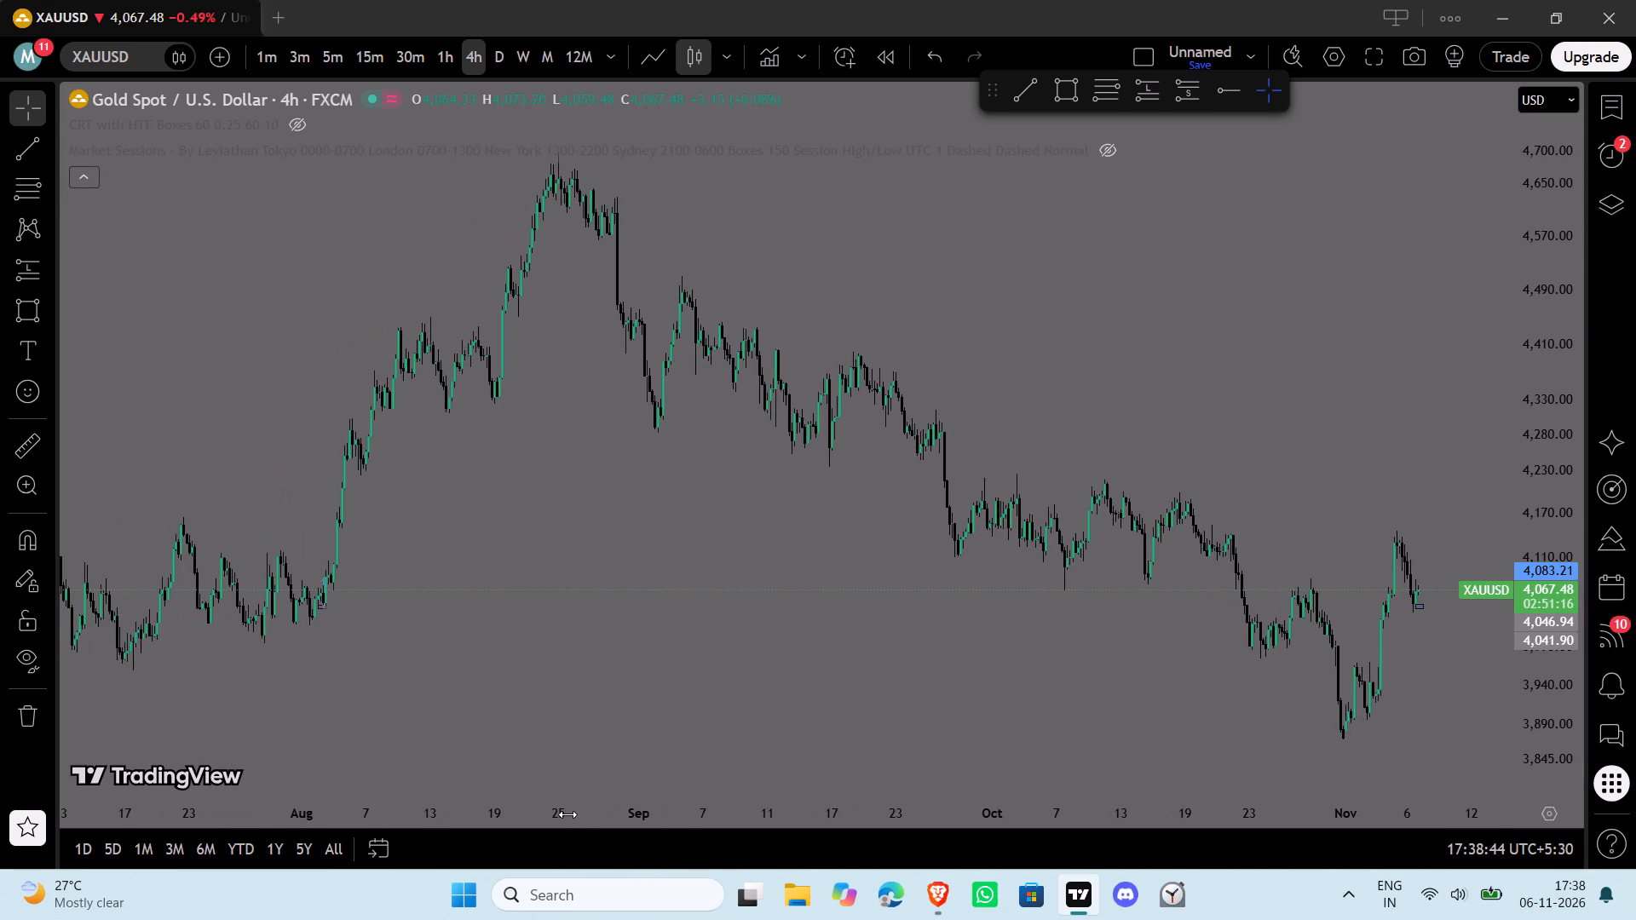
pyautogui.moveTo(567, 814); pyautogui.dragTo(1233, 830)
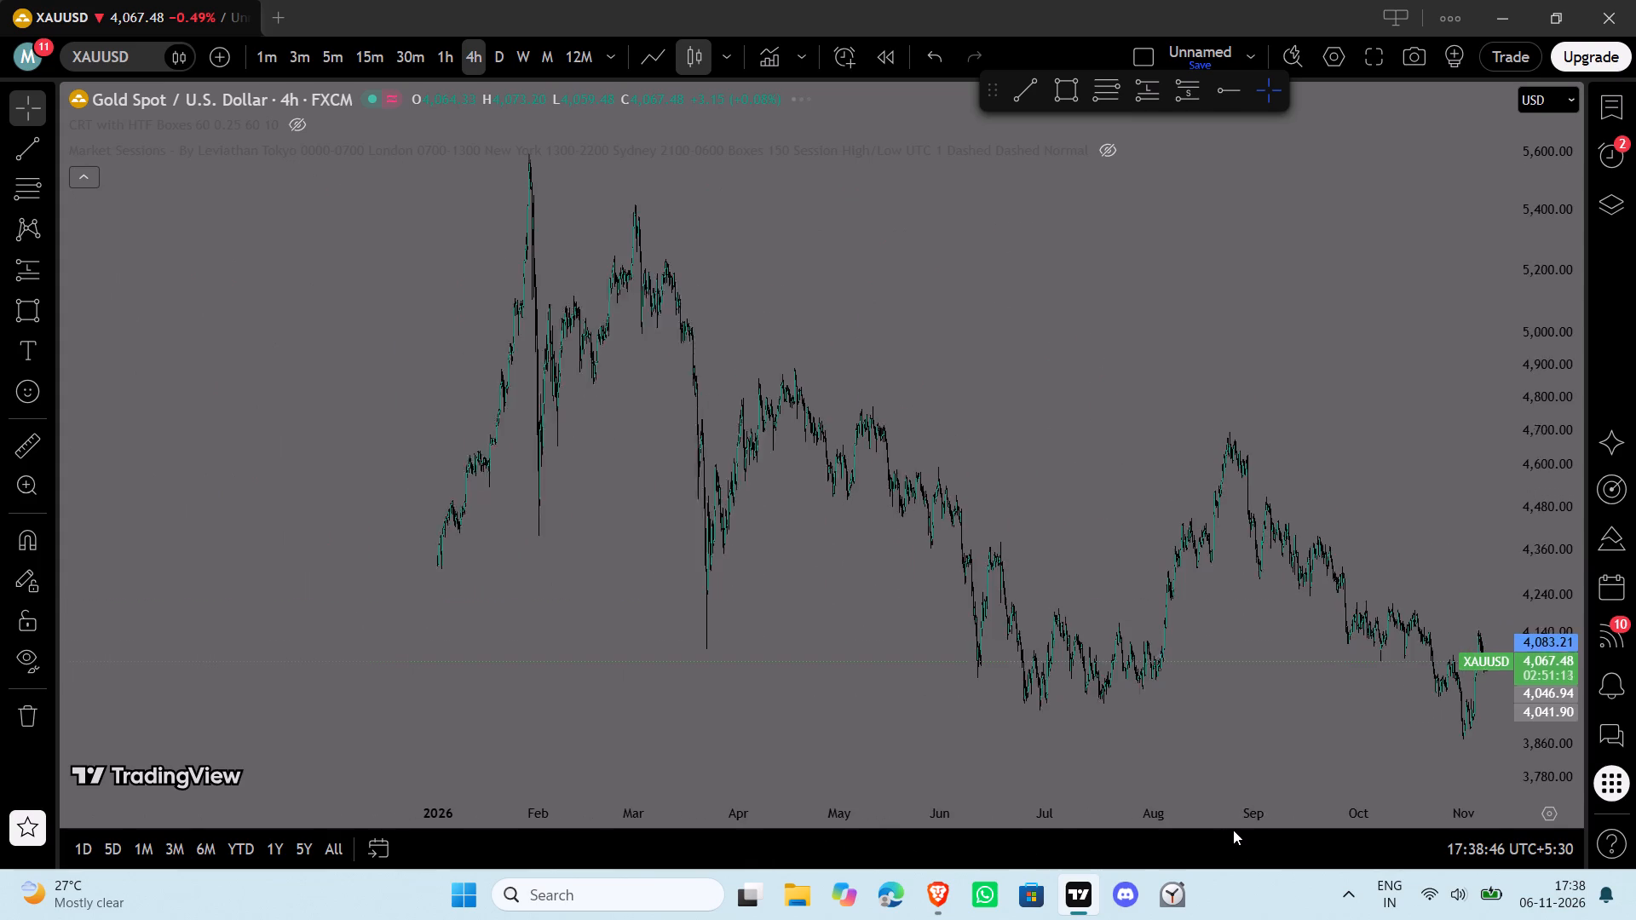
pyautogui.moveTo(1233, 830); pyautogui.dragTo(1147, 837)
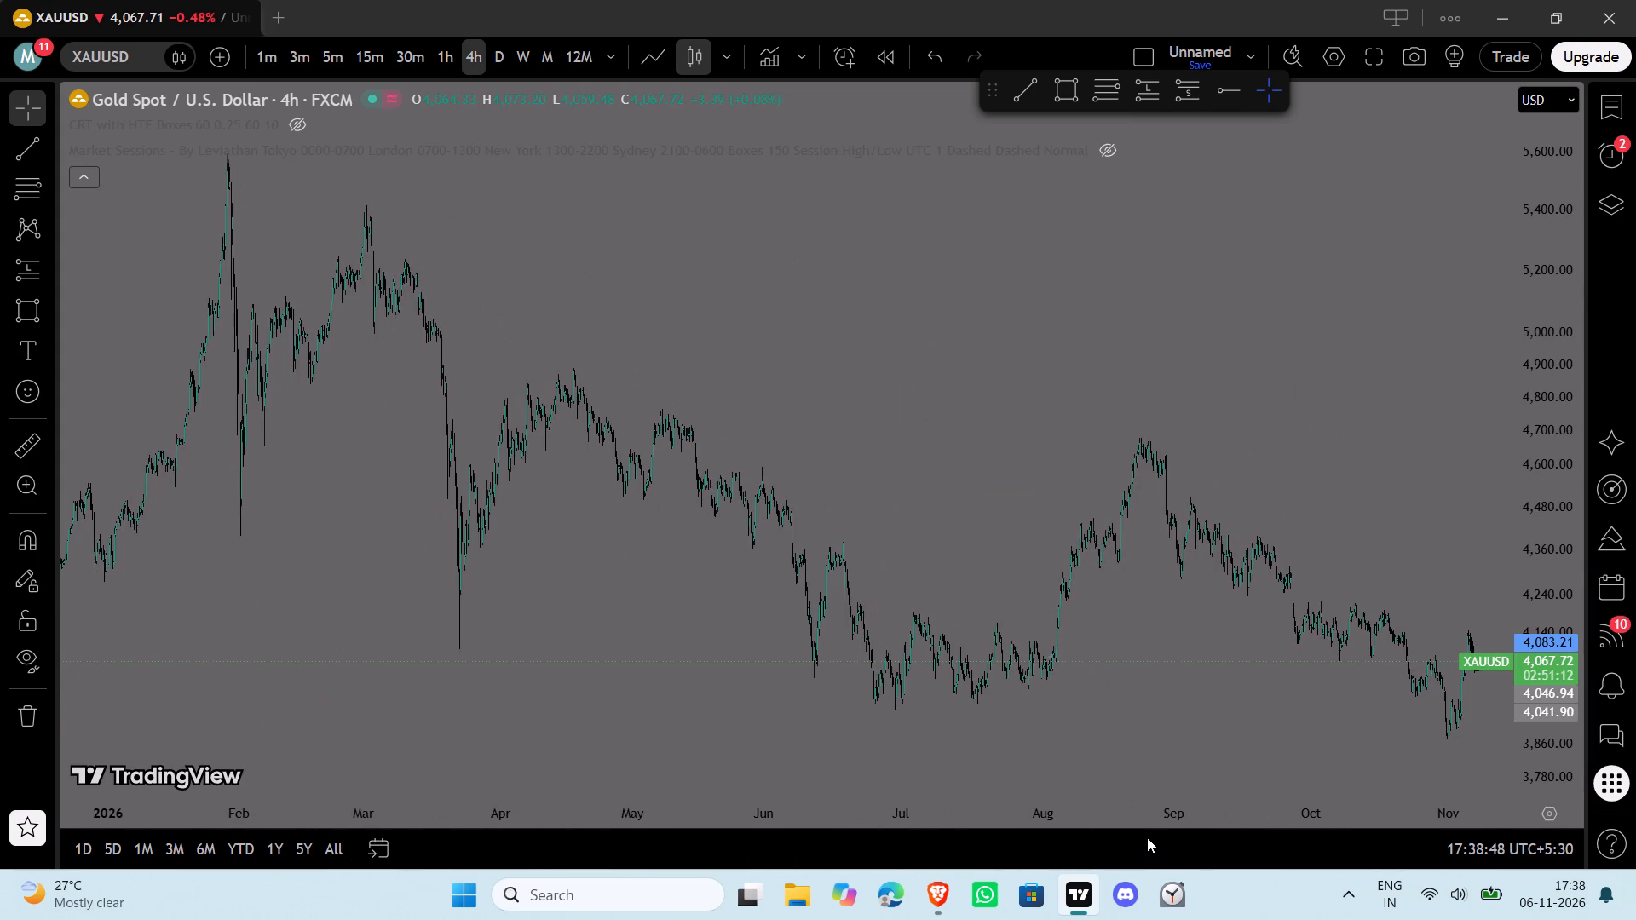
pyautogui.moveTo(1147, 837); pyautogui.dragTo(1274, 825)
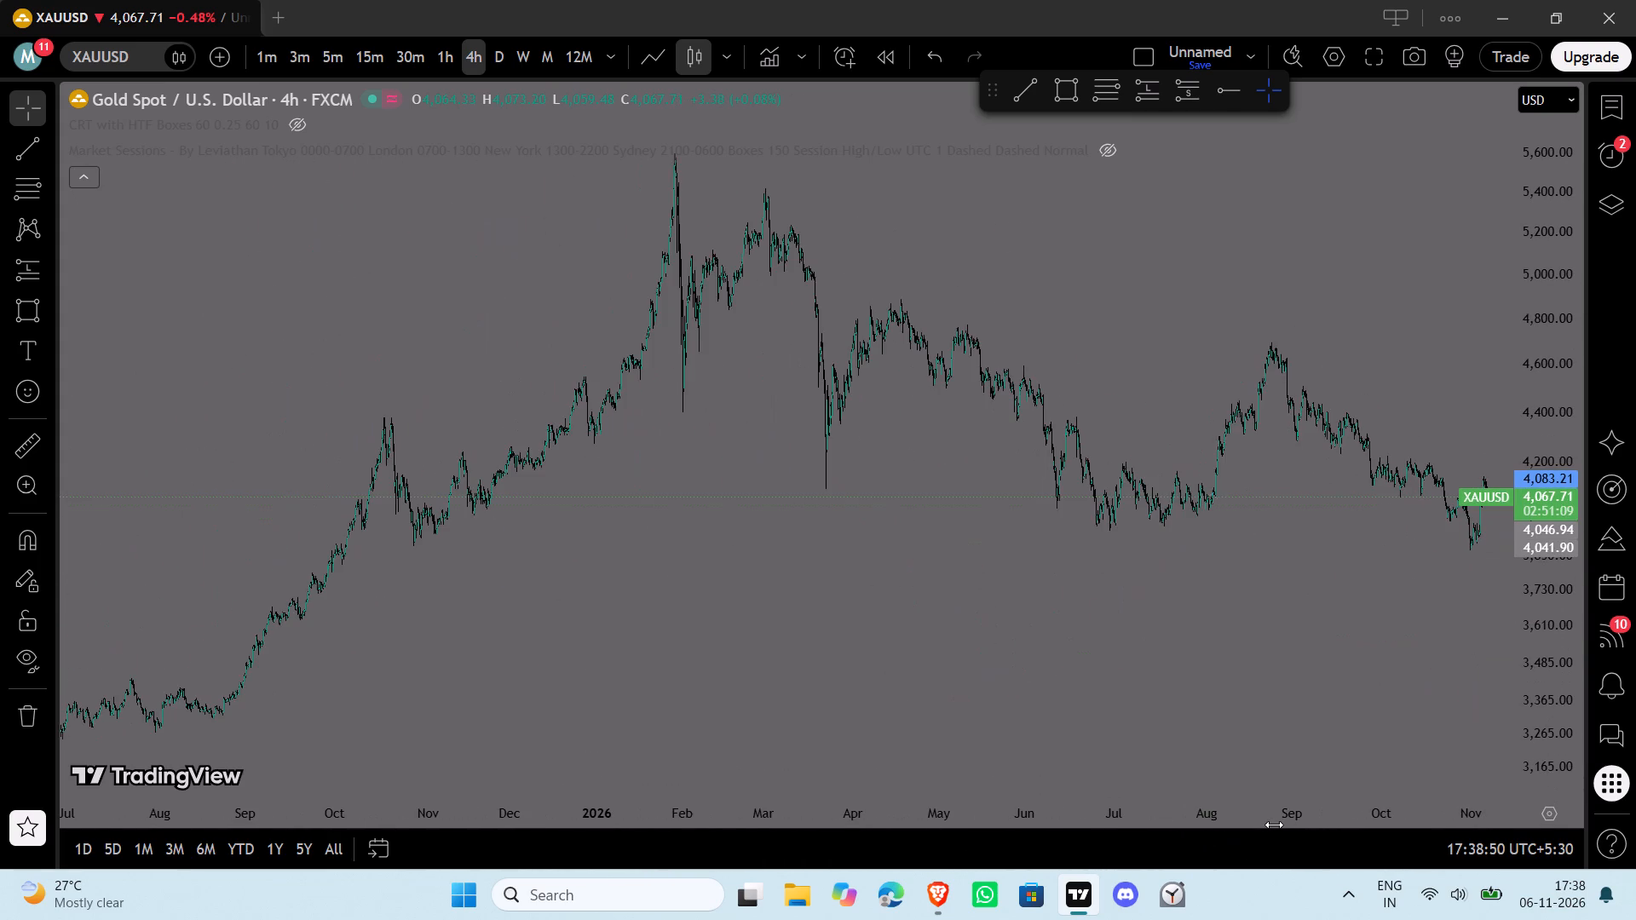
pyautogui.moveTo(1274, 825); pyautogui.dragTo(391, 825)
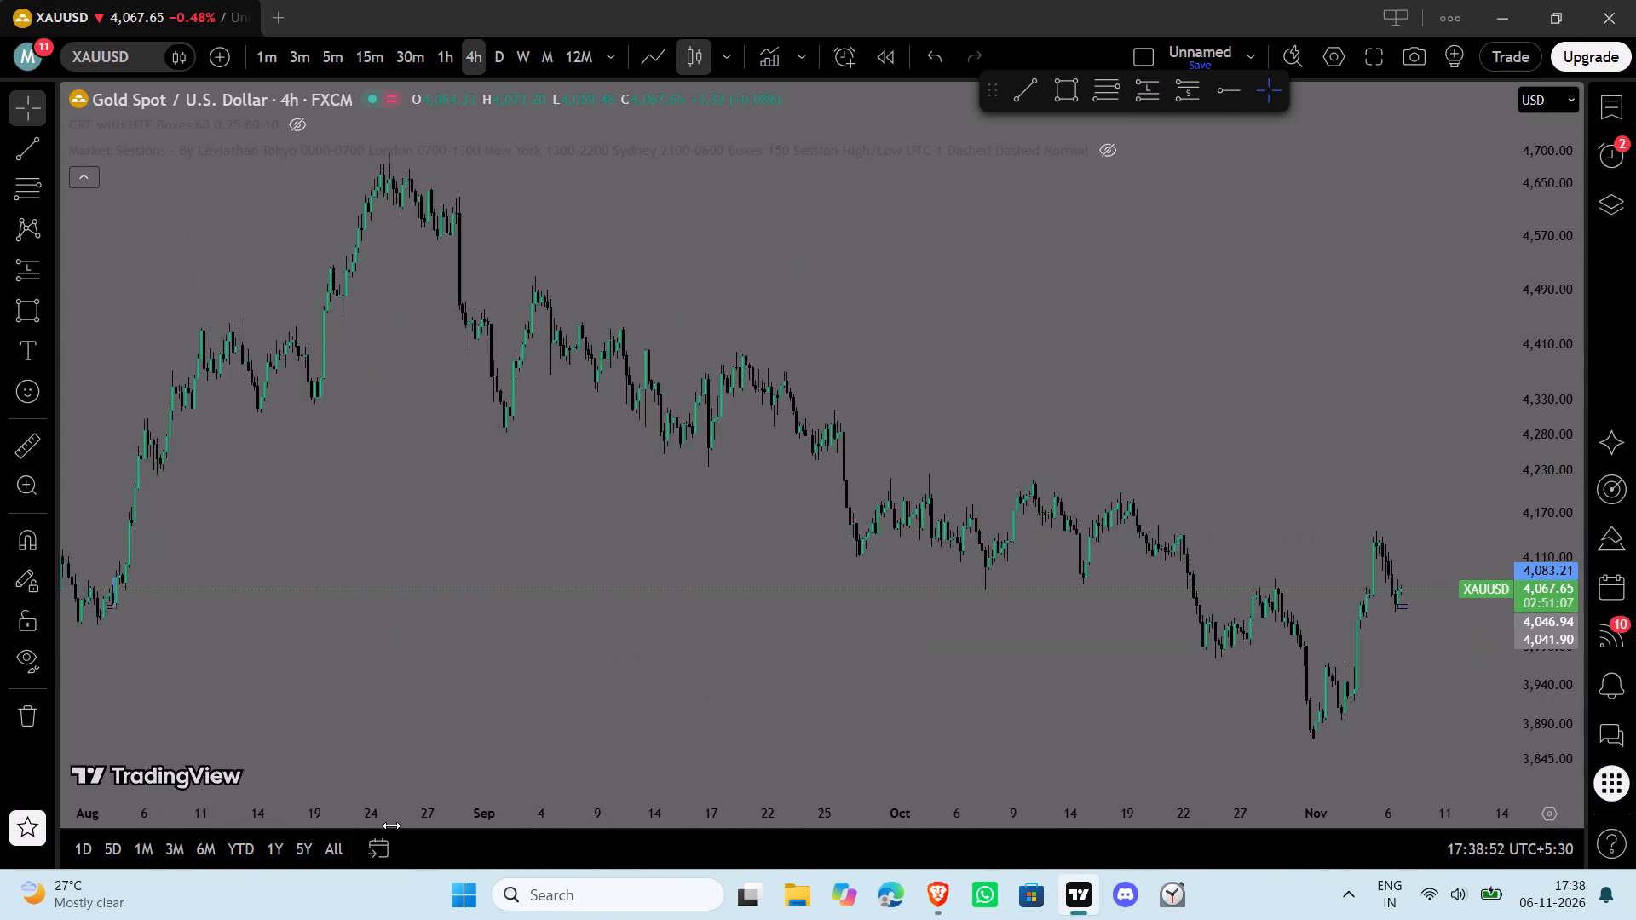
pyautogui.moveTo(391, 825); pyautogui.dragTo(1318, 879)
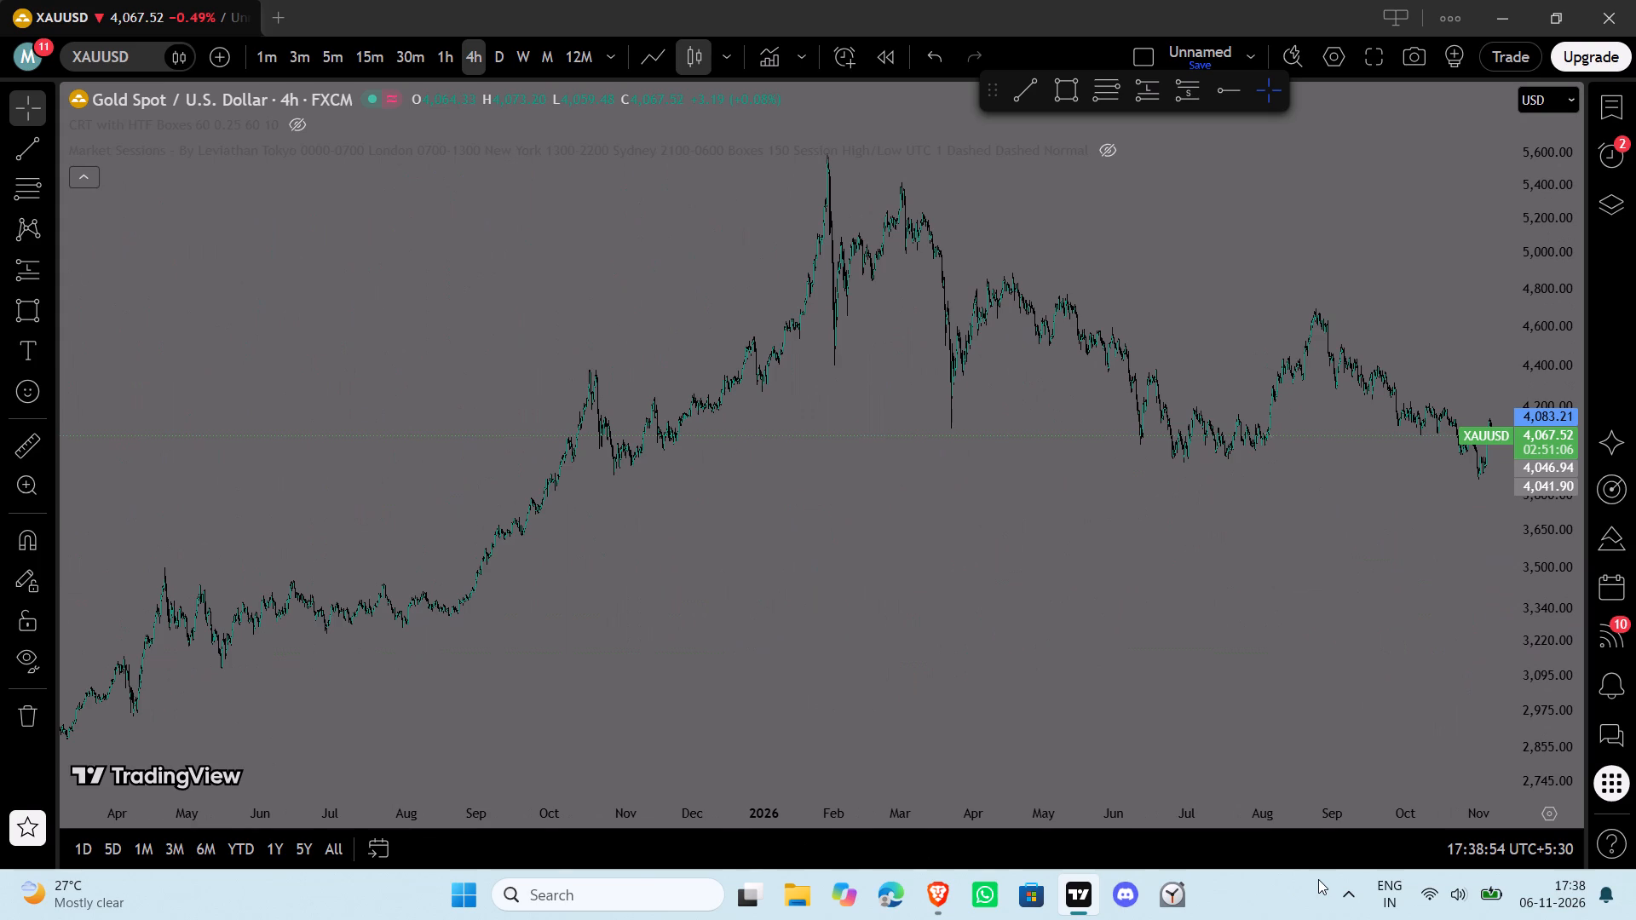
pyautogui.moveTo(1318, 879); pyautogui.dragTo(1540, 867)
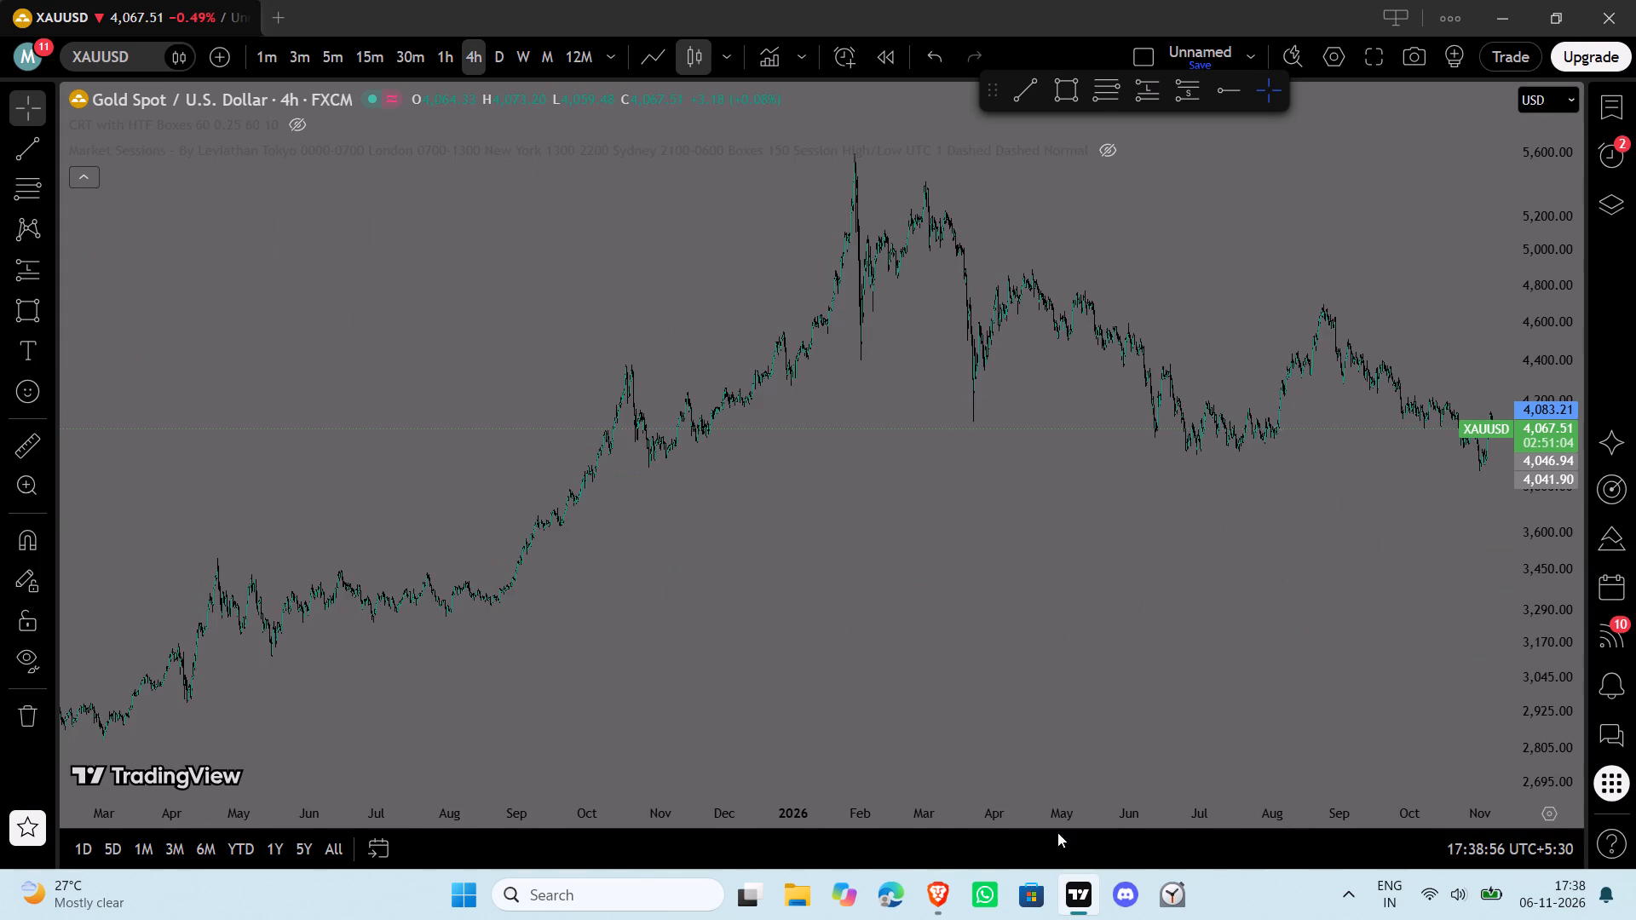
pyautogui.moveTo(853, 808); pyautogui.dragTo(1233, 790)
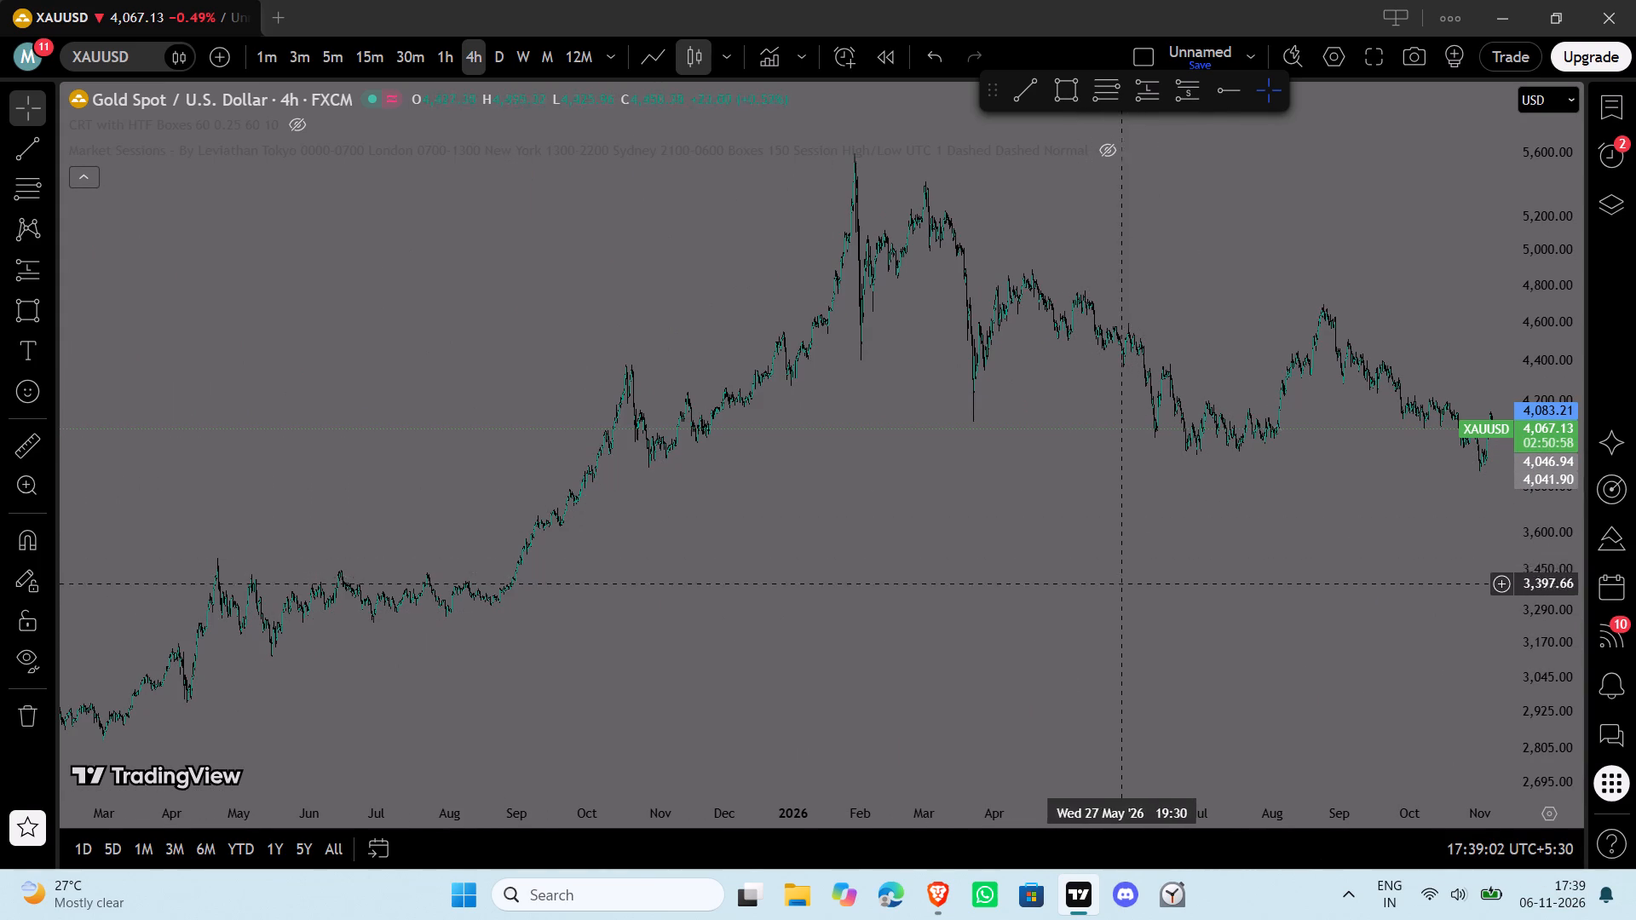
pyautogui.moveTo(559, 741); pyautogui.dragTo(1138, 678)
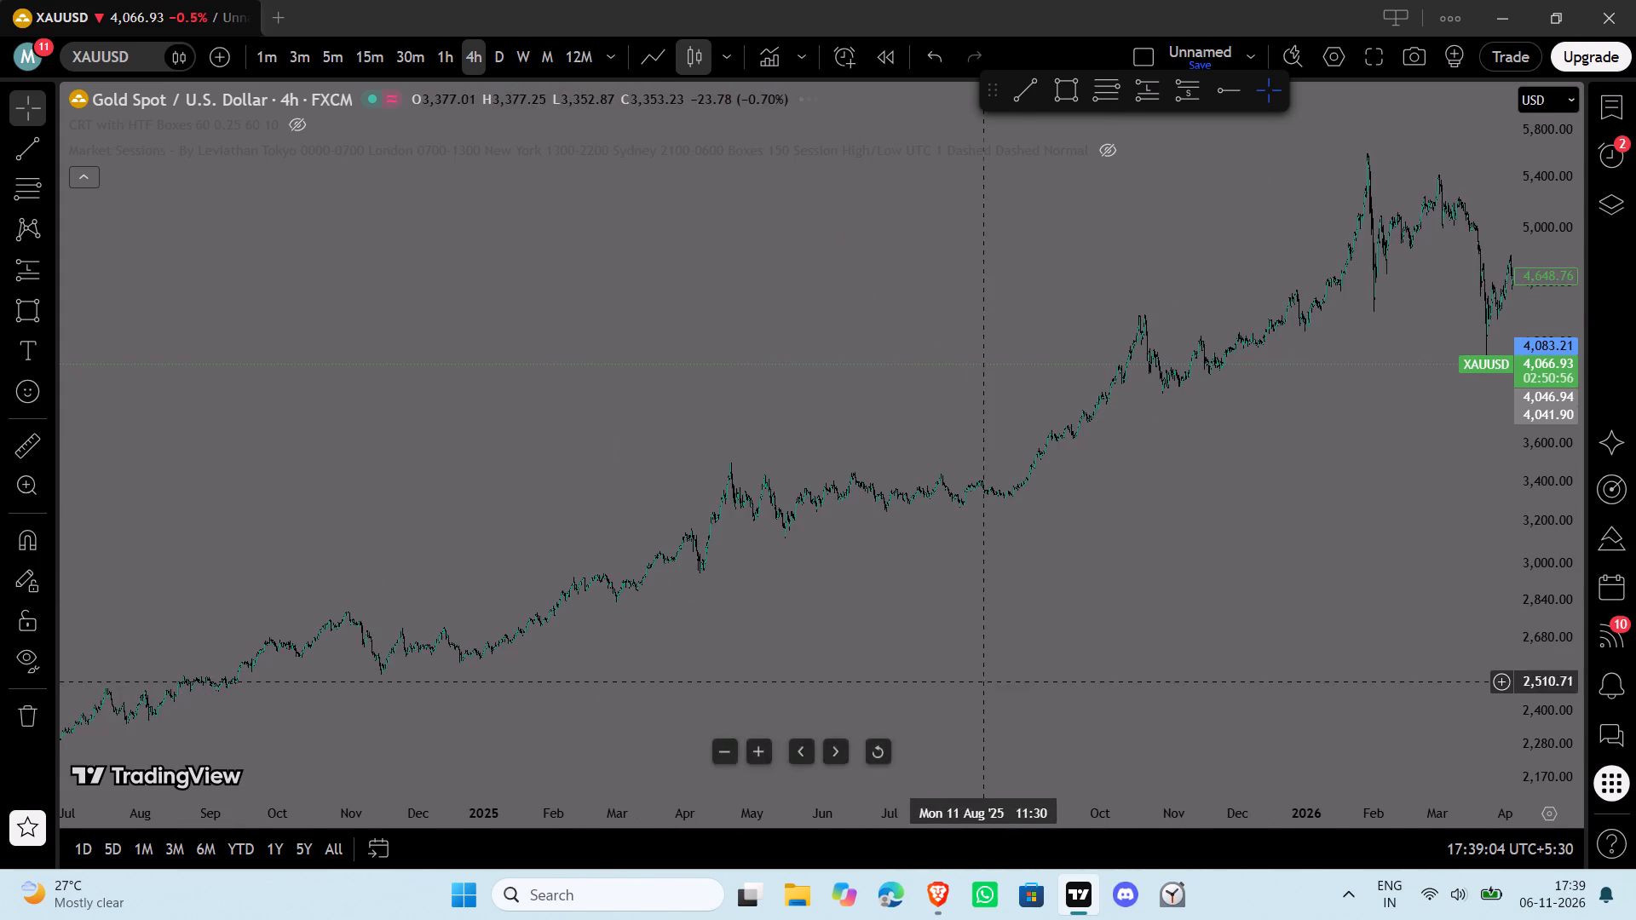
# Switch to the weekly timeframe, reset the chart view and review the price history from 2016 to 2026.
pyautogui.click(528, 55)
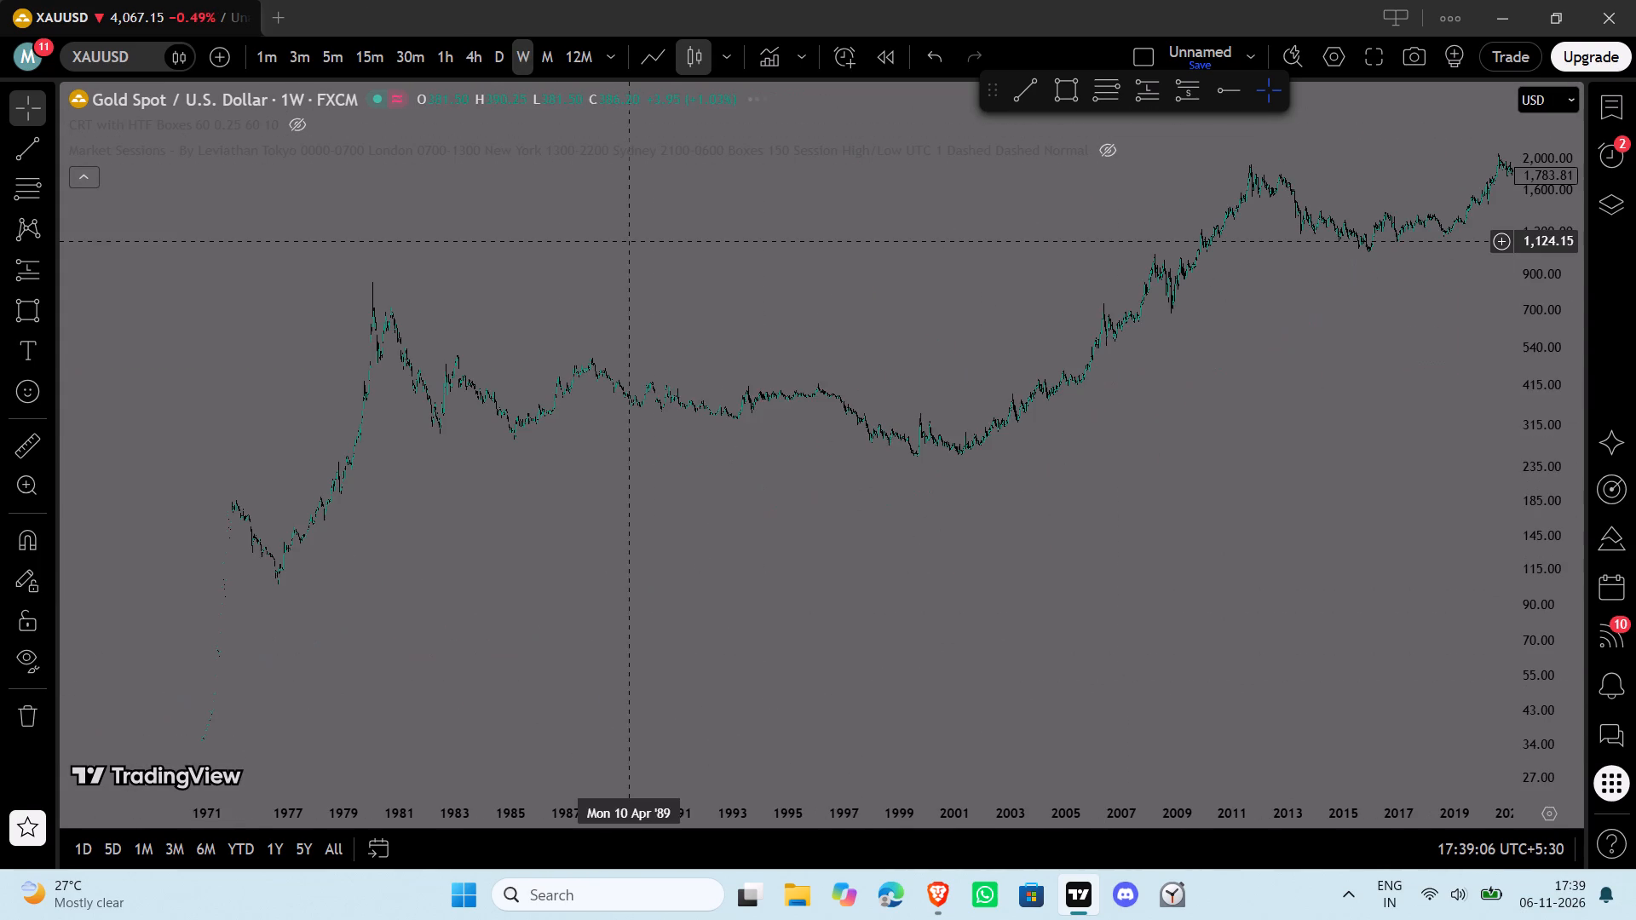
pyautogui.rightClick(629, 241)
pyautogui.click(700, 272)
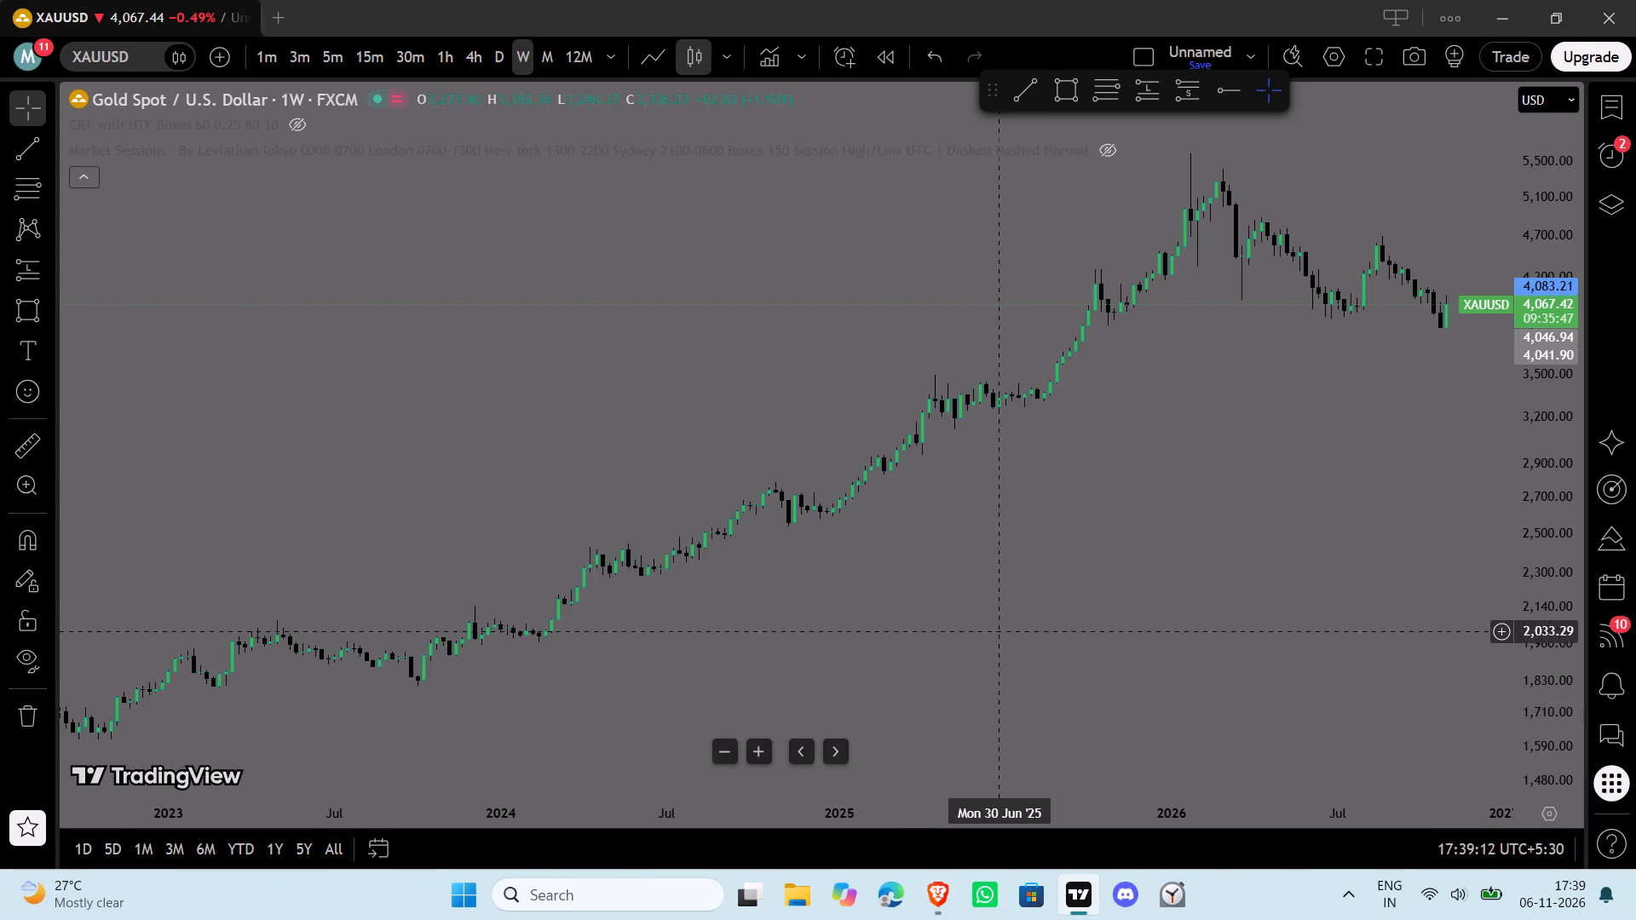
pyautogui.moveTo(740, 812); pyautogui.dragTo(1212, 789)
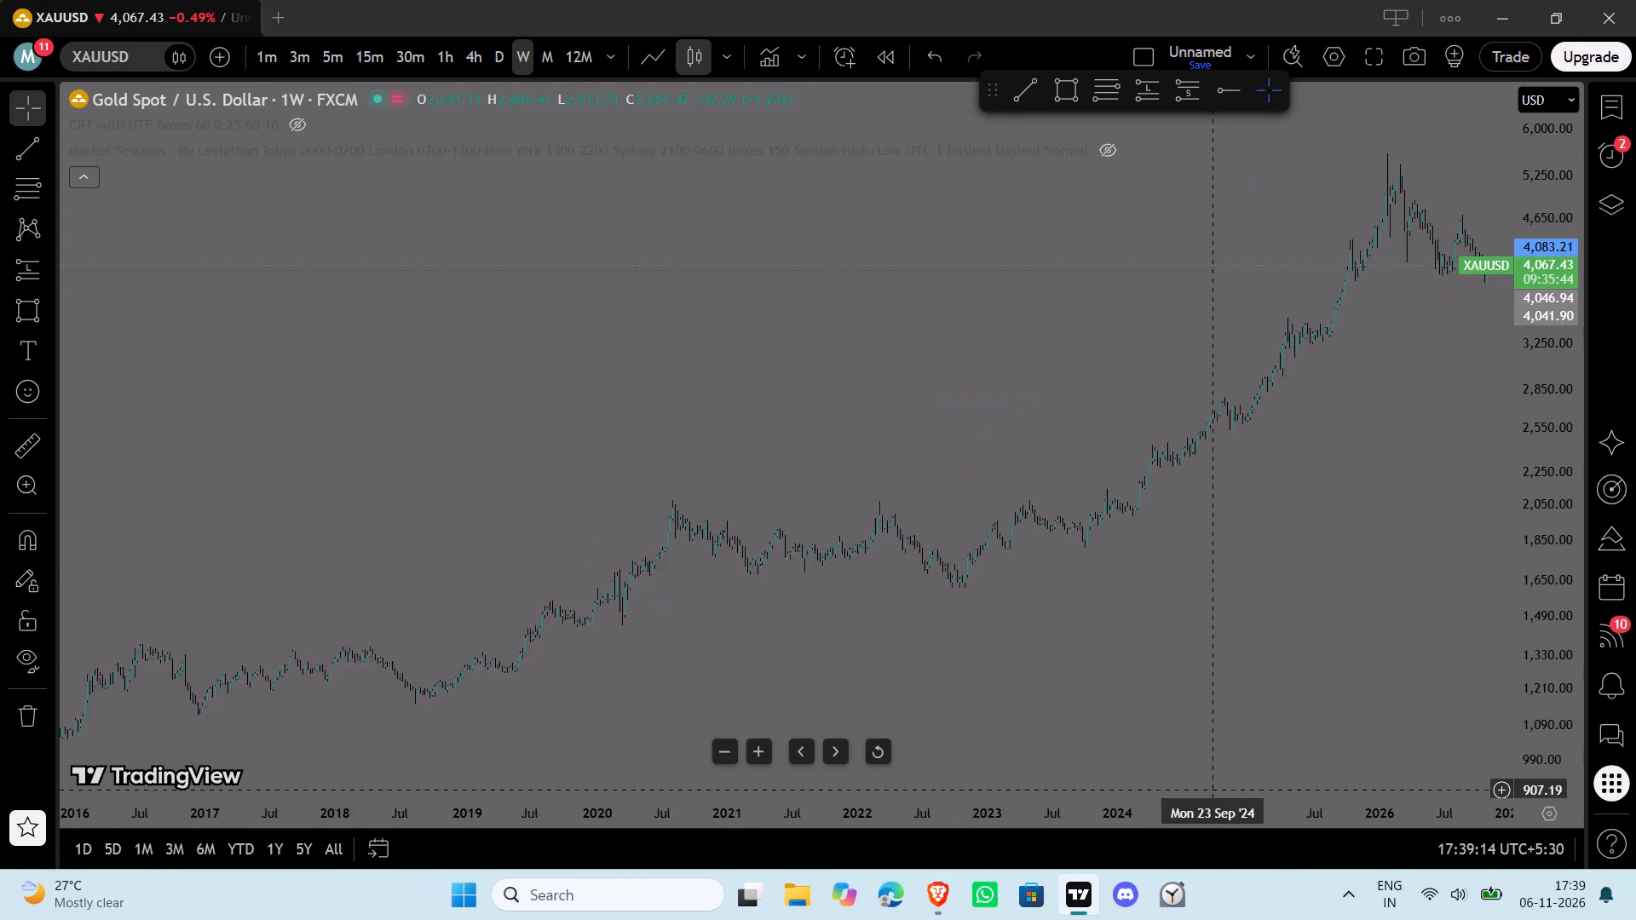
pyautogui.moveTo(1212, 789); pyautogui.dragTo(1141, 761)
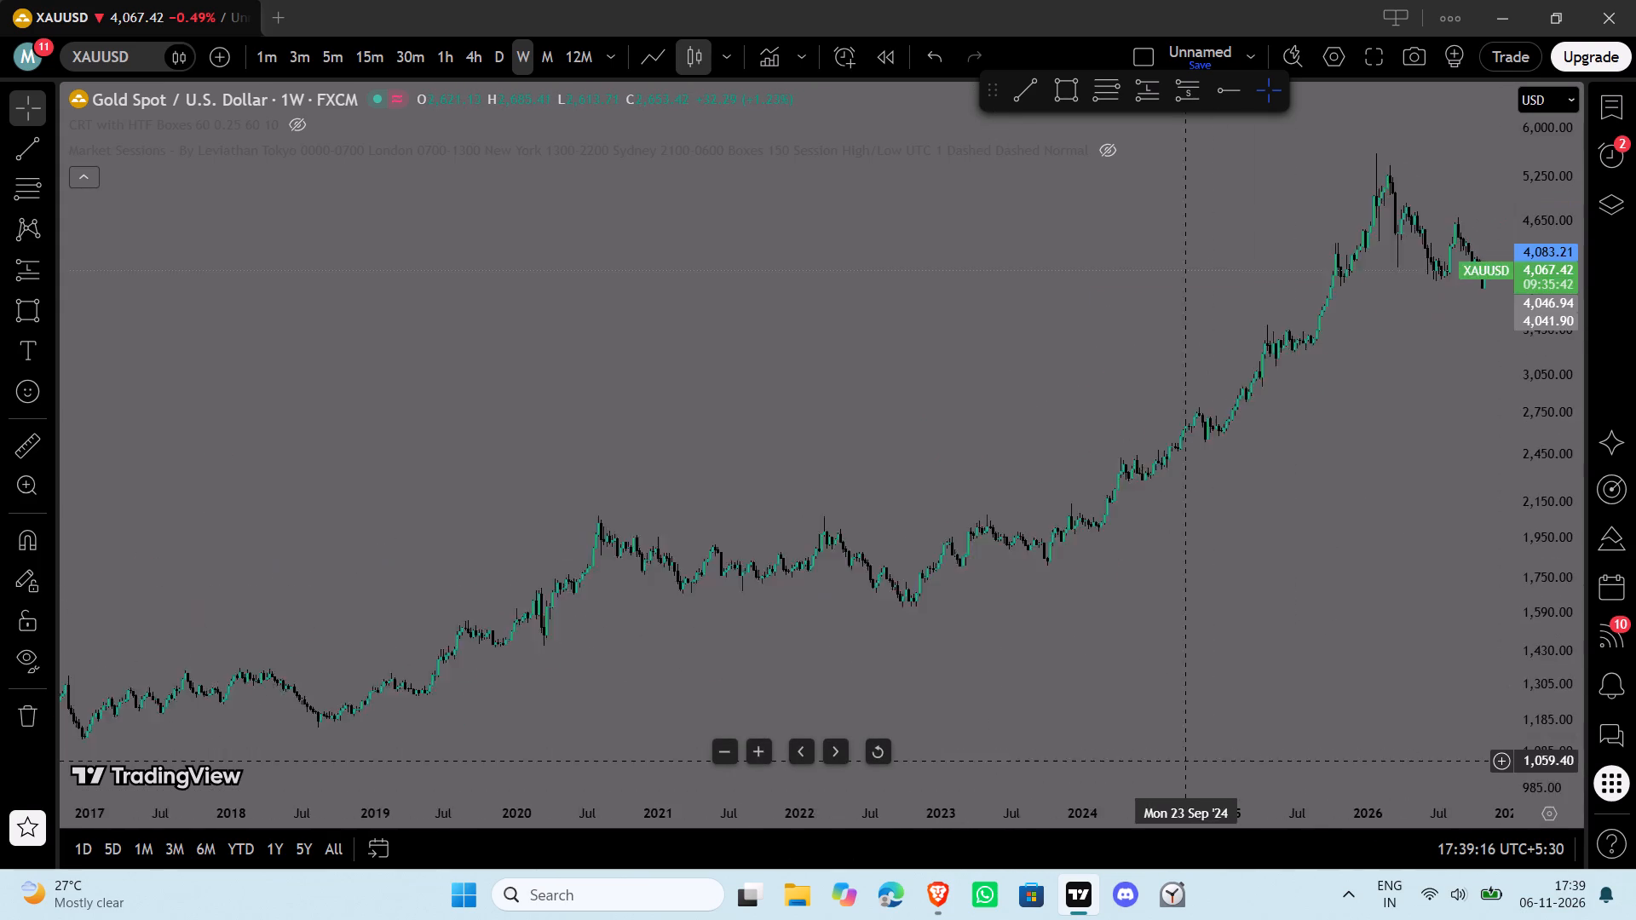
pyautogui.moveTo(1141, 761); pyautogui.dragTo(659, 781)
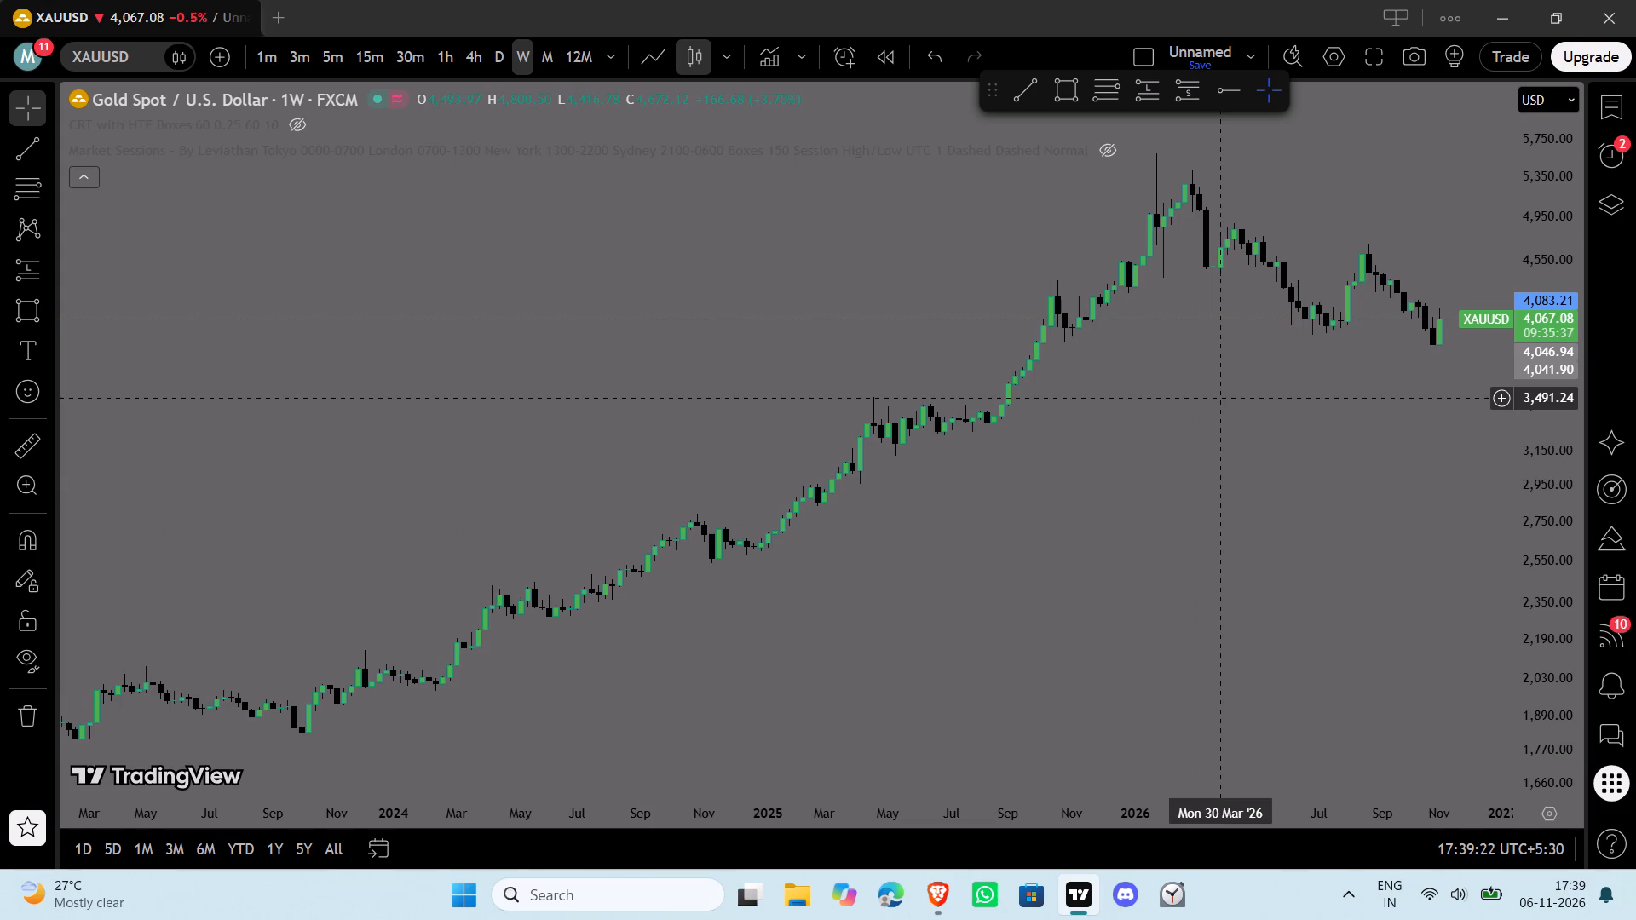
# Switch the XAUUSD chart to the 15-minute timeframe.
pyautogui.click(274, 65)
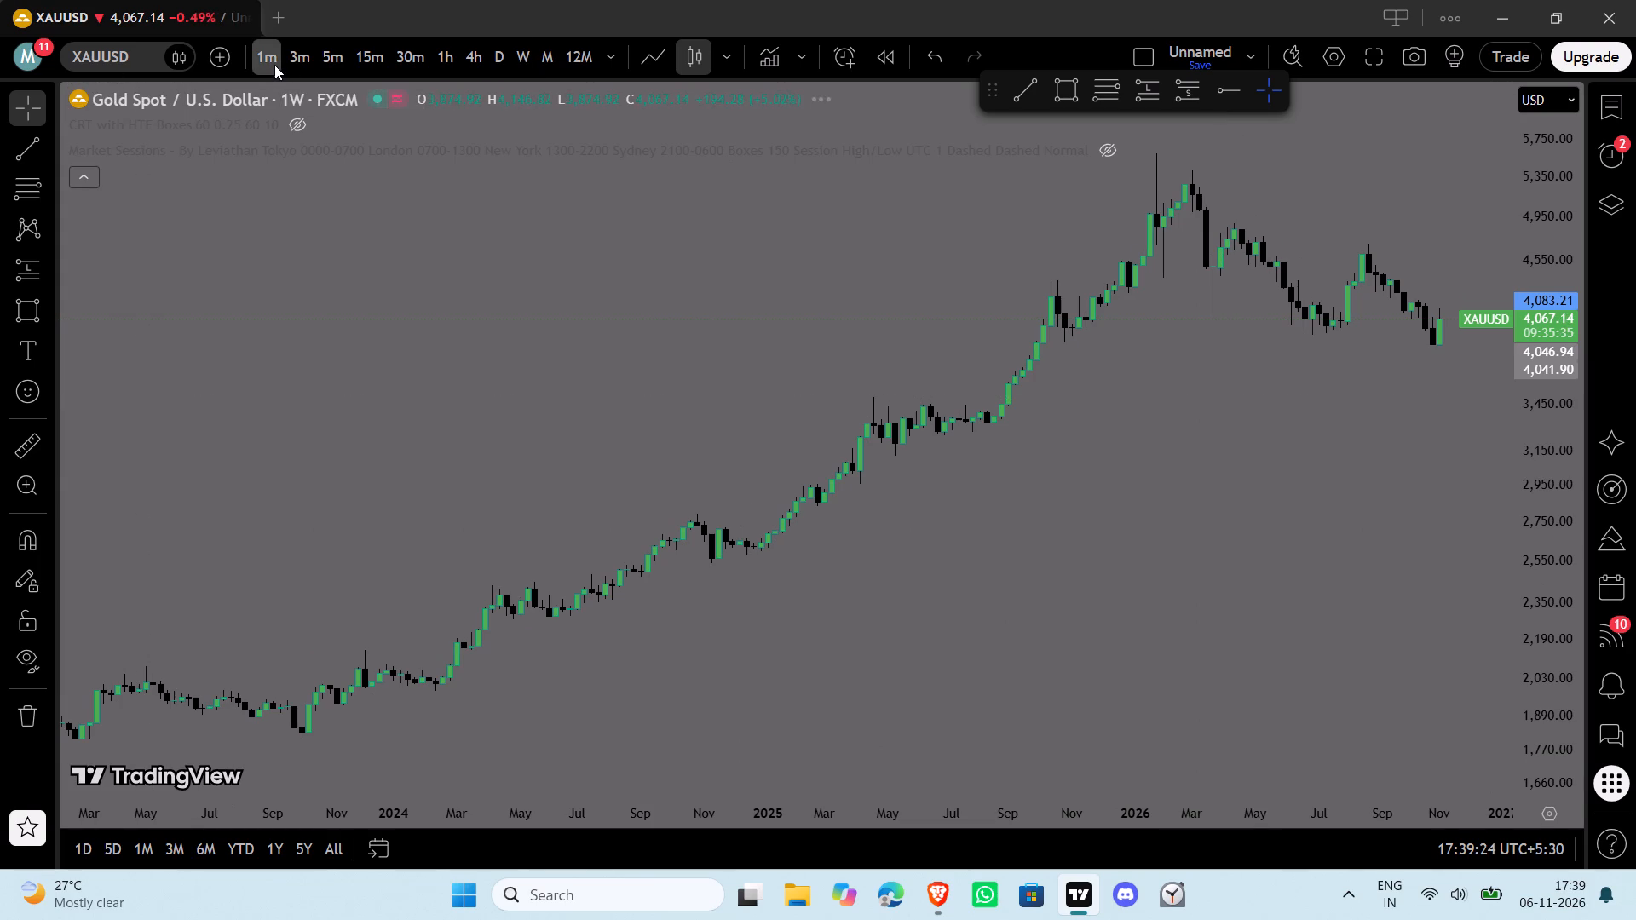
pyautogui.click(383, 61)
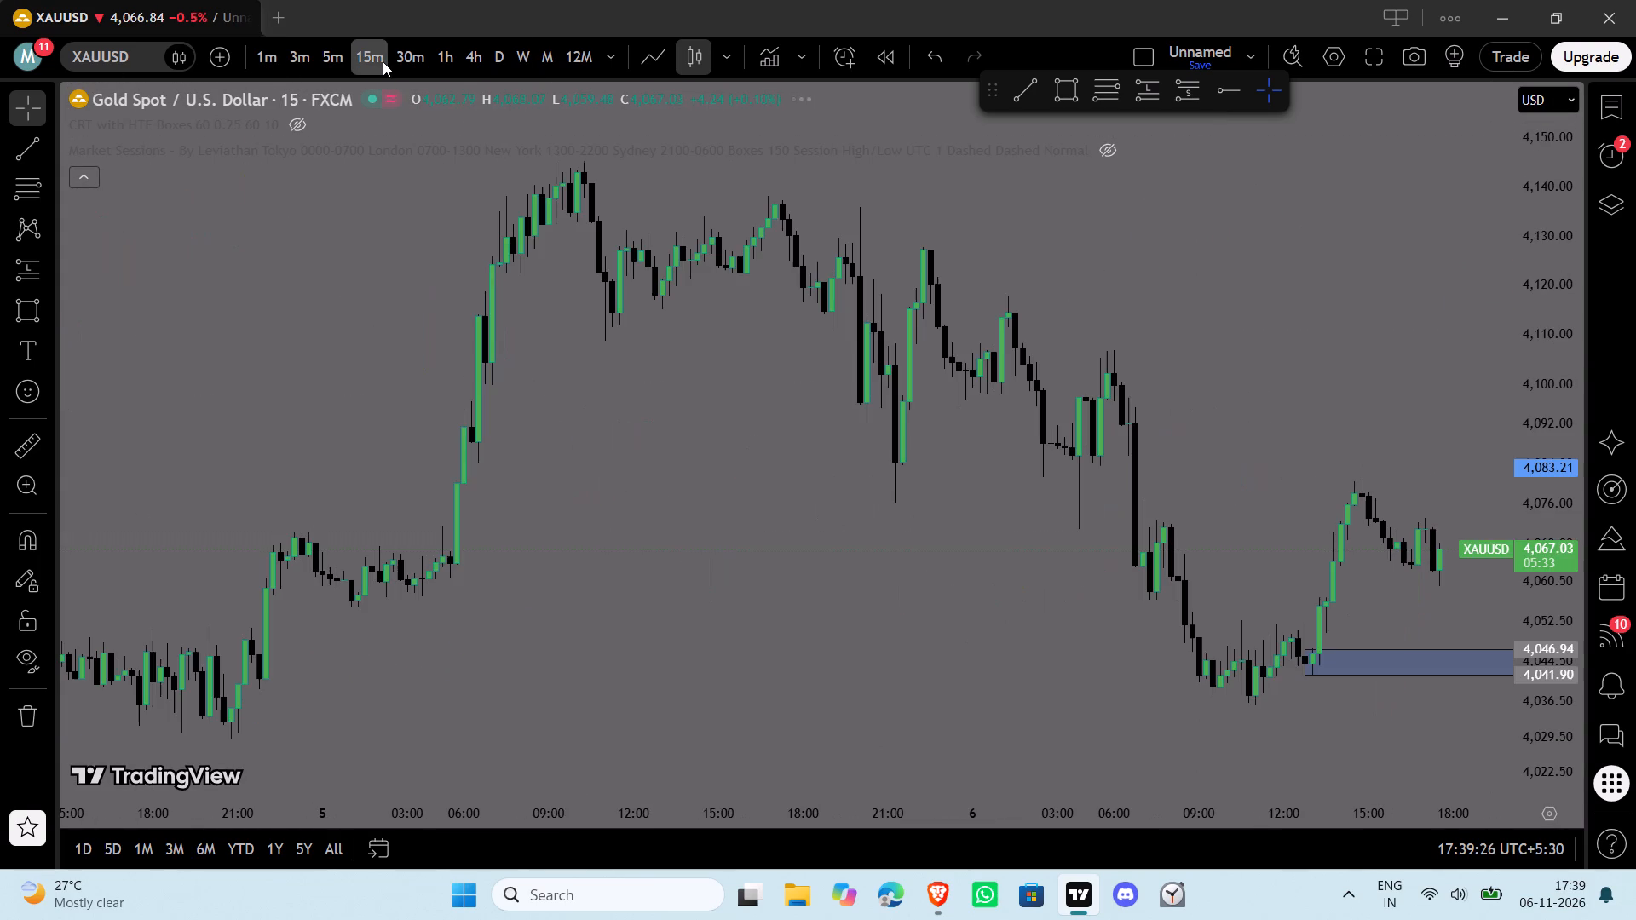
# Show the hidden Market Sessions indicator on the 15-minute chart.
pyautogui.moveTo(563, 815); pyautogui.dragTo(1207, 803)
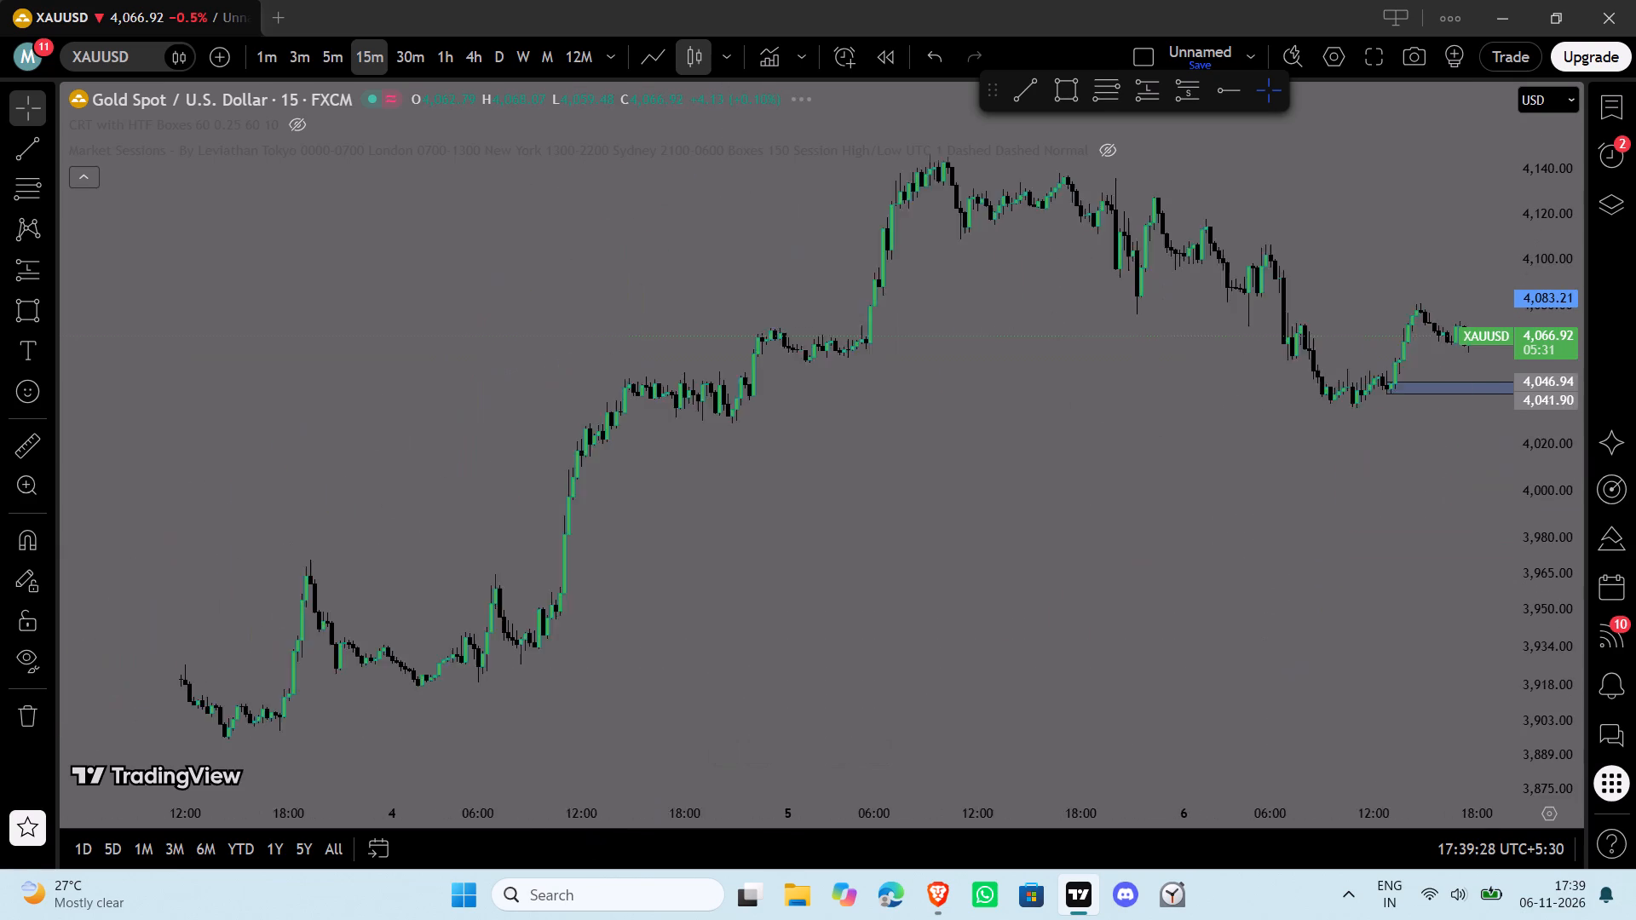
pyautogui.moveTo(1207, 803); pyautogui.dragTo(1634, 738)
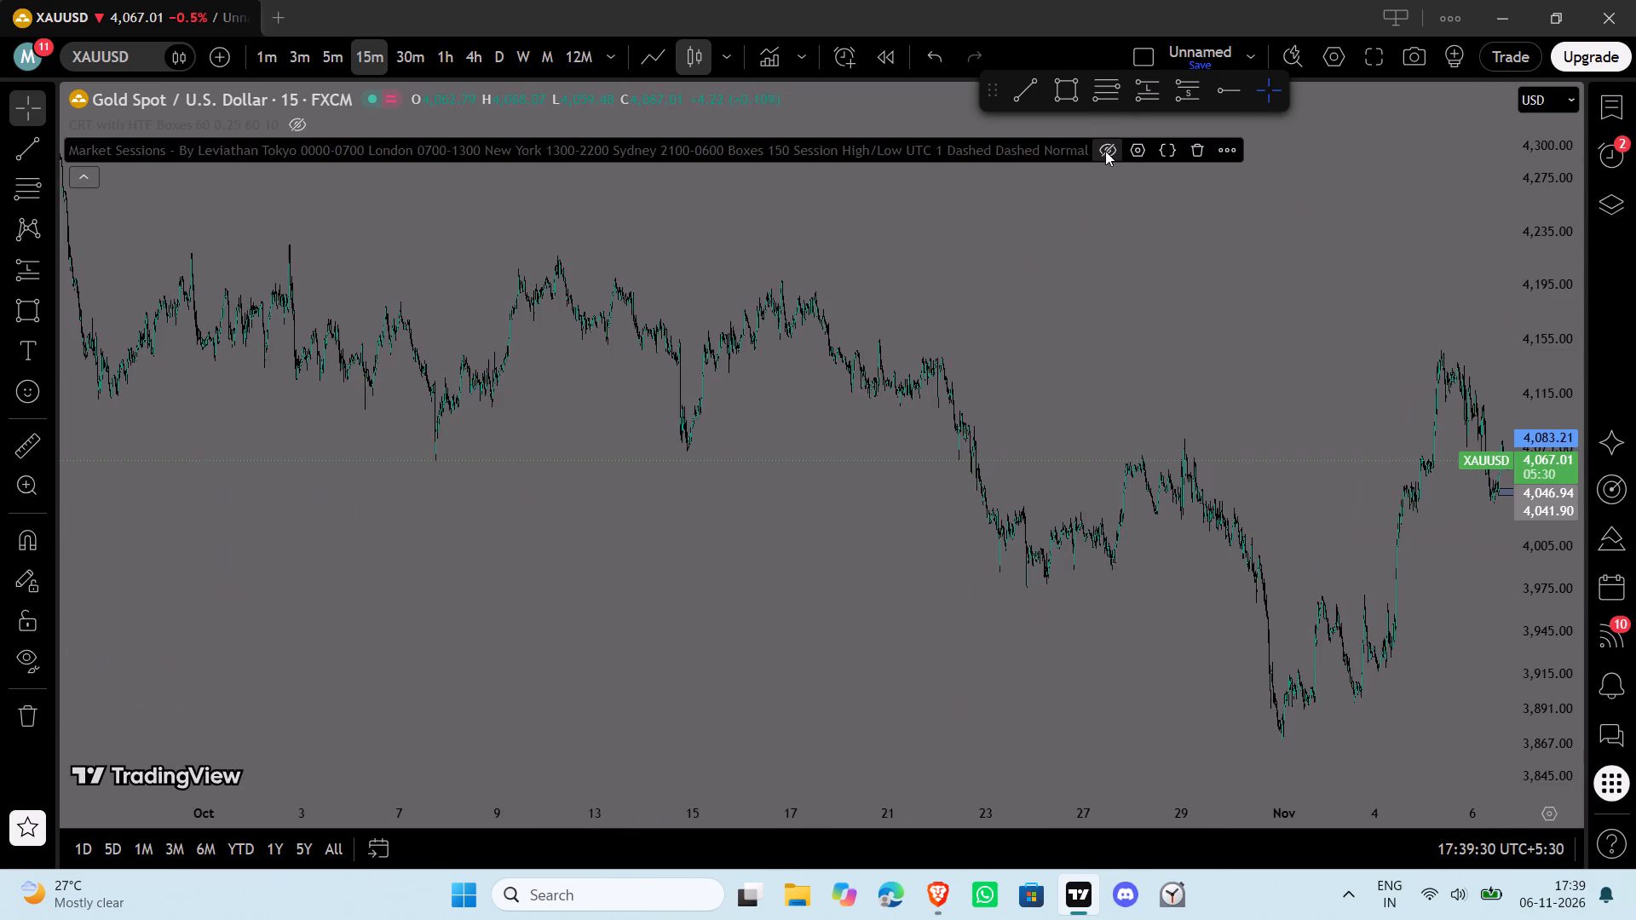
pyautogui.click(1105, 151)
# Go back through September and August on the 15-minute chart and examine the session boxes from 4 to 6 August.
pyautogui.moveTo(578, 559); pyautogui.dragTo(1635, 566)
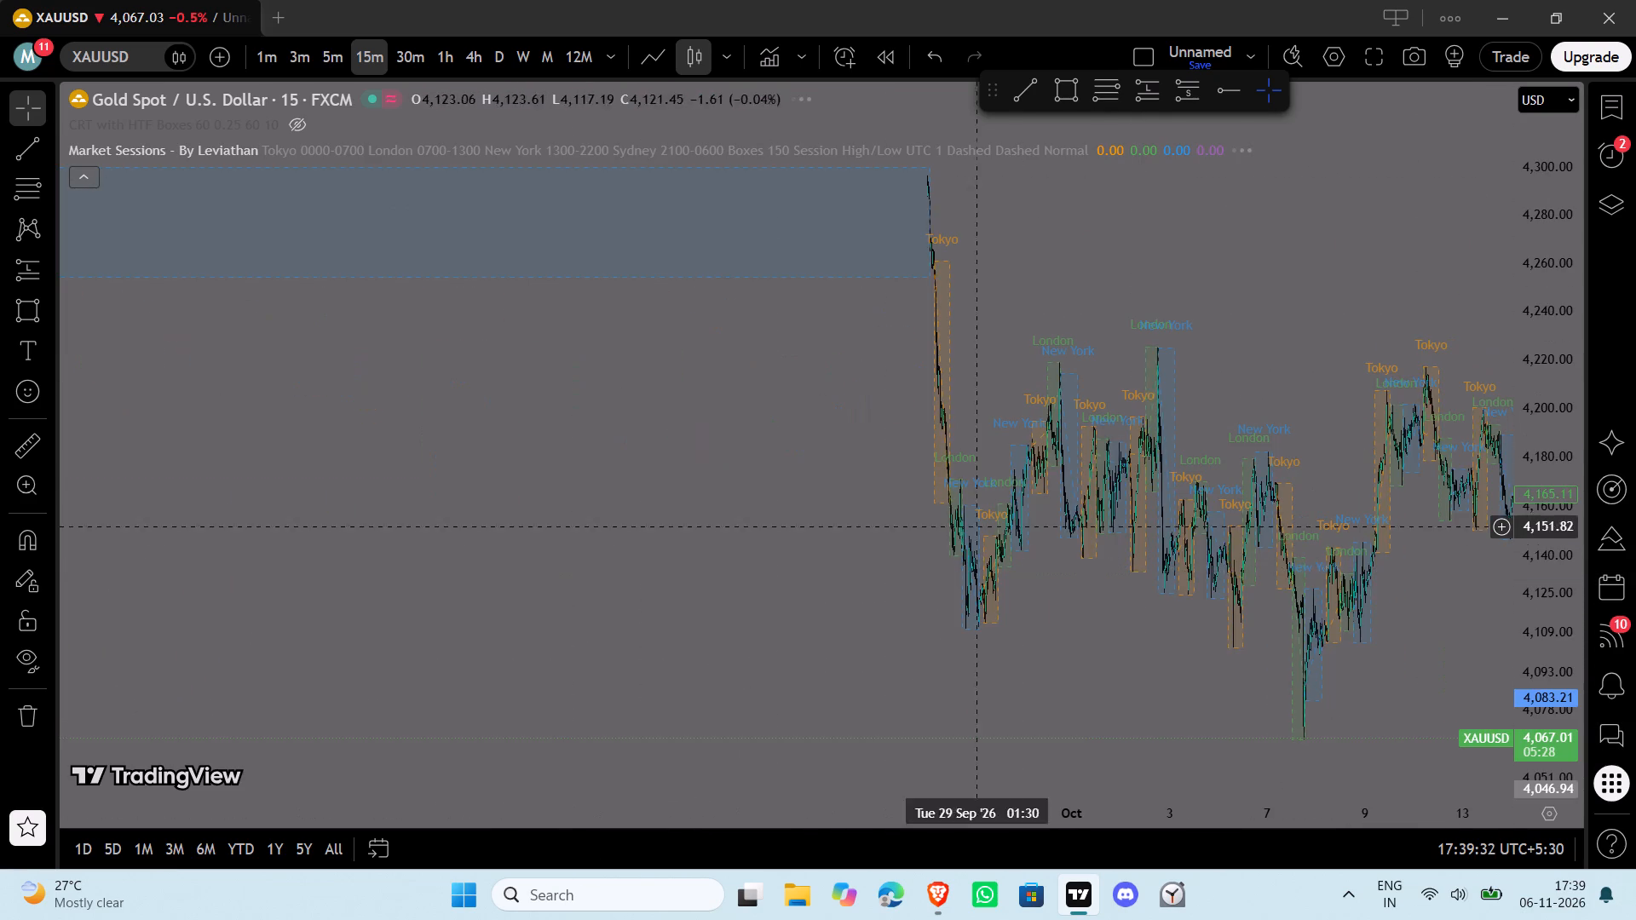
pyautogui.moveTo(620, 551); pyautogui.dragTo(1635, 569)
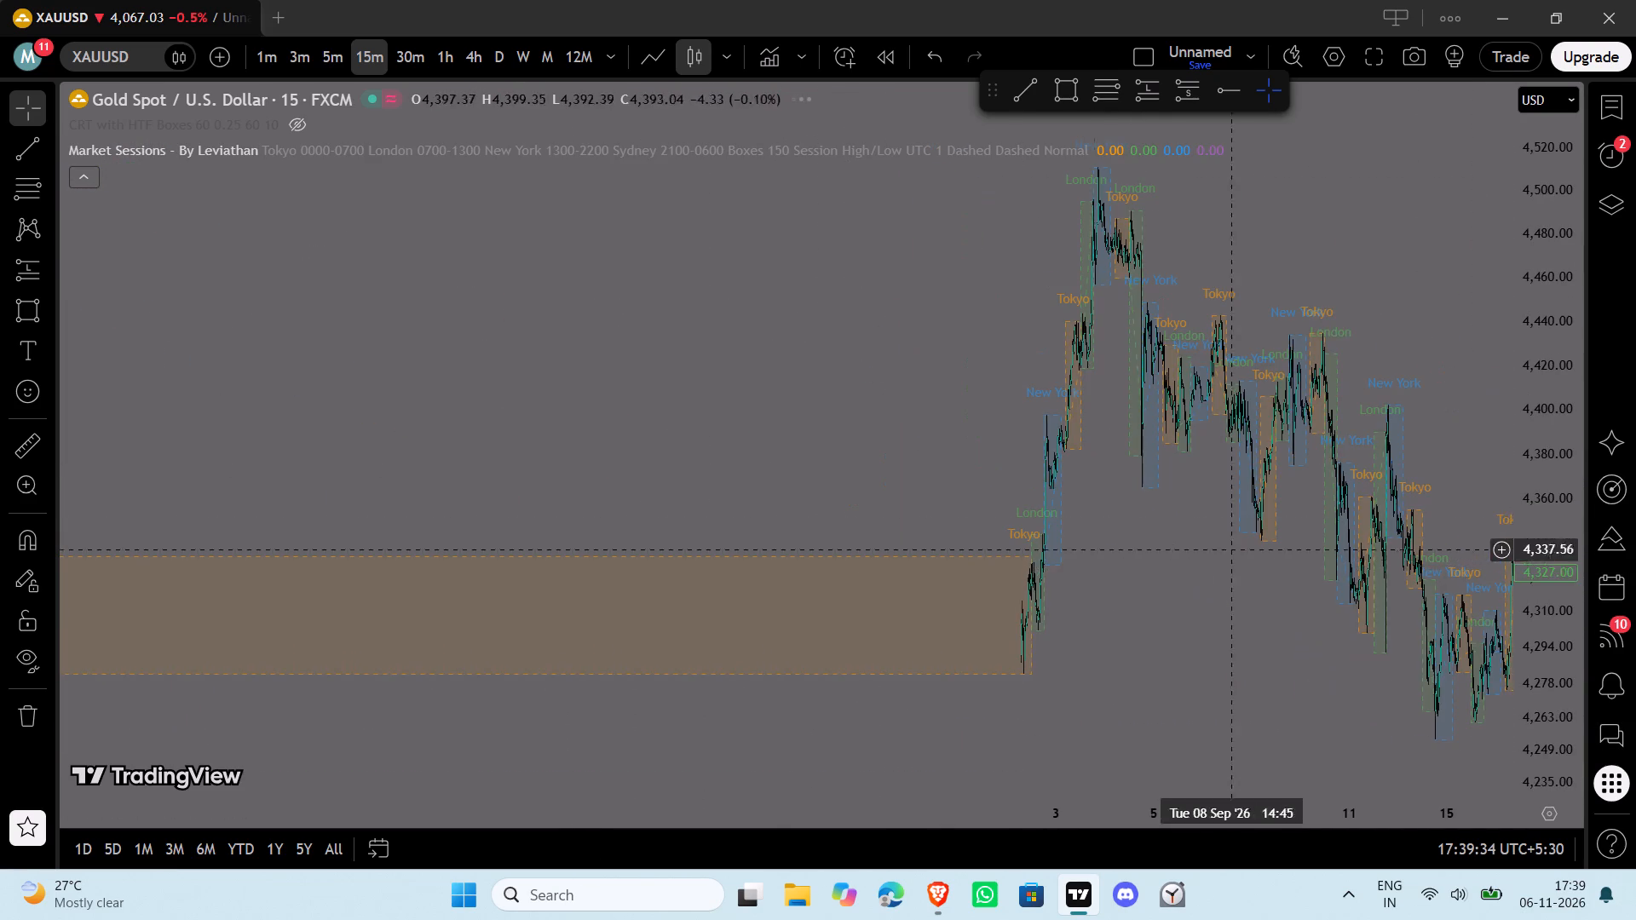
pyautogui.moveTo(511, 499); pyautogui.dragTo(1594, 569)
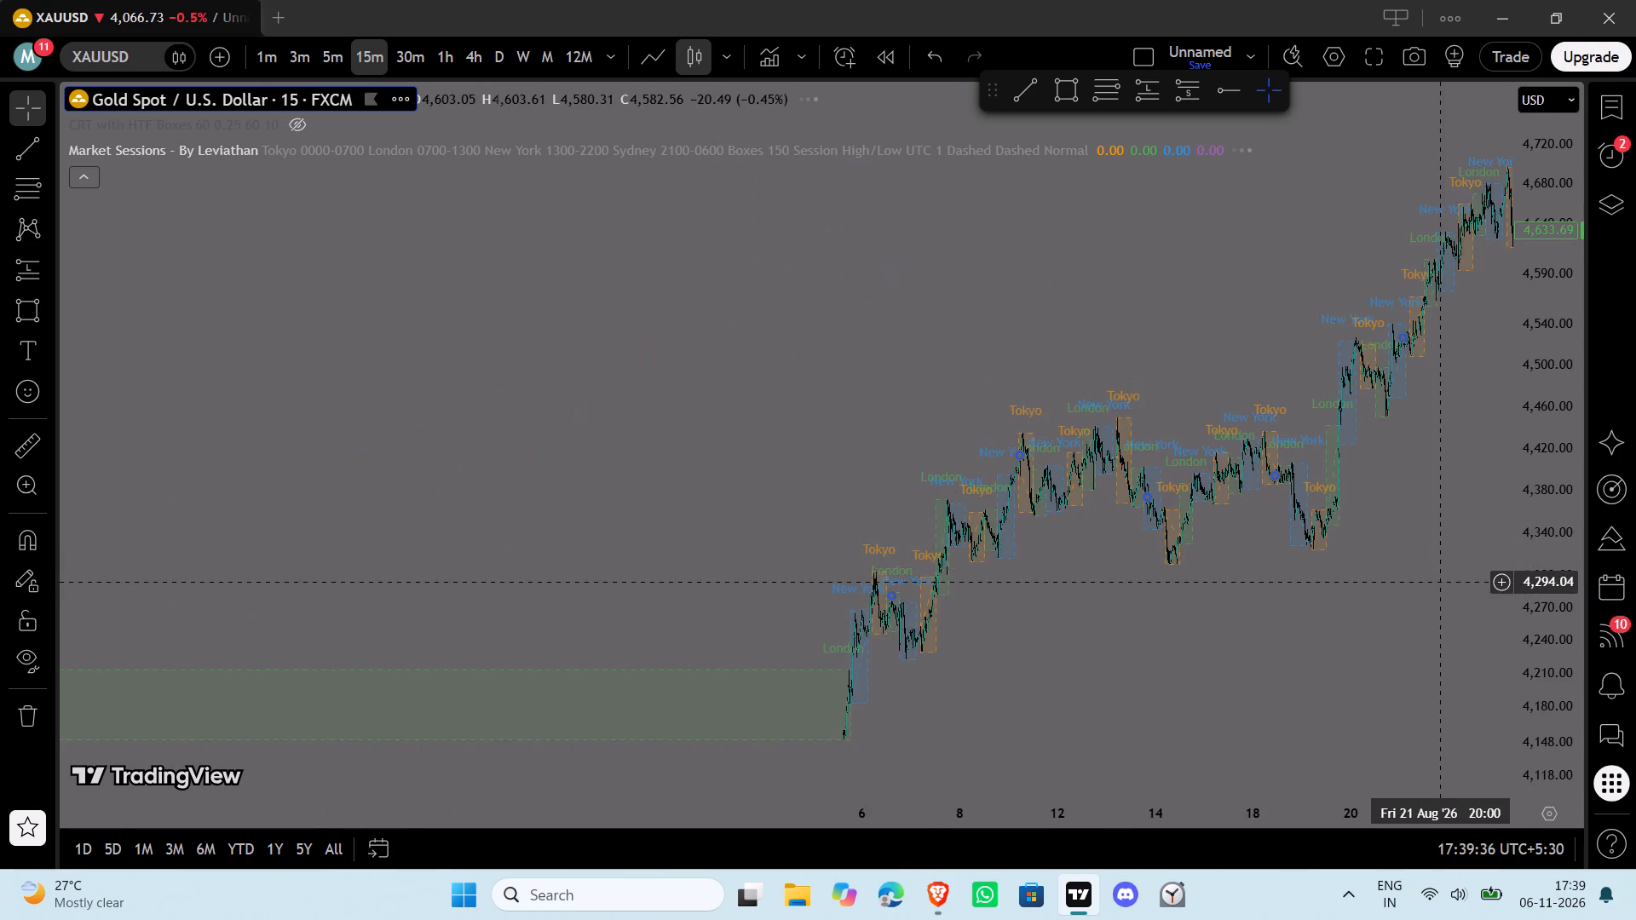
pyautogui.moveTo(934, 601); pyautogui.dragTo(1547, 465)
pyautogui.moveTo(1402, 812); pyautogui.dragTo(422, 859)
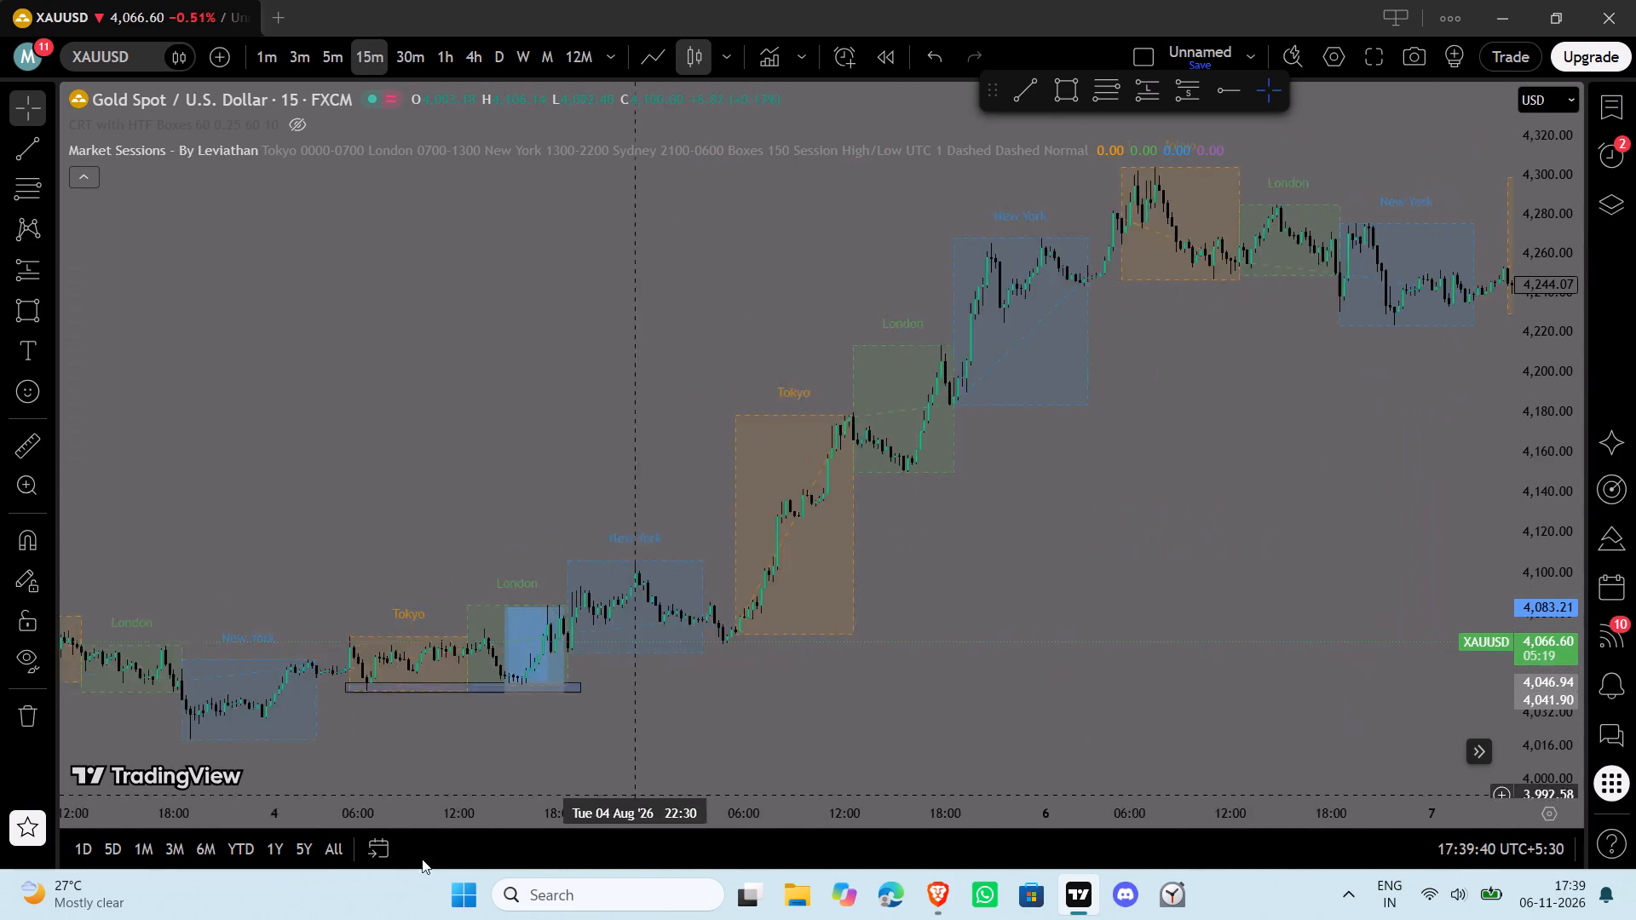
pyautogui.moveTo(422, 859); pyautogui.dragTo(384, 865)
pyautogui.moveTo(706, 785); pyautogui.dragTo(711, 771)
pyautogui.moveTo(619, 747); pyautogui.dragTo(965, 693)
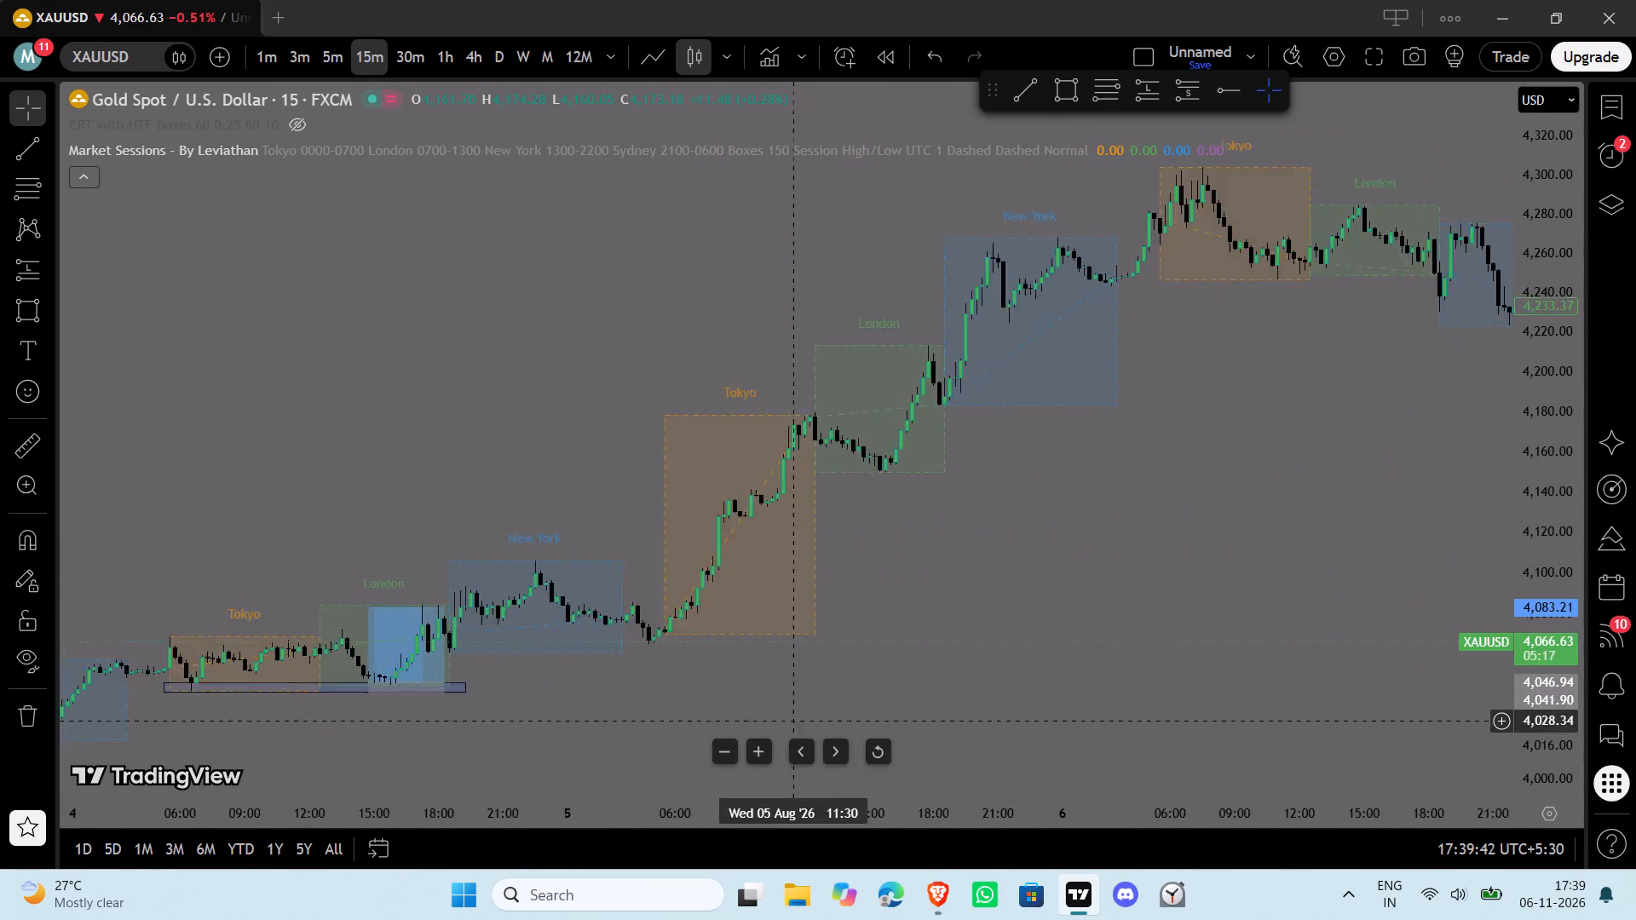
pyautogui.moveTo(965, 693); pyautogui.dragTo(1287, 602)
pyautogui.moveTo(1078, 805); pyautogui.dragTo(788, 812)
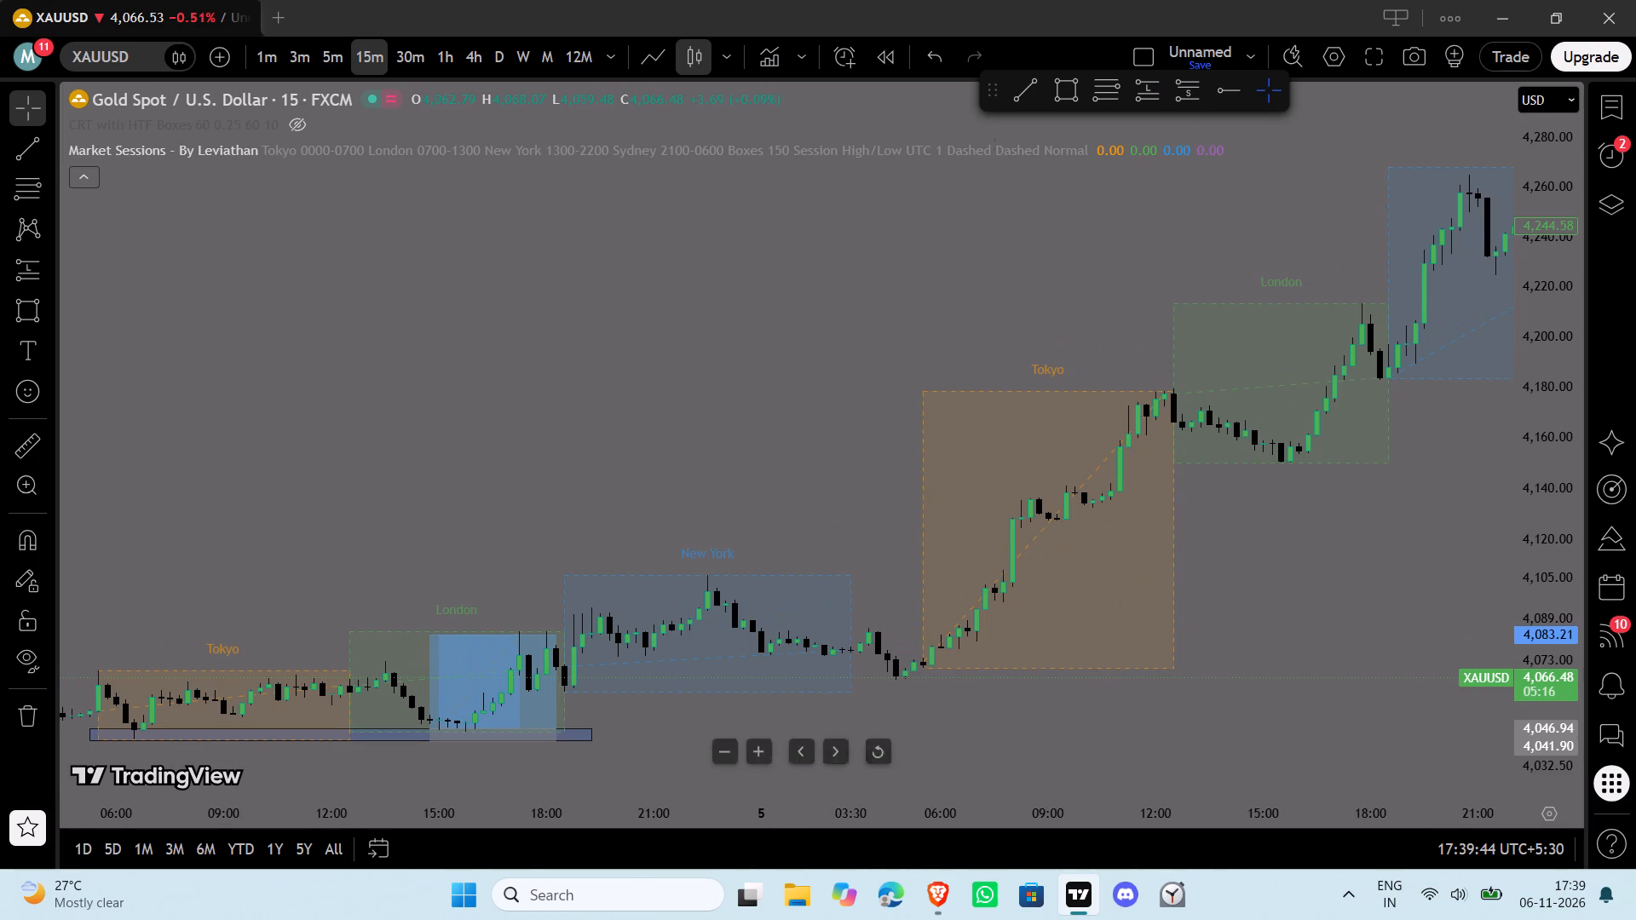
# Examine the 5 August Tokyo, London and New York moves closely against the preceding New York session and the 6 August sessions.
pyautogui.moveTo(1558, 638); pyautogui.dragTo(1501, 492)
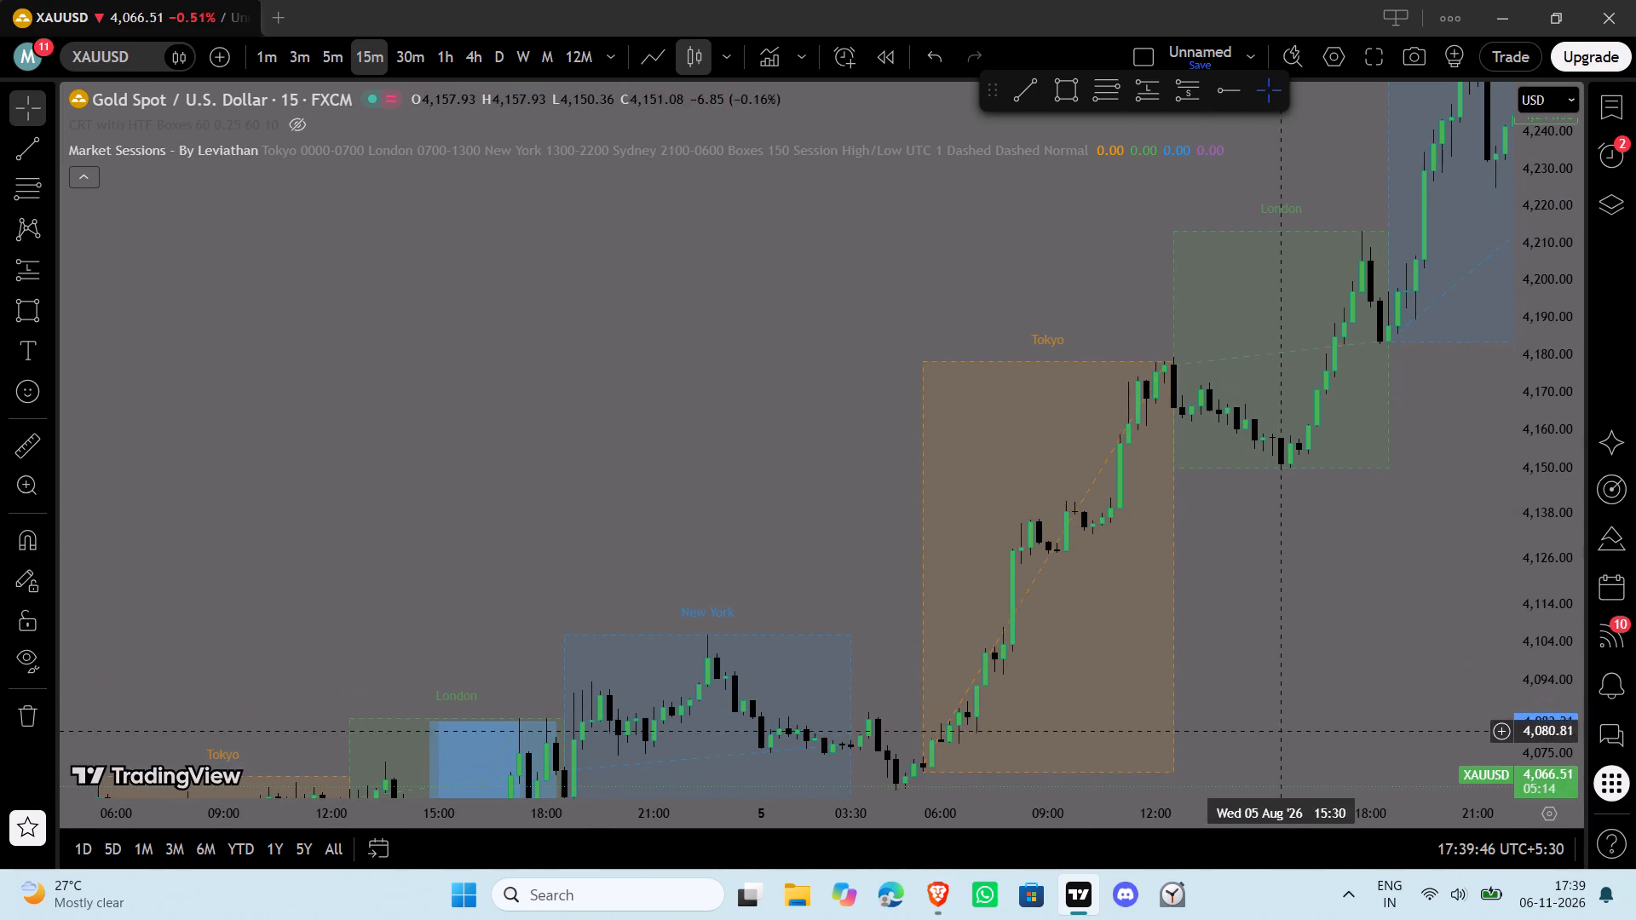
pyautogui.moveTo(1293, 702); pyautogui.dragTo(1115, 411)
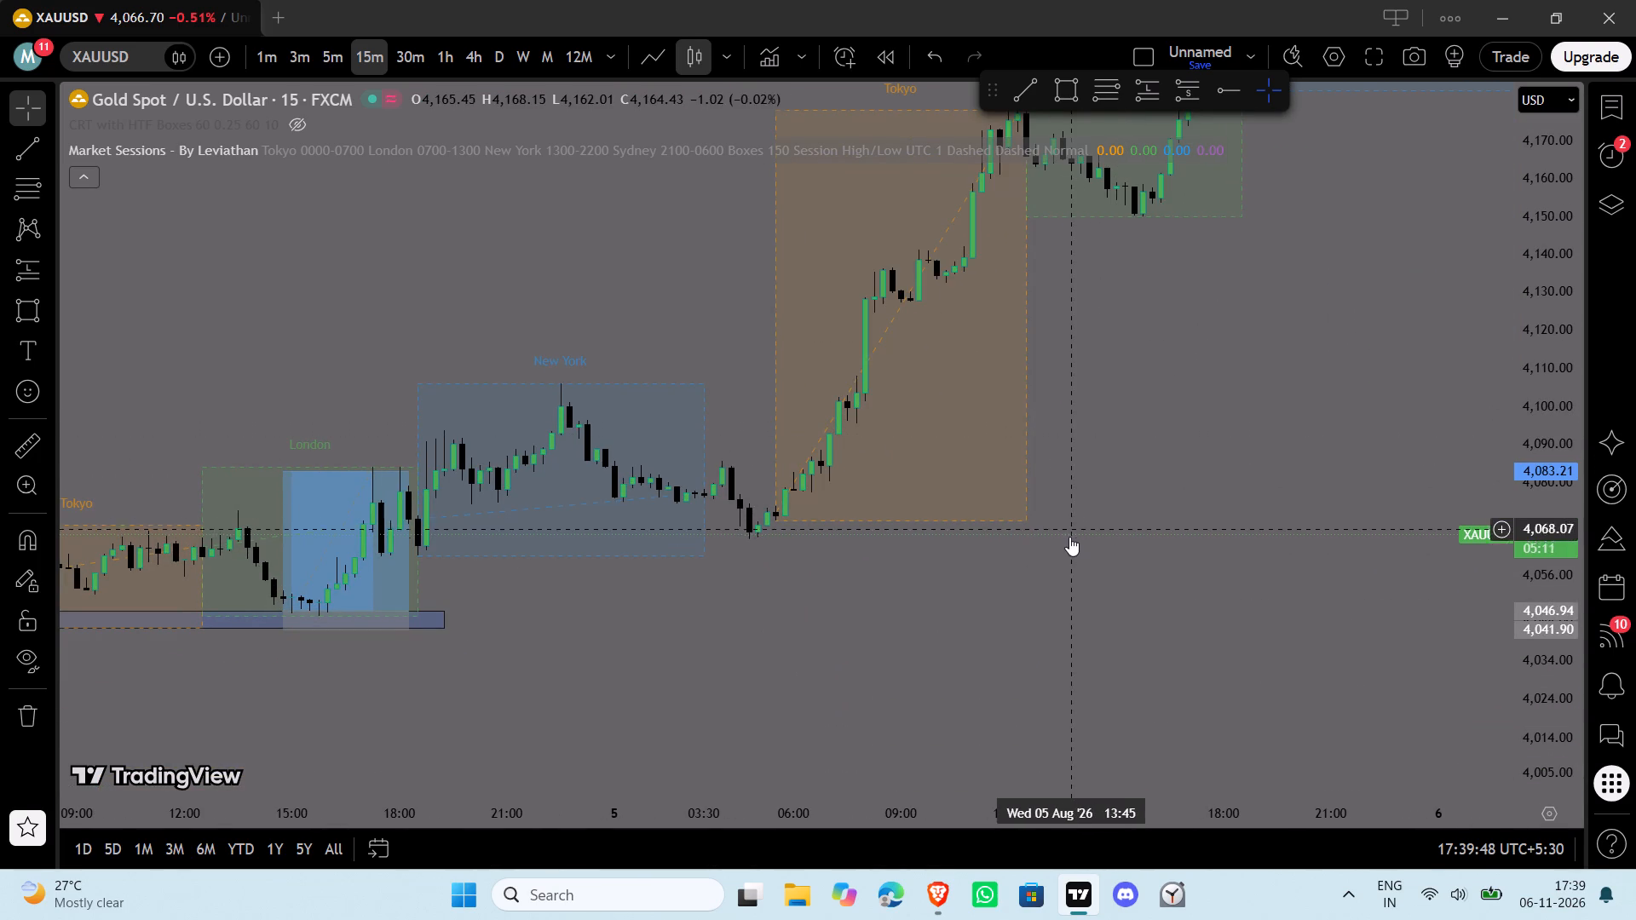
pyautogui.moveTo(1111, 457); pyautogui.dragTo(1068, 595)
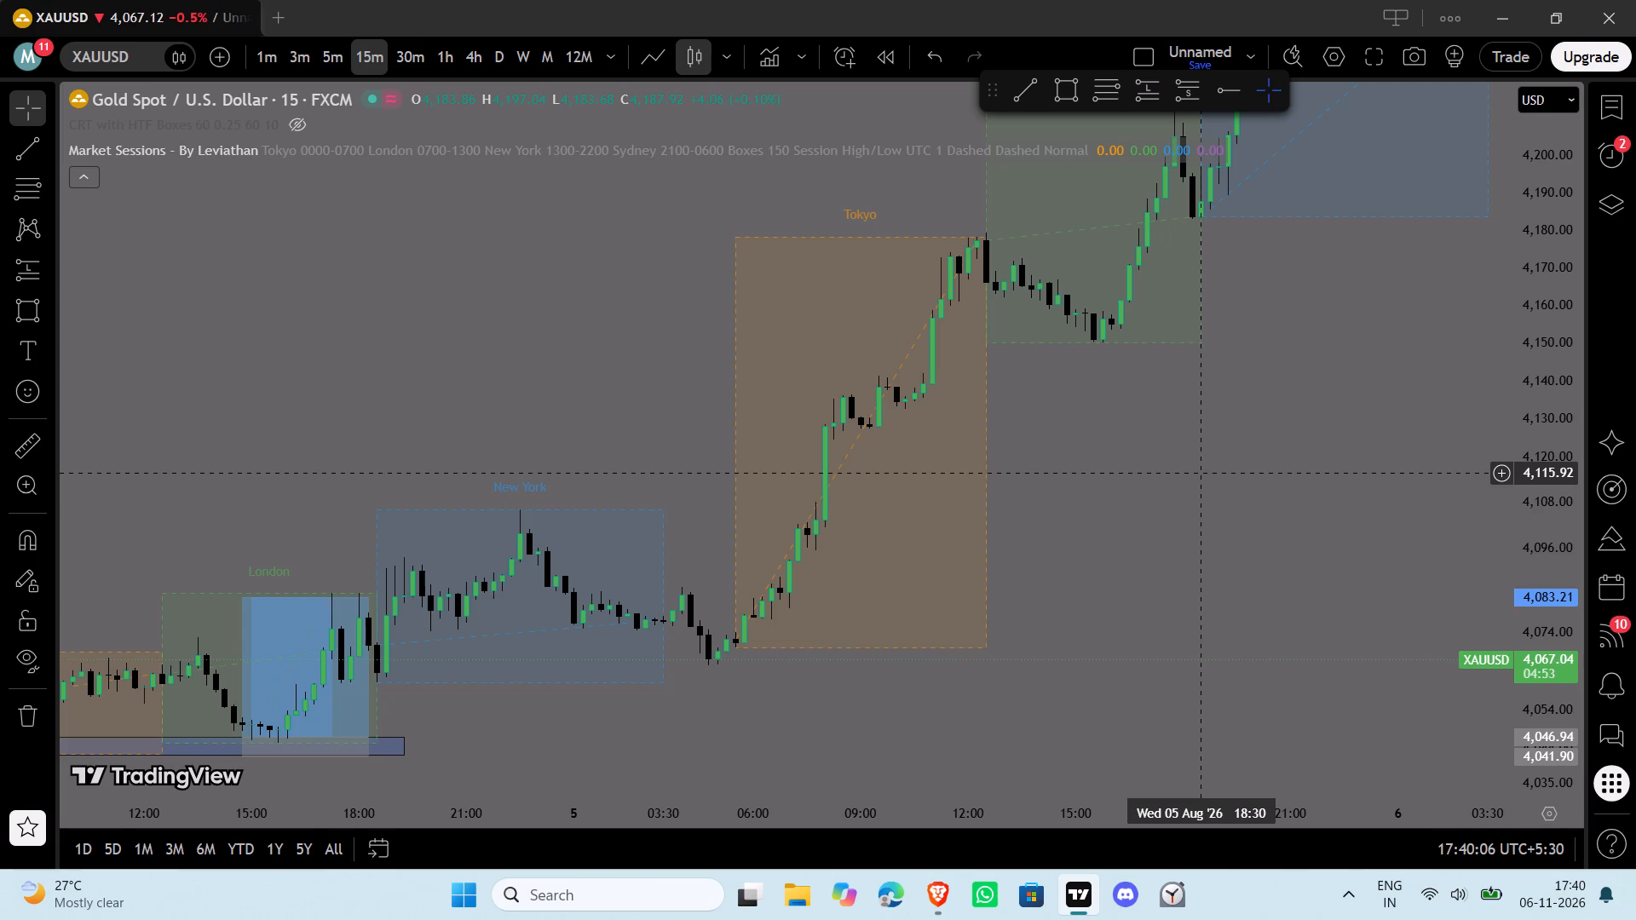
pyautogui.moveTo(1291, 408); pyautogui.dragTo(1300, 400)
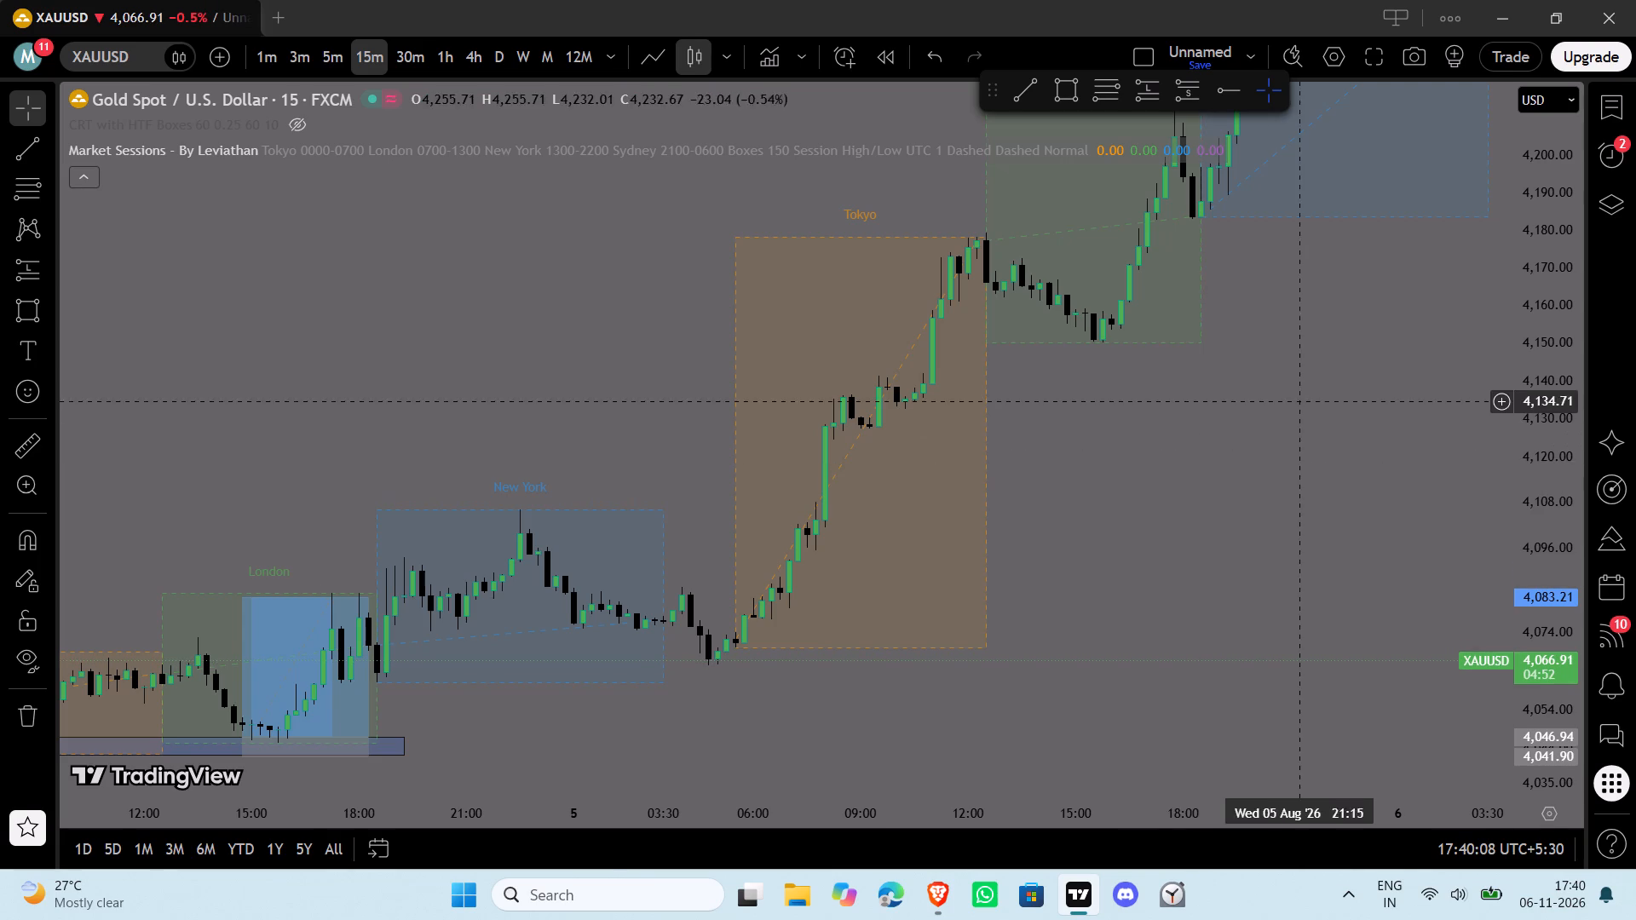
pyautogui.moveTo(1300, 400); pyautogui.dragTo(910, 702)
pyautogui.moveTo(1079, 600); pyautogui.dragTo(1046, 521)
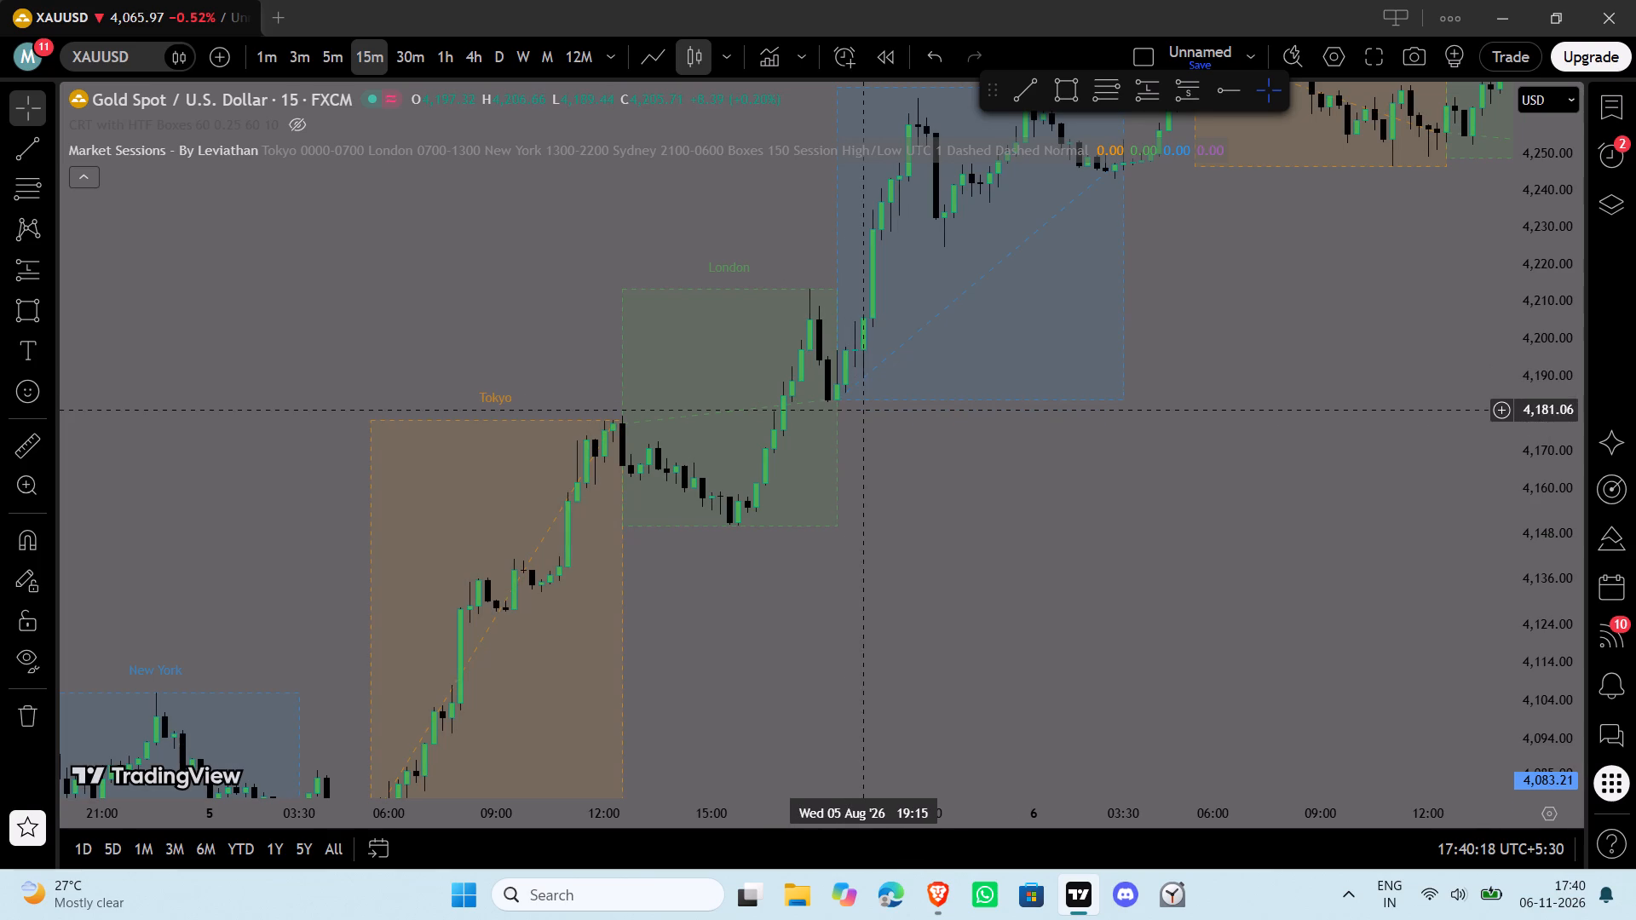
pyautogui.moveTo(919, 522); pyautogui.dragTo(1088, 233)
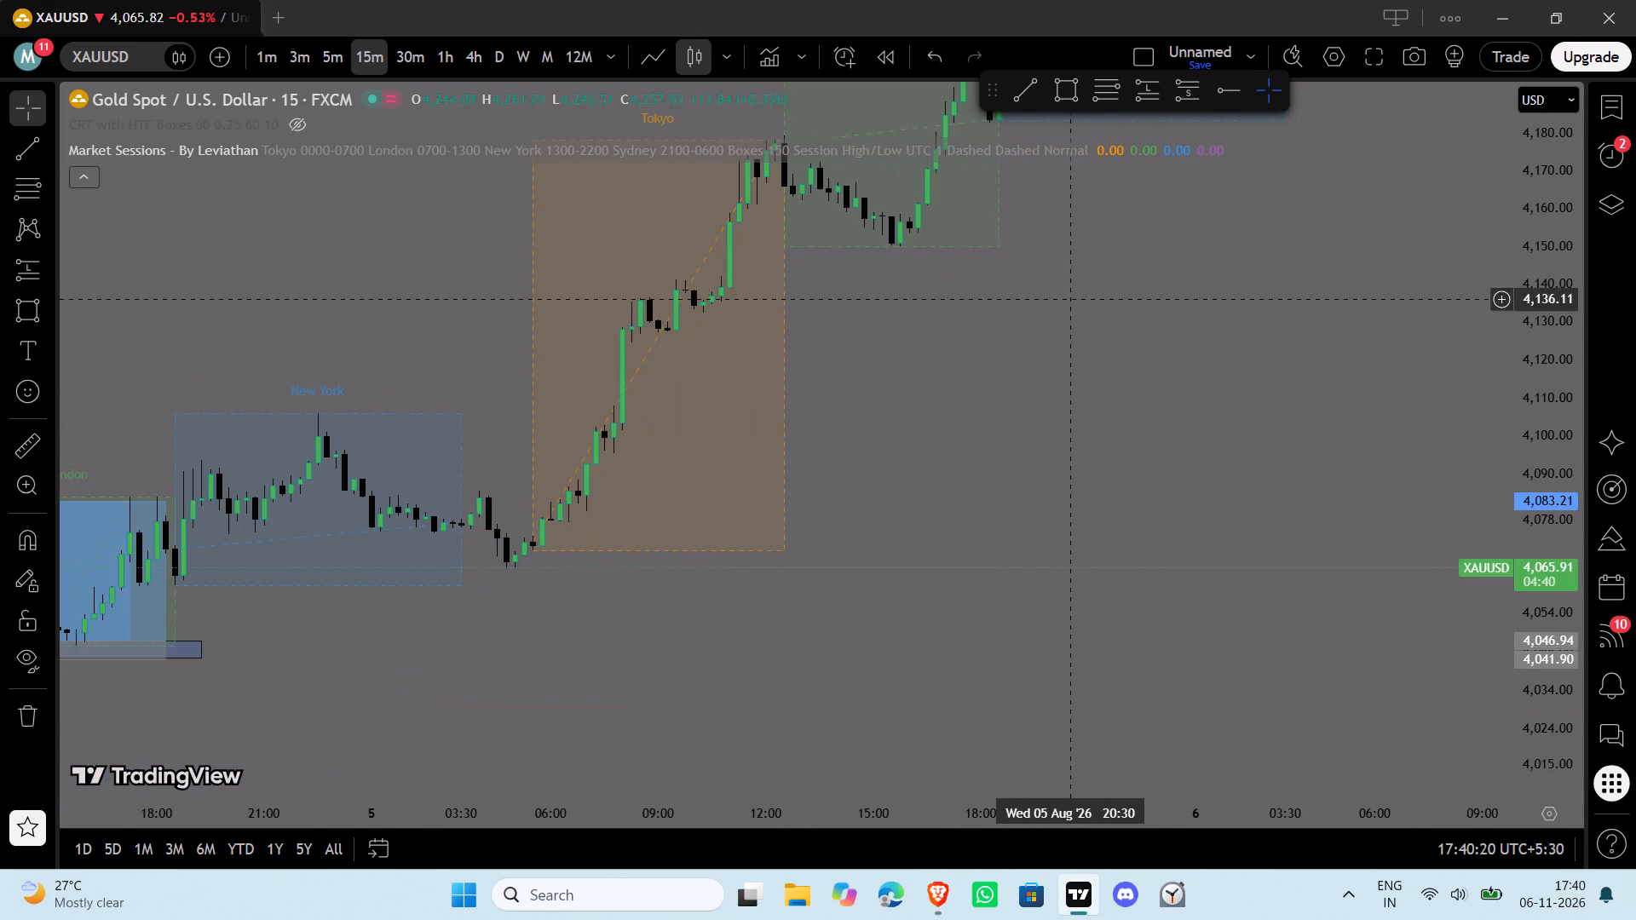
pyautogui.moveTo(1032, 344); pyautogui.dragTo(971, 517)
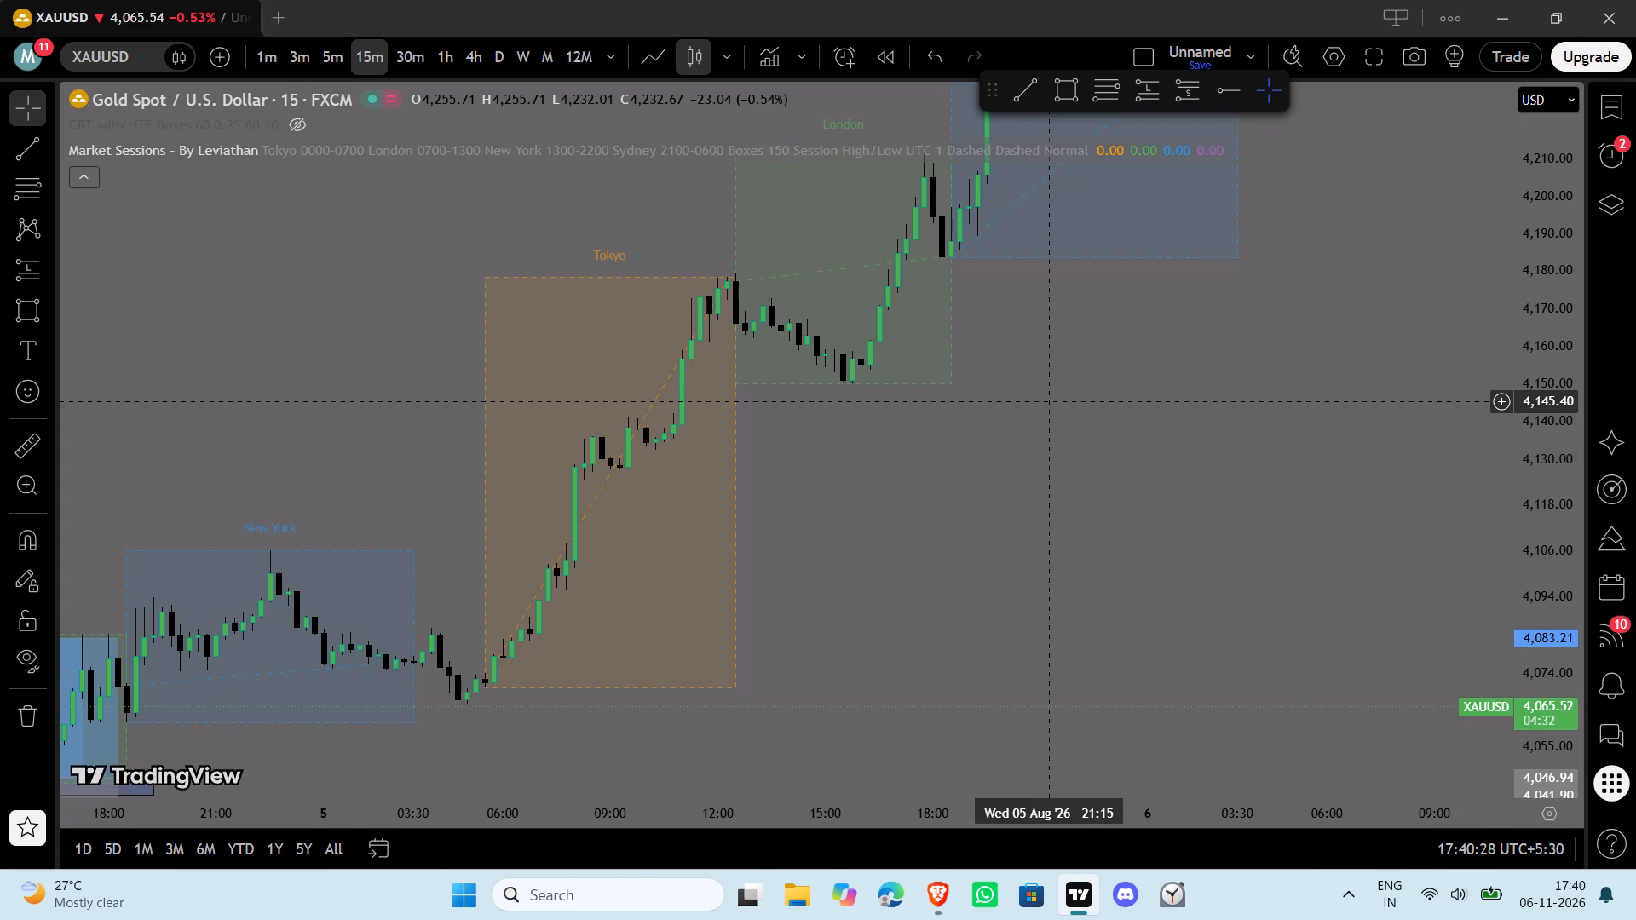
pyautogui.click(1276, 438)
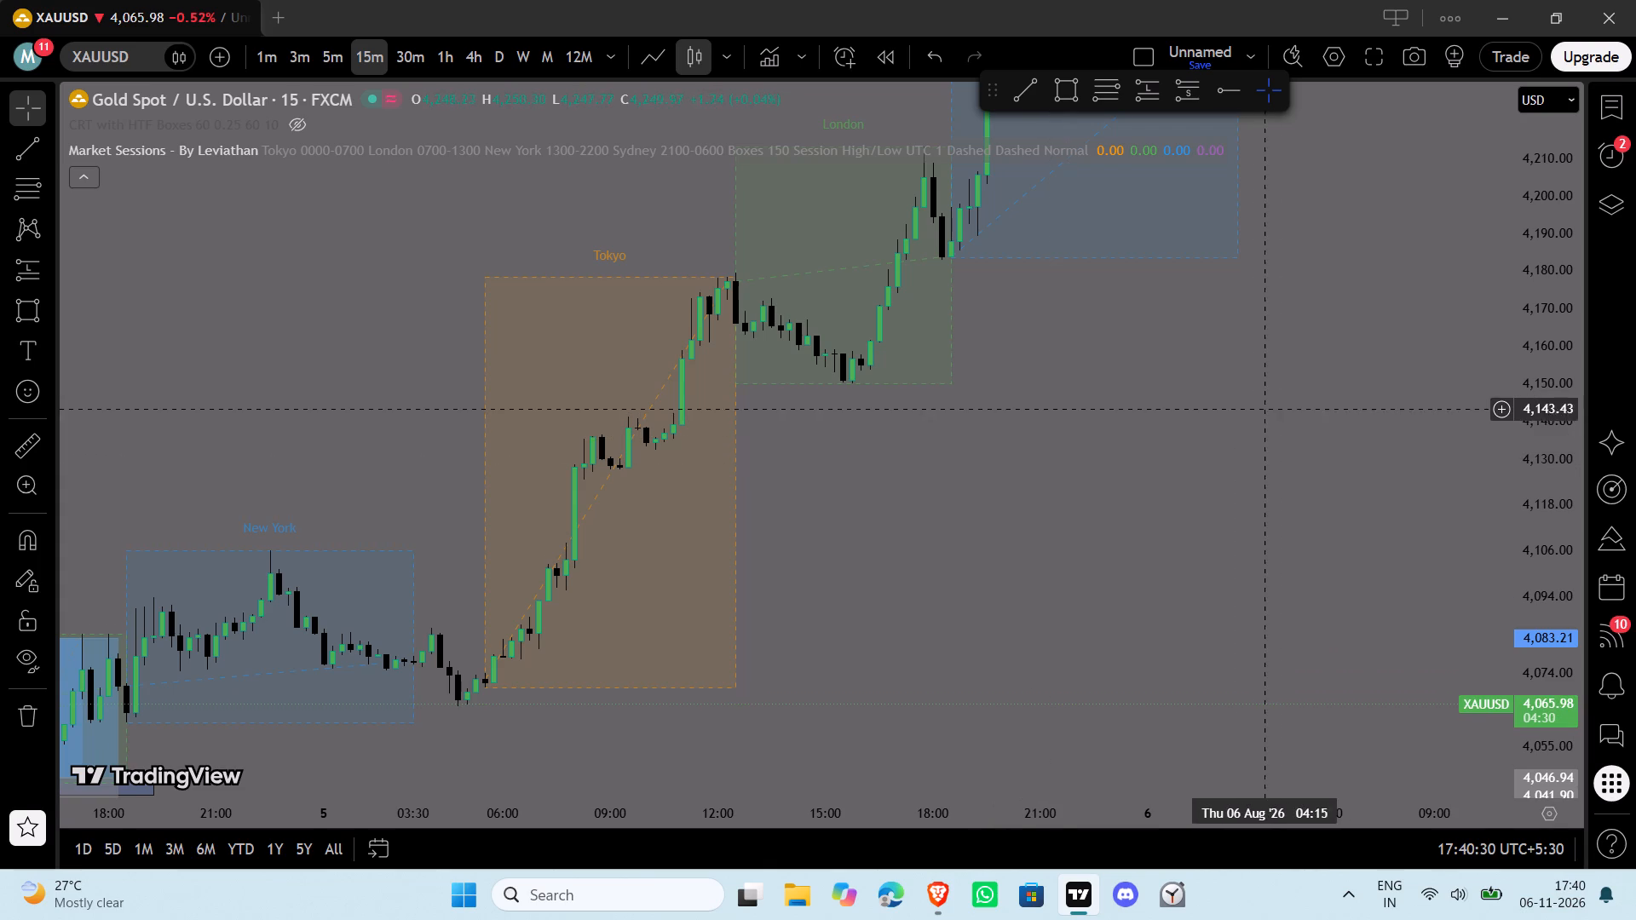
pyautogui.moveTo(1237, 422); pyautogui.dragTo(842, 790)
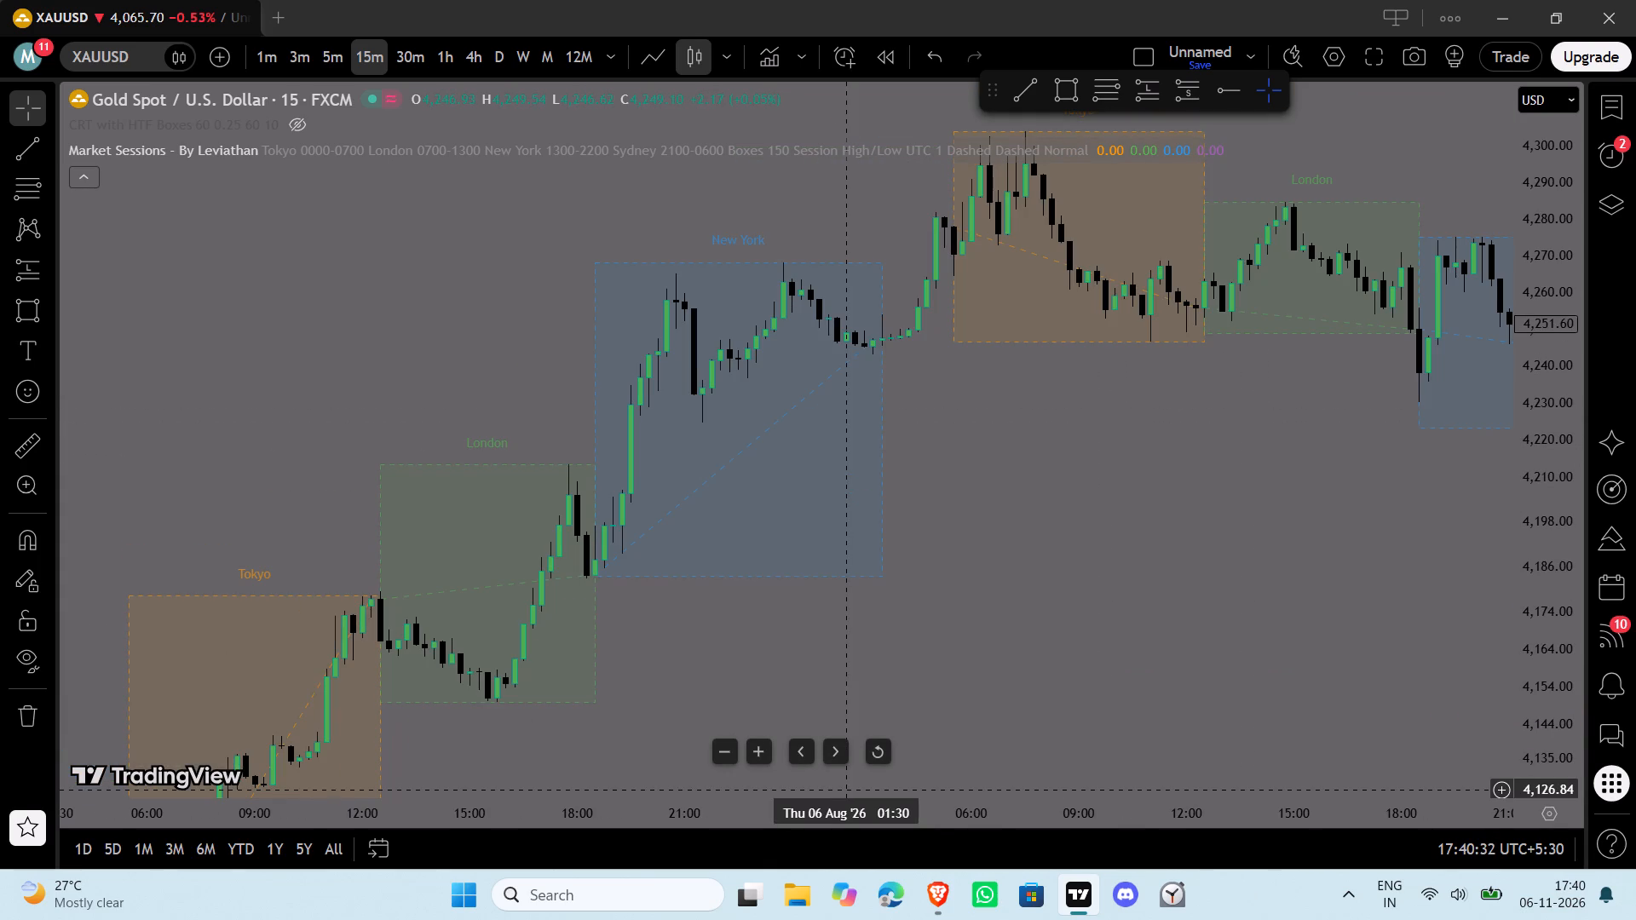
pyautogui.moveTo(842, 790); pyautogui.dragTo(1232, 357, button='right')
pyautogui.moveTo(941, 583); pyautogui.dragTo(974, 567)
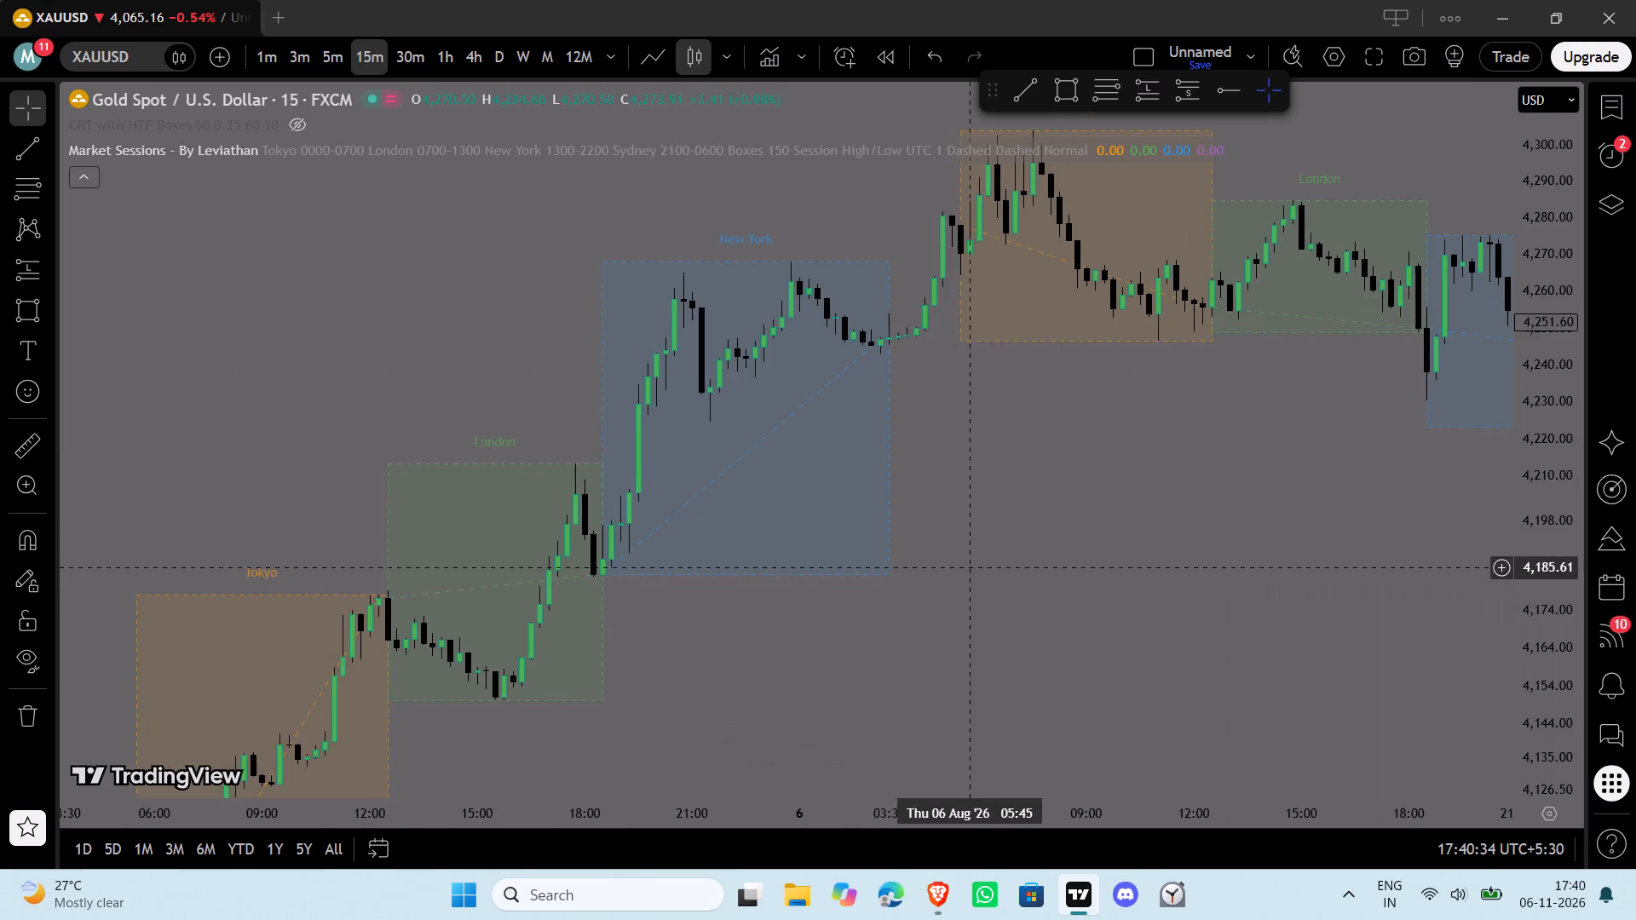
pyautogui.moveTo(970, 567); pyautogui.dragTo(1410, 211)
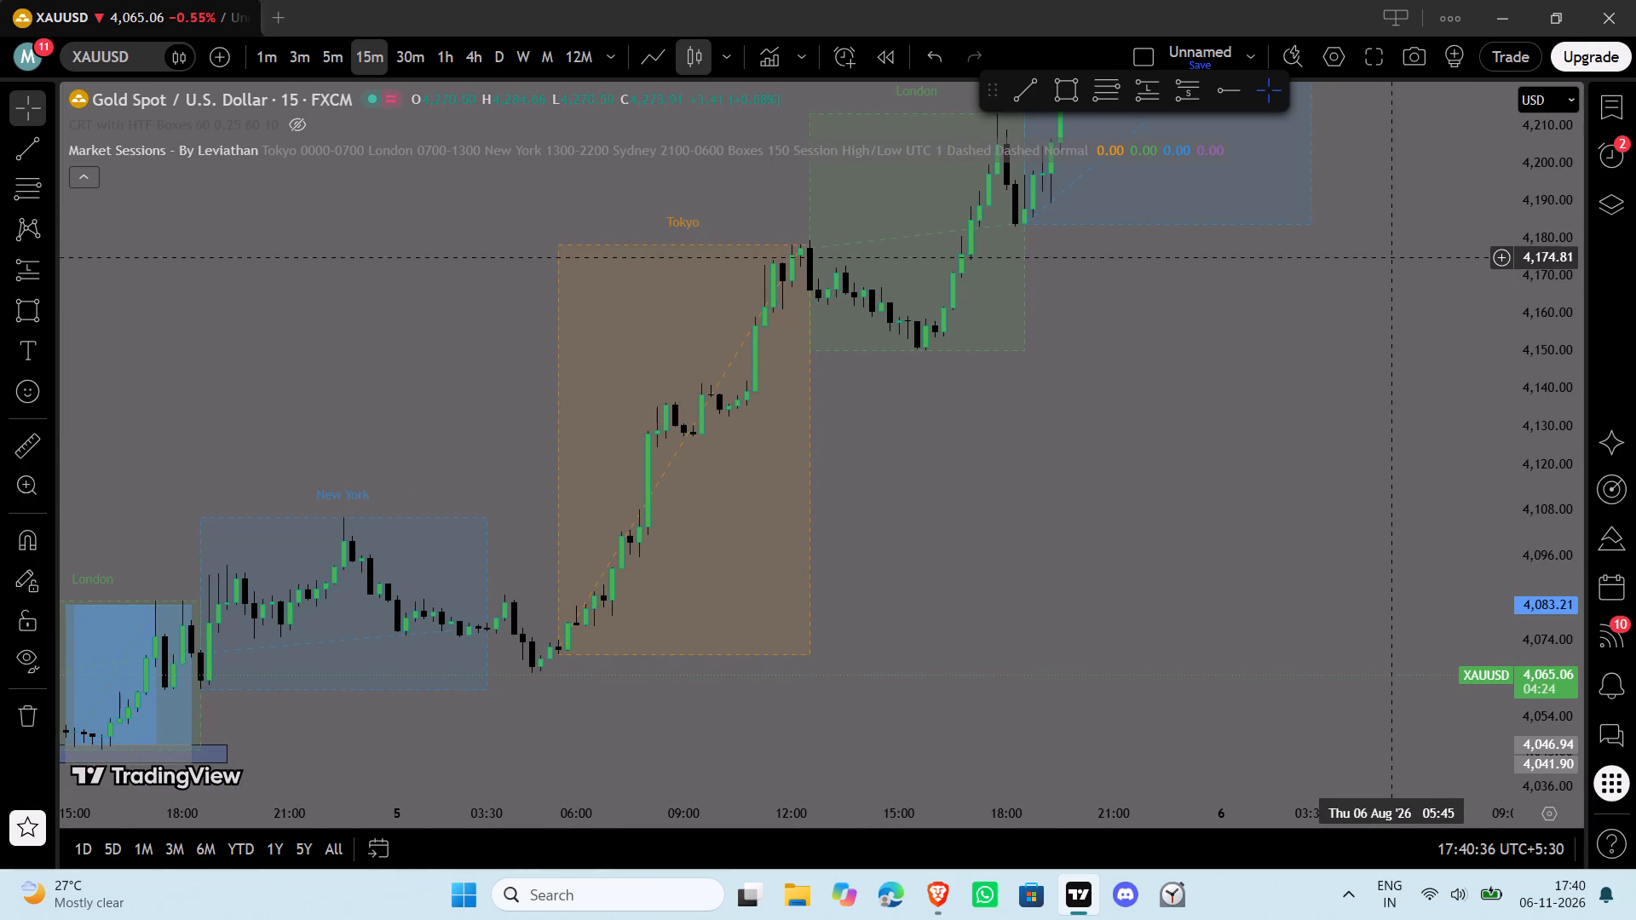
# Examine the session moves from 5 August through the 7 August Tokyo session on the 15-minute chart.
pyautogui.moveTo(1383, 265); pyautogui.dragTo(1351, 316)
pyautogui.moveTo(1367, 265); pyautogui.dragTo(1239, 432)
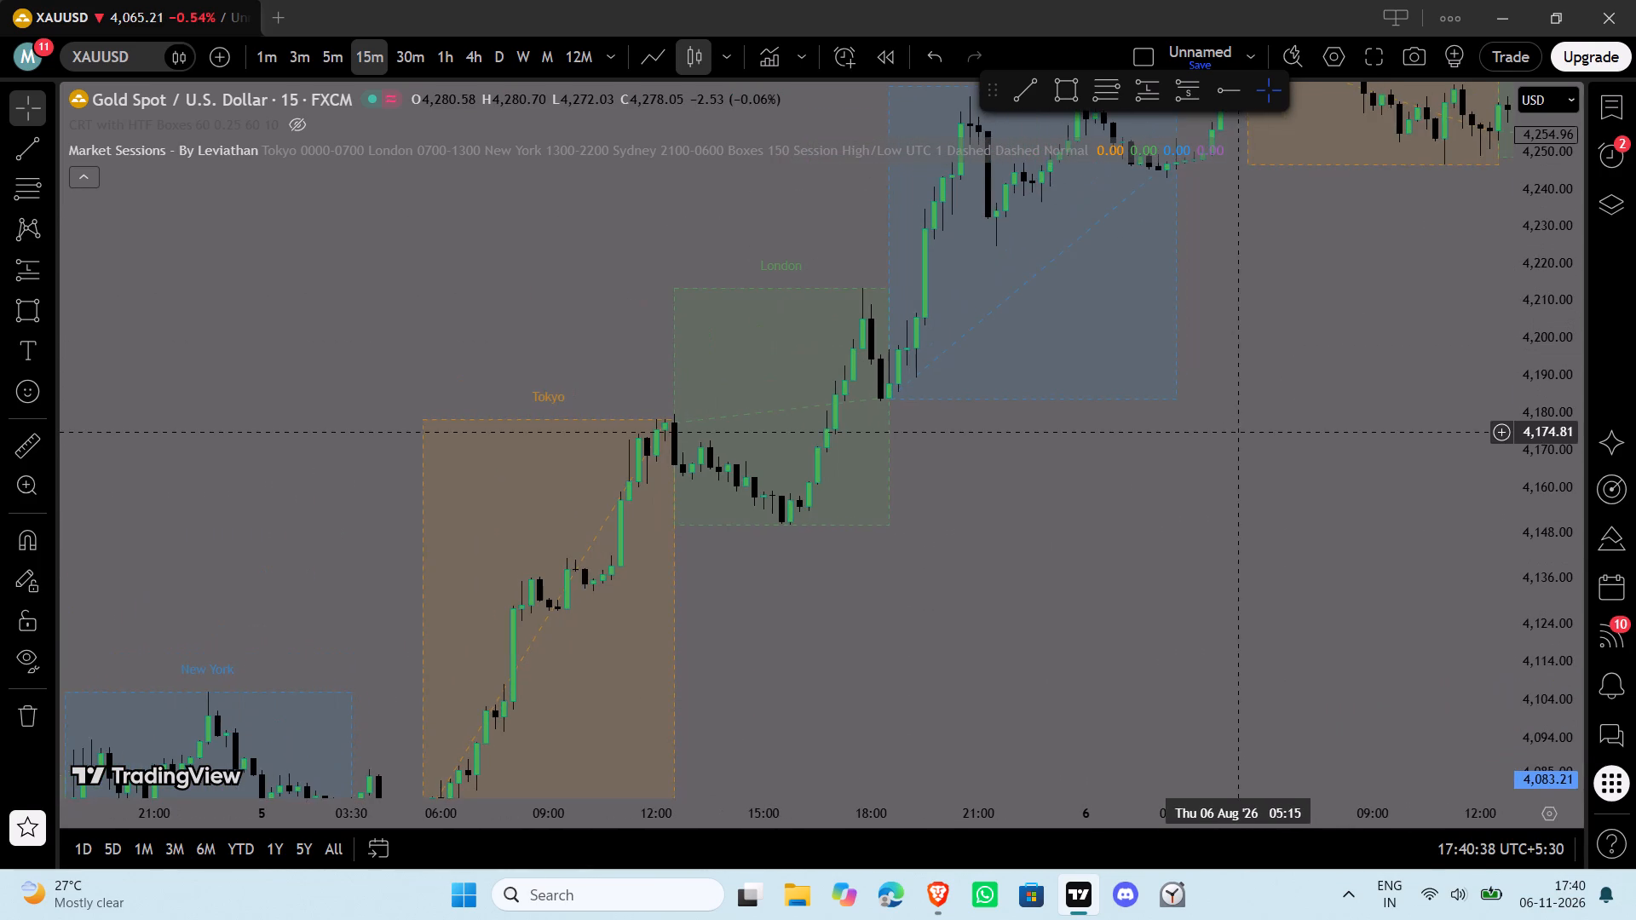
pyautogui.moveTo(1240, 445); pyautogui.dragTo(1411, 226)
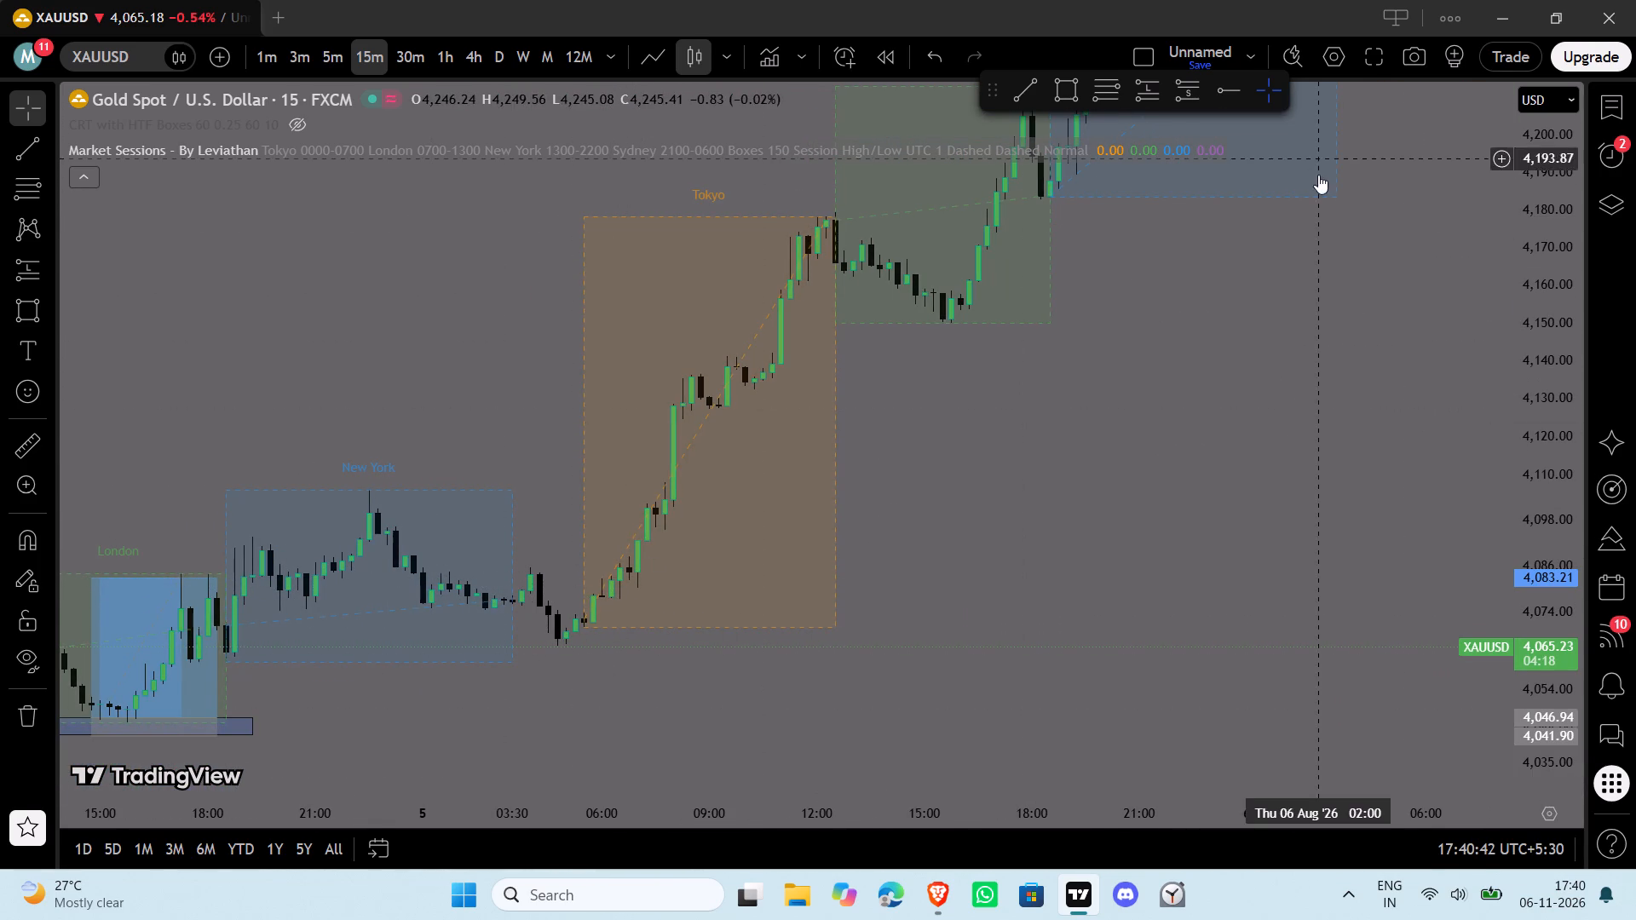
pyautogui.moveTo(1170, 440); pyautogui.dragTo(822, 753)
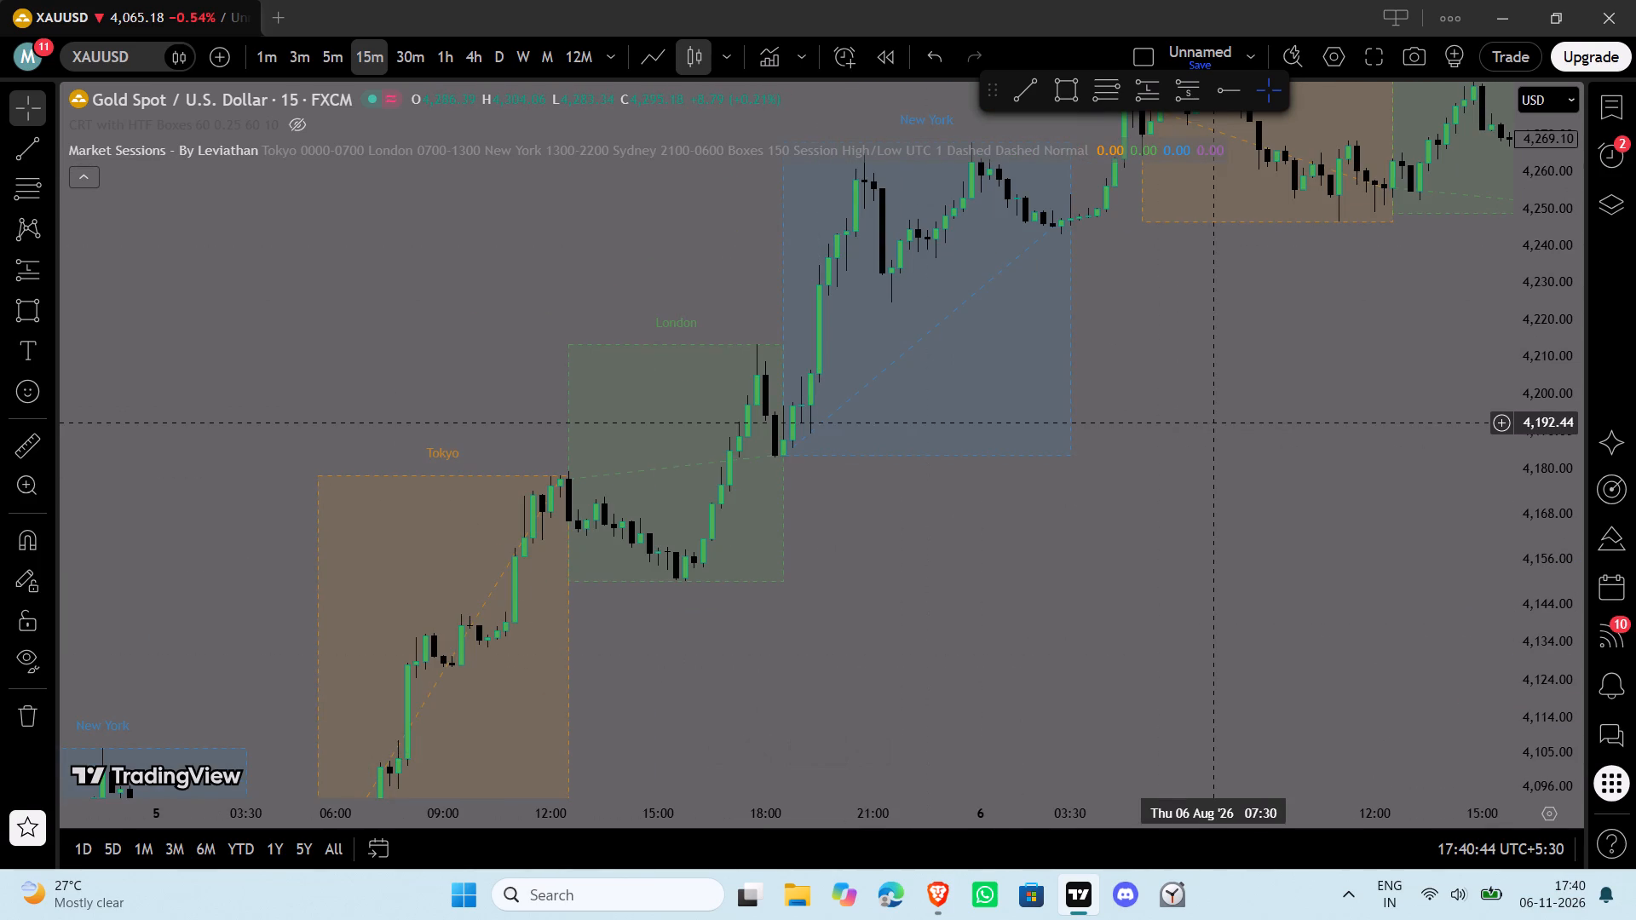
pyautogui.moveTo(1201, 441); pyautogui.dragTo(1161, 482)
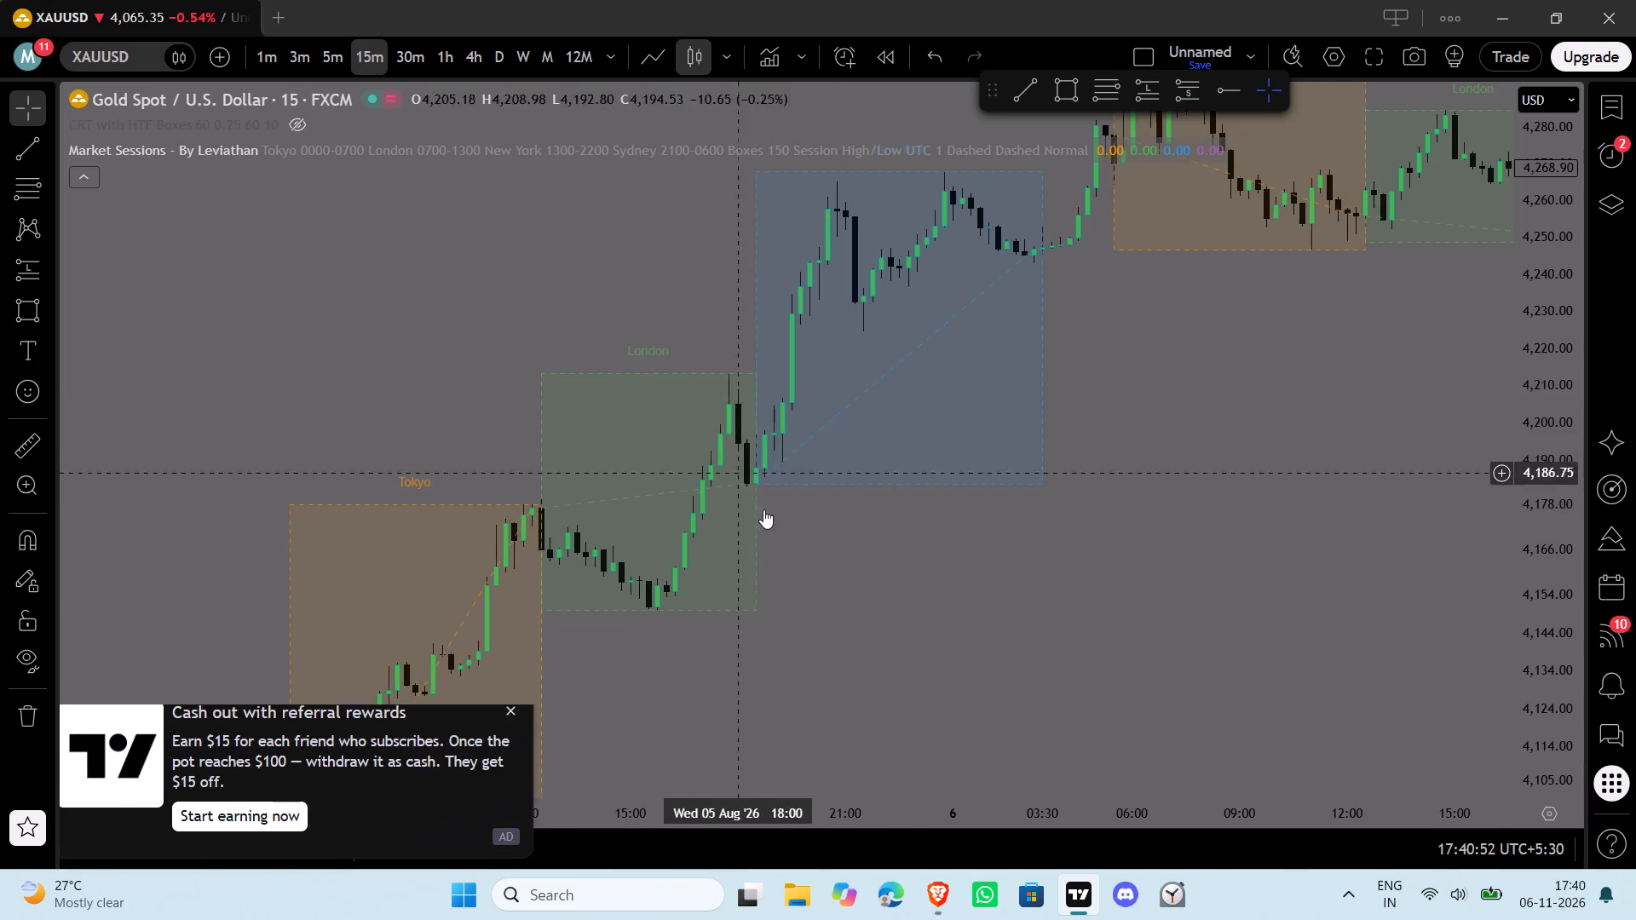
pyautogui.moveTo(1182, 332); pyautogui.dragTo(967, 574)
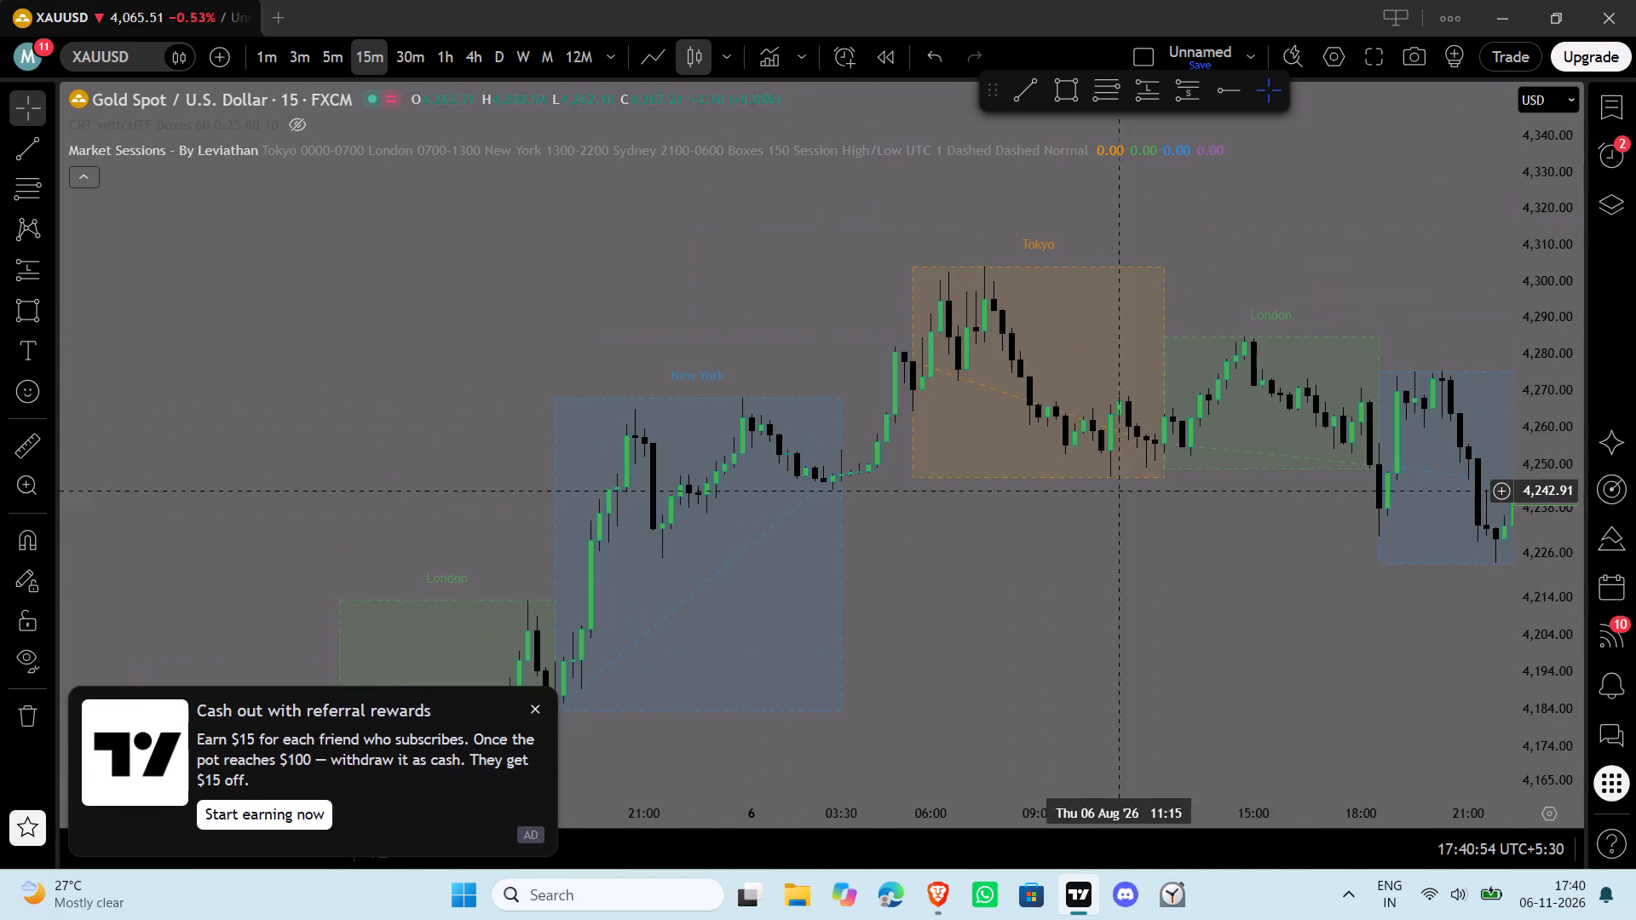
pyautogui.click(539, 707)
pyautogui.moveTo(986, 621); pyautogui.dragTo(591, 618)
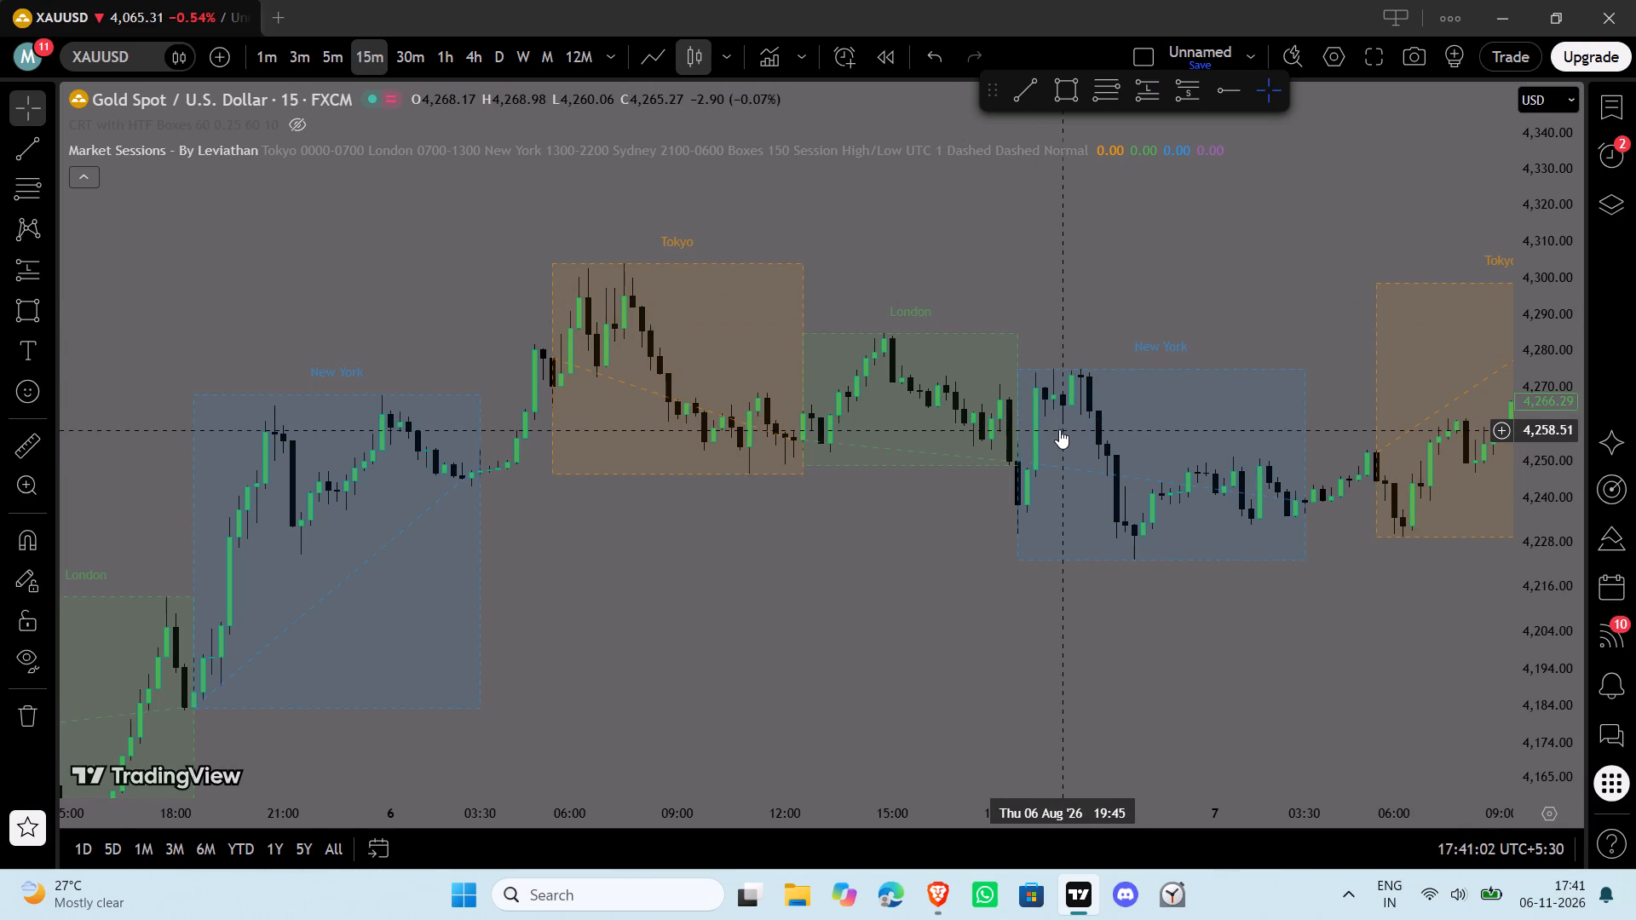
pyautogui.moveTo(1275, 681); pyautogui.dragTo(1063, 679)
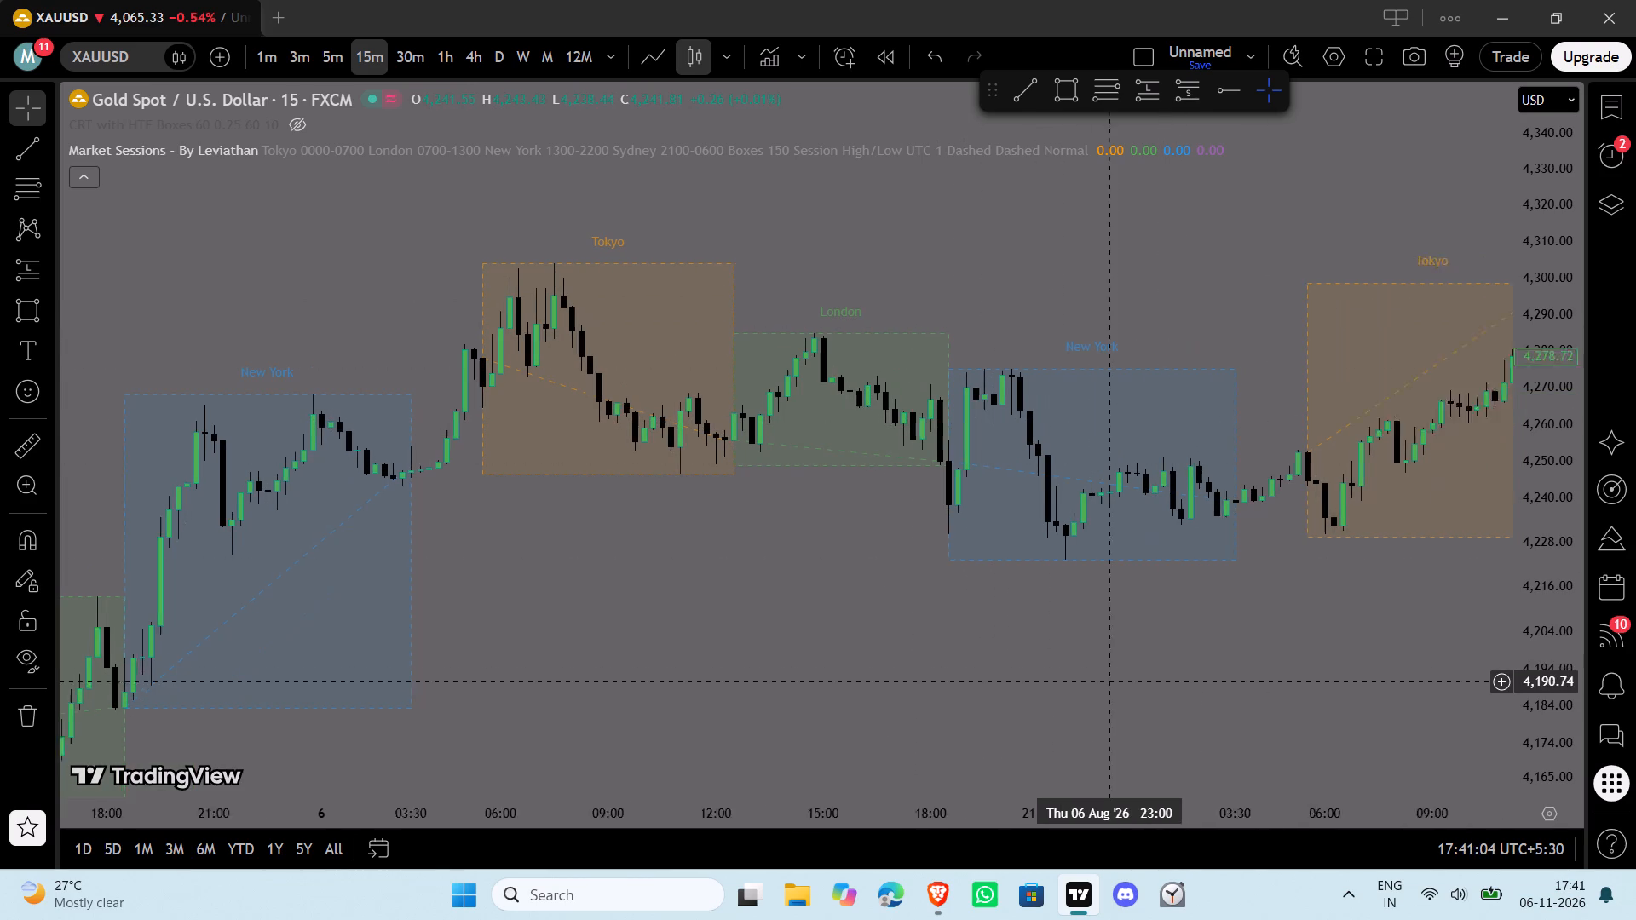
pyautogui.moveTo(1063, 679); pyautogui.dragTo(1062, 679)
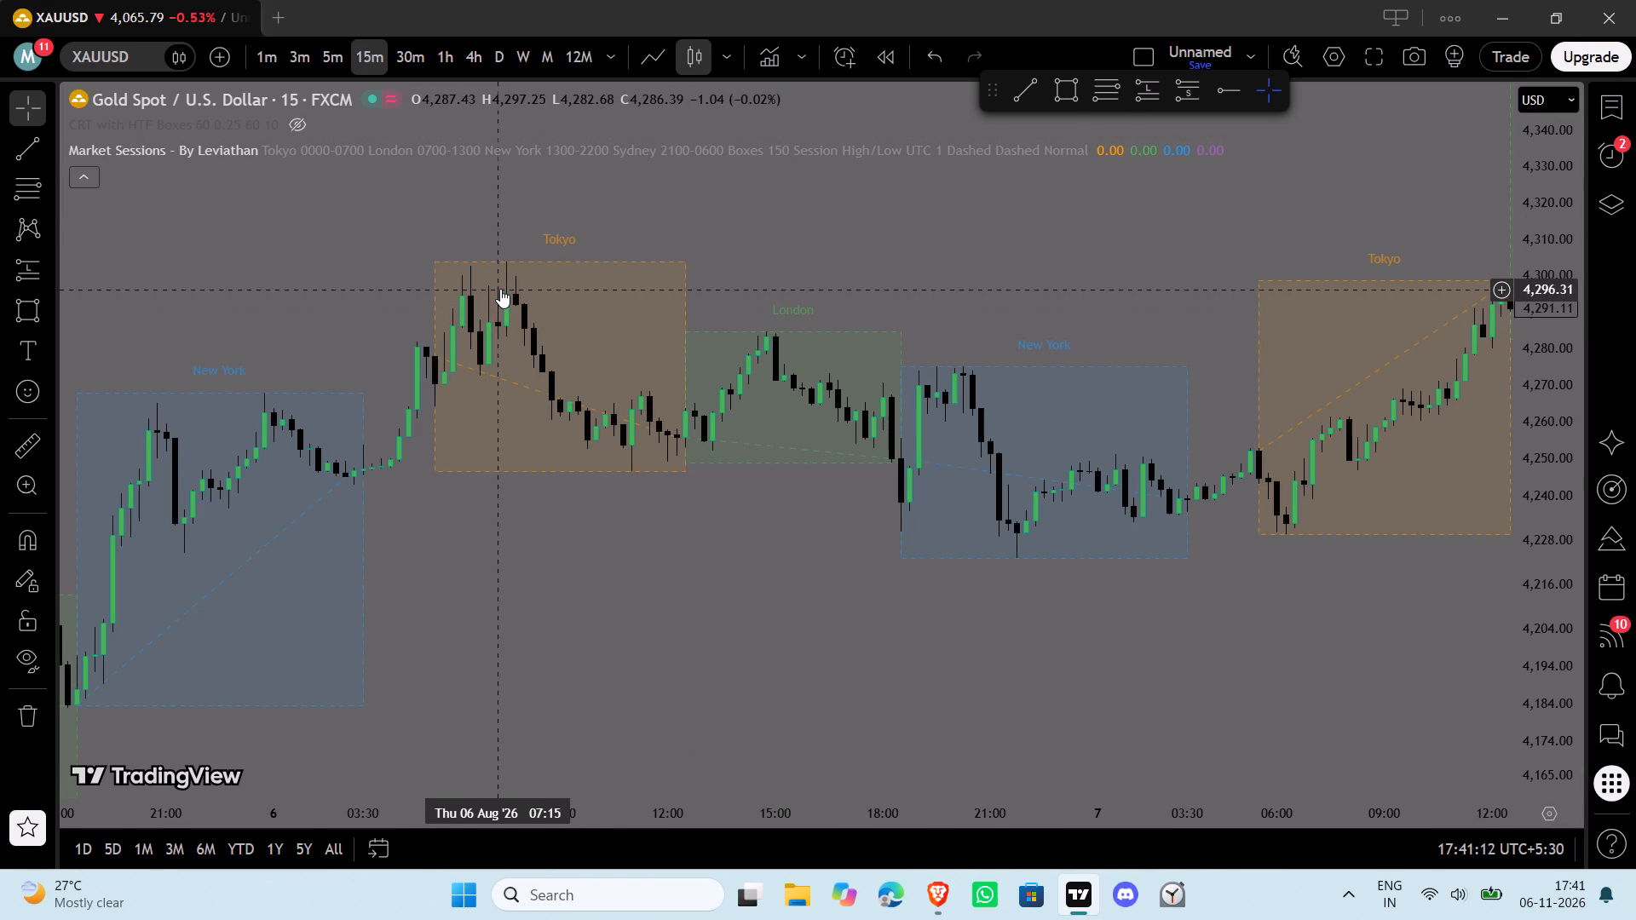
# Draw a short horizontal trend line across the 6 August Tokyo highs at about 4,302.45 and apply the dotted-name drawing template.
pyautogui.click(1005, 100)
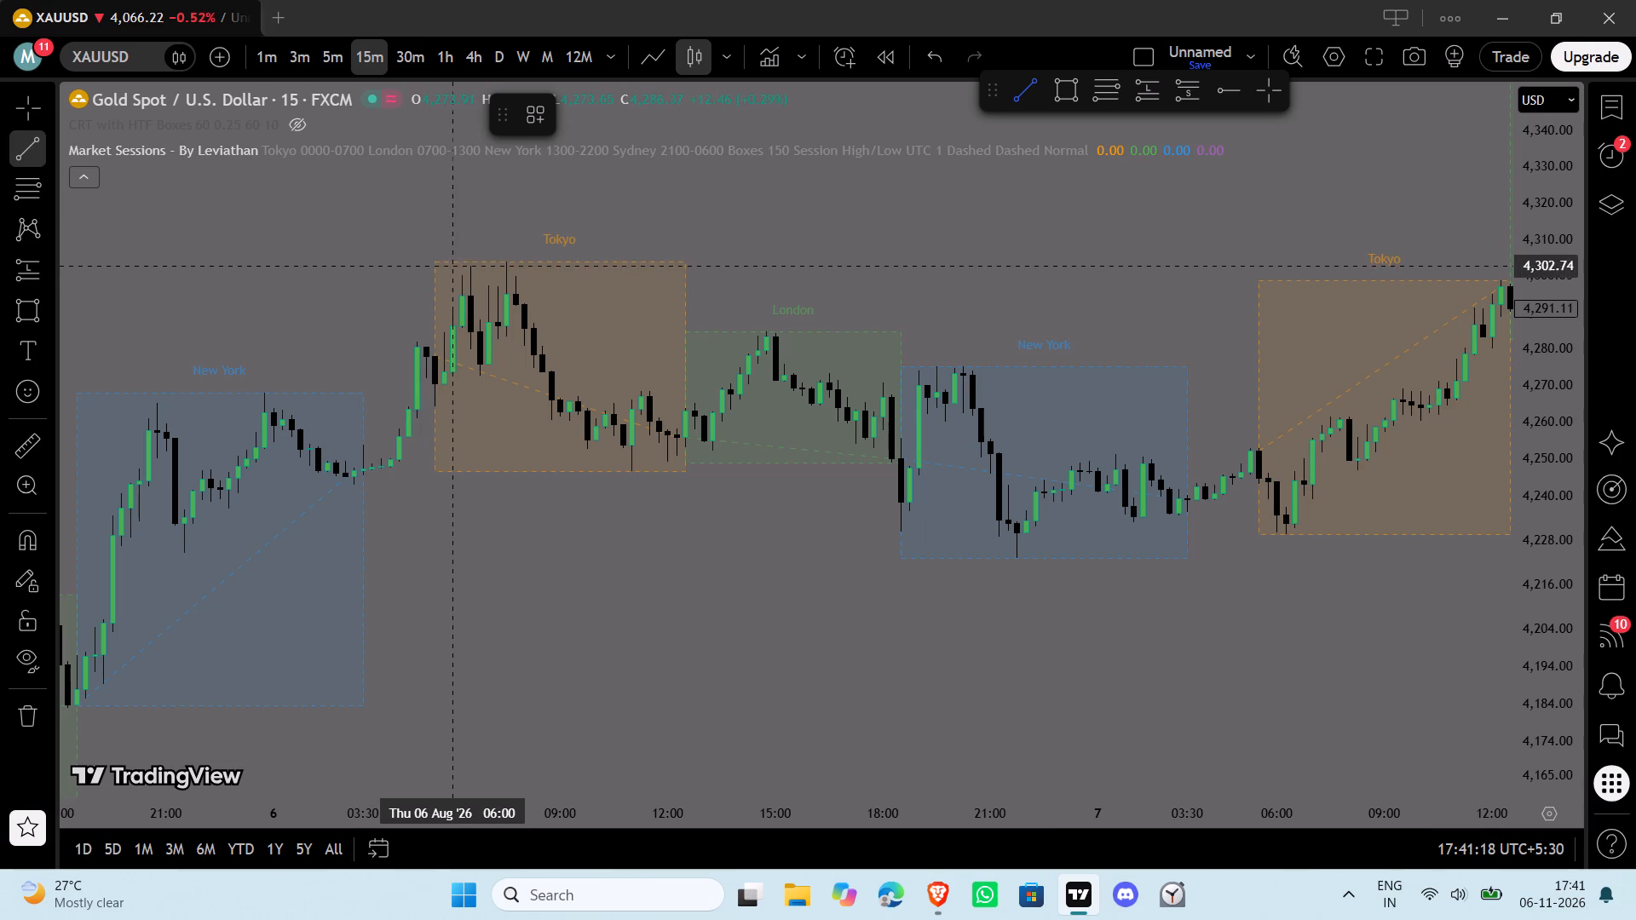
pyautogui.click(463, 267)
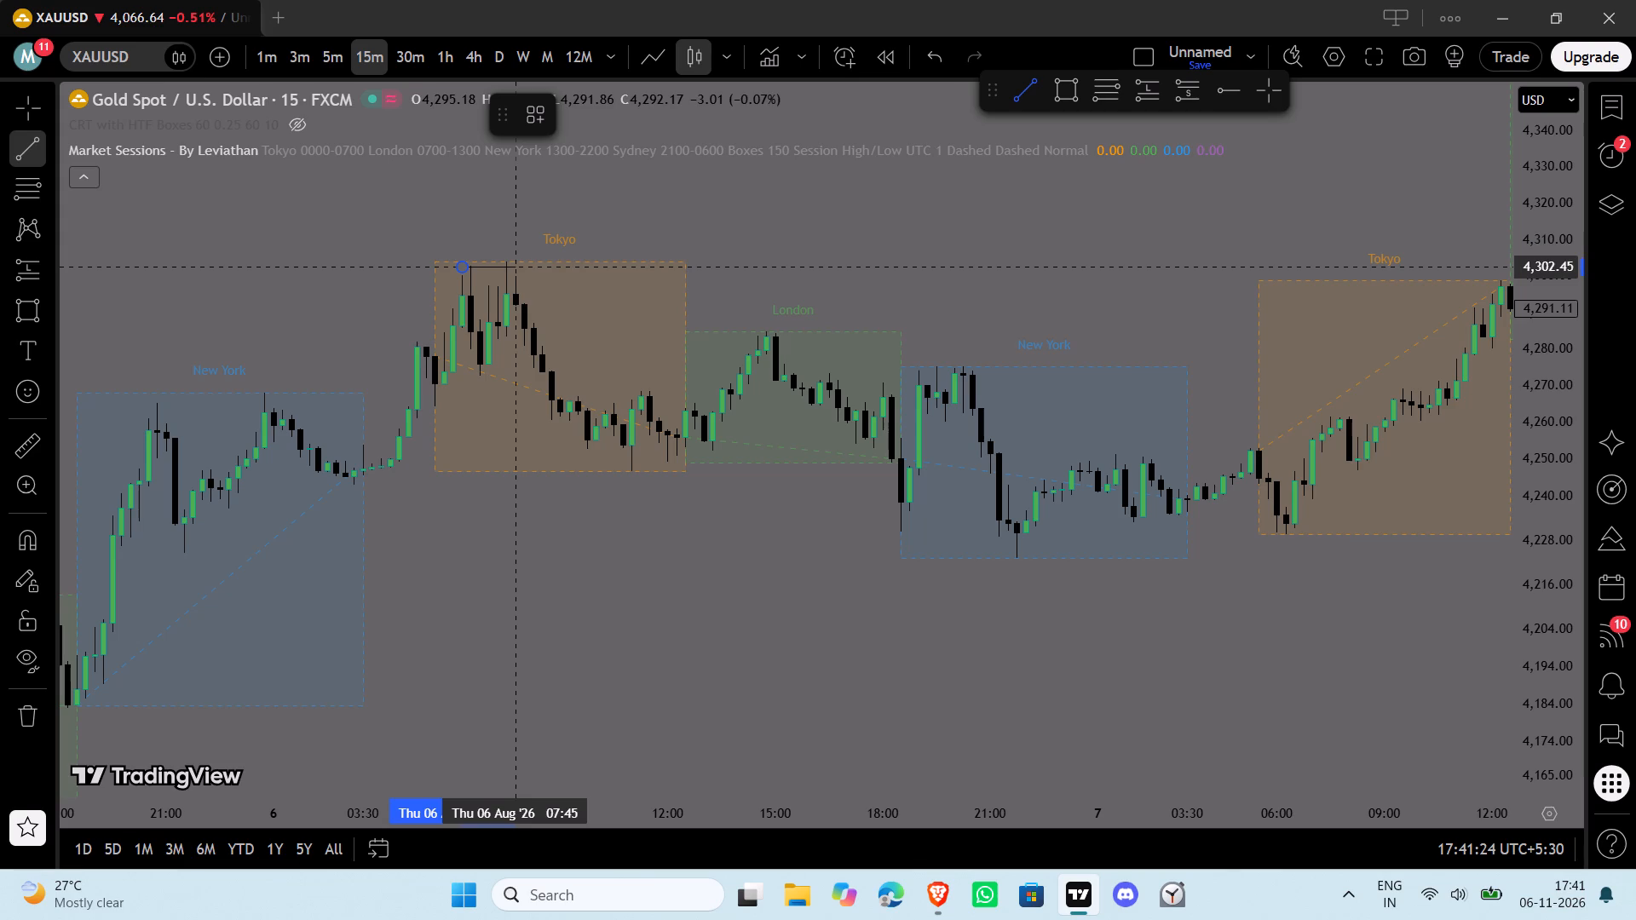
pyautogui.click(518, 267)
pyautogui.click(541, 119)
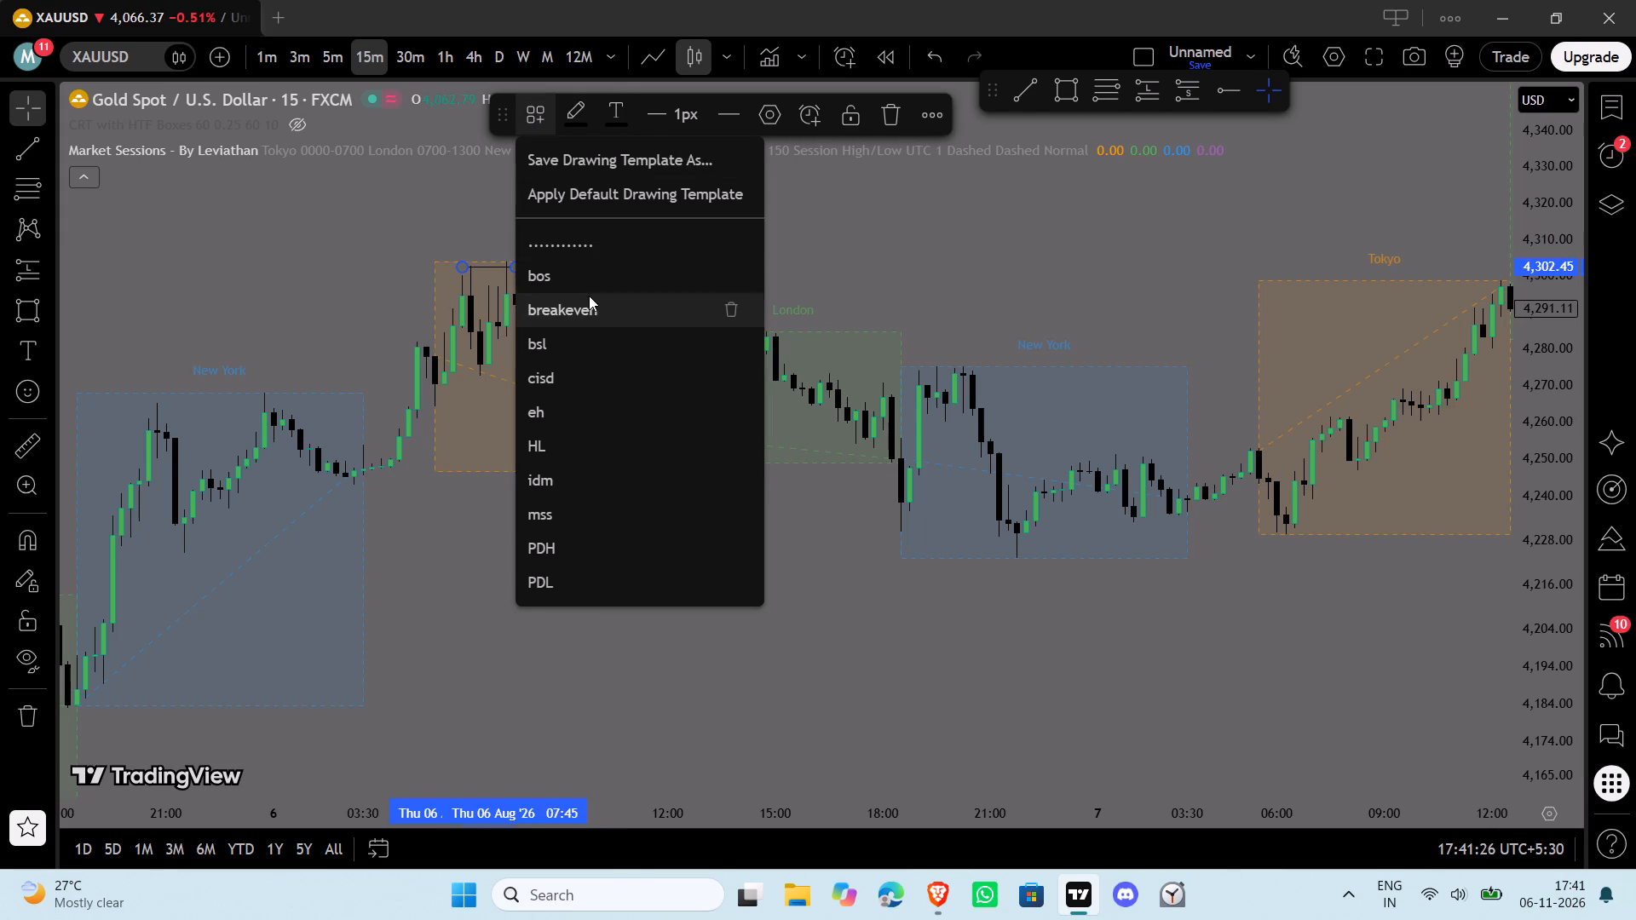
pyautogui.click(577, 239)
pyautogui.click(425, 212)
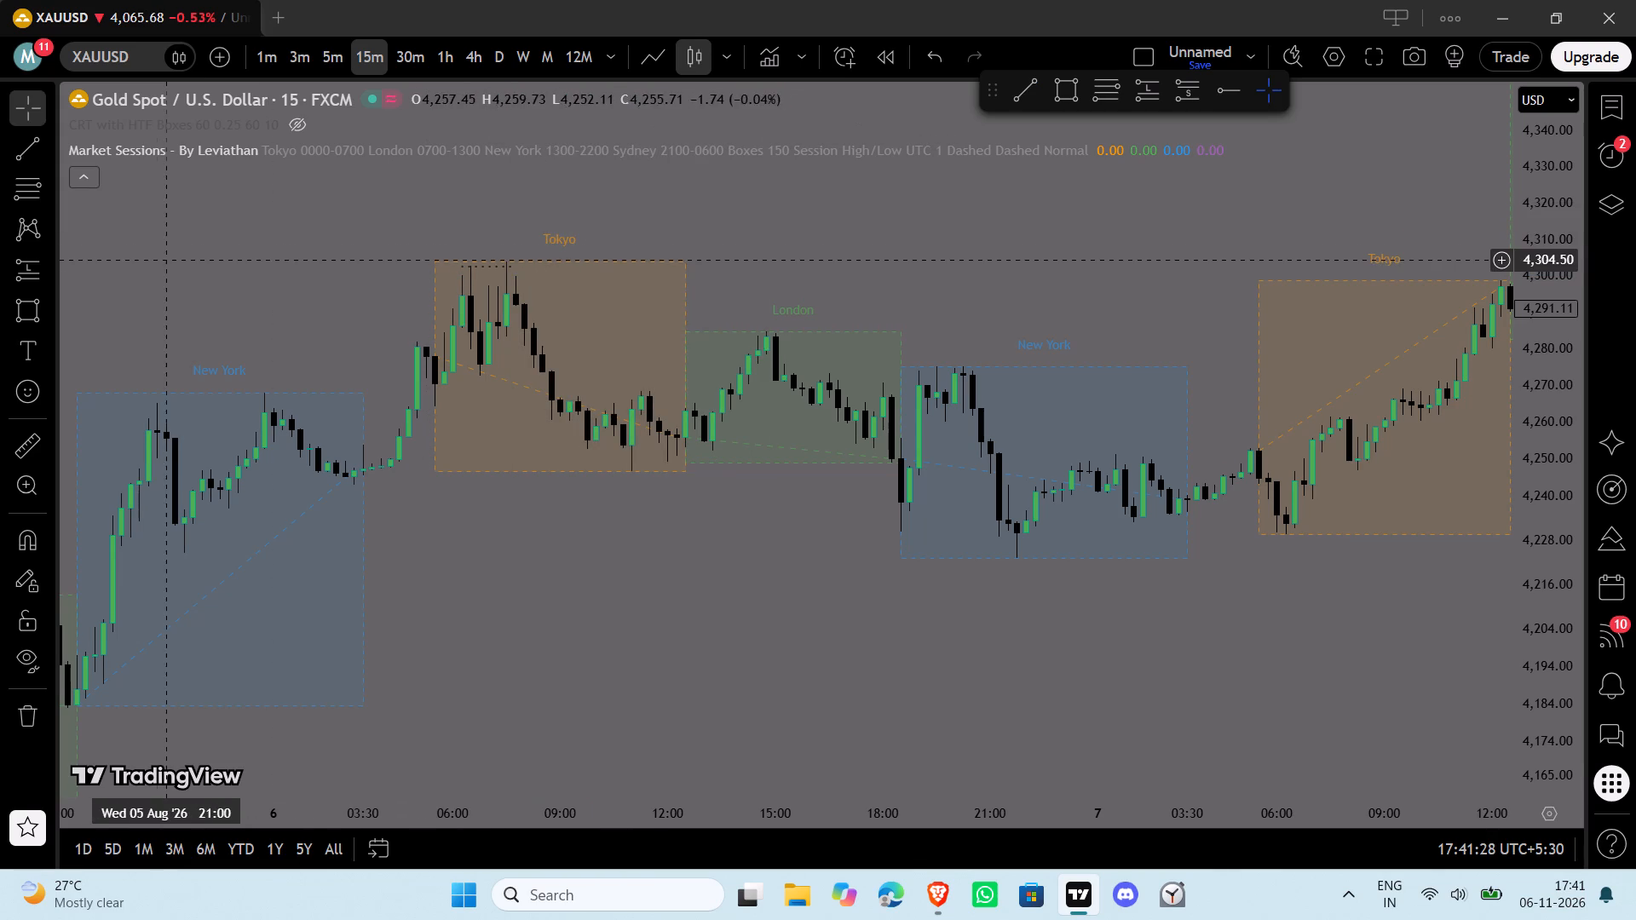
# Collapse the indicator legend on the chart.
pyautogui.click(89, 180)
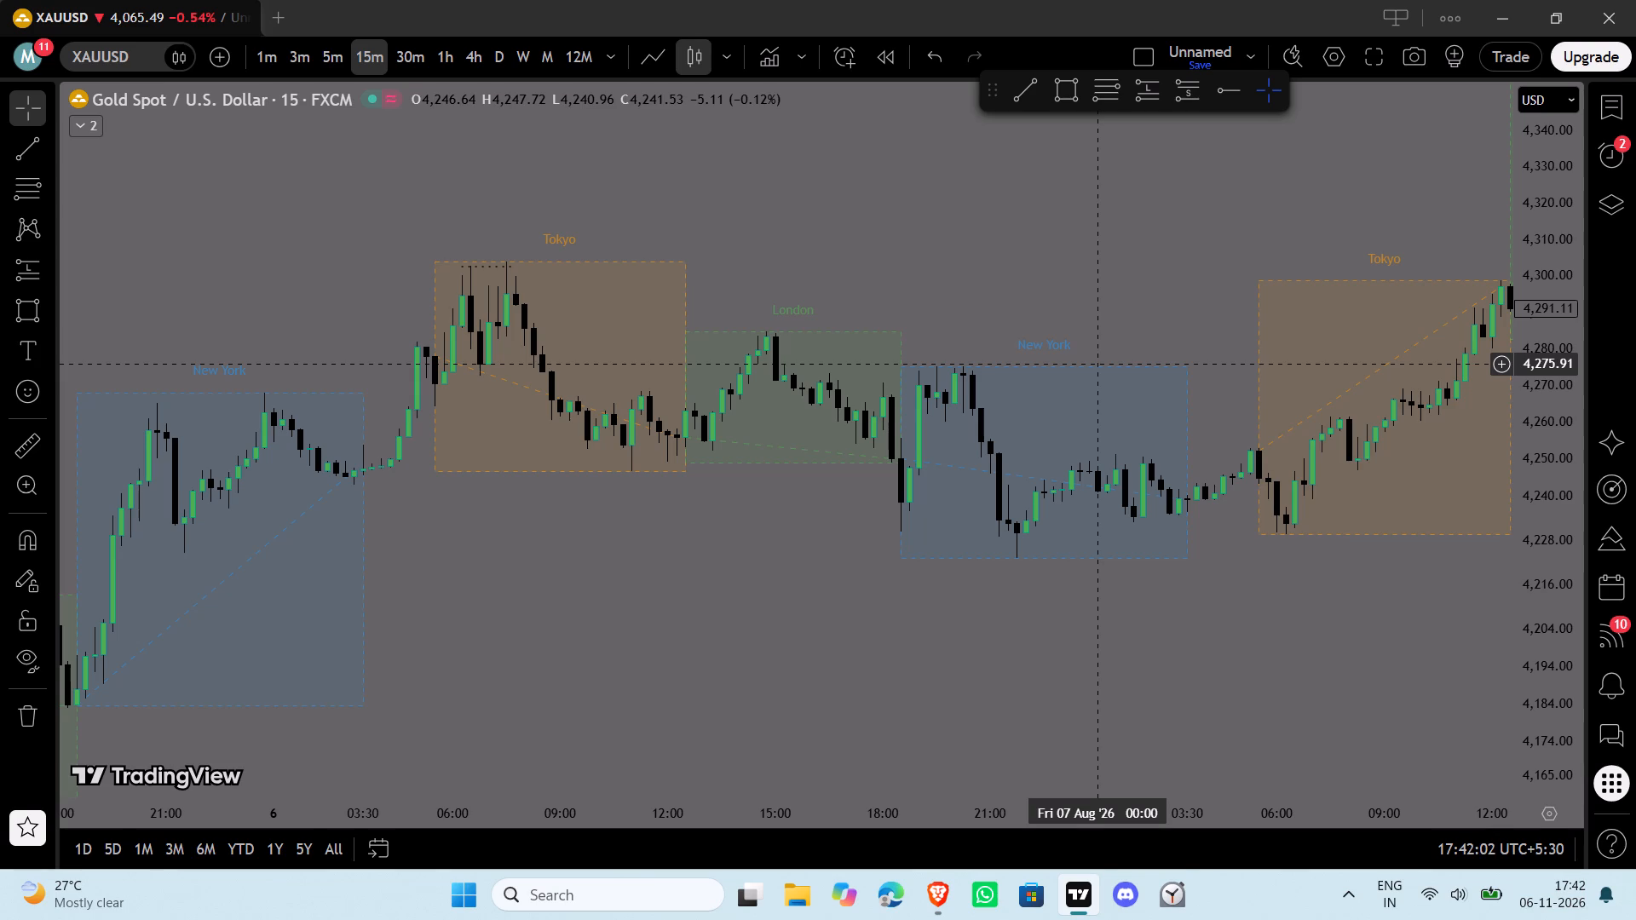
# Mark the 10 August Tokyo low with a rectangle from about 4,312.99 to 4,319.74, extending to 20:45 in the New York session.
pyautogui.moveTo(1264, 611); pyautogui.dragTo(529, 739)
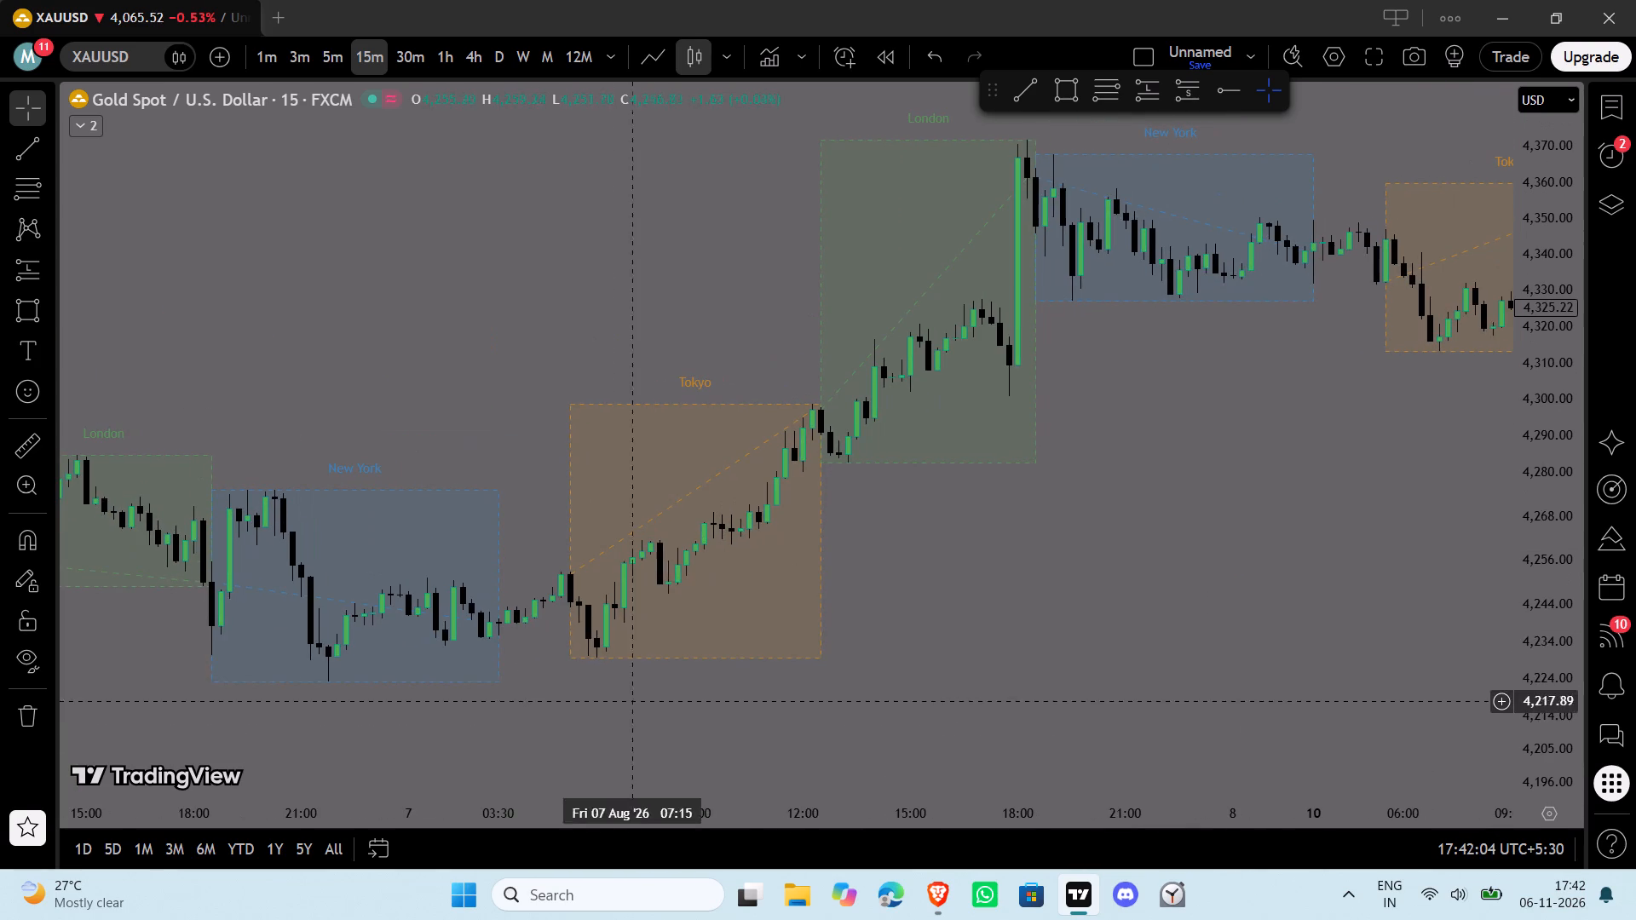
pyautogui.moveTo(1167, 483); pyautogui.dragTo(936, 584)
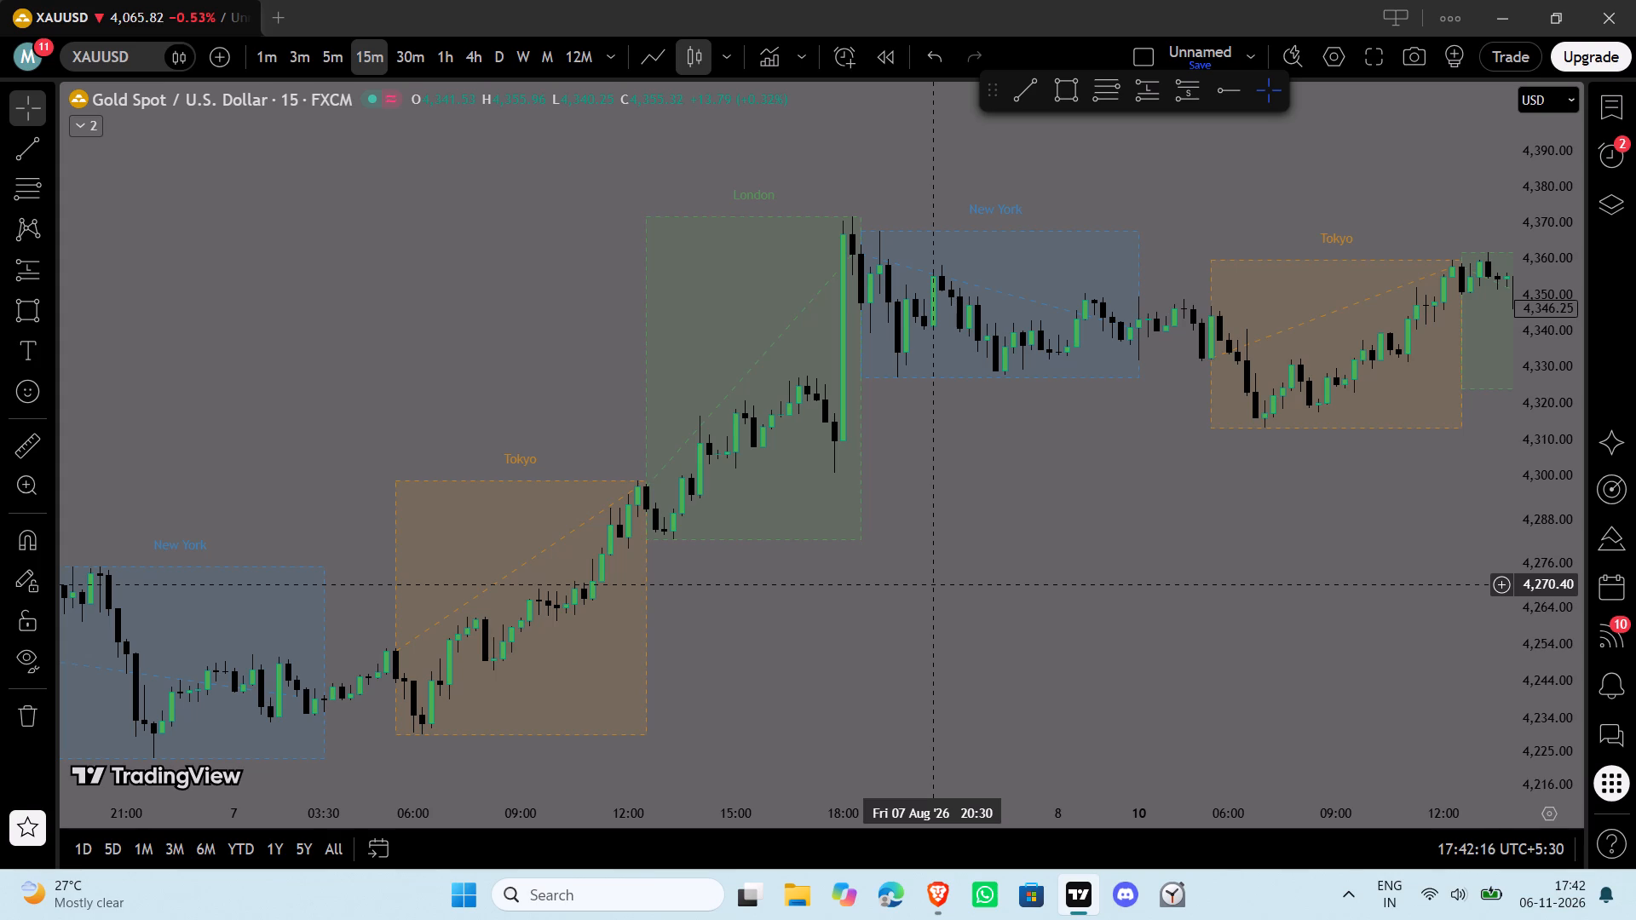
pyautogui.moveTo(1181, 563); pyautogui.dragTo(576, 688)
pyautogui.moveTo(1048, 677); pyautogui.dragTo(637, 710)
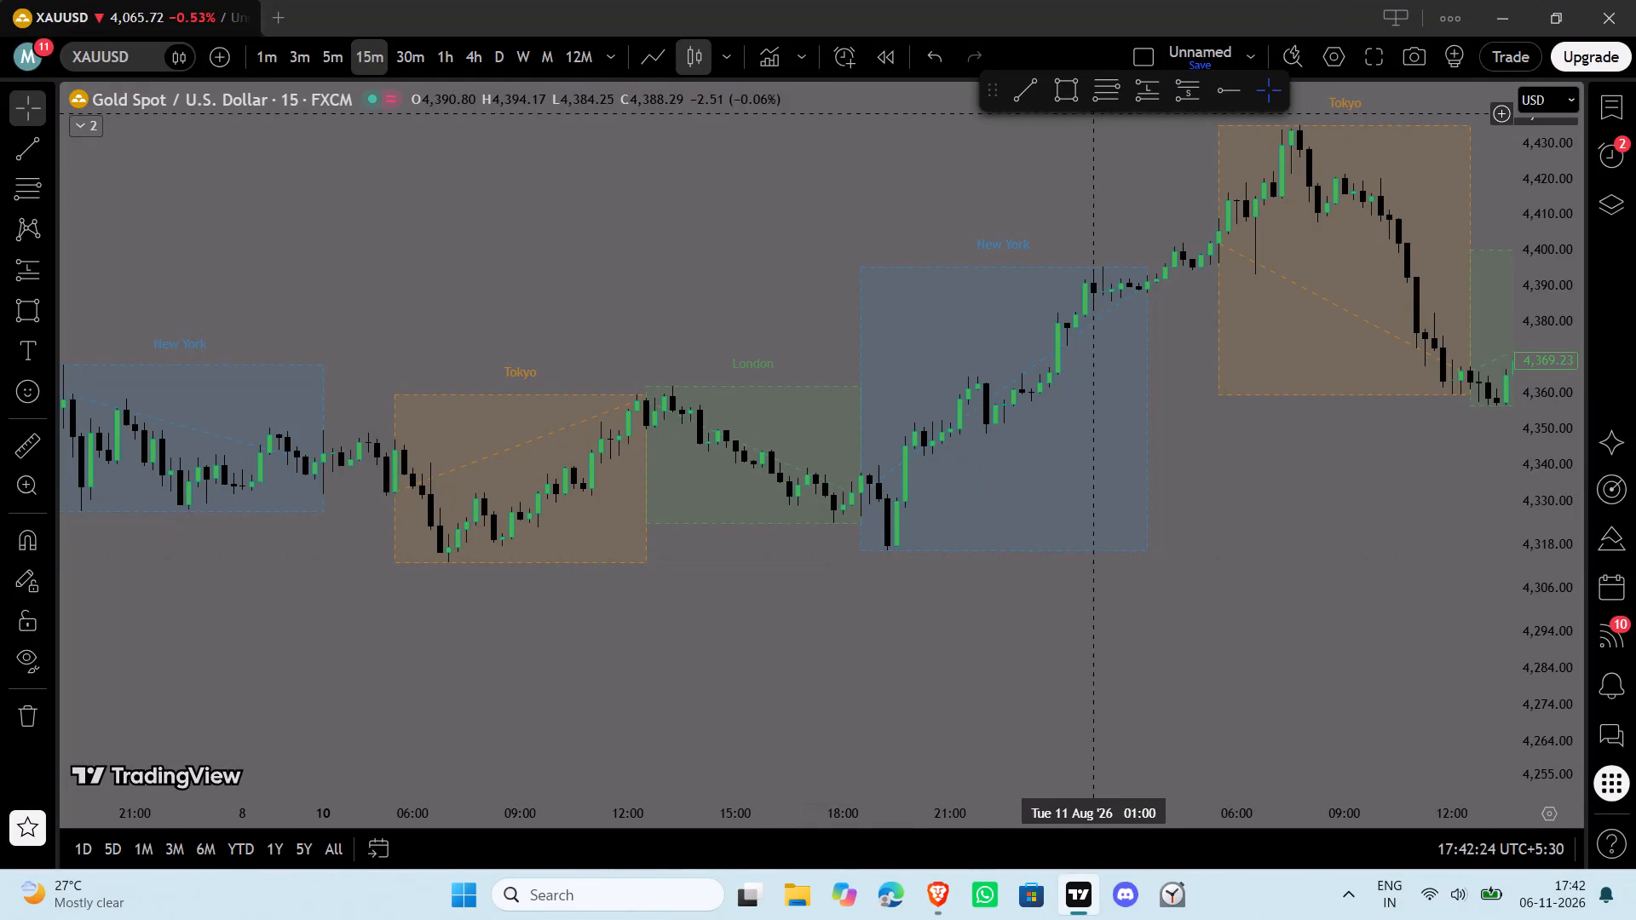
pyautogui.click(1064, 101)
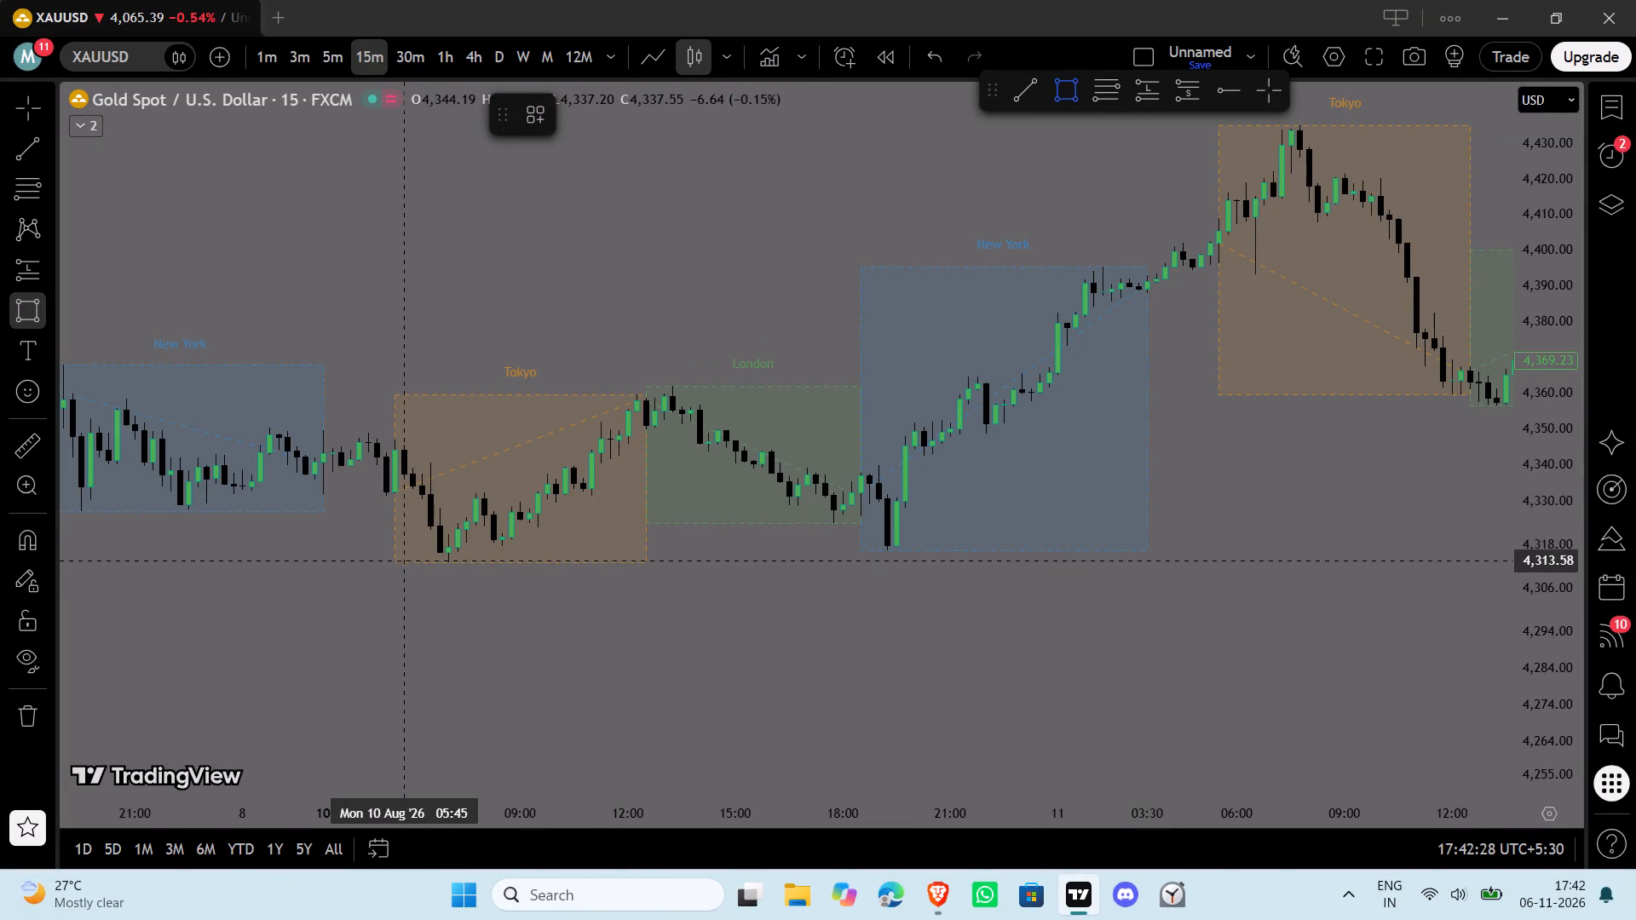
pyautogui.click(410, 559)
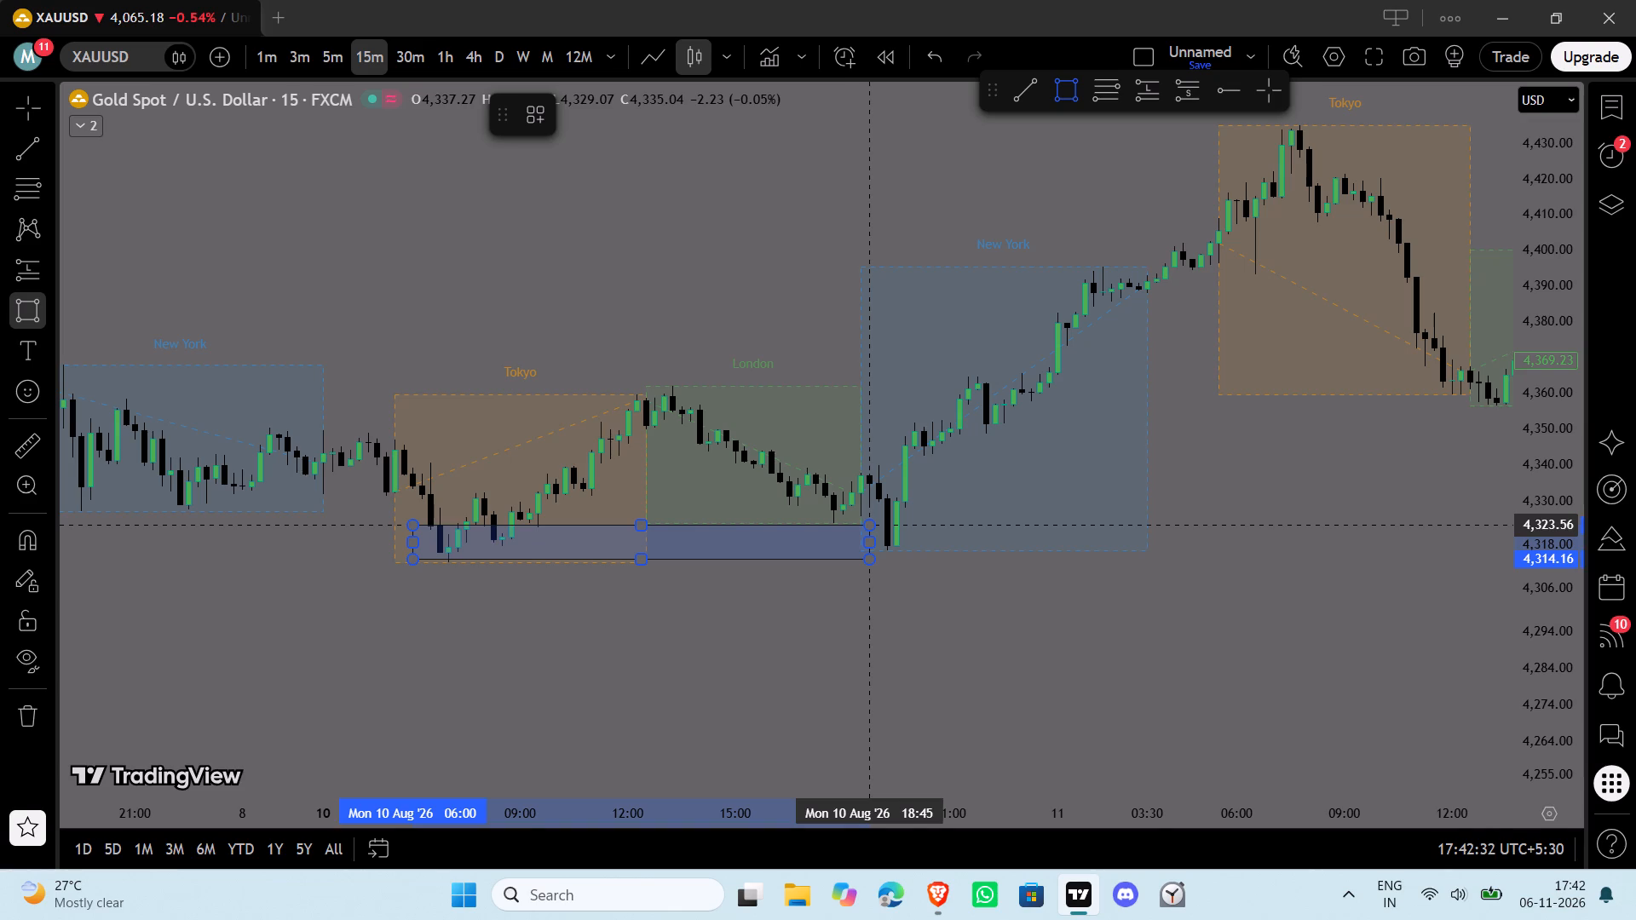
pyautogui.click(939, 538)
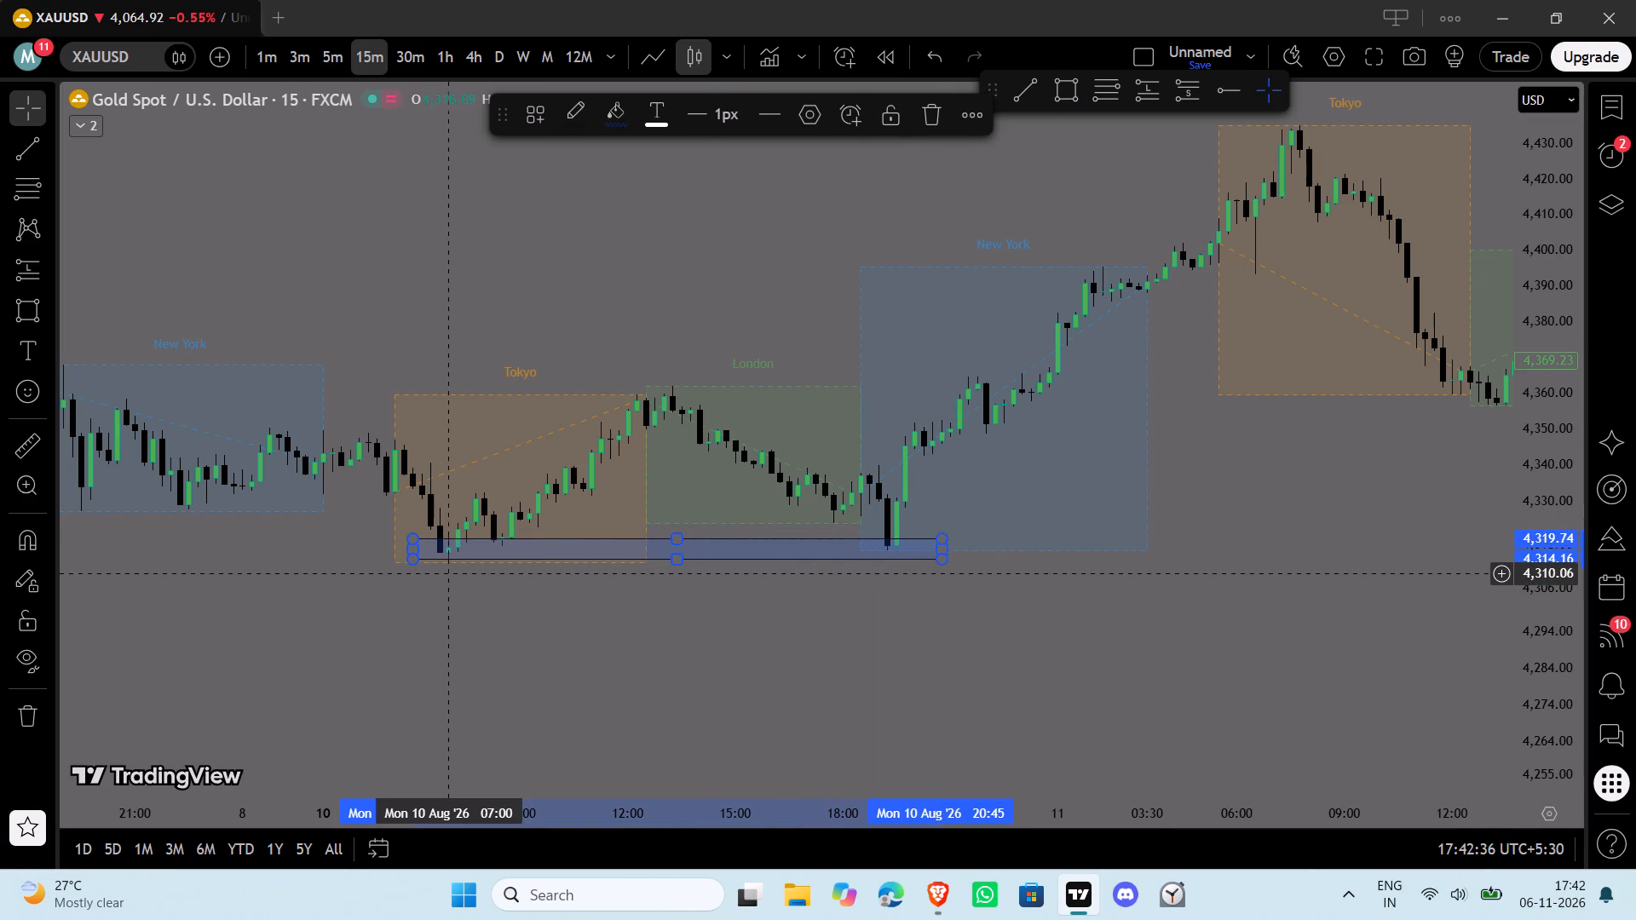
pyautogui.click(411, 560)
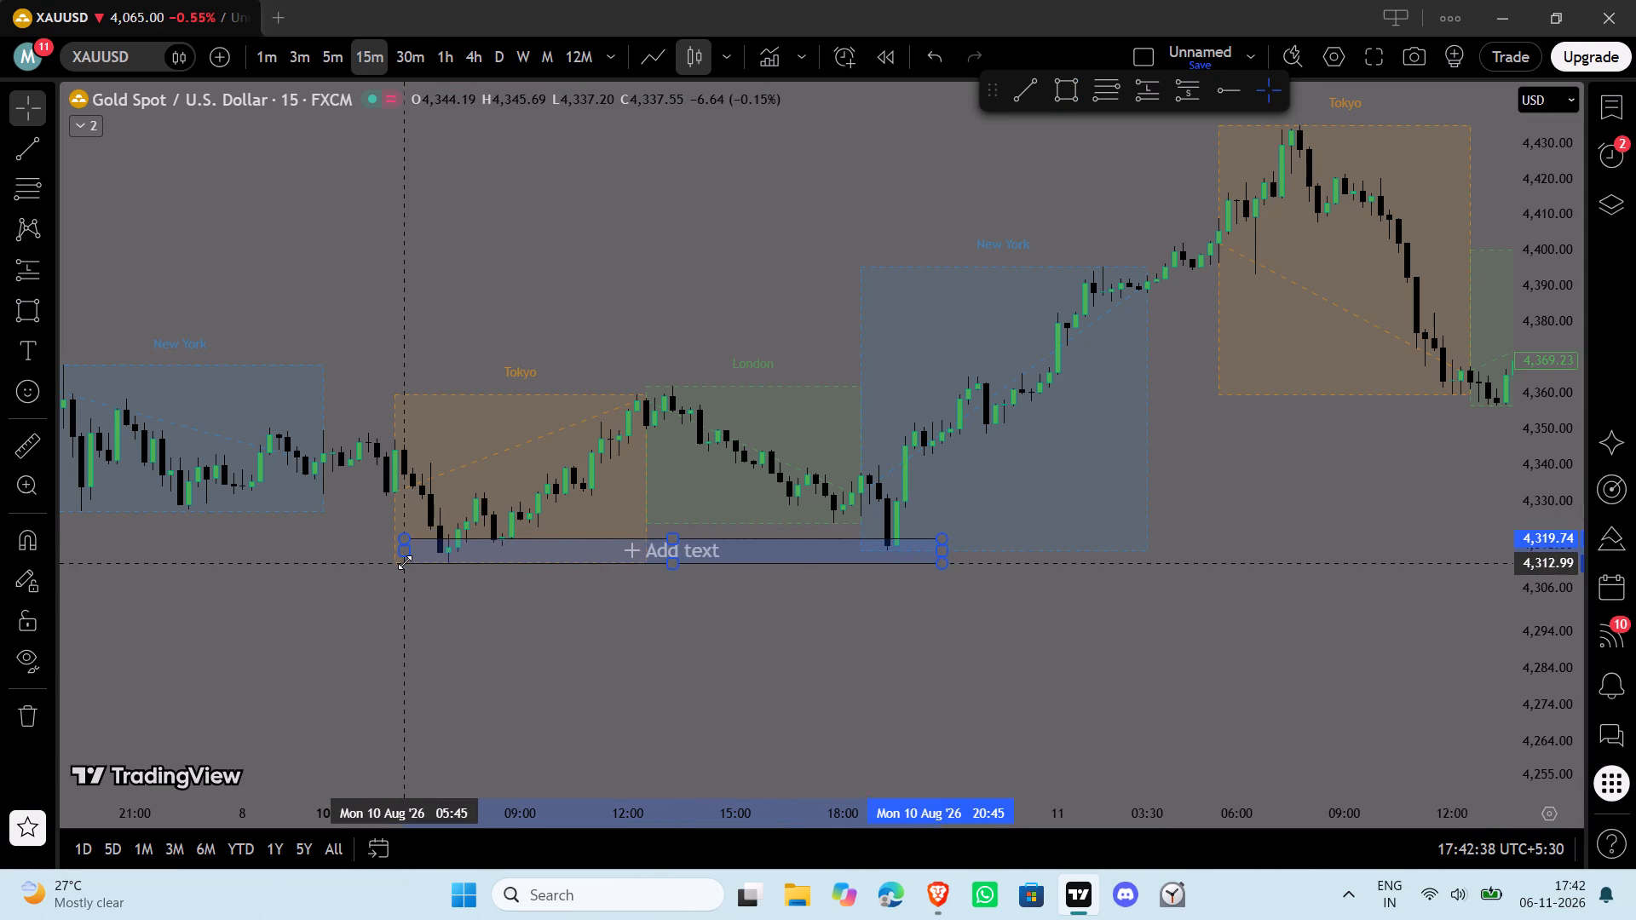
pyautogui.click(557, 619)
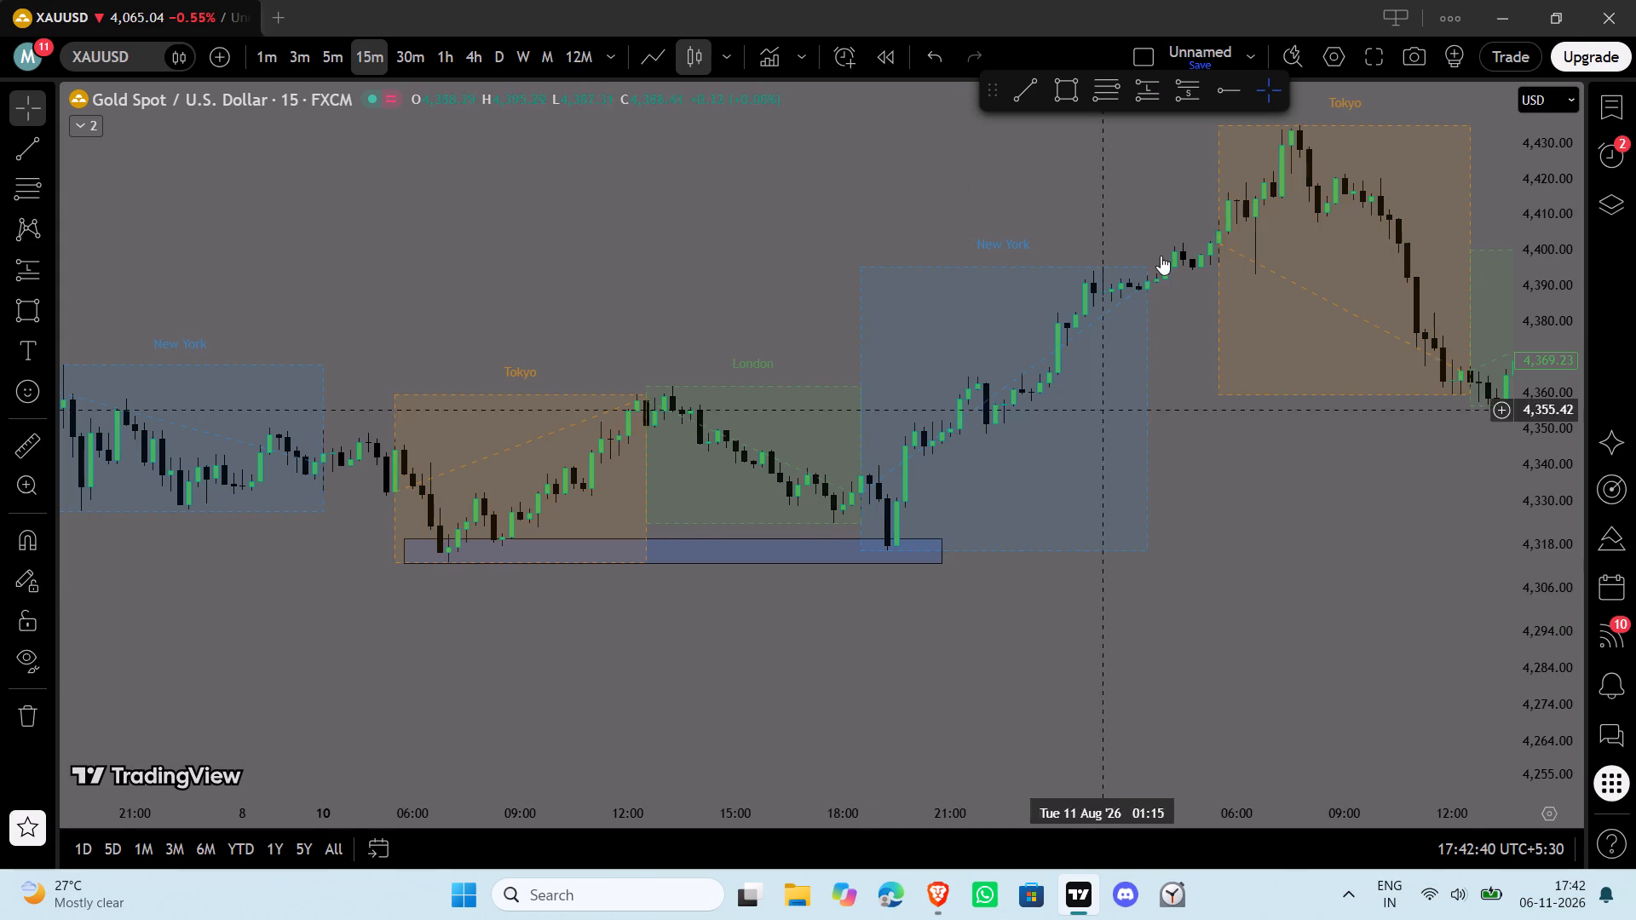
# Mark the 10 August London opening high with a small rectangle from 12:30, spanning about 4,355 to 4,362.
pyautogui.click(1080, 100)
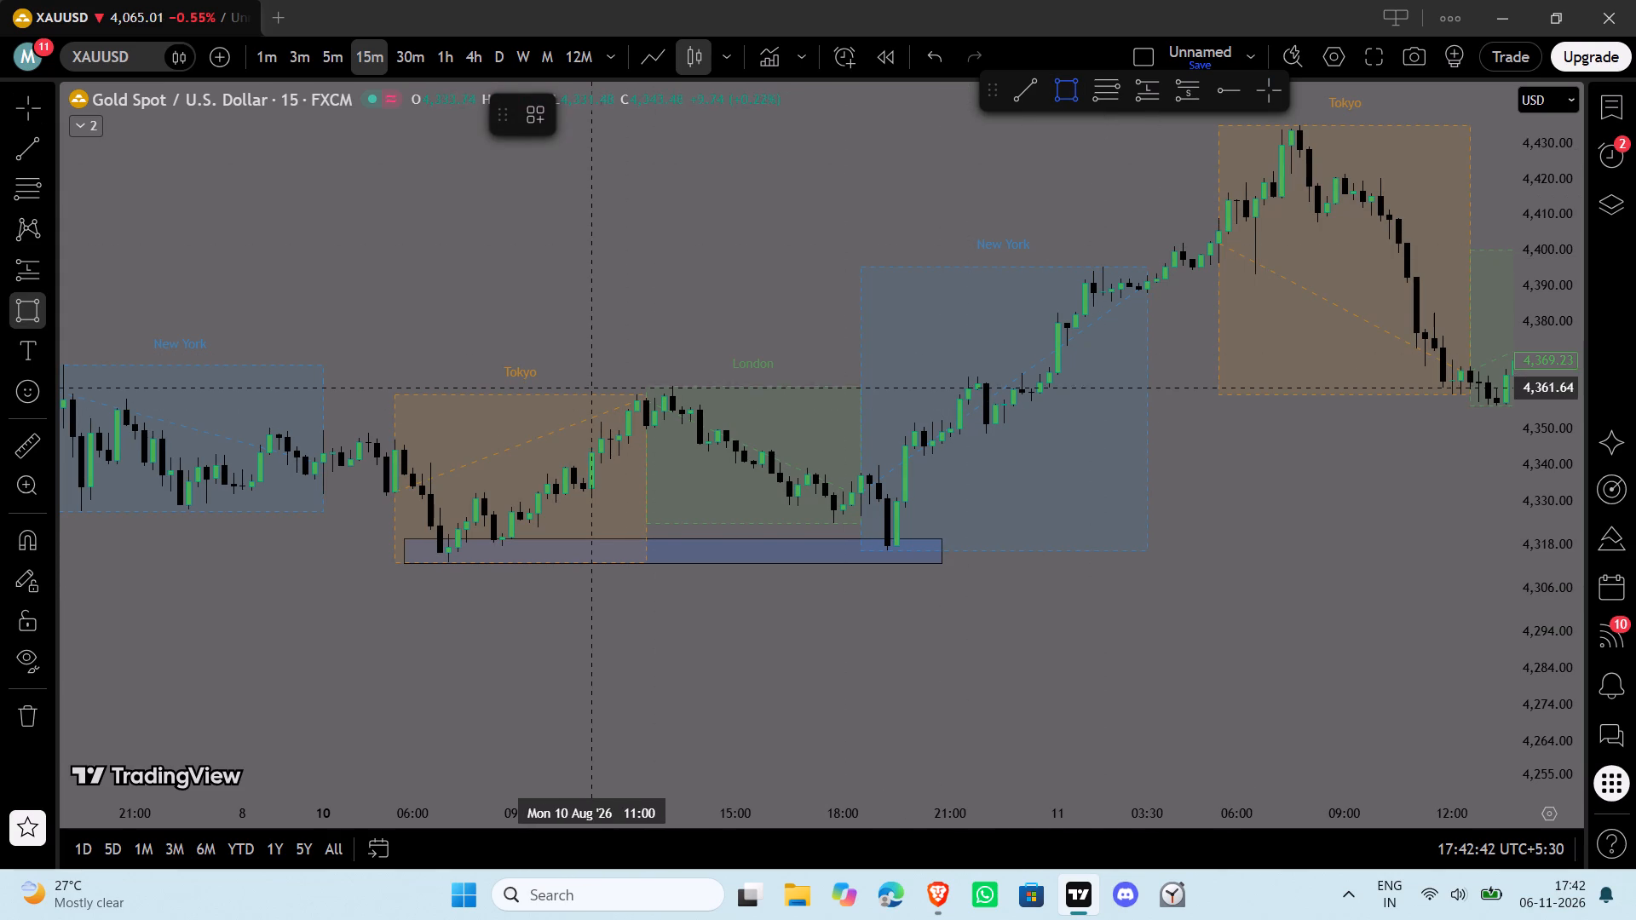
pyautogui.click(647, 410)
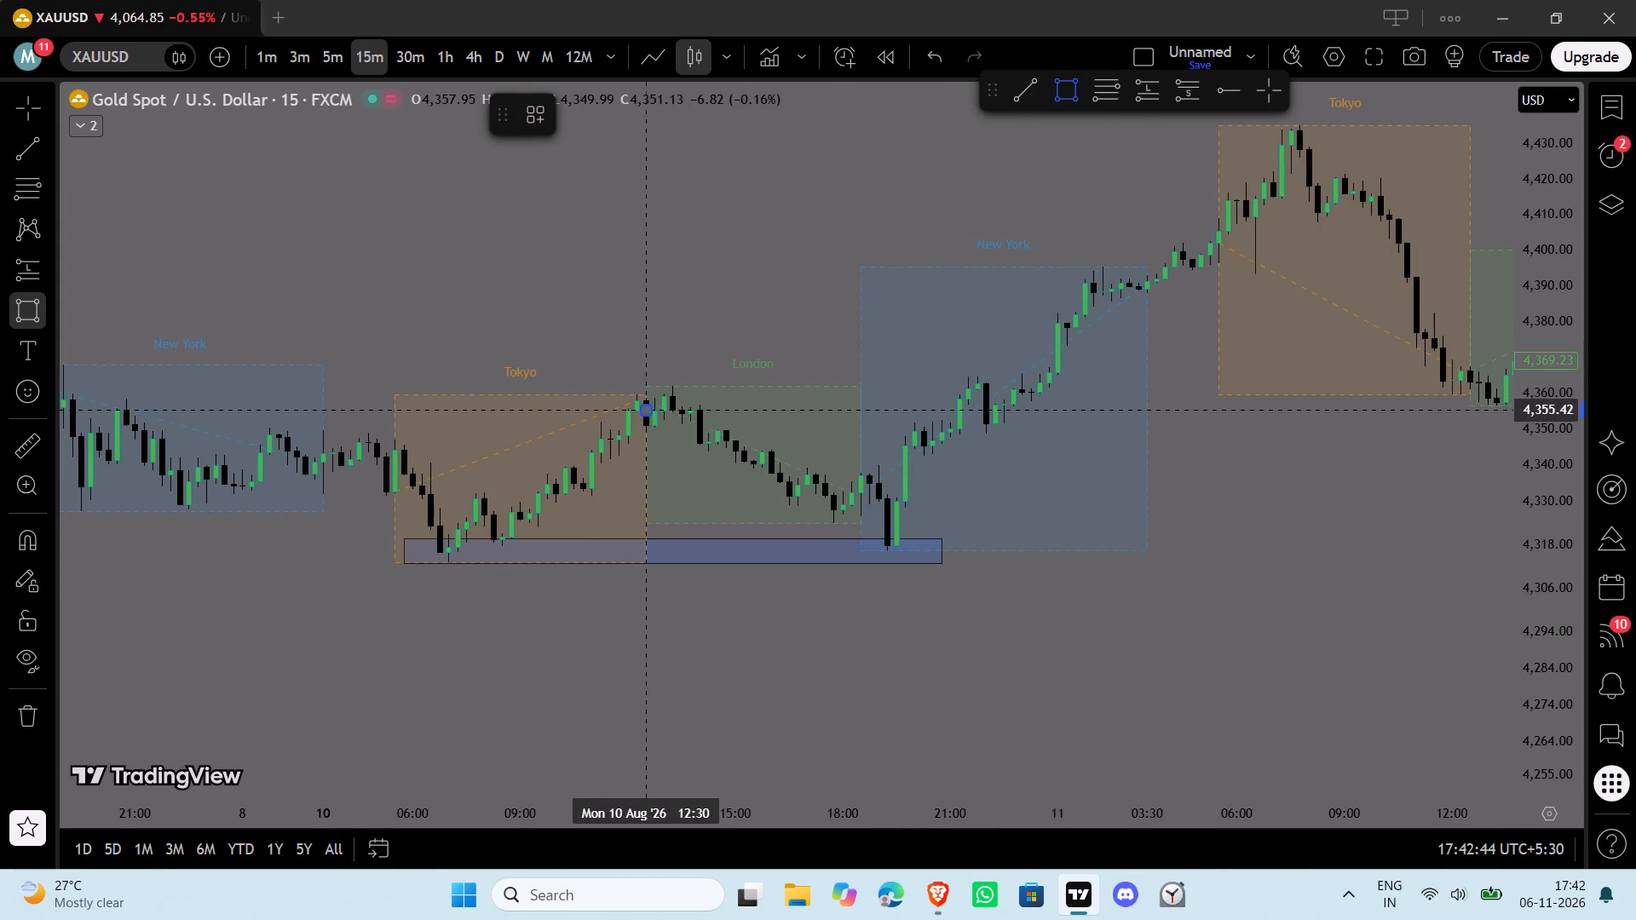
pyautogui.click(713, 385)
pyautogui.click(736, 365)
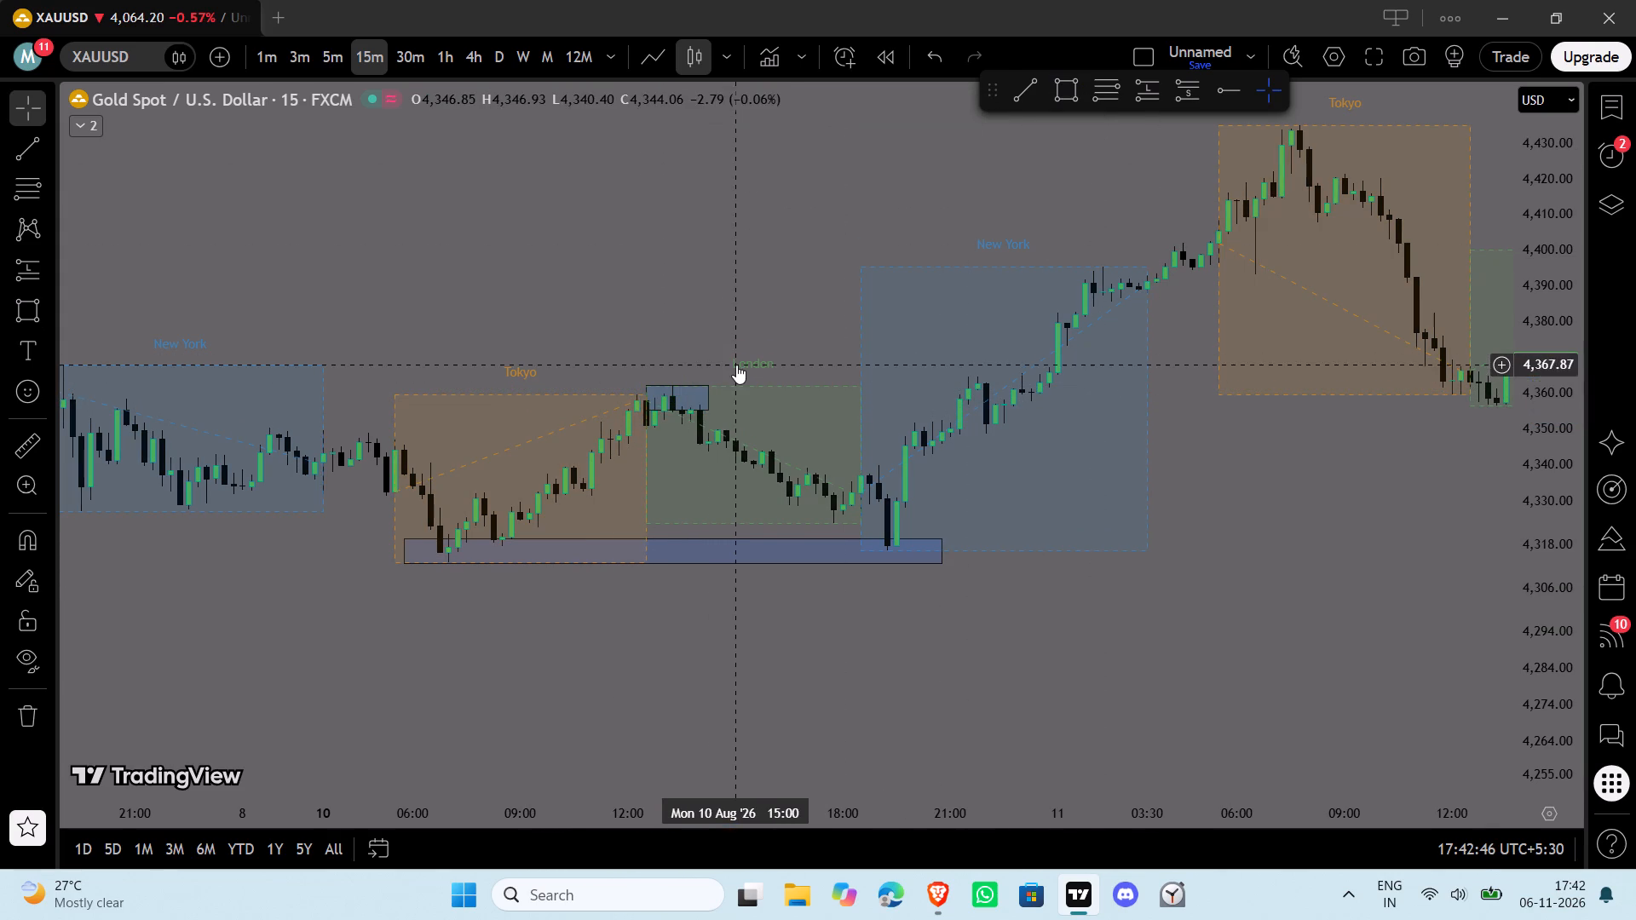
pyautogui.click(651, 296)
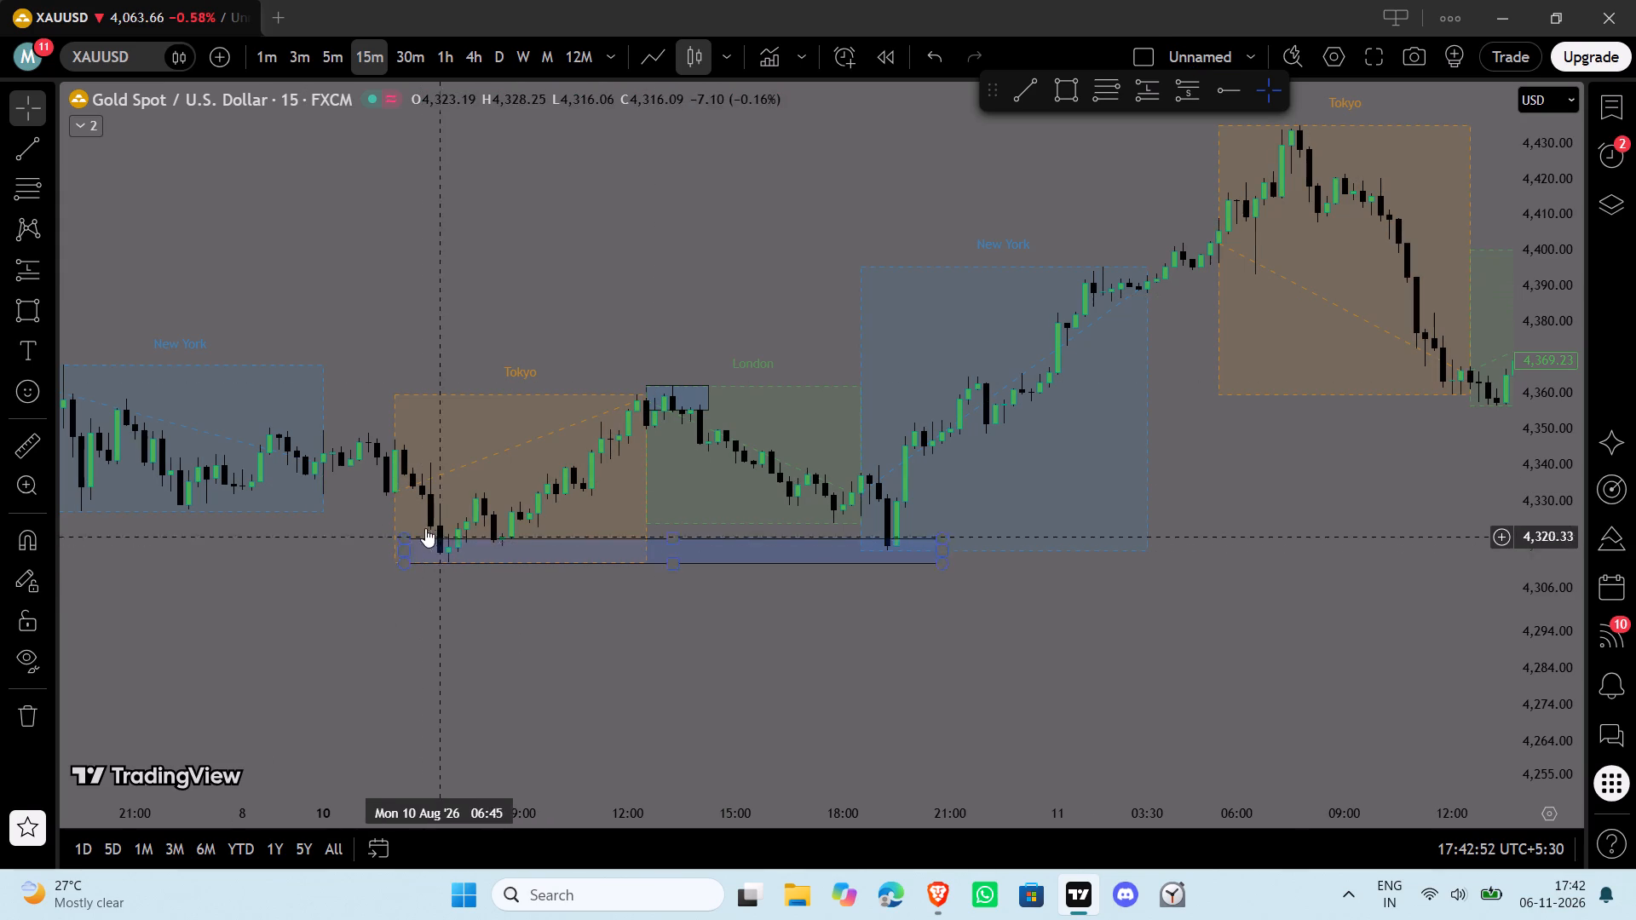
# Reshape the Tokyo low rectangle so it starts at about 06:30 with its upper edge at about 4,321.
pyautogui.moveTo(411, 535); pyautogui.dragTo(434, 531)
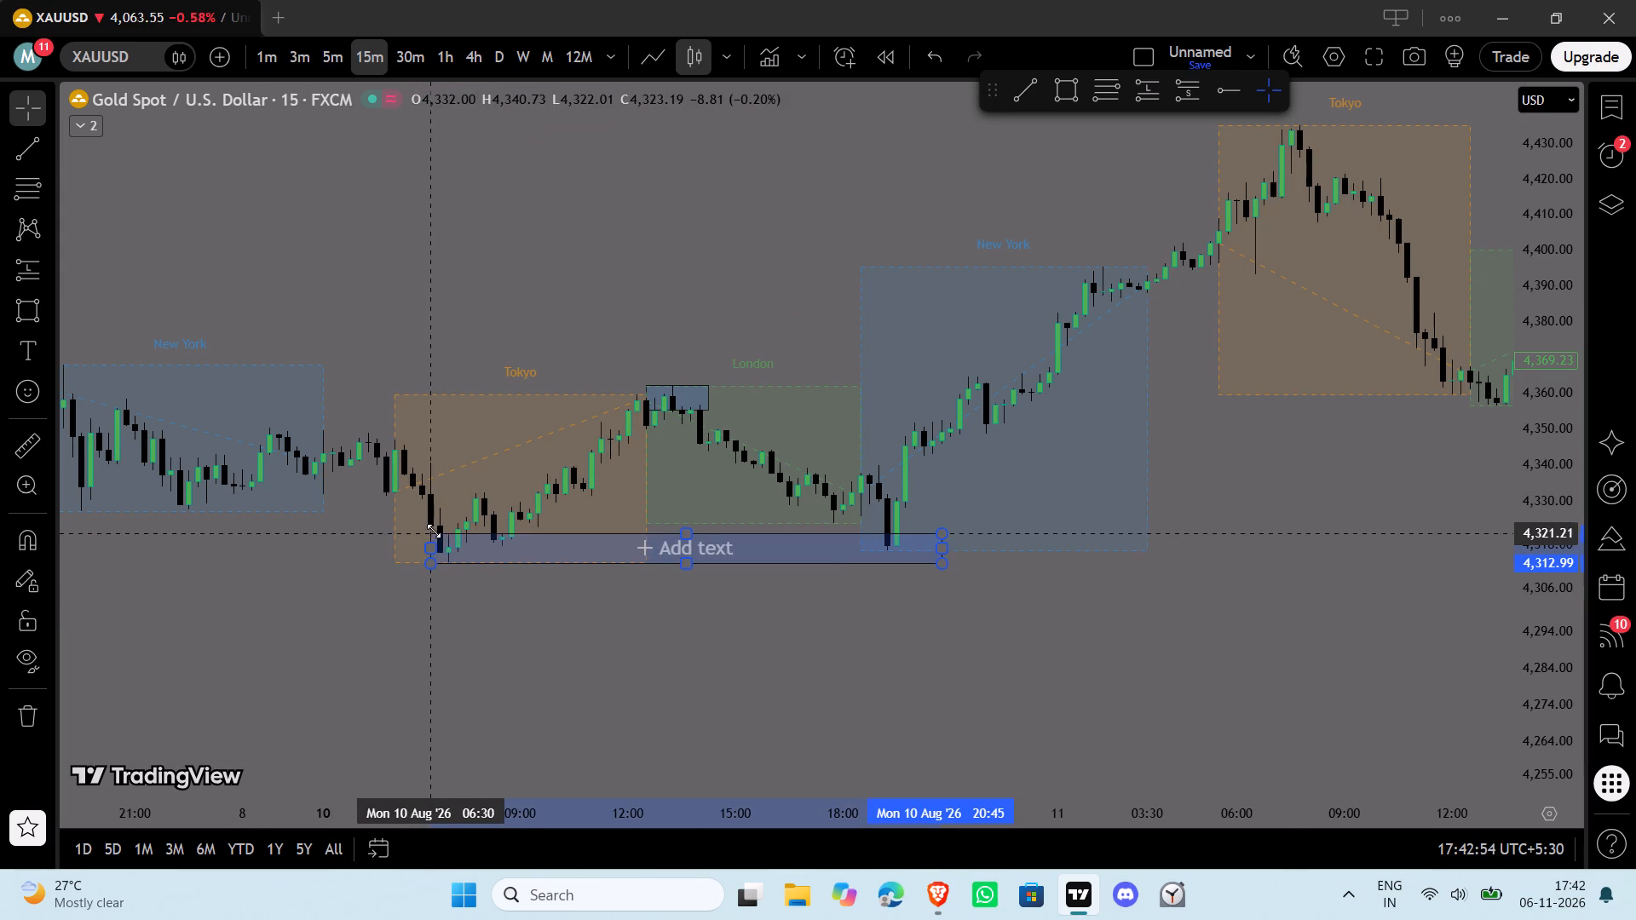
pyautogui.moveTo(434, 531); pyautogui.dragTo(435, 531)
pyautogui.click(615, 260)
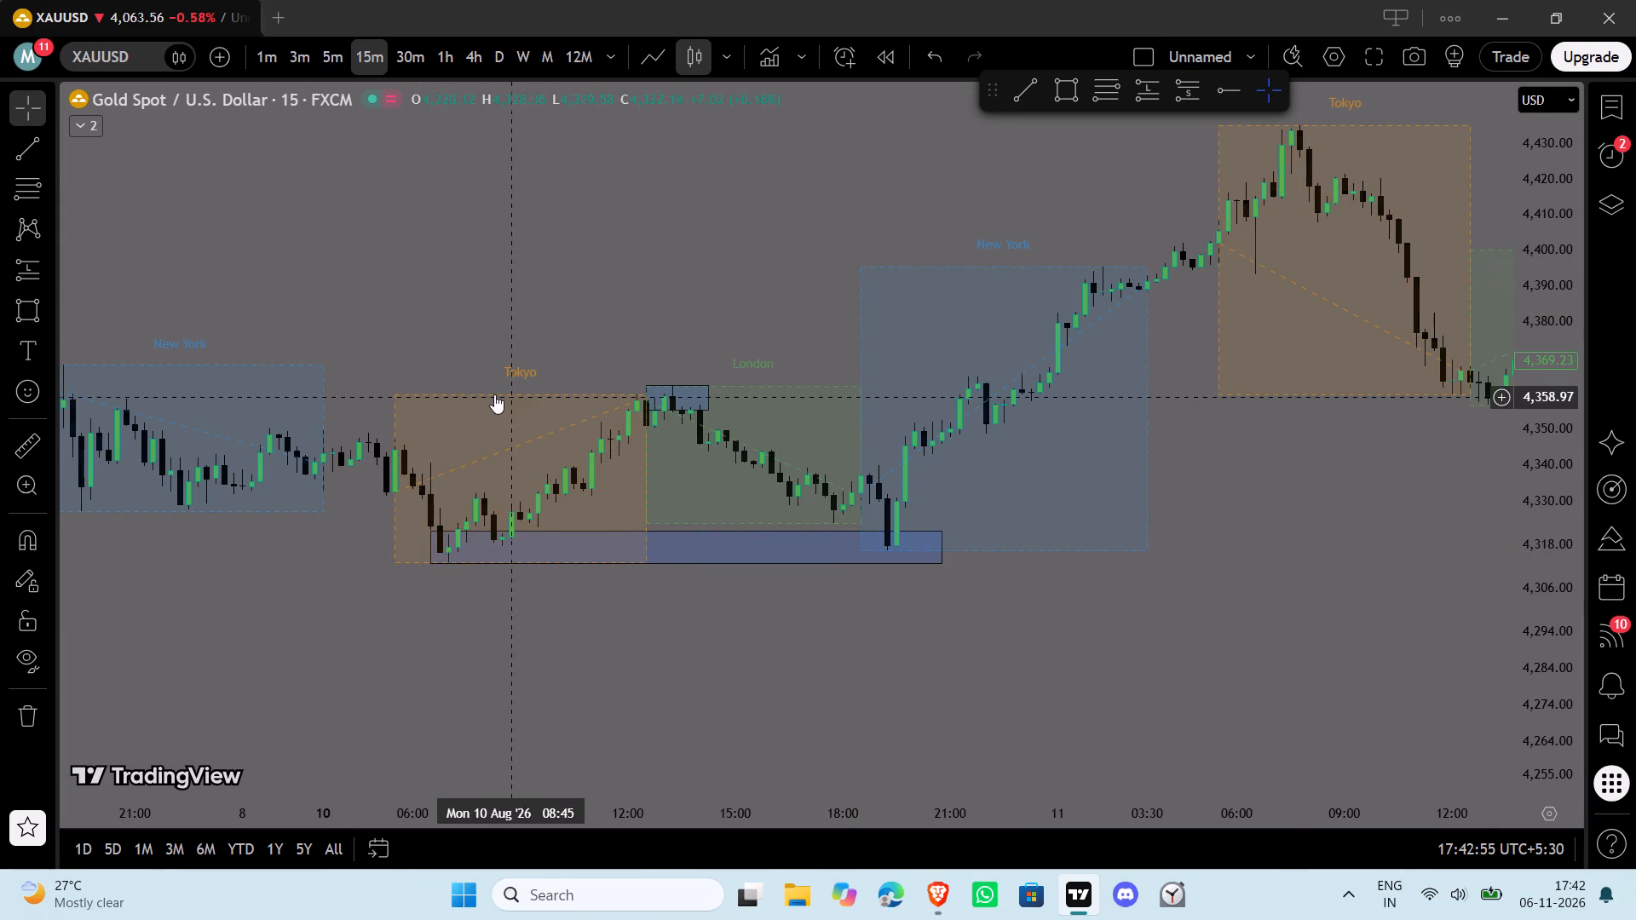
# Place a short position in the 10 August London session with entry 4,355.12, stop 4,362.83 and target 4,317.10.
pyautogui.click(1184, 89)
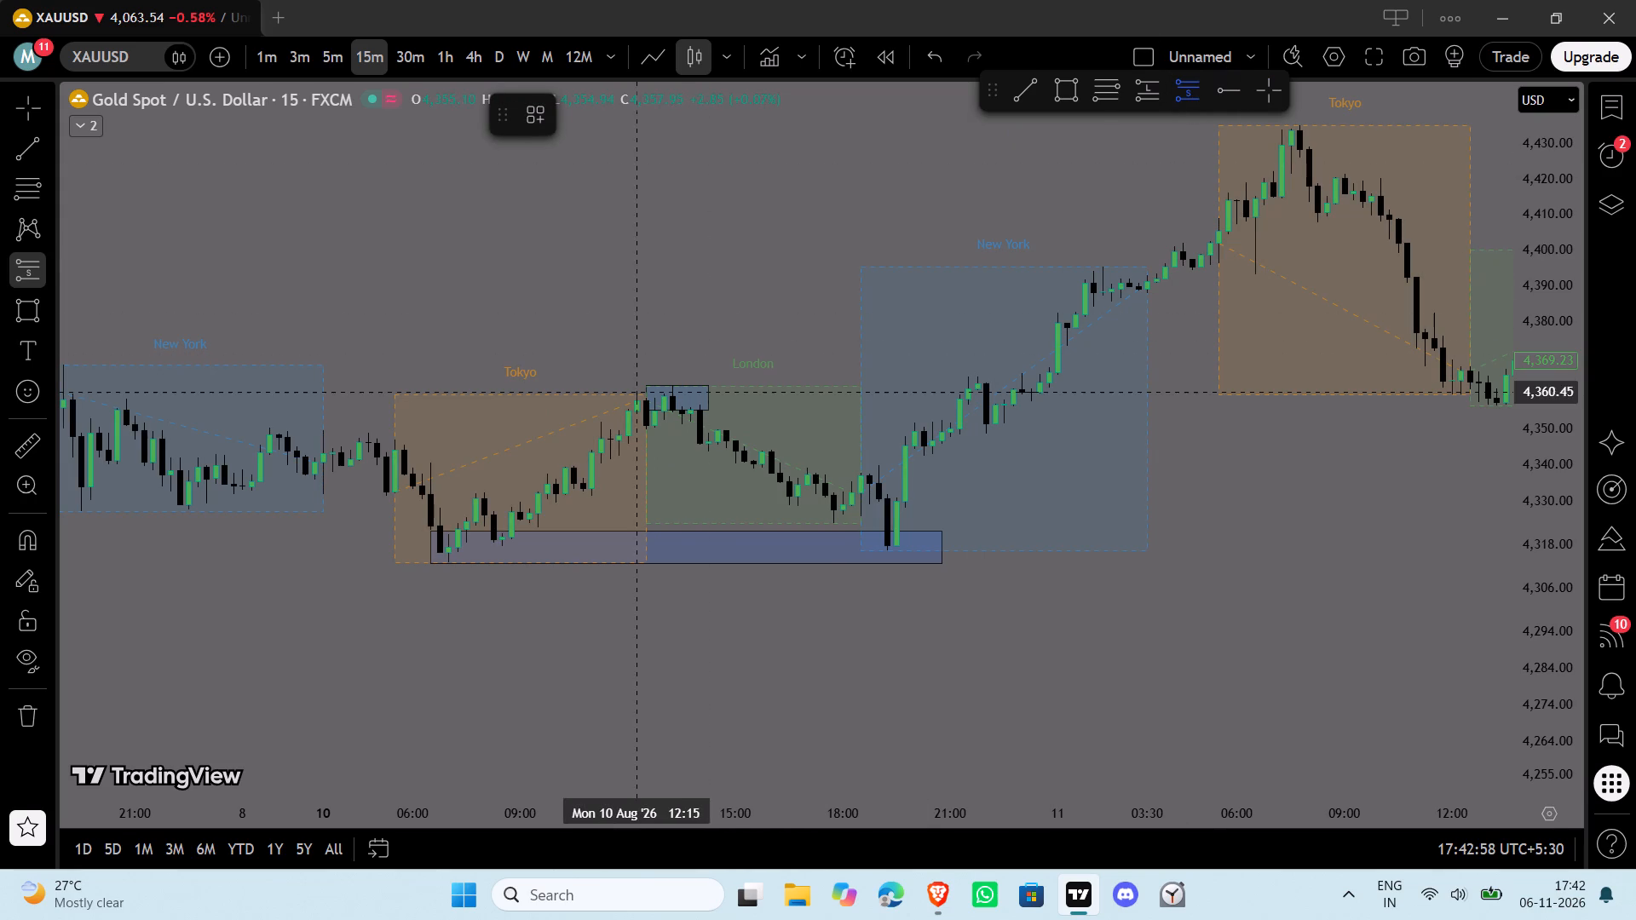
pyautogui.click(677, 411)
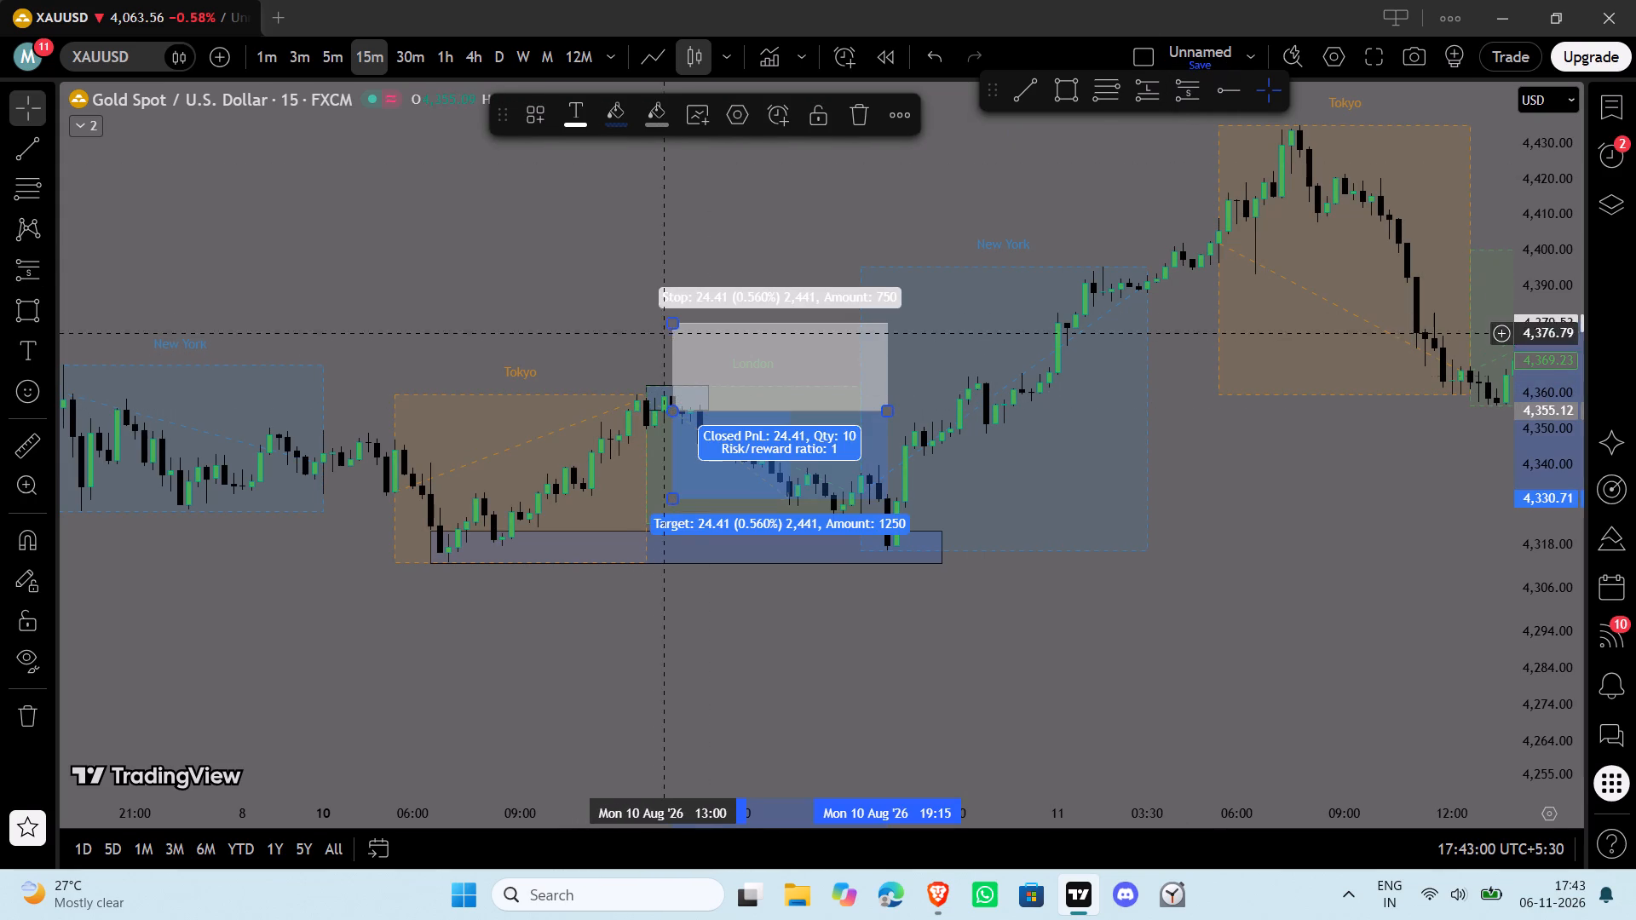
pyautogui.moveTo(676, 324); pyautogui.dragTo(678, 384)
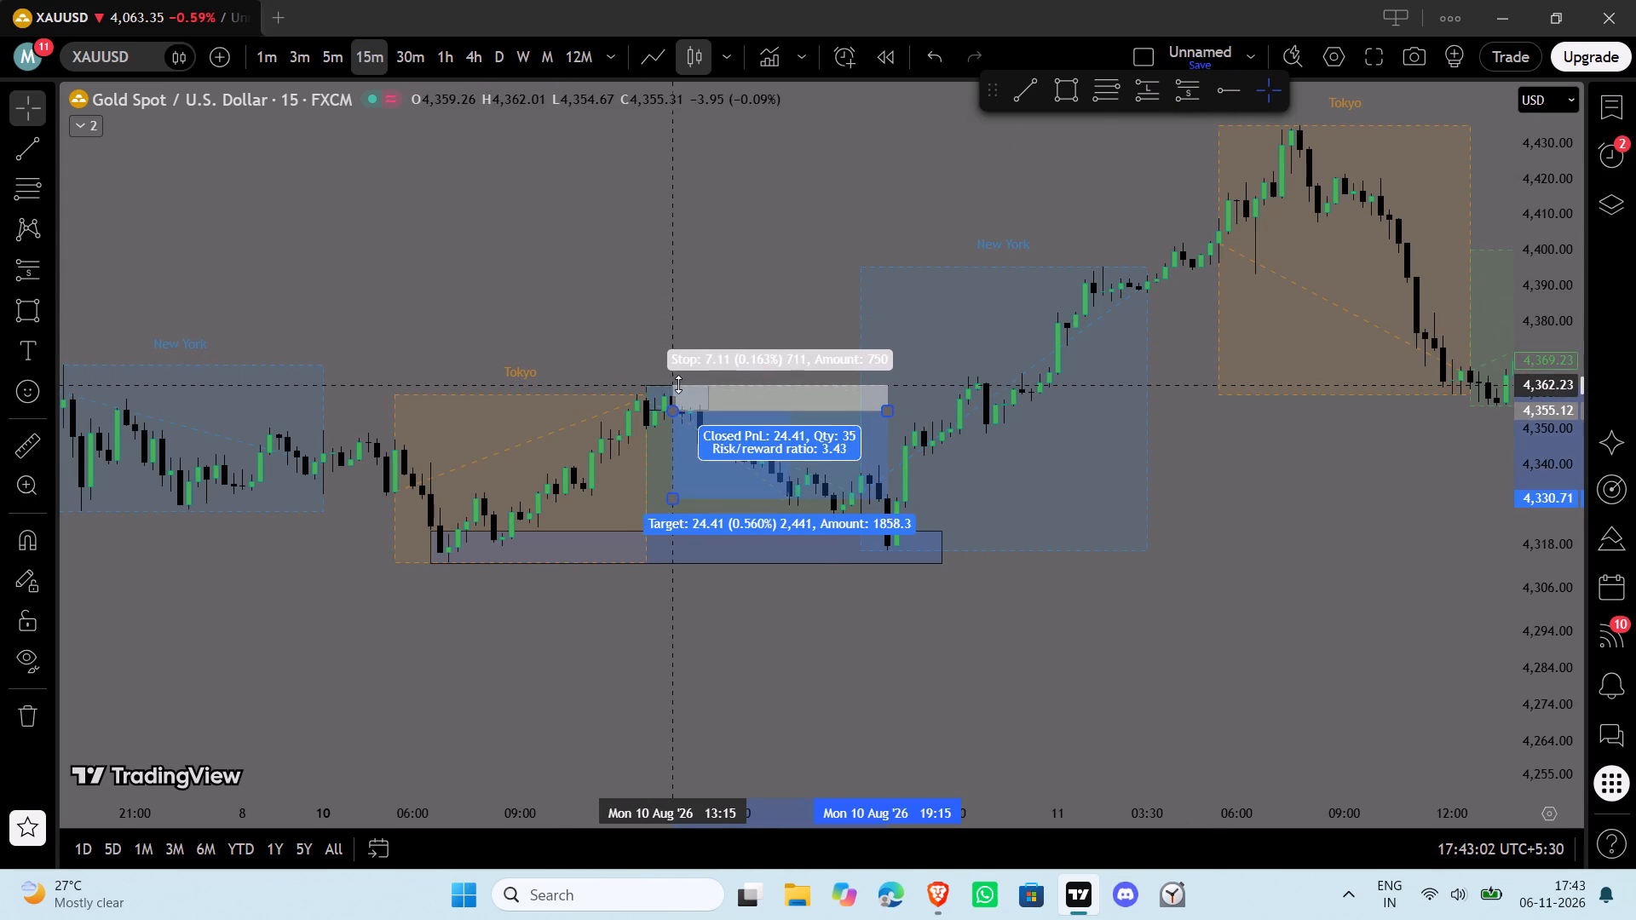
pyautogui.moveTo(678, 384); pyautogui.dragTo(683, 382)
pyautogui.moveTo(680, 497); pyautogui.dragTo(677, 550)
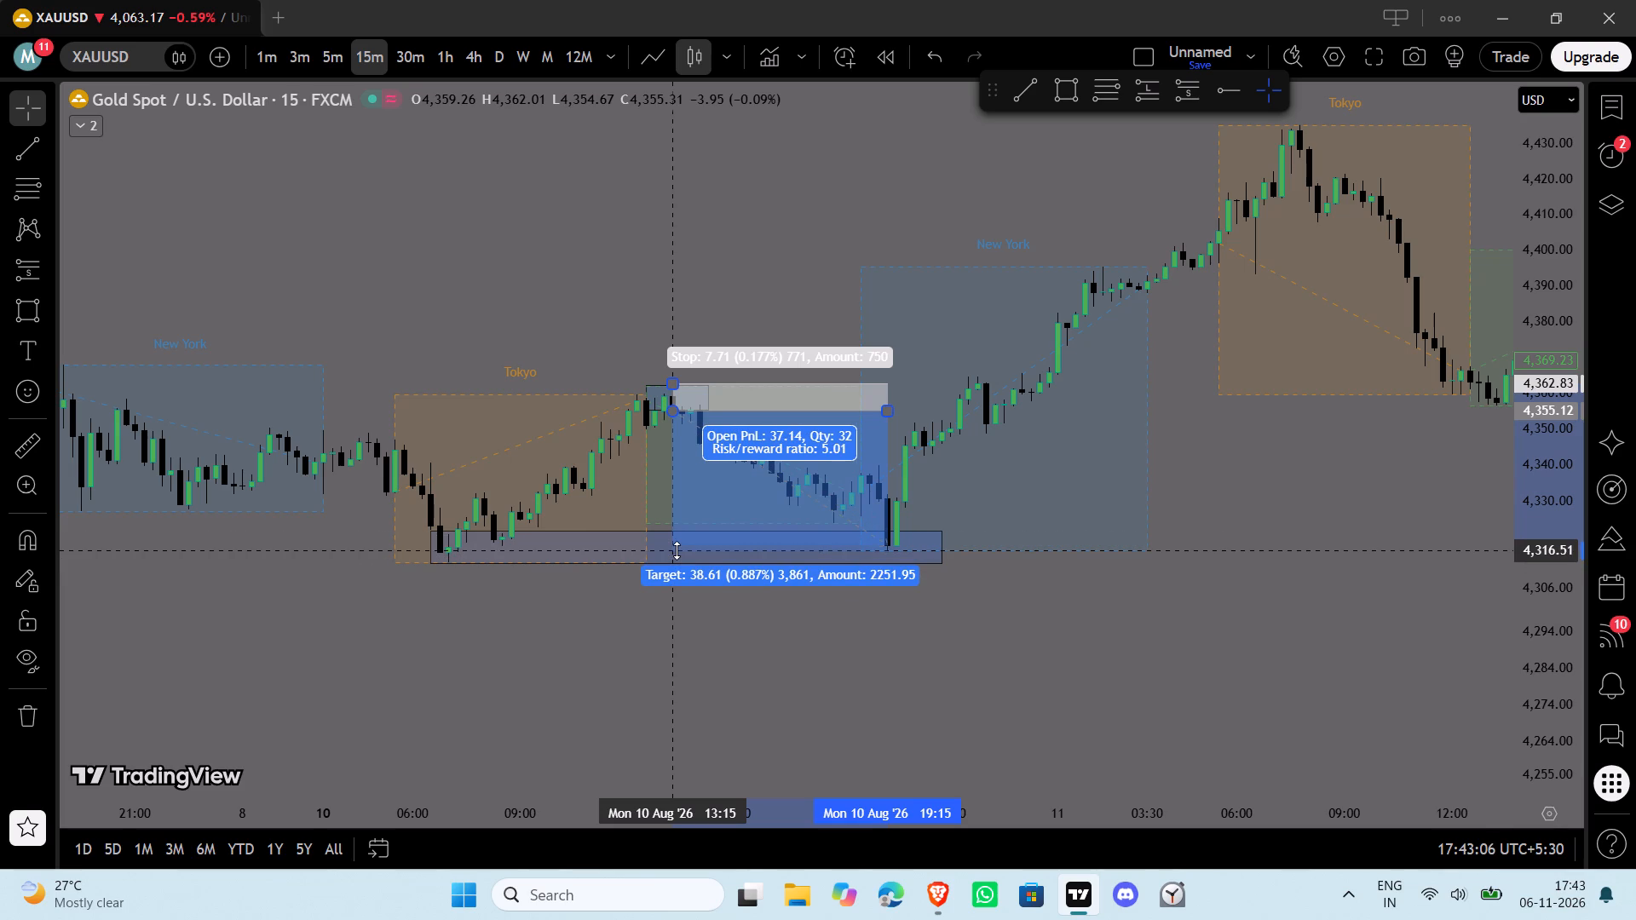
pyautogui.moveTo(677, 550); pyautogui.dragTo(677, 548)
pyautogui.click(701, 614)
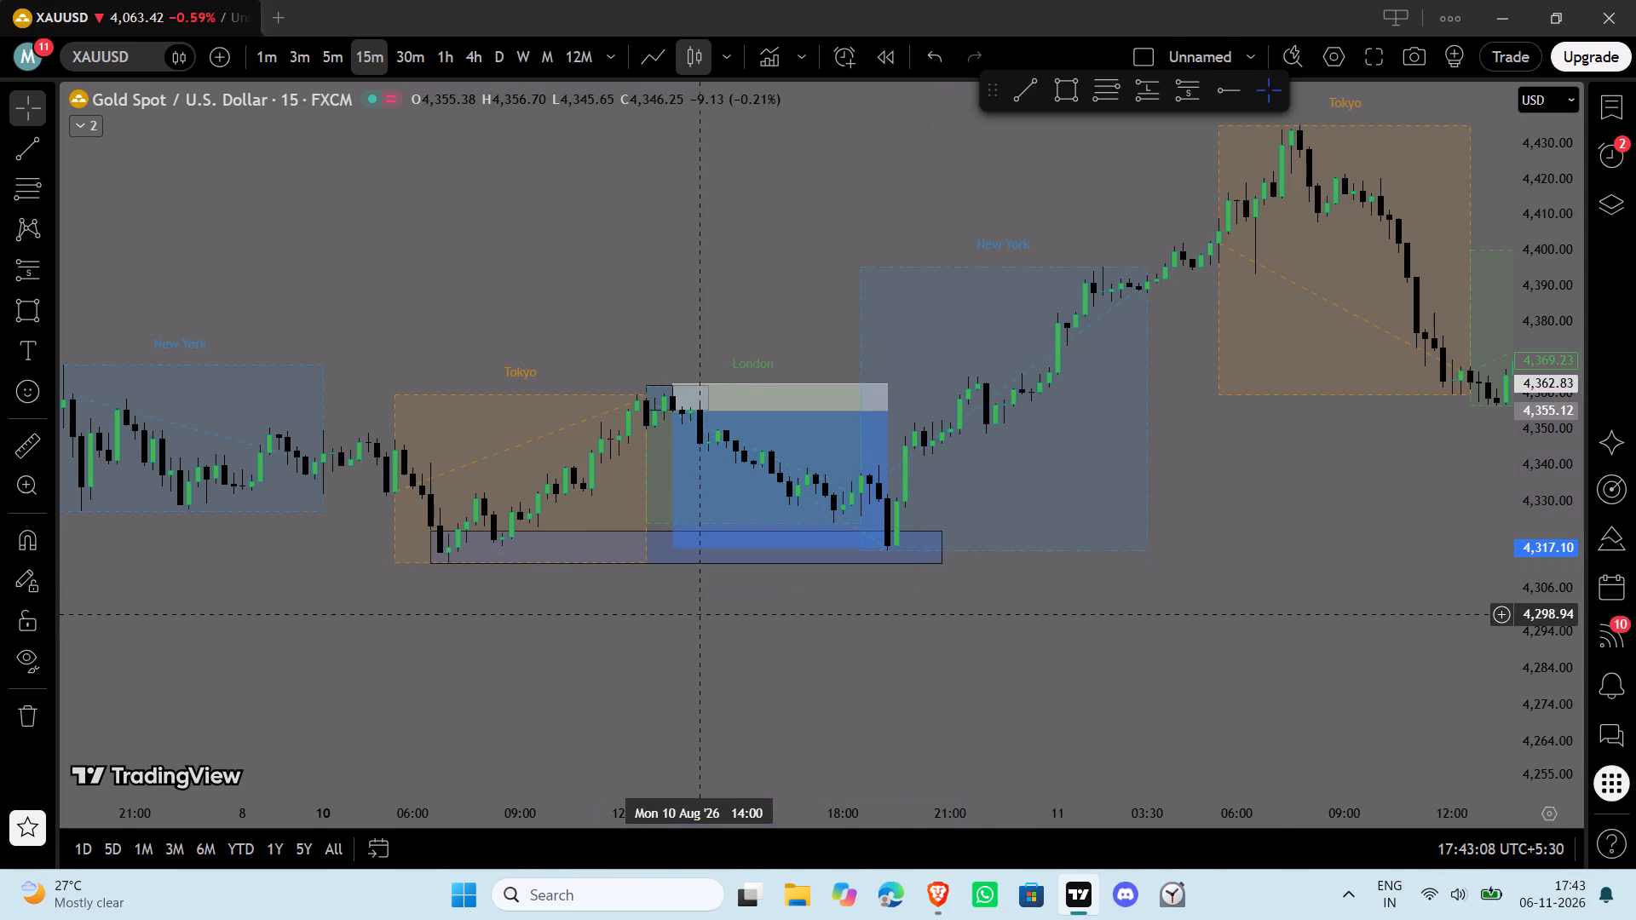
# Place a long position at 19:30 in the 10 August New York session with entry 4,330.32, stop 4,315.63 and target 4,403.35.
pyautogui.click(1139, 94)
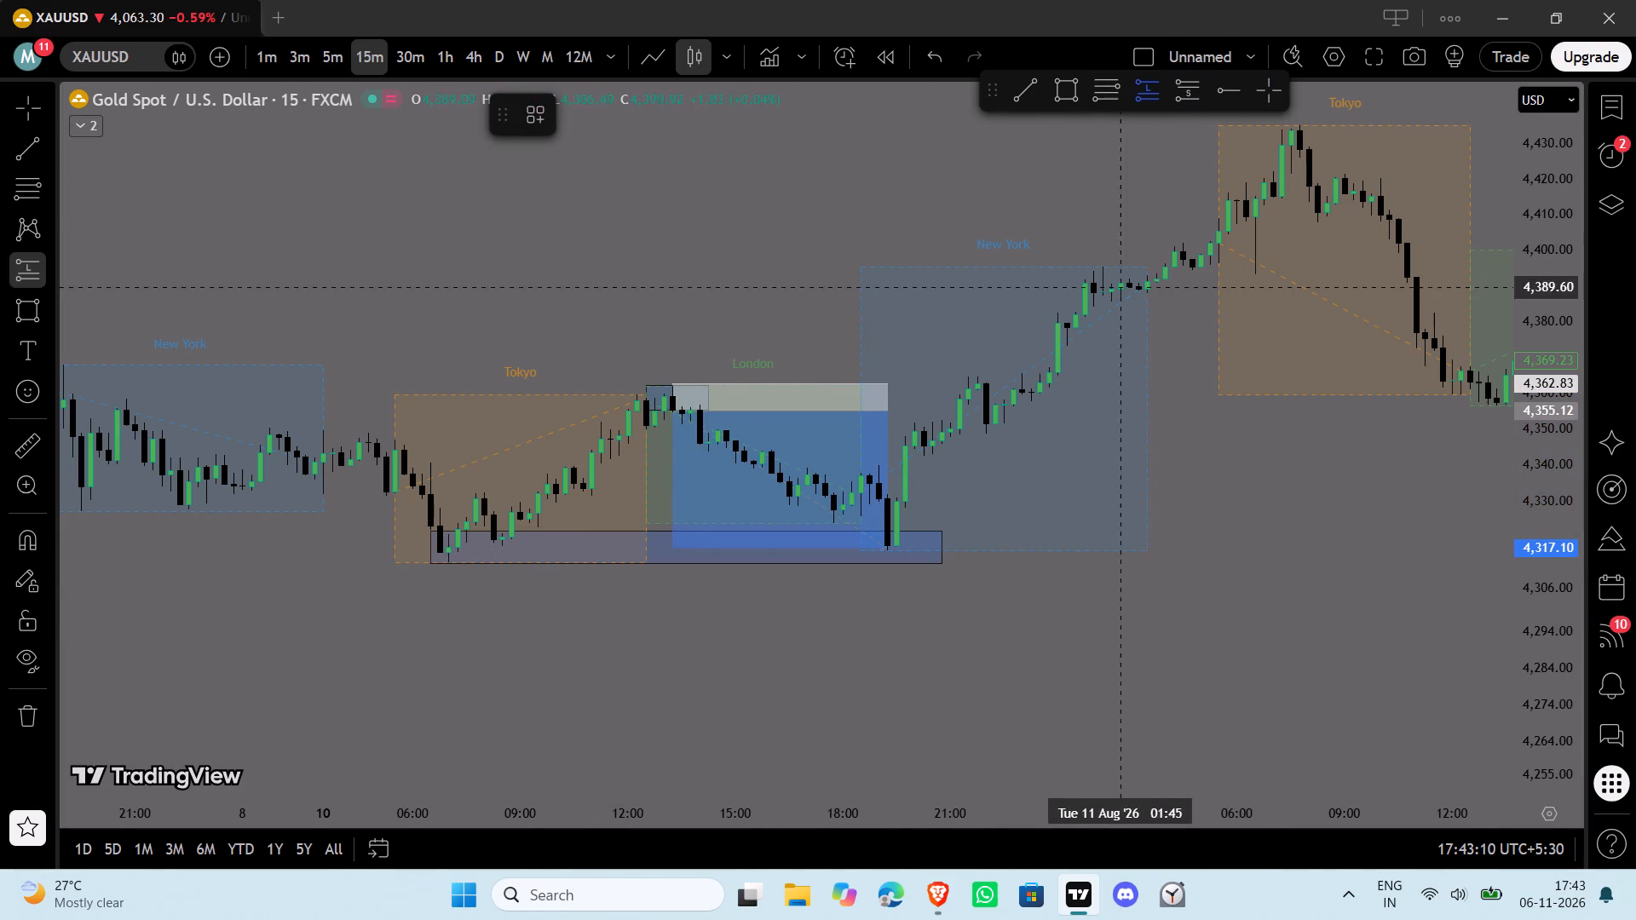
pyautogui.click(896, 500)
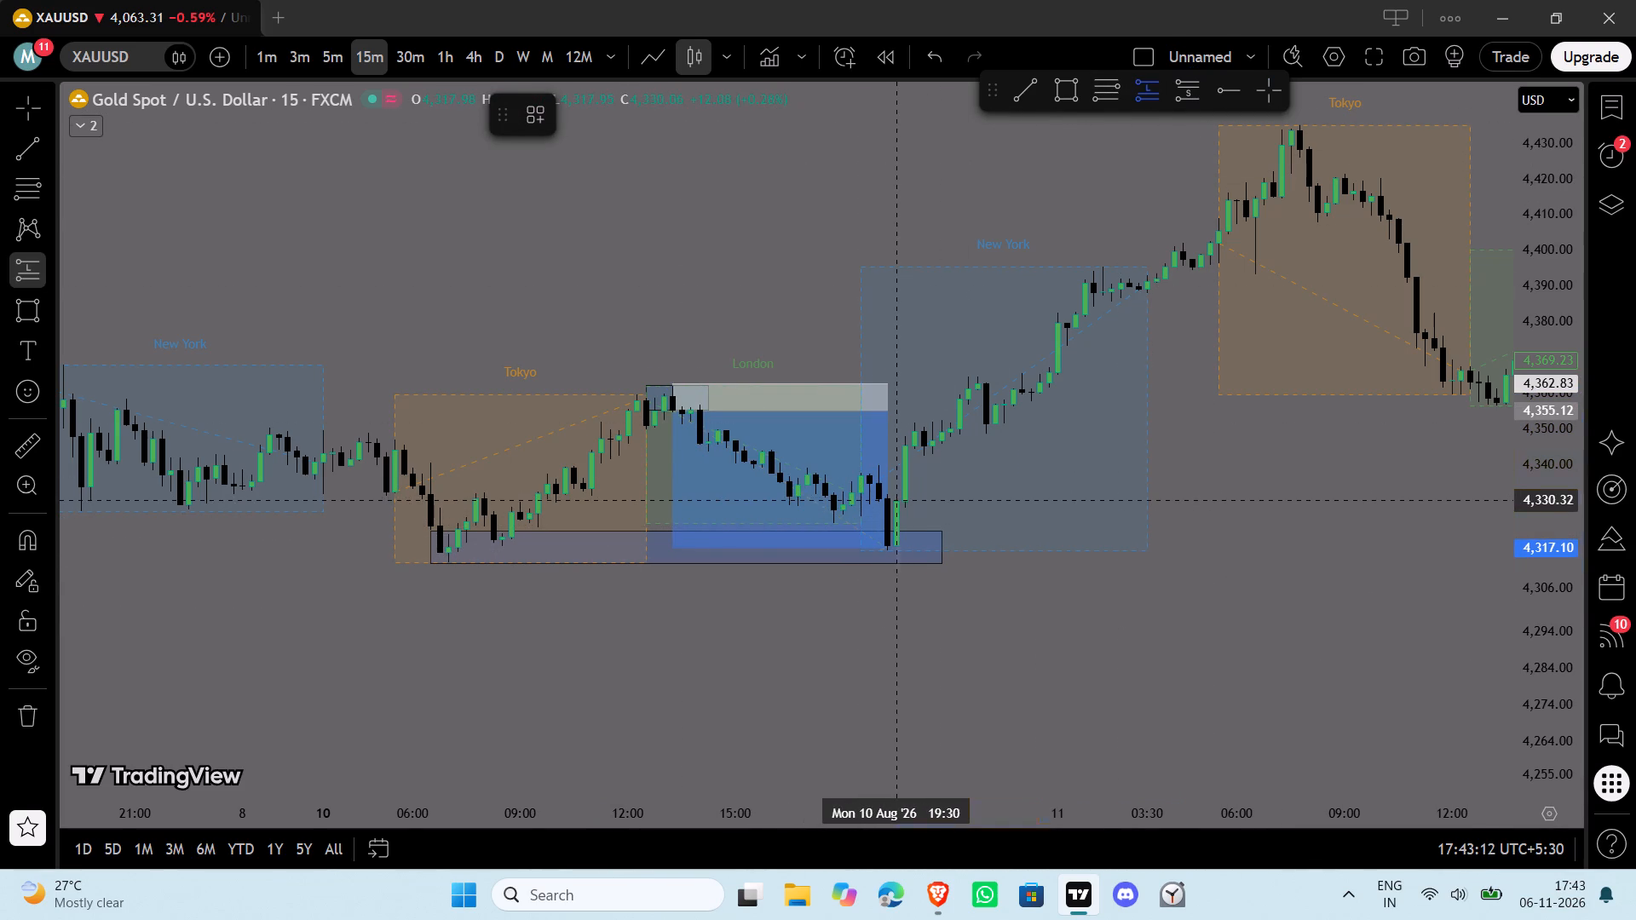
pyautogui.moveTo(899, 584); pyautogui.dragTo(899, 554)
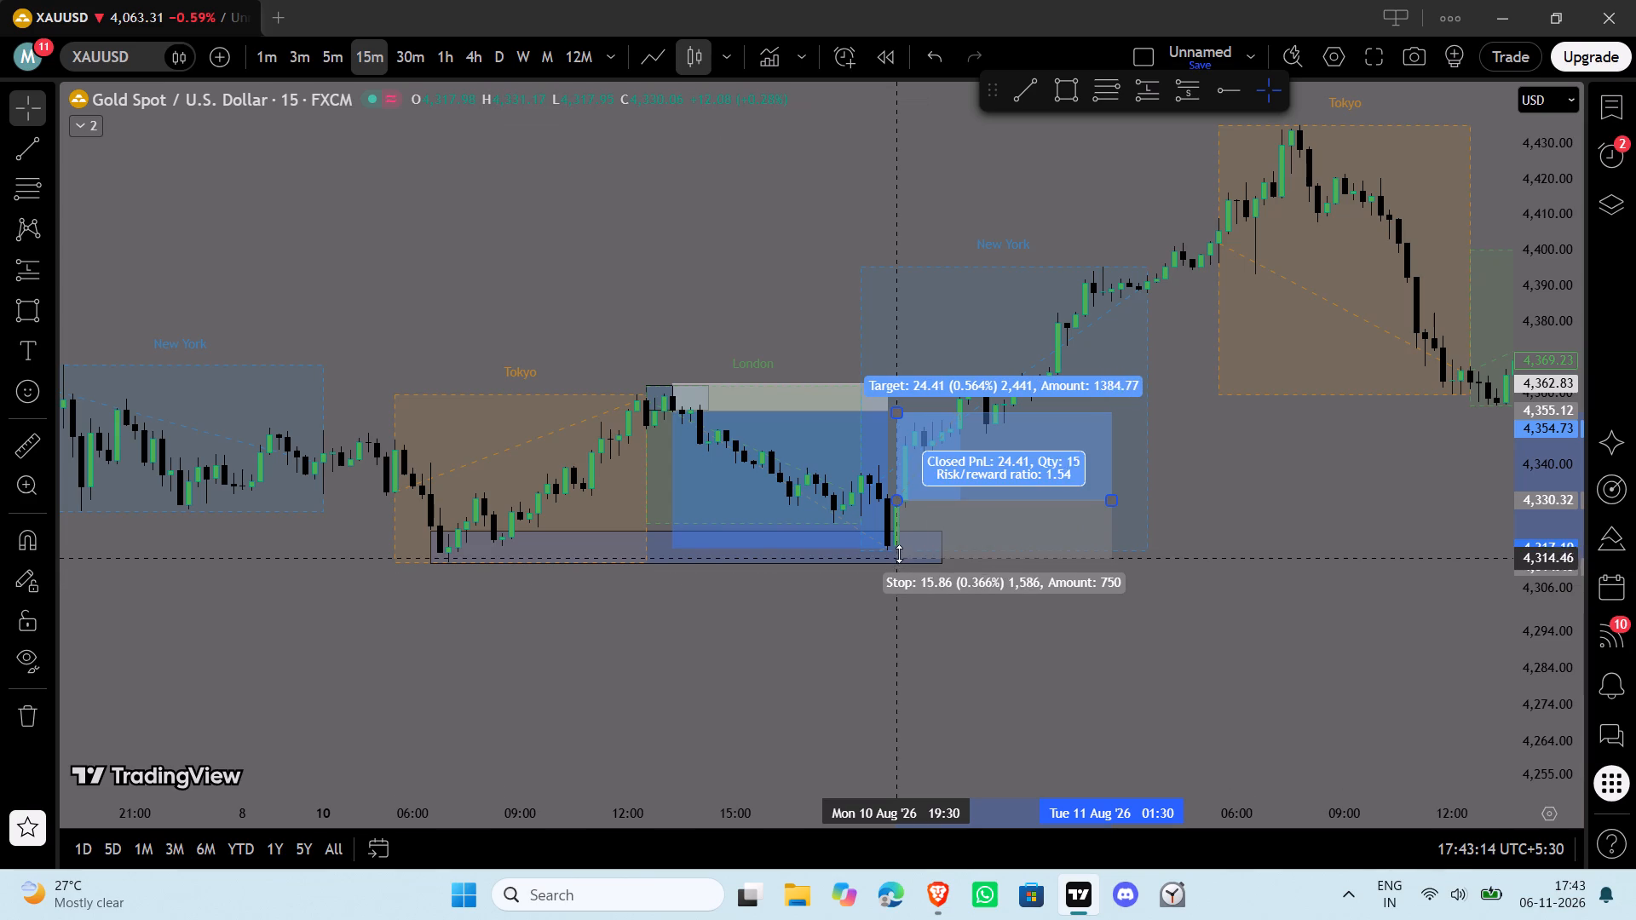
pyautogui.moveTo(899, 554); pyautogui.dragTo(901, 553)
pyautogui.moveTo(831, 693); pyautogui.dragTo(652, 747)
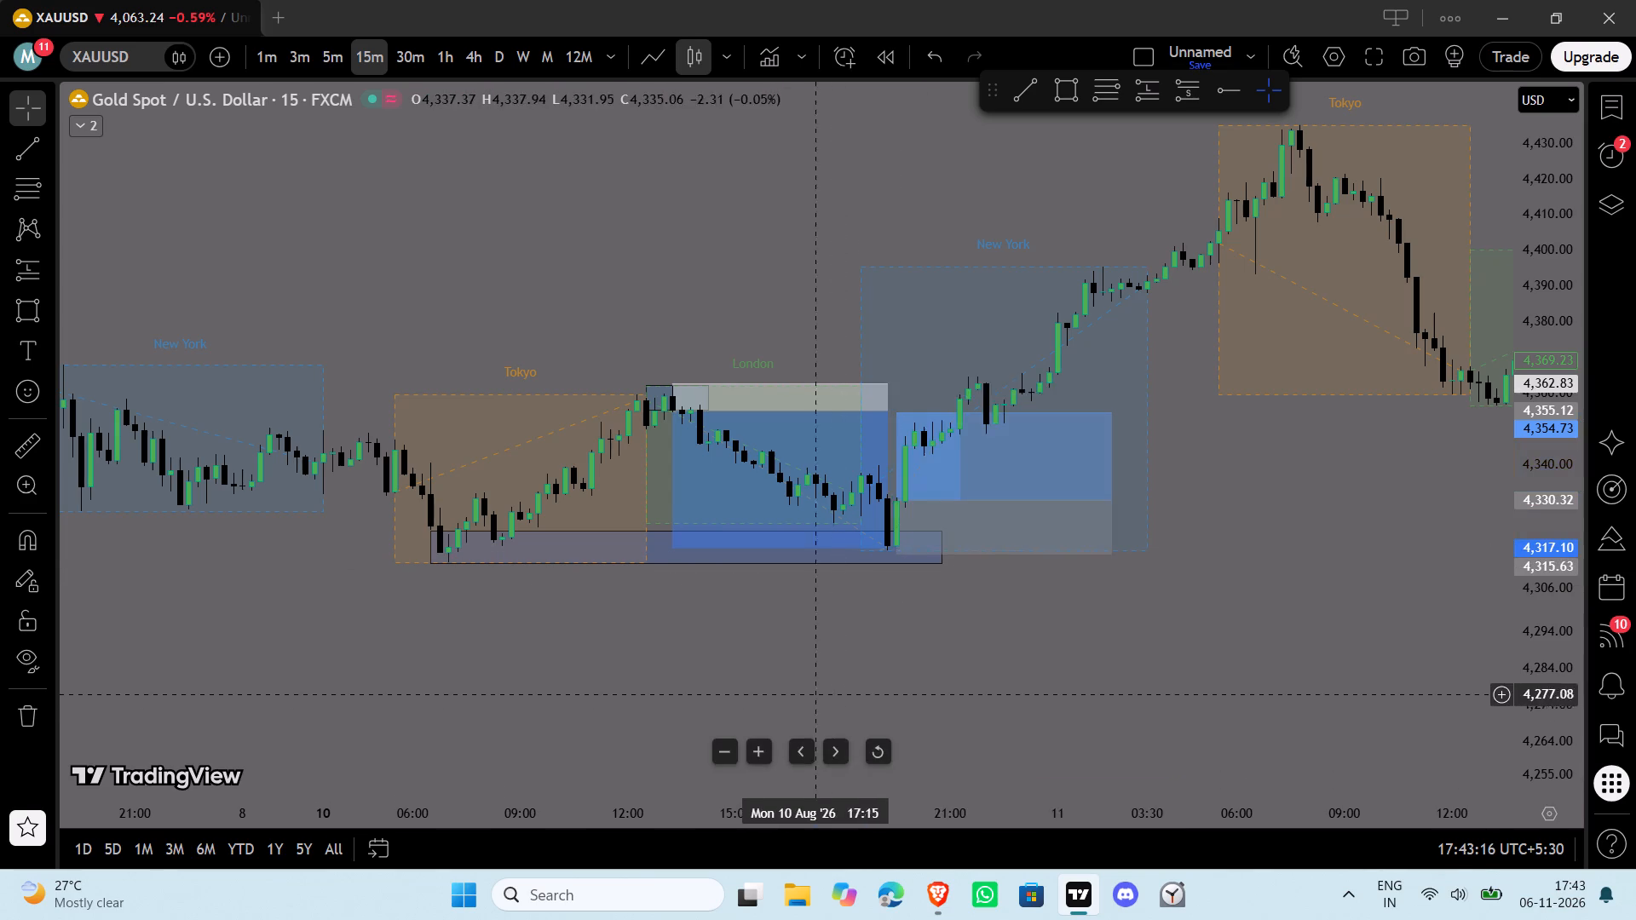
pyautogui.moveTo(652, 747); pyautogui.dragTo(433, 837)
pyautogui.moveTo(547, 555); pyautogui.dragTo(550, 549)
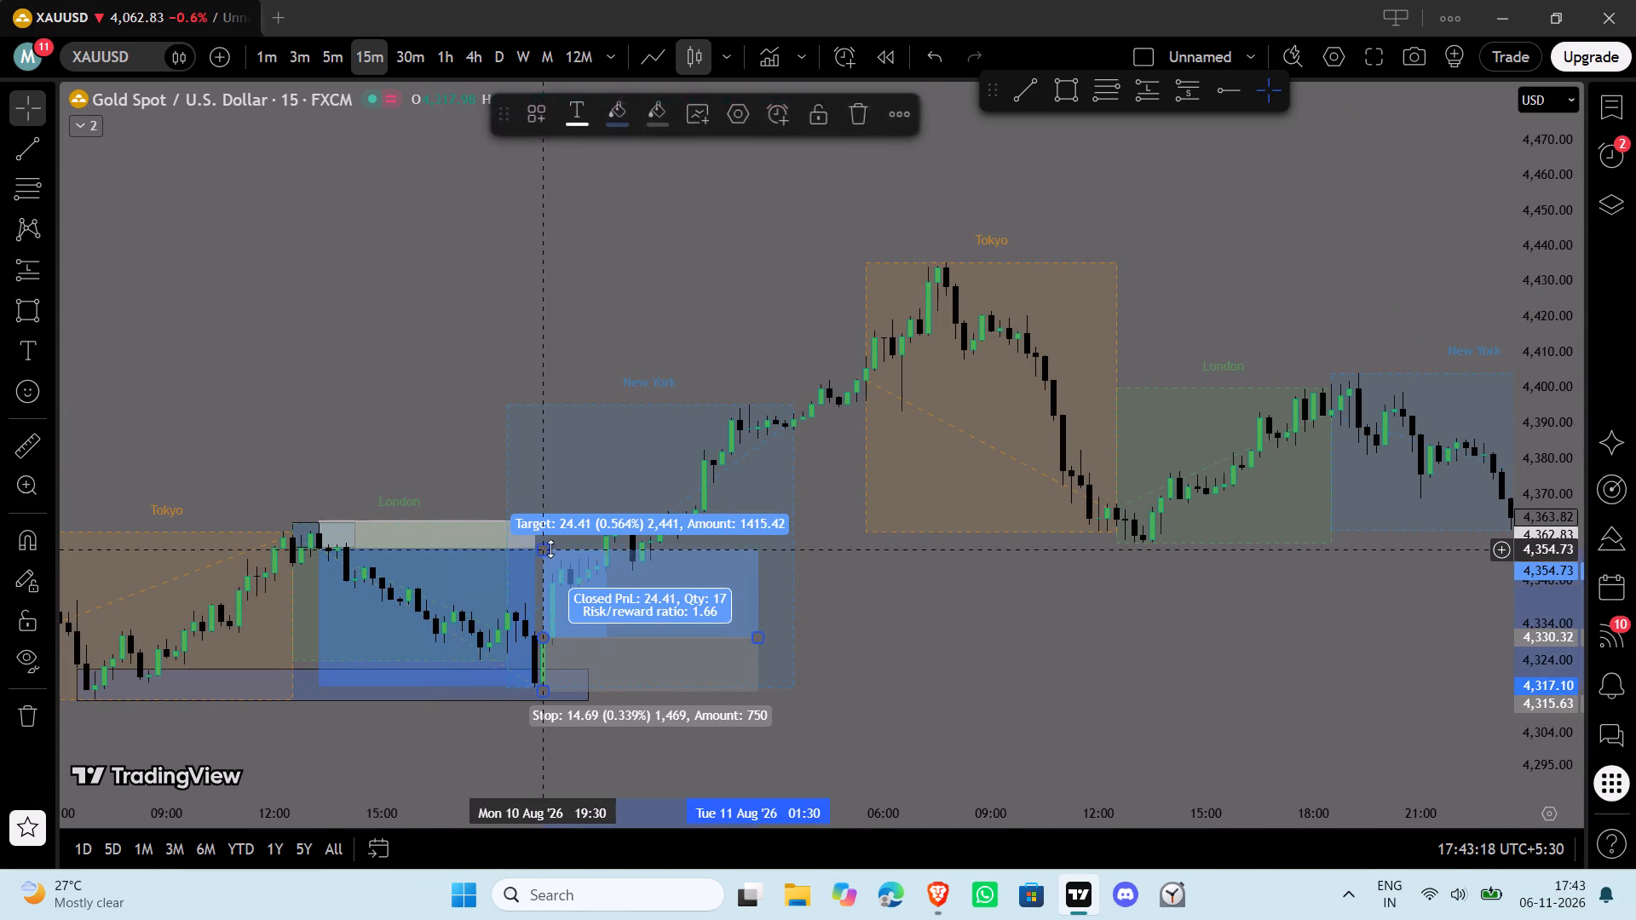
pyautogui.moveTo(550, 549); pyautogui.dragTo(781, 367)
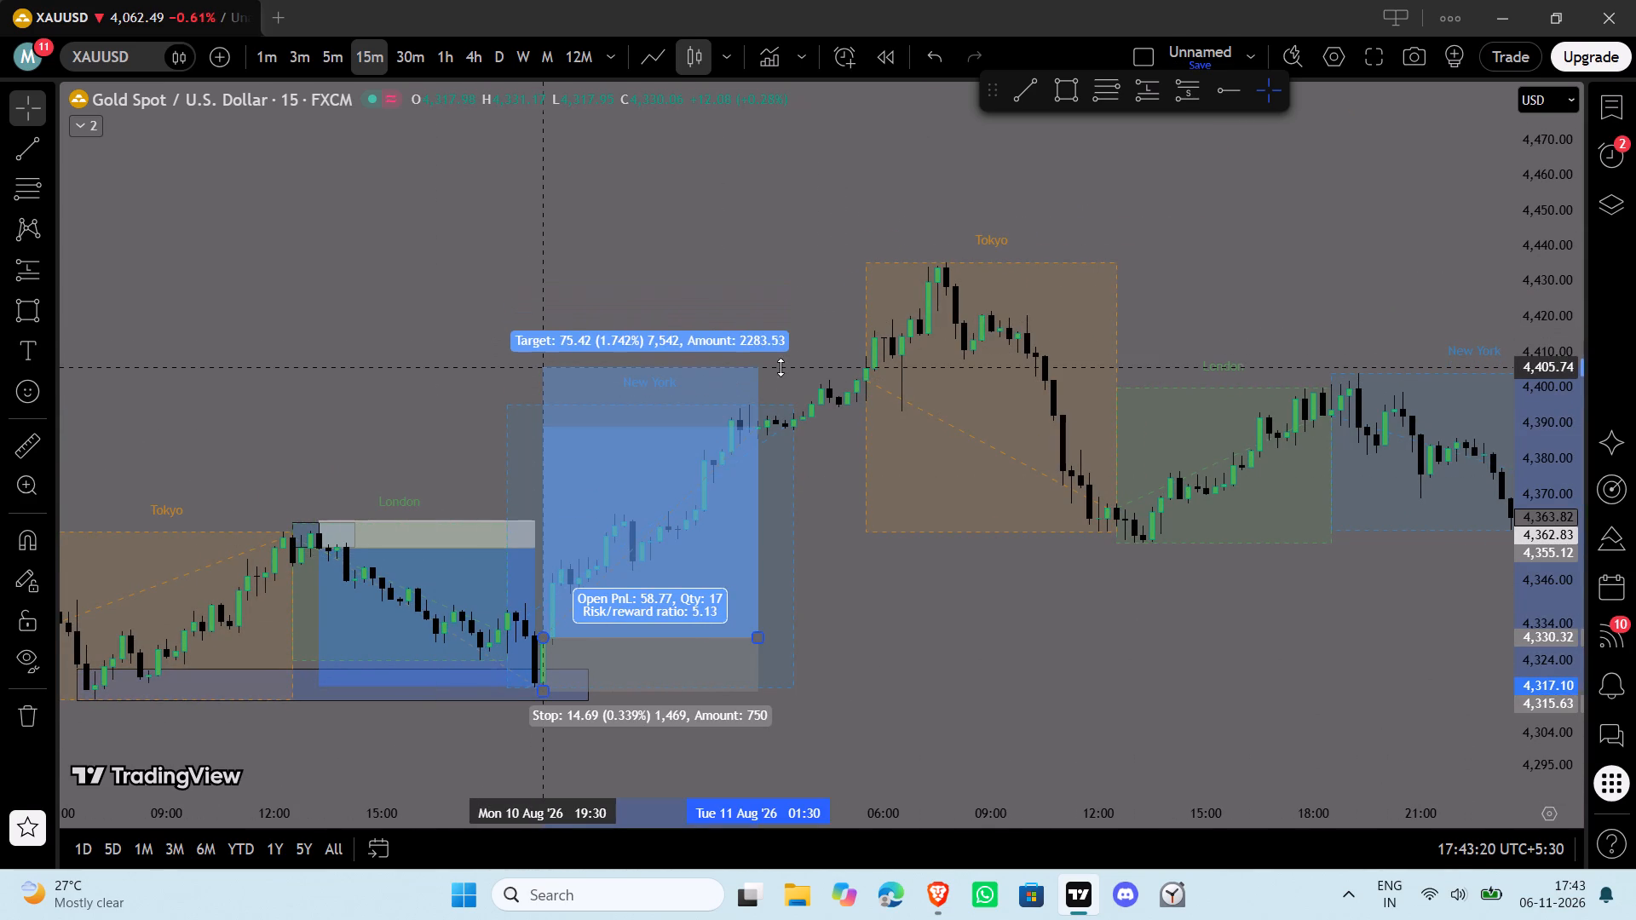
pyautogui.moveTo(781, 367); pyautogui.dragTo(775, 375)
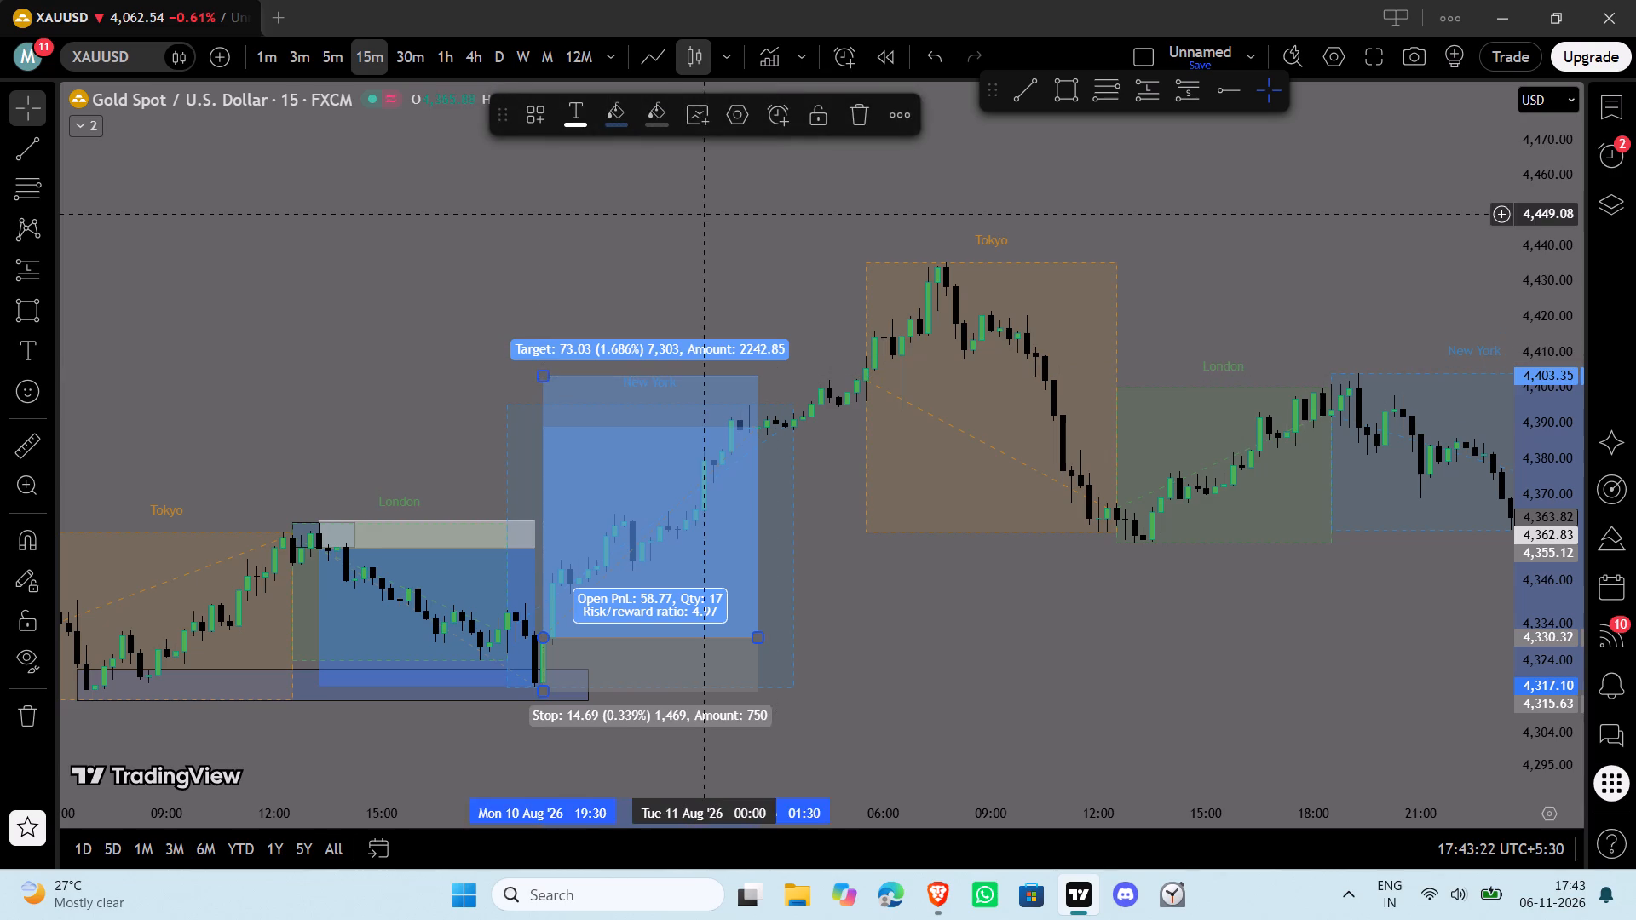
pyautogui.click(706, 213)
# Place a long position at 13:30 in the 11 August London session with entry 4,366.09, stop 4,356.90 and target 4,400.06.
pyautogui.moveTo(808, 299); pyautogui.dragTo(665, 273)
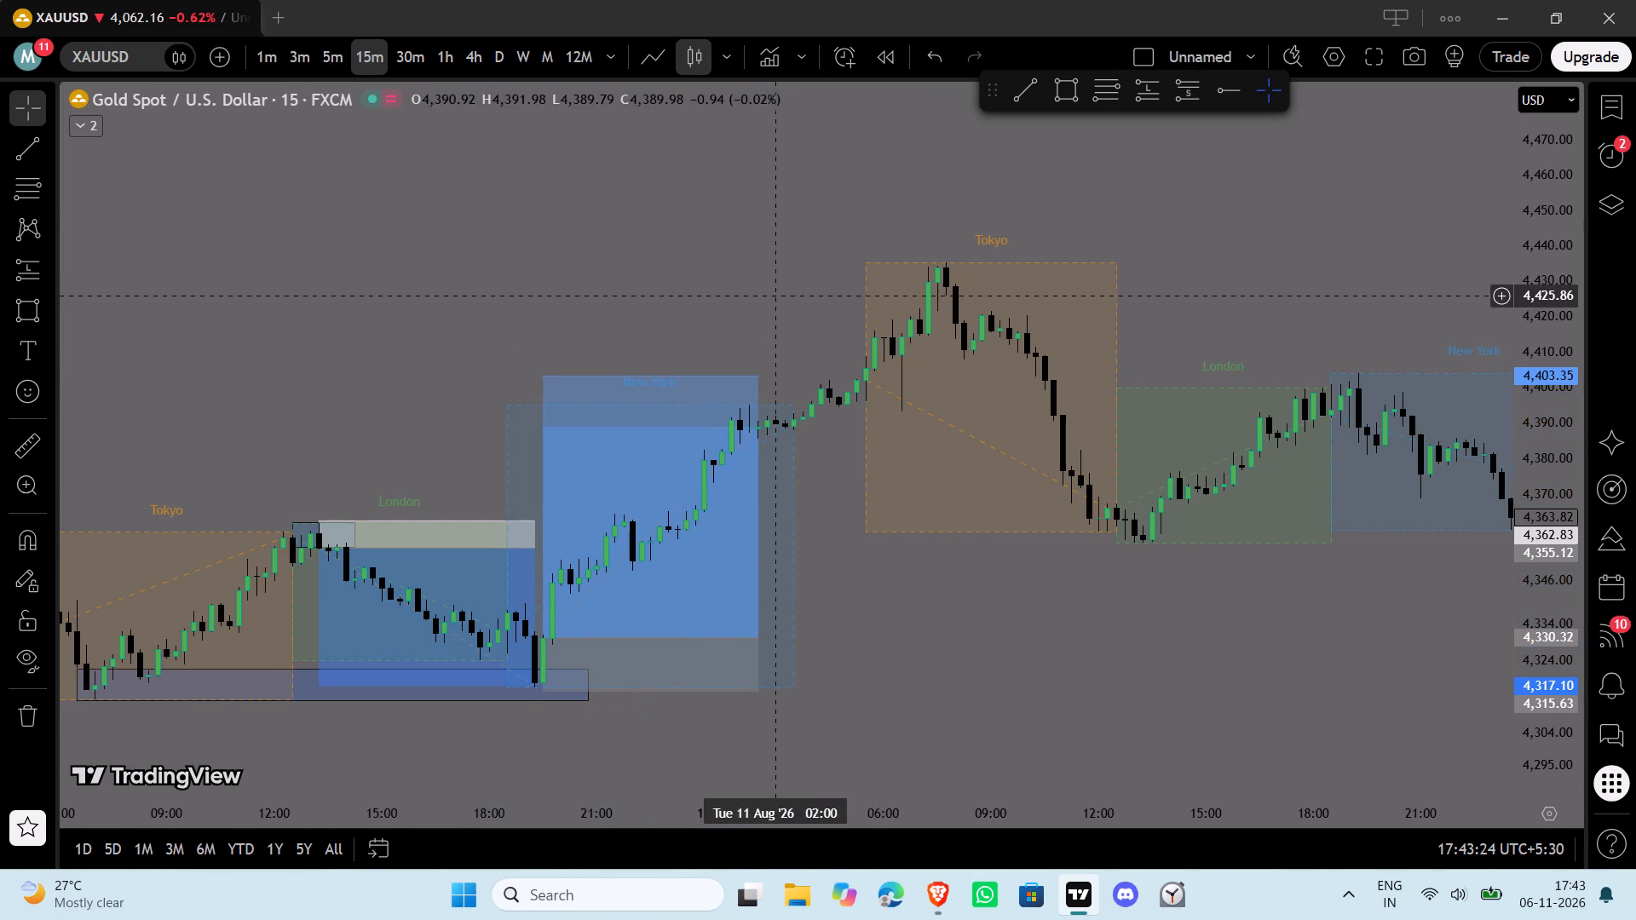
pyautogui.moveTo(665, 273); pyautogui.dragTo(587, 253)
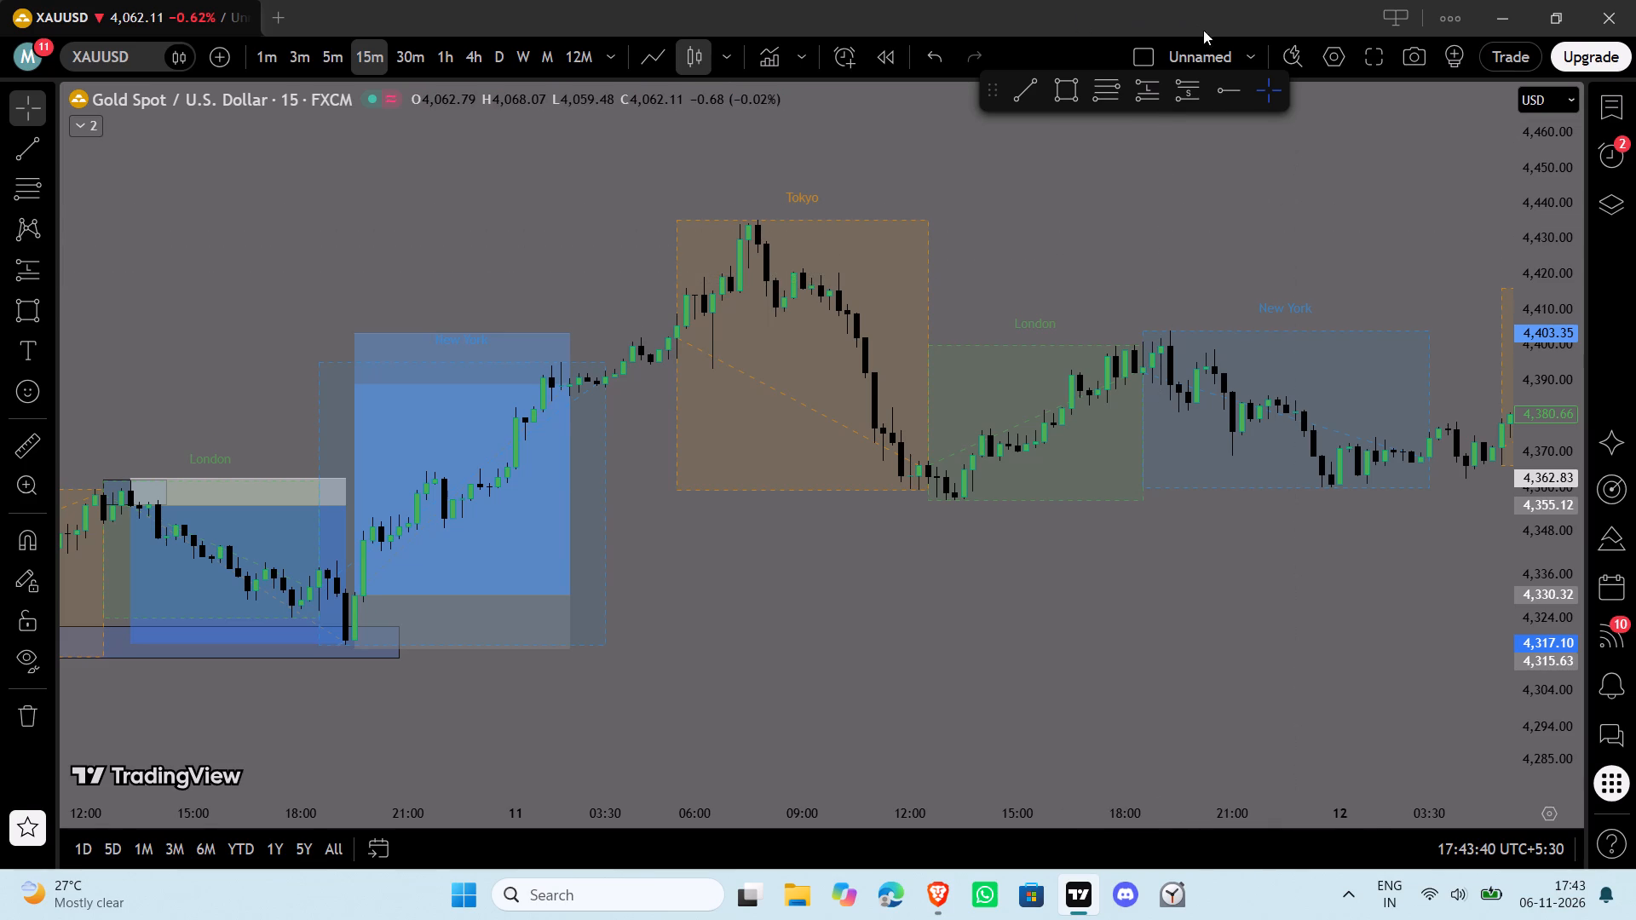
pyautogui.click(1153, 89)
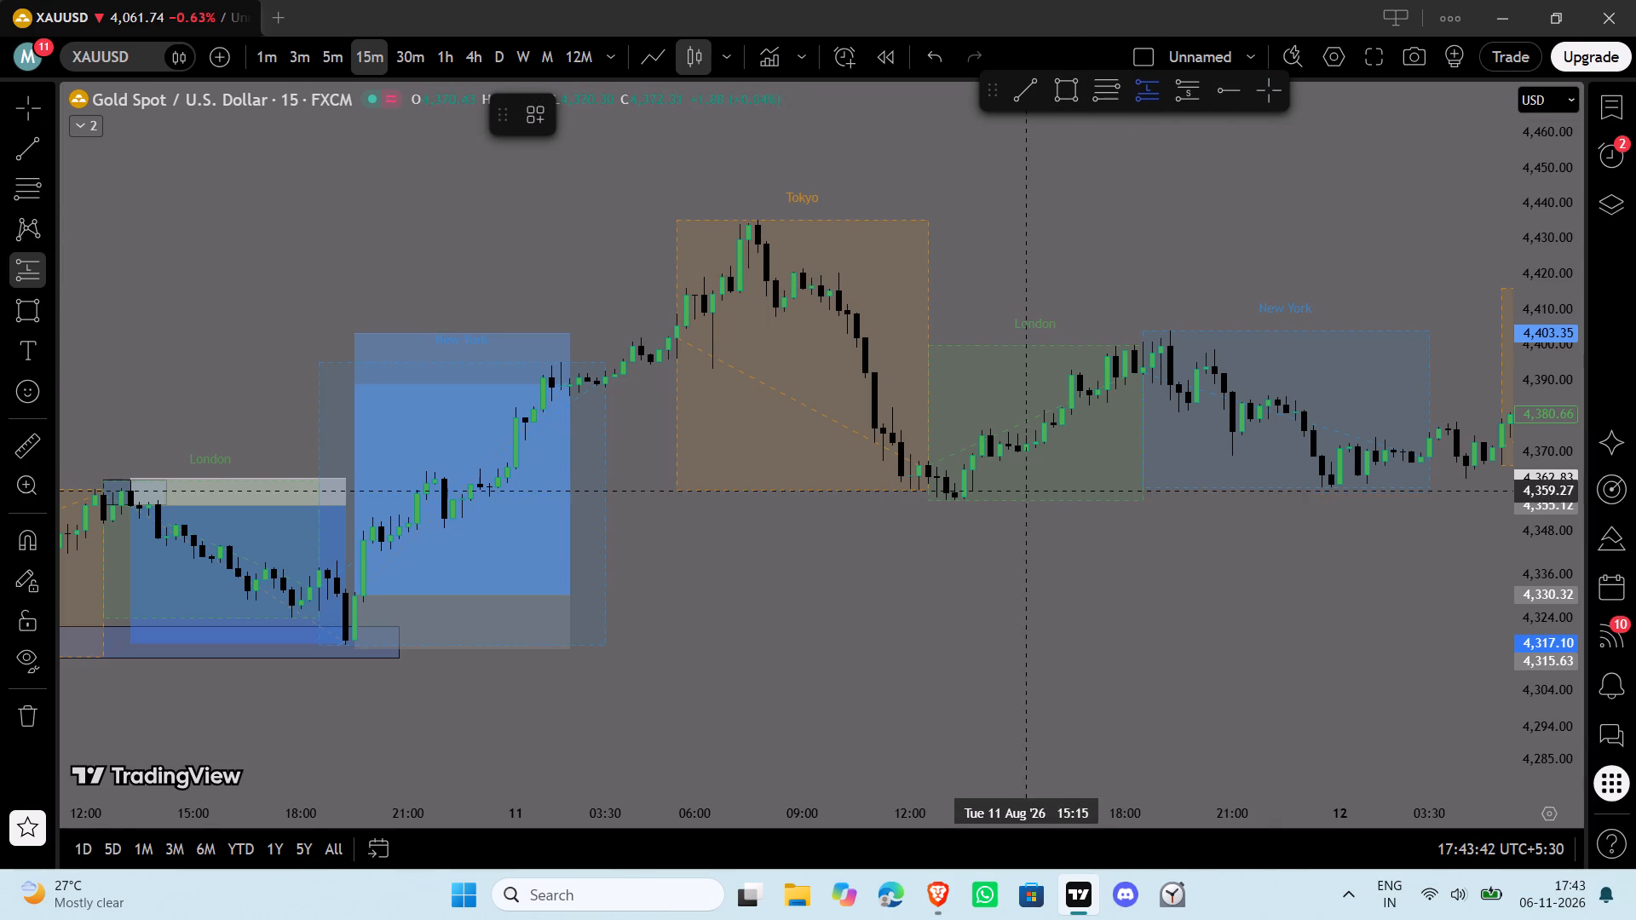
pyautogui.click(965, 466)
pyautogui.click(970, 555)
pyautogui.moveTo(970, 555); pyautogui.dragTo(1004, 499)
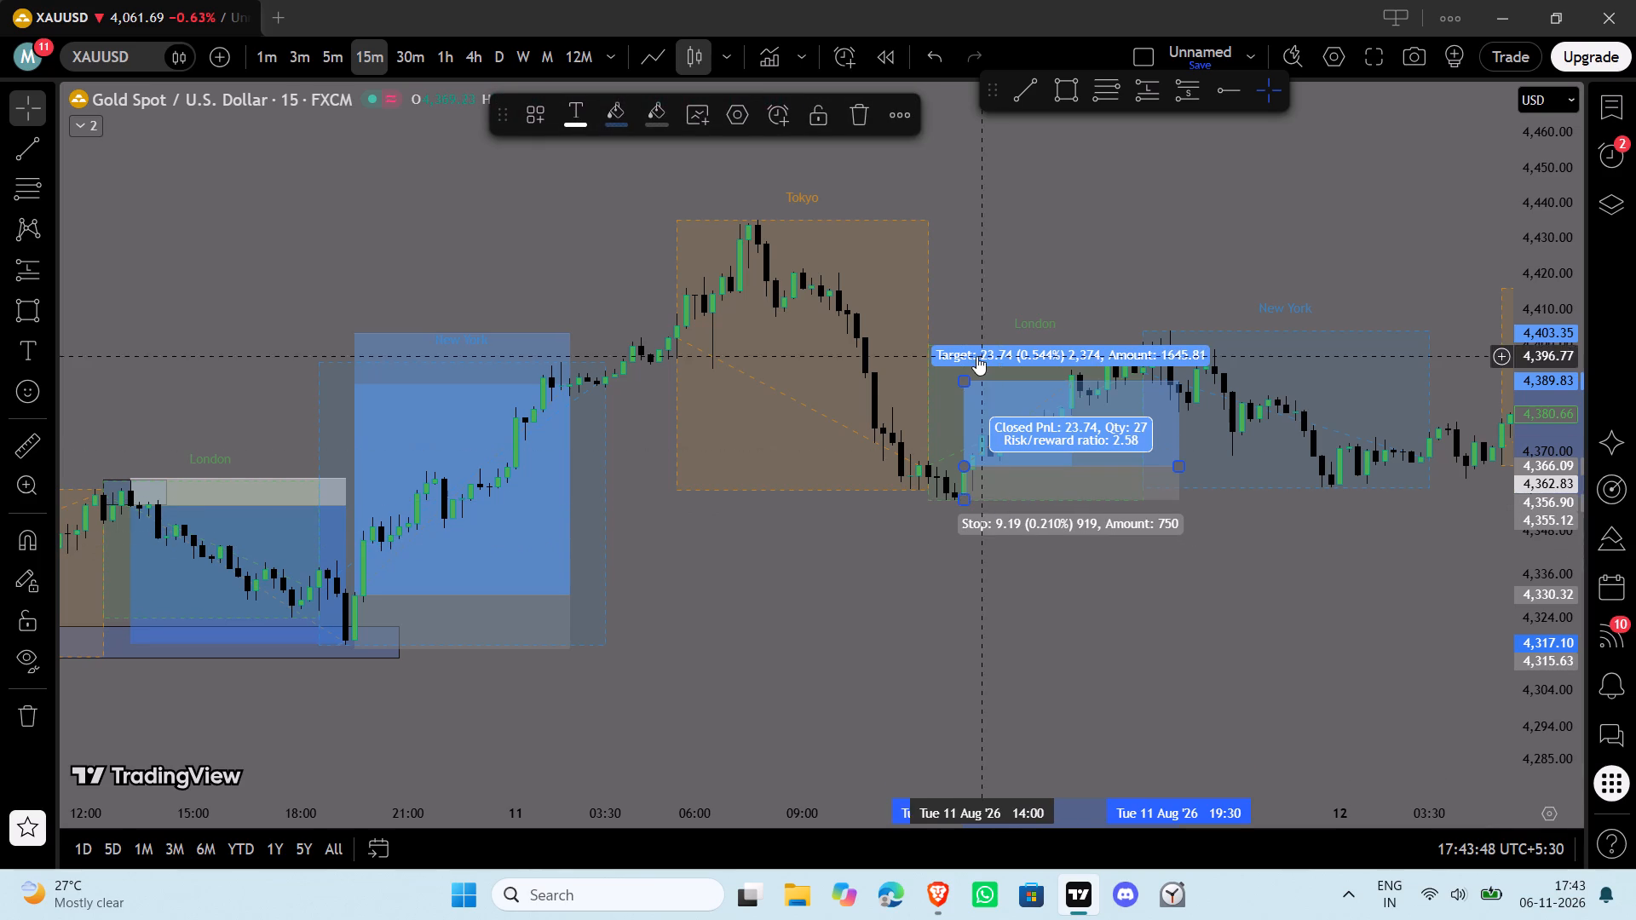
pyautogui.moveTo(967, 377); pyautogui.dragTo(978, 353)
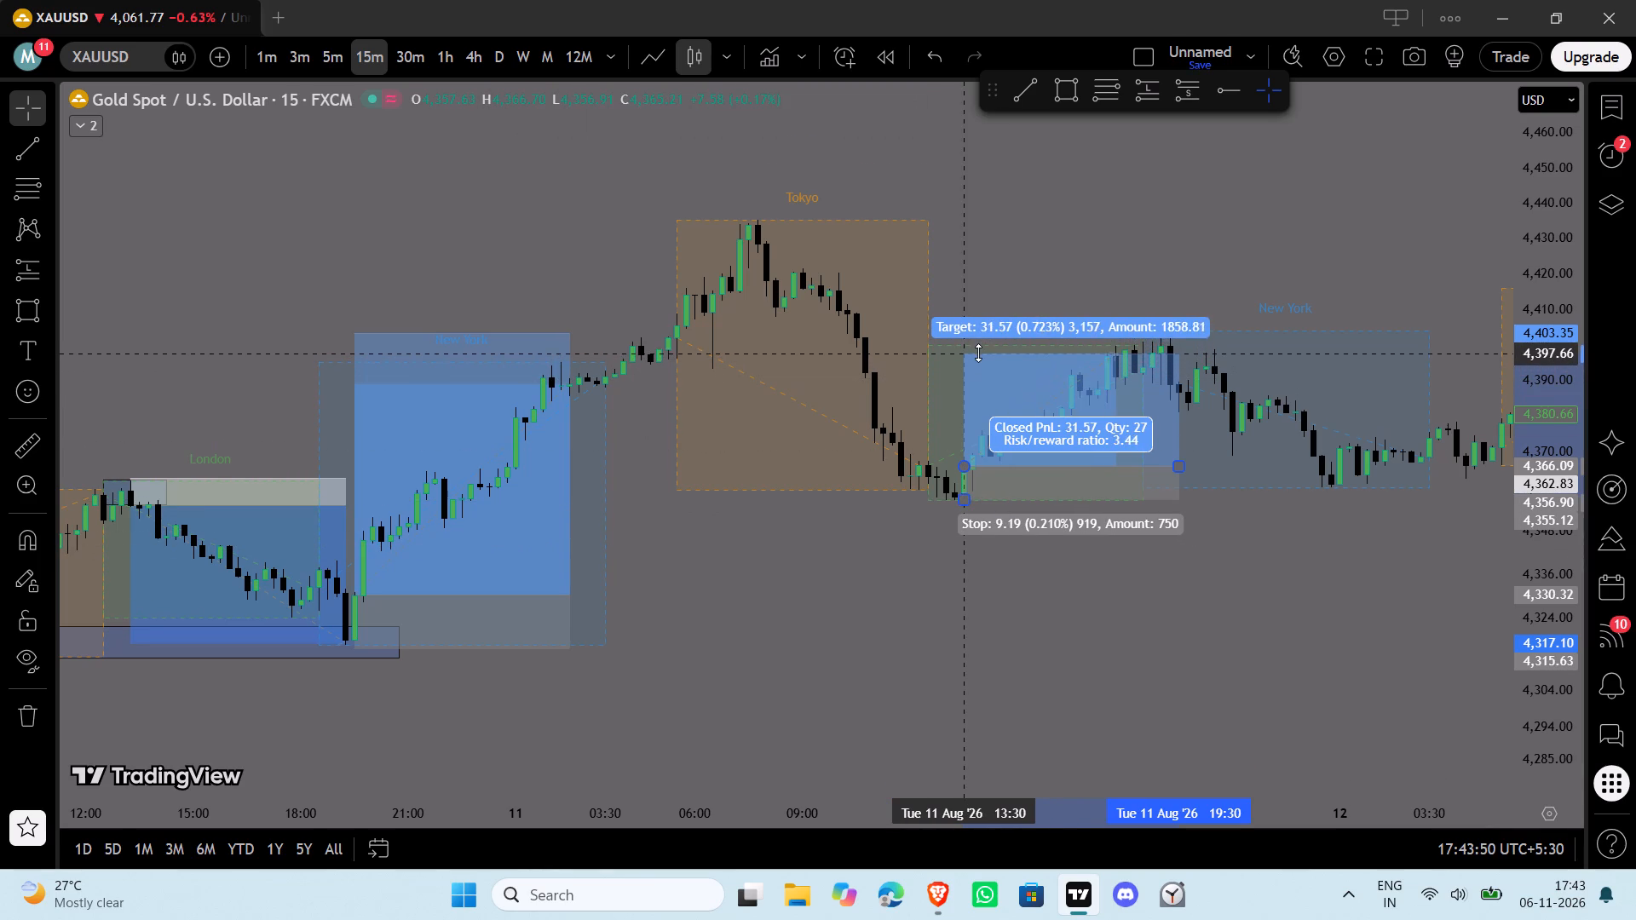
pyautogui.moveTo(978, 353); pyautogui.dragTo(983, 344)
pyautogui.click(1116, 241)
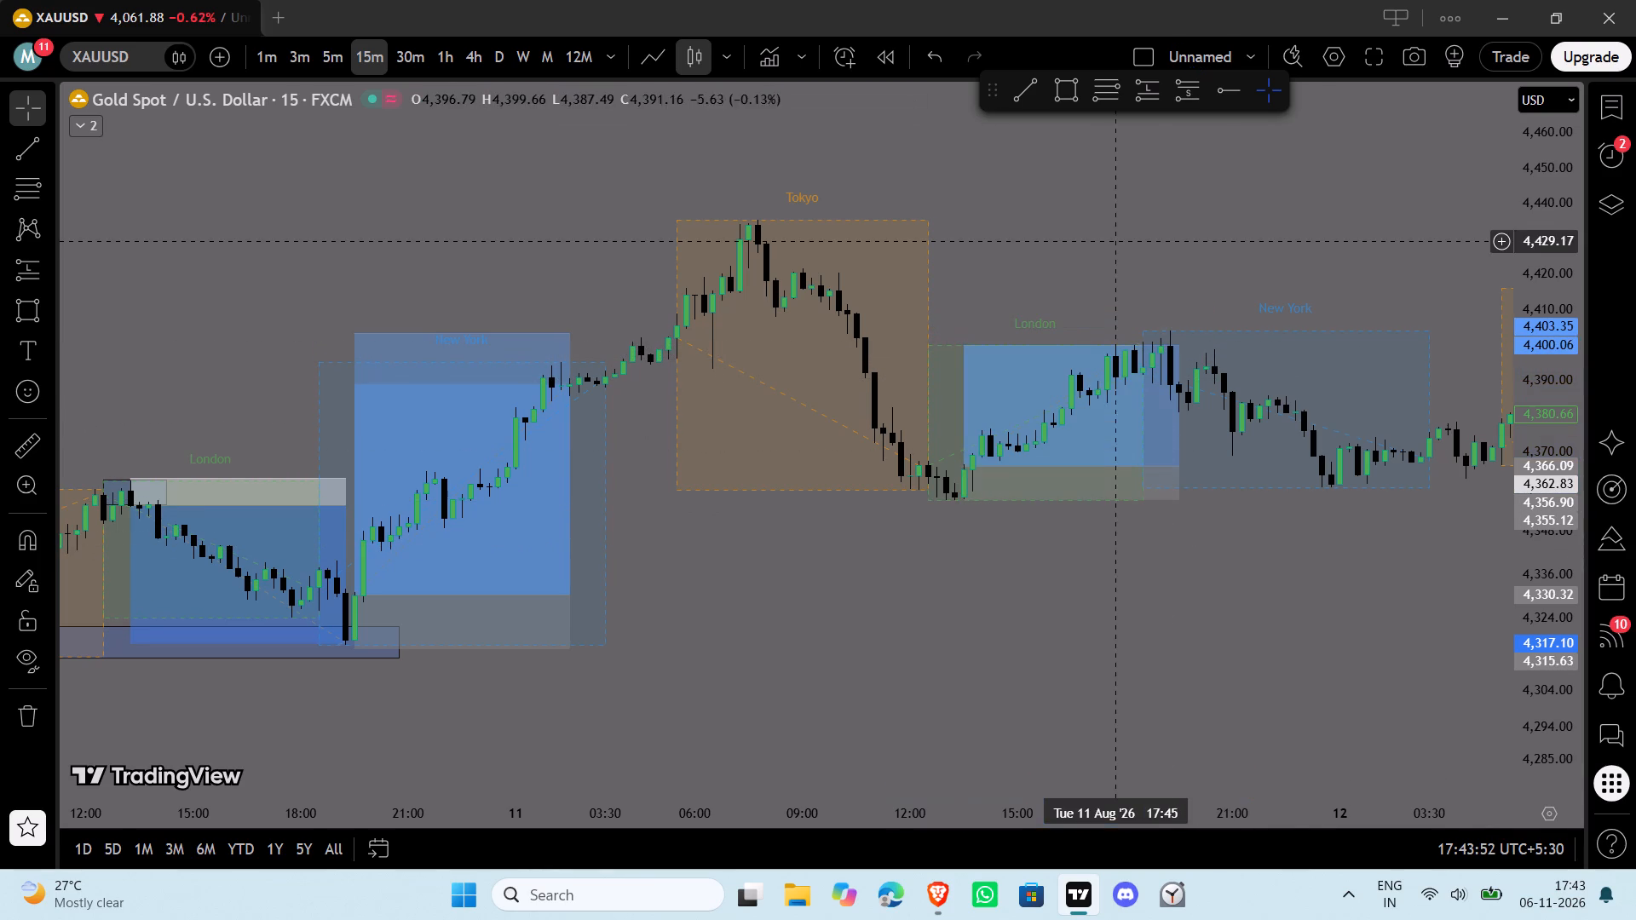
# Lower the 11 August London long position's entry to 4,361.94, keeping its start at 13:30.
pyautogui.moveTo(1287, 594); pyautogui.dragTo(857, 644)
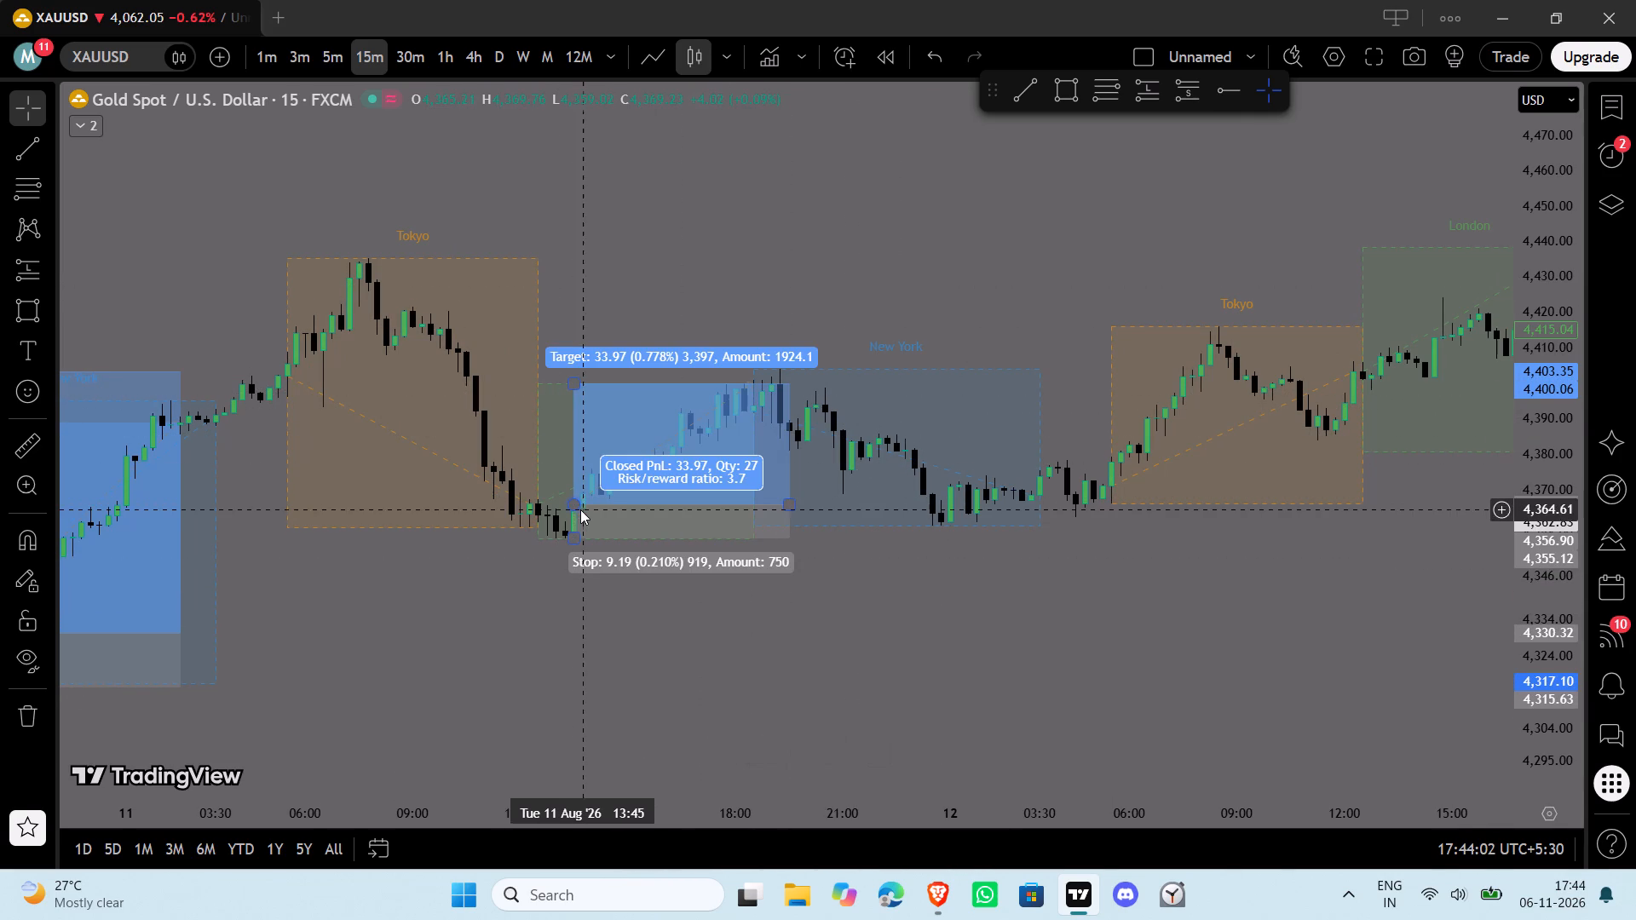
pyautogui.moveTo(573, 507); pyautogui.dragTo(565, 519)
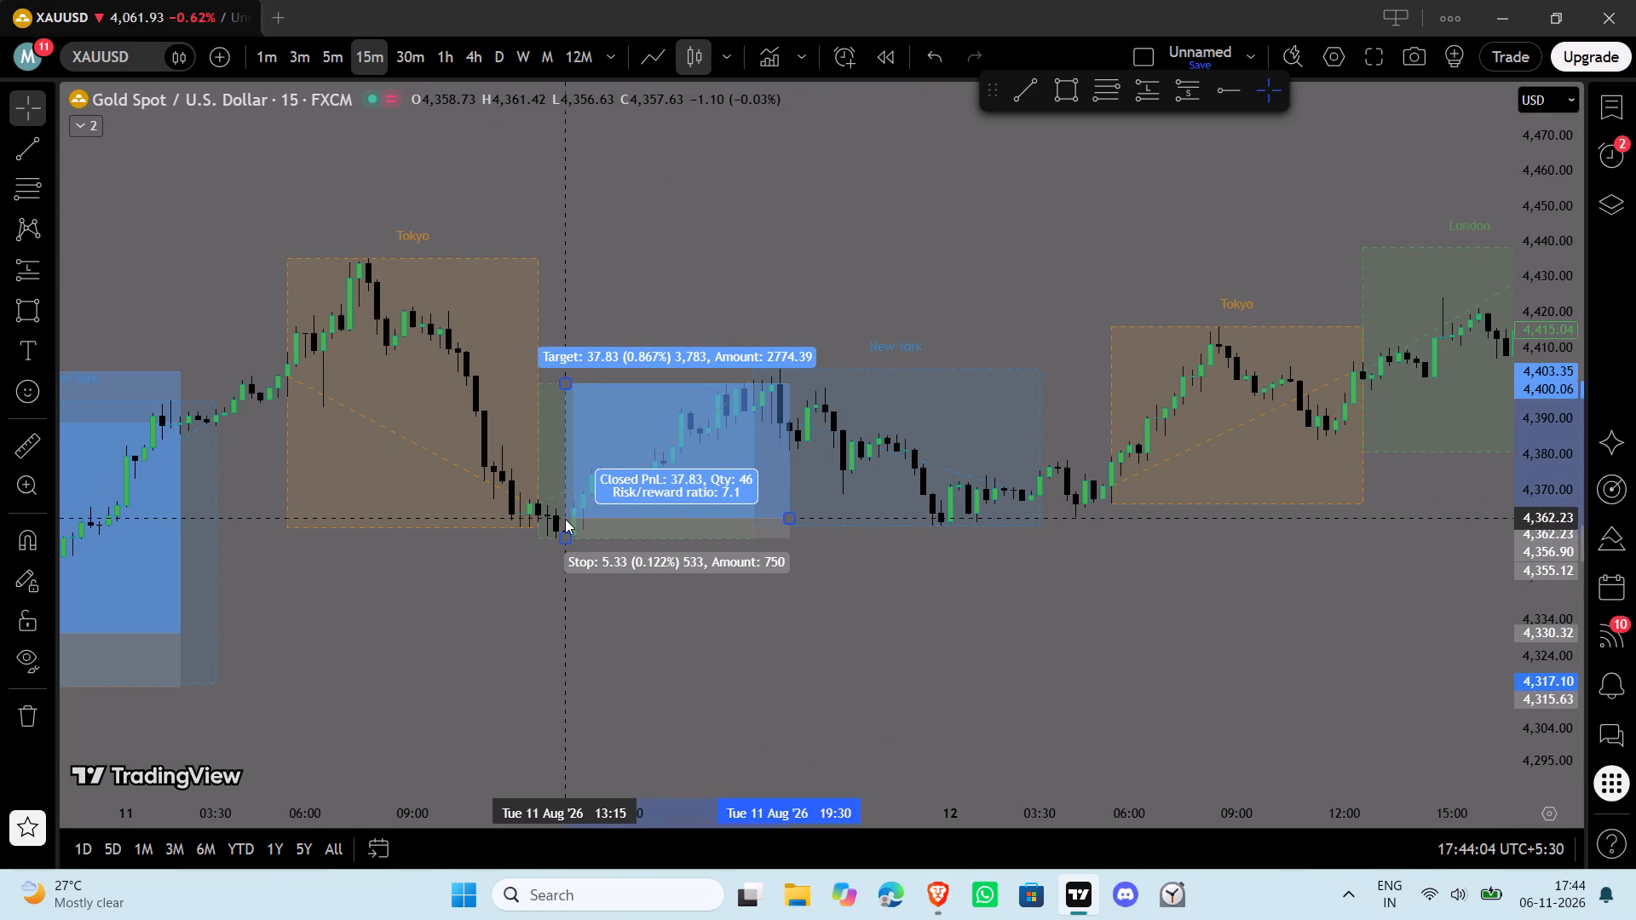
pyautogui.moveTo(565, 519); pyautogui.dragTo(569, 521)
pyautogui.click(569, 521)
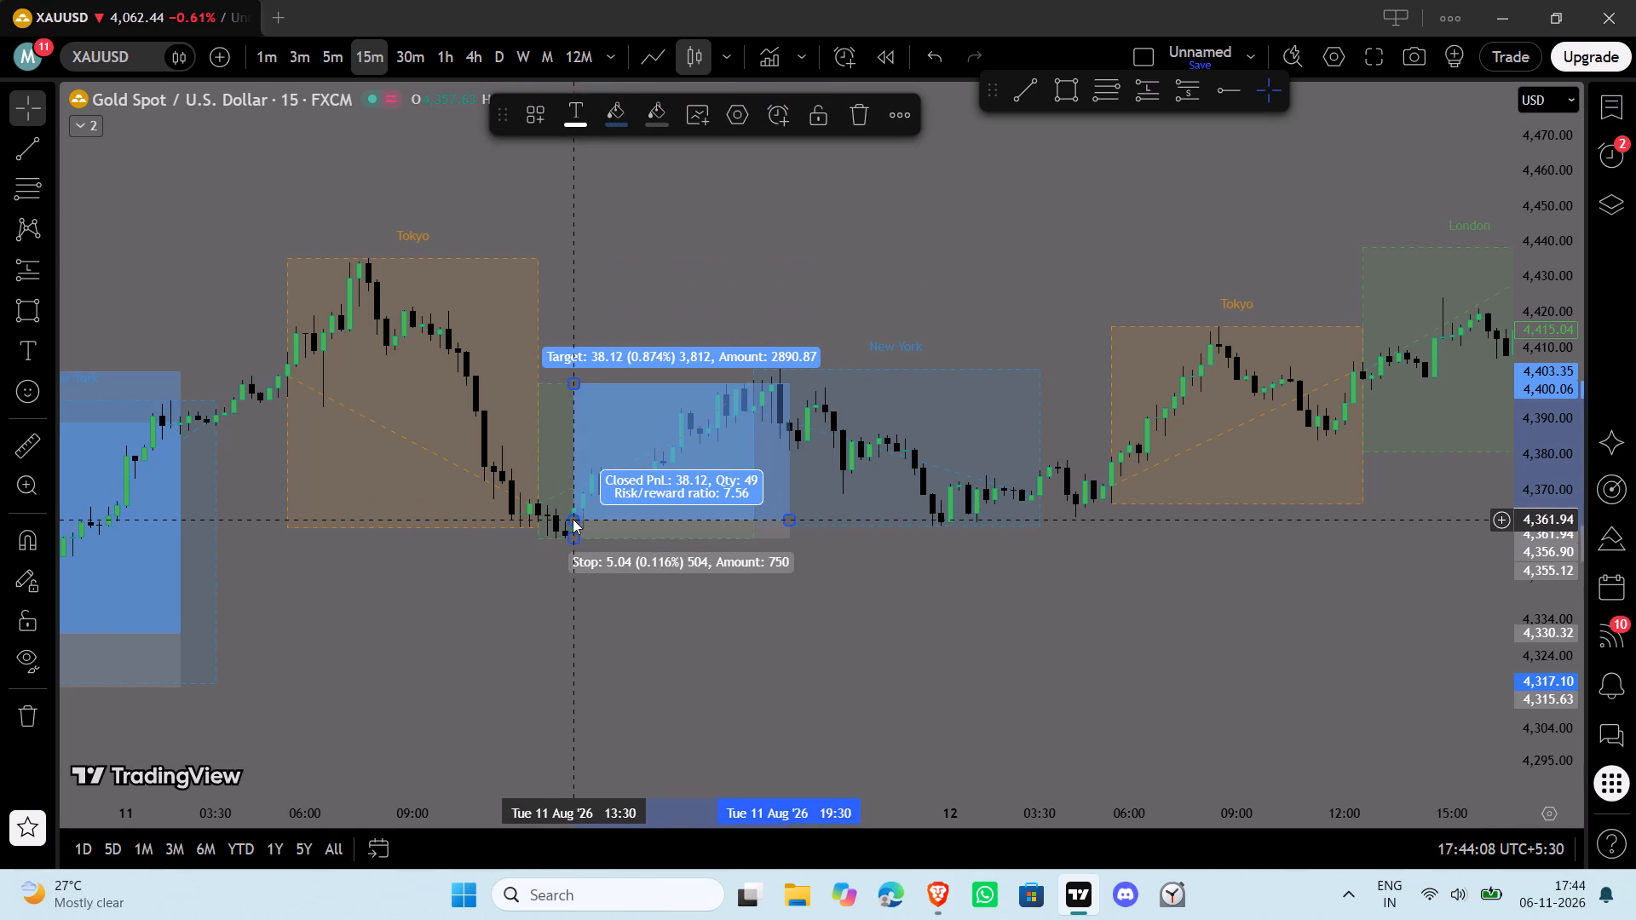
pyautogui.click(834, 722)
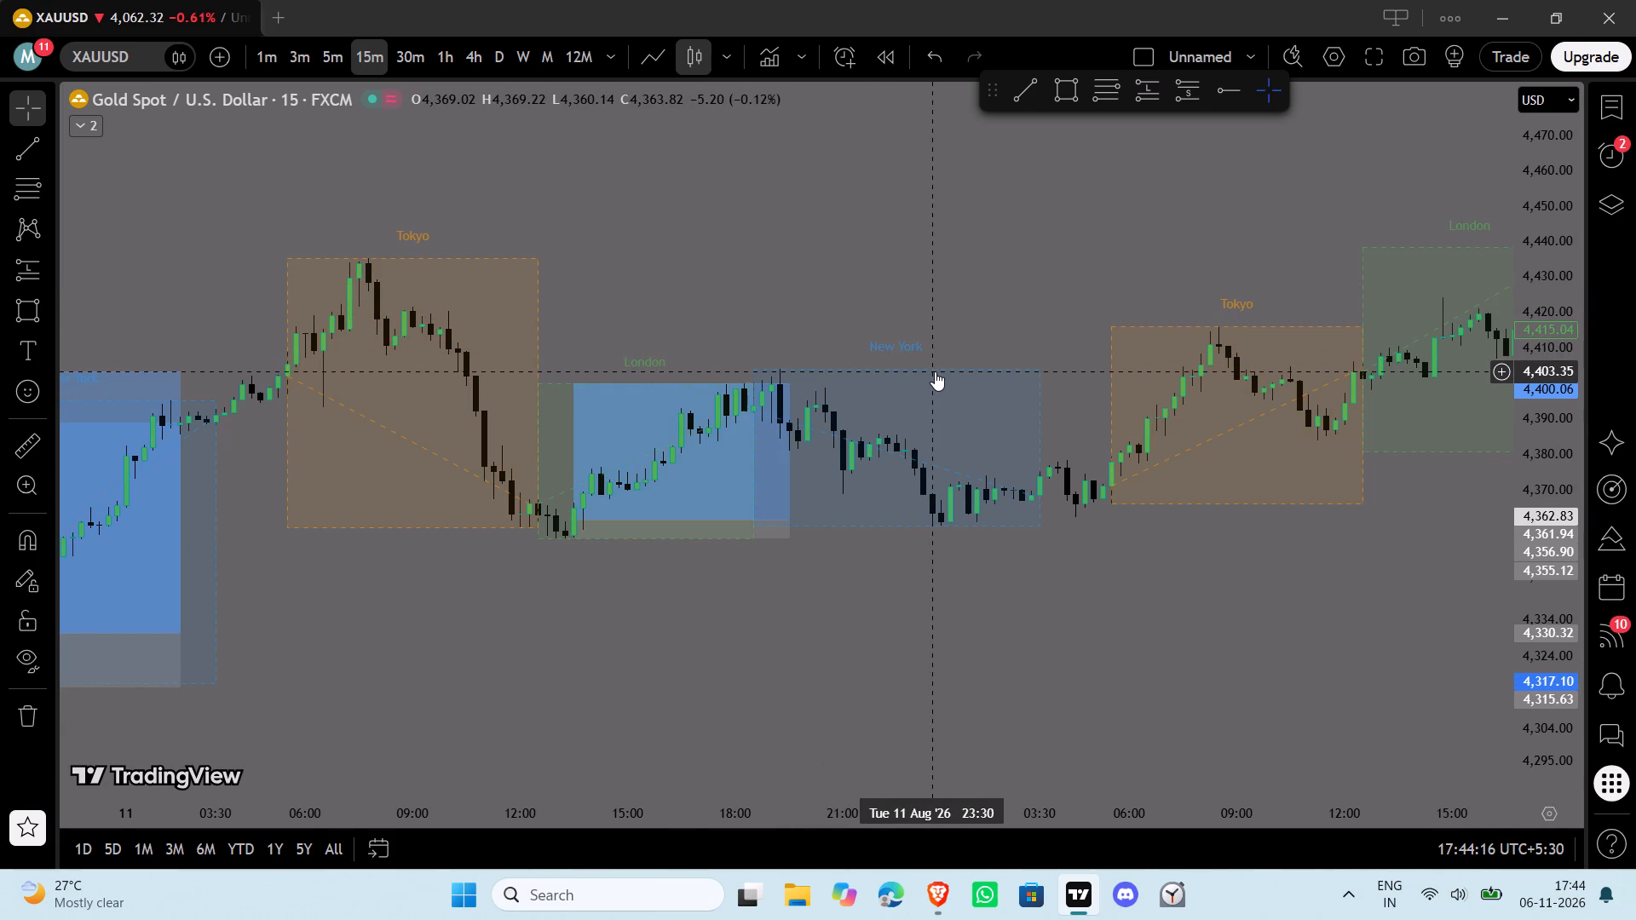
# Draw a rectangle from 09:45 to 20:45 on 11 August above the London session, spanning about 4,403.35 to 4,409.64.
pyautogui.click(1058, 104)
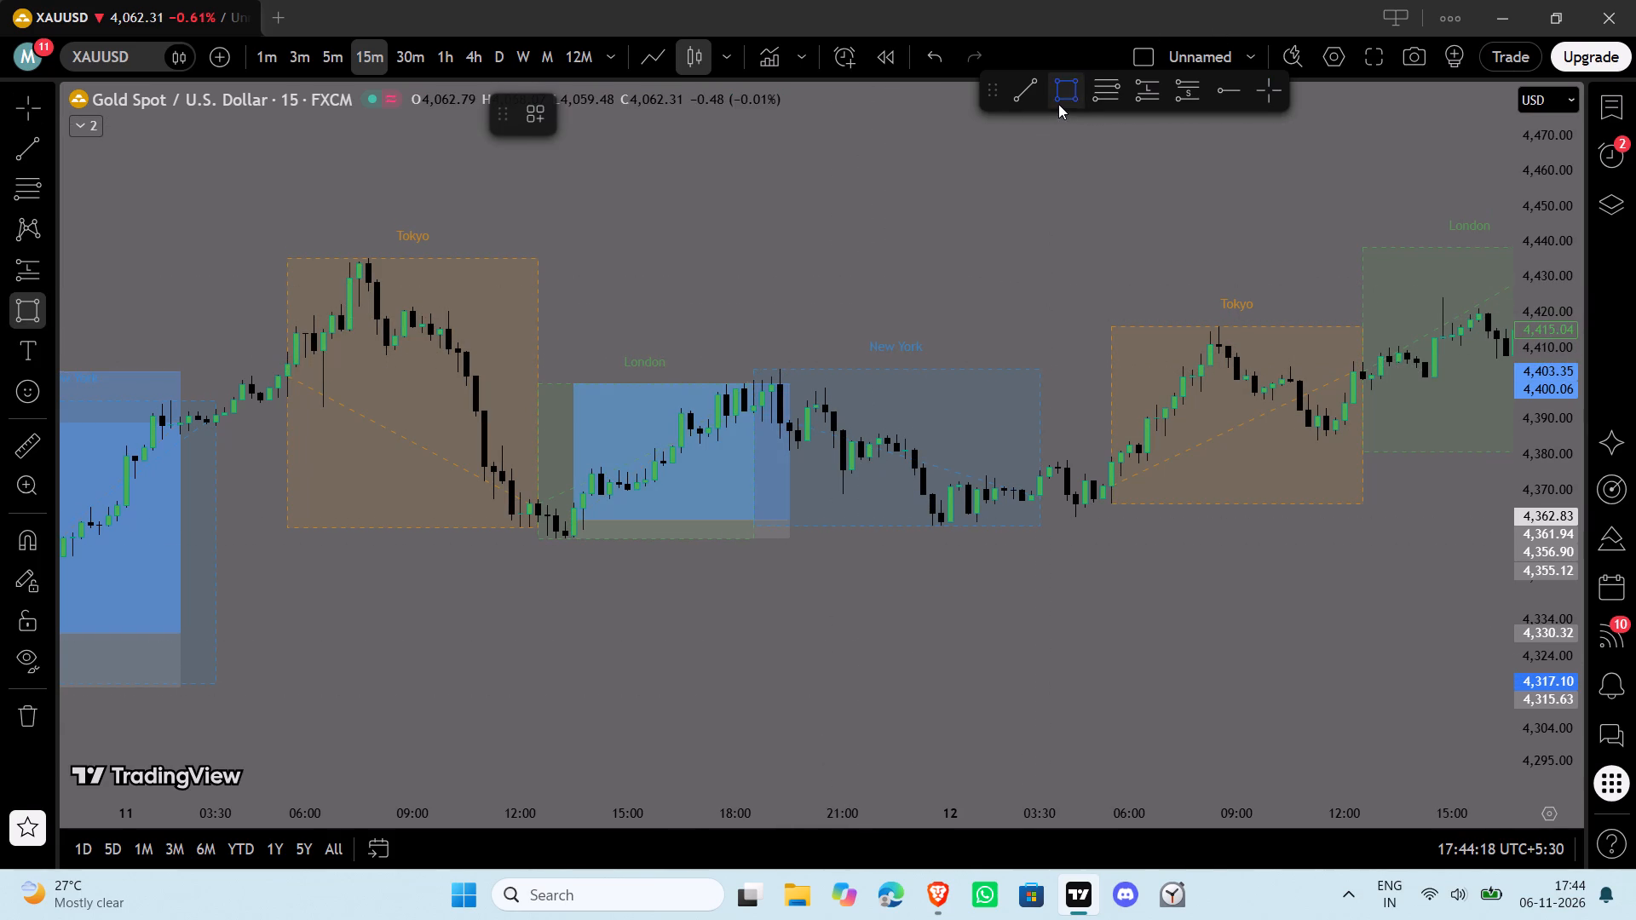
pyautogui.click(443, 371)
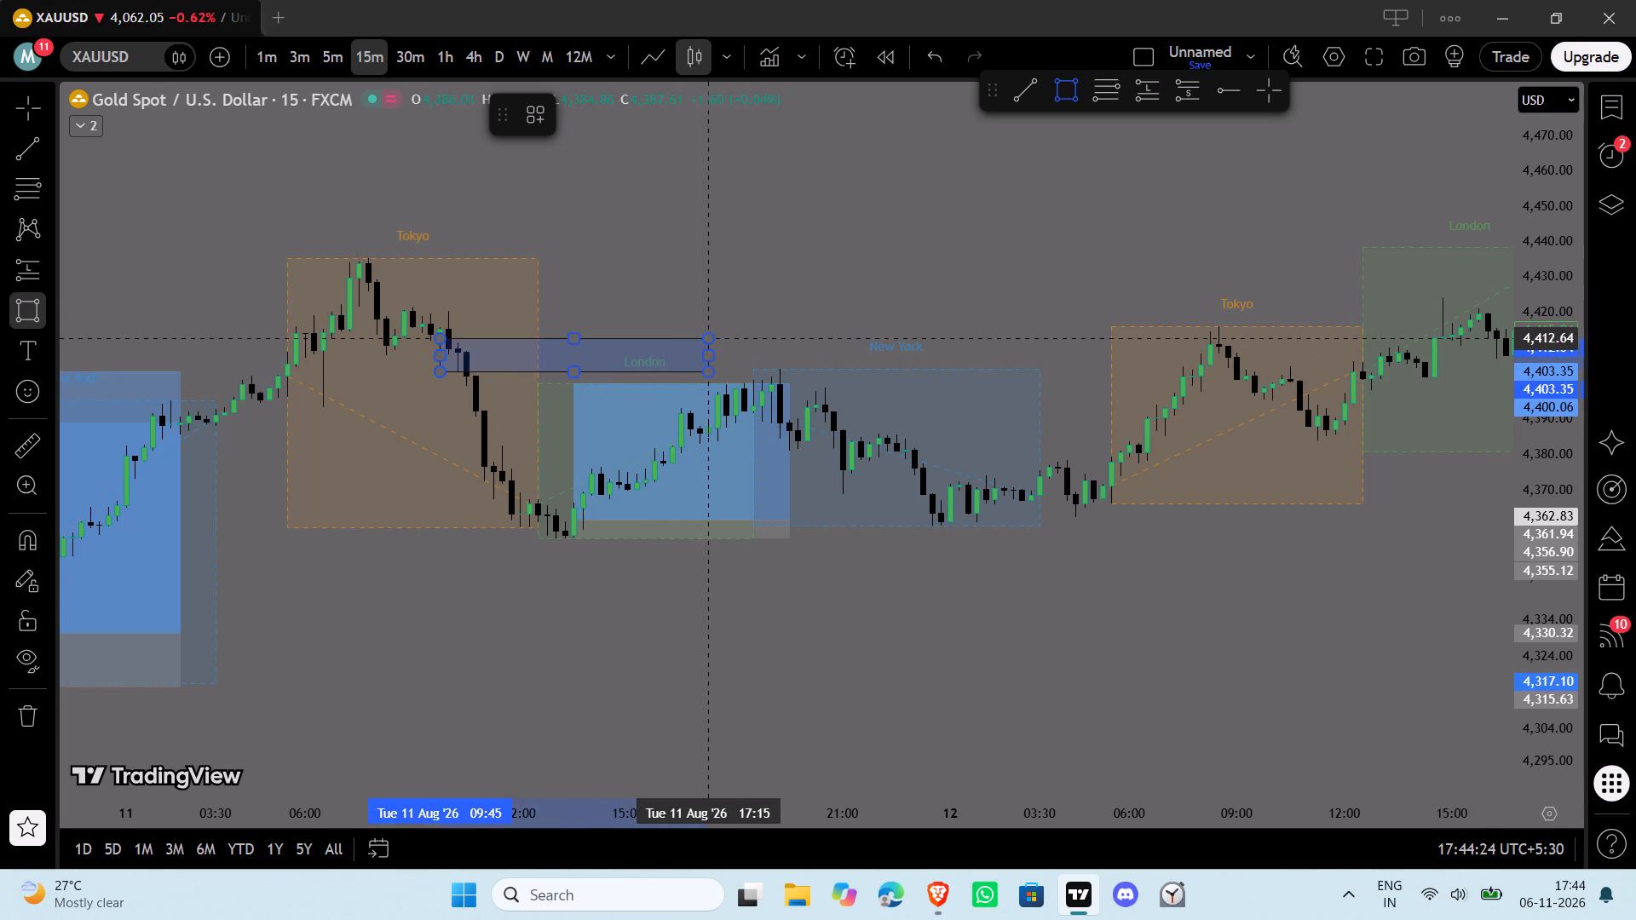
pyautogui.click(832, 348)
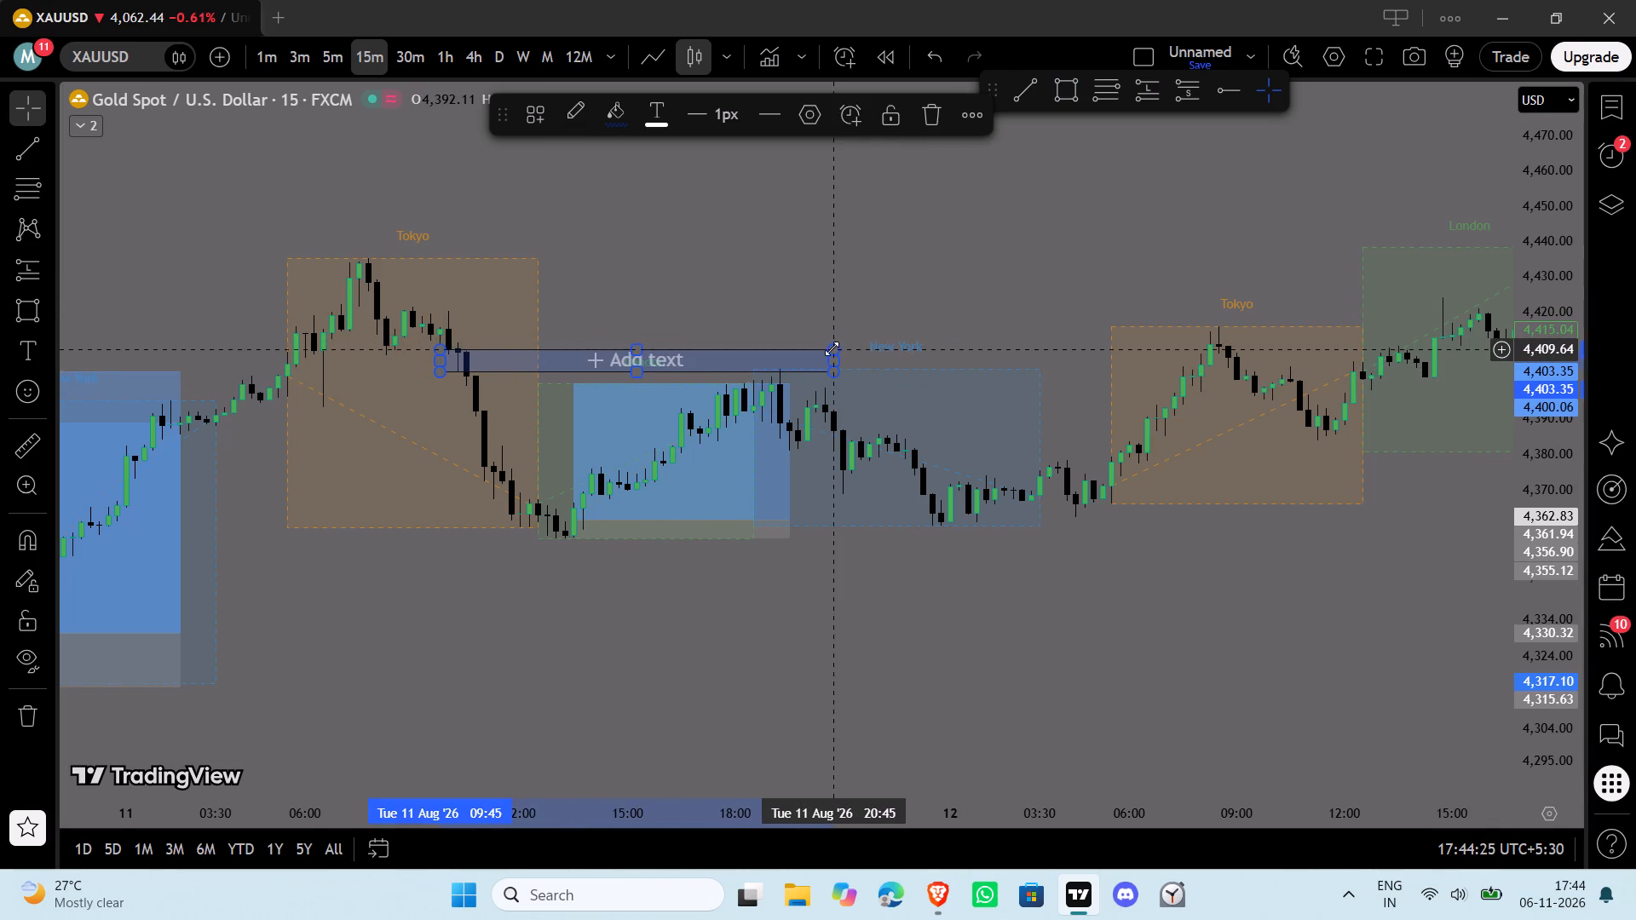
pyautogui.click(786, 271)
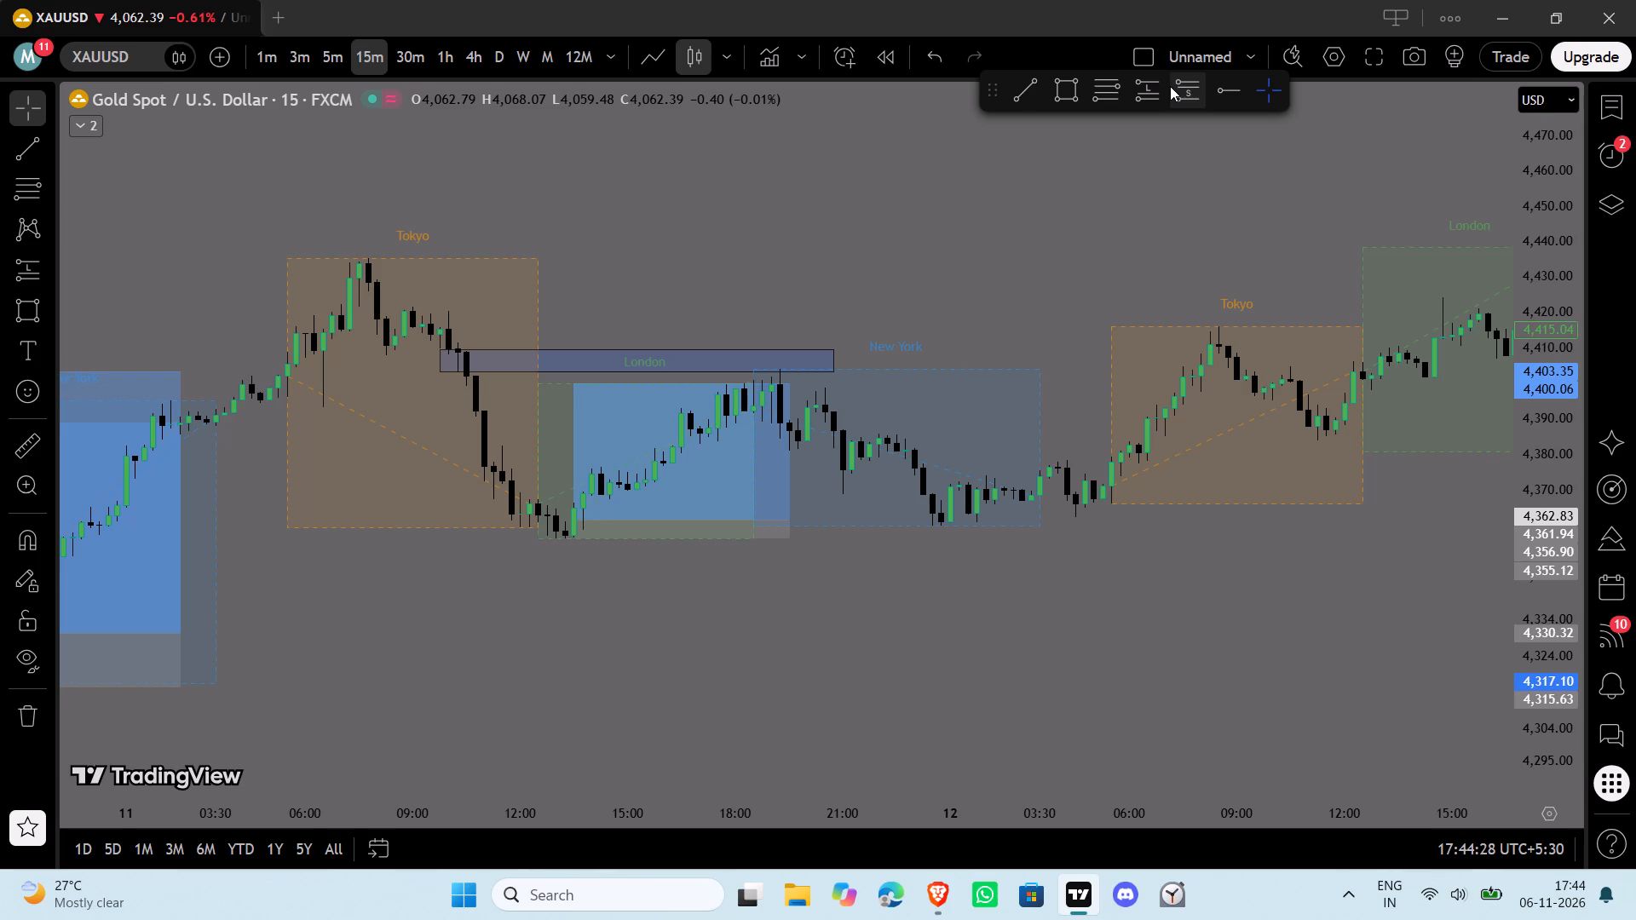
# Place a short position at 20:15 in the 11 August New York session with entry 4,395.87, stop 4,403.35 and target 4,360.75.
pyautogui.click(1181, 90)
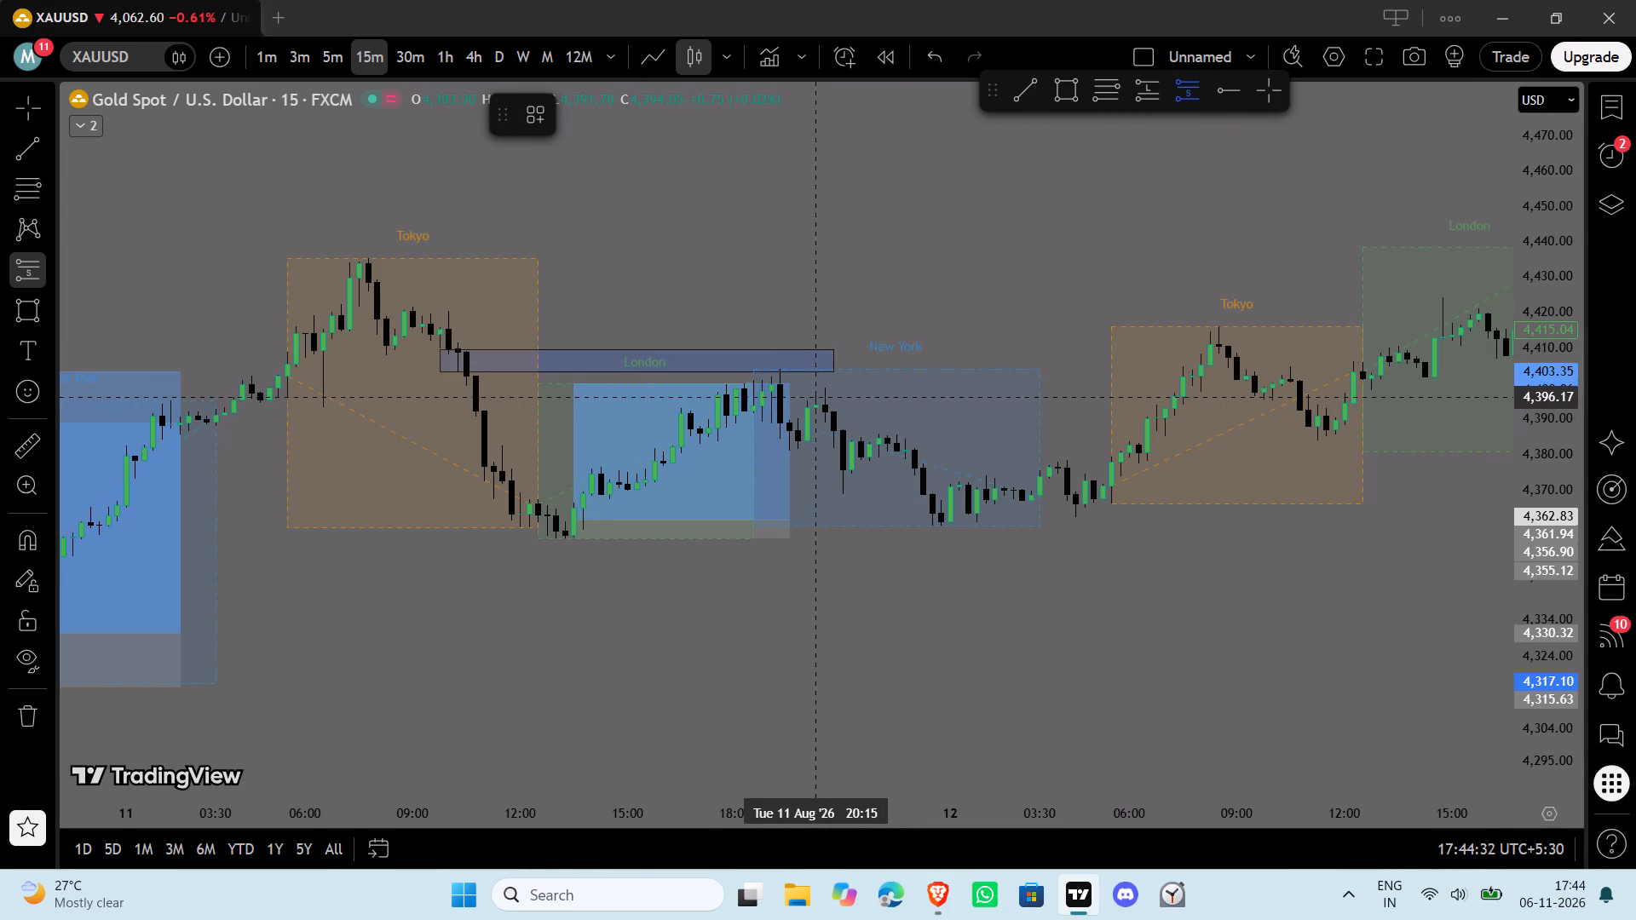
pyautogui.click(820, 398)
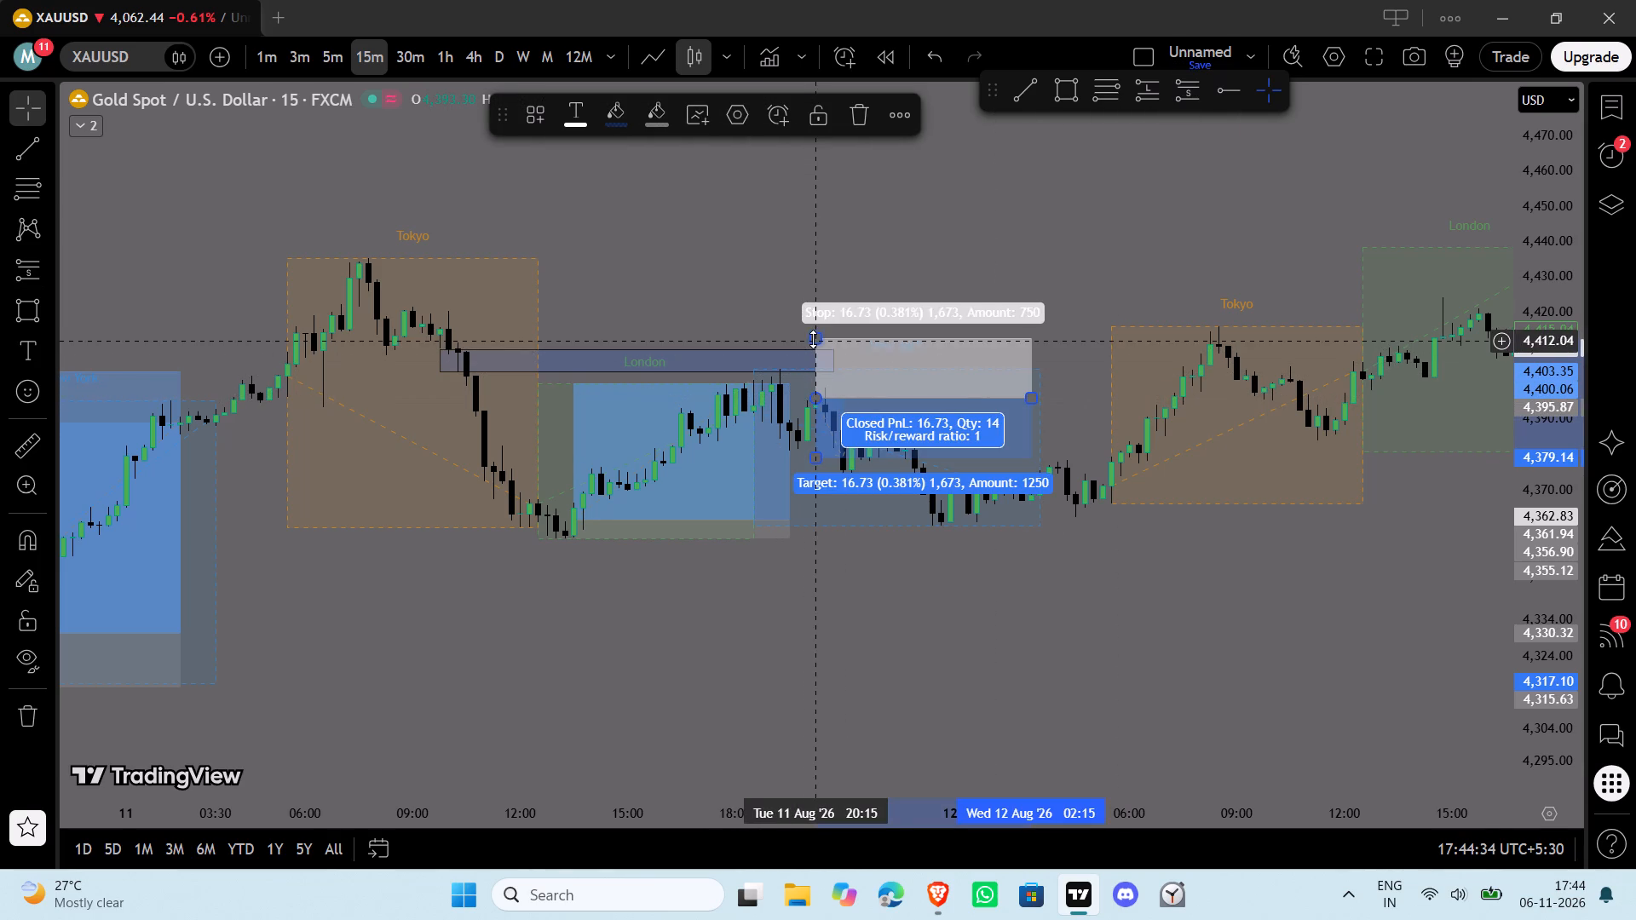
pyautogui.moveTo(813, 339); pyautogui.dragTo(812, 366)
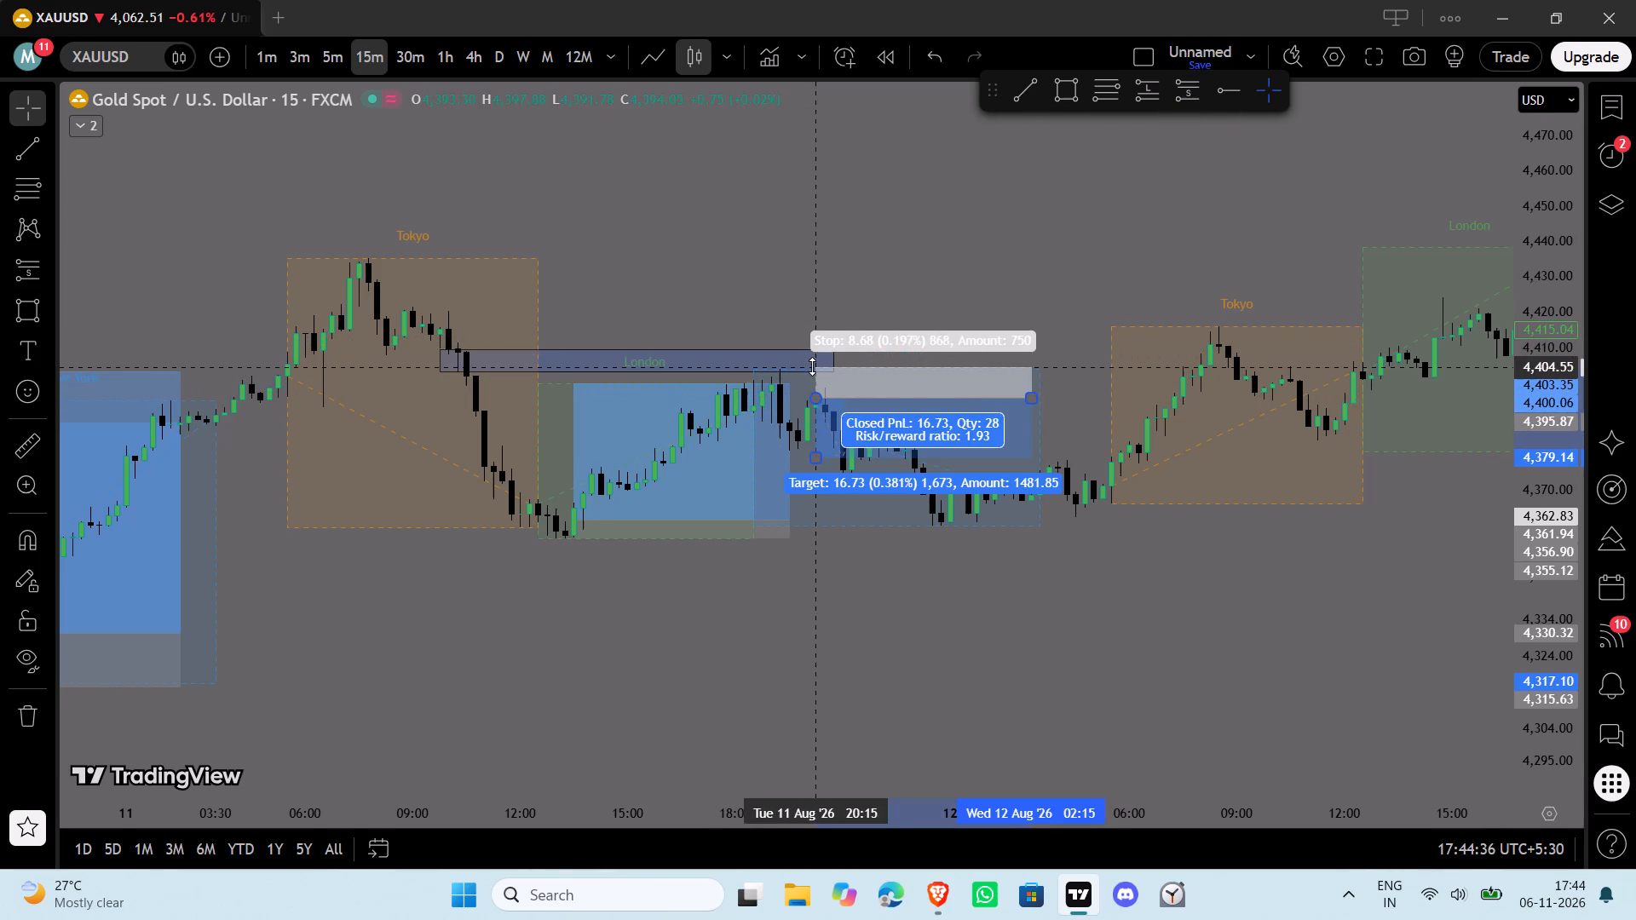
pyautogui.moveTo(812, 366); pyautogui.dragTo(815, 368)
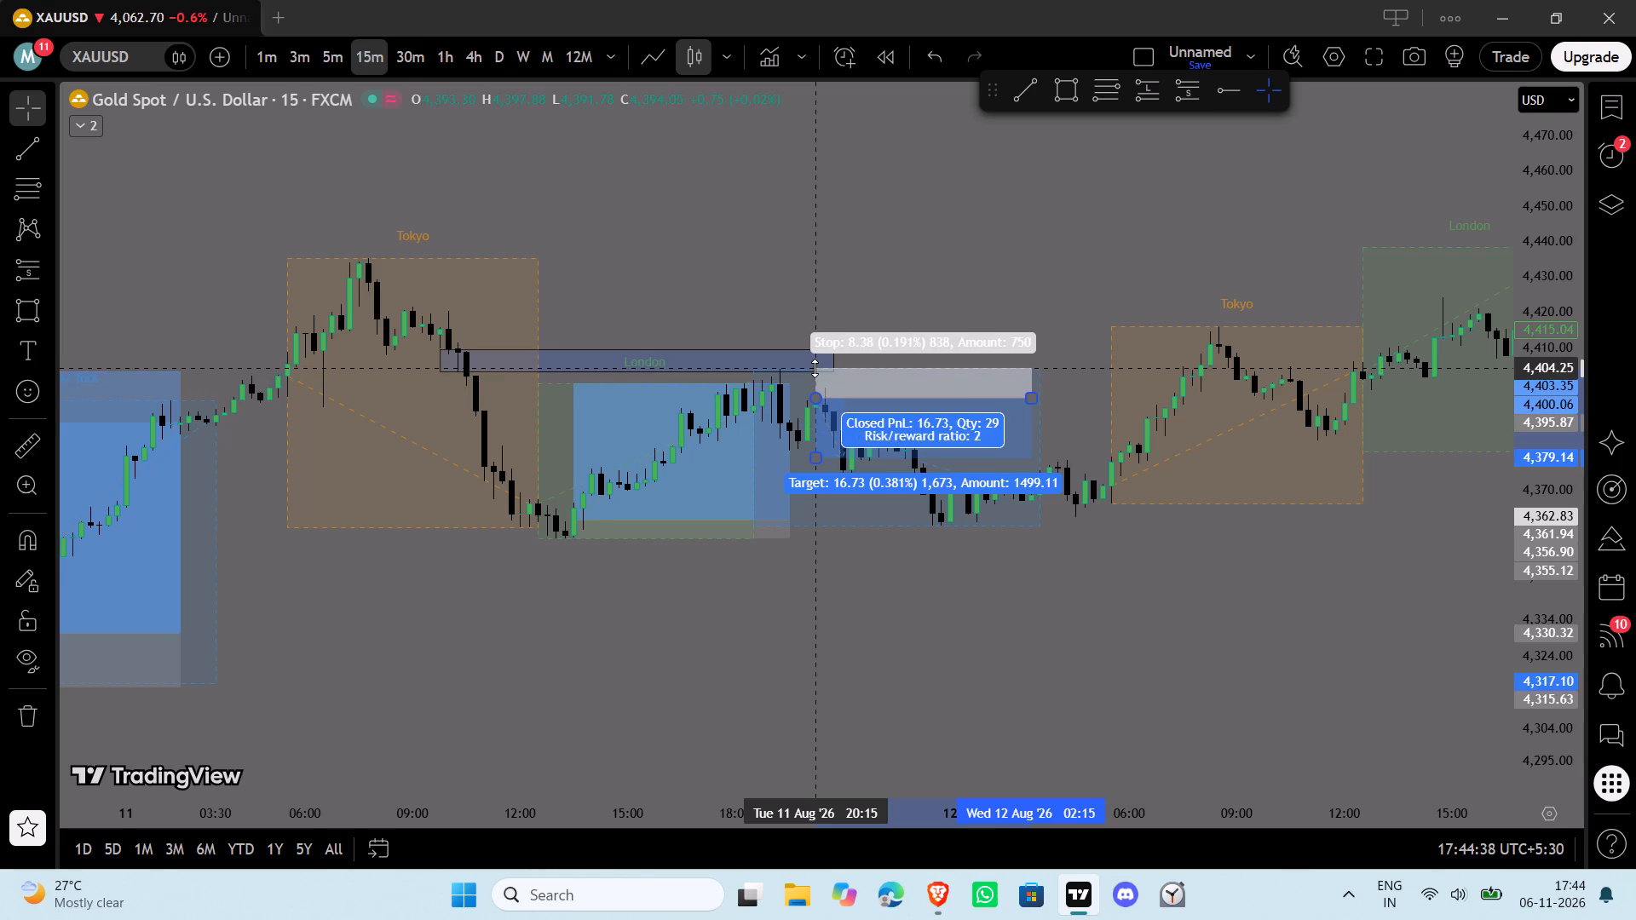
pyautogui.moveTo(815, 368); pyautogui.dragTo(815, 367)
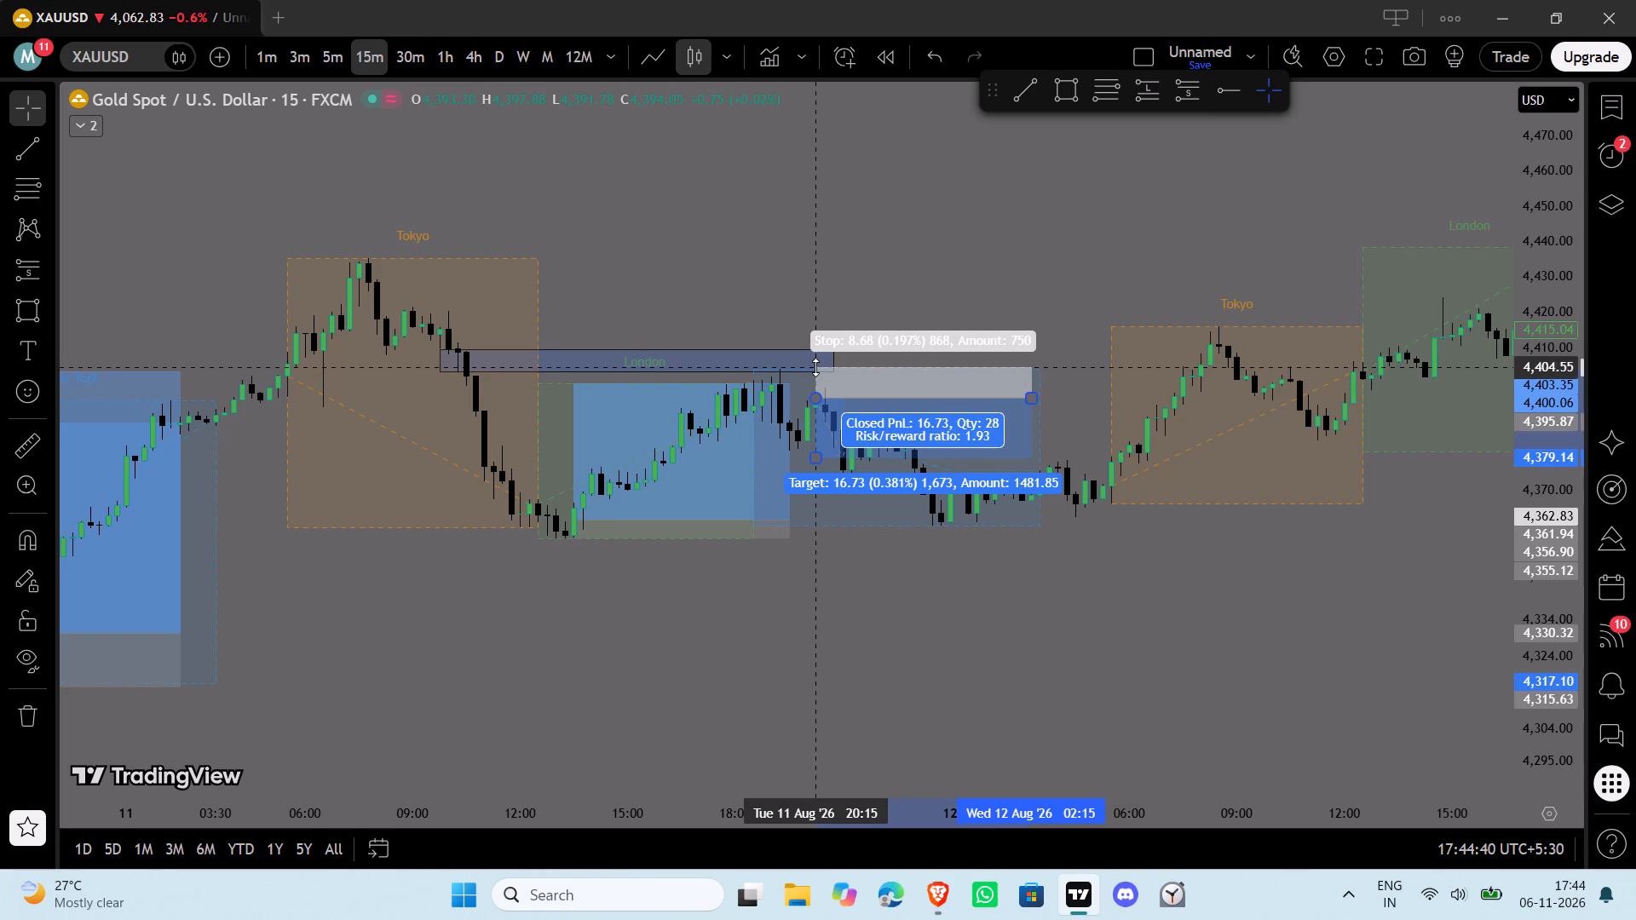
pyautogui.moveTo(815, 367); pyautogui.dragTo(816, 365)
pyautogui.doubleClick(816, 365)
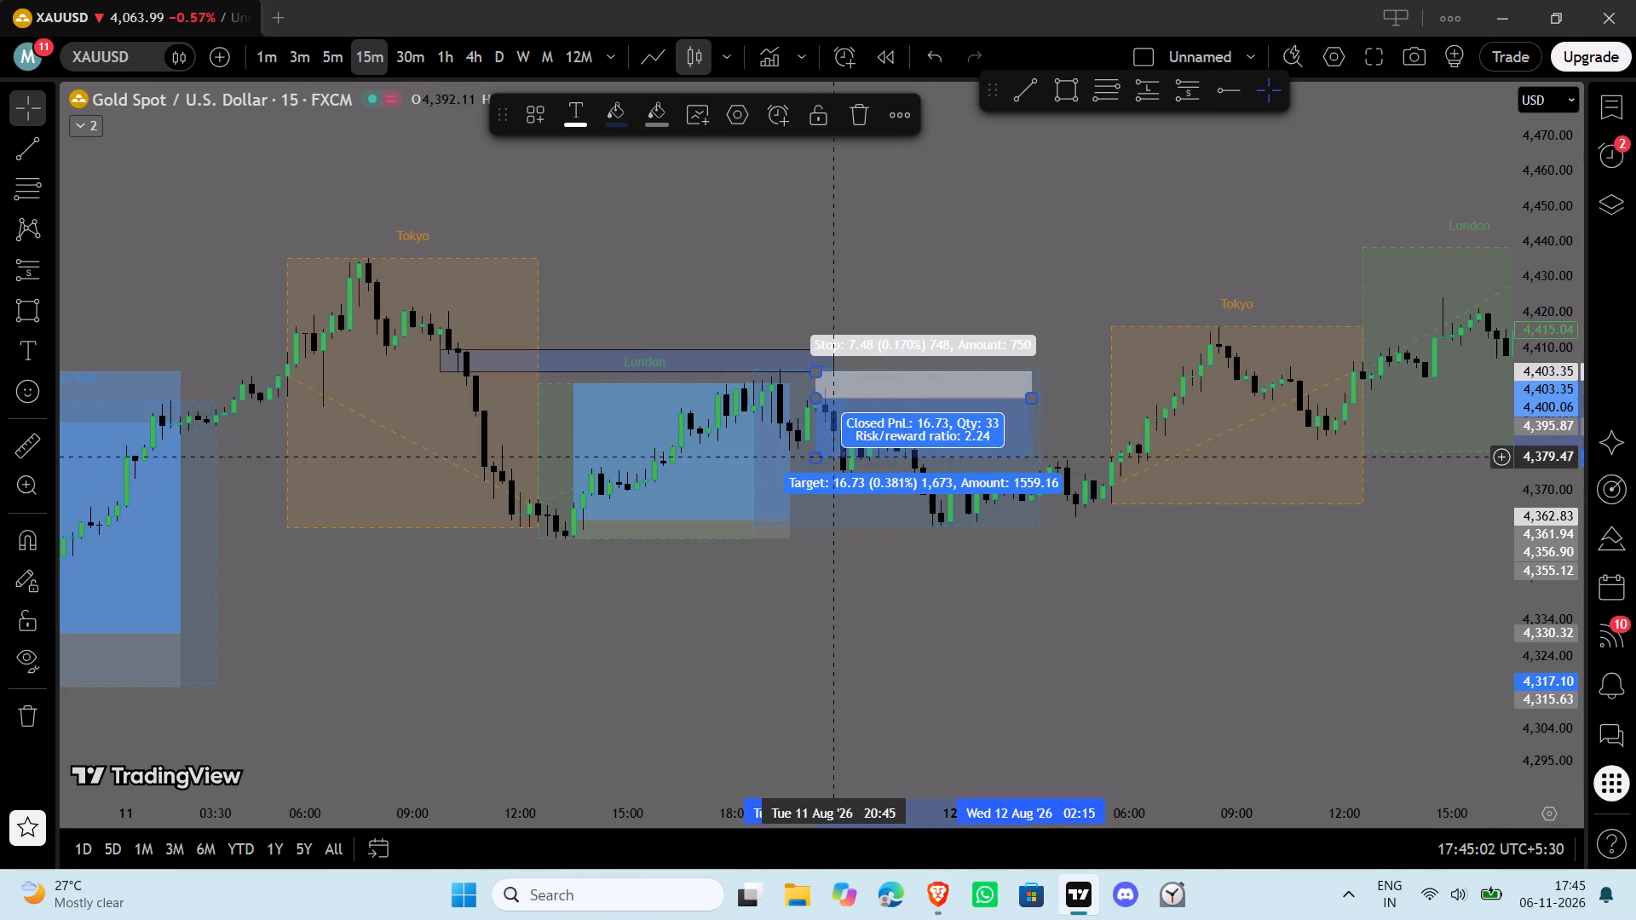
pyautogui.click(968, 647)
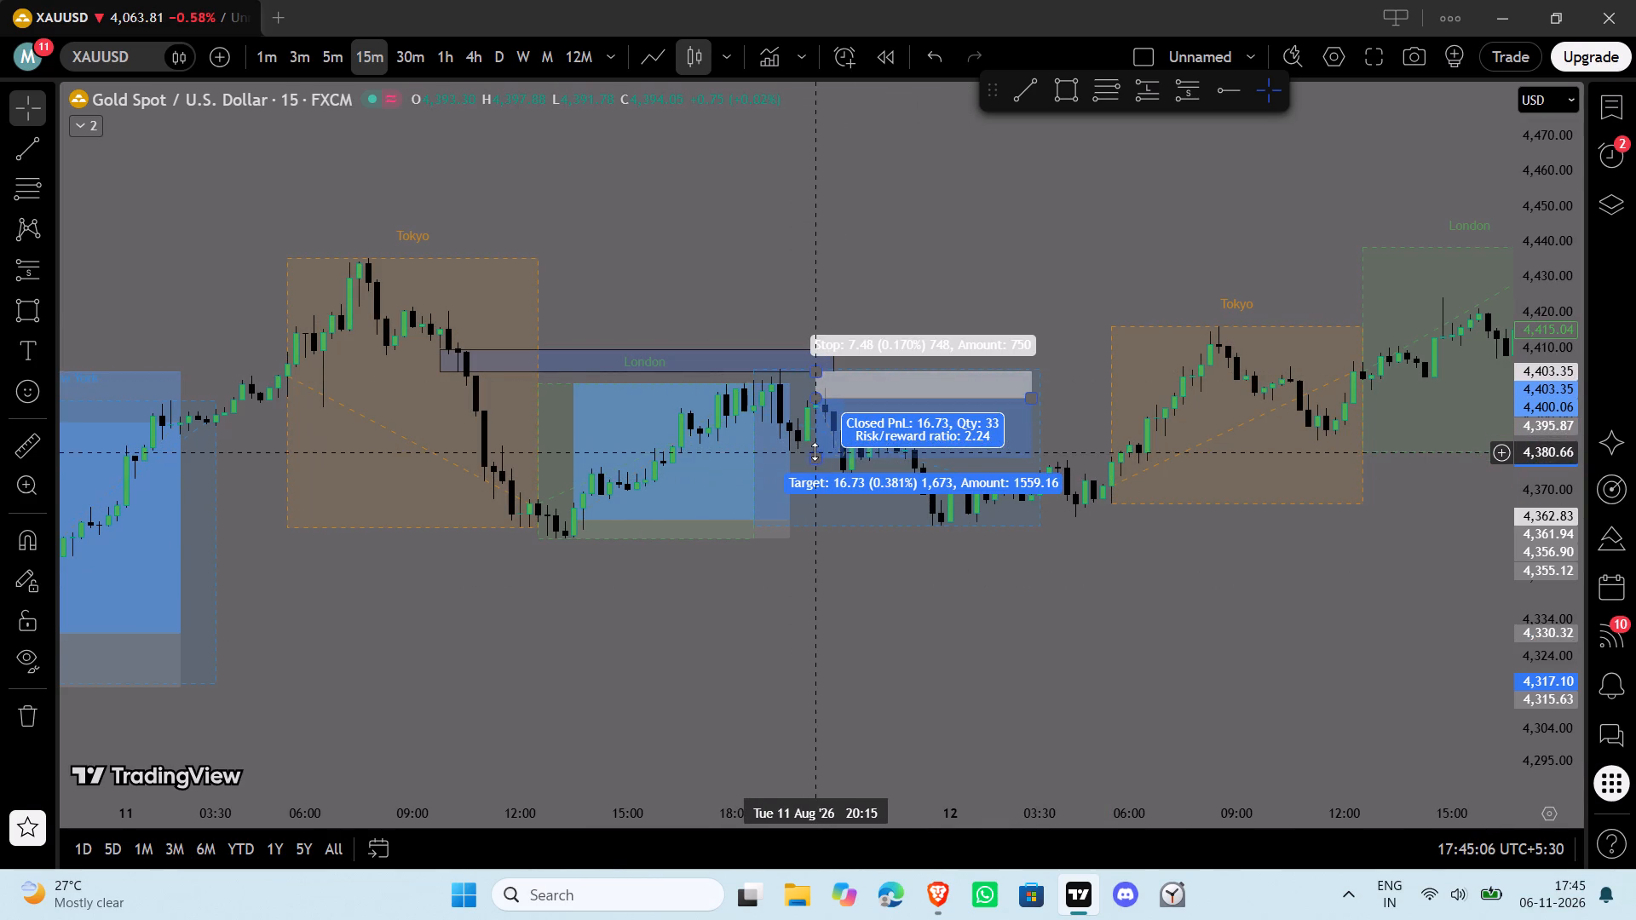
pyautogui.moveTo(815, 451); pyautogui.dragTo(821, 523)
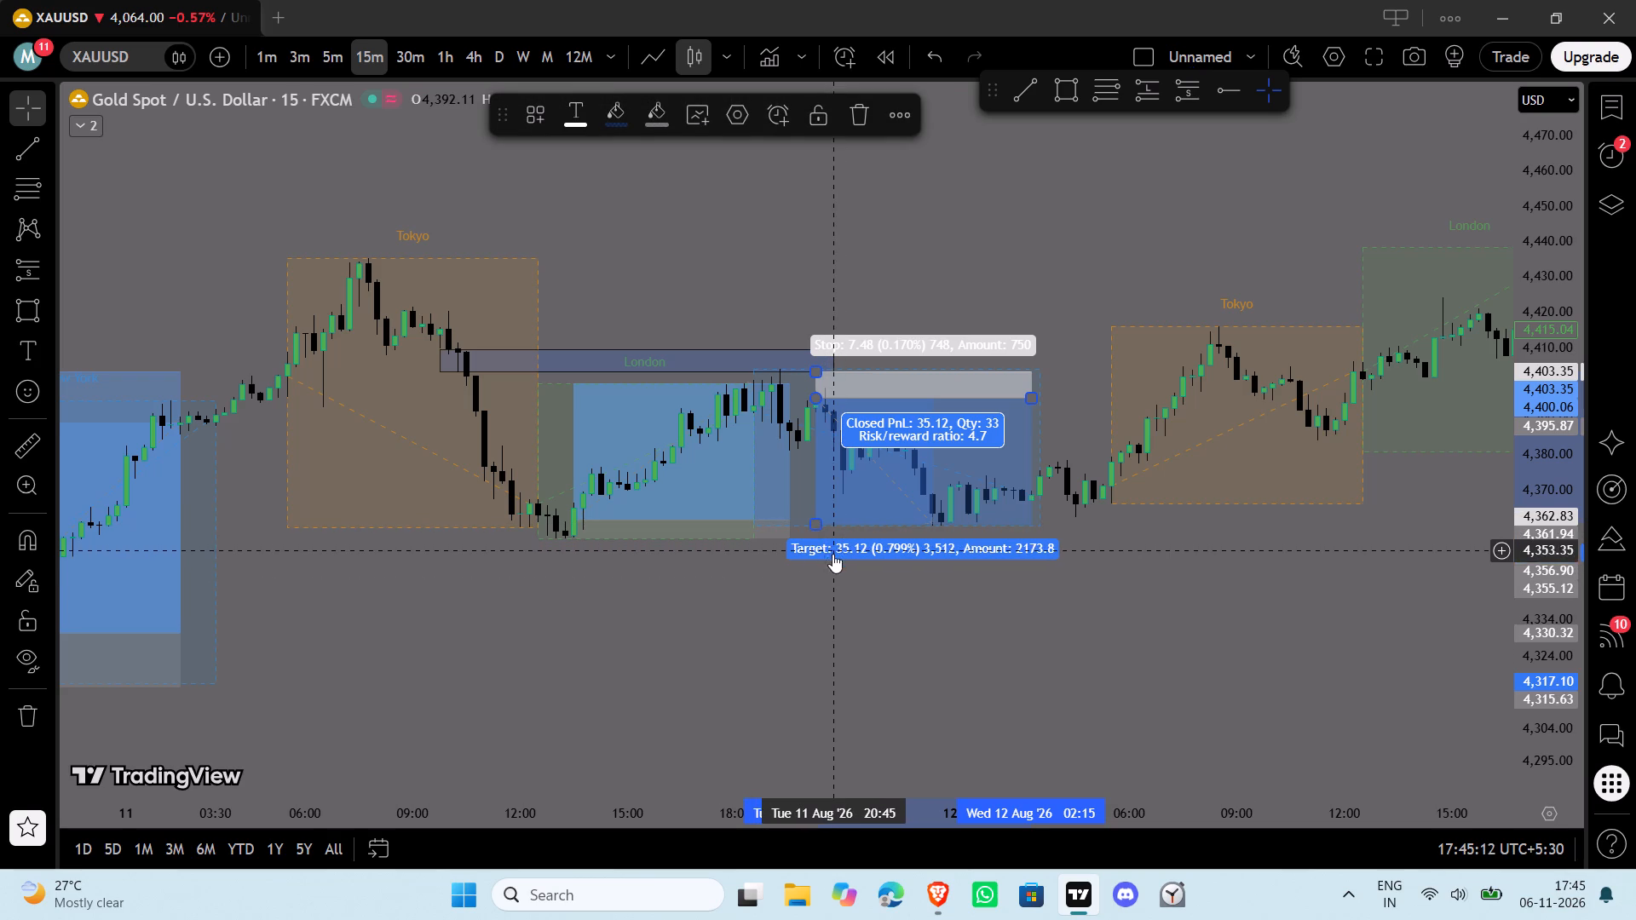
pyautogui.click(837, 561)
# Mark the 11 August London low with a rectangle from 13:15 to about 07:00 on 12 August, spanning about 4,359 to 4,366.
pyautogui.moveTo(1199, 714); pyautogui.dragTo(898, 706)
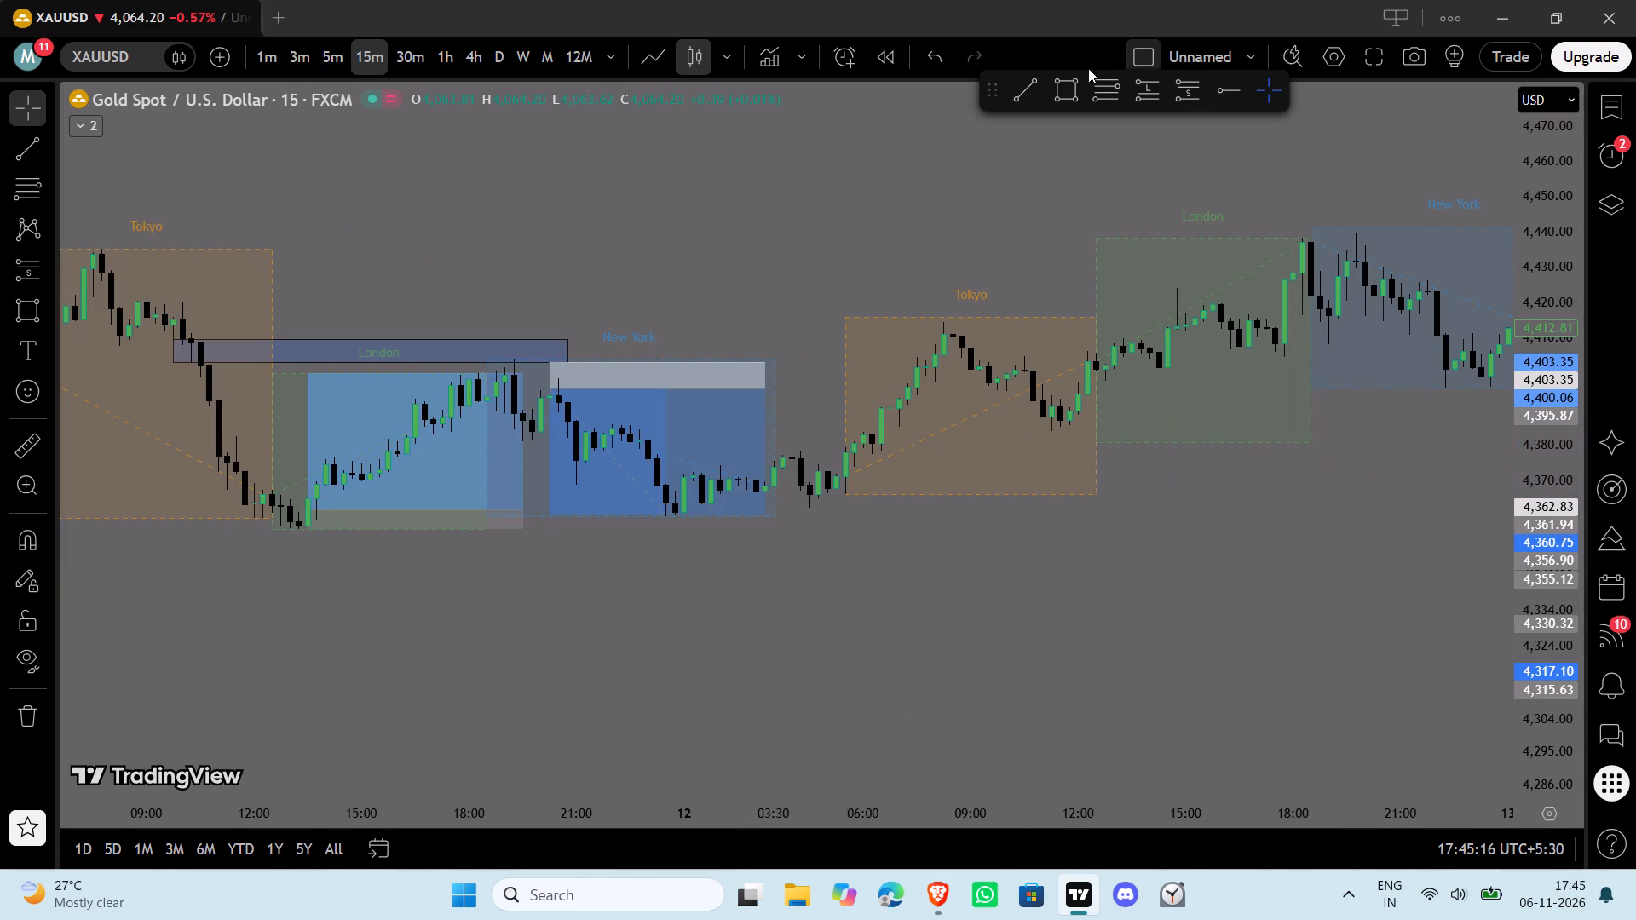
pyautogui.click(1056, 95)
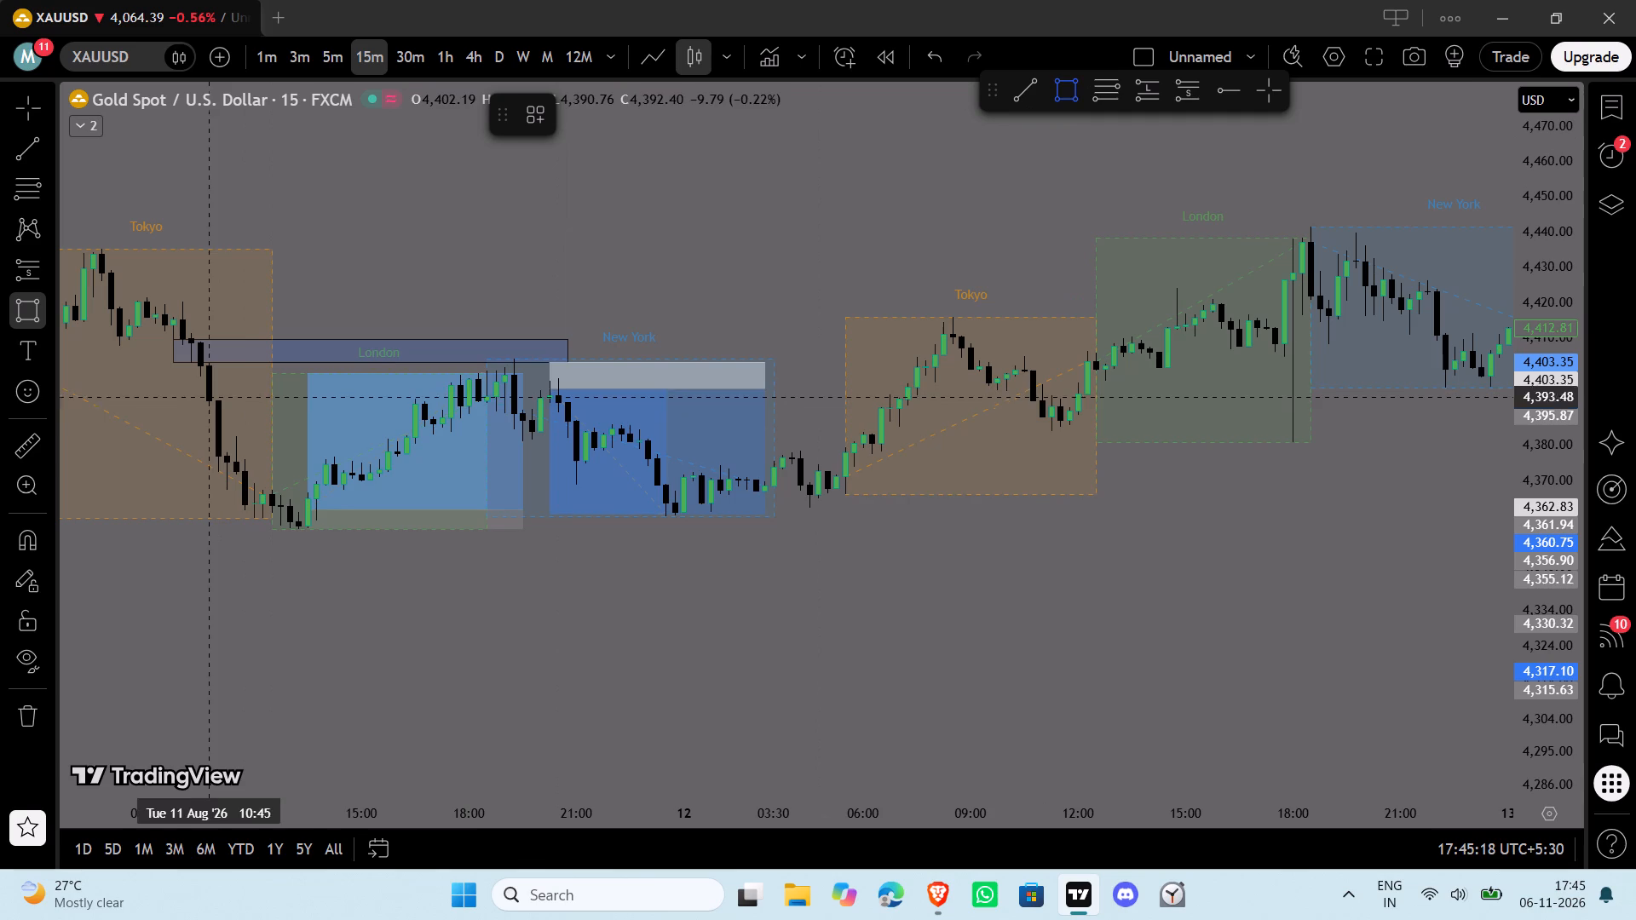
pyautogui.click(301, 519)
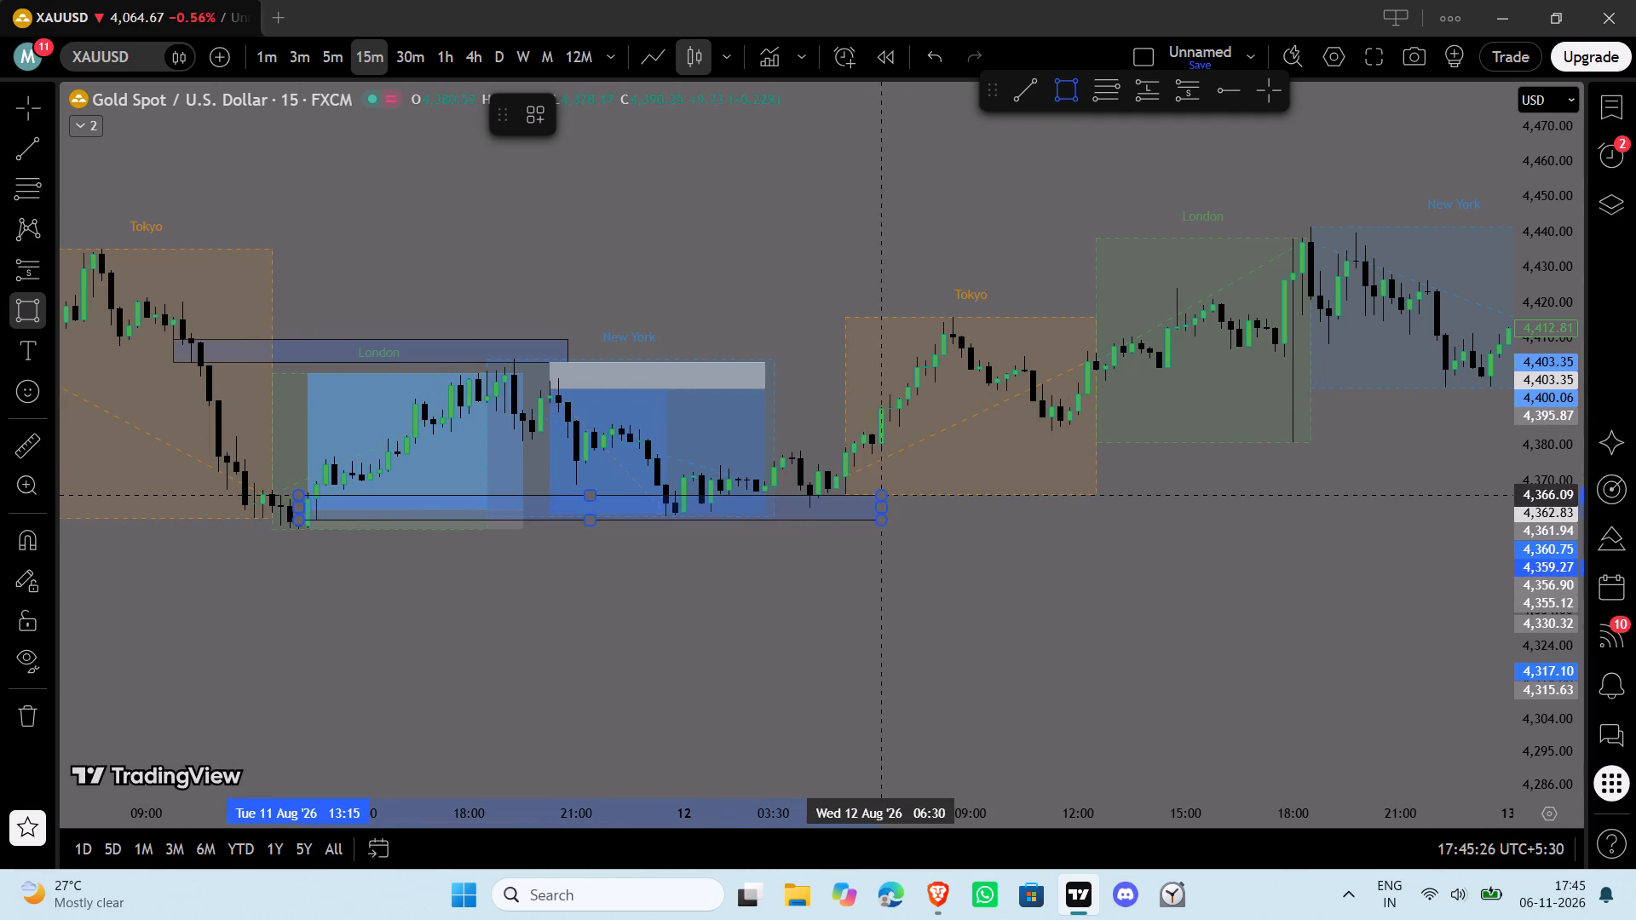
pyautogui.click(895, 494)
pyautogui.click(848, 633)
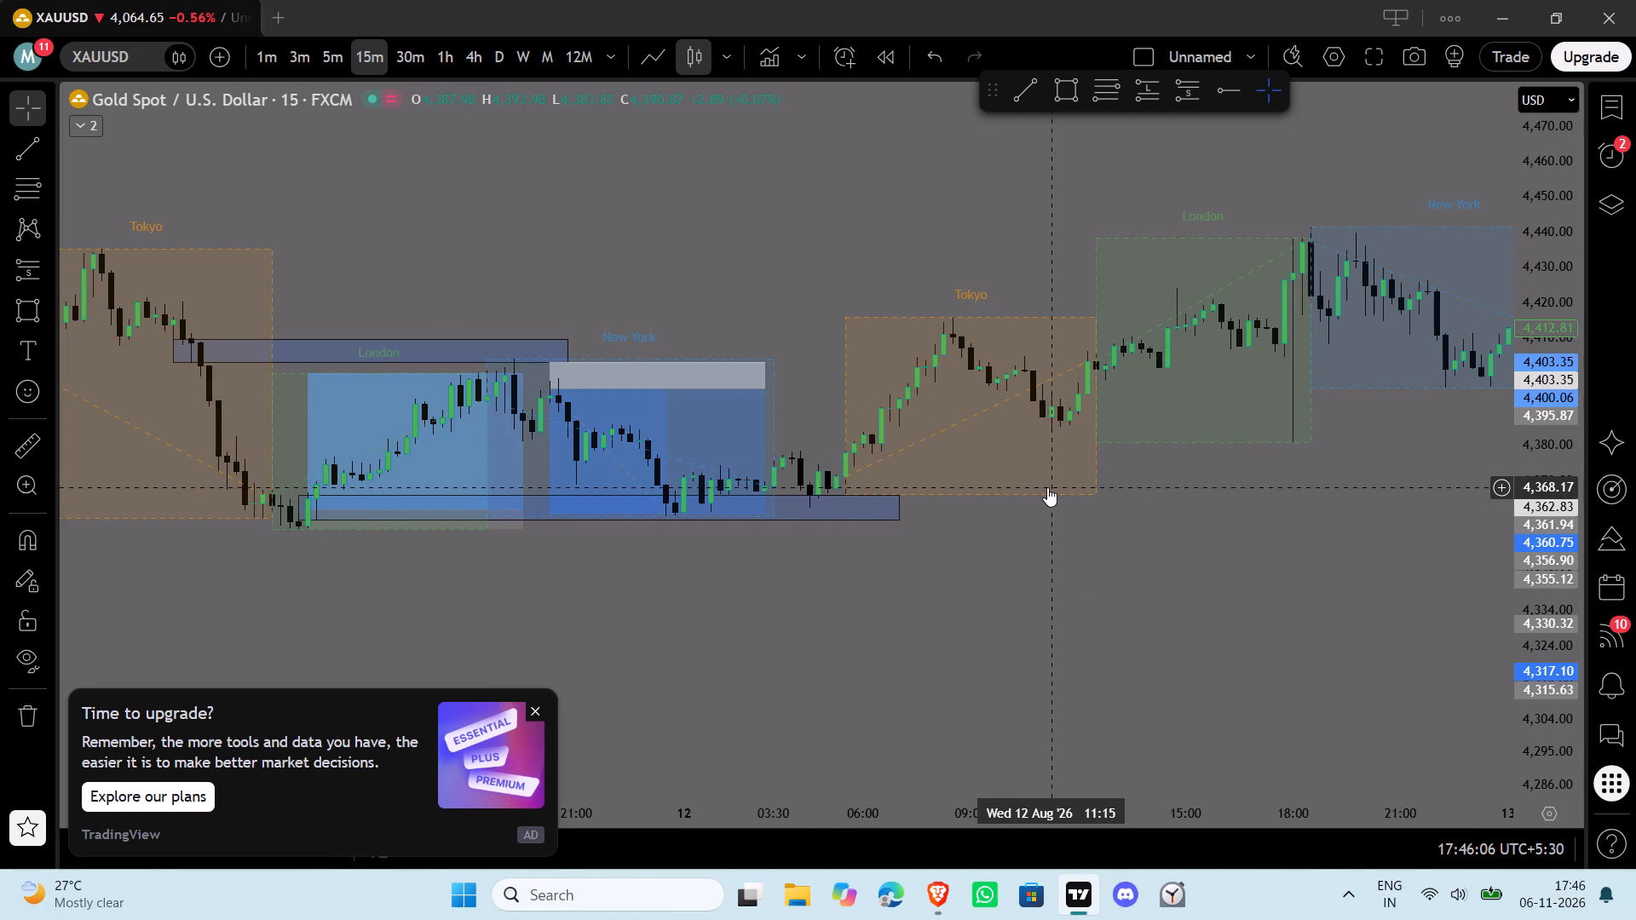
# Dismiss the upgrade advertisement covering the chart.
pyautogui.moveTo(1143, 504); pyautogui.dragTo(639, 618)
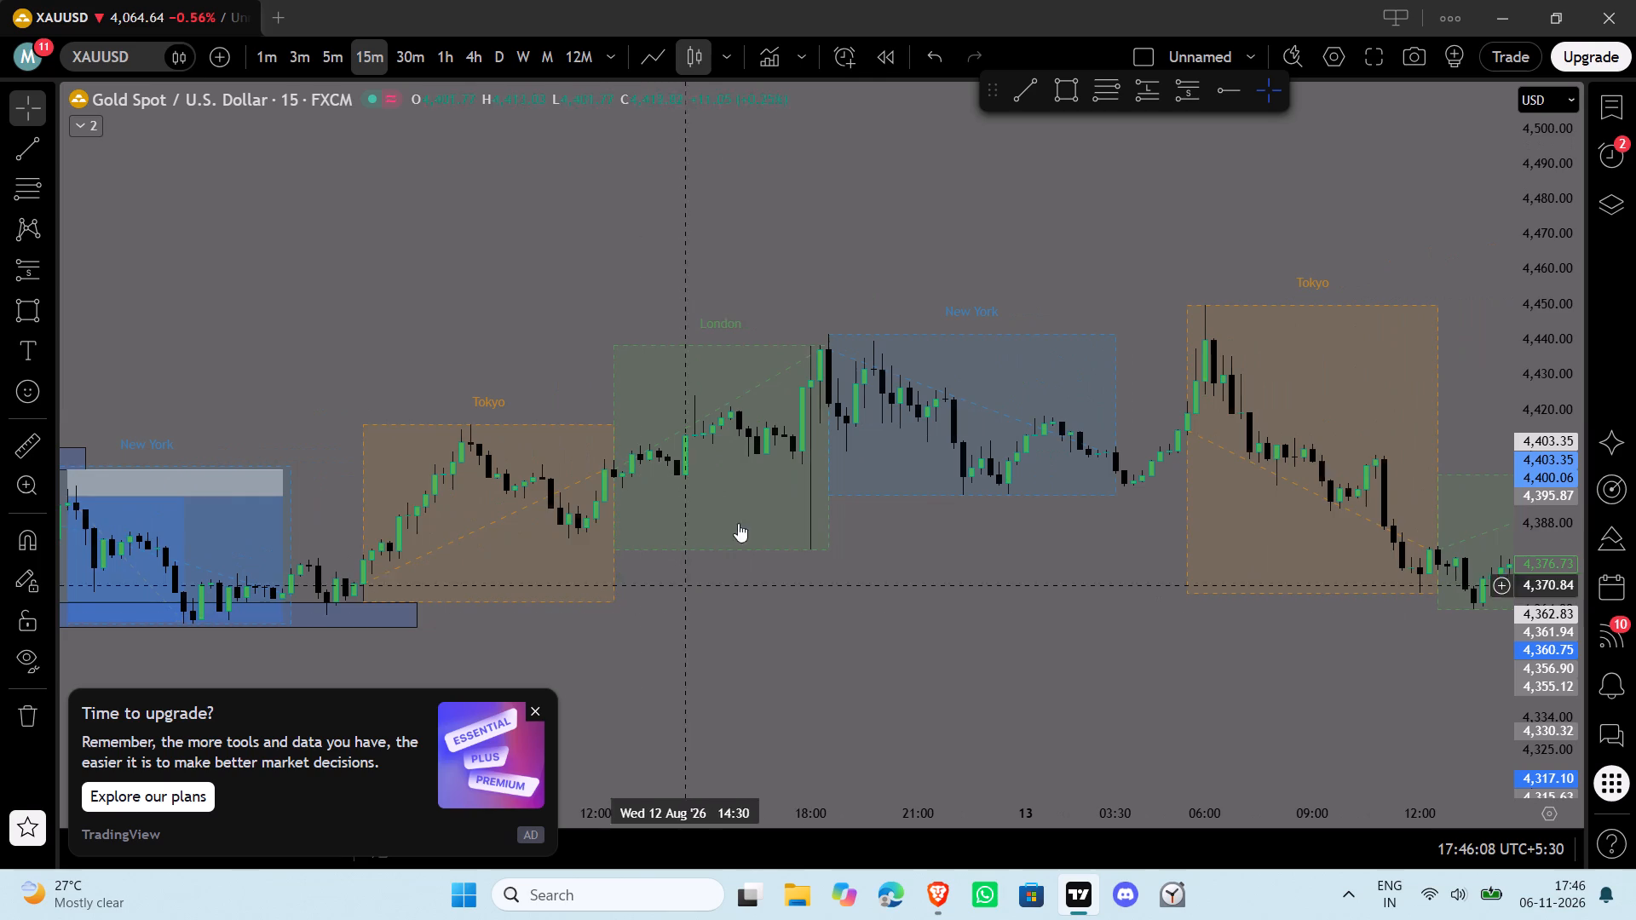
pyautogui.click(529, 709)
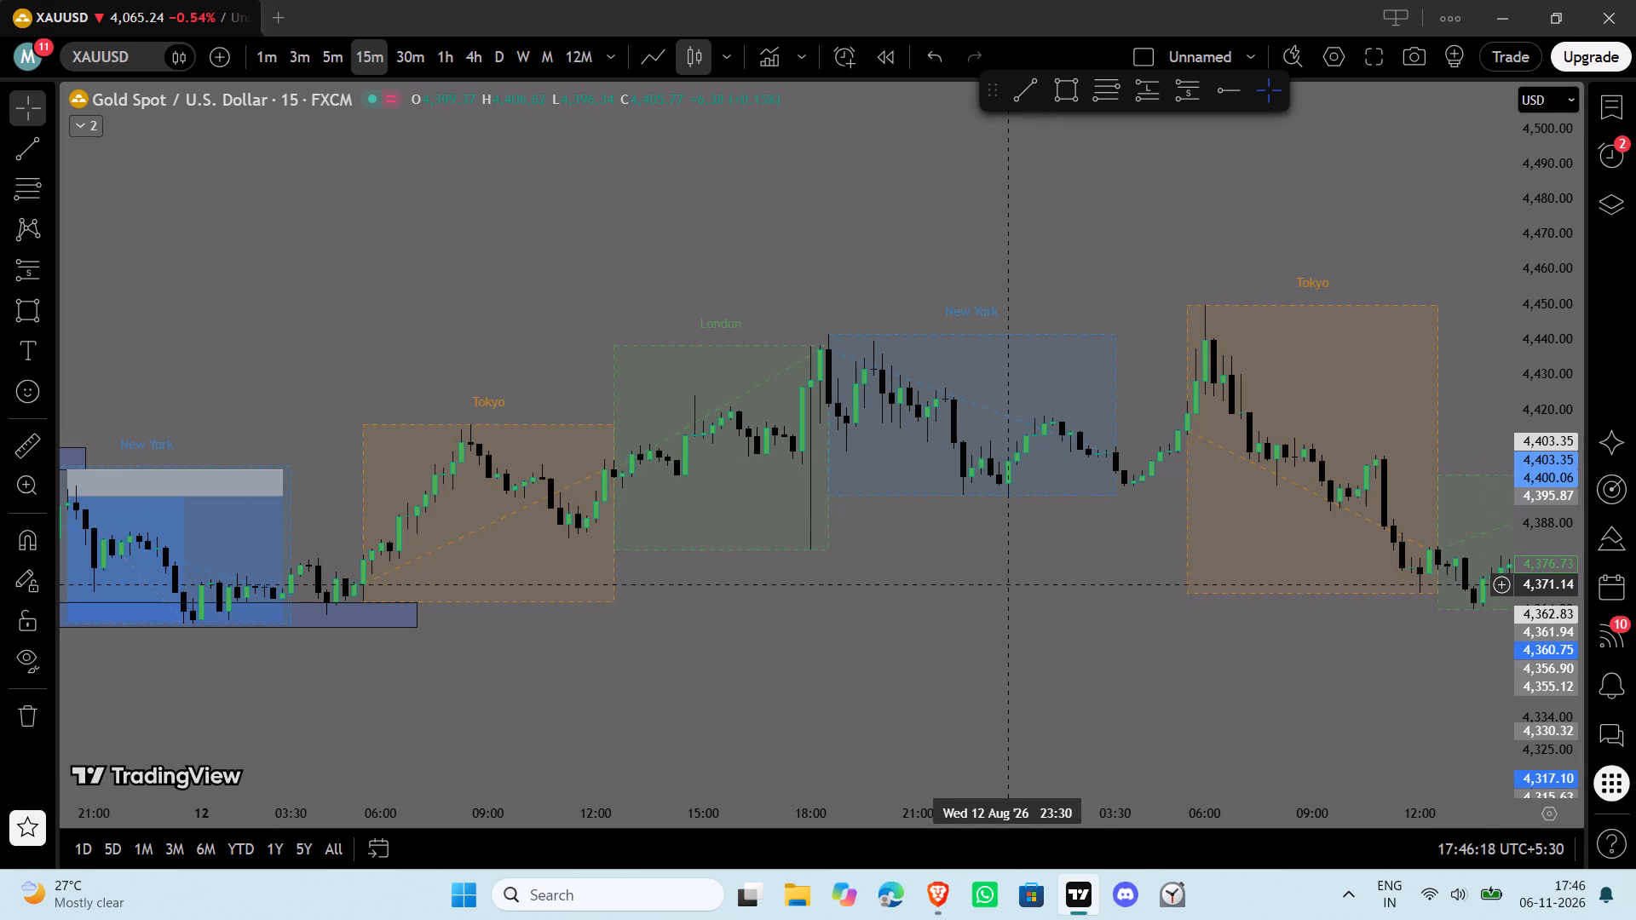
# Examine the price action across the Tokyo, London and New York sessions from 11 to 14 August.
pyautogui.moveTo(1012, 584); pyautogui.dragTo(837, 518)
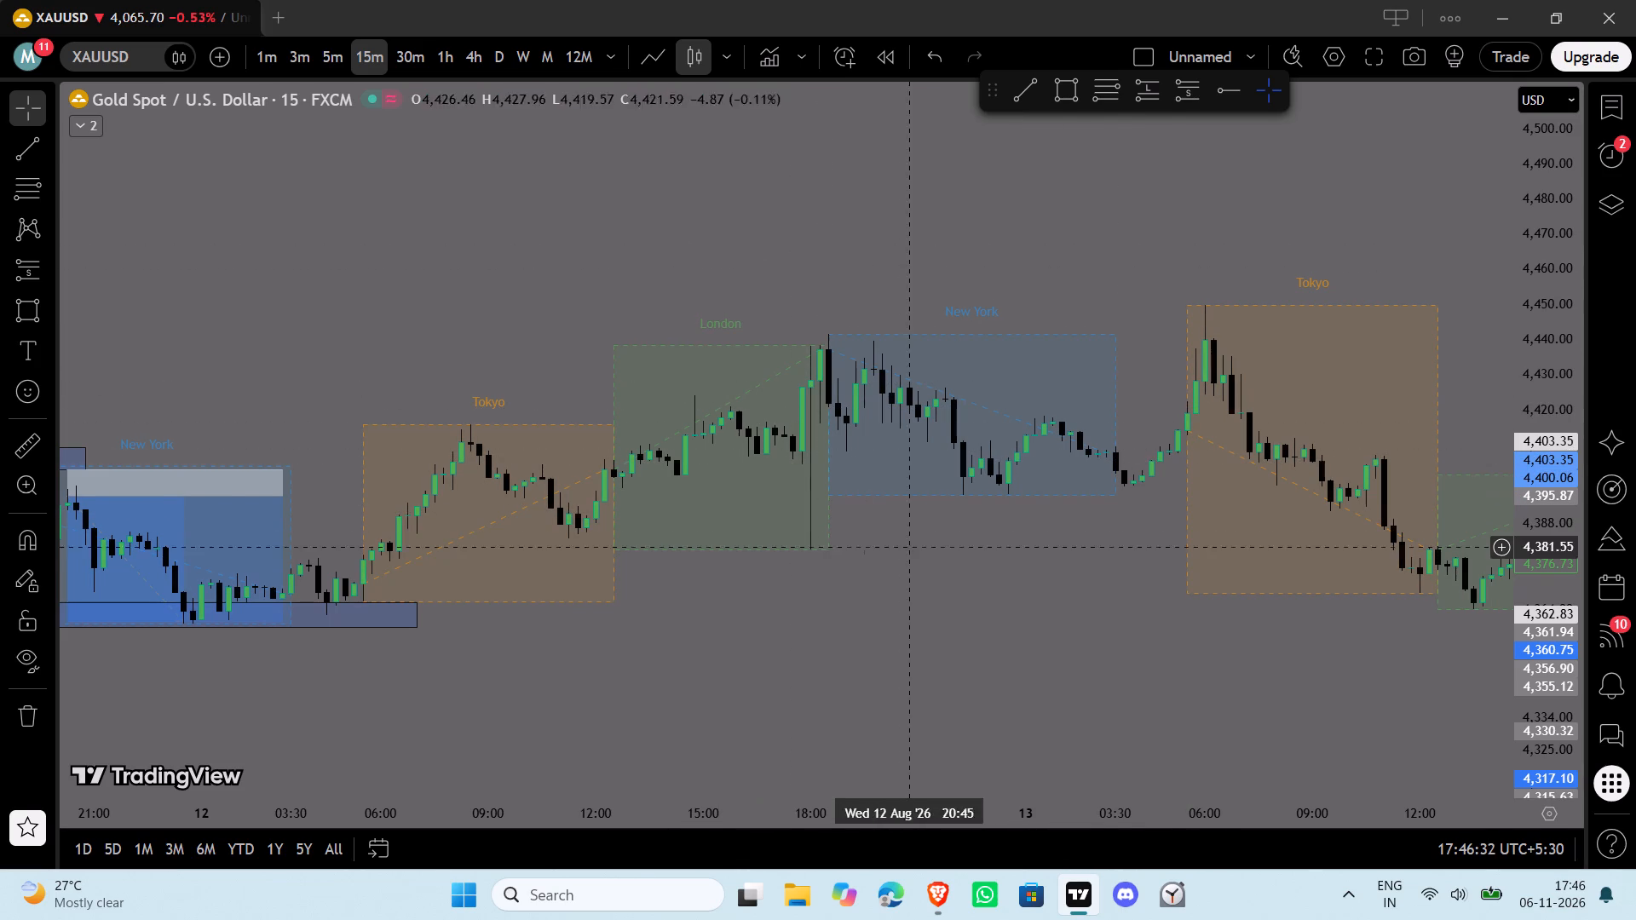
pyautogui.moveTo(1070, 582); pyautogui.dragTo(781, 543)
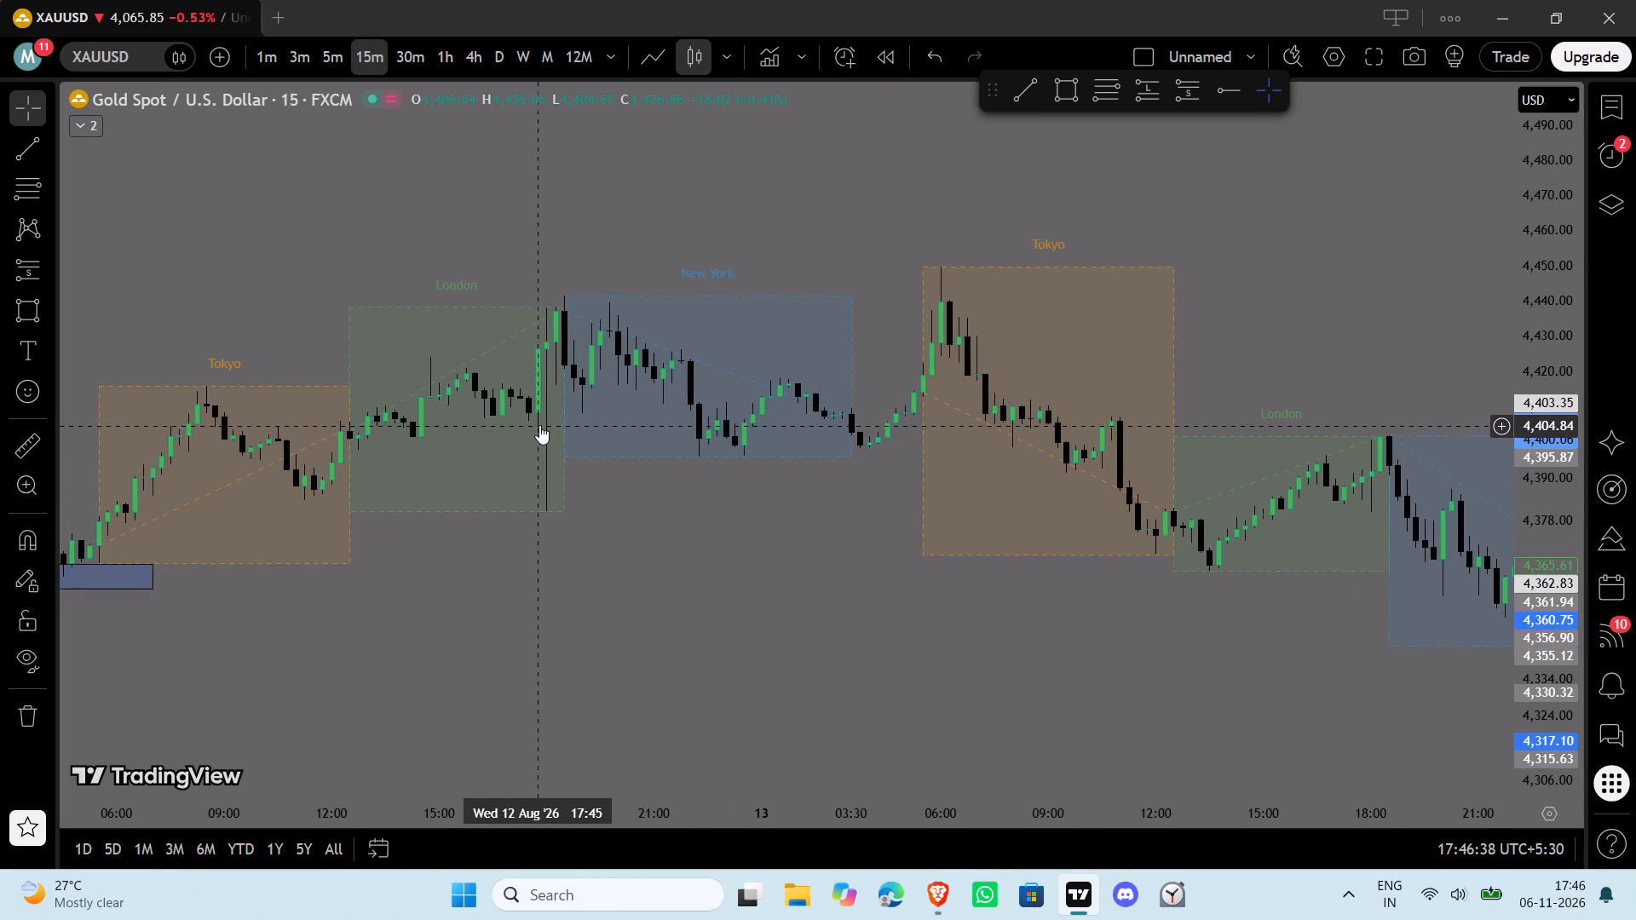
pyautogui.moveTo(1205, 345); pyautogui.dragTo(1120, 341)
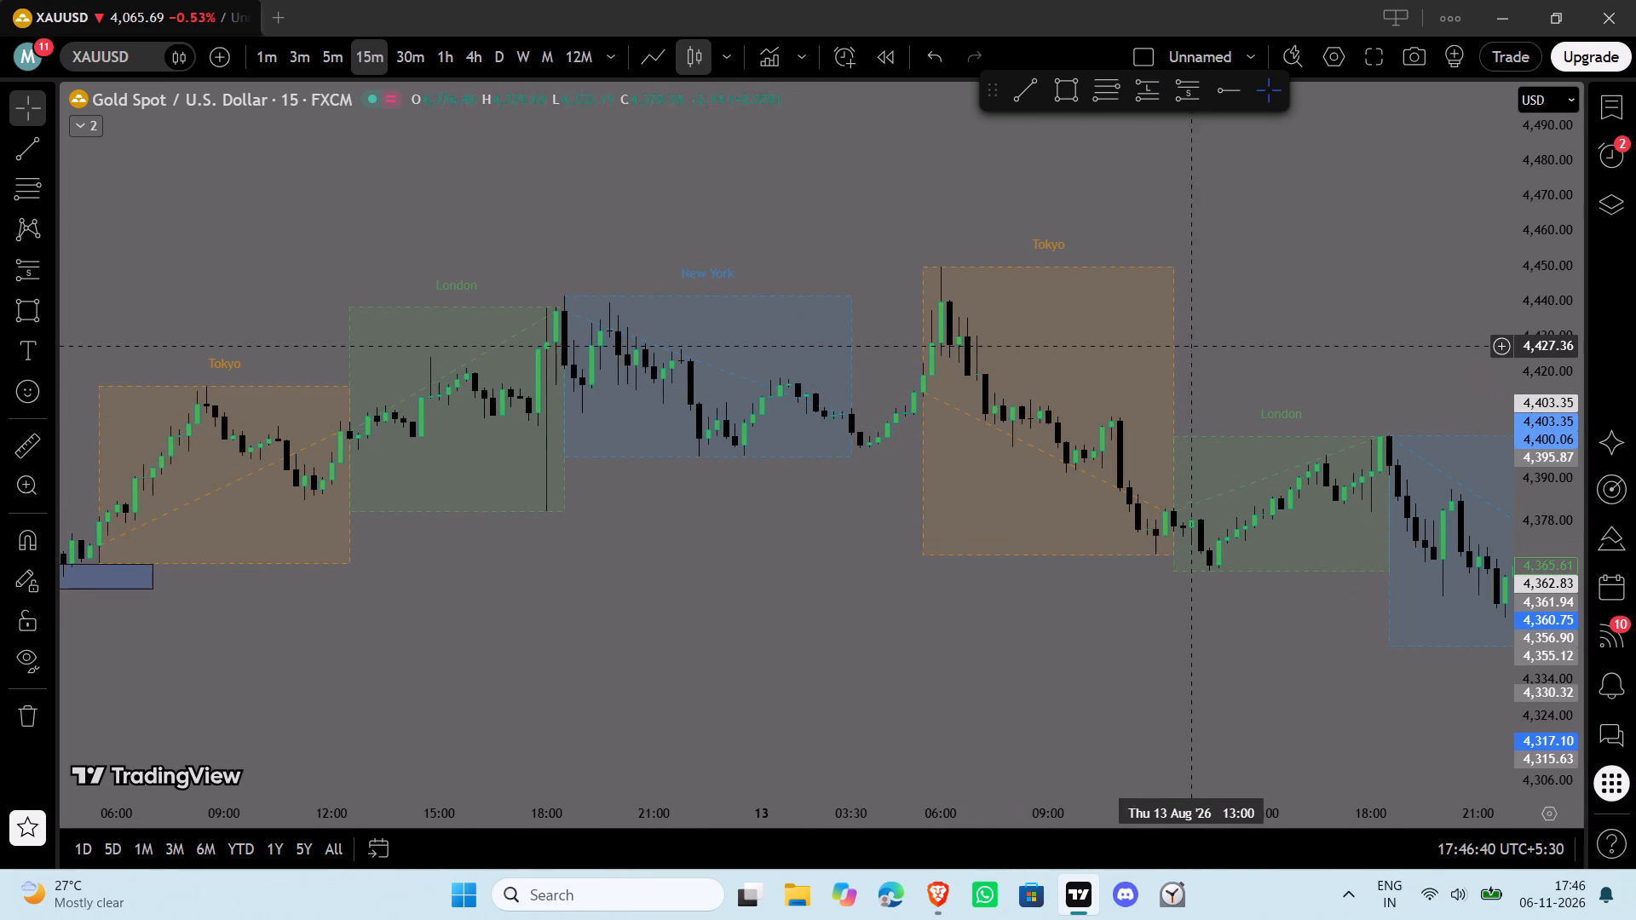
pyautogui.moveTo(1120, 341); pyautogui.dragTo(591, 289)
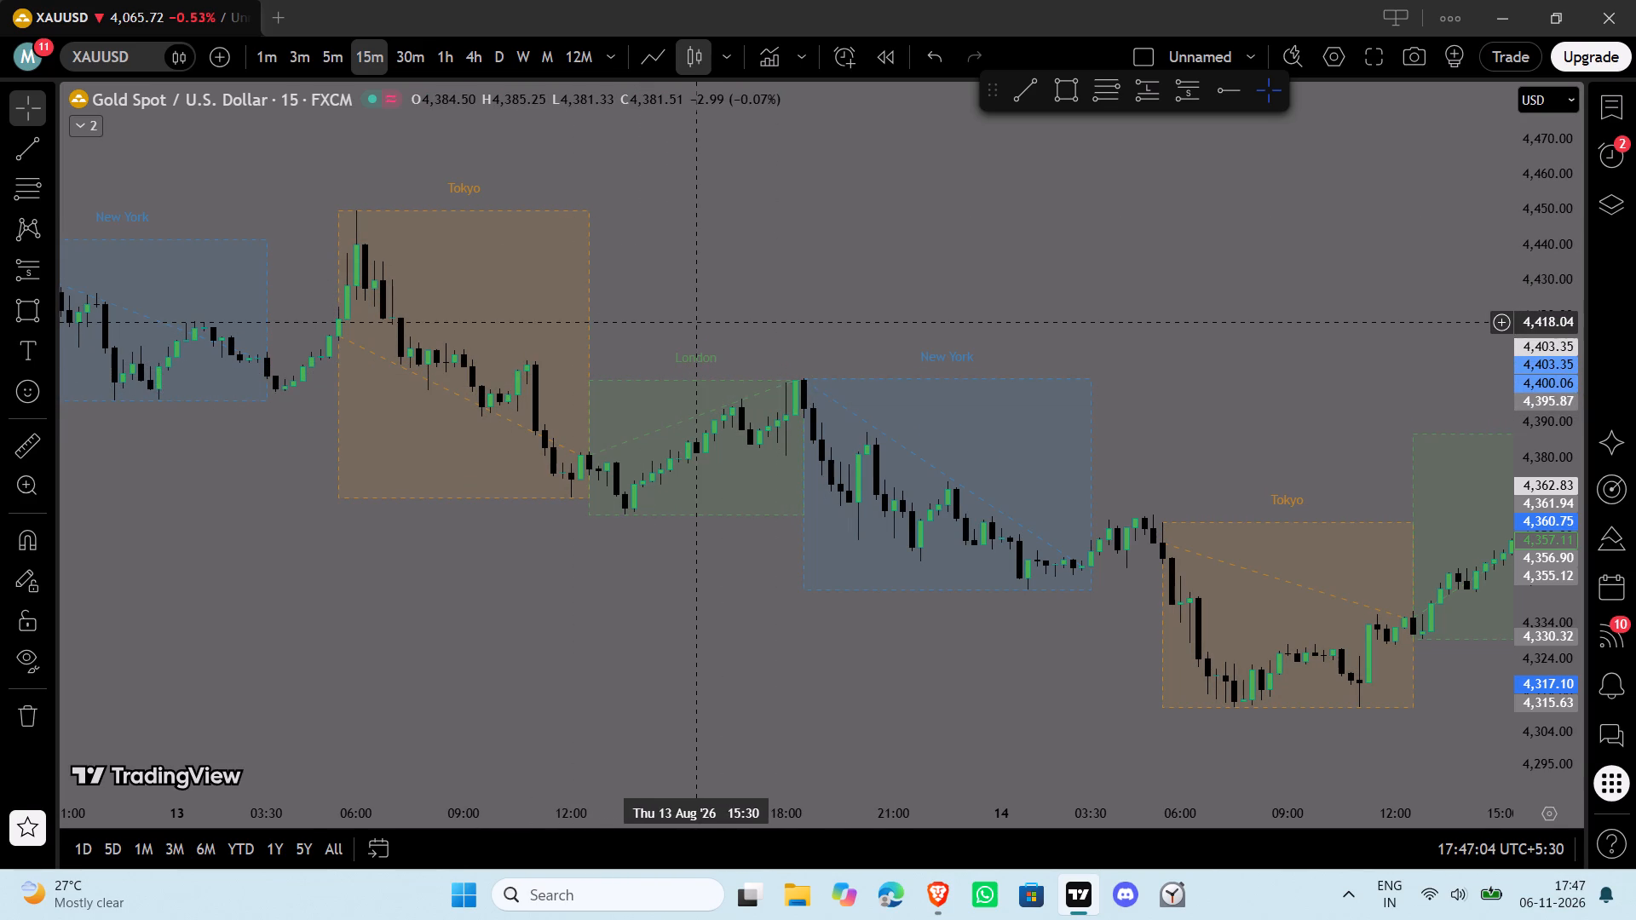
pyautogui.moveTo(658, 315); pyautogui.dragTo(1329, 333)
pyautogui.moveTo(619, 544); pyautogui.dragTo(1403, 497)
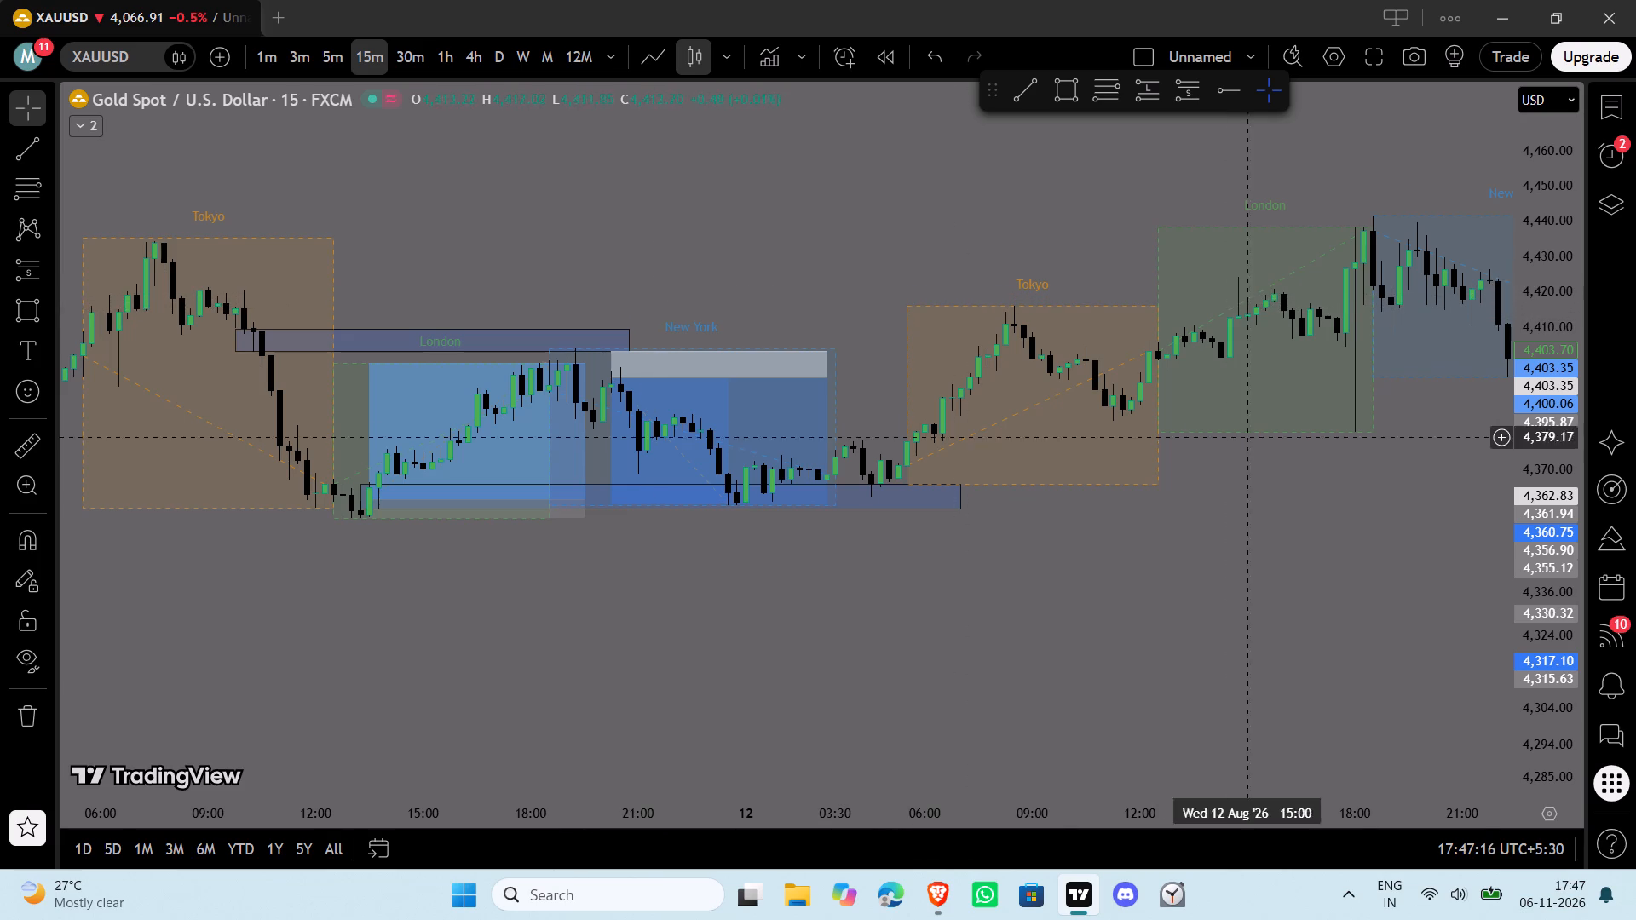
pyautogui.moveTo(1287, 603); pyautogui.dragTo(716, 637)
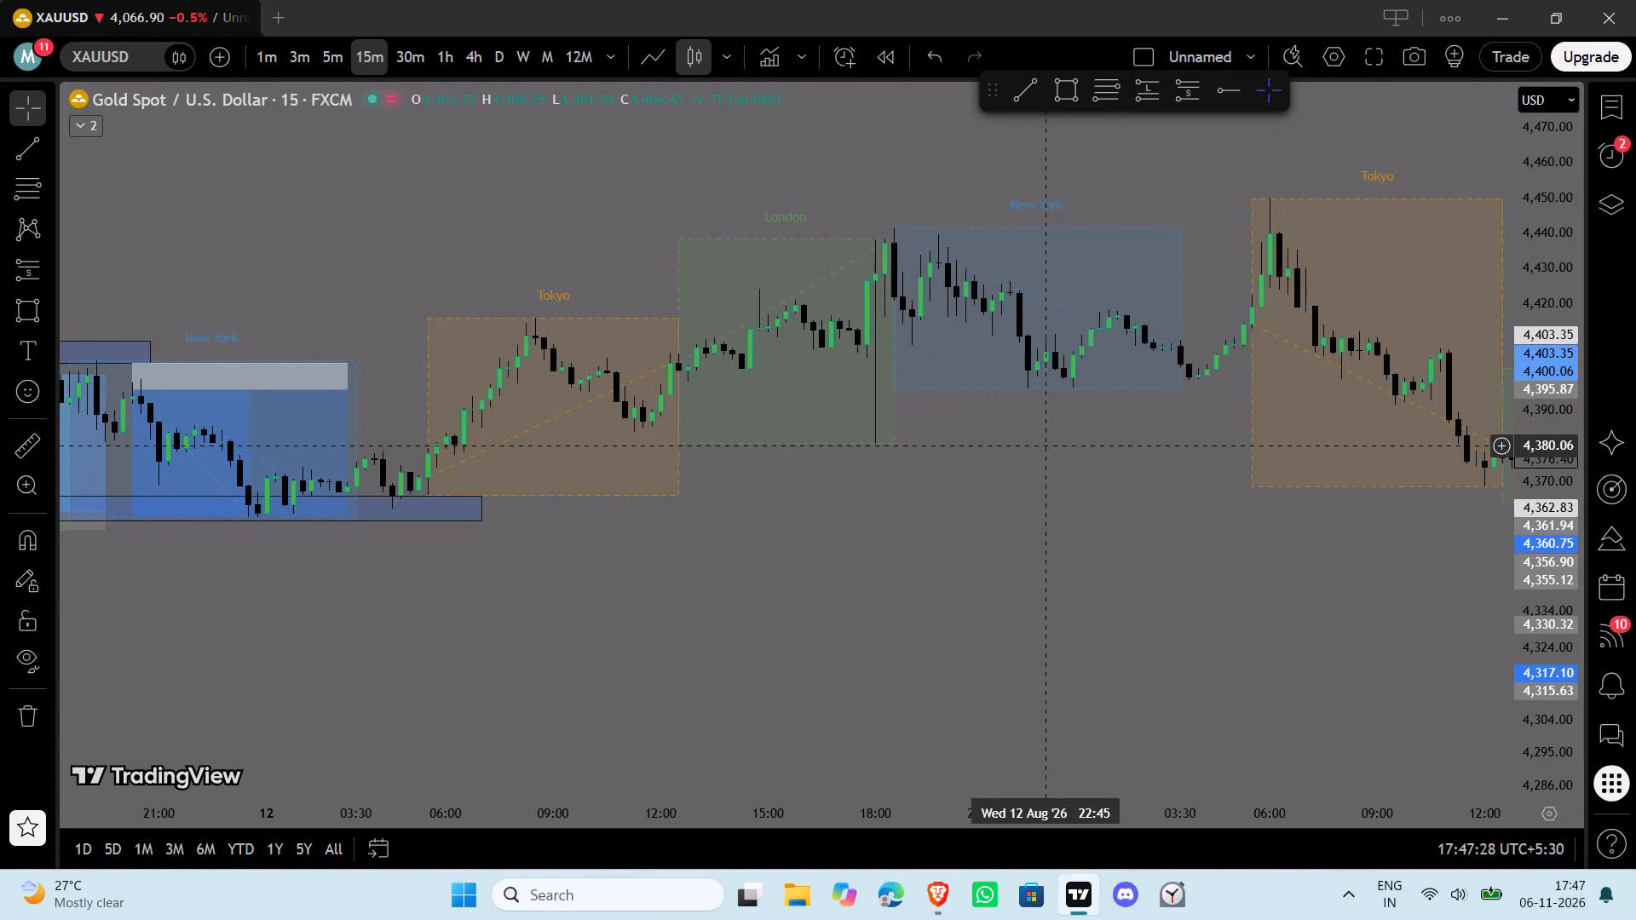
pyautogui.moveTo(1049, 446); pyautogui.dragTo(664, 493)
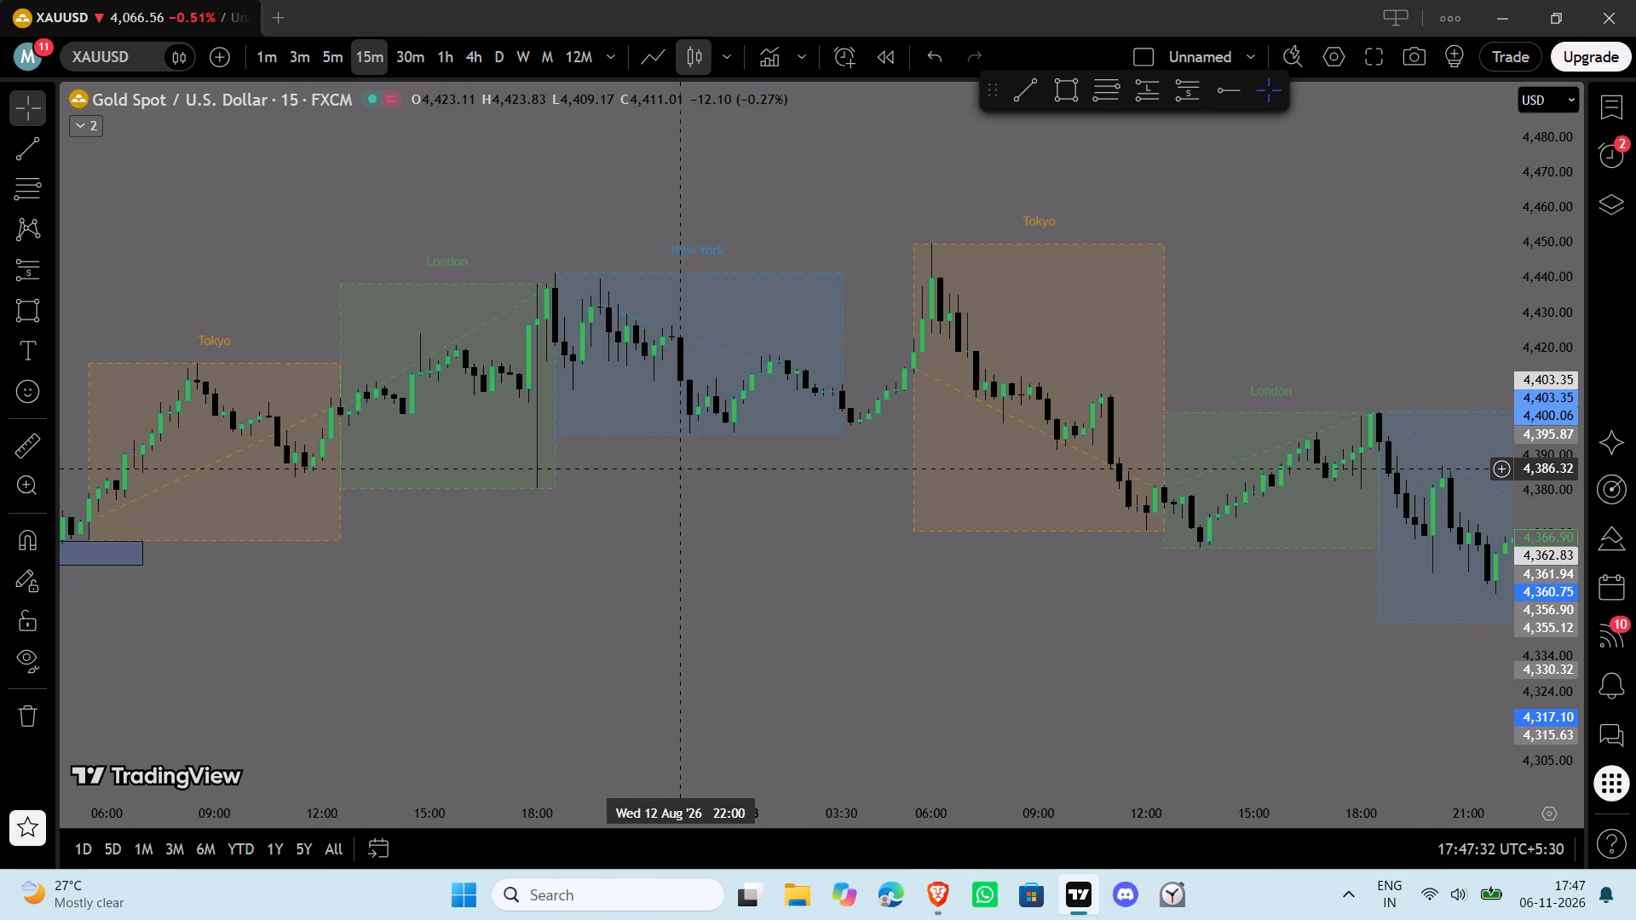
pyautogui.moveTo(506, 592); pyautogui.dragTo(888, 566)
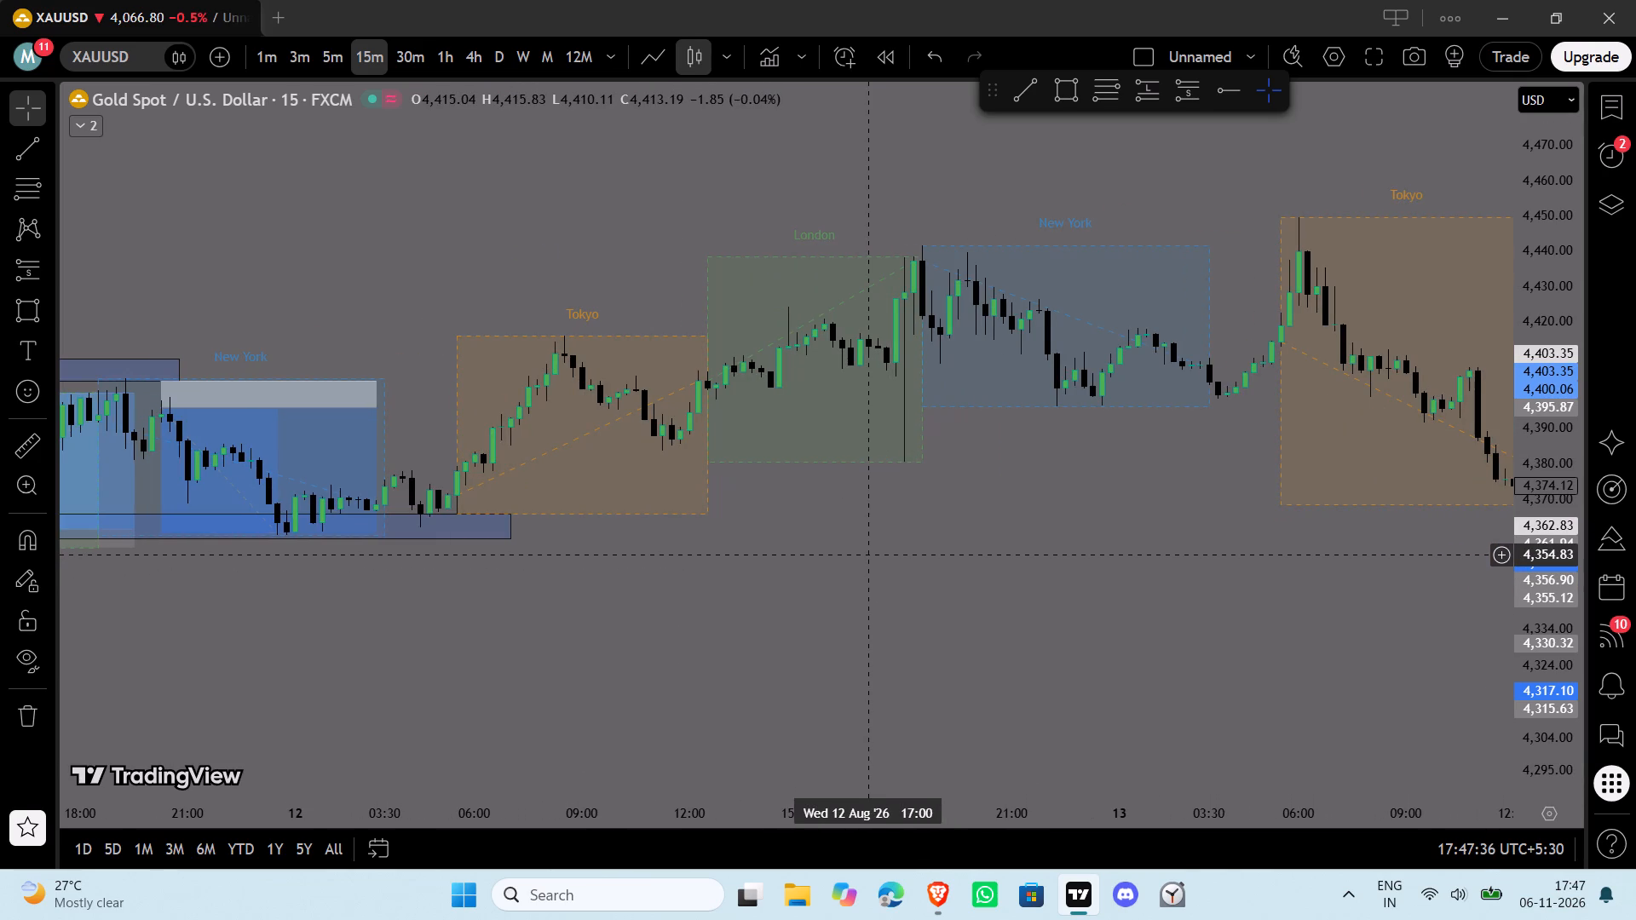
# Delete the rectangle that marks the 11 August London low and extends into 12 August.
pyautogui.click(503, 539)
pyautogui.click(927, 108)
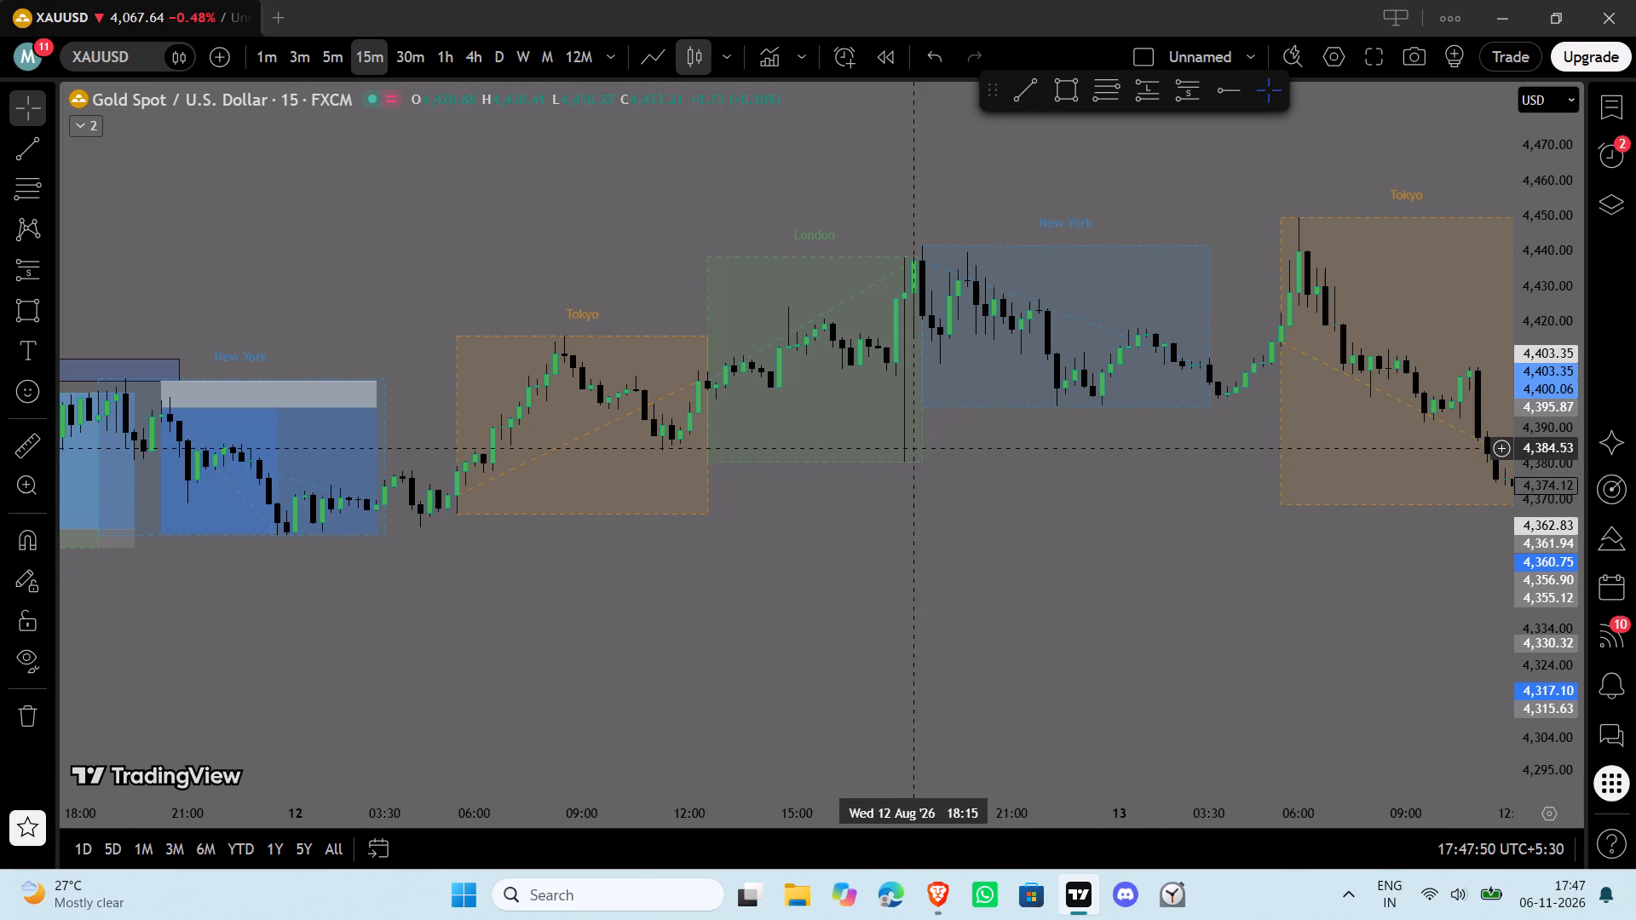
# Mark the low before the 17 August Tokyo session with a rectangle from 05:00 to about 20:15, spanning 4,367.87 to about 4,380.66.
pyautogui.moveTo(1053, 496); pyautogui.dragTo(665, 522)
pyautogui.moveTo(832, 562); pyautogui.dragTo(391, 593)
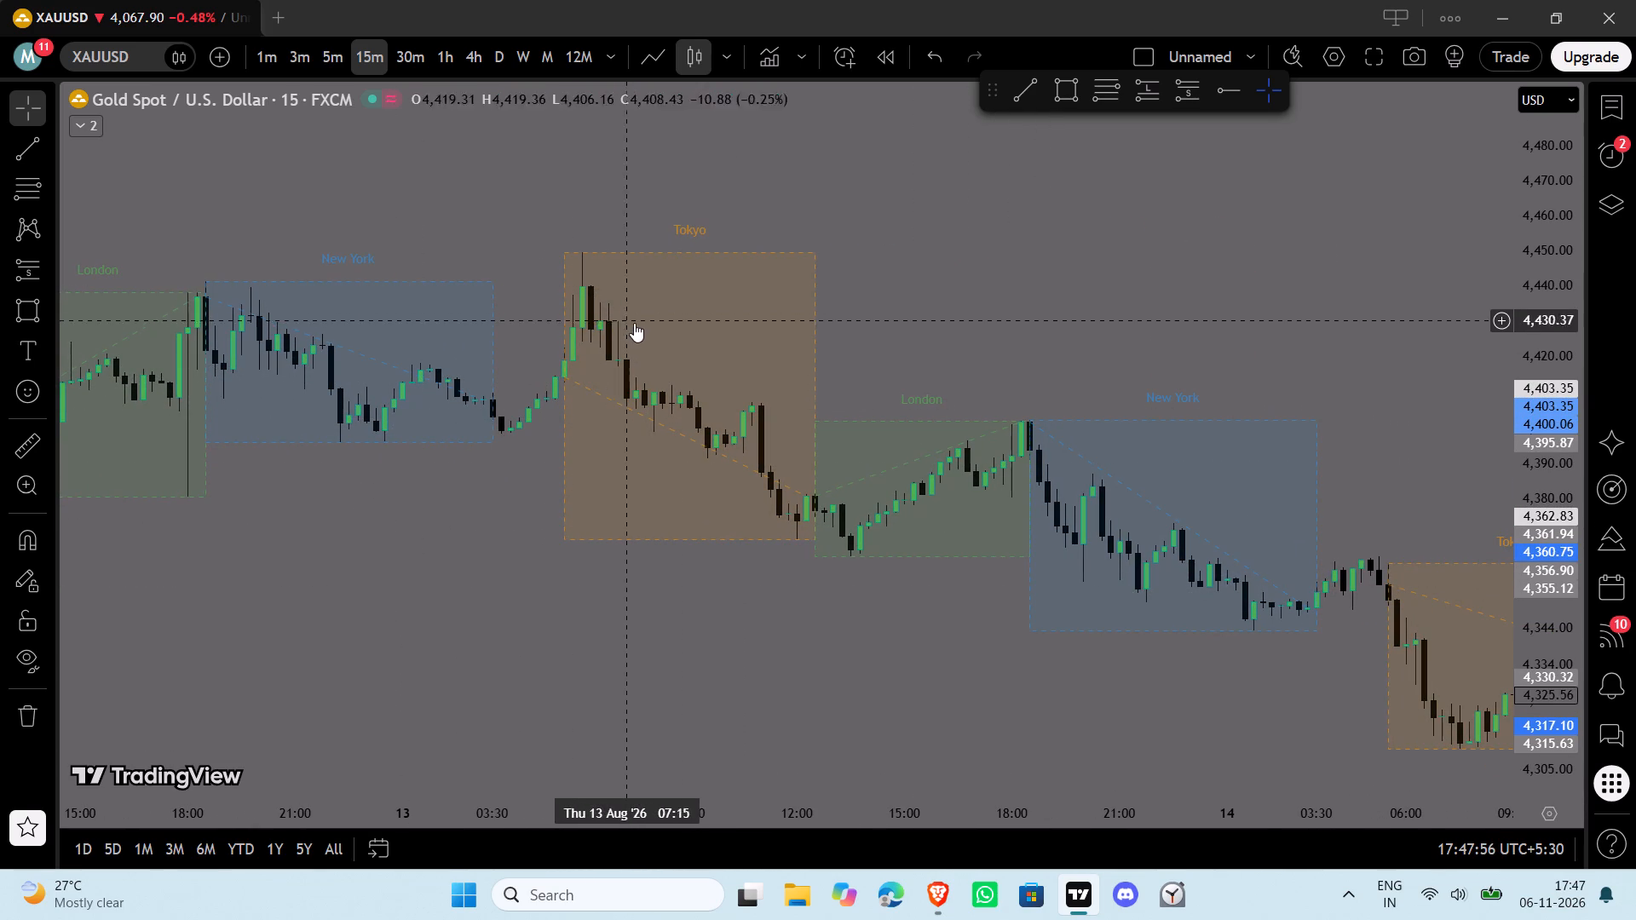
pyautogui.moveTo(1069, 342); pyautogui.dragTo(473, 283)
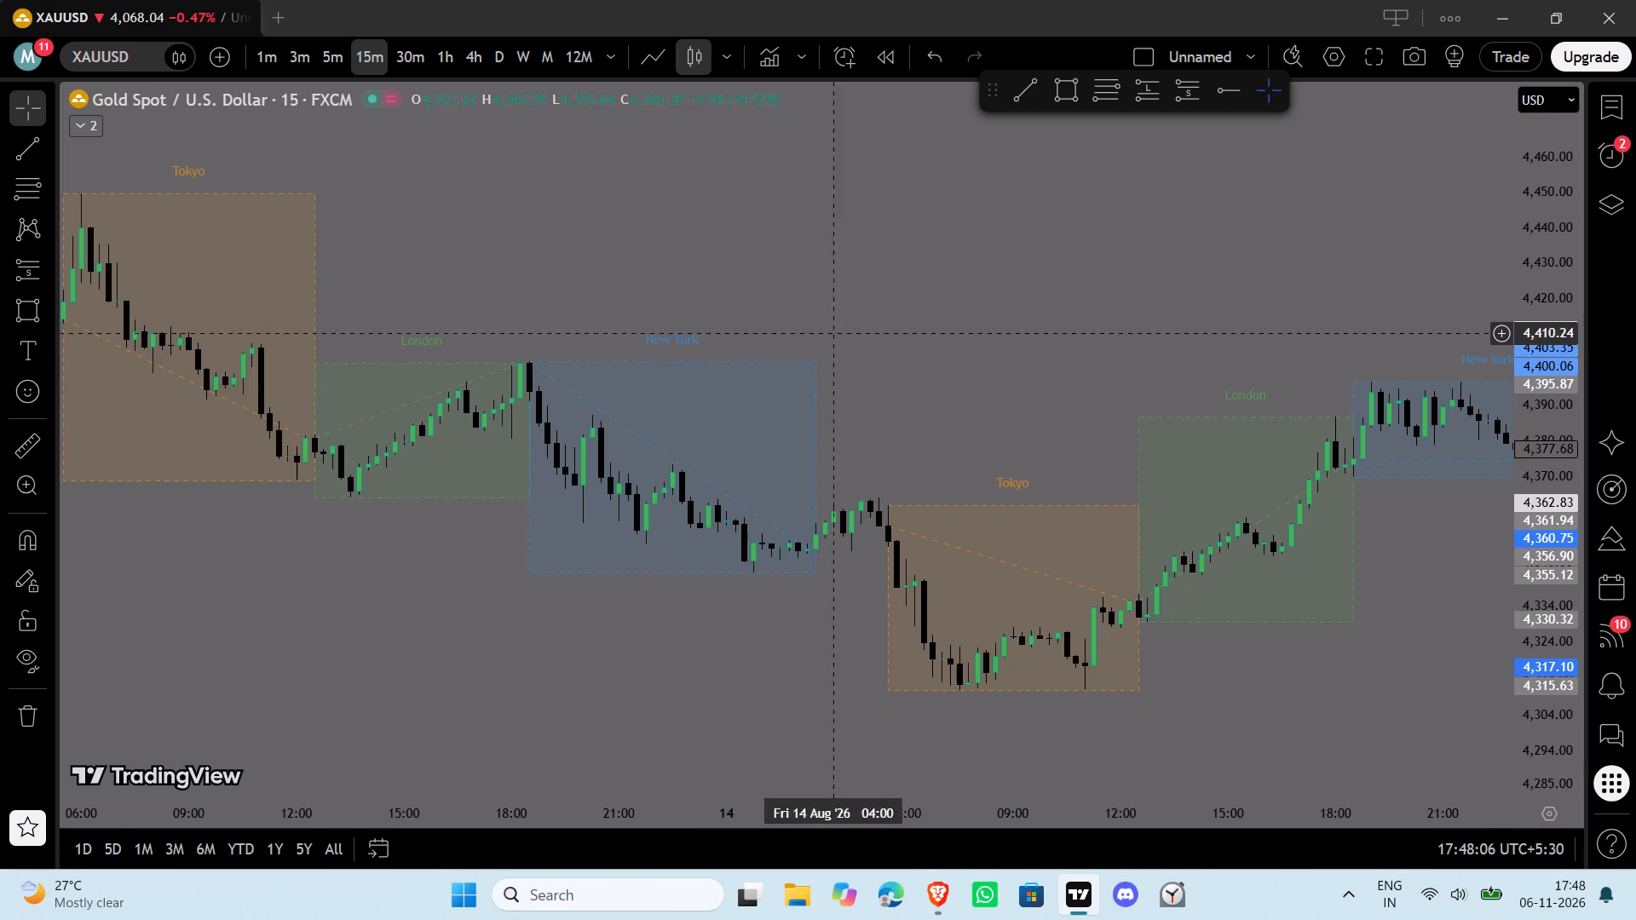
pyautogui.moveTo(1067, 422); pyautogui.dragTo(670, 428)
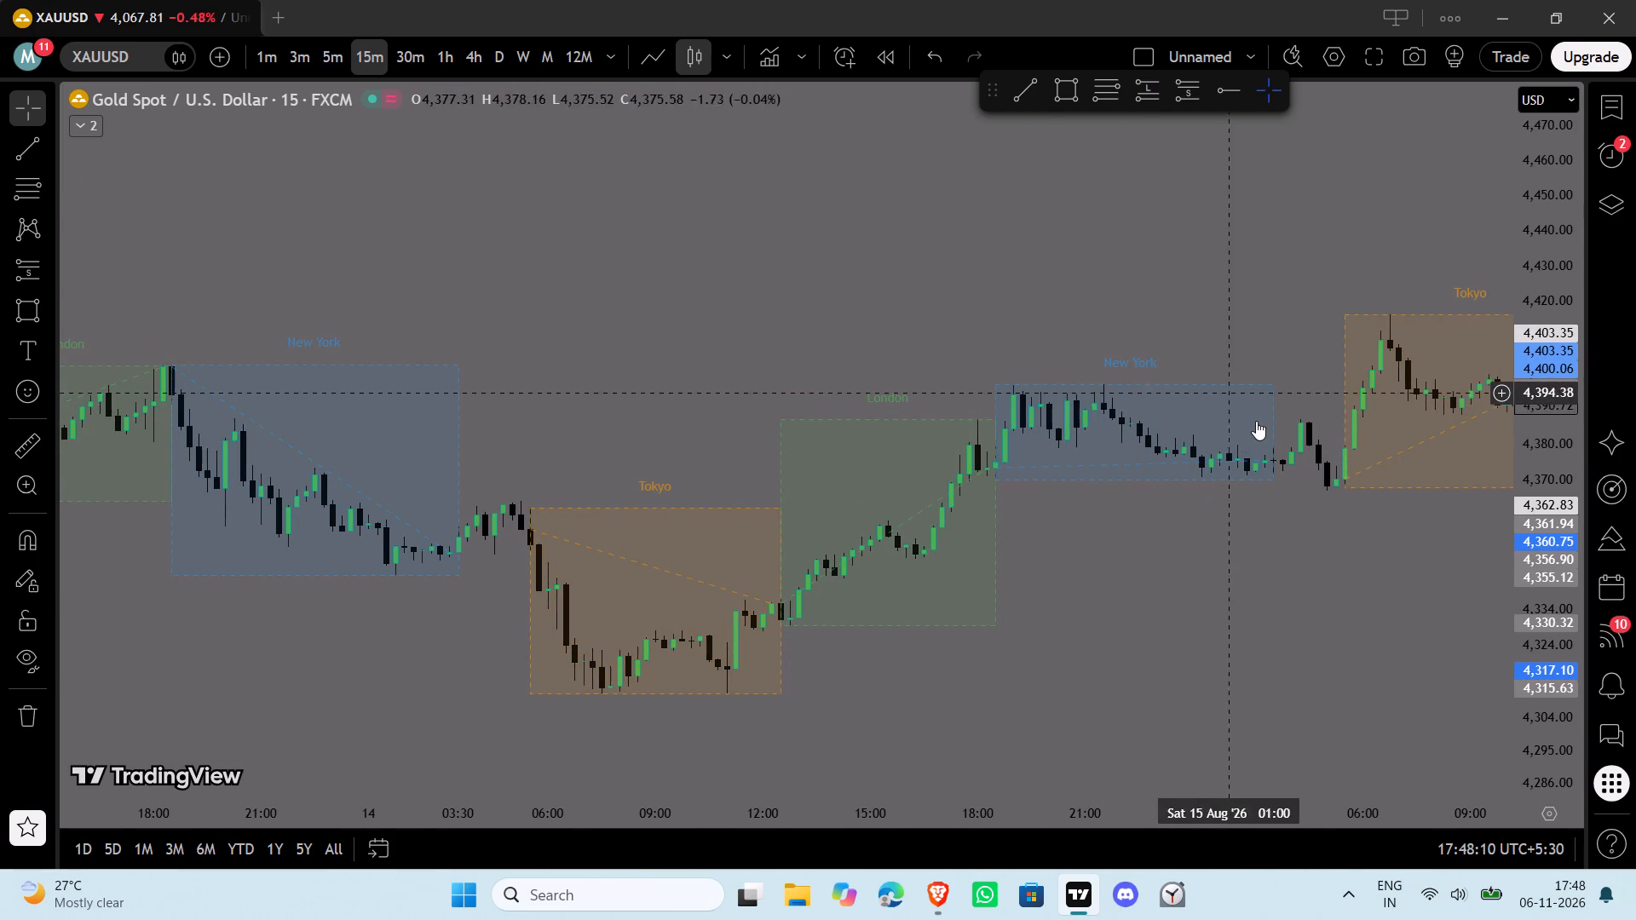
pyautogui.moveTo(1266, 289); pyautogui.dragTo(547, 311)
pyautogui.moveTo(1074, 273); pyautogui.dragTo(721, 277)
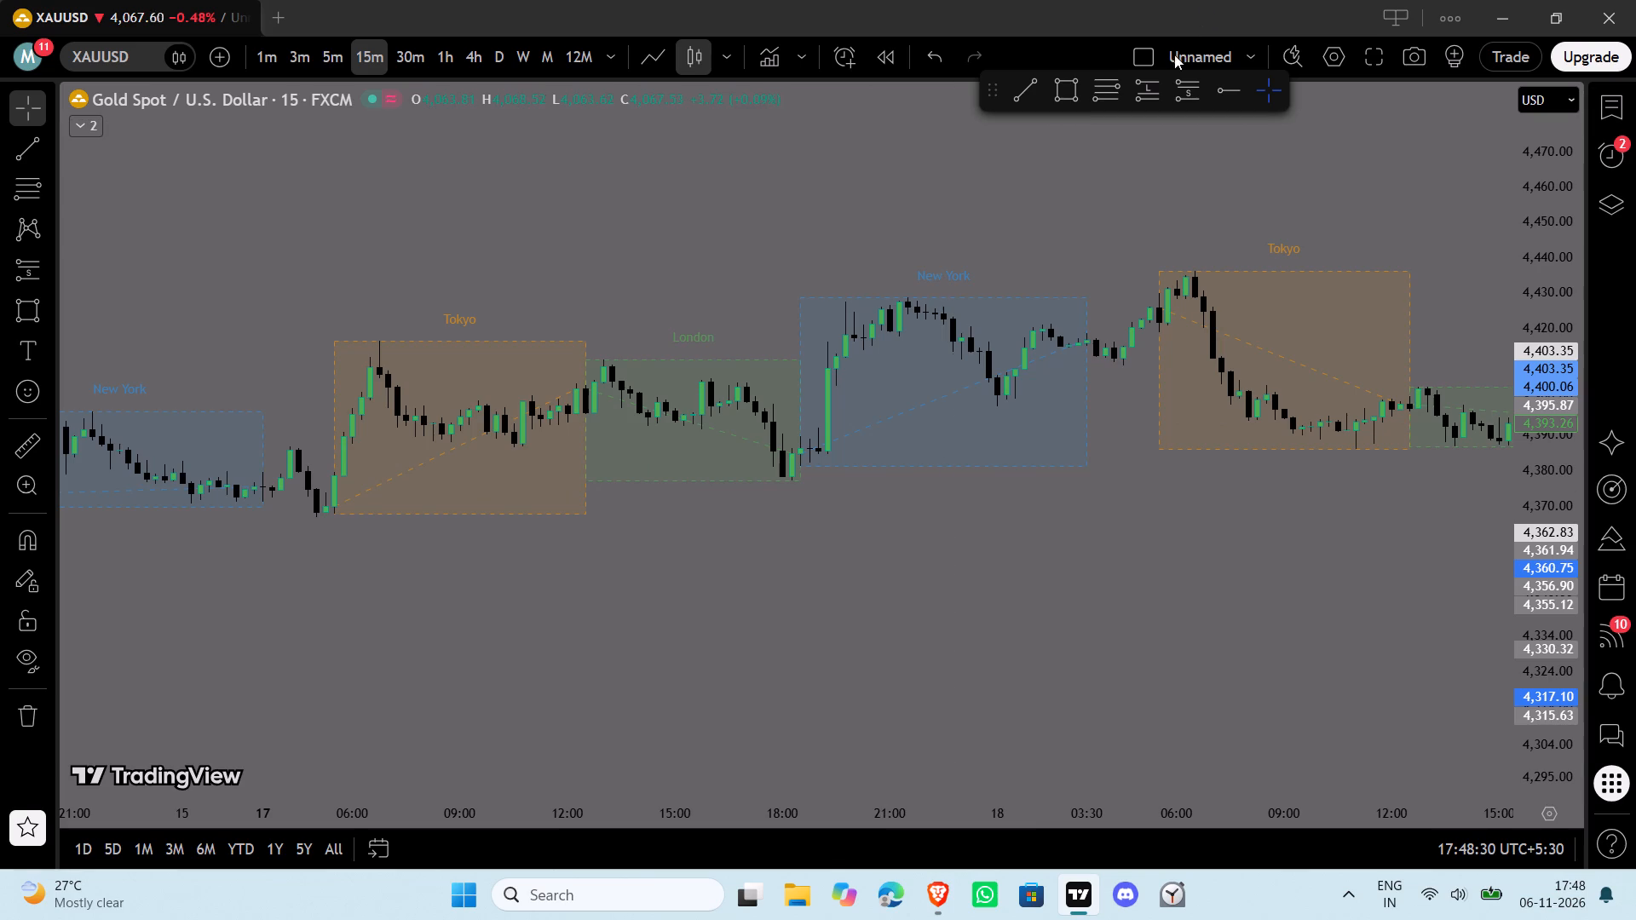
pyautogui.click(1062, 86)
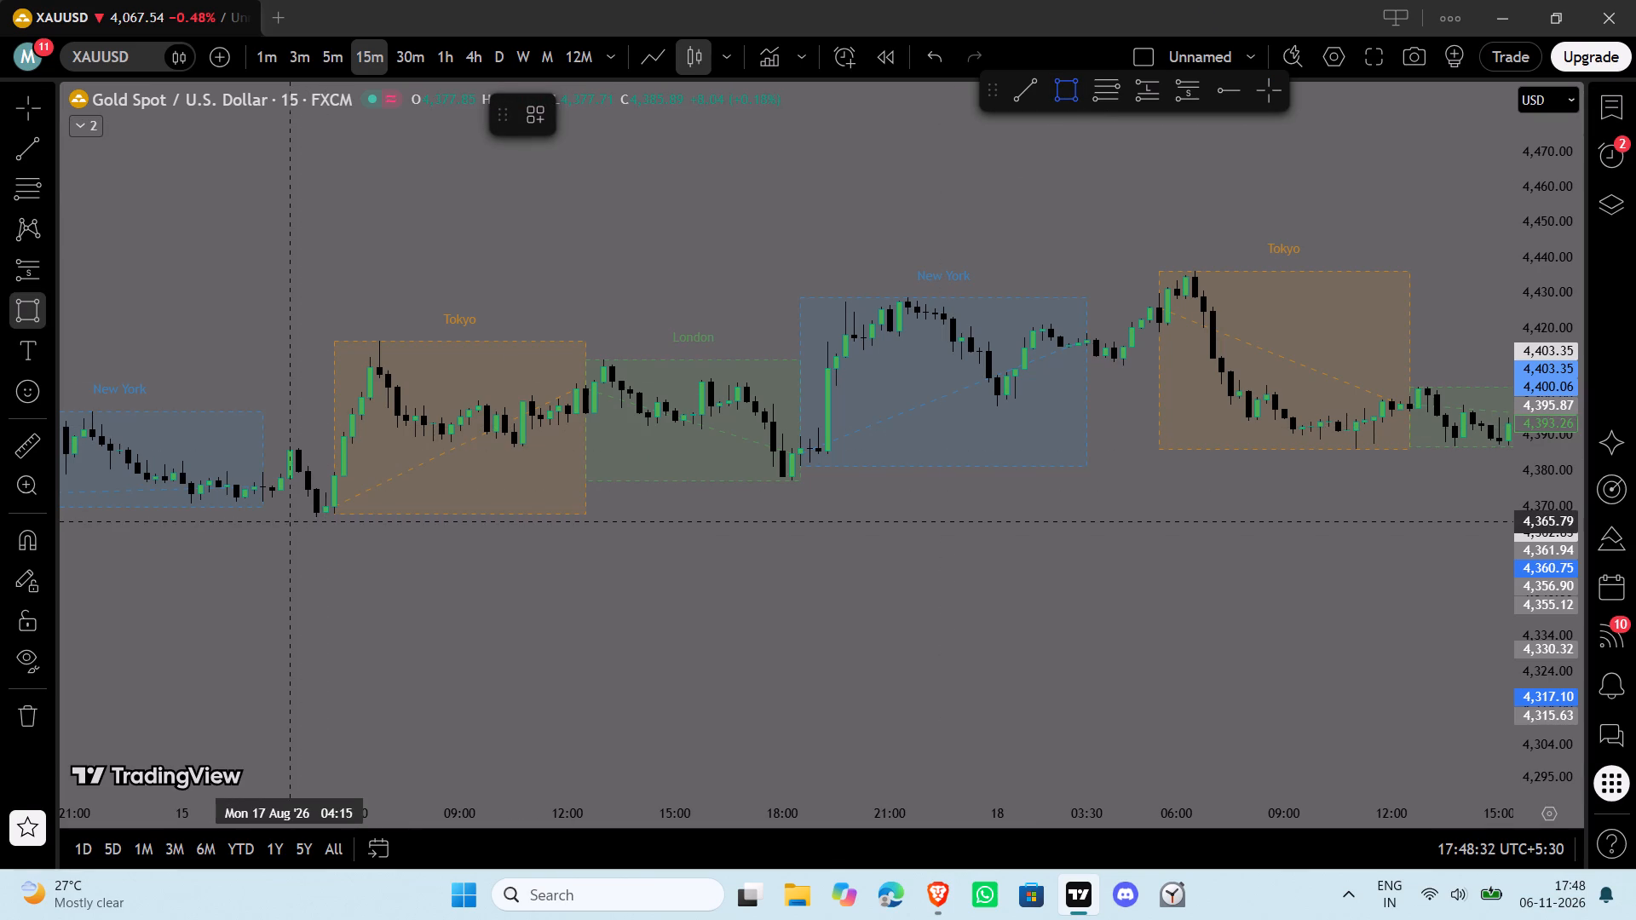
pyautogui.click(321, 514)
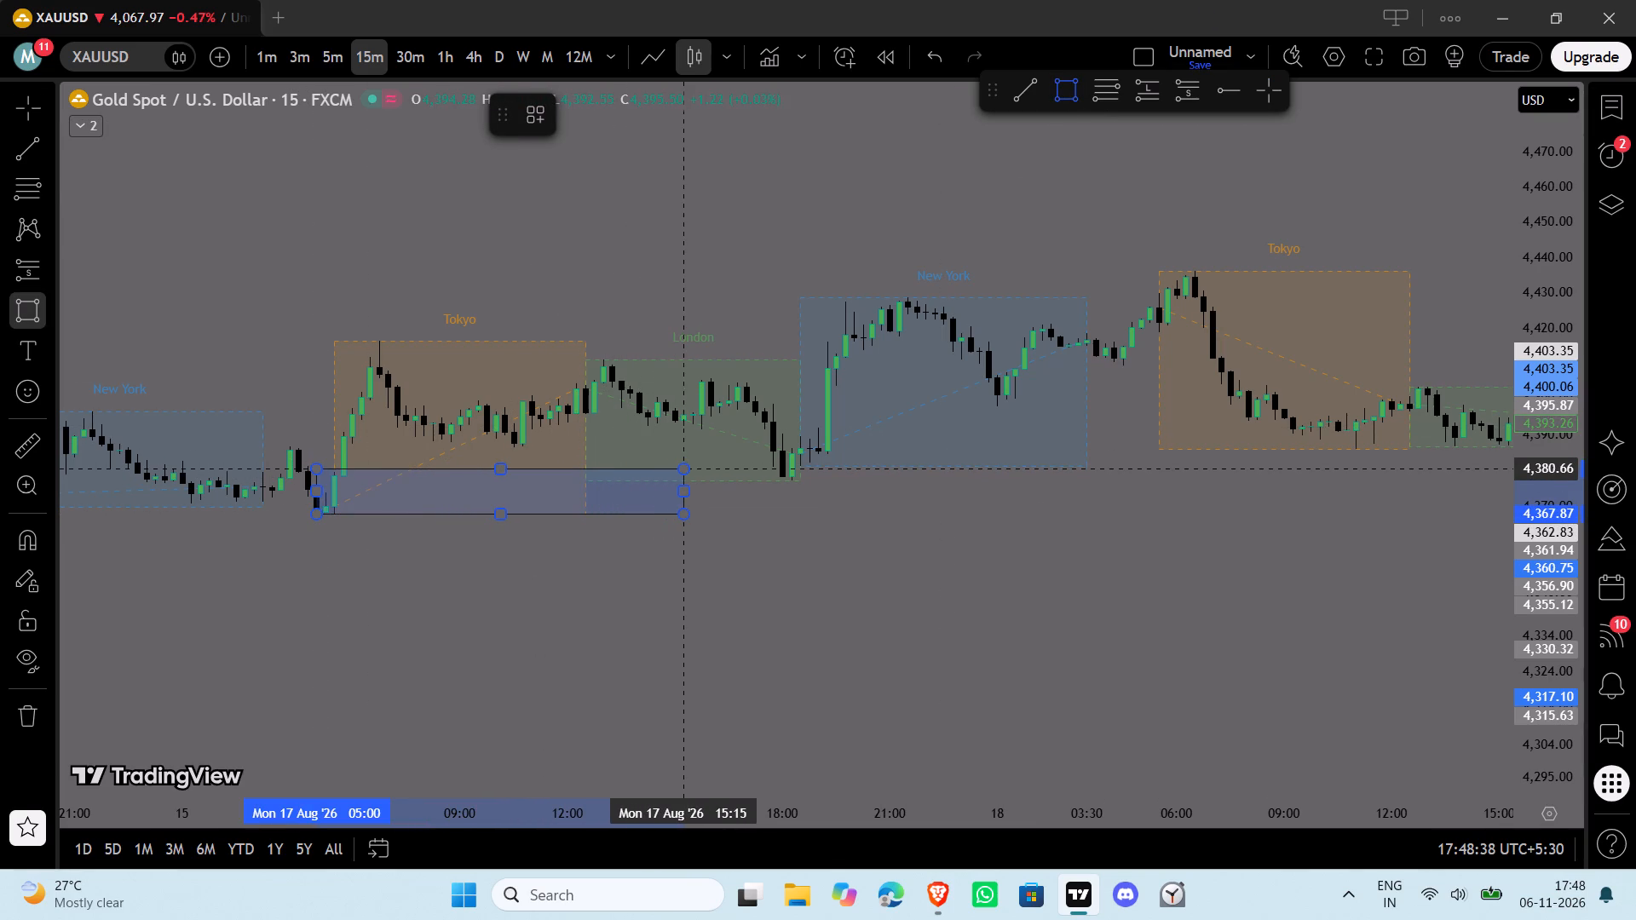
pyautogui.click(691, 469)
pyautogui.moveTo(694, 493); pyautogui.dragTo(867, 485)
pyautogui.click(878, 613)
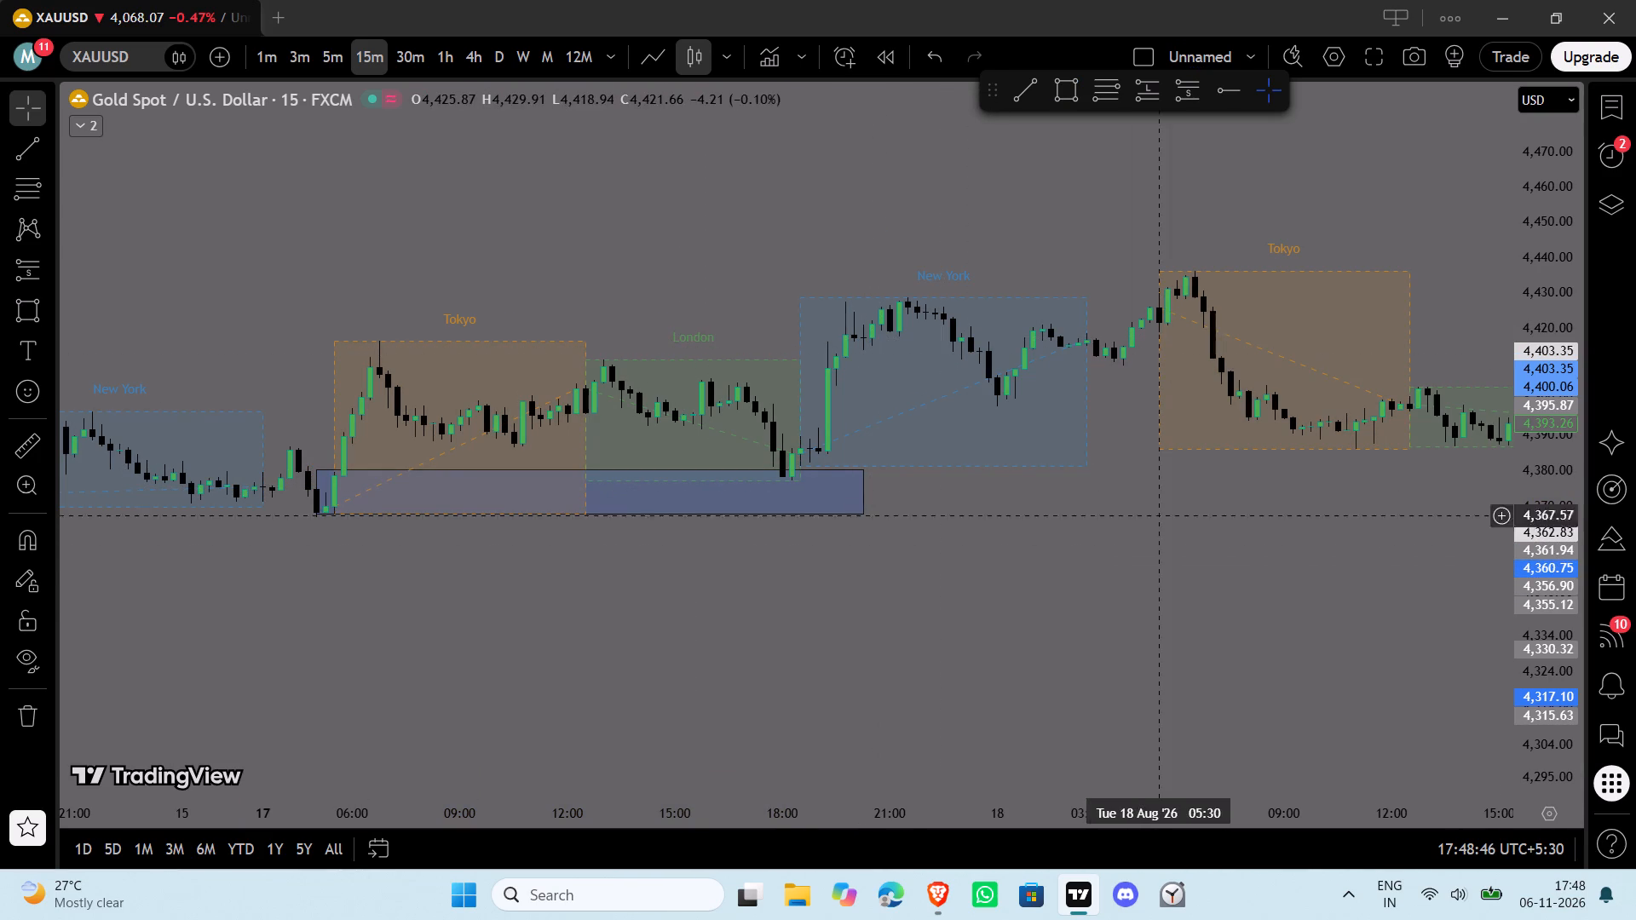
# Examine the session moves from the 17 August New York session through the 19 August London rally into 20 August.
pyautogui.moveTo(1150, 558); pyautogui.dragTo(766, 617)
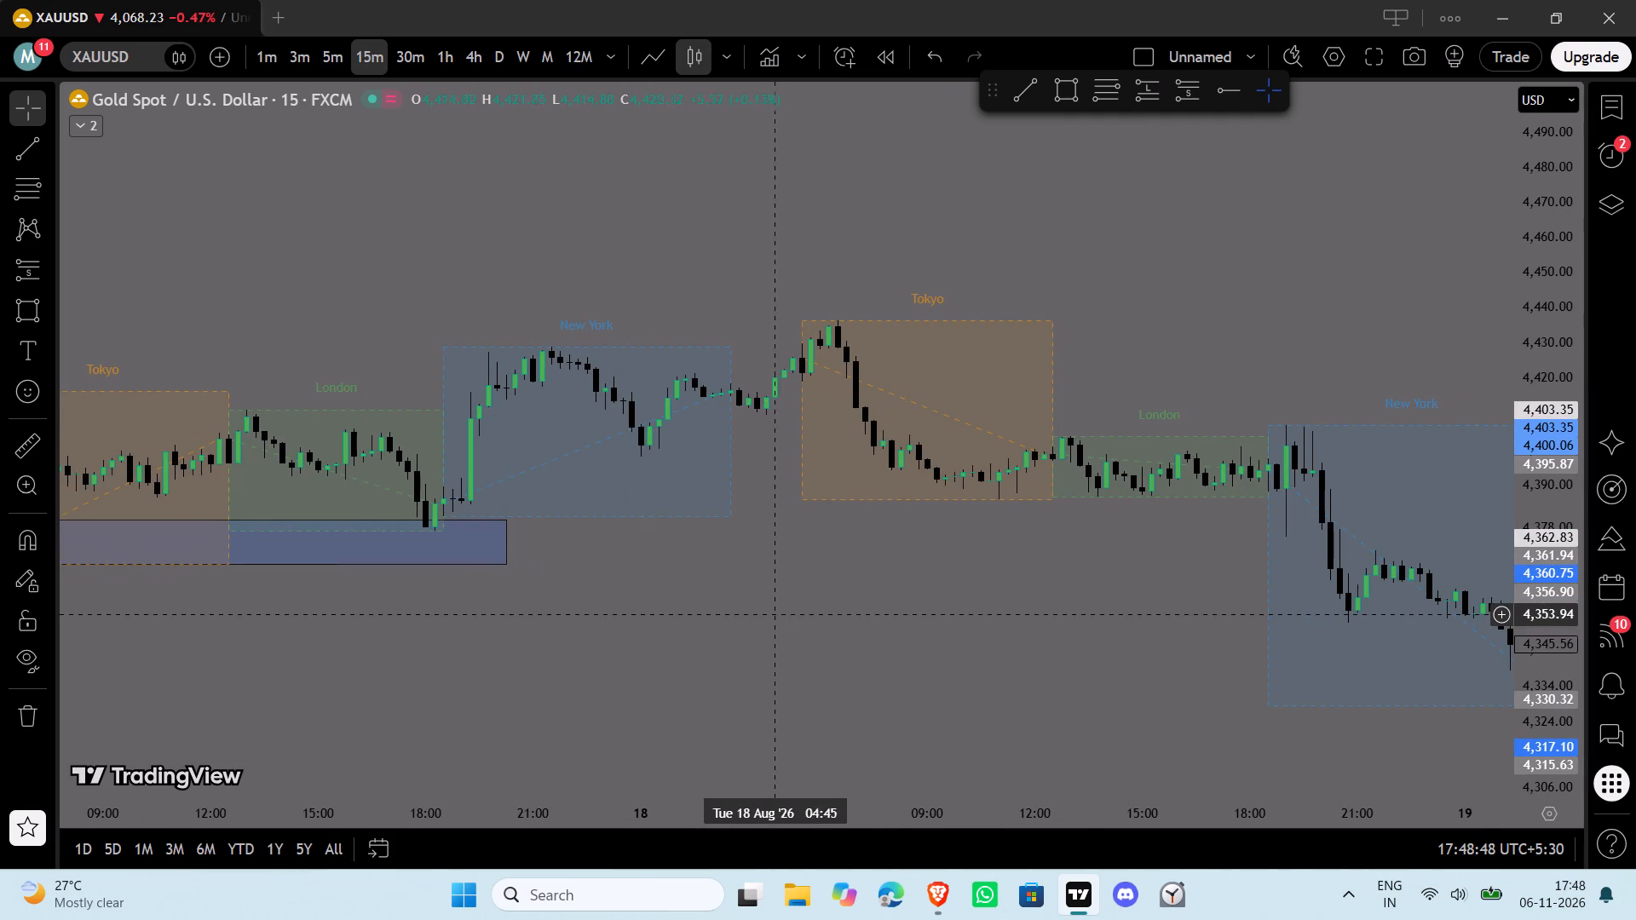
pyautogui.moveTo(722, 619); pyautogui.dragTo(1120, 595)
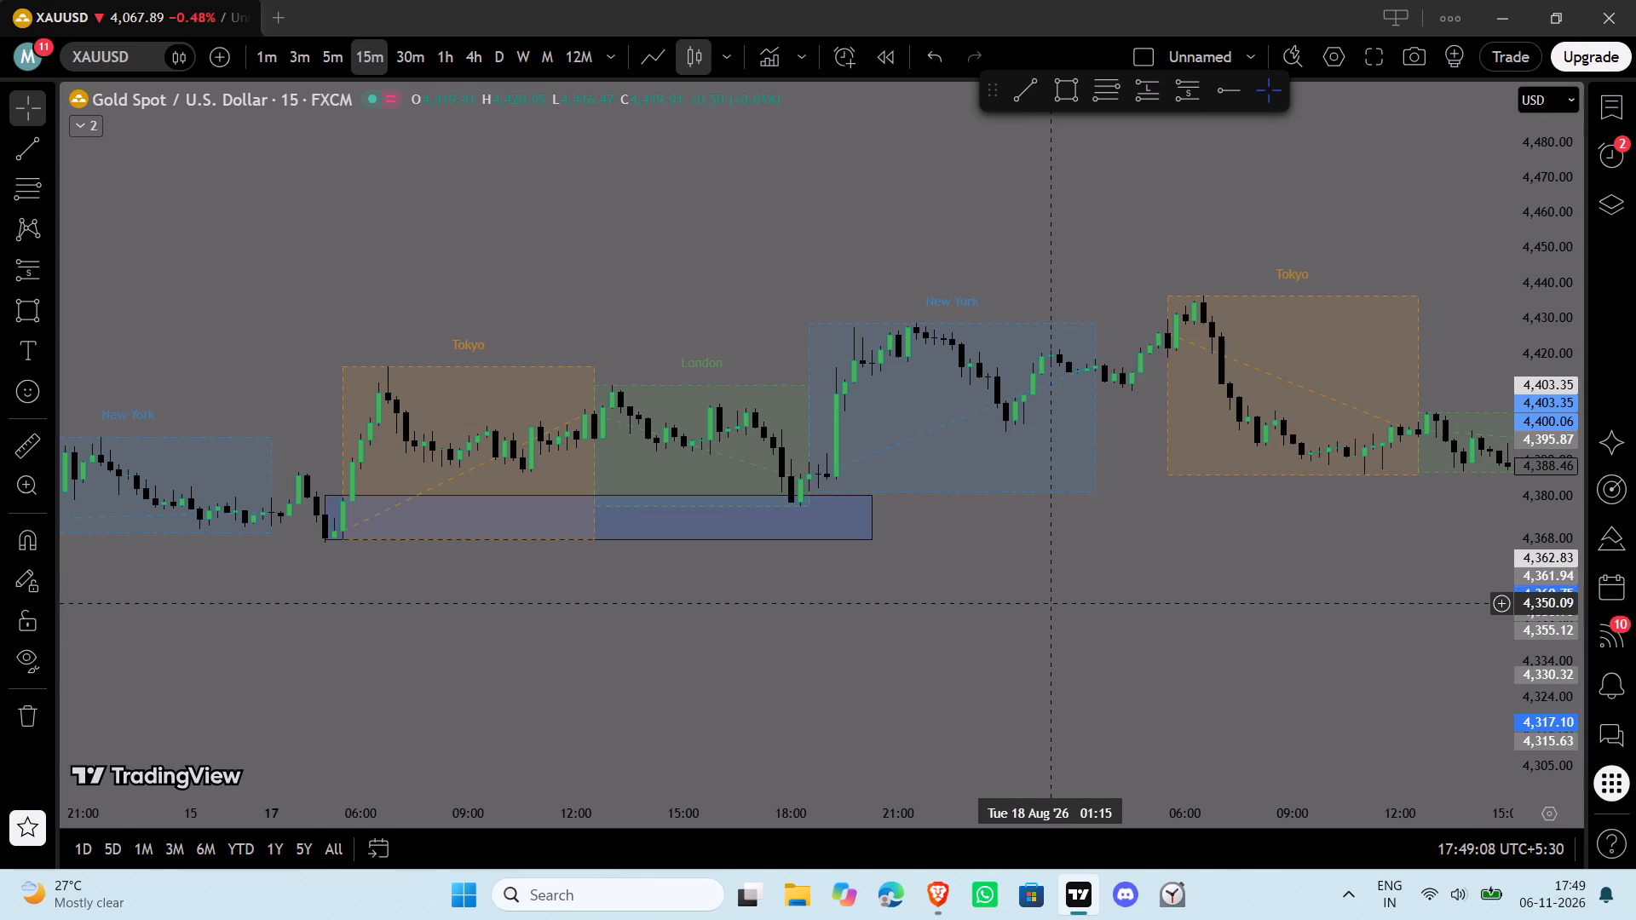
pyautogui.moveTo(1326, 648); pyautogui.dragTo(1017, 633)
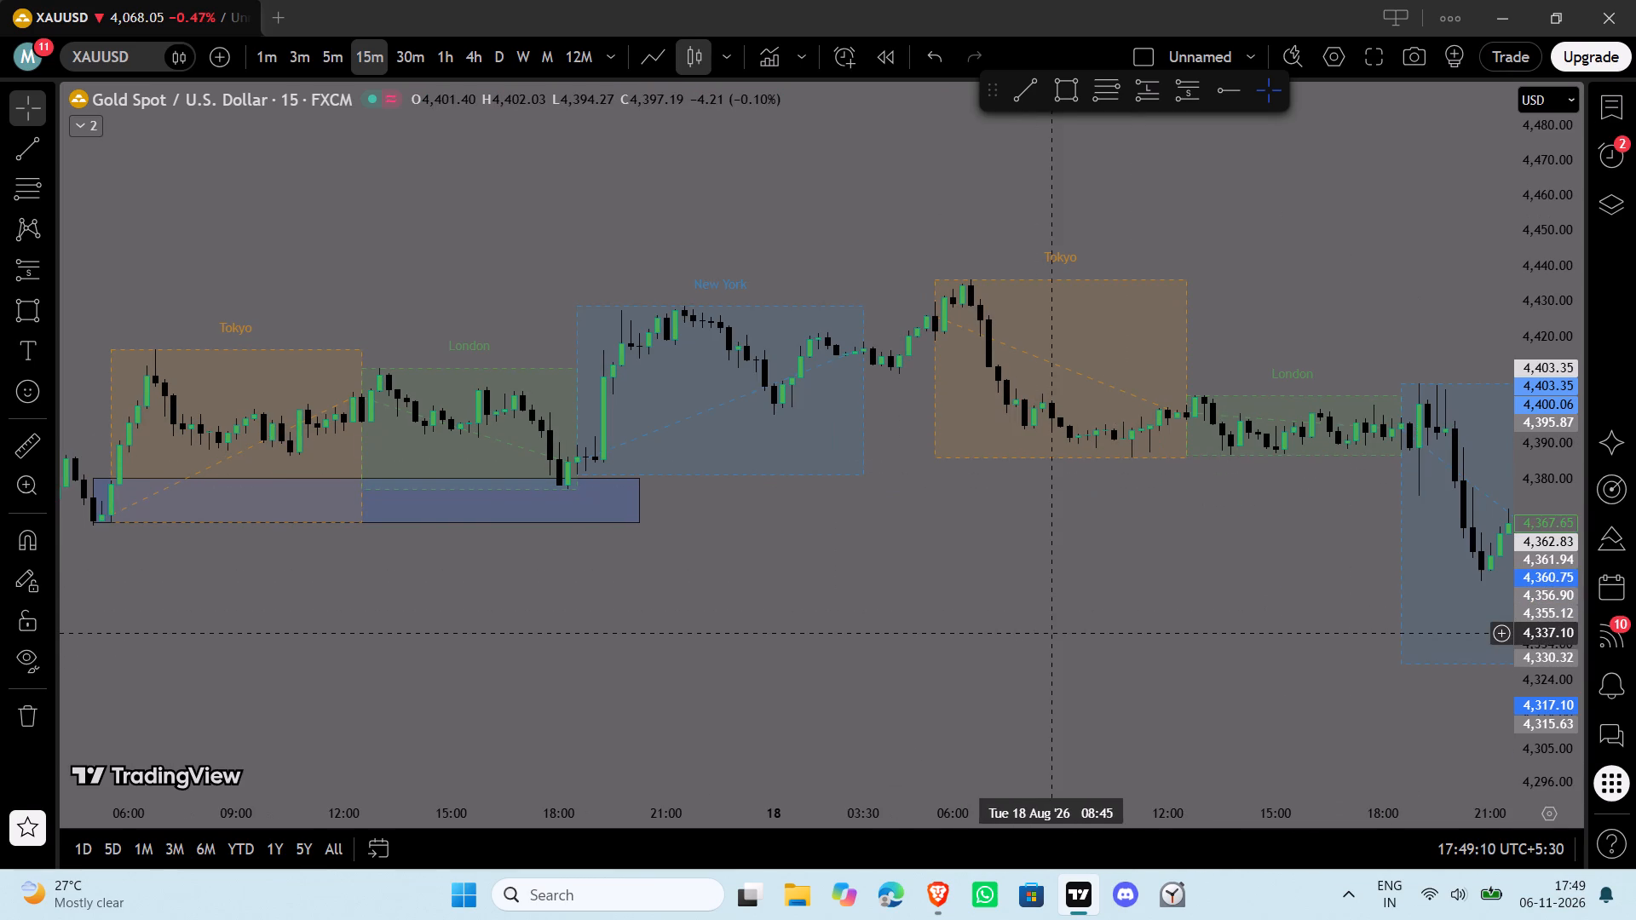
pyautogui.moveTo(1145, 647); pyautogui.dragTo(751, 583)
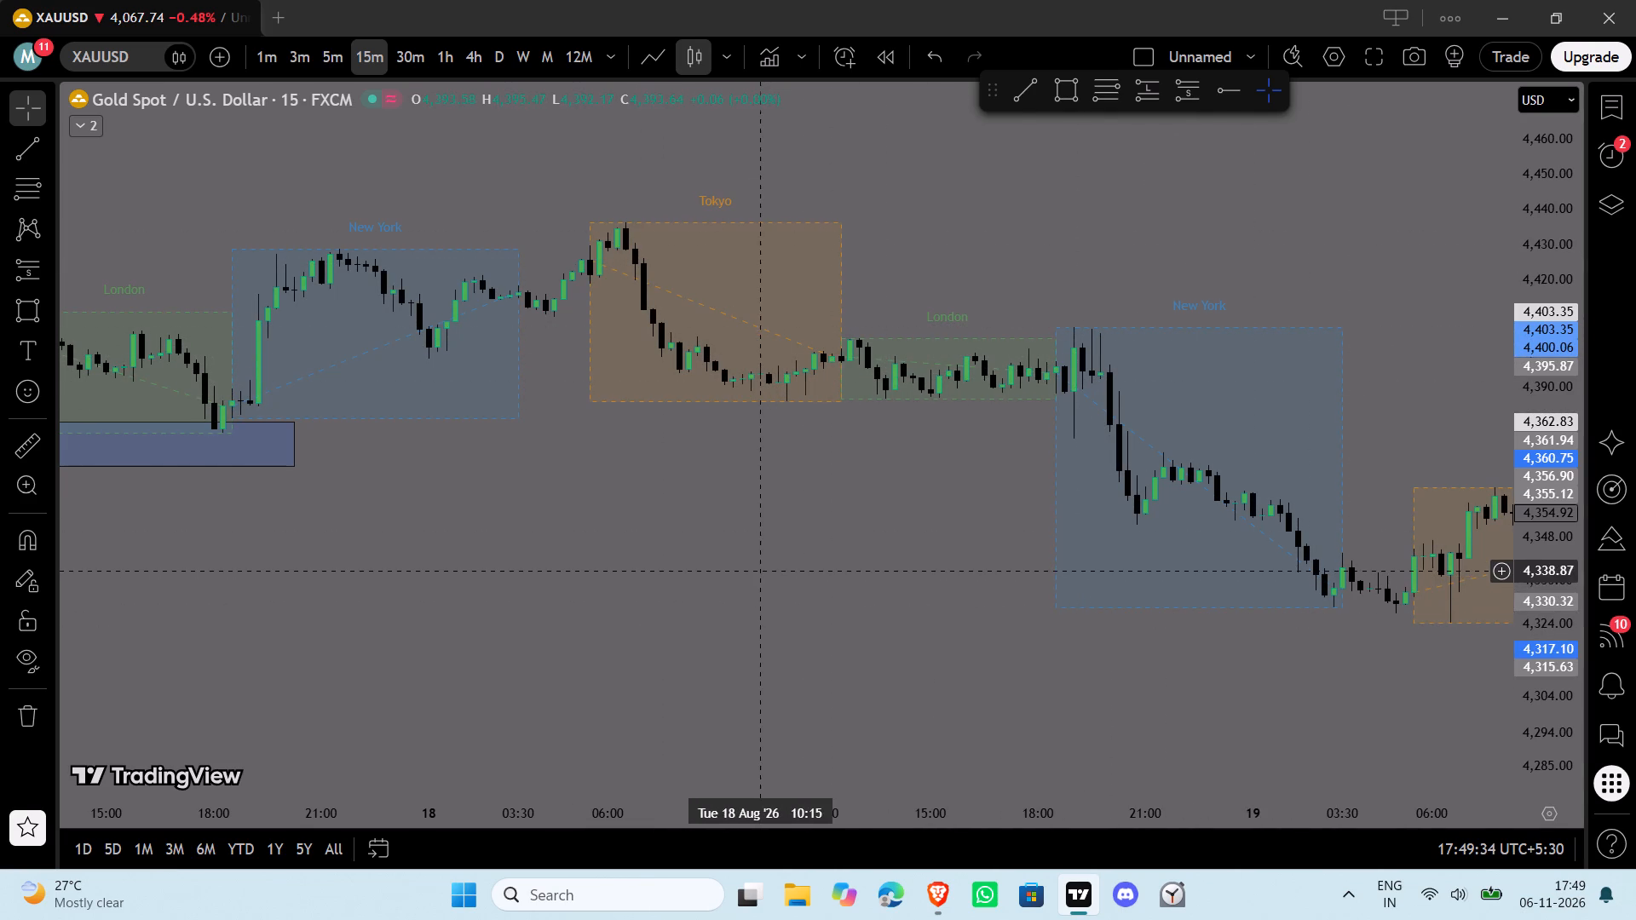
pyautogui.moveTo(894, 597); pyautogui.dragTo(403, 584)
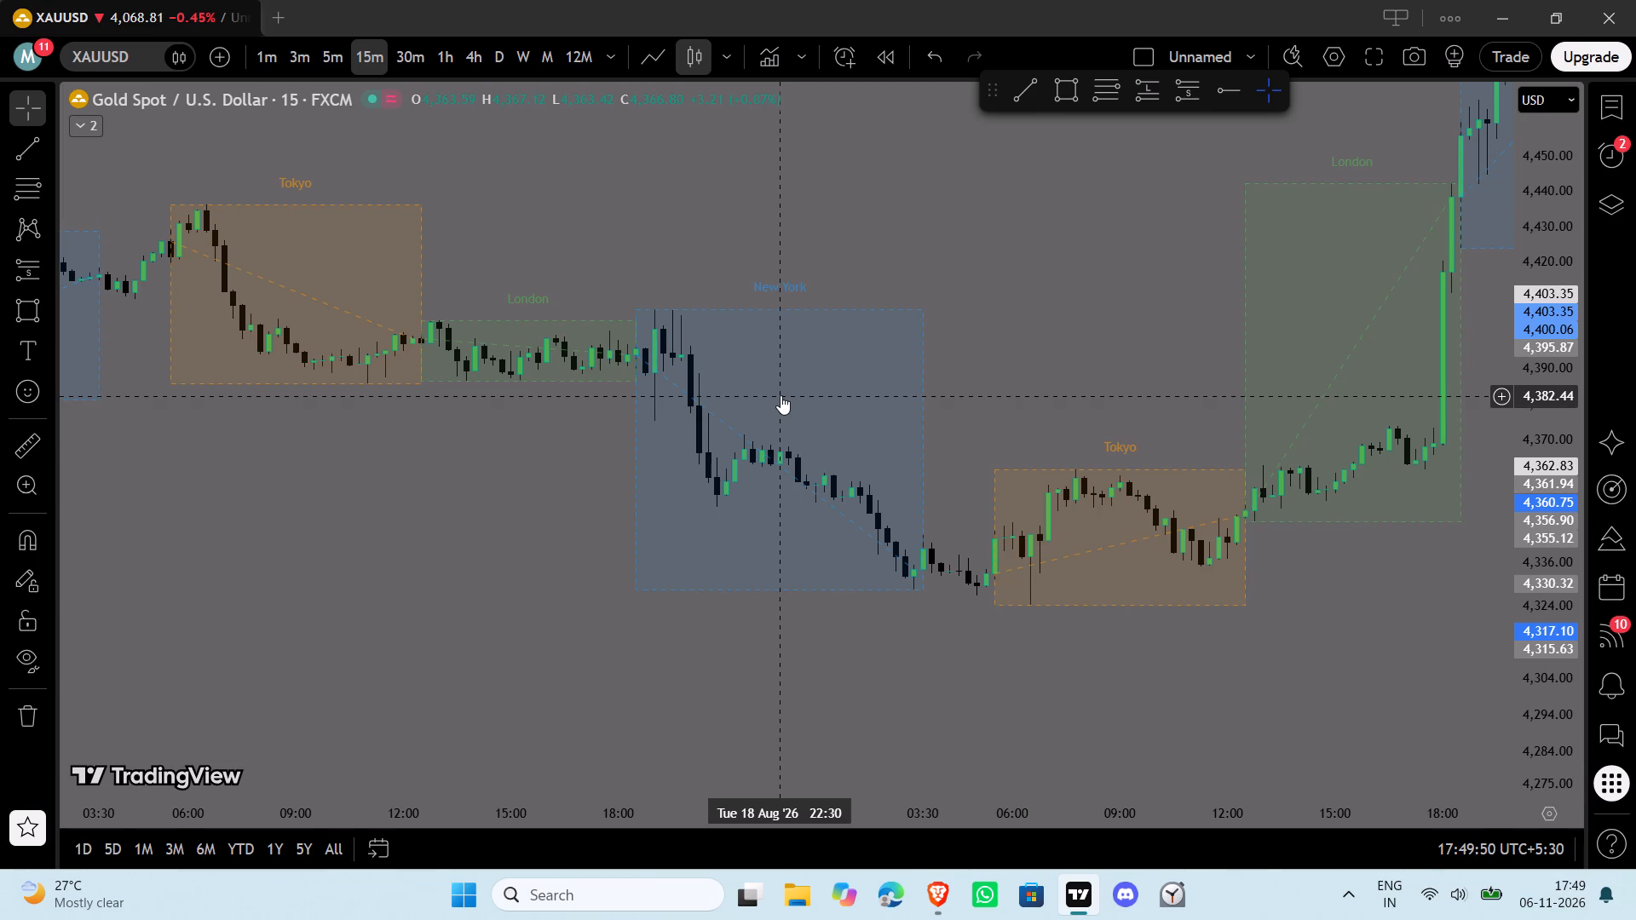
pyautogui.moveTo(1088, 393); pyautogui.dragTo(676, 443)
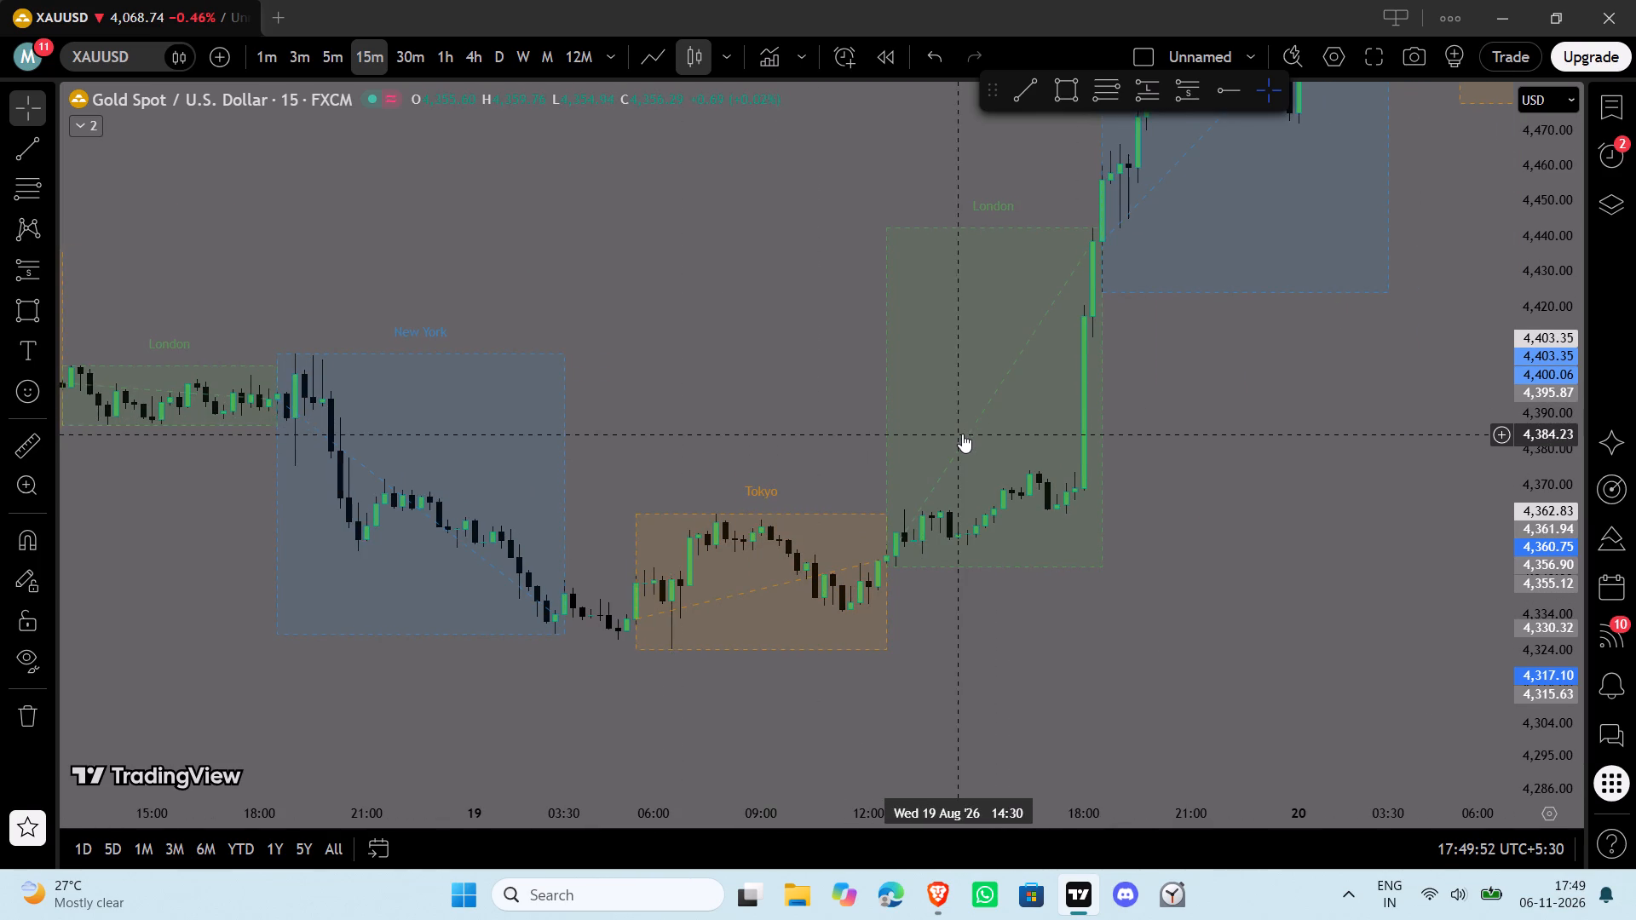
pyautogui.moveTo(1312, 388); pyautogui.dragTo(1213, 514)
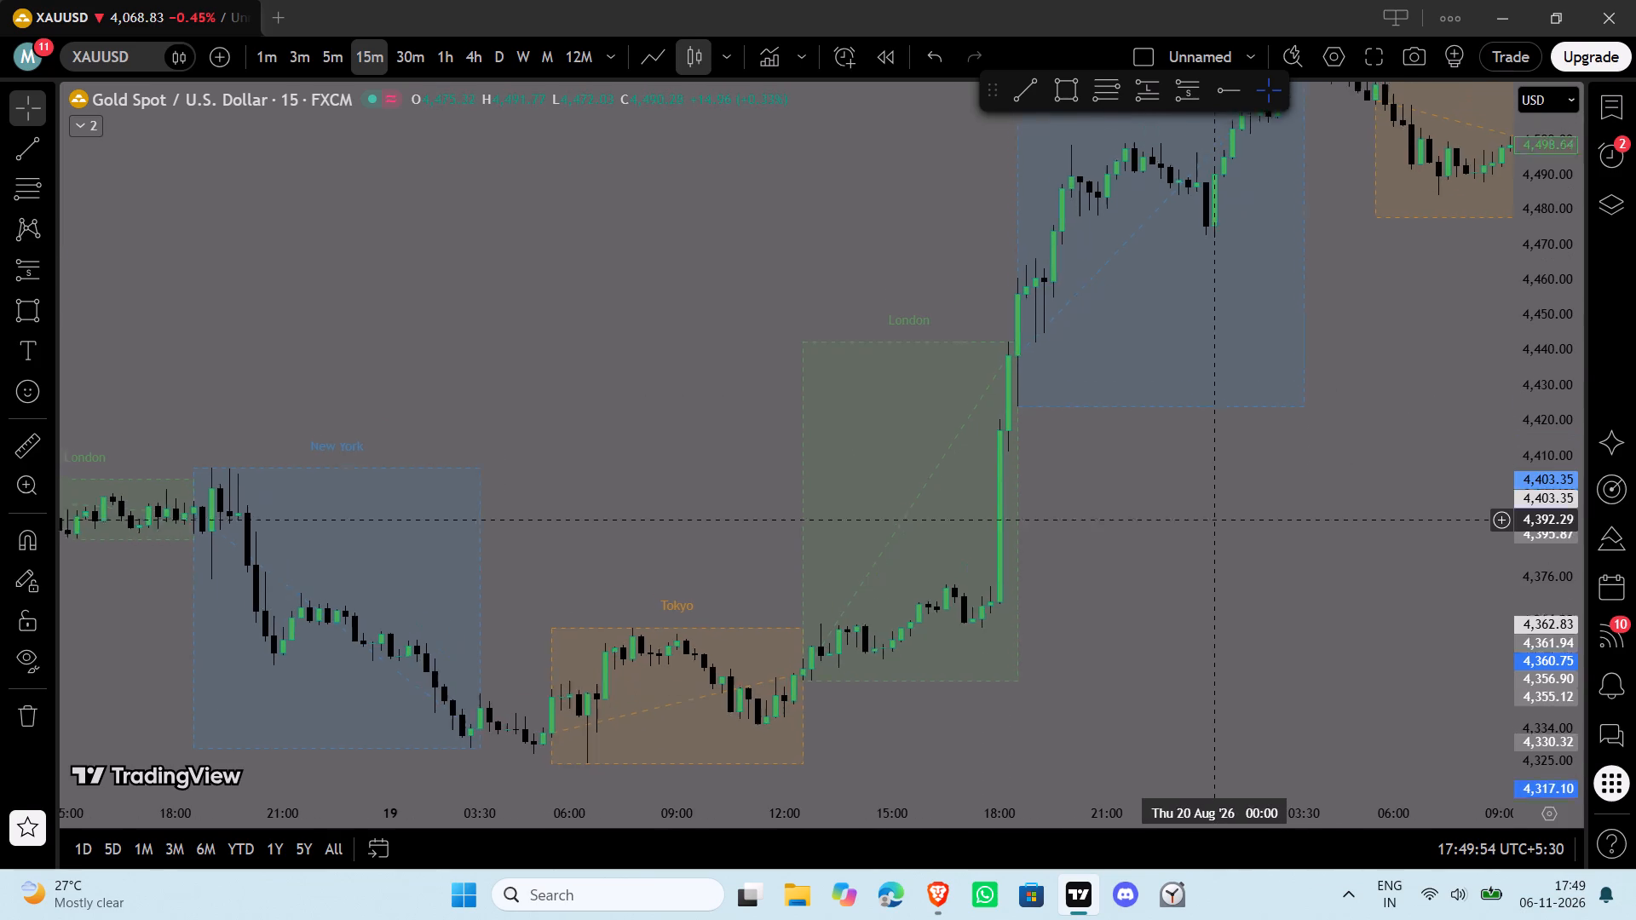
pyautogui.moveTo(1224, 515); pyautogui.dragTo(1248, 480)
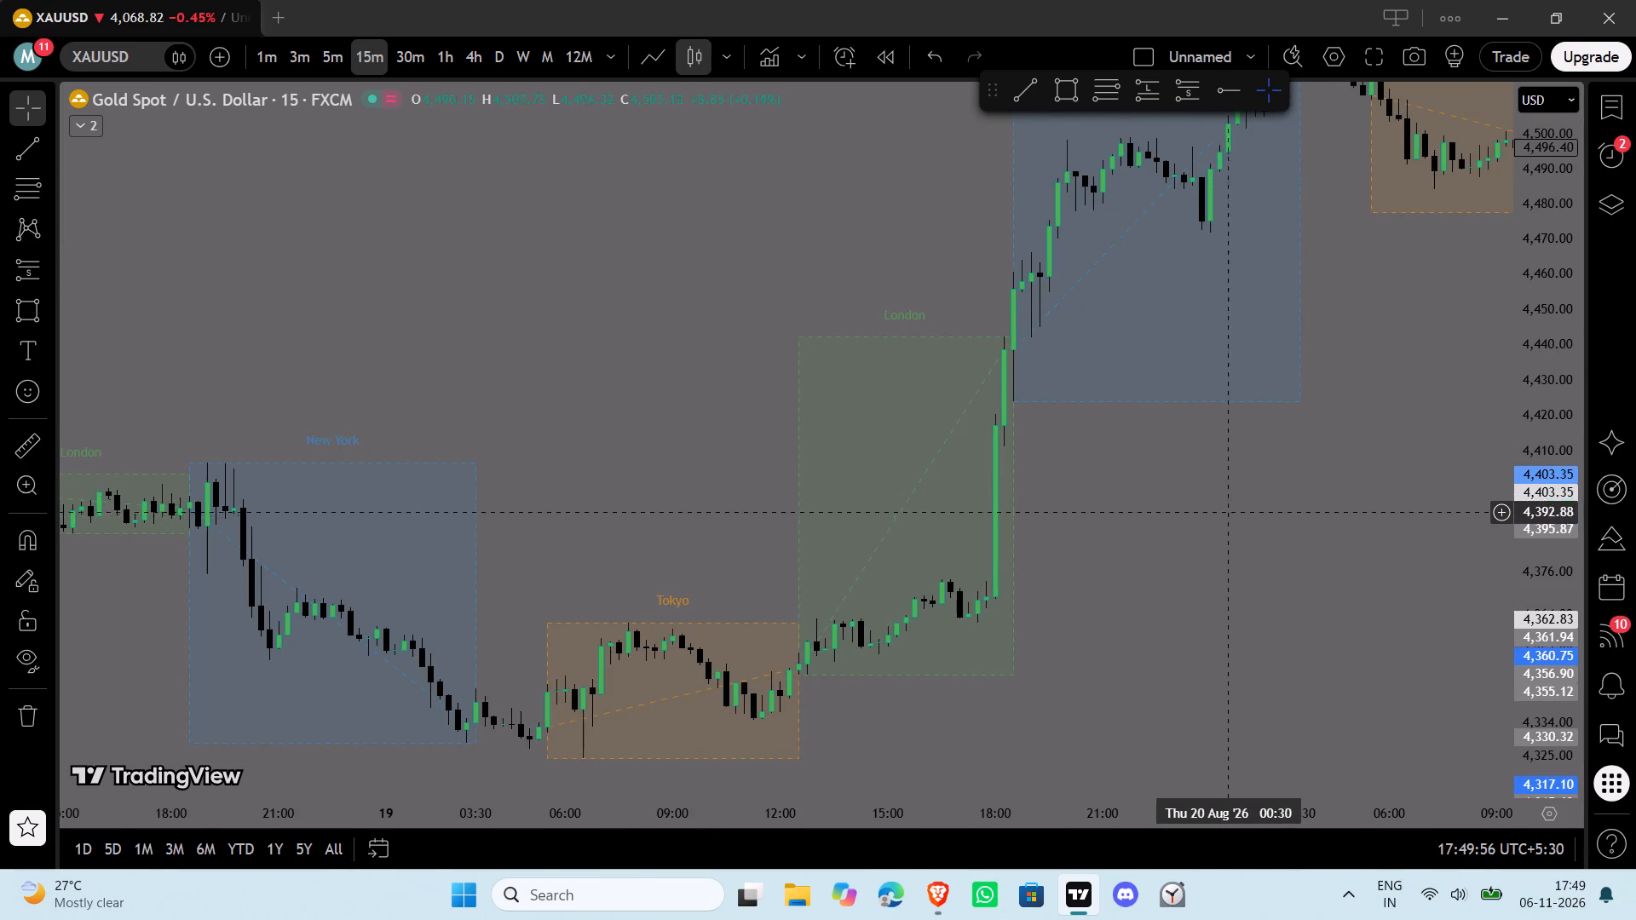
pyautogui.moveTo(1248, 480); pyautogui.dragTo(1291, 417)
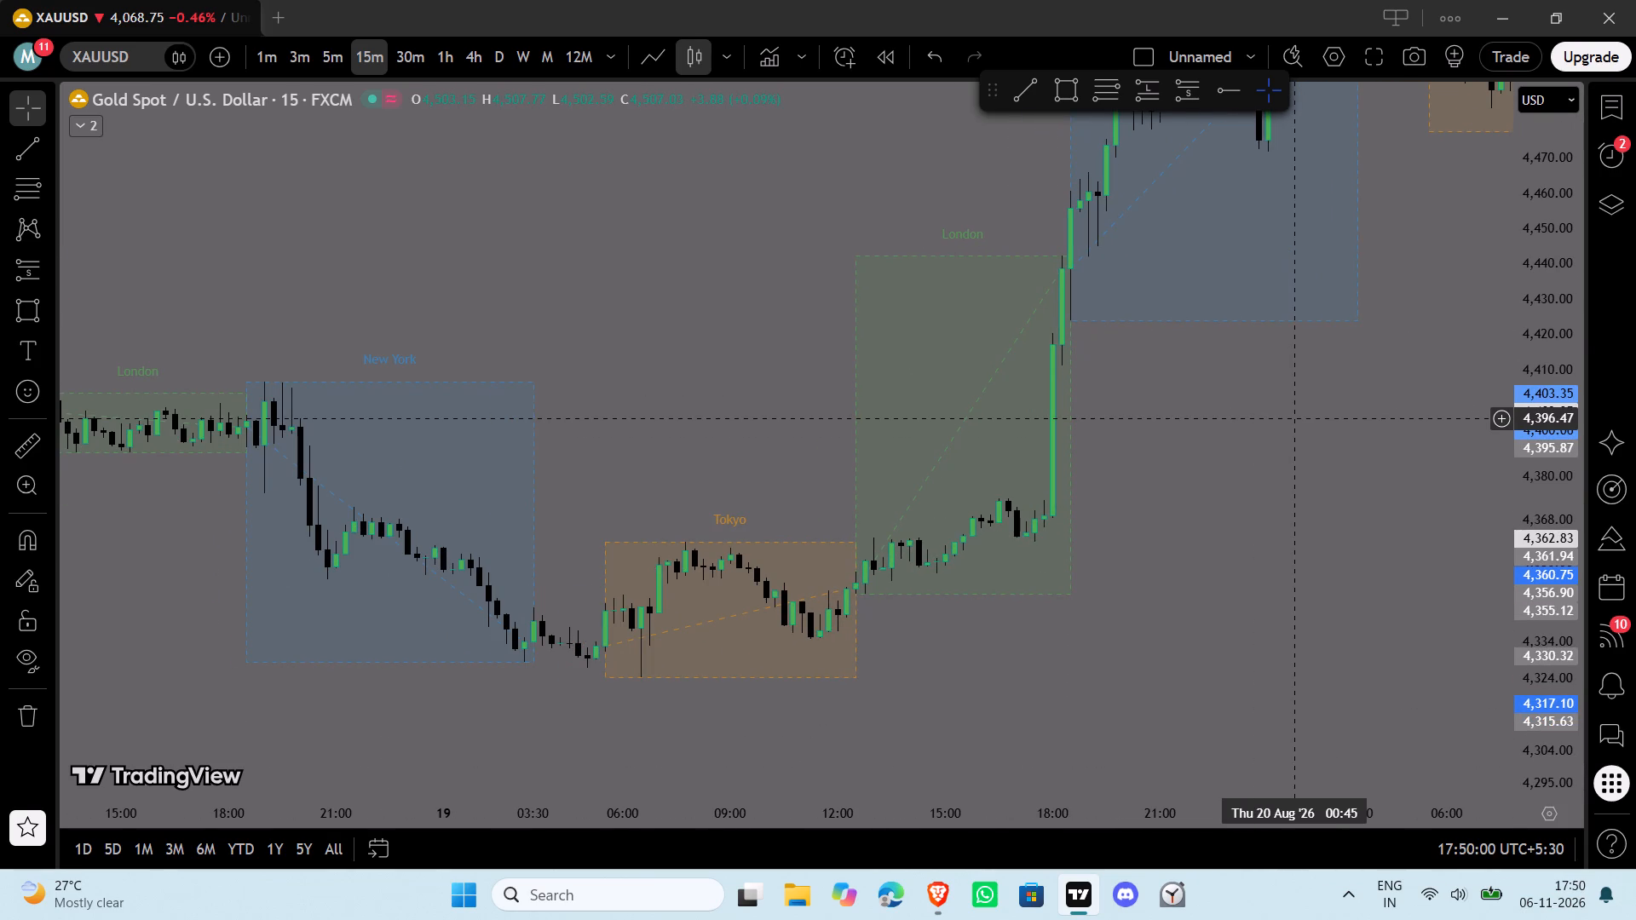
pyautogui.moveTo(1244, 423); pyautogui.dragTo(1097, 586)
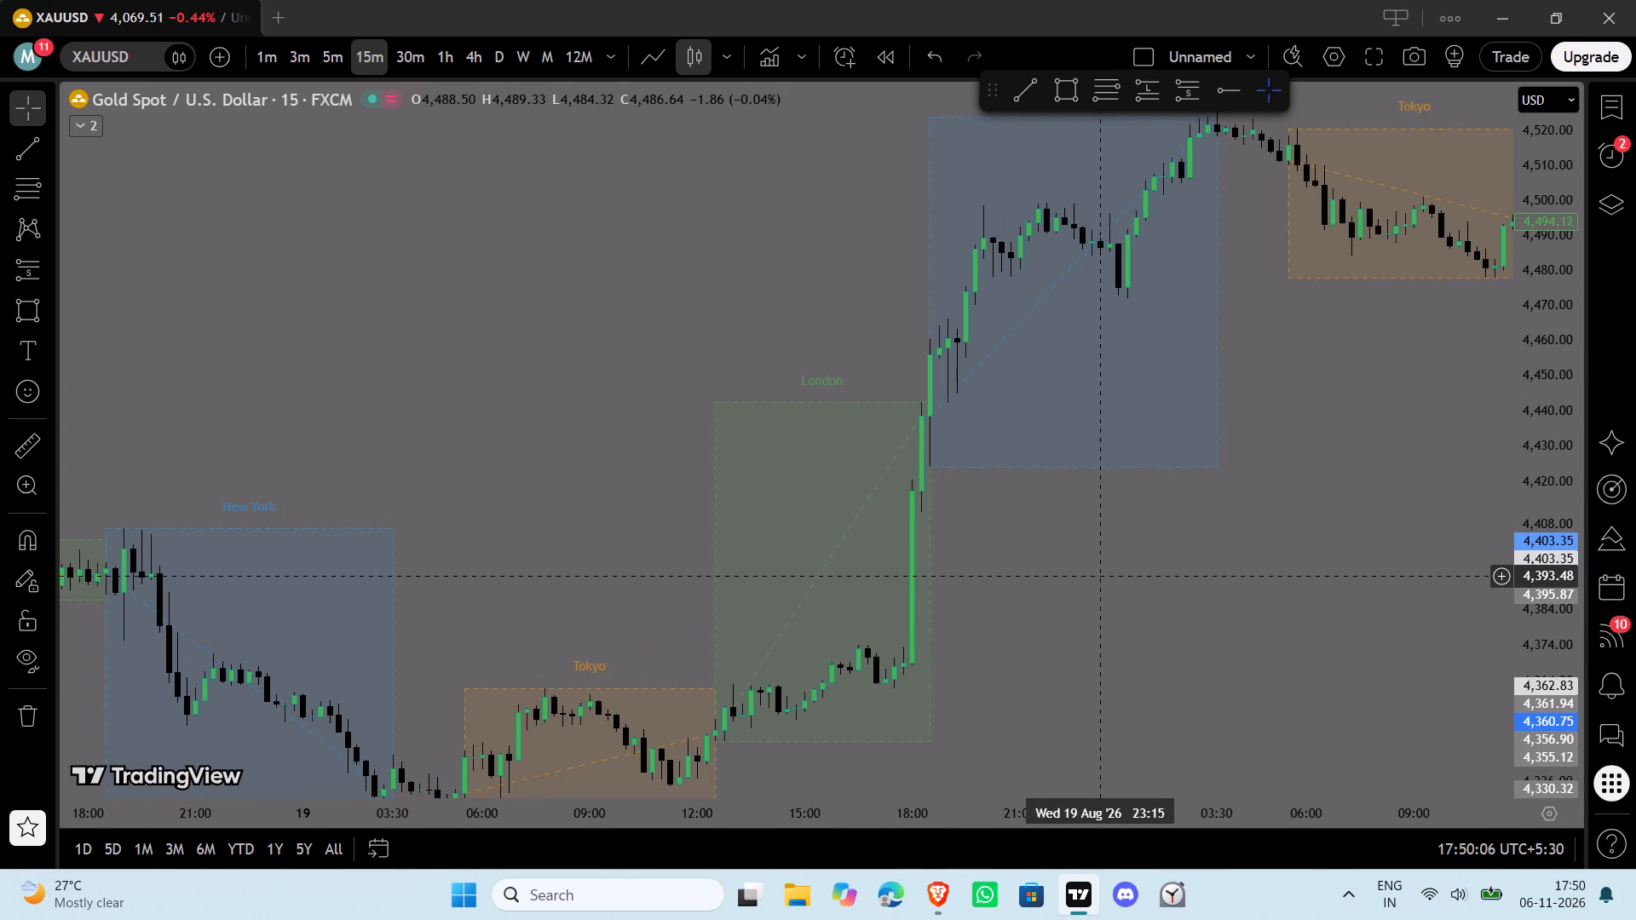
pyautogui.moveTo(1105, 576); pyautogui.dragTo(1233, 583)
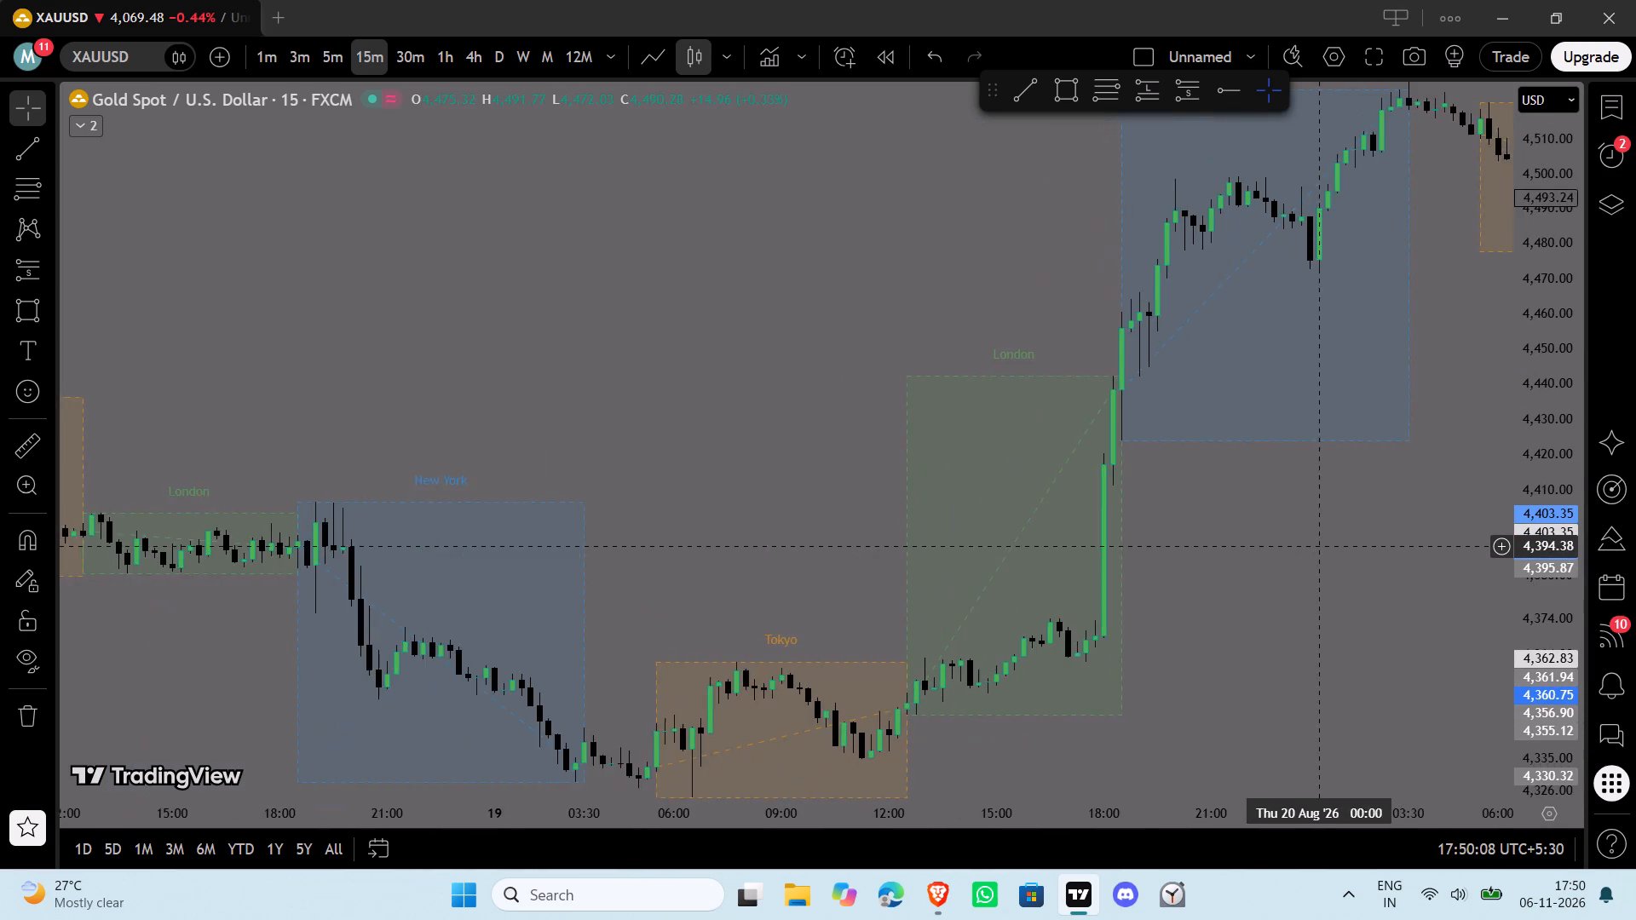
pyautogui.moveTo(1233, 583); pyautogui.dragTo(869, 700)
pyautogui.moveTo(1142, 586); pyautogui.dragTo(830, 485)
pyautogui.moveTo(777, 658); pyautogui.dragTo(1523, 428)
# Compare the 18 to 21 August sessions on a more compressed time scale, focusing on the 19 August London and New York rally.
pyautogui.moveTo(859, 820); pyautogui.dragTo(958, 825)
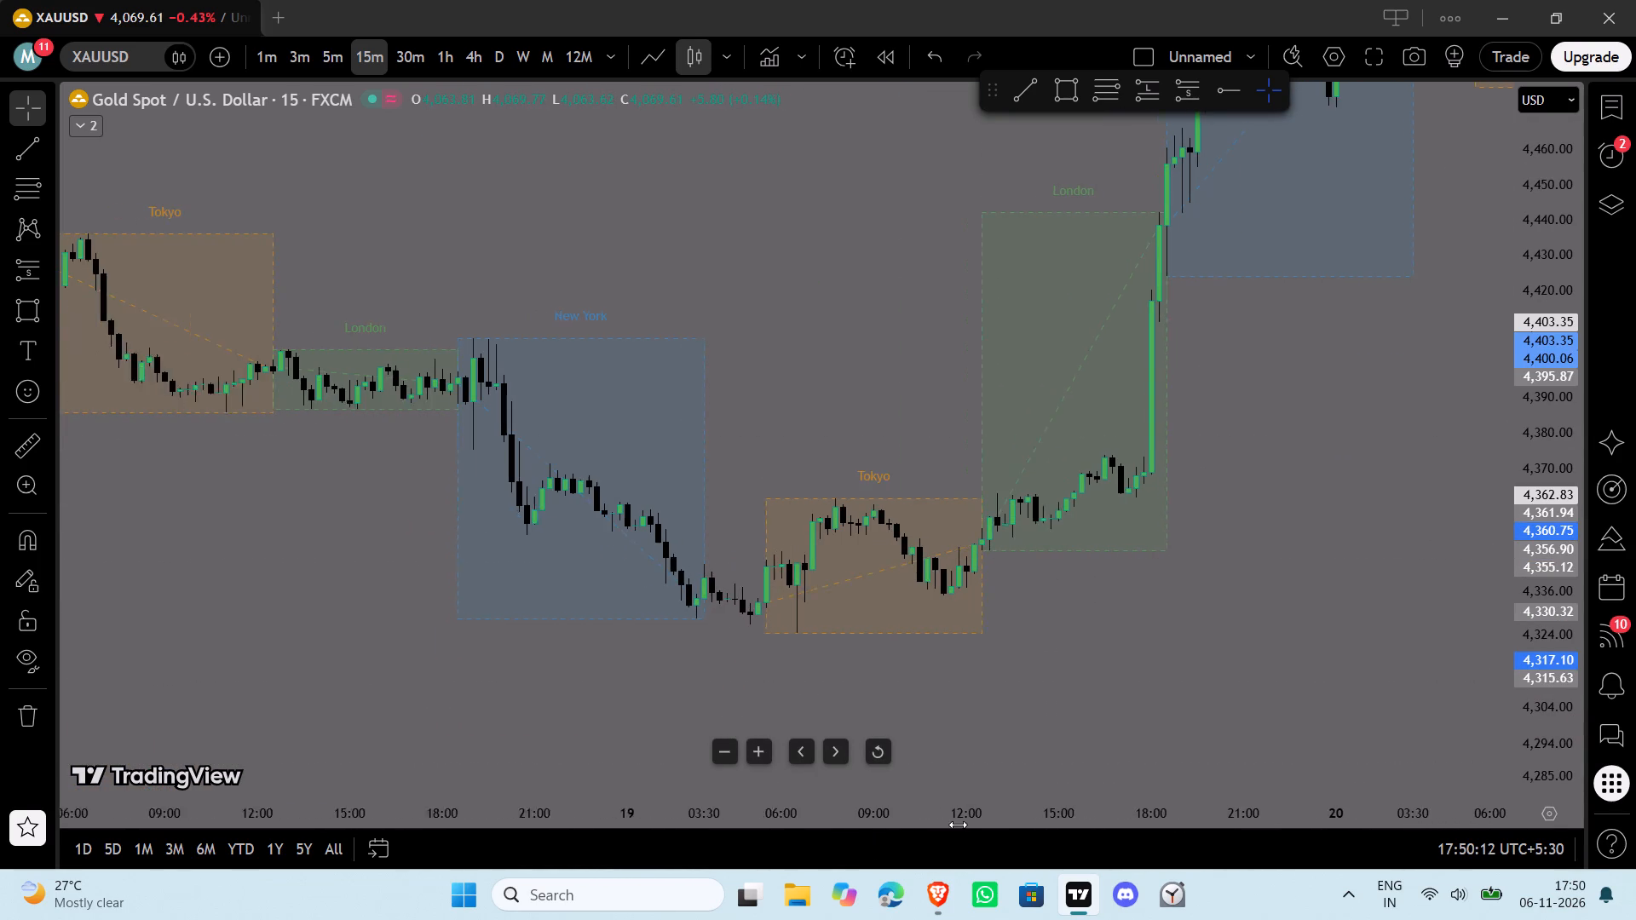
pyautogui.moveTo(958, 825); pyautogui.dragTo(974, 825)
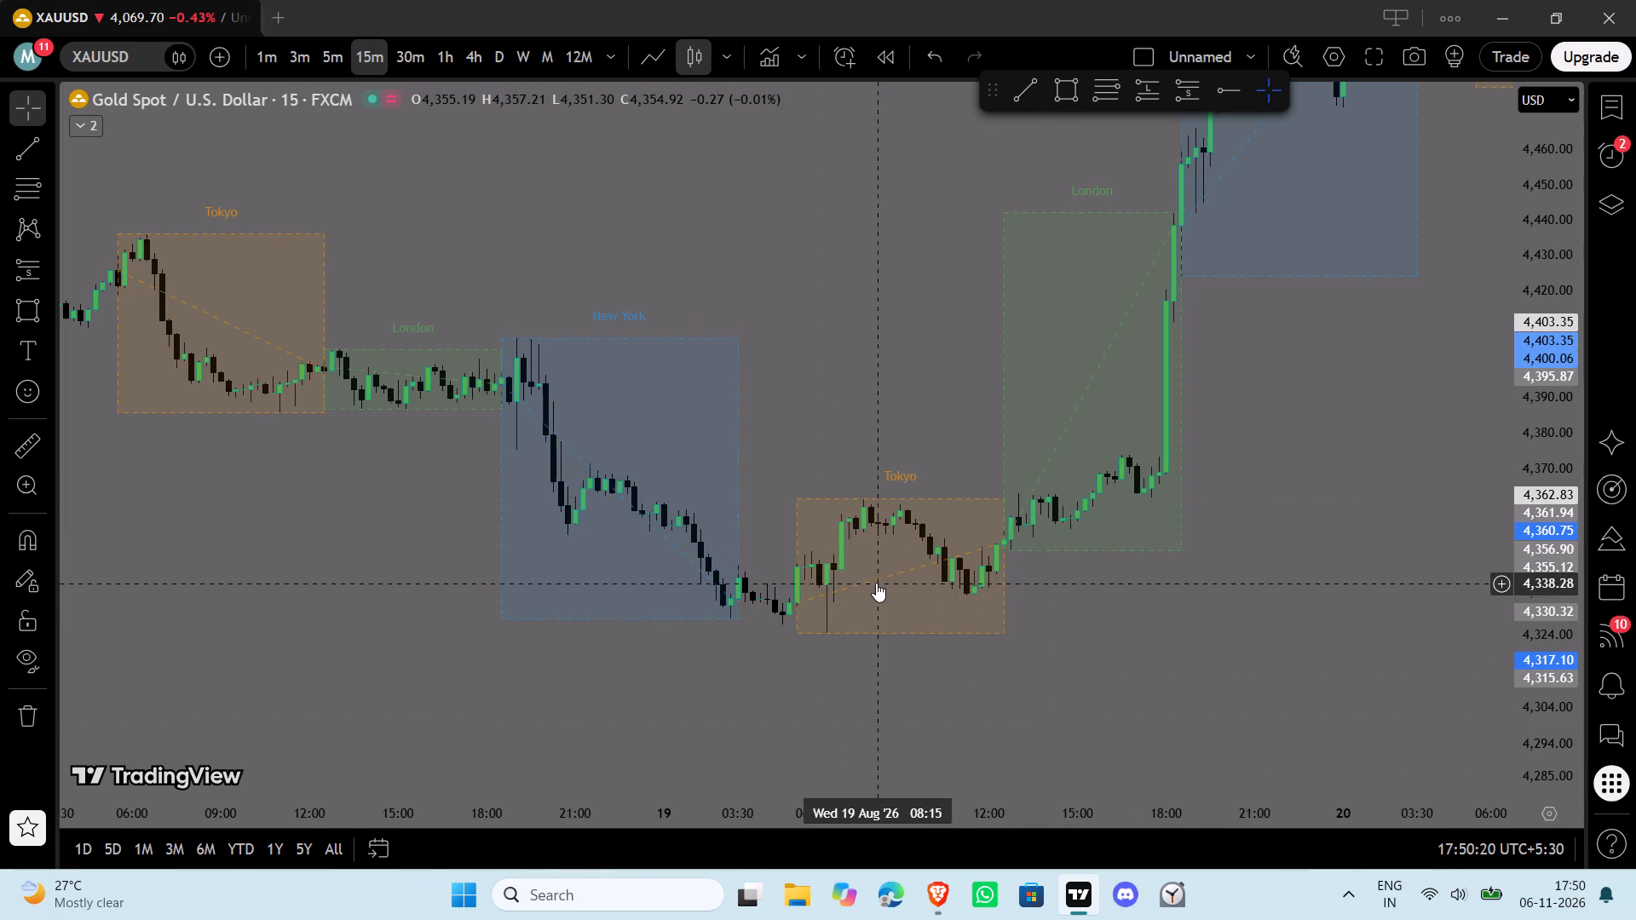
pyautogui.moveTo(1197, 630); pyautogui.dragTo(796, 710)
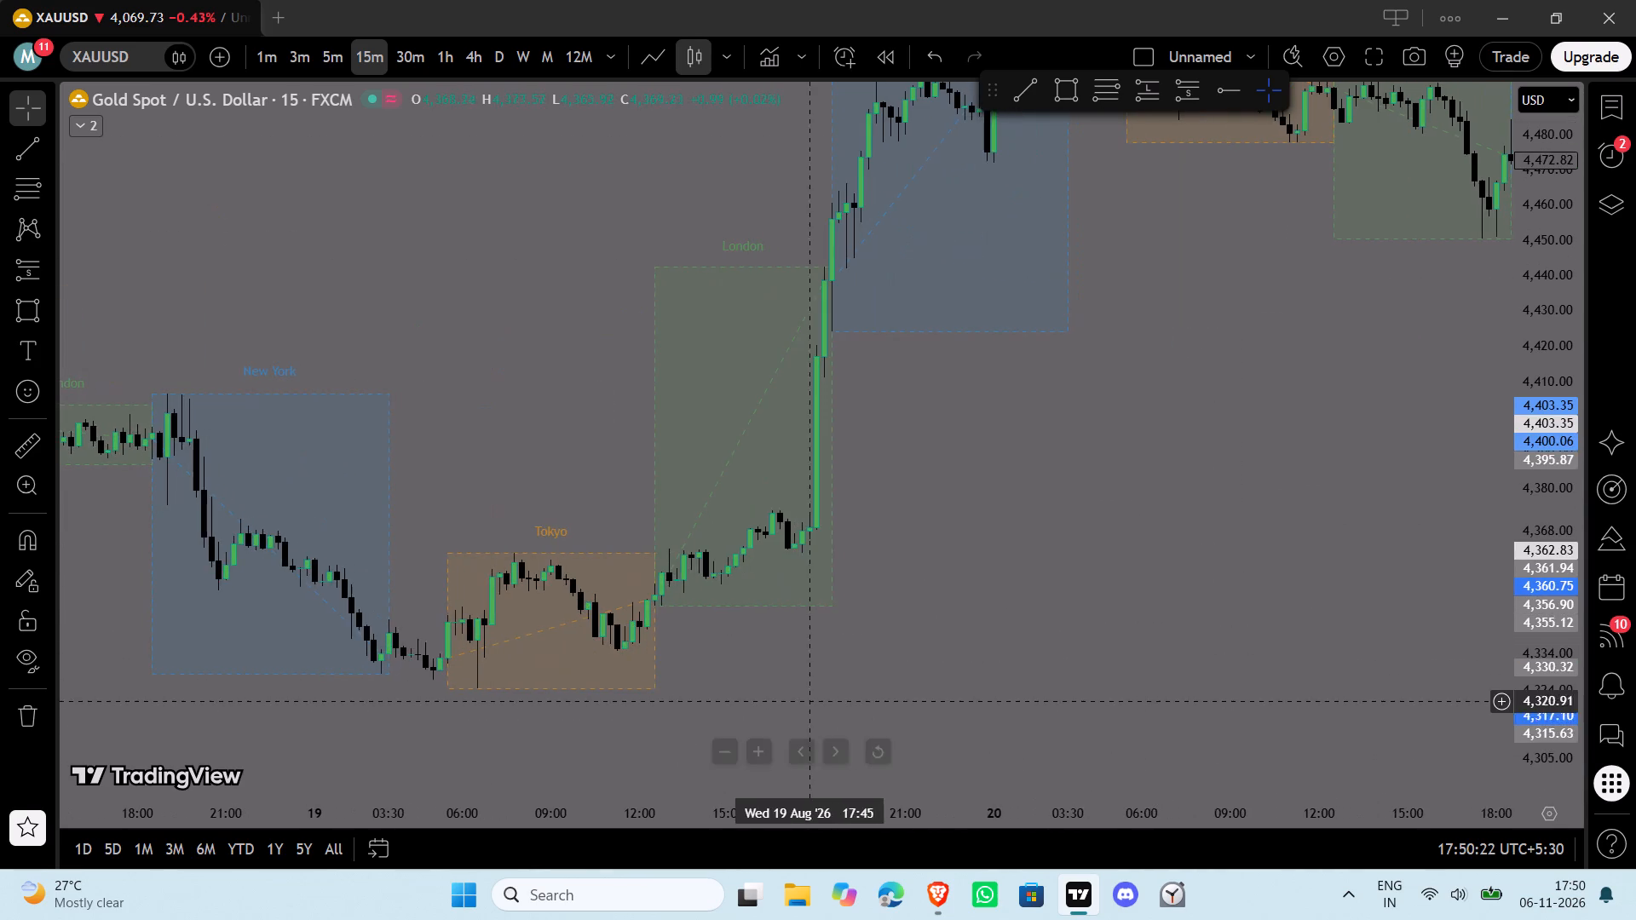
pyautogui.moveTo(1158, 443); pyautogui.dragTo(790, 919)
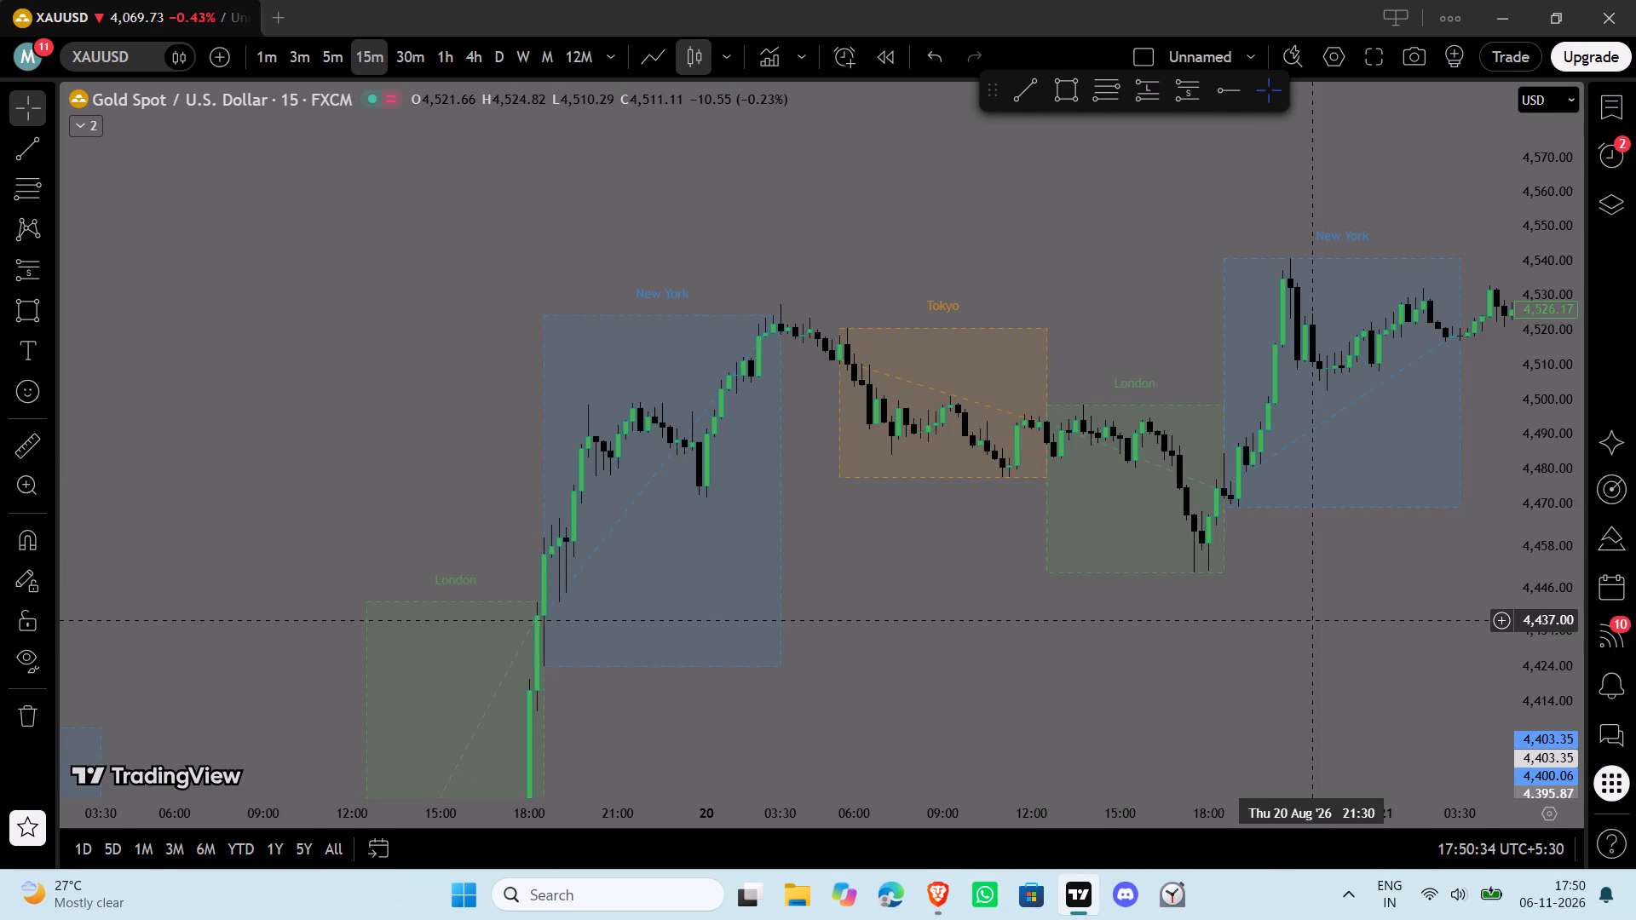
pyautogui.moveTo(1167, 688); pyautogui.dragTo(927, 691)
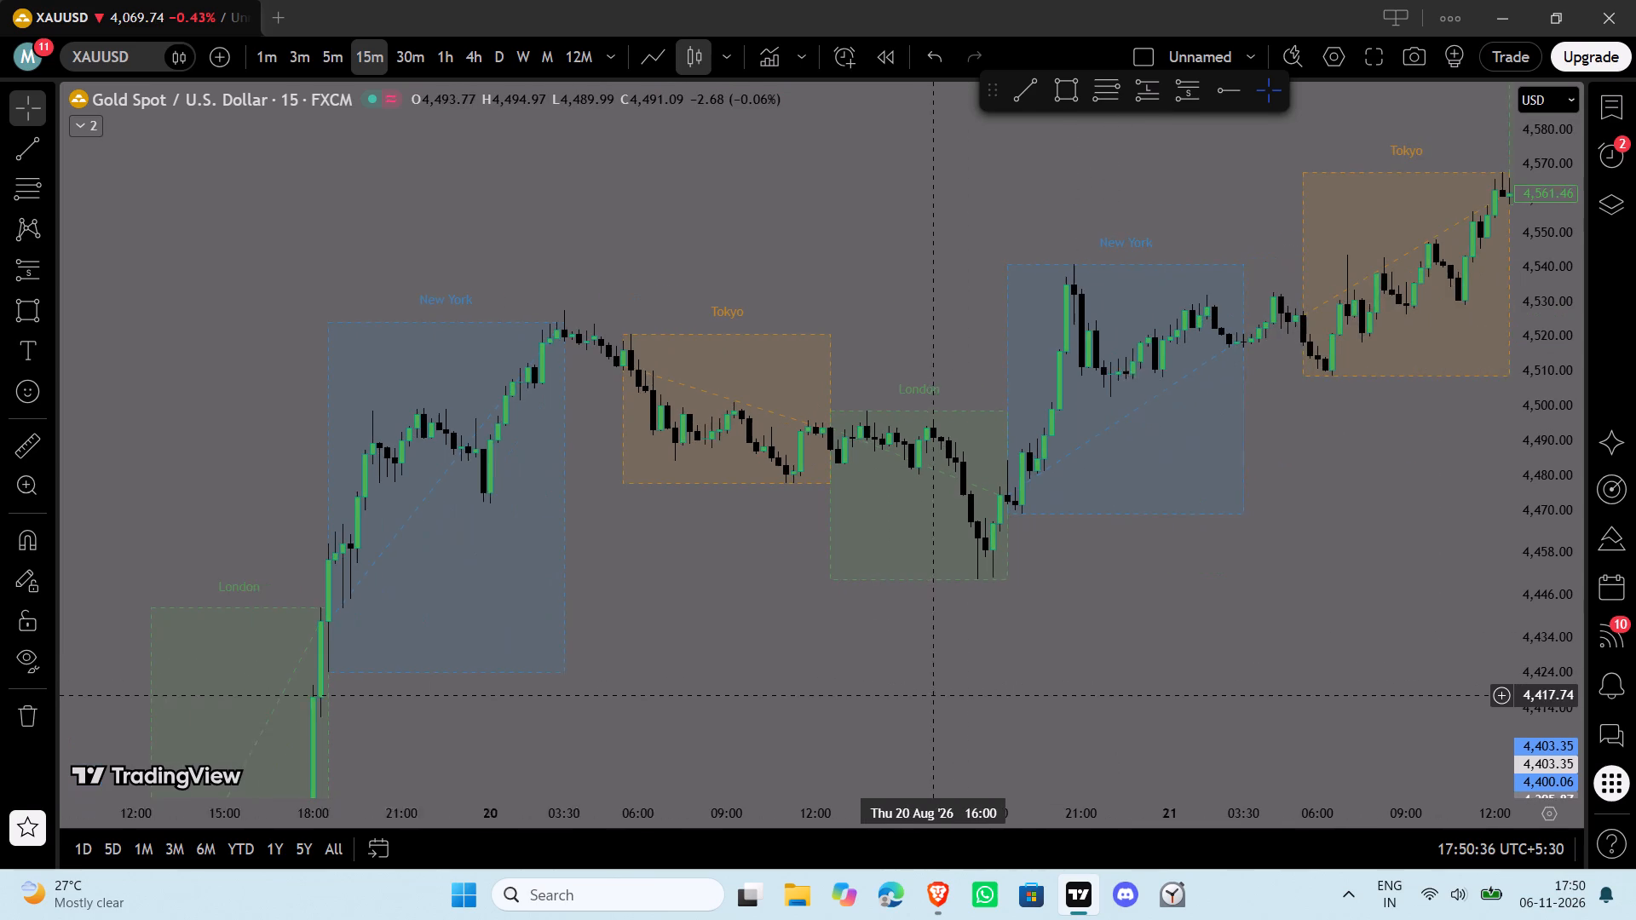
pyautogui.moveTo(638, 662); pyautogui.dragTo(1270, 449)
pyautogui.moveTo(1058, 643); pyautogui.dragTo(1366, 424)
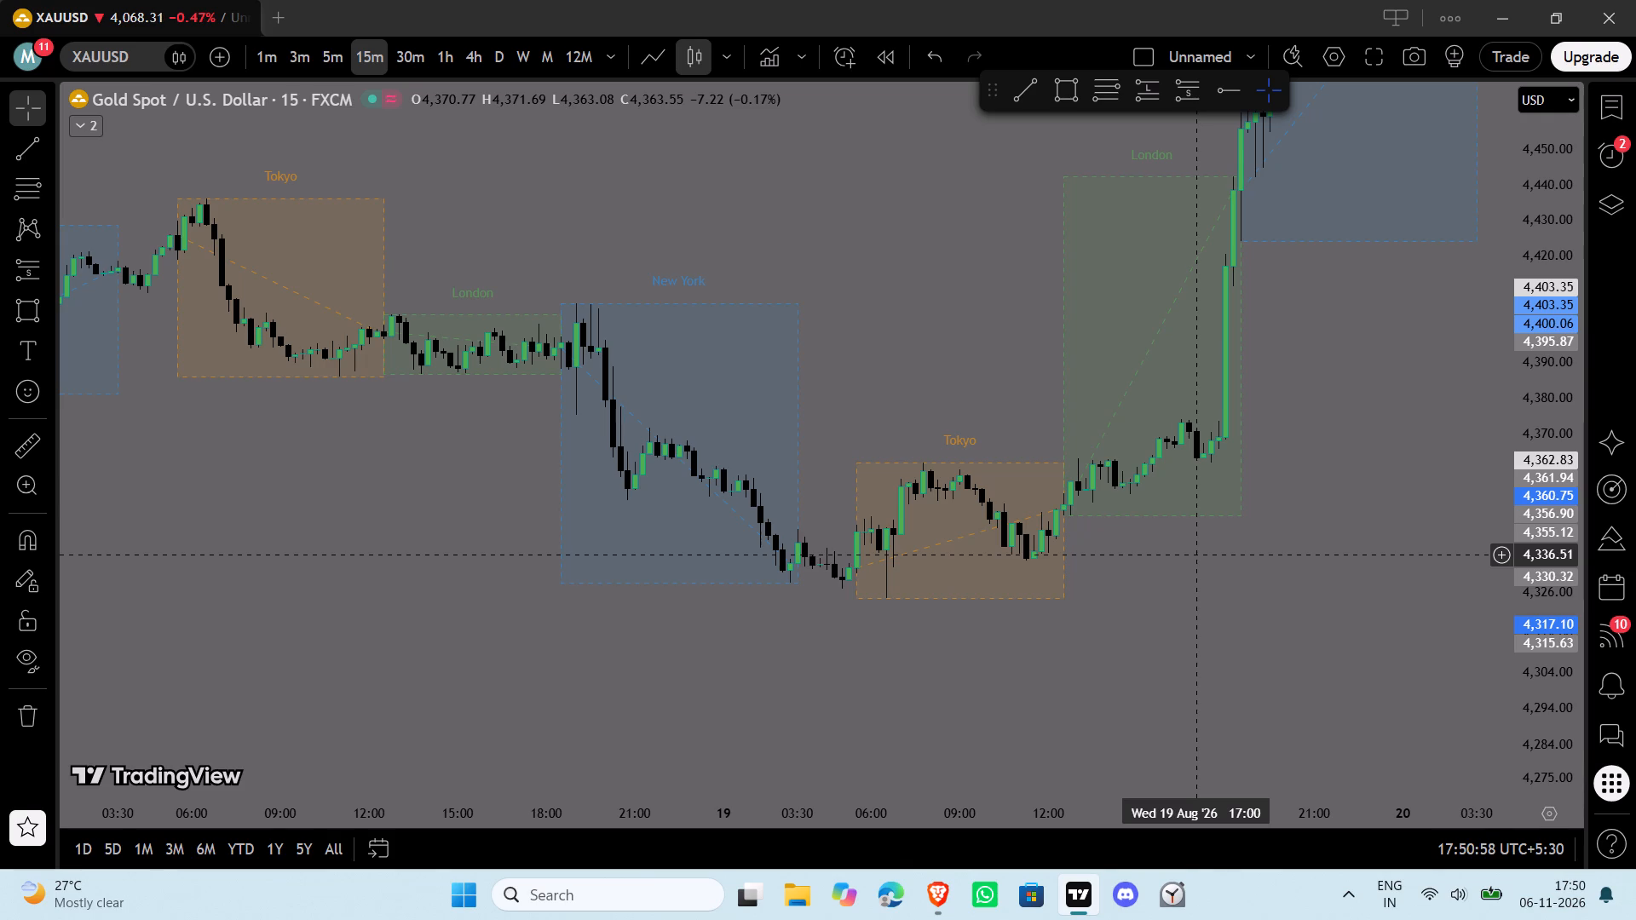
pyautogui.moveTo(1300, 622); pyautogui.dragTo(936, 766)
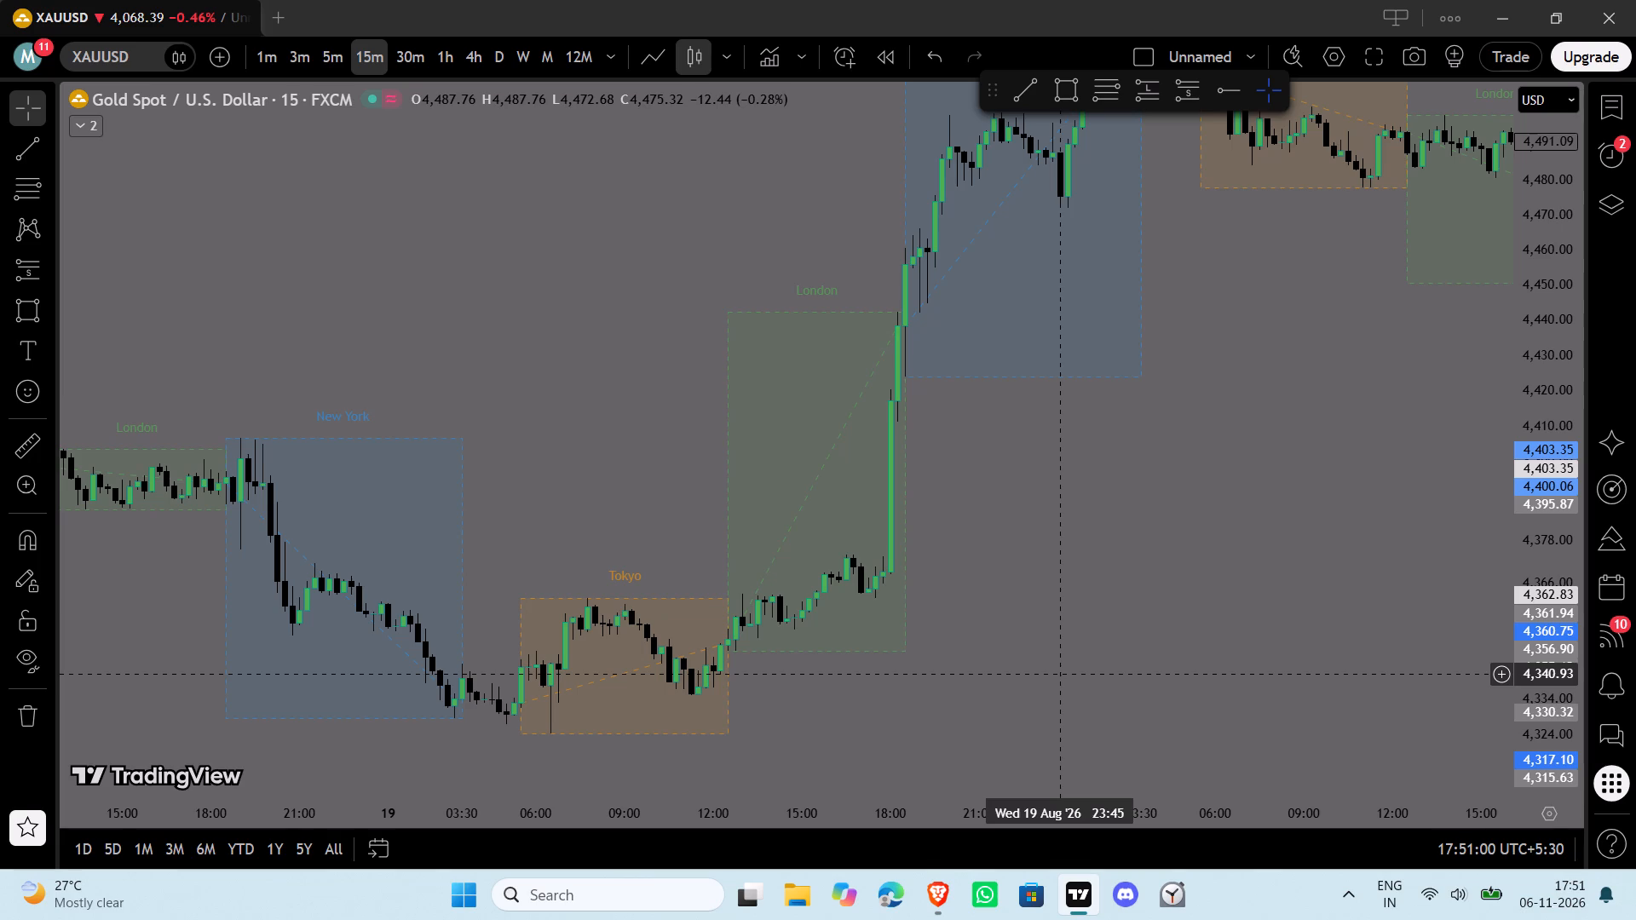
pyautogui.moveTo(1067, 446); pyautogui.dragTo(1026, 565)
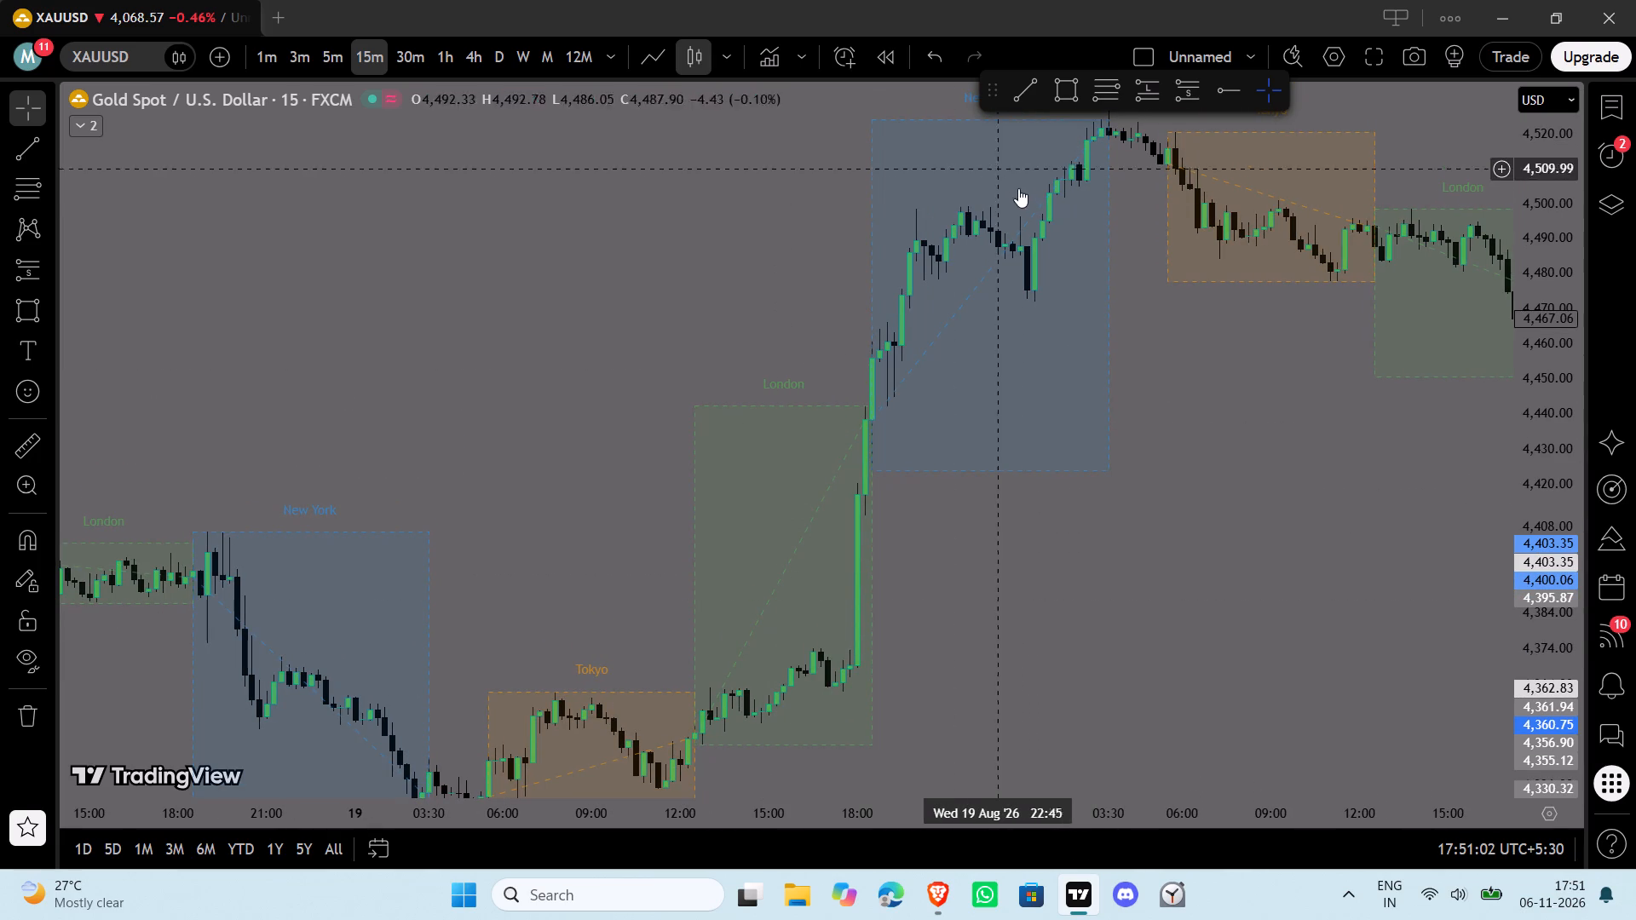
# Examine the session moves from the 19 August New York rally through the 21 August sessions into 24 August.
pyautogui.moveTo(1281, 579); pyautogui.dragTo(1056, 782)
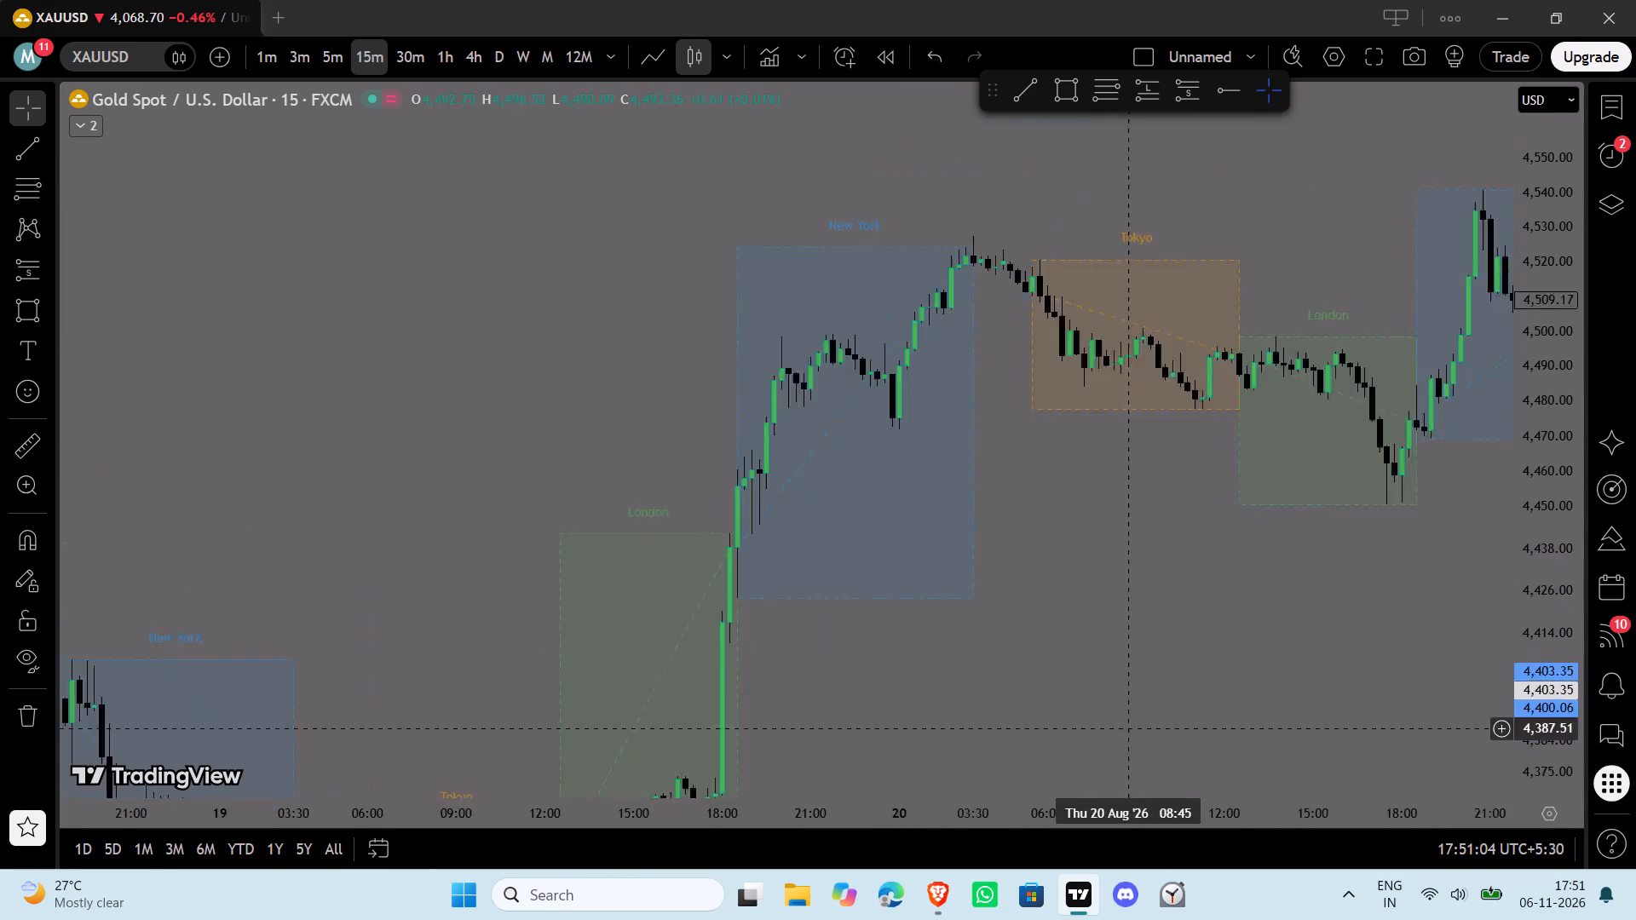
pyautogui.moveTo(1056, 782); pyautogui.dragTo(1034, 799)
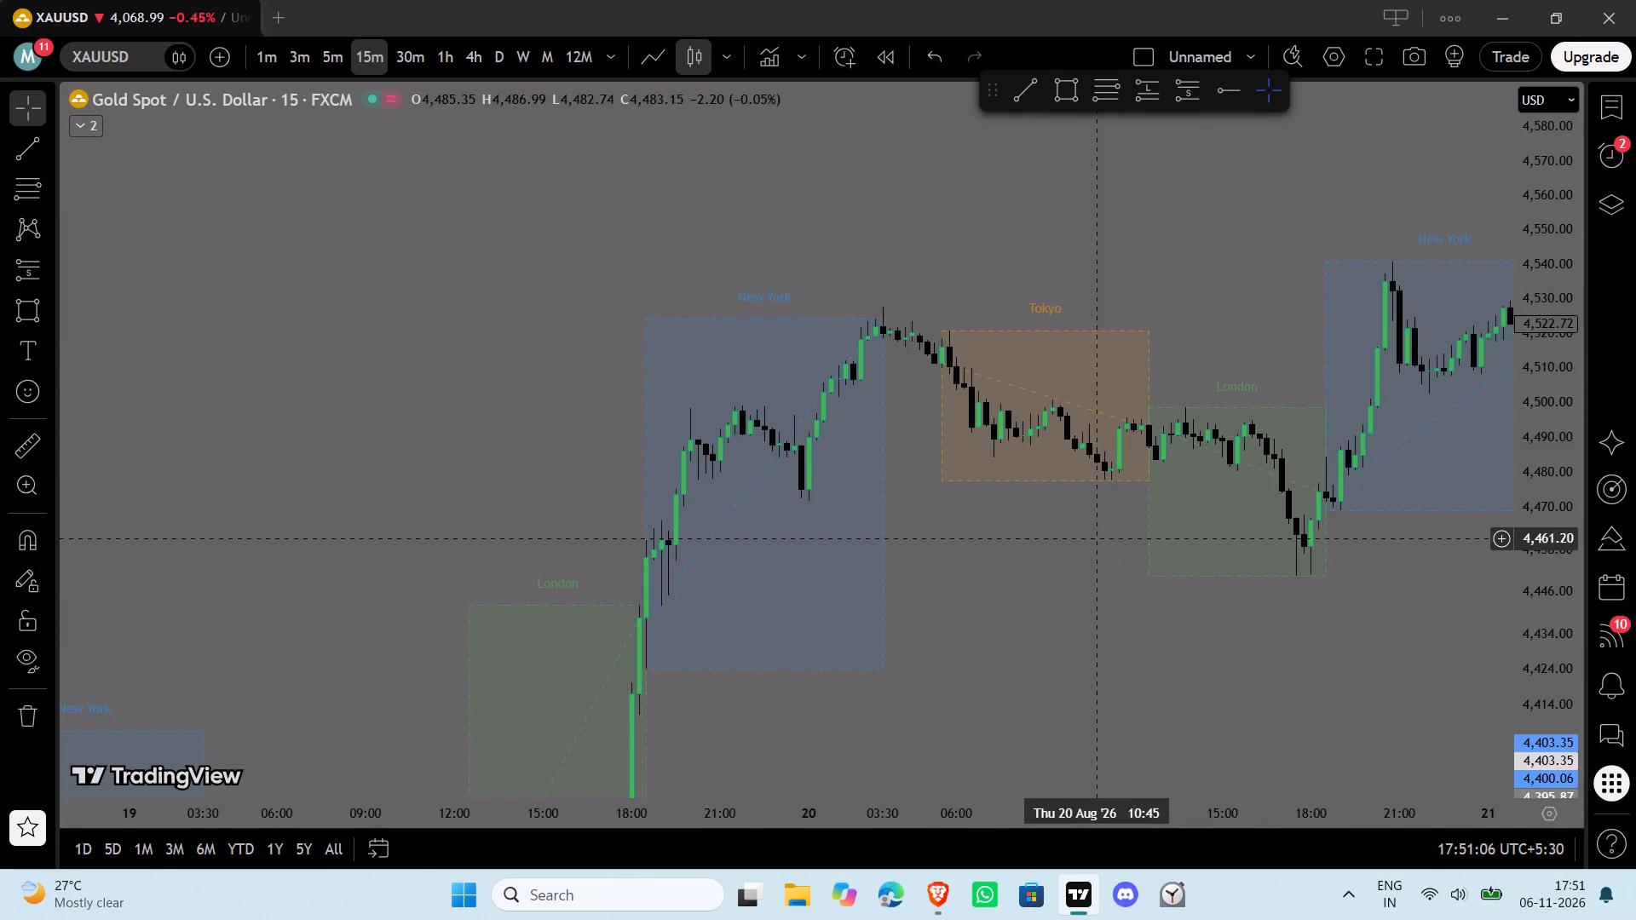
pyautogui.moveTo(1235, 362); pyautogui.dragTo(896, 273)
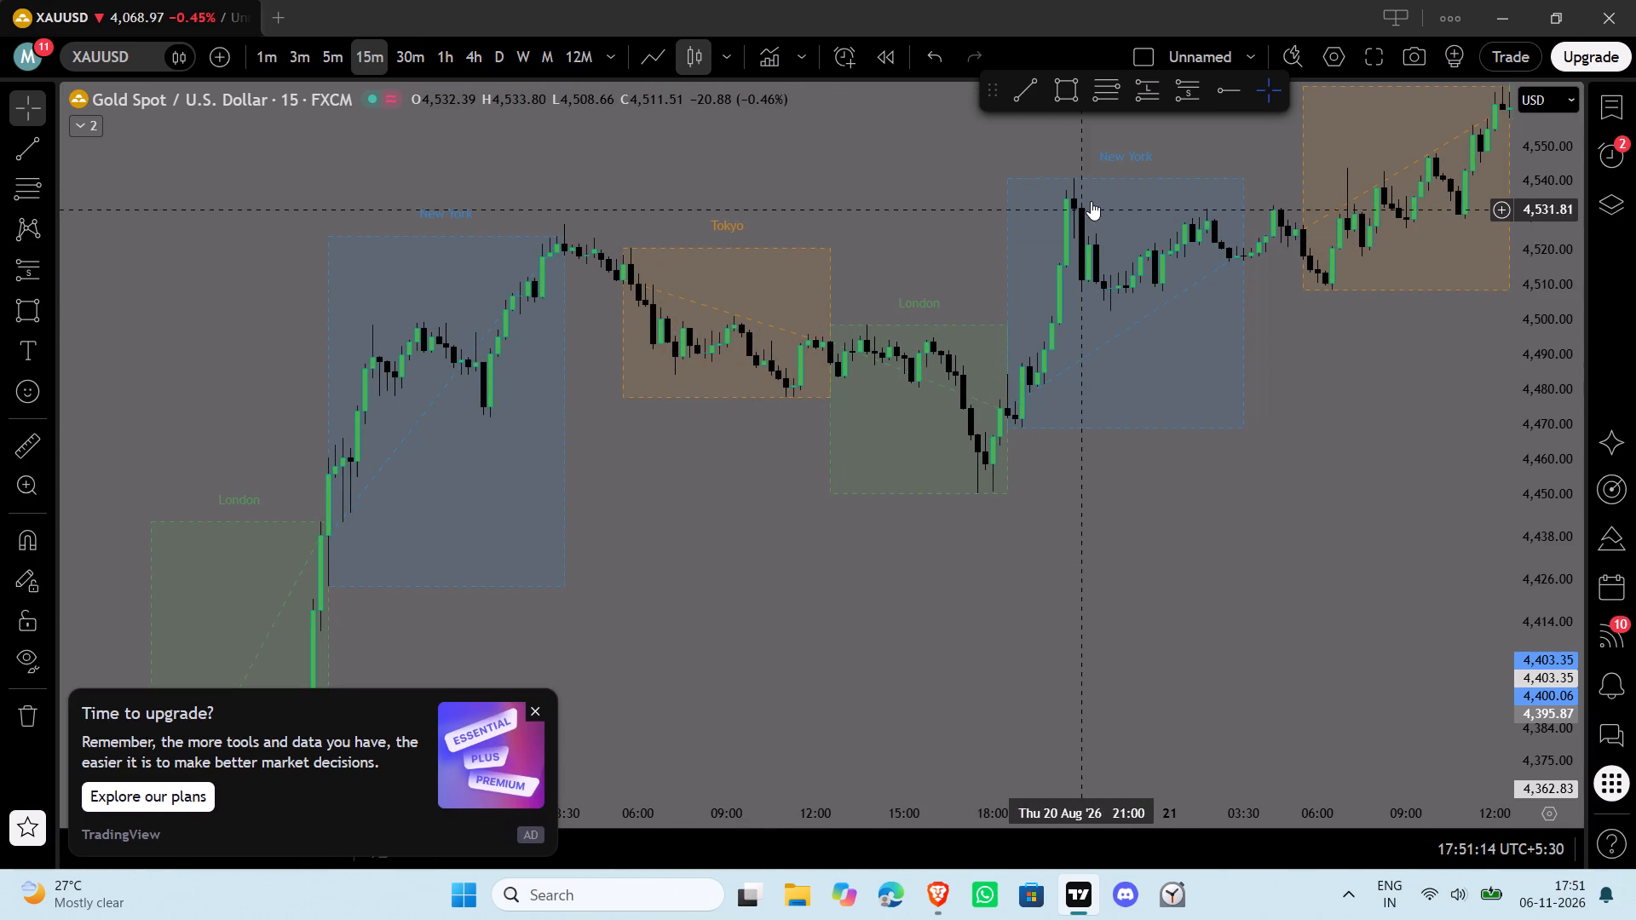
pyautogui.moveTo(1361, 457); pyautogui.dragTo(863, 695)
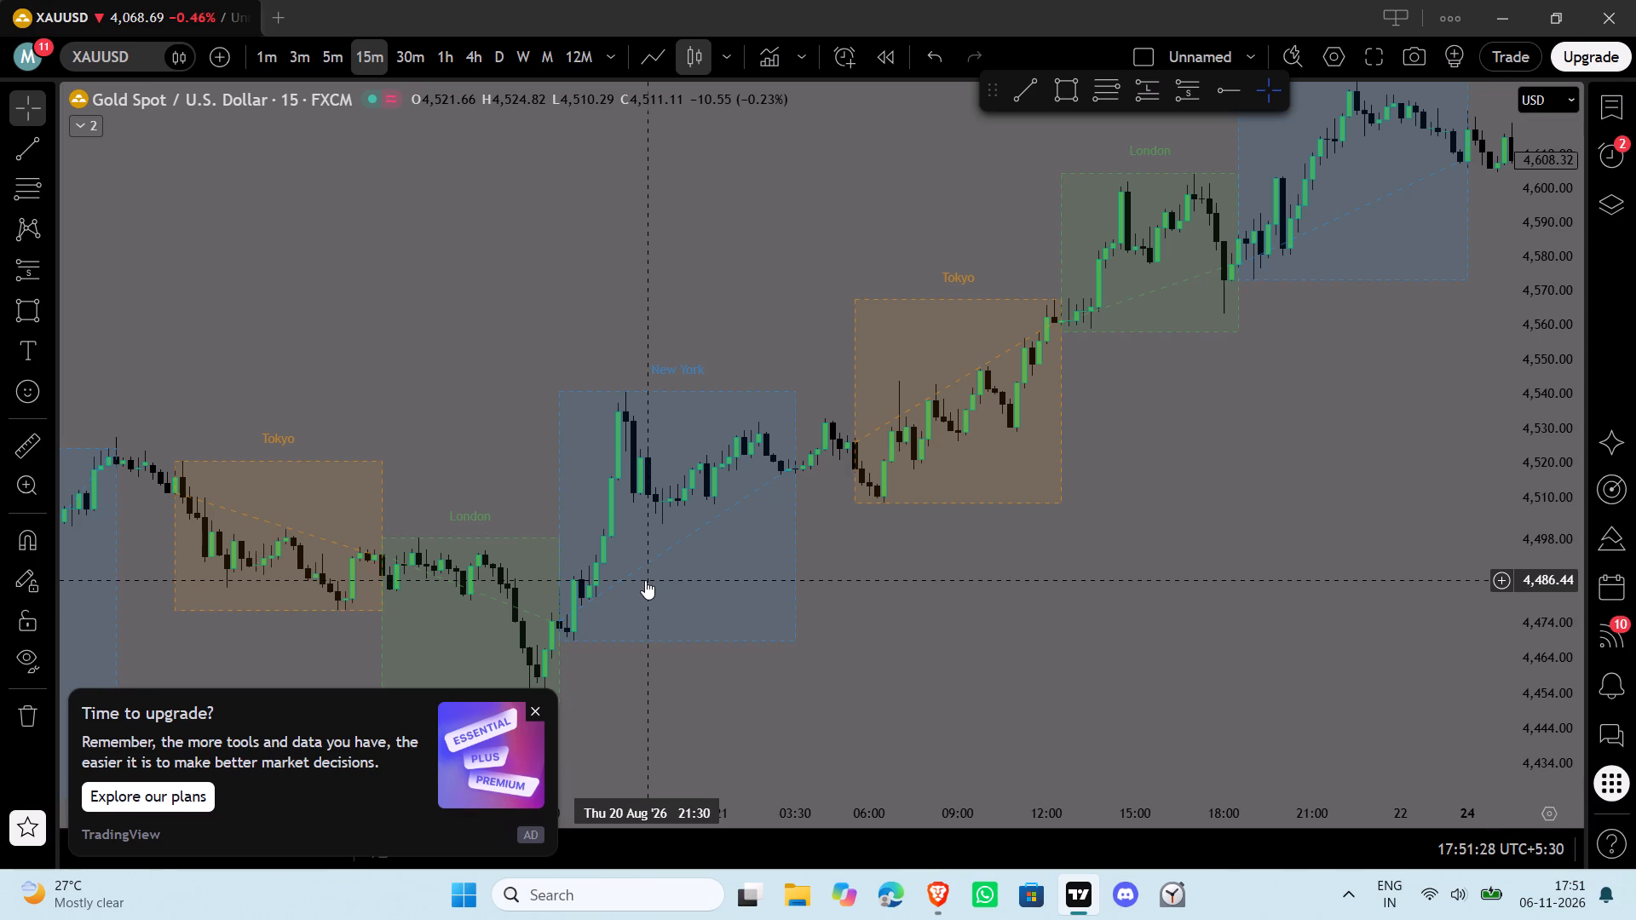
pyautogui.click(535, 707)
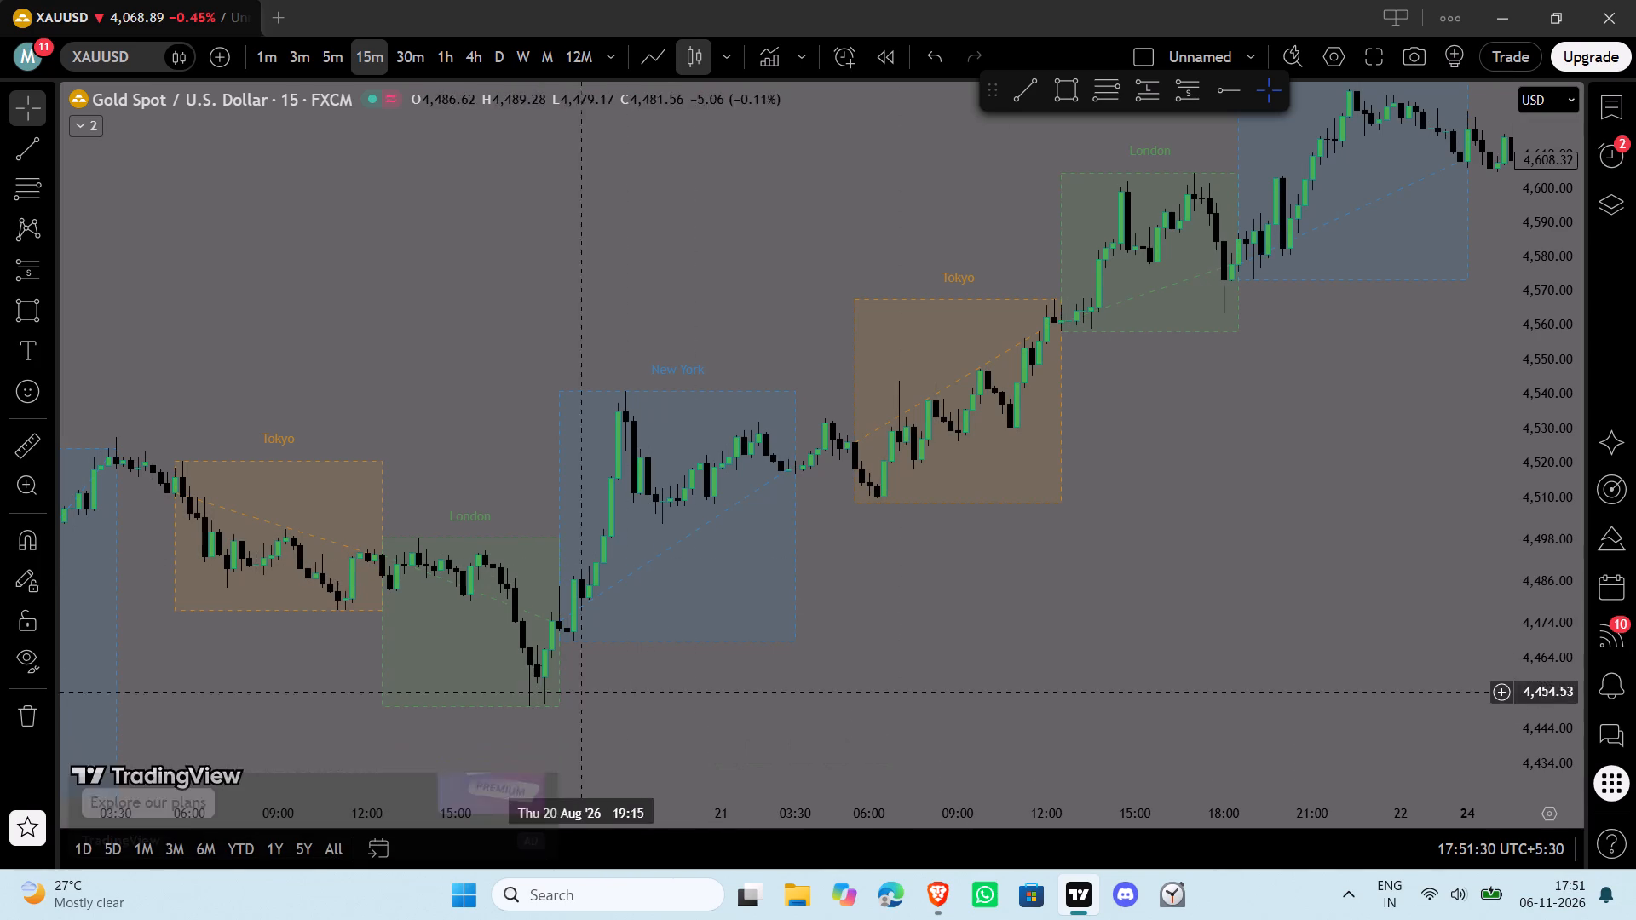
pyautogui.moveTo(1208, 538); pyautogui.dragTo(912, 647)
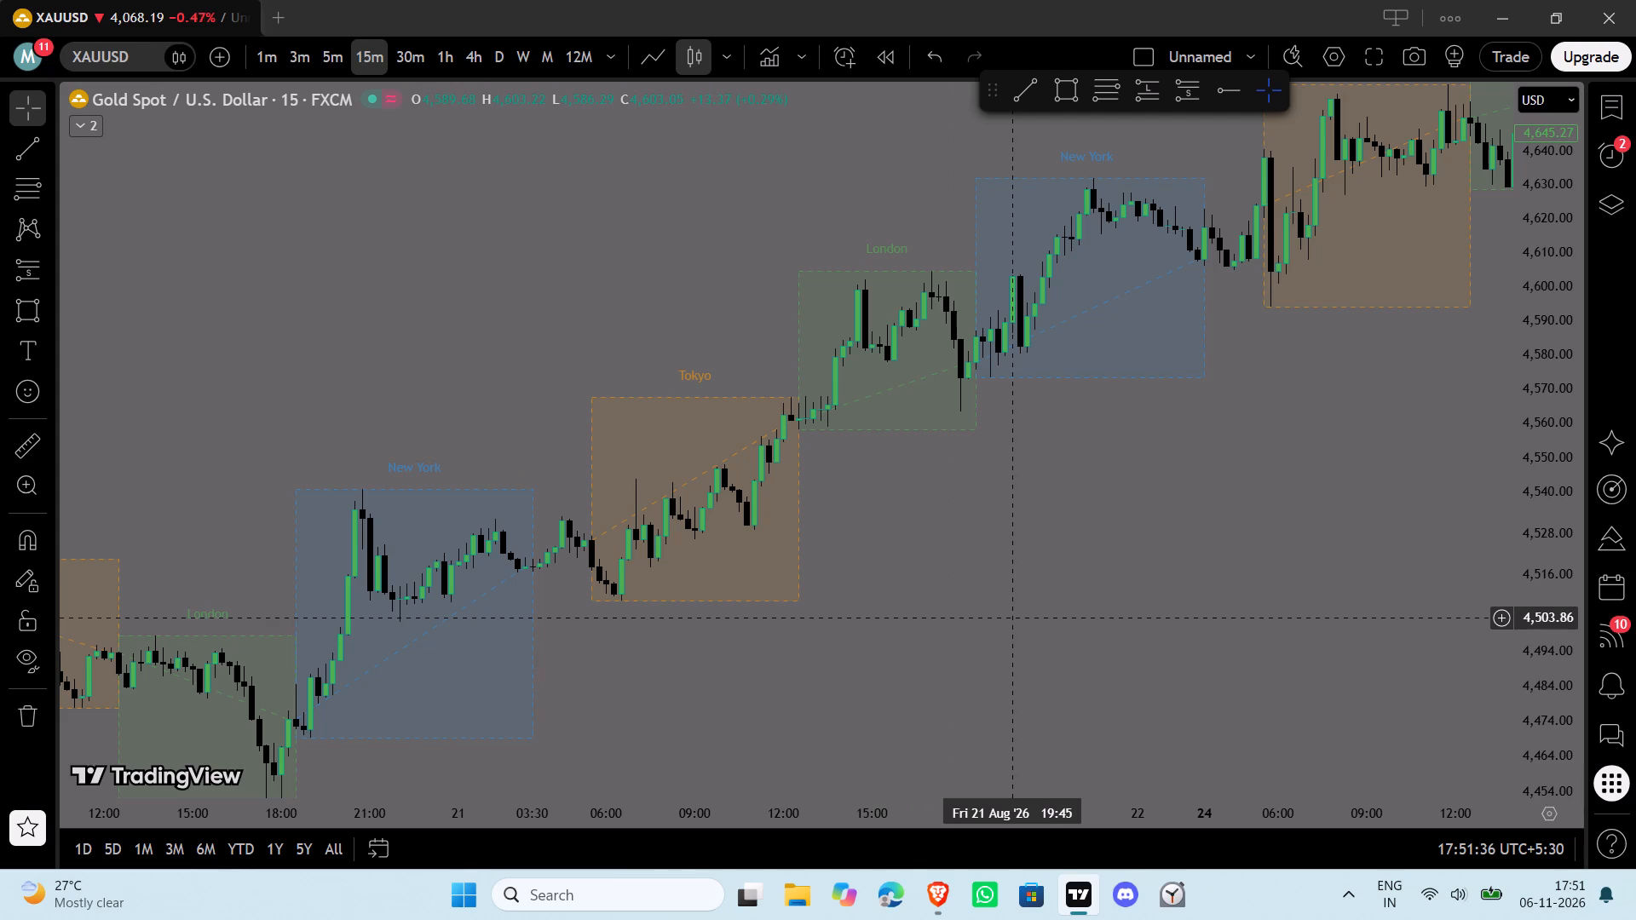
pyautogui.moveTo(1171, 579); pyautogui.dragTo(1022, 615)
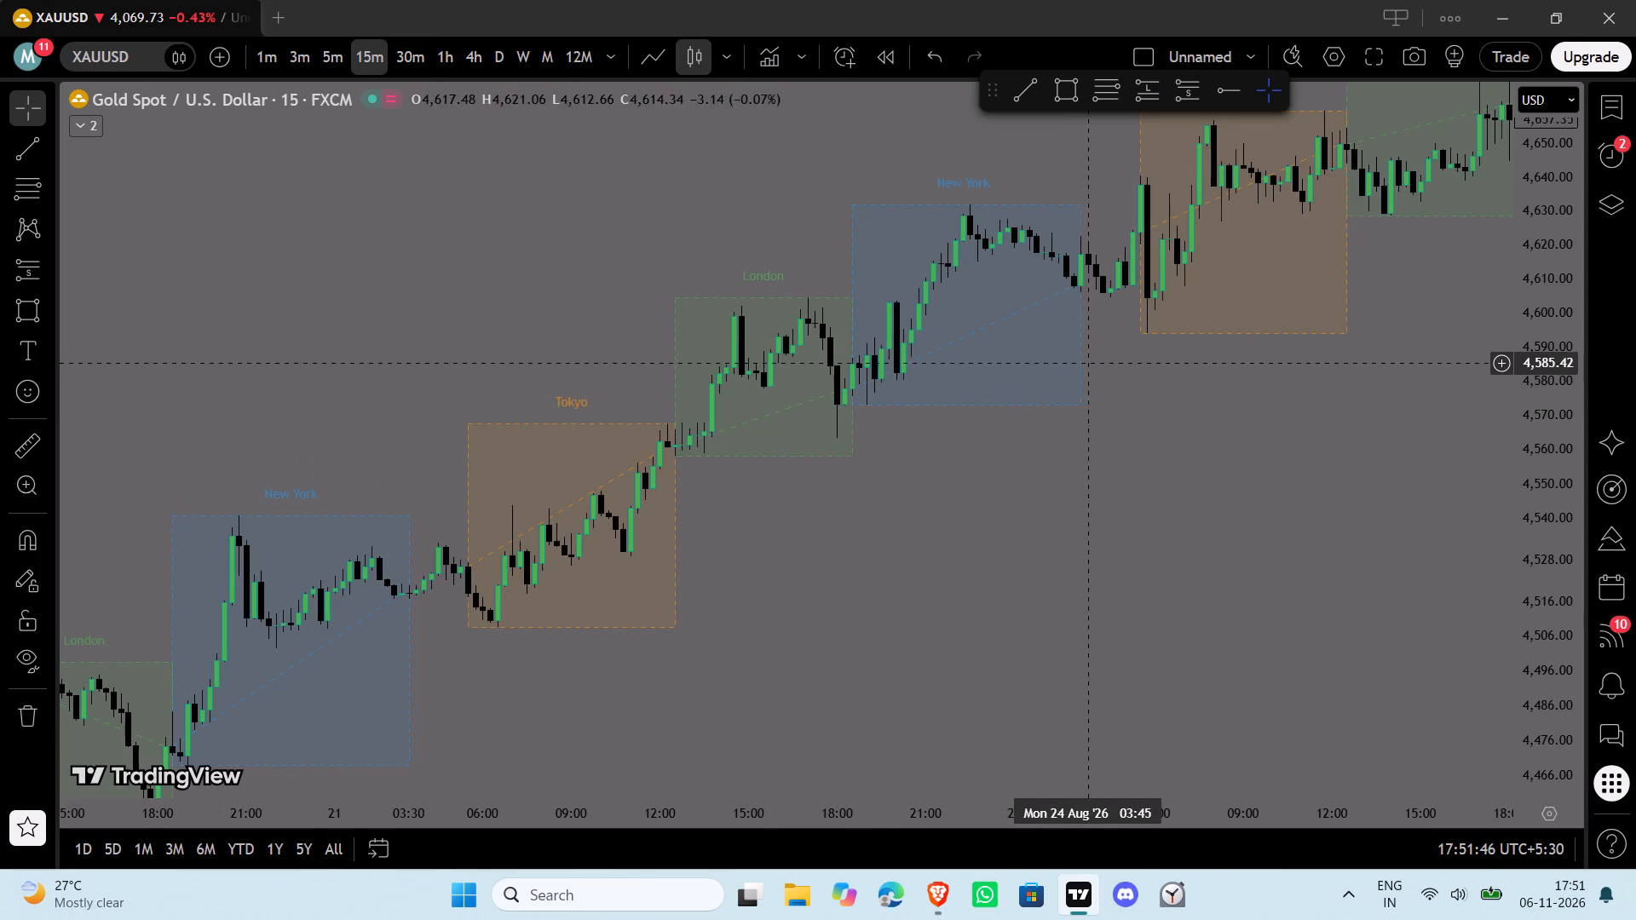
# Mark the base of the 21 August London session with a rectangle from 12:30 to about 20:00, spanning 4,559.00 to about 4,568.
pyautogui.click(1072, 83)
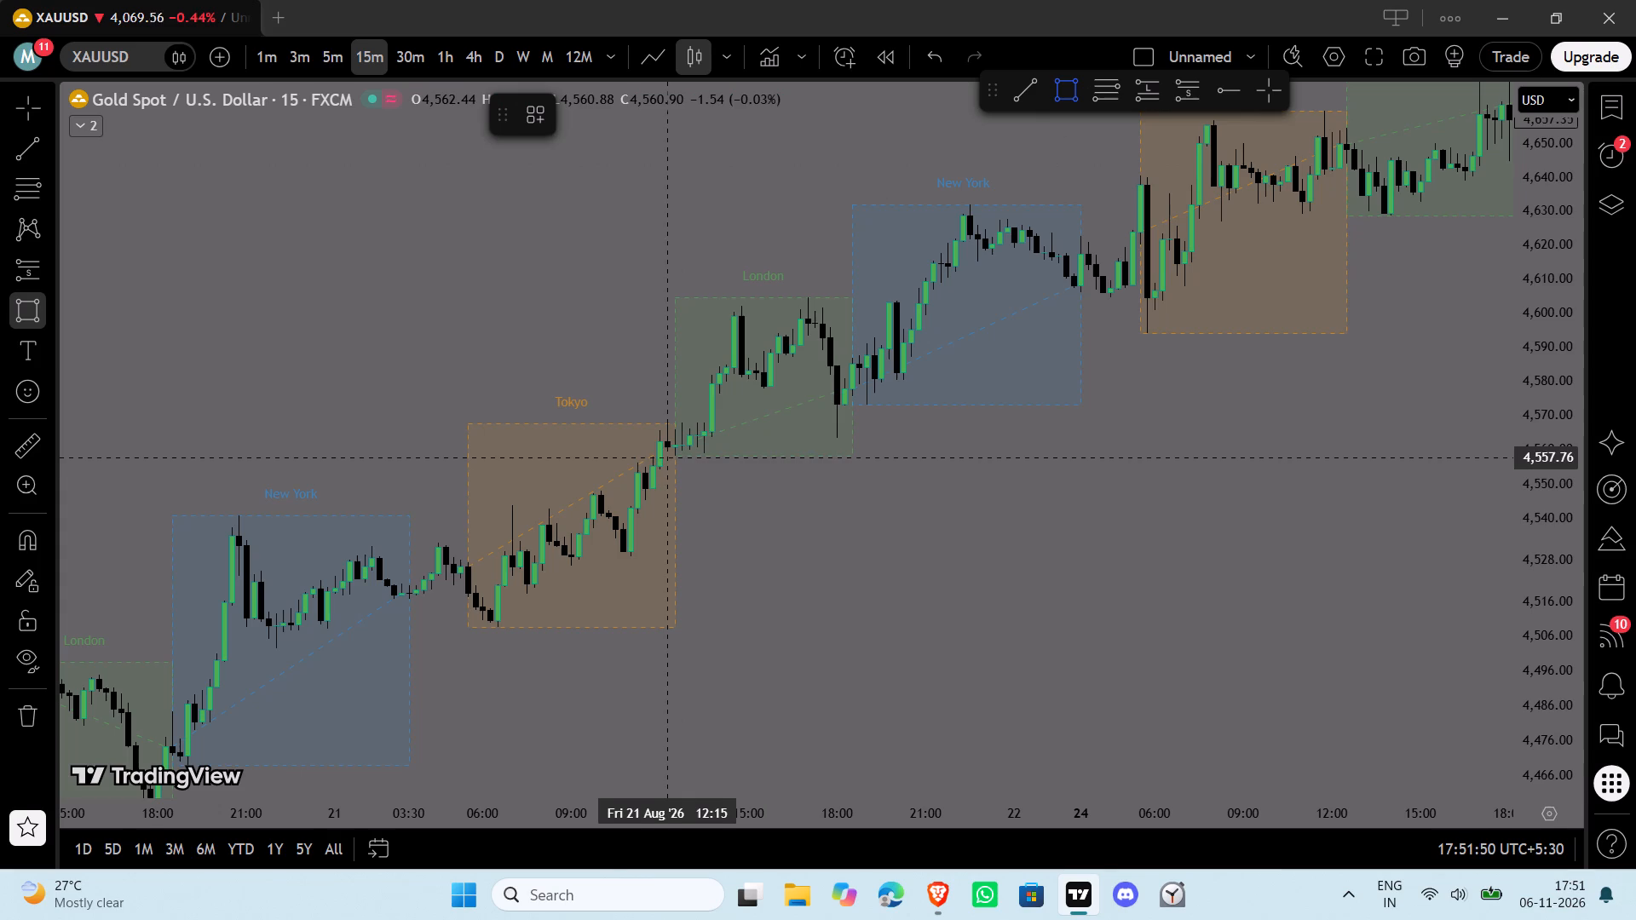
pyautogui.click(677, 453)
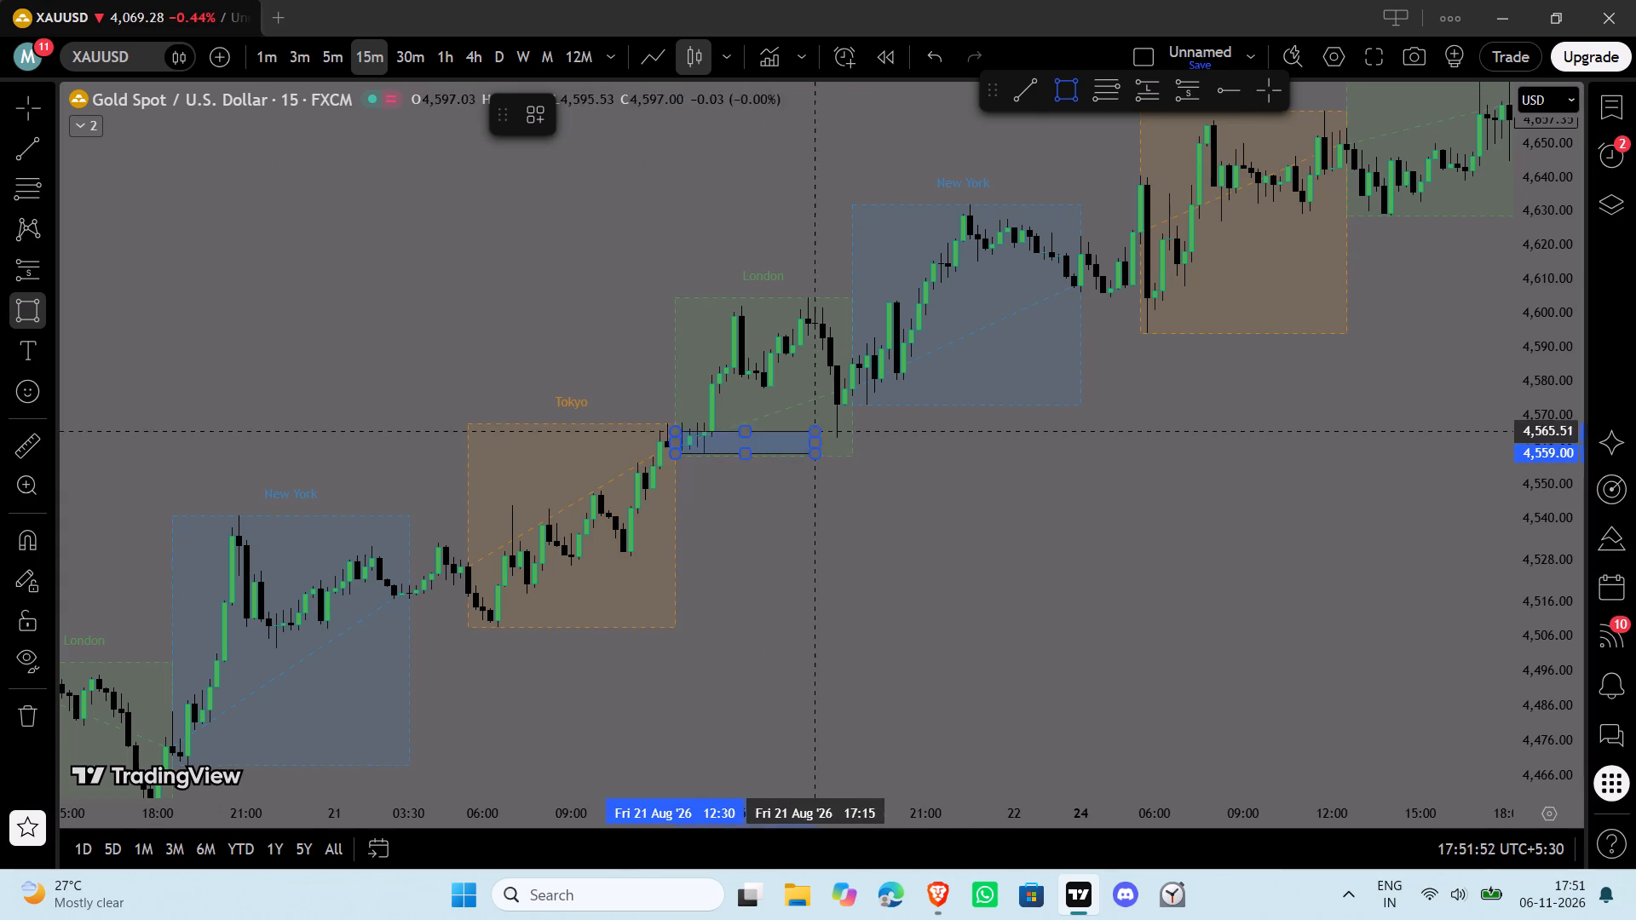
pyautogui.click(898, 423)
pyautogui.click(925, 449)
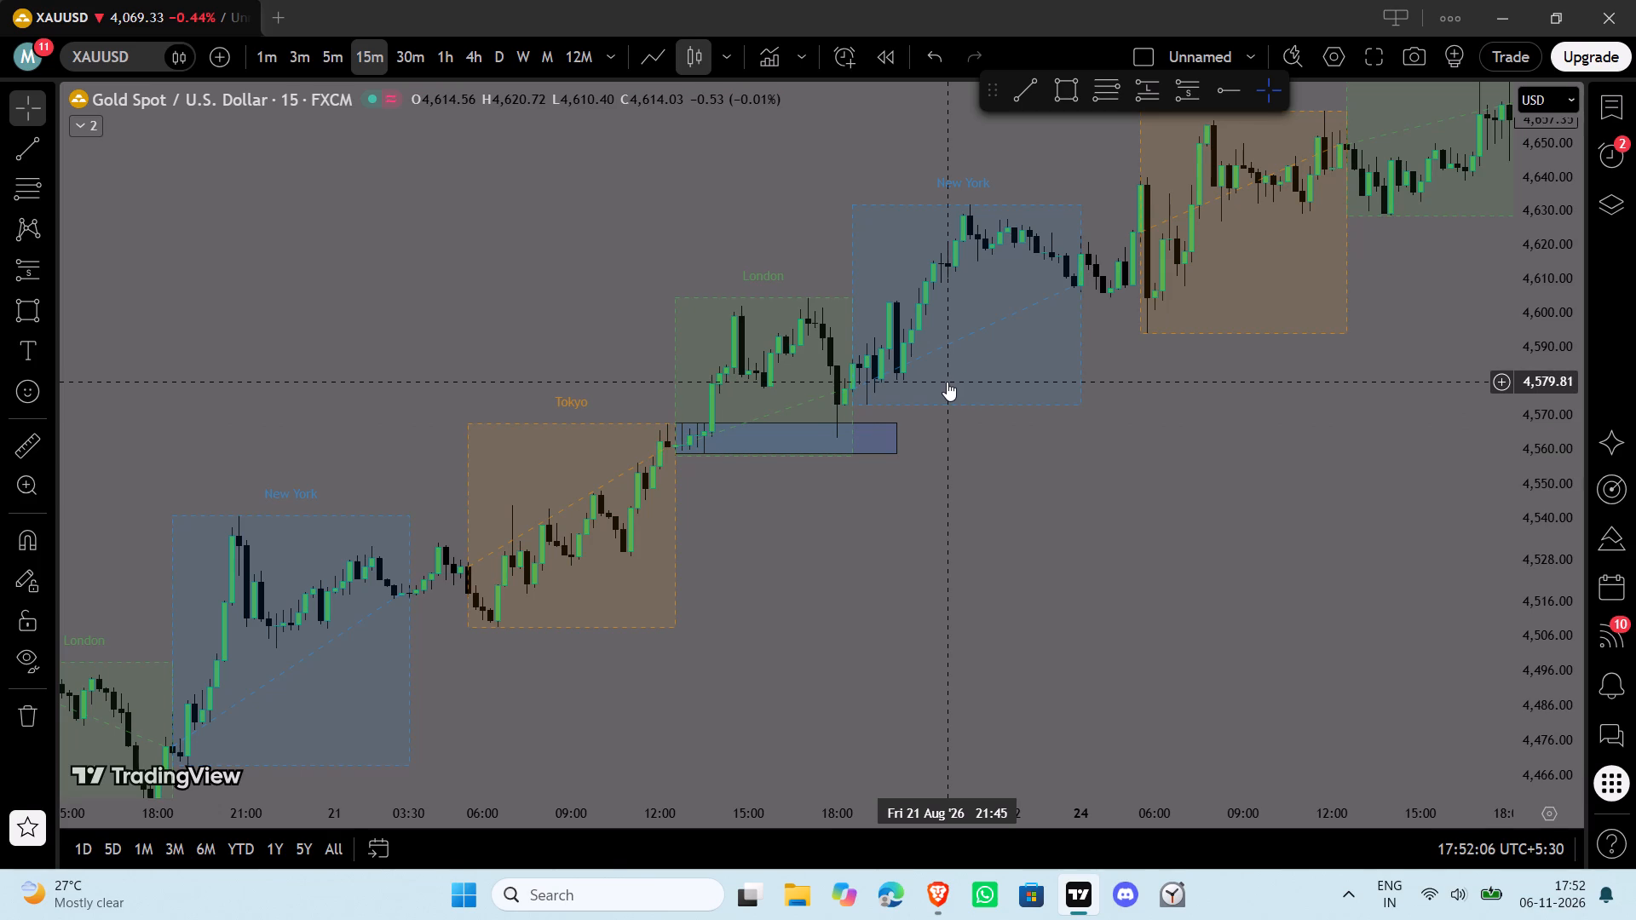
# Start another rectangle zone for the price action following the 21 August London session.
pyautogui.click(1069, 96)
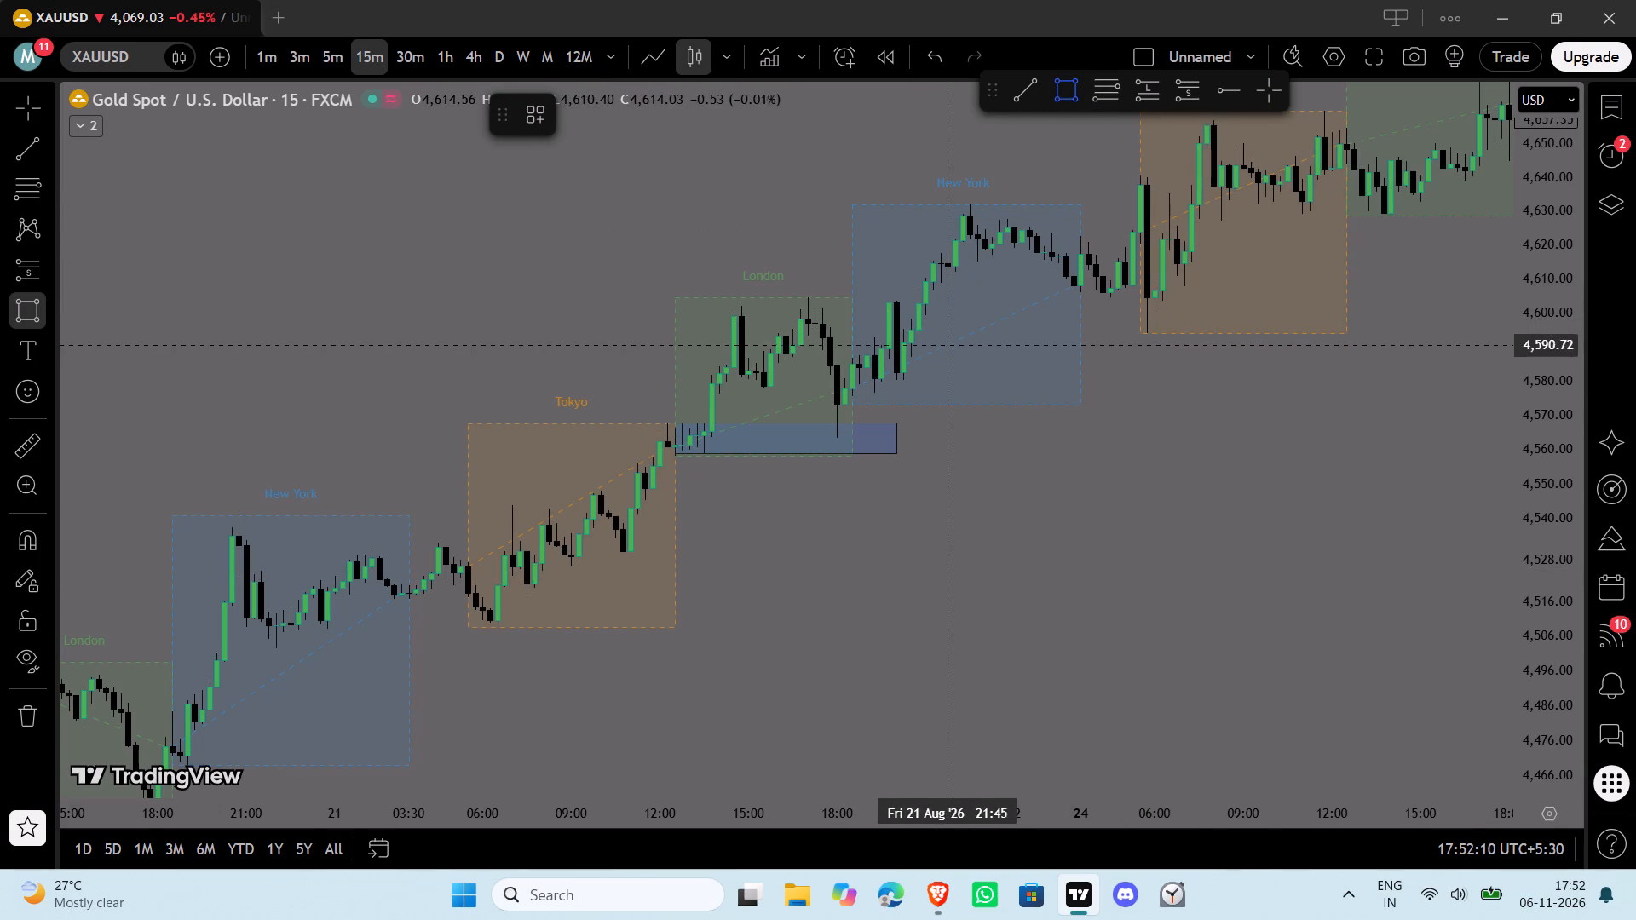
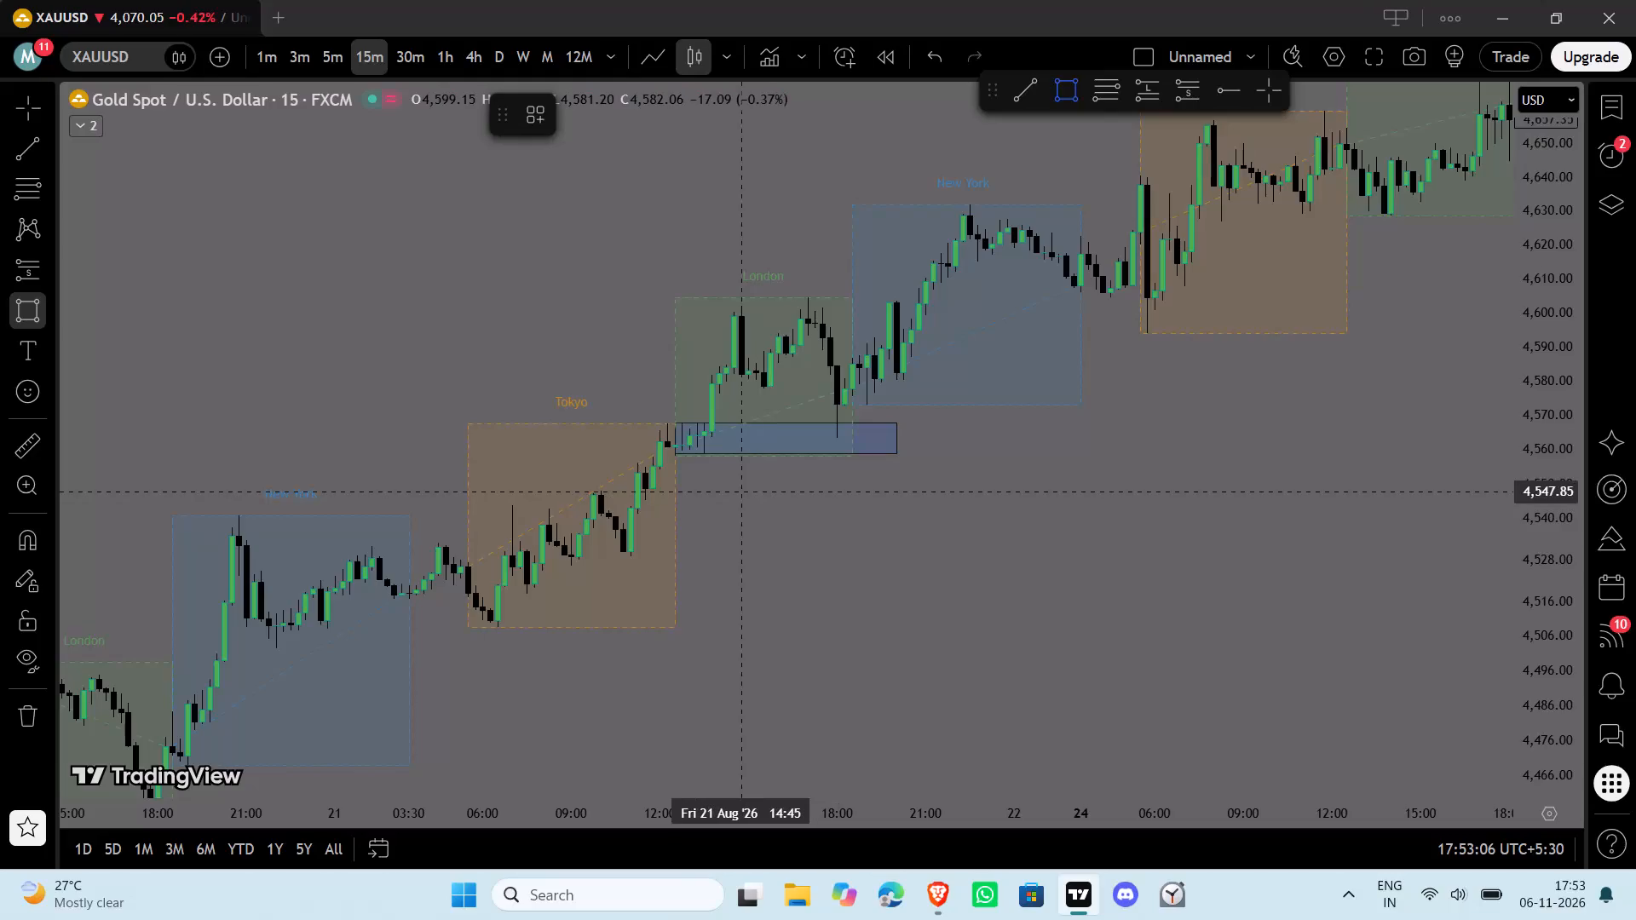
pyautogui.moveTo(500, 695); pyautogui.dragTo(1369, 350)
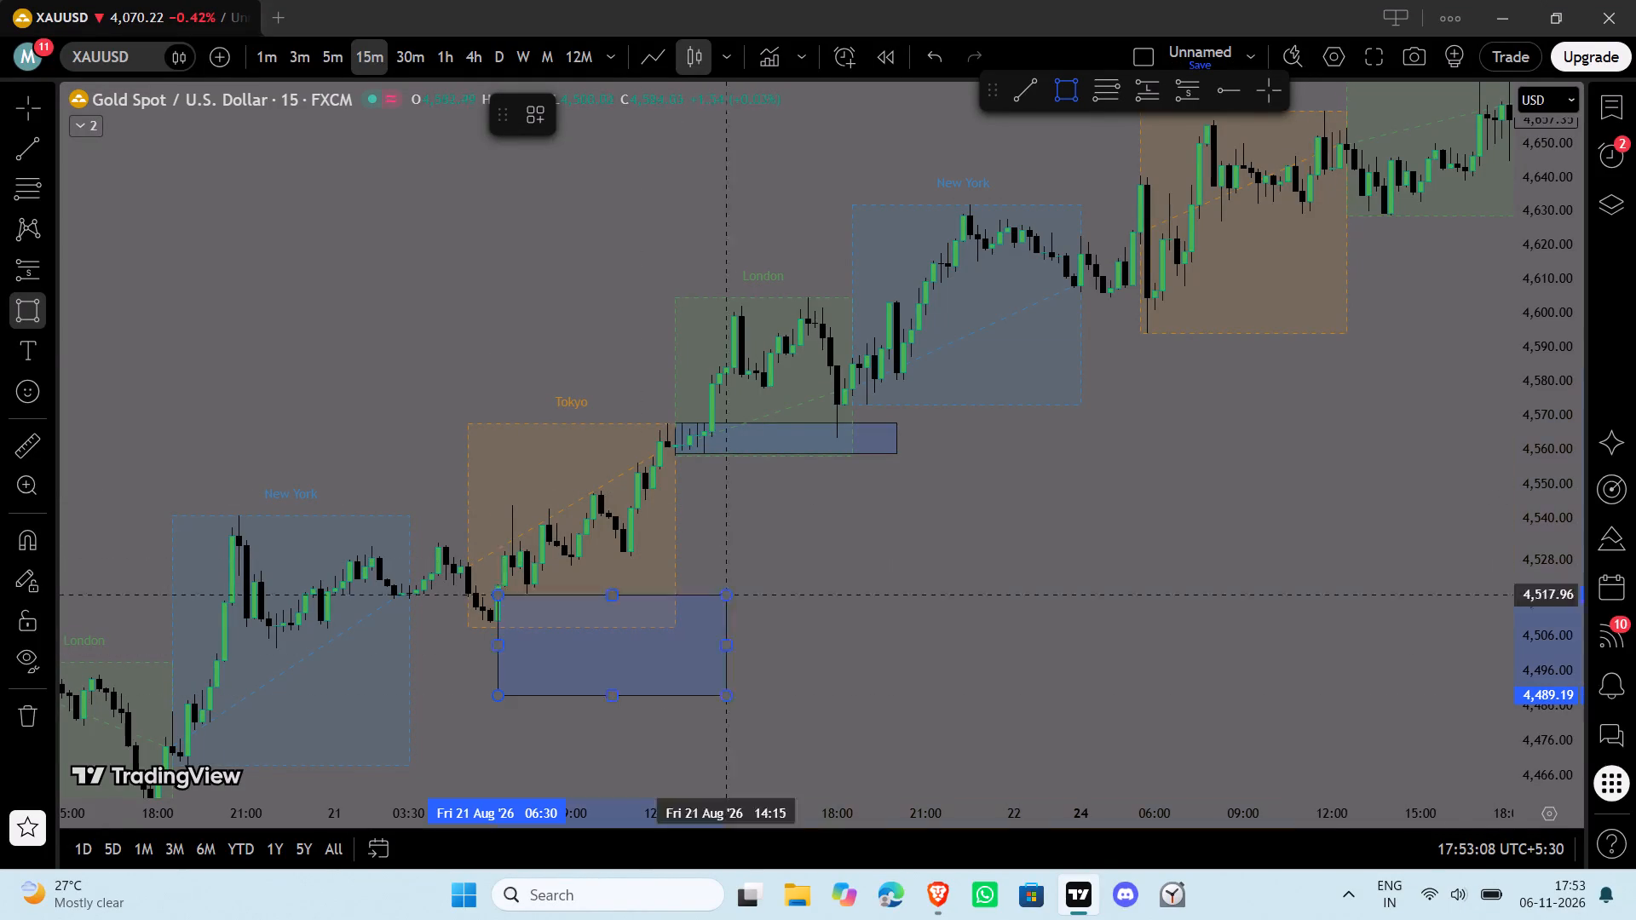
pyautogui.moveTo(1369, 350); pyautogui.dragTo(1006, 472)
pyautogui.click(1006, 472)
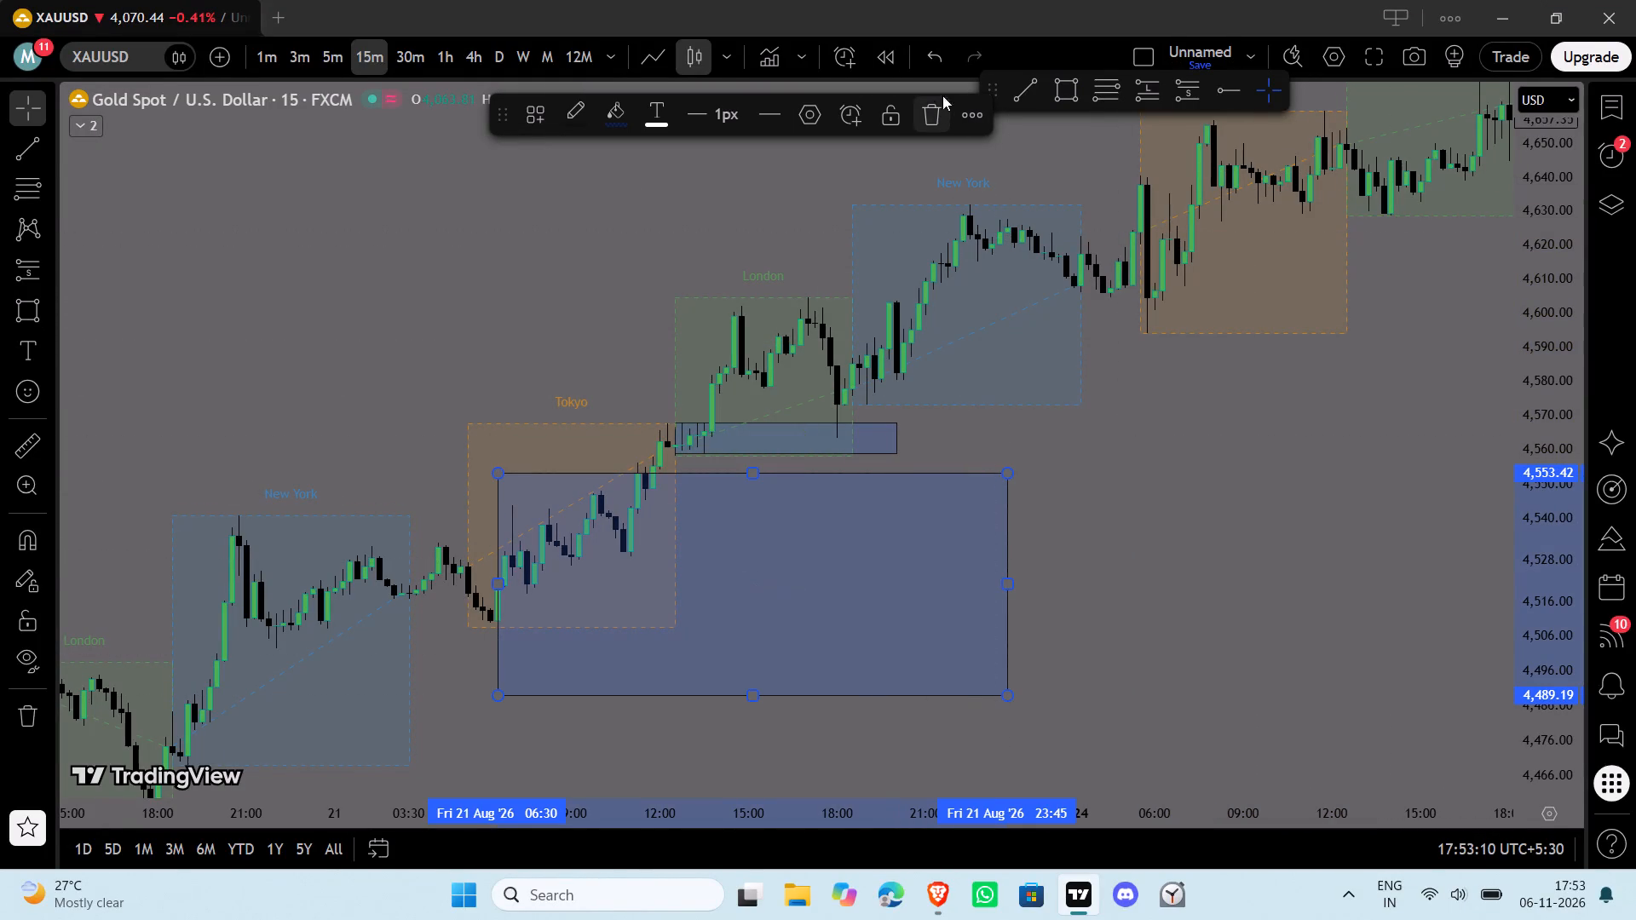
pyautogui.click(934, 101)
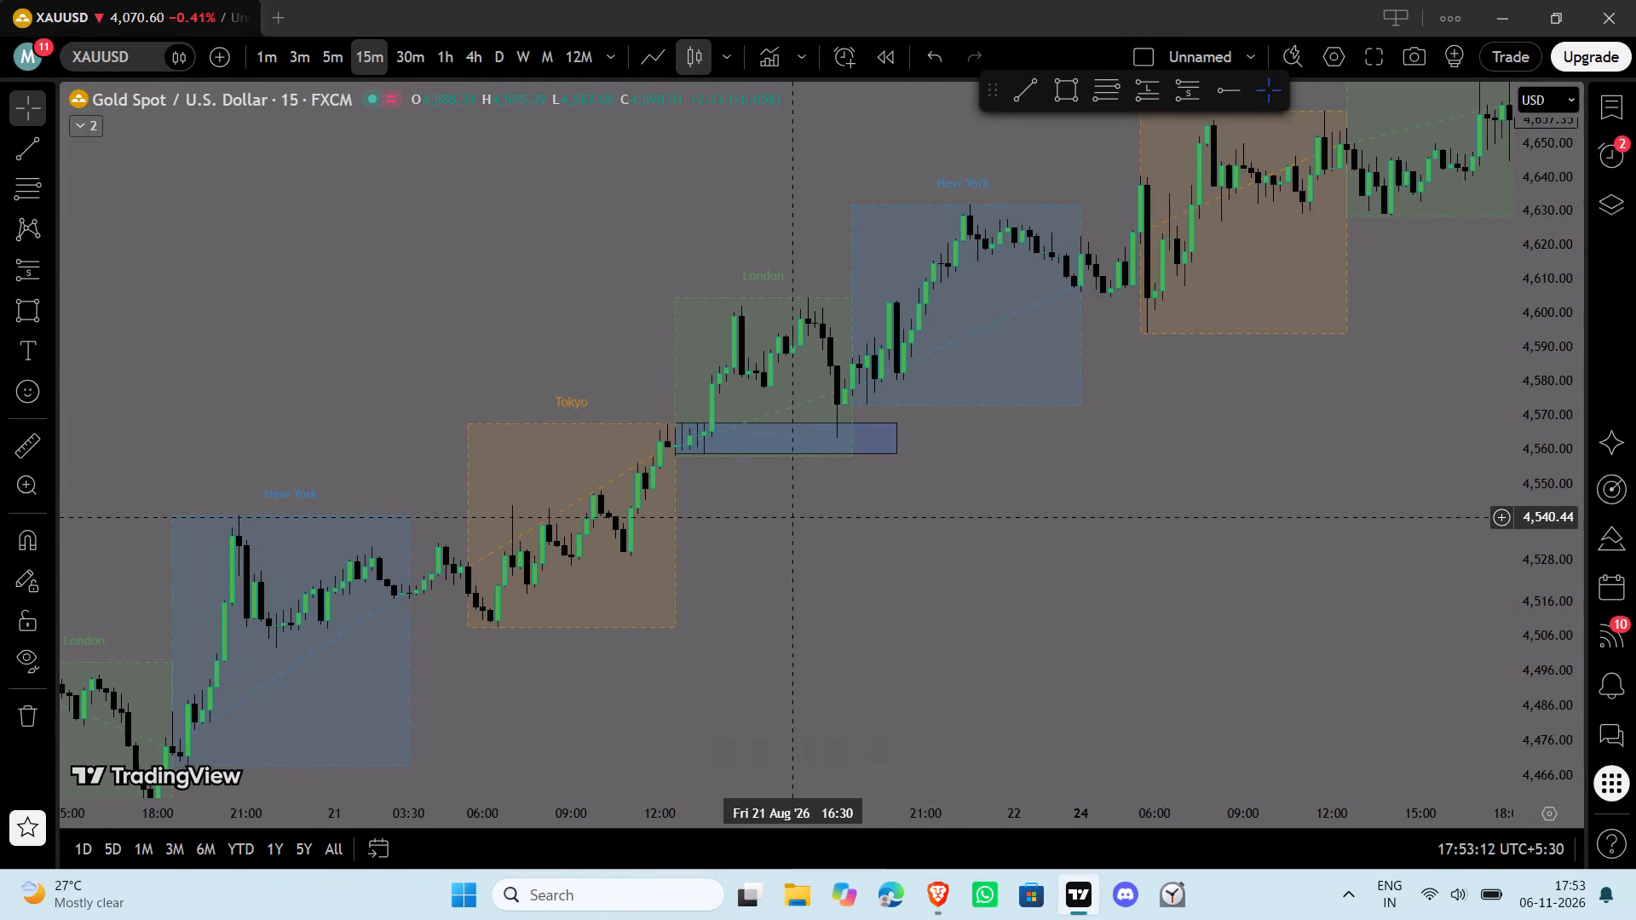
# Delete the rectangle zone at the base of the 21 August London session.
pyautogui.moveTo(794, 517); pyautogui.dragTo(860, 588)
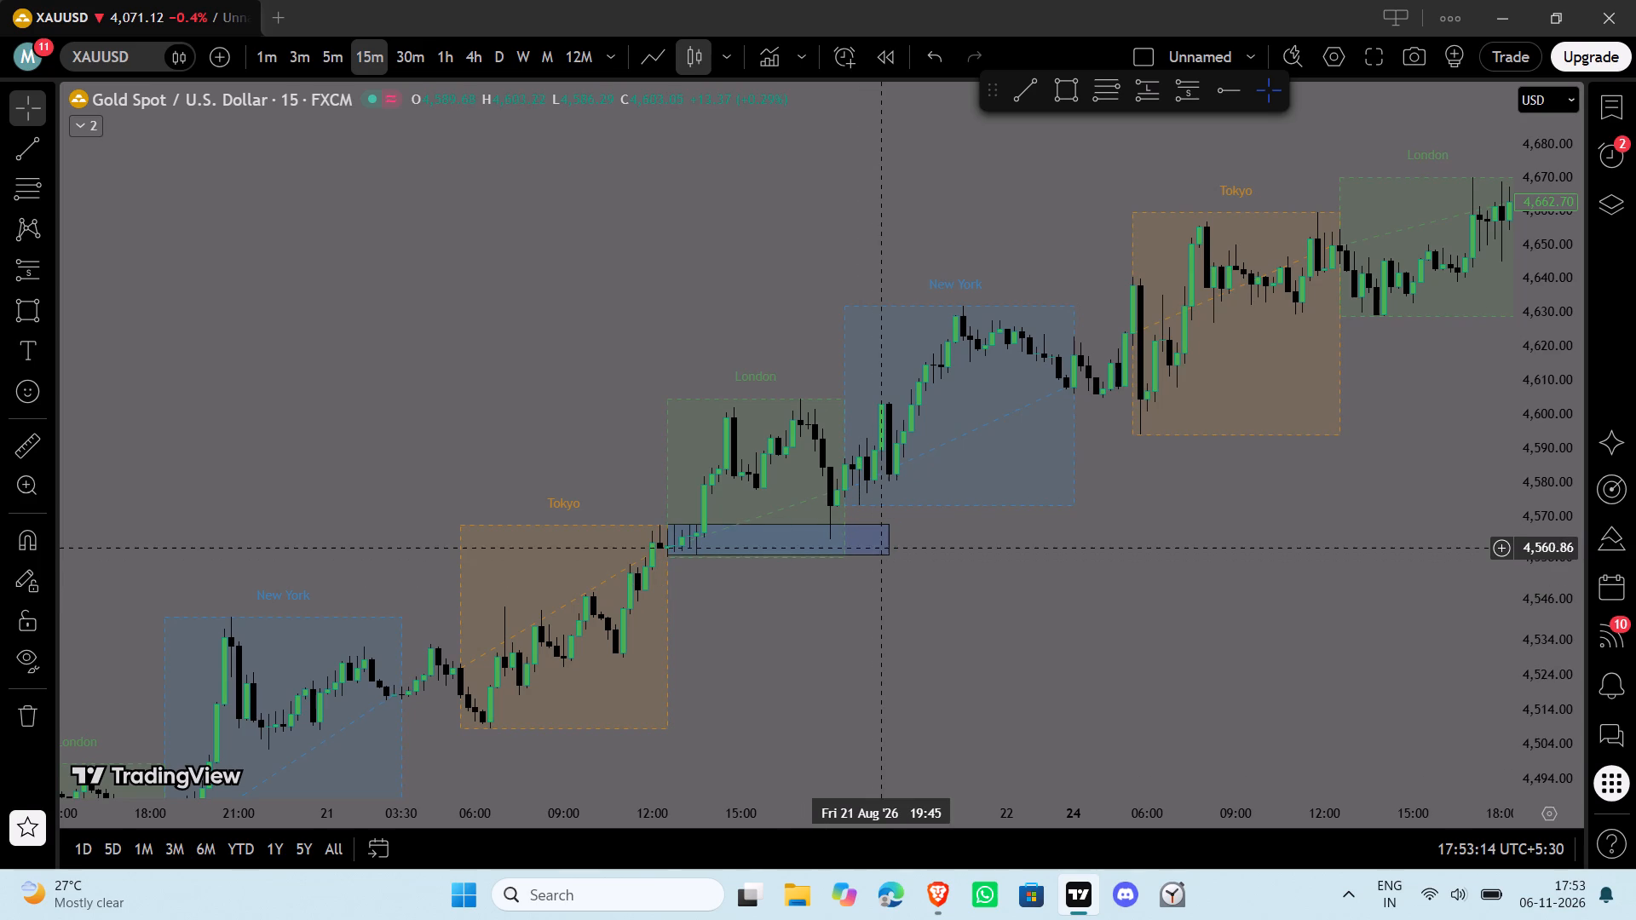
pyautogui.click(880, 546)
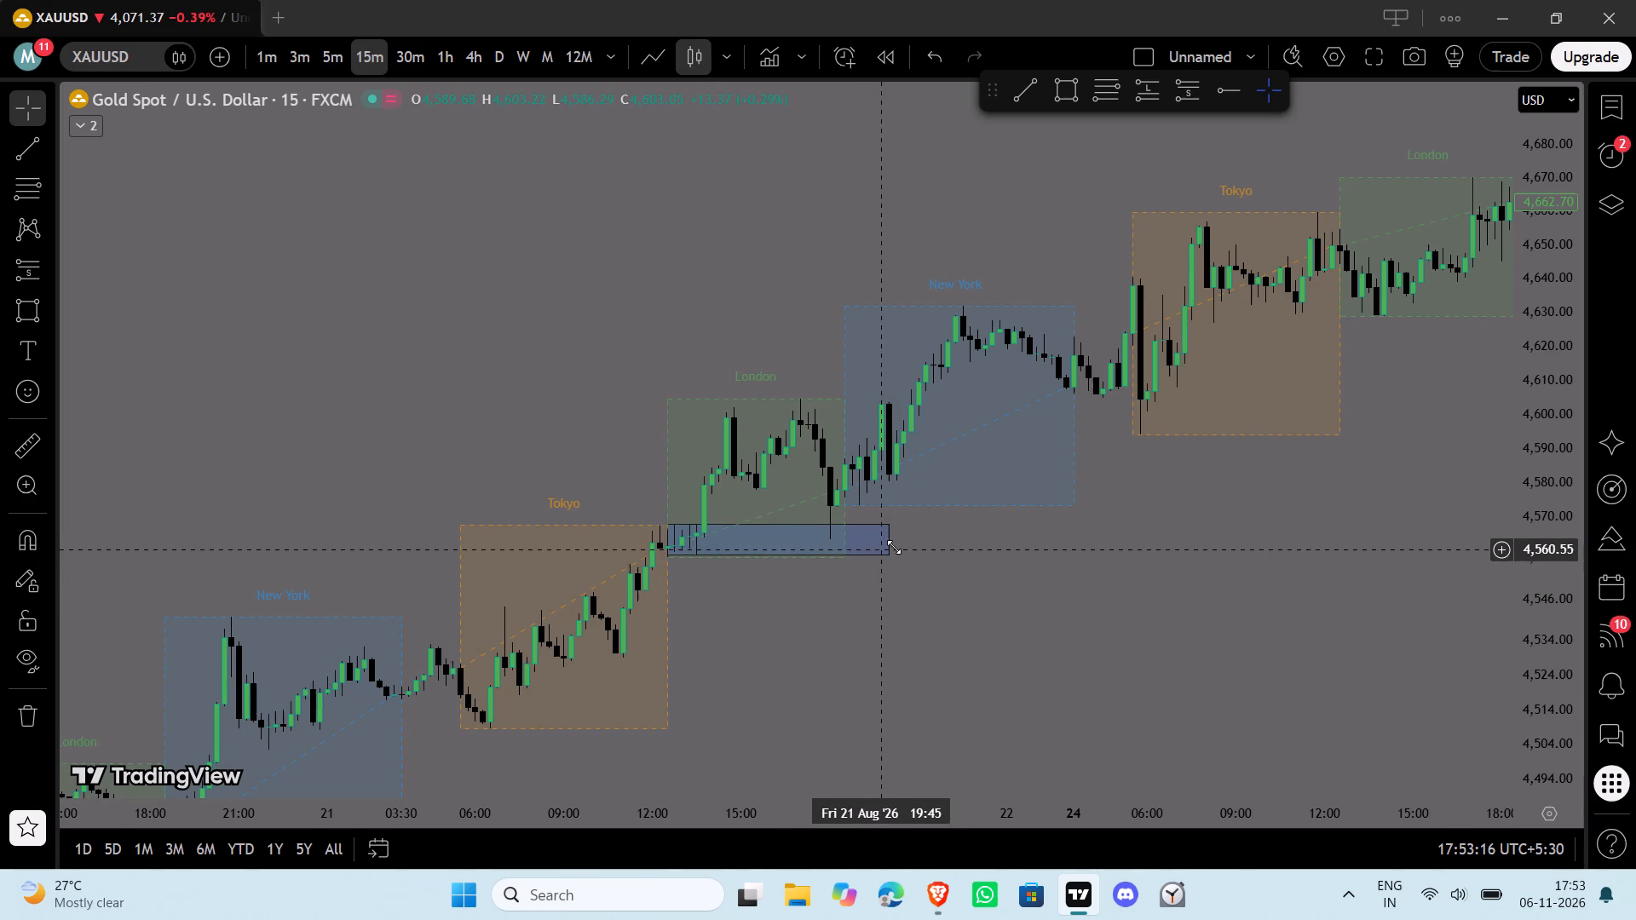
pyautogui.click(898, 547)
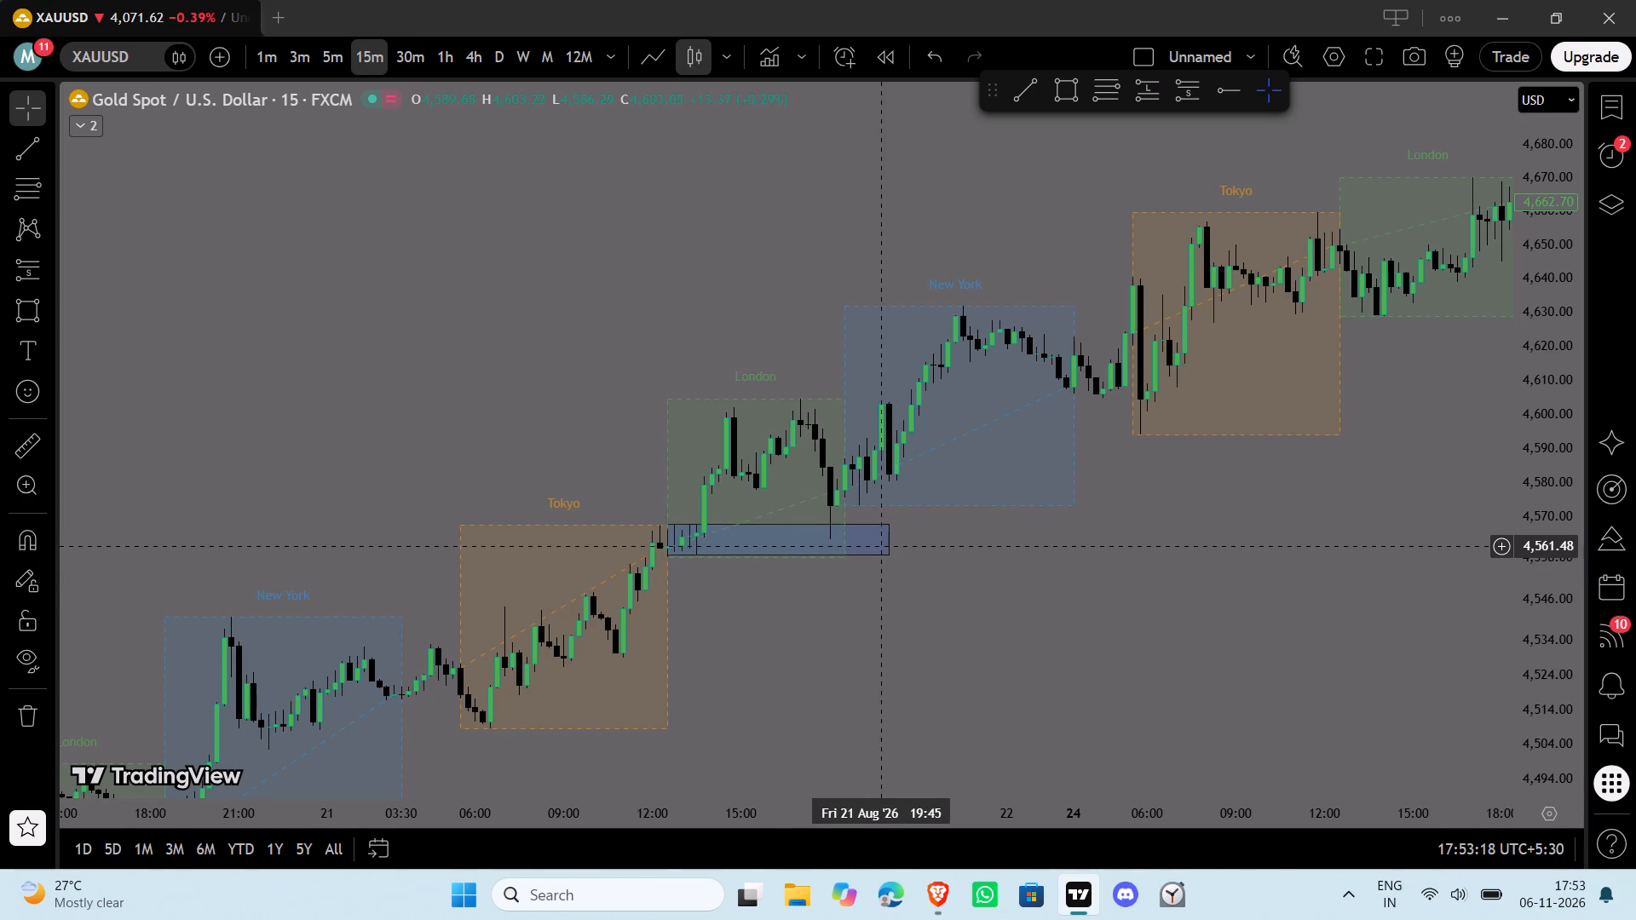
pyautogui.click(884, 545)
pyautogui.click(942, 114)
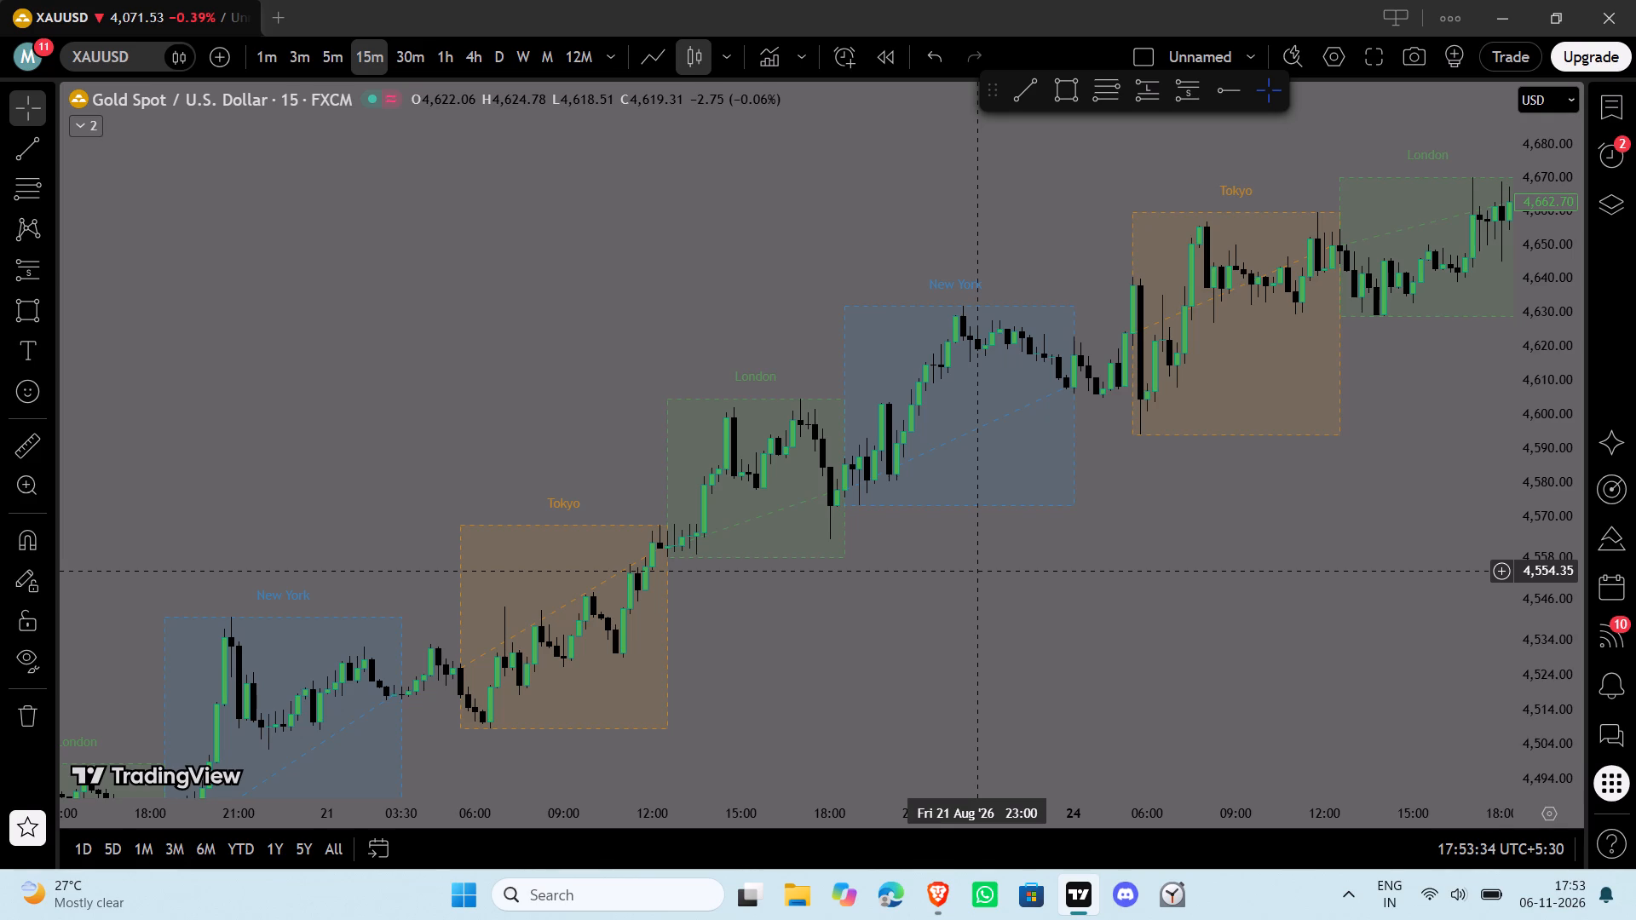
# Mark the 24 August London session low with a horizontal trend line at about 4,629 from 12:30 to about 23:15.
pyautogui.moveTo(1314, 561); pyautogui.dragTo(823, 696)
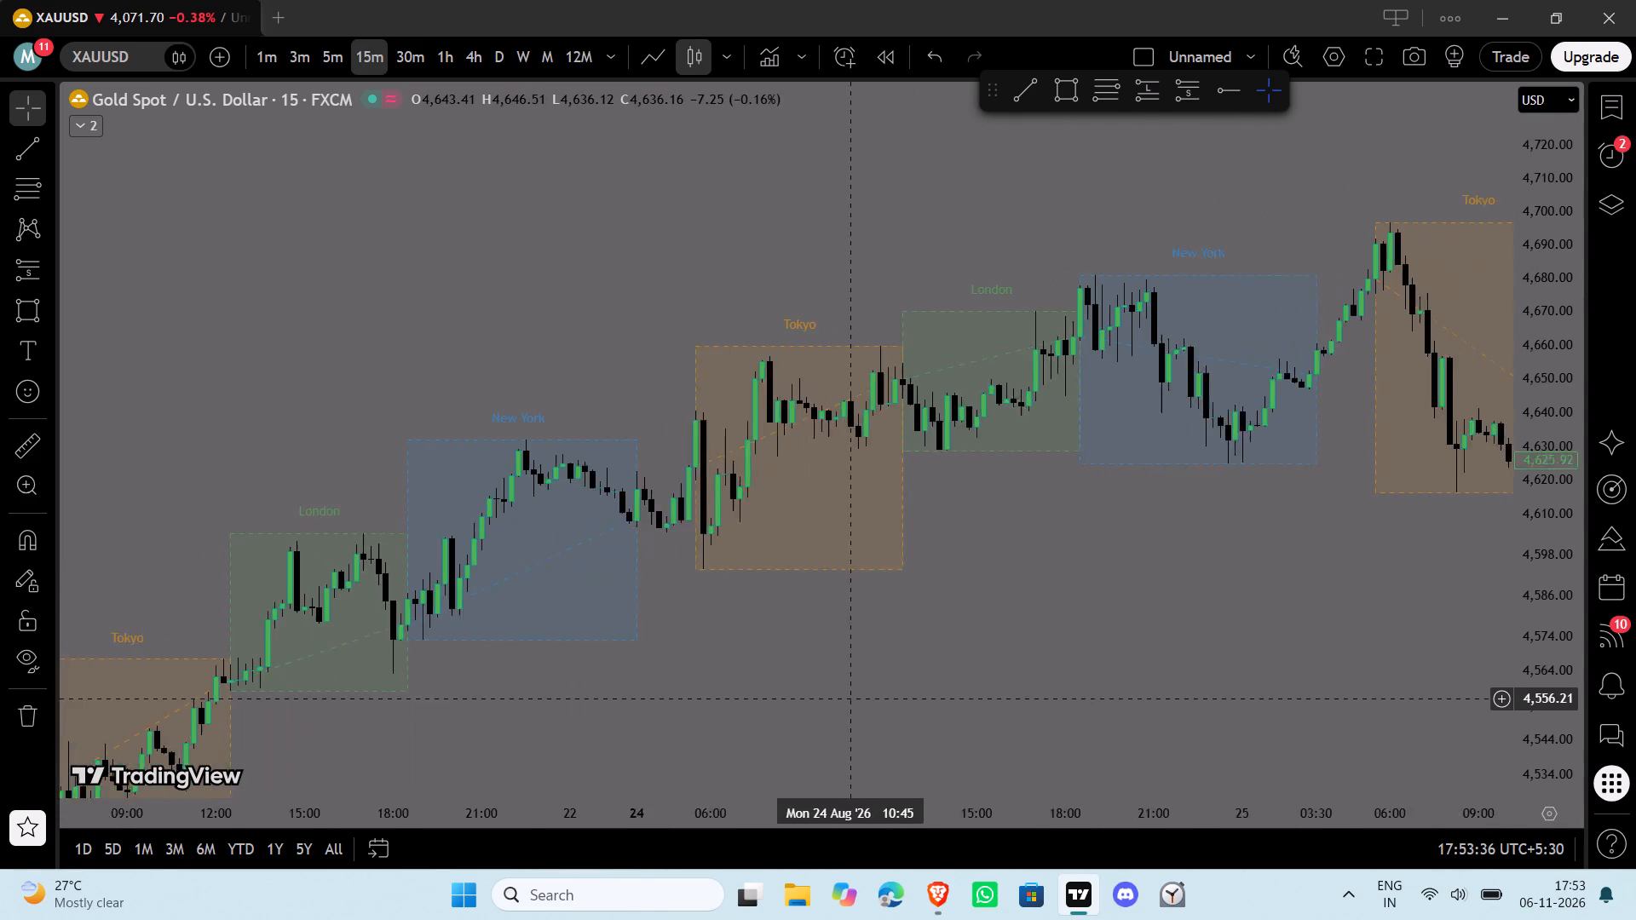
pyautogui.moveTo(823, 696); pyautogui.dragTo(778, 680)
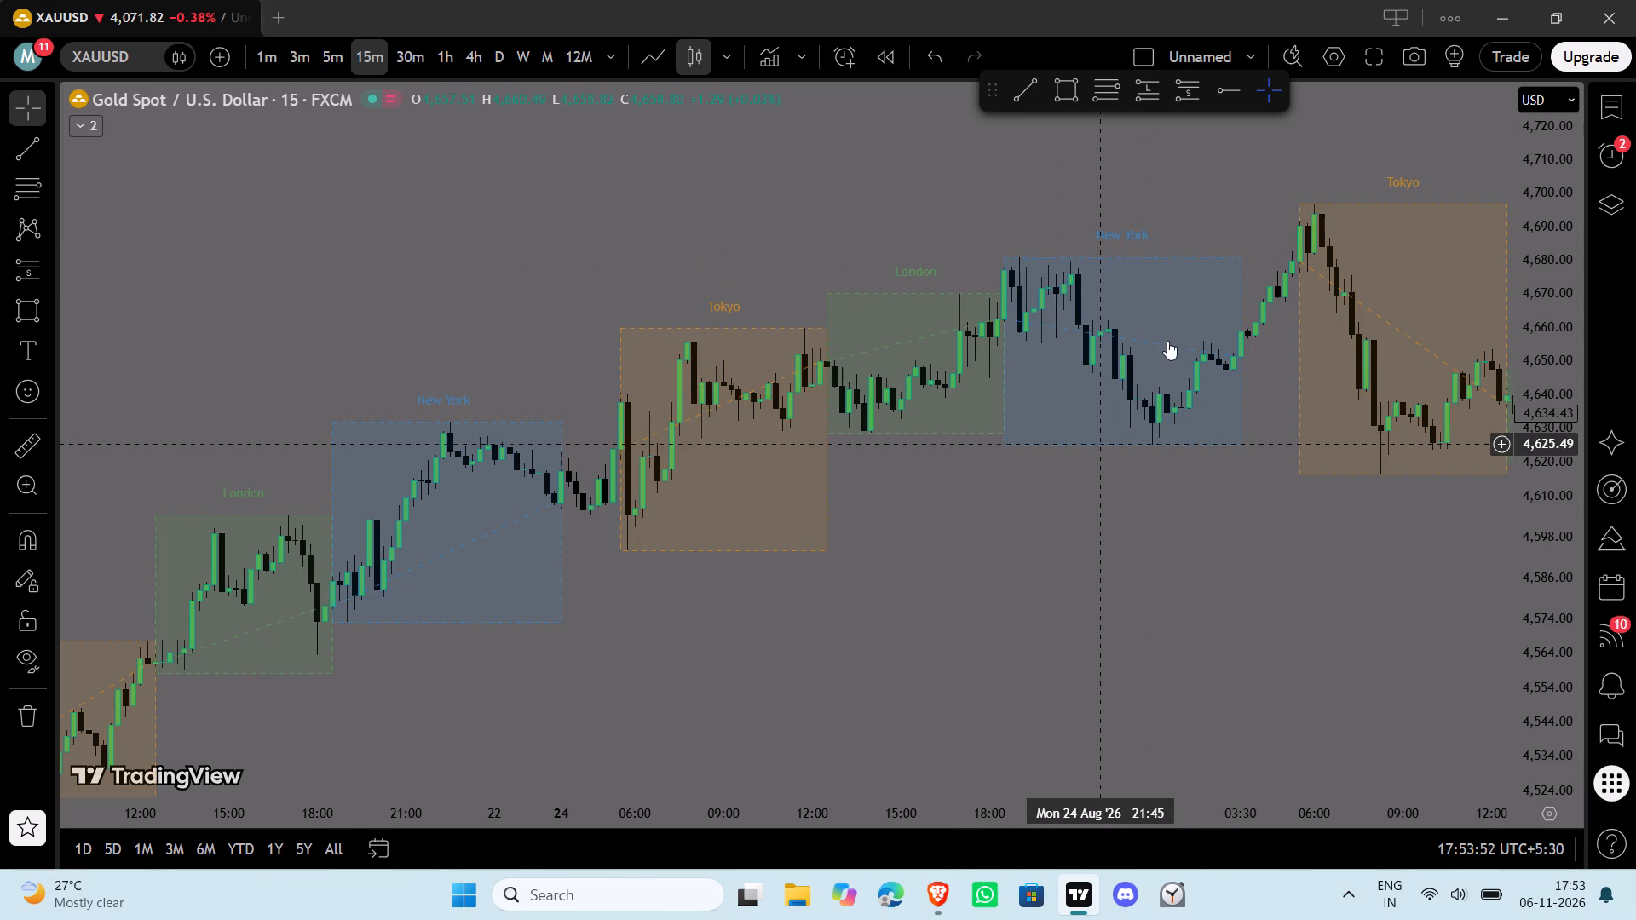
pyautogui.click(1024, 89)
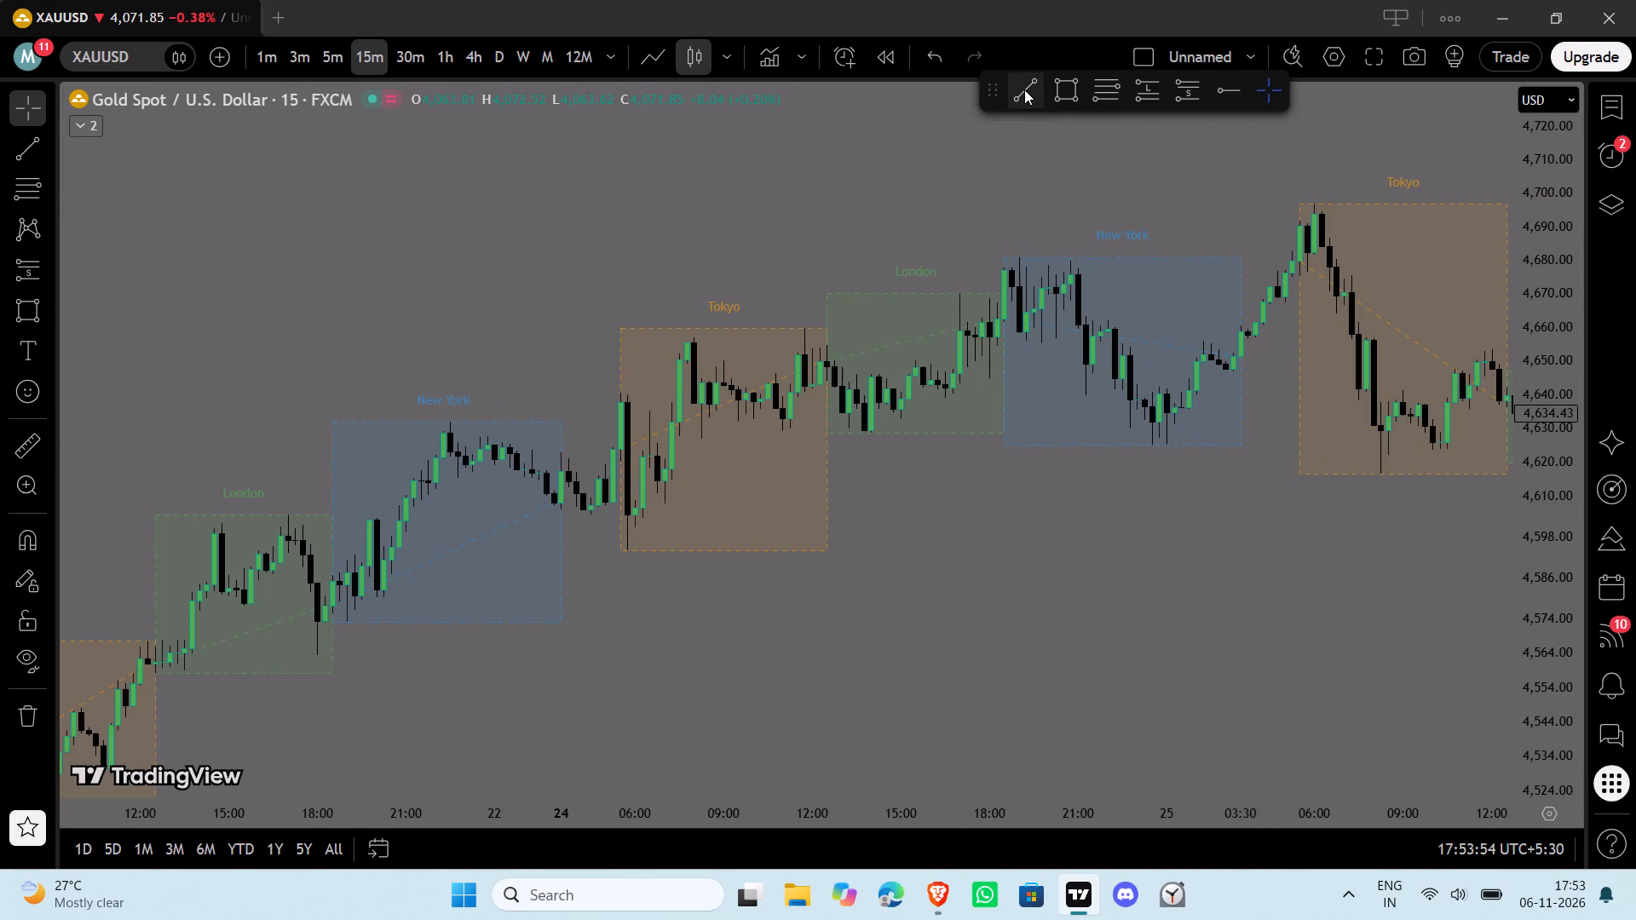
pyautogui.click(826, 432)
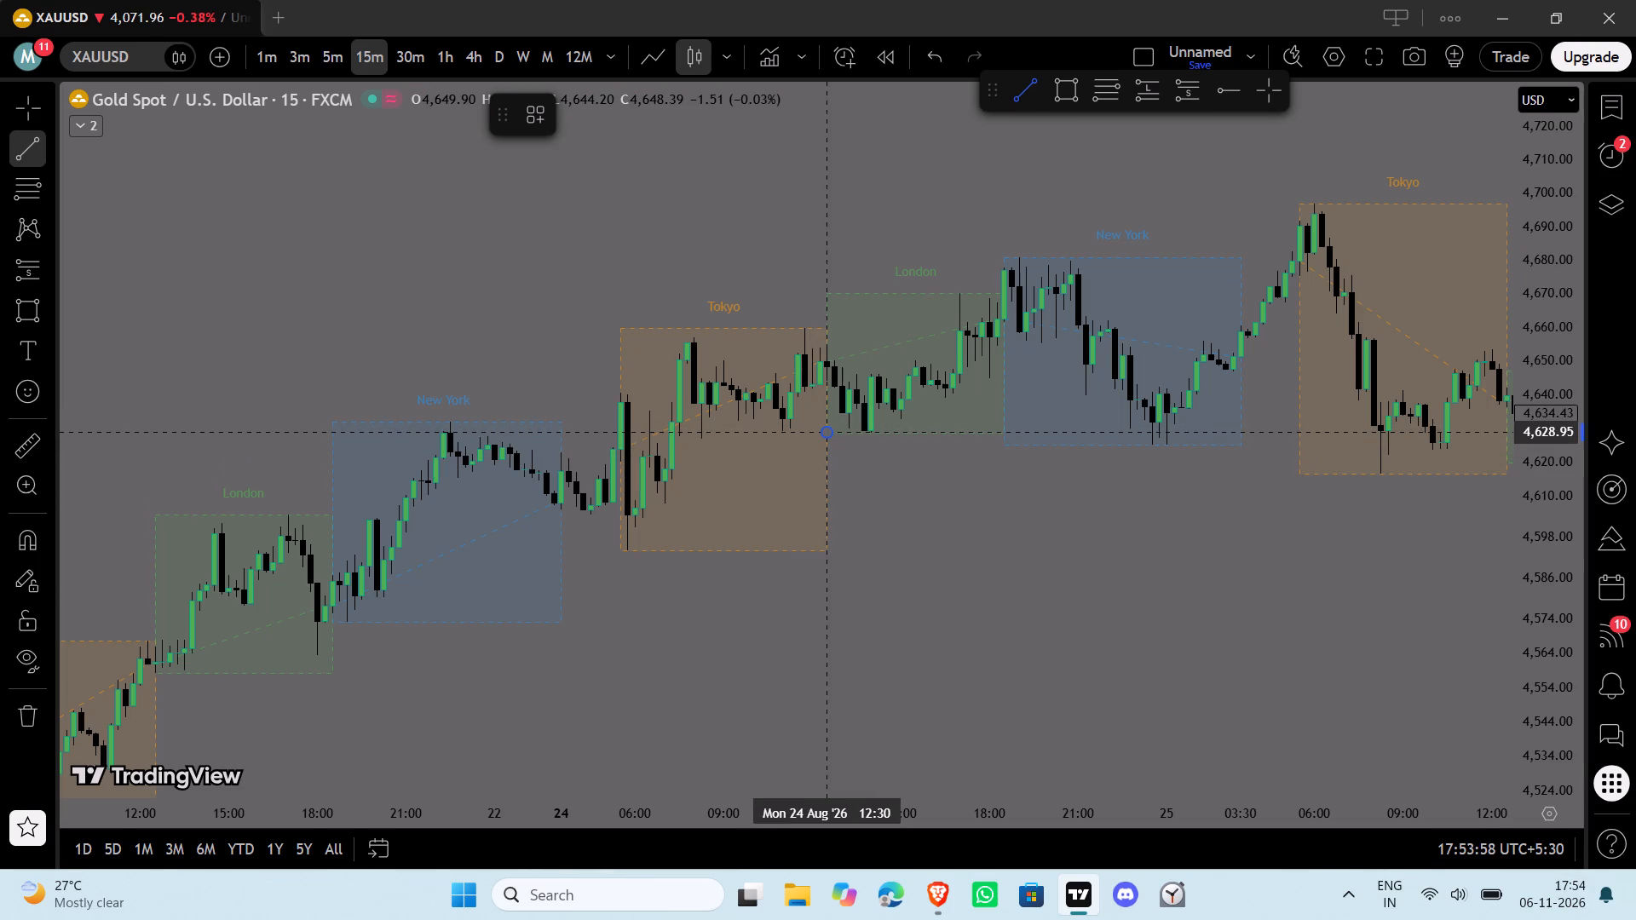
pyautogui.keyDown('shift'); pyautogui.click(1155, 480); pyautogui.keyUp('shift')
pyautogui.click(1054, 536)
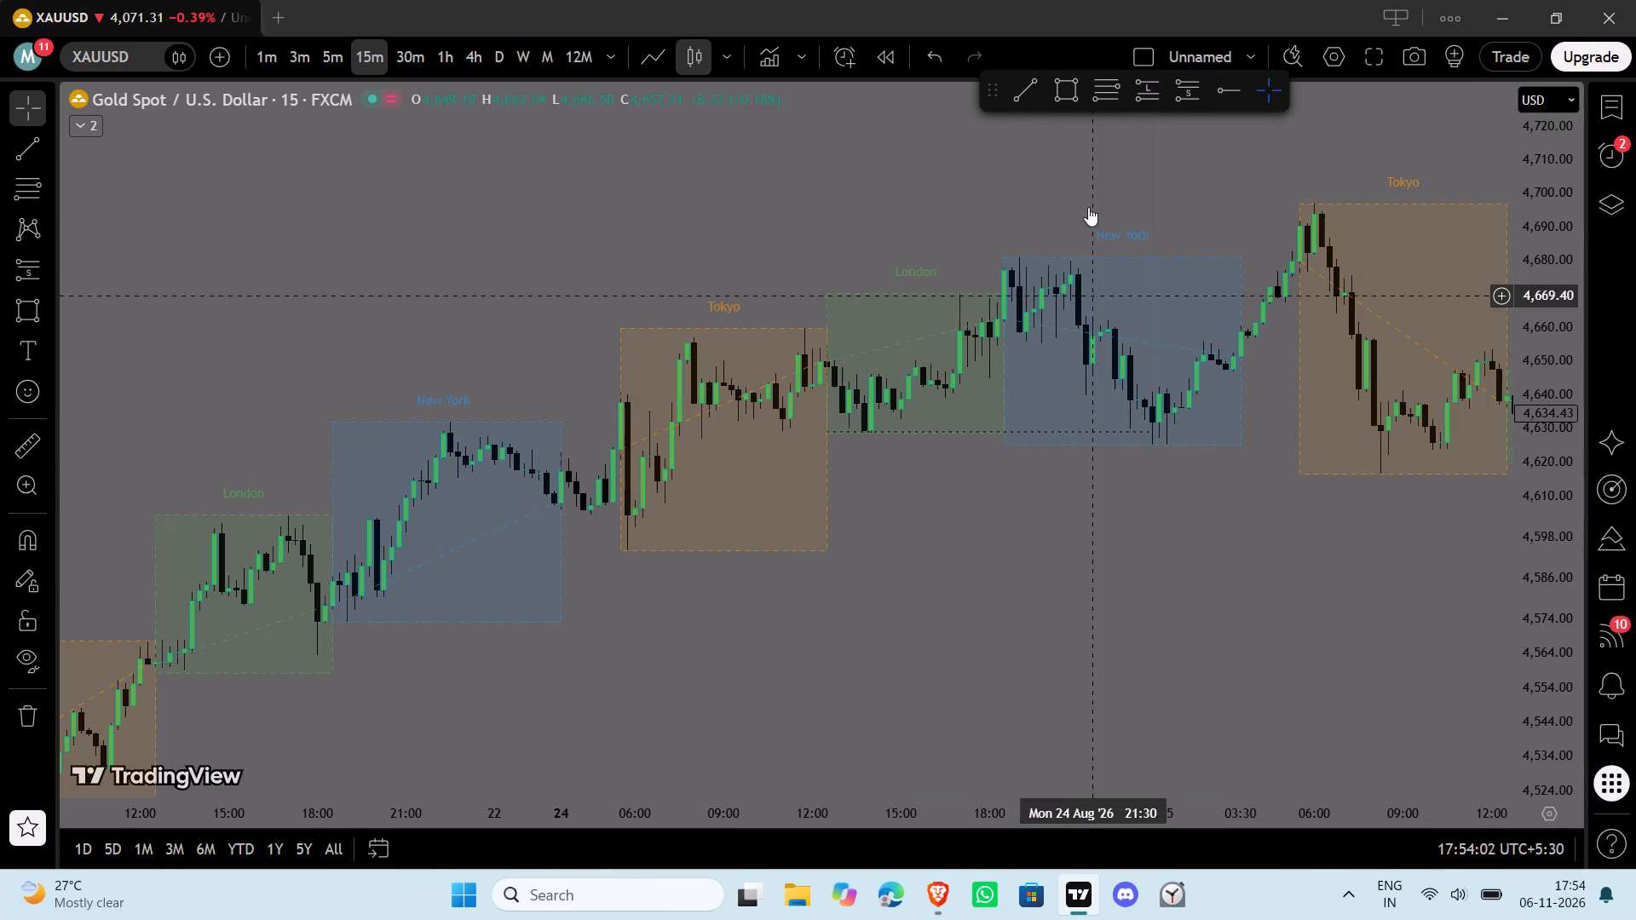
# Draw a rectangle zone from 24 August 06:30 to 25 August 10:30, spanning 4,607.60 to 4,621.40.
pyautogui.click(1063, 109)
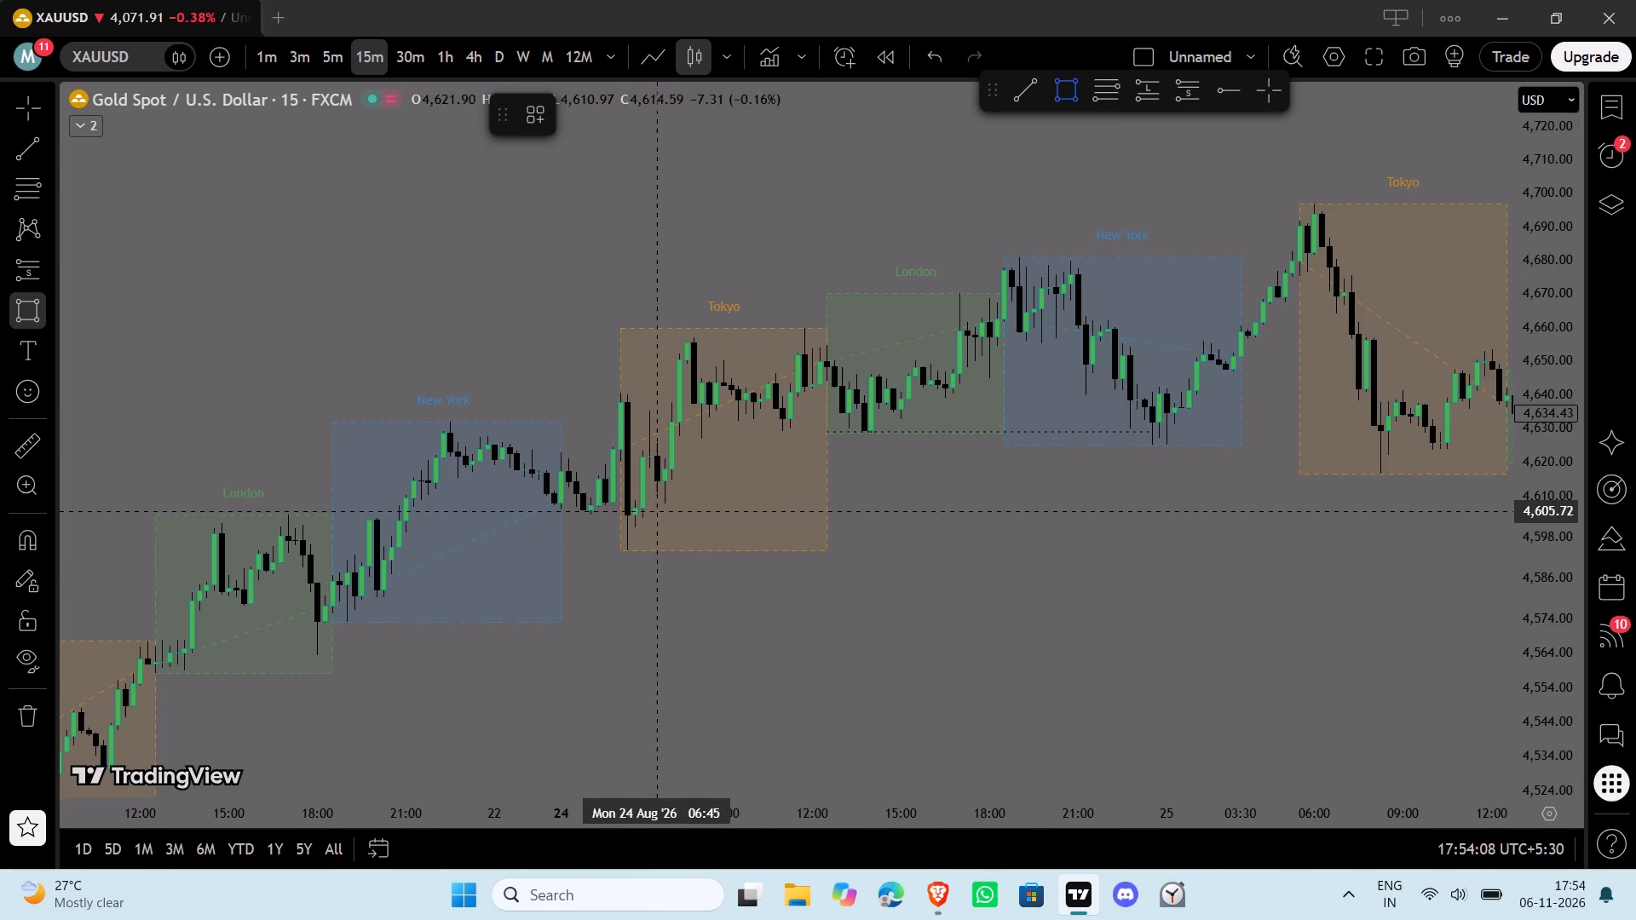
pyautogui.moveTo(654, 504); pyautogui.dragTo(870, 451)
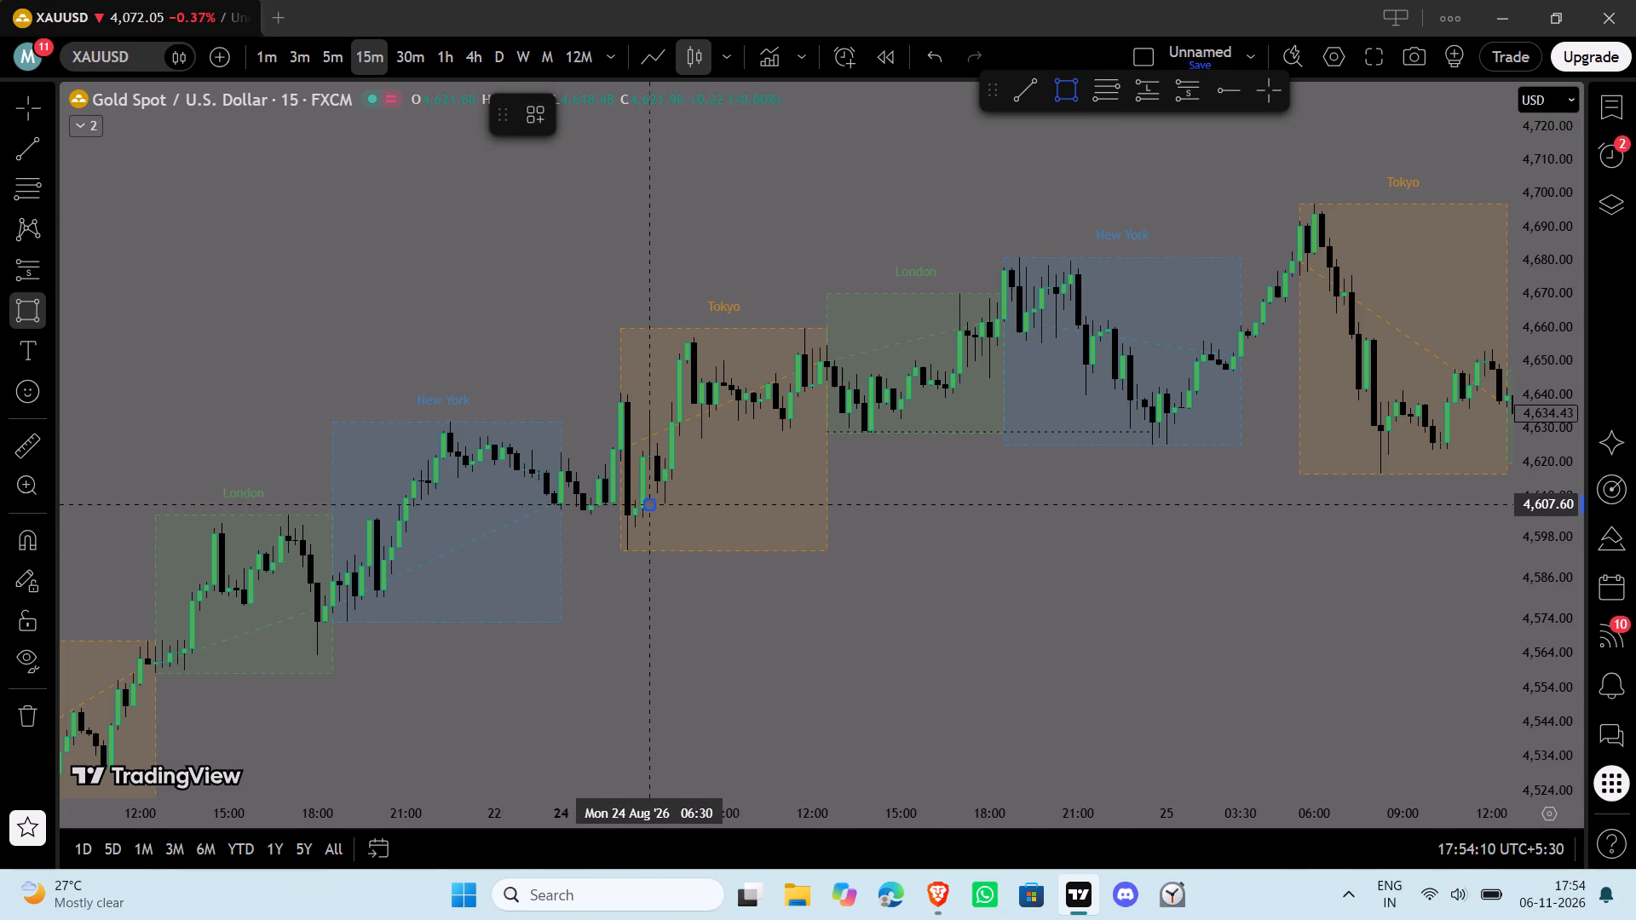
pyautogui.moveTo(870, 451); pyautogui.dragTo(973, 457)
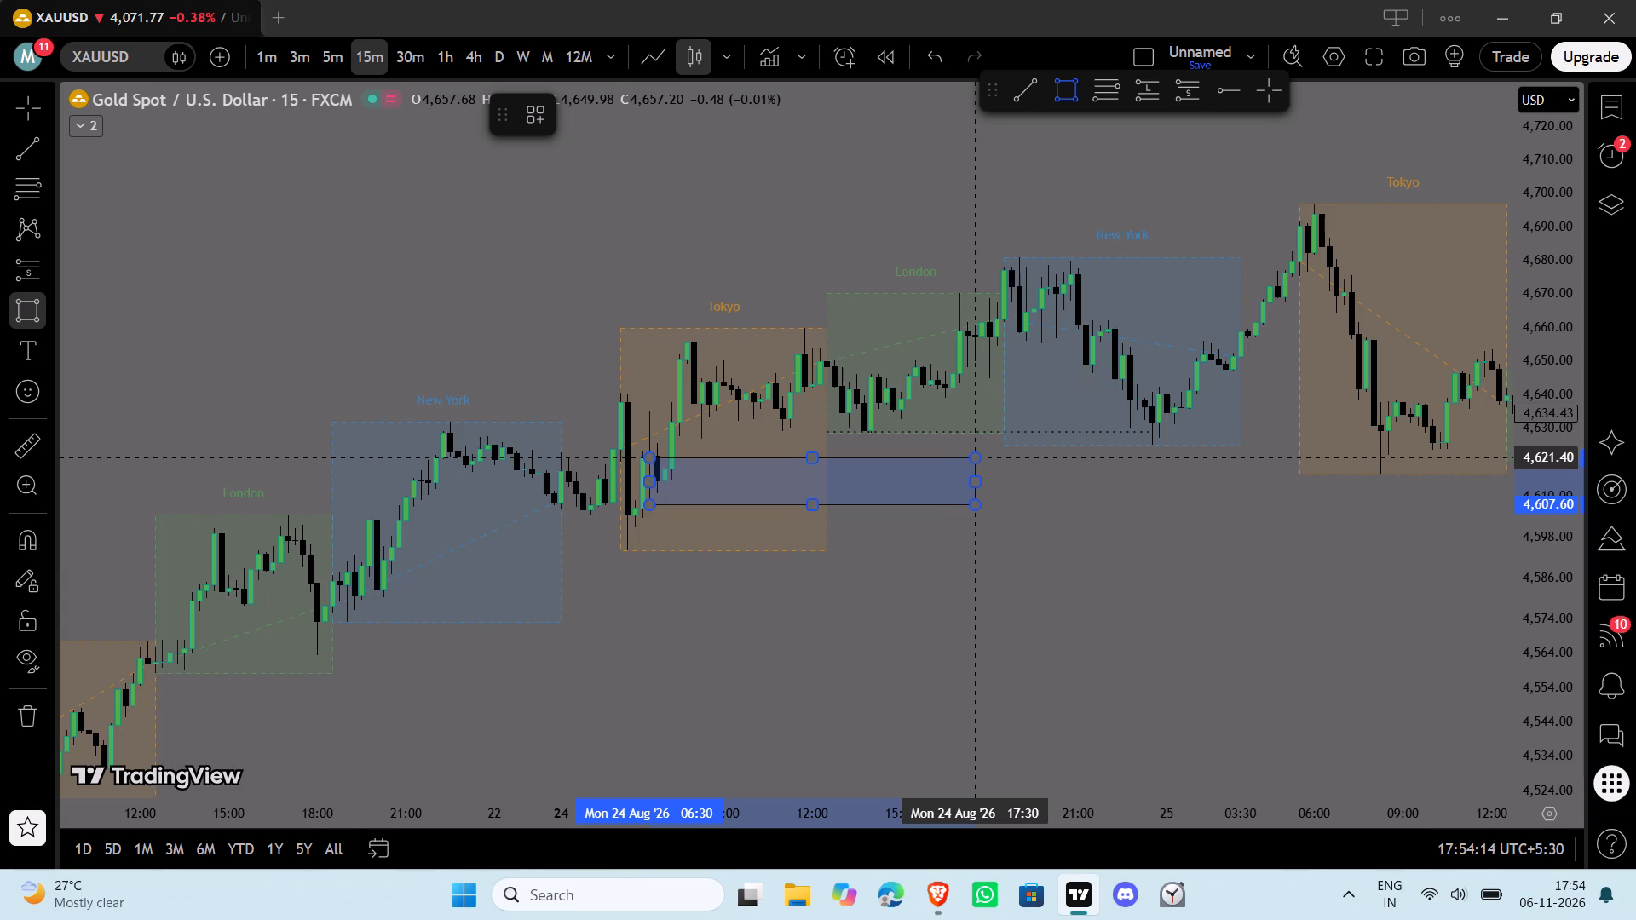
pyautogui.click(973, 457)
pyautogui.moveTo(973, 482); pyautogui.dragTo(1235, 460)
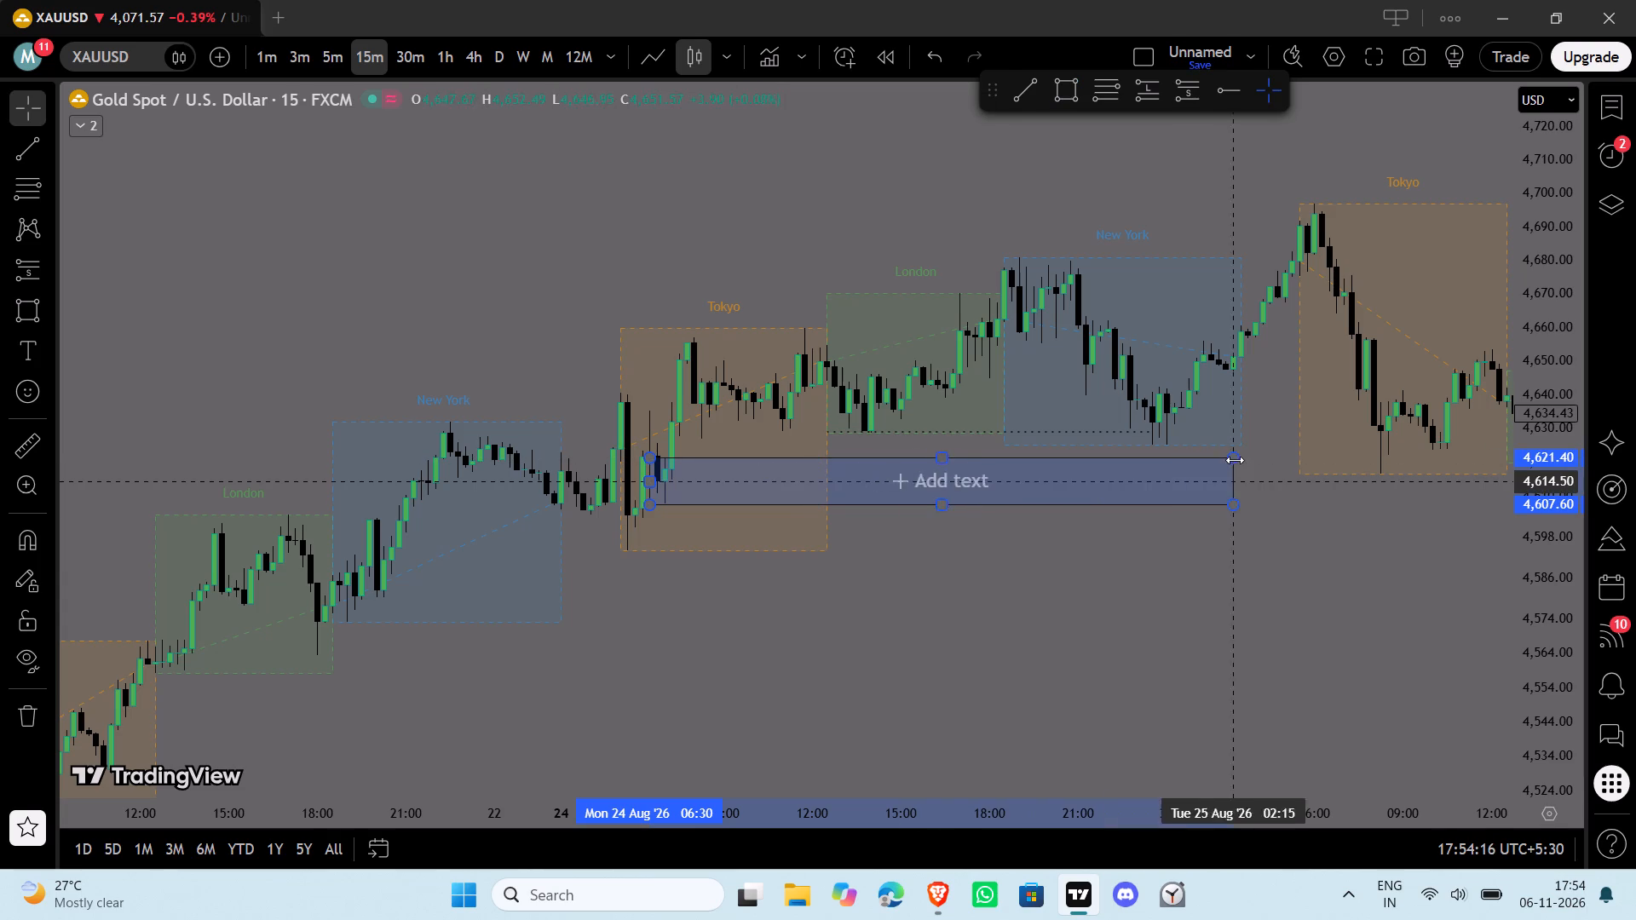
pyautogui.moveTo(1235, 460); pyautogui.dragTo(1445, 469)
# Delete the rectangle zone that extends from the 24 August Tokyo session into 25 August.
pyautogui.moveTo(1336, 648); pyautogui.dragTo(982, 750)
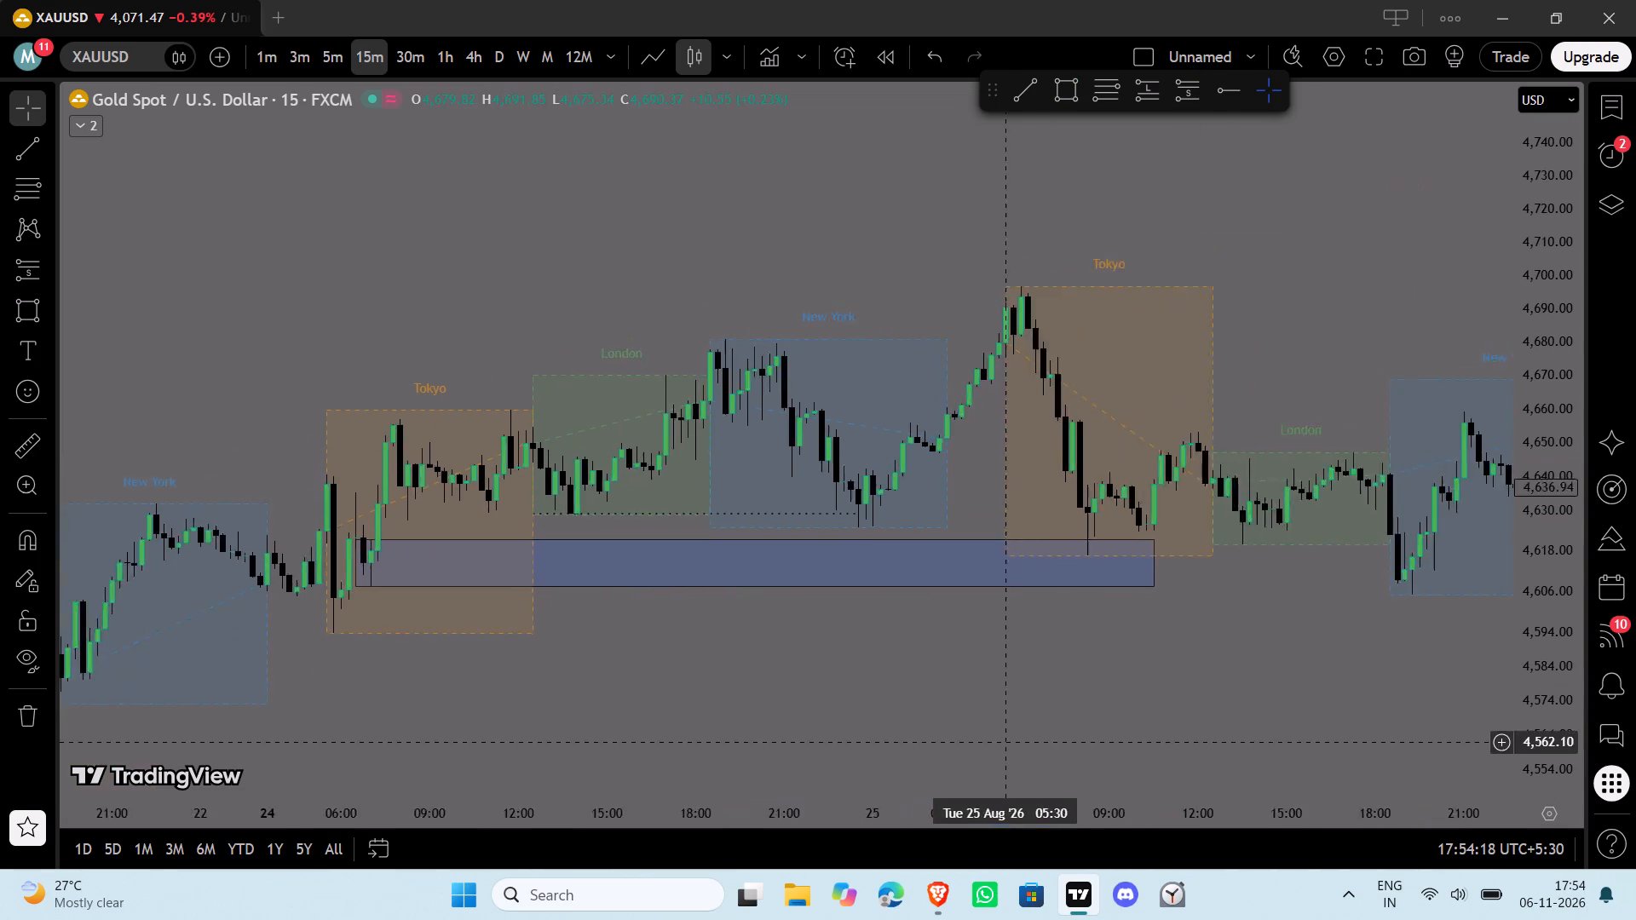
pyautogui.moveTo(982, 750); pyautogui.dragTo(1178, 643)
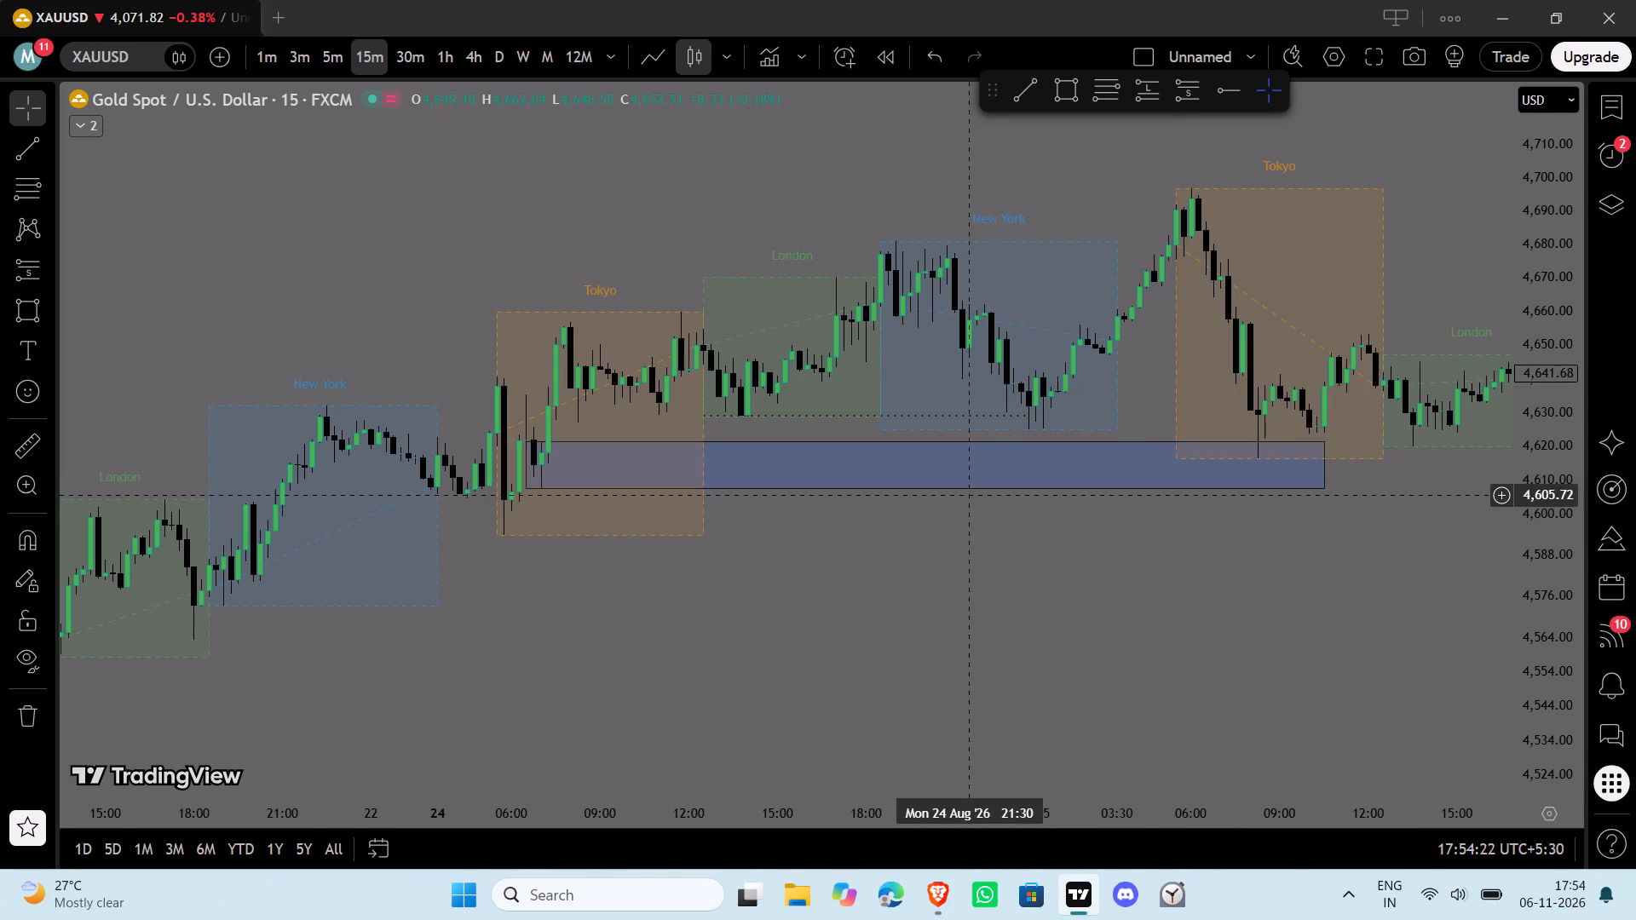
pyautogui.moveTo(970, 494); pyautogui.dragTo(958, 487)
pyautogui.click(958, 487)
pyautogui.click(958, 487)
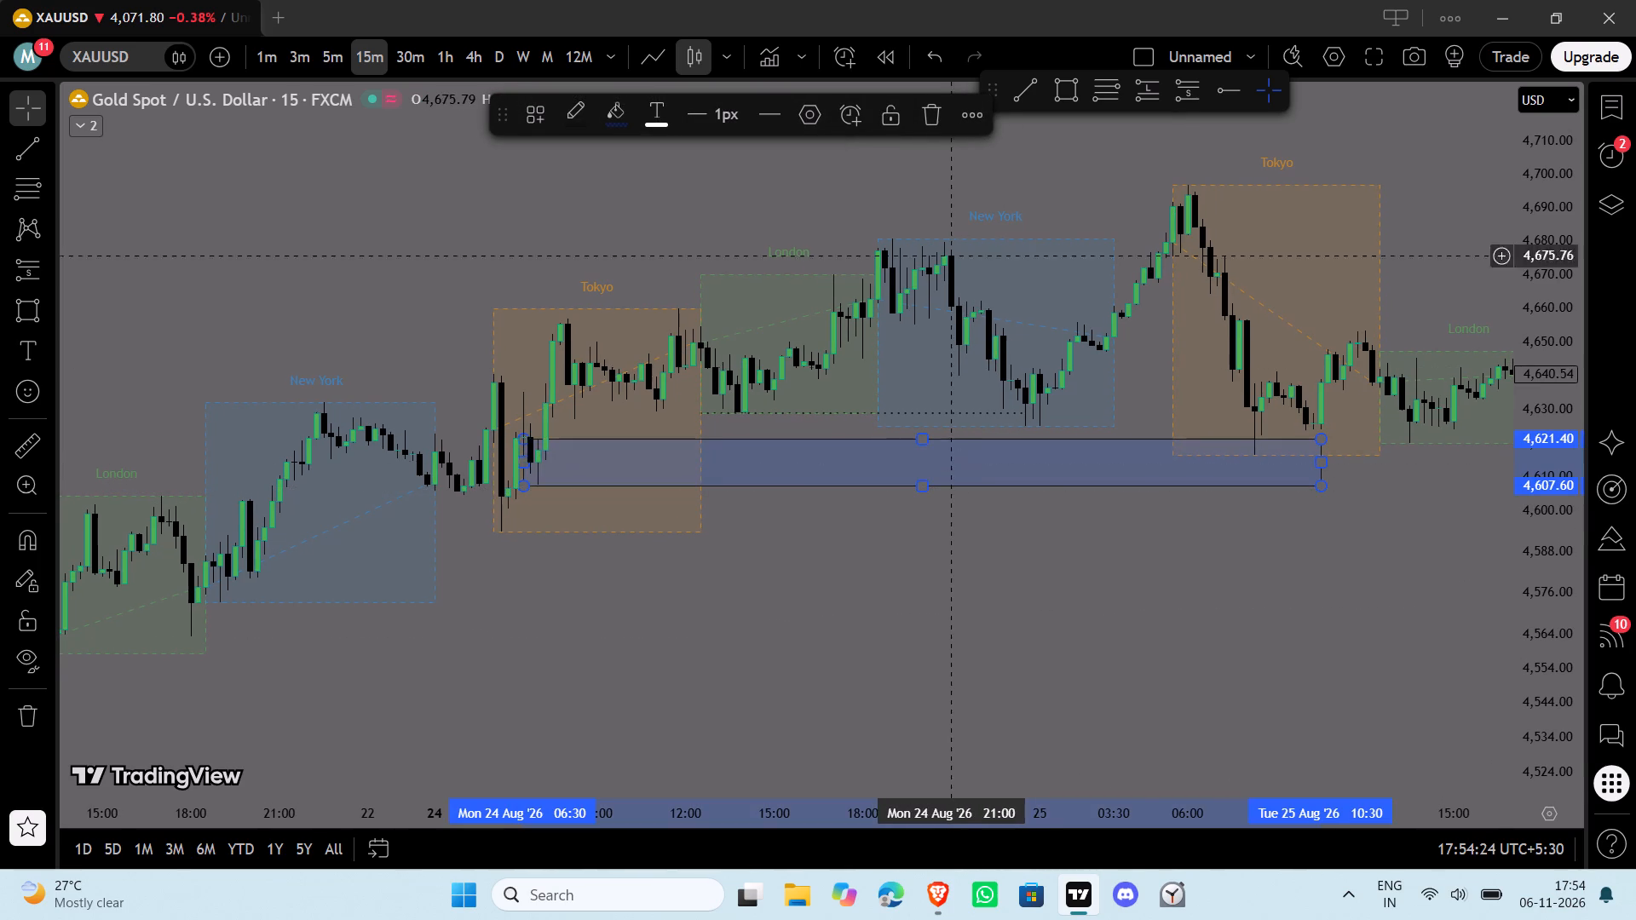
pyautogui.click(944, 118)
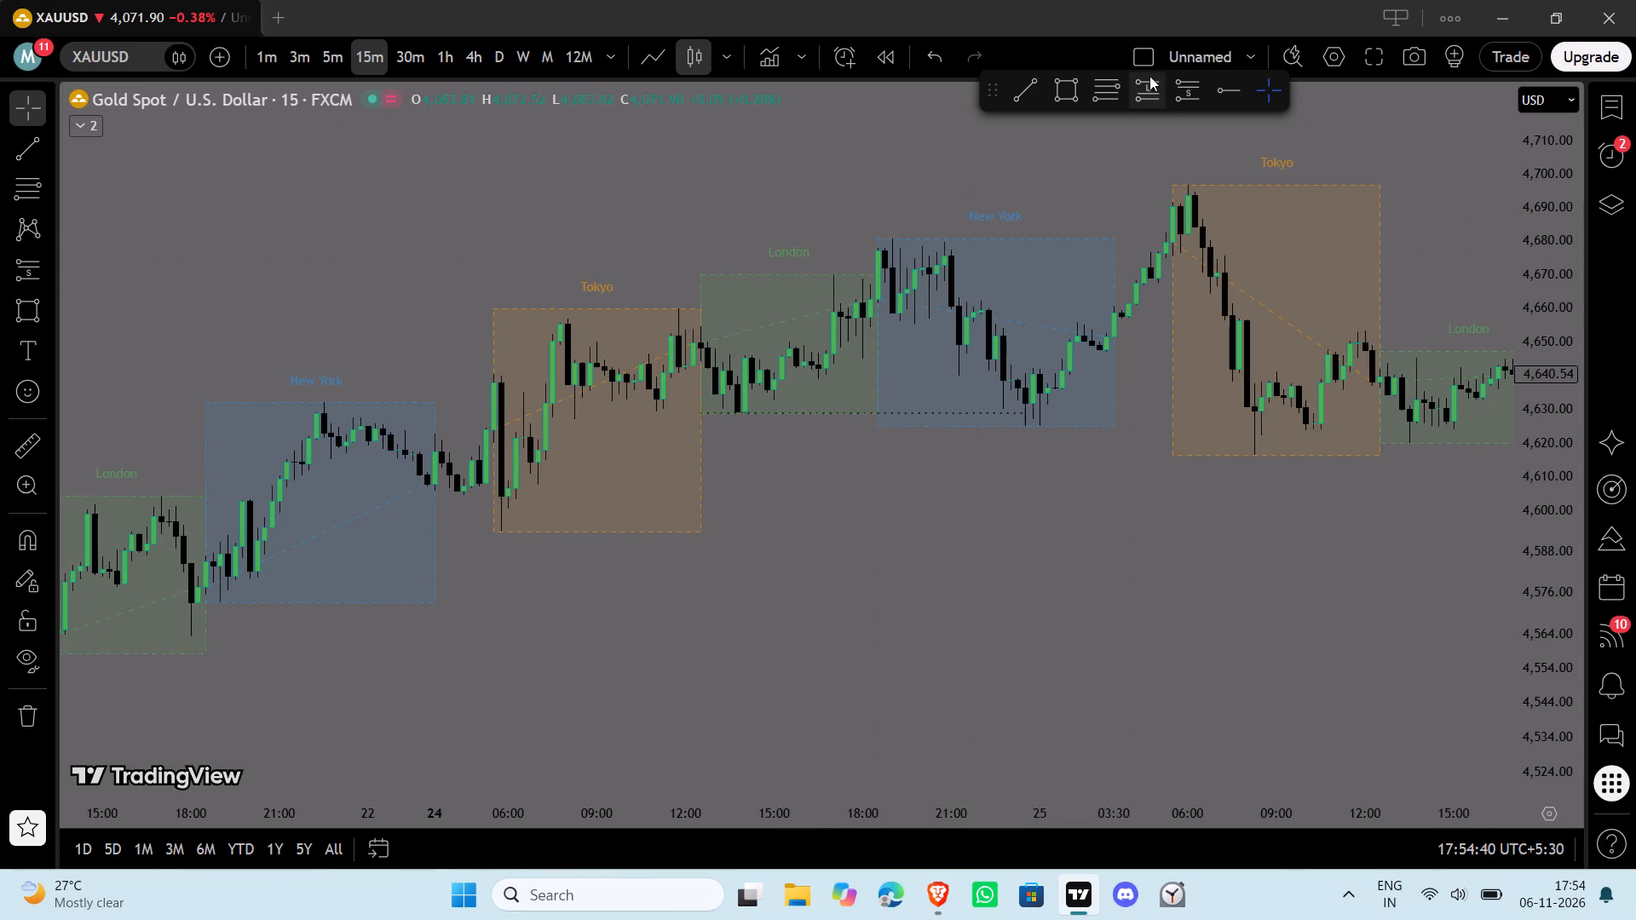
# Mark the 24 August New York session high with a rectangle from 18:30 to about 23:15, spanning 4,675.12 to about 4,681.
pyautogui.click(1072, 78)
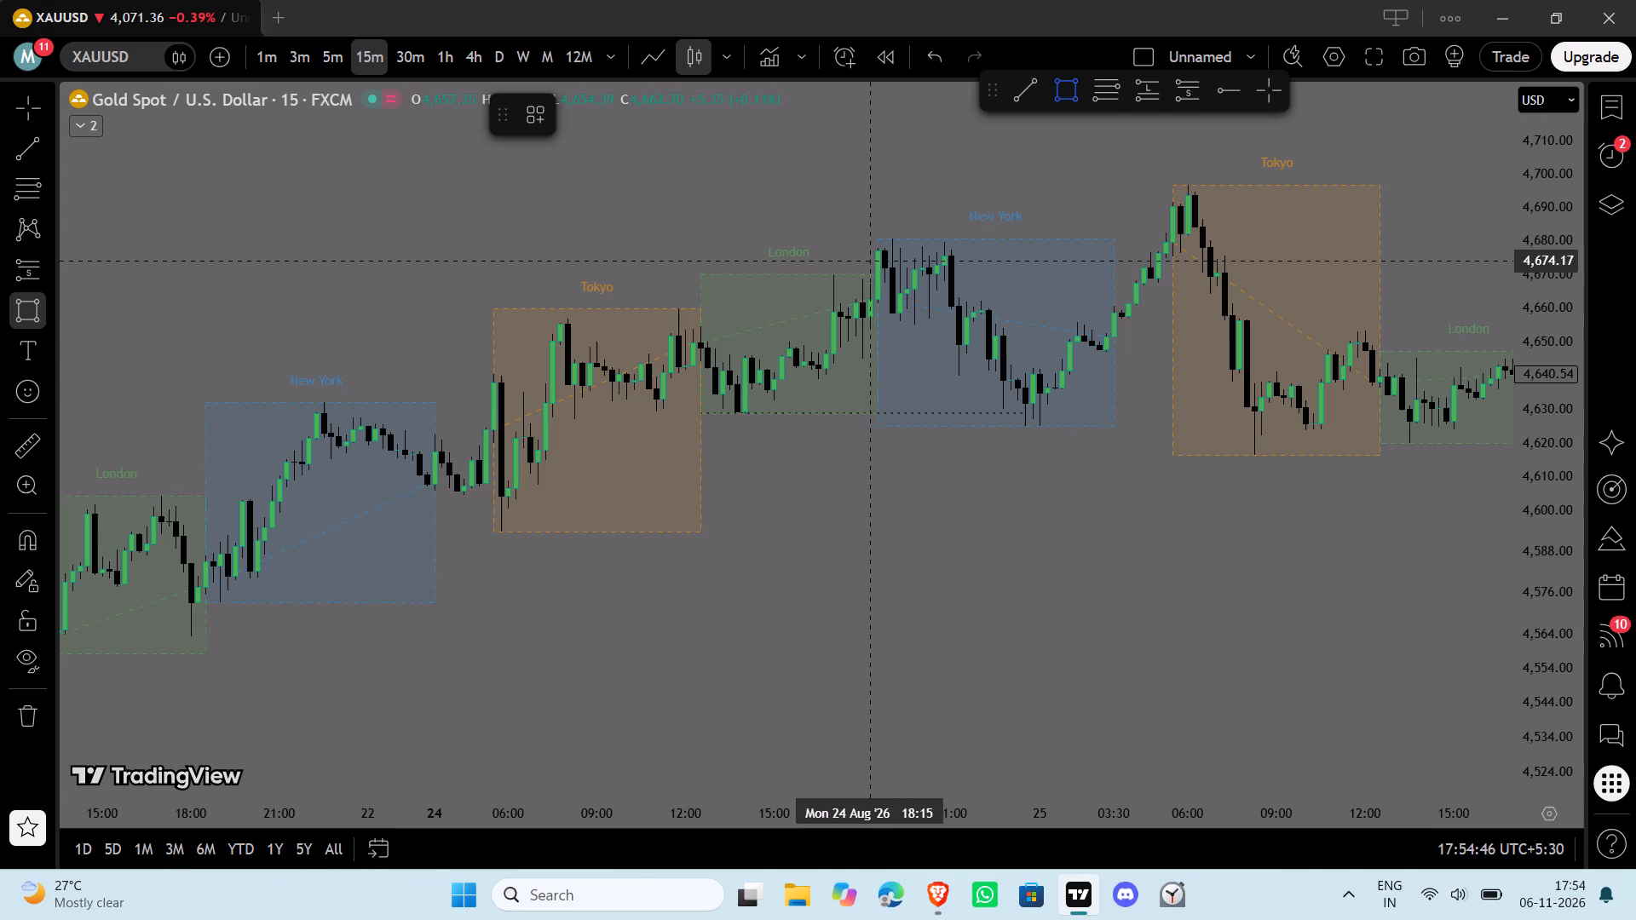
pyautogui.moveTo(878, 257); pyautogui.dragTo(1040, 254)
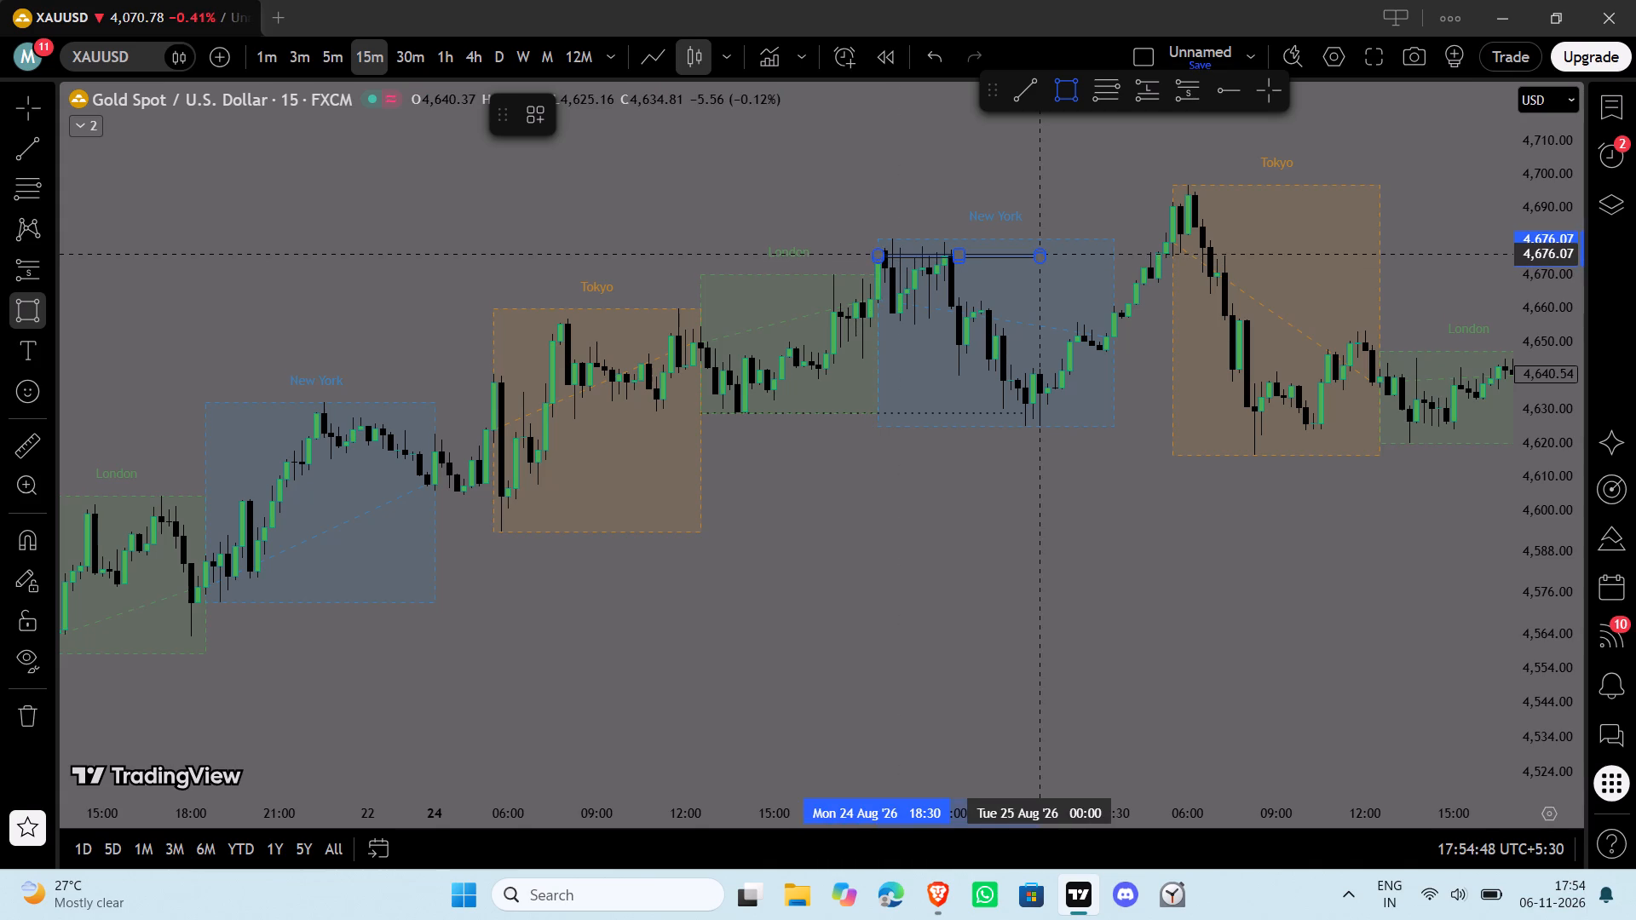
pyautogui.moveTo(1040, 254); pyautogui.dragTo(1019, 236)
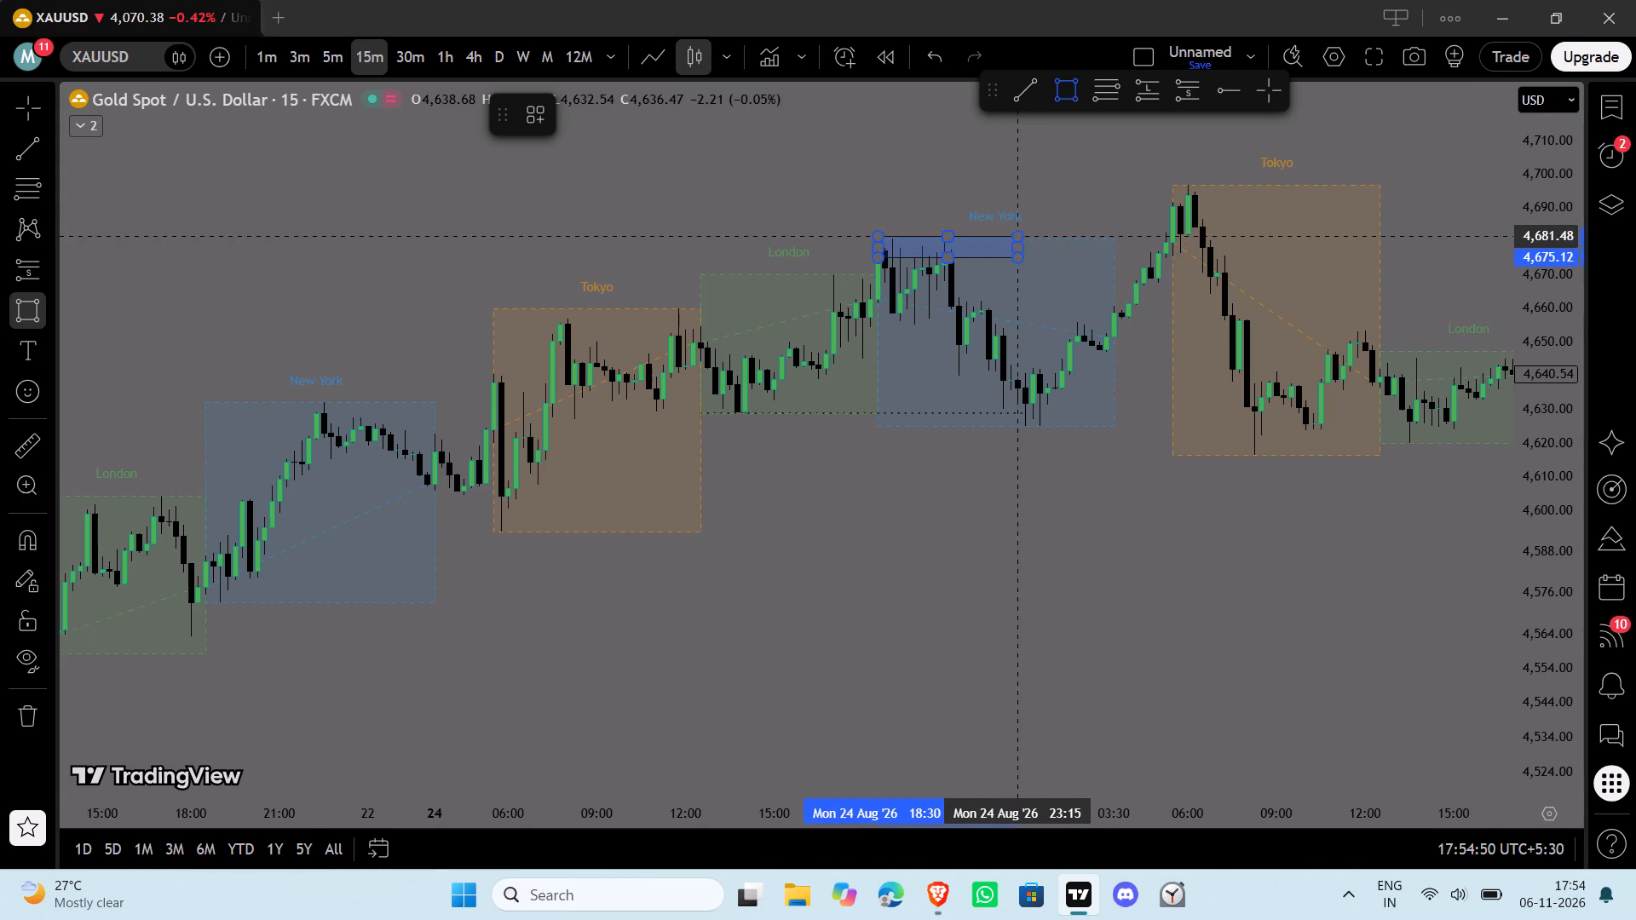
pyautogui.moveTo(1019, 236); pyautogui.dragTo(1025, 238)
pyautogui.click(1025, 238)
pyautogui.click(923, 176)
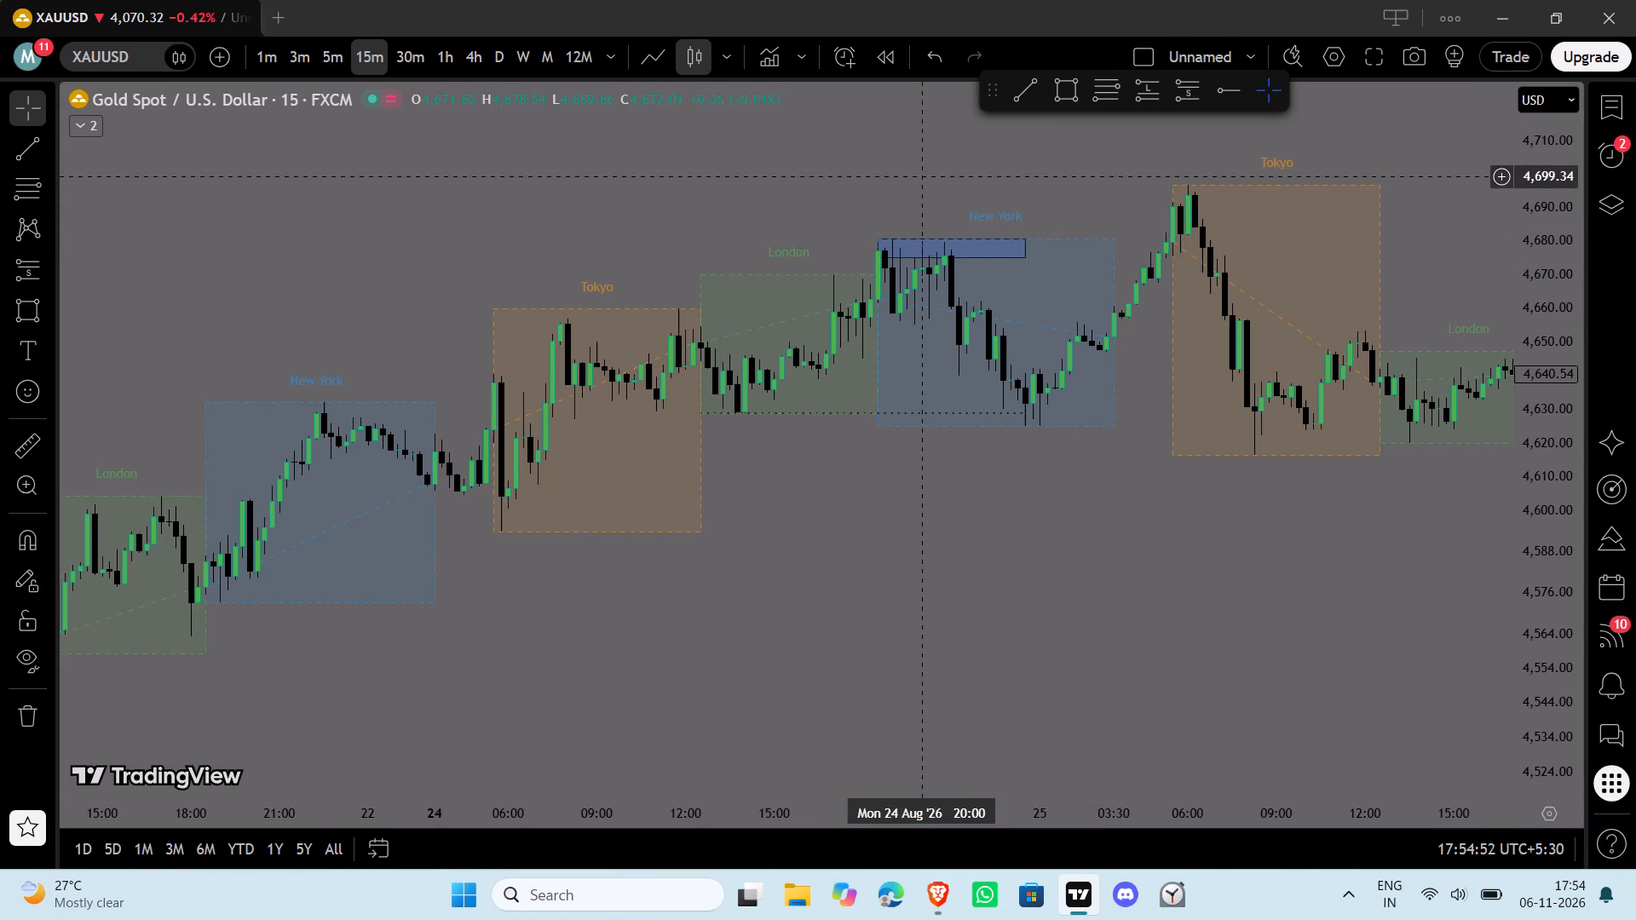
# Add a short position at 24 August 20:30 with entry 4,675.44, stop 4,680.53 and target 4,628.63, ending just before 25 August.
pyautogui.click(1182, 90)
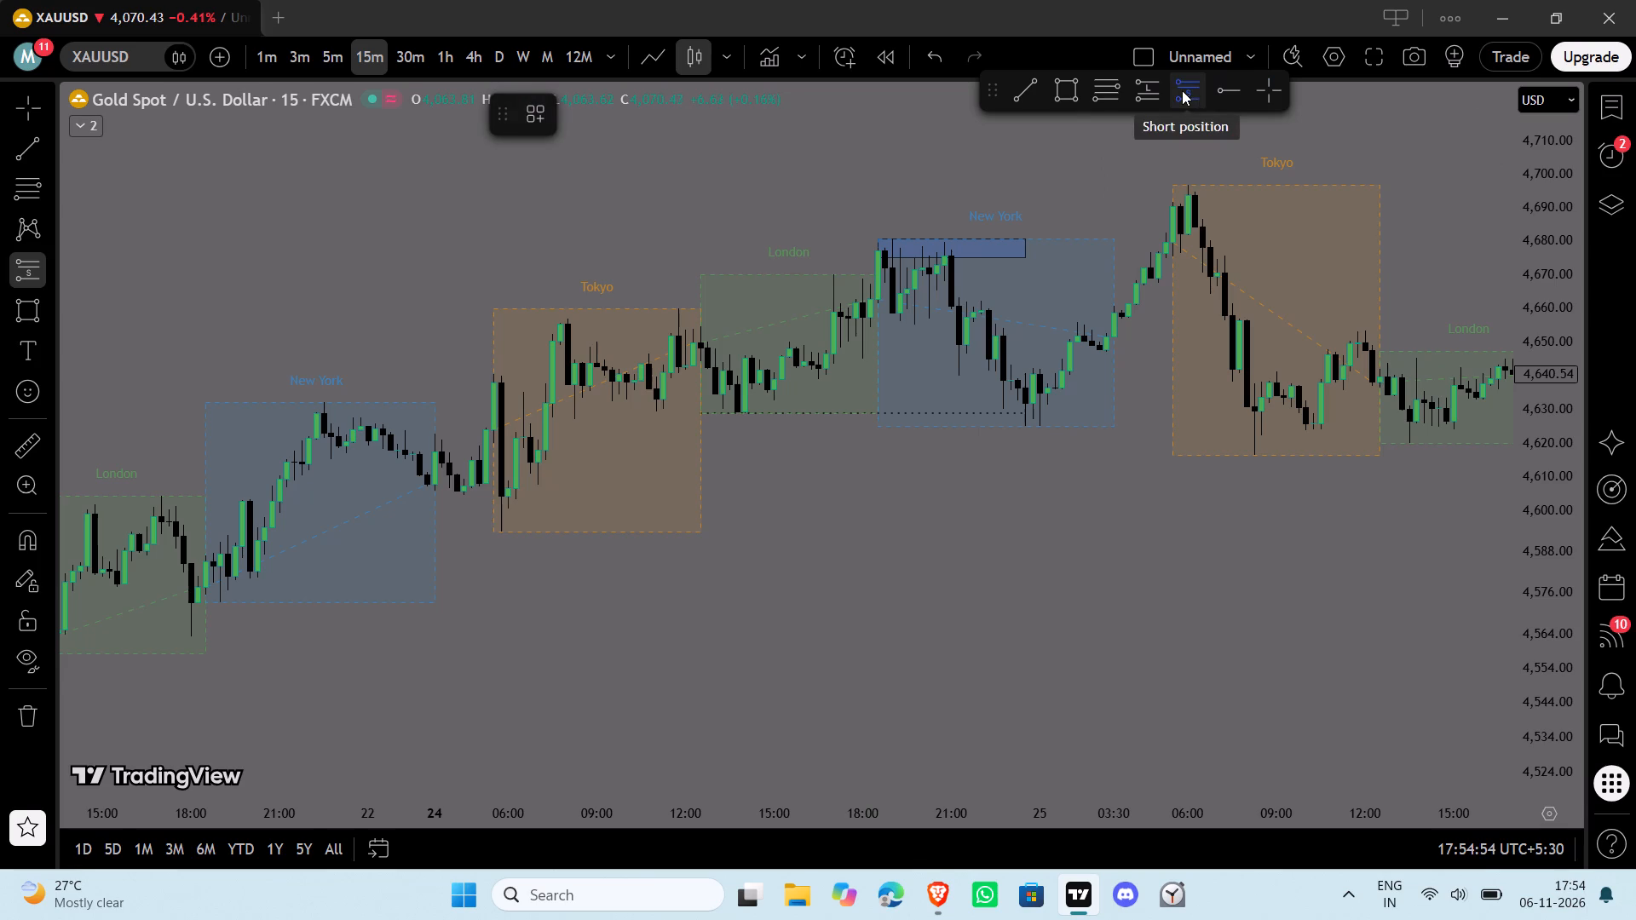
pyautogui.click(936, 256)
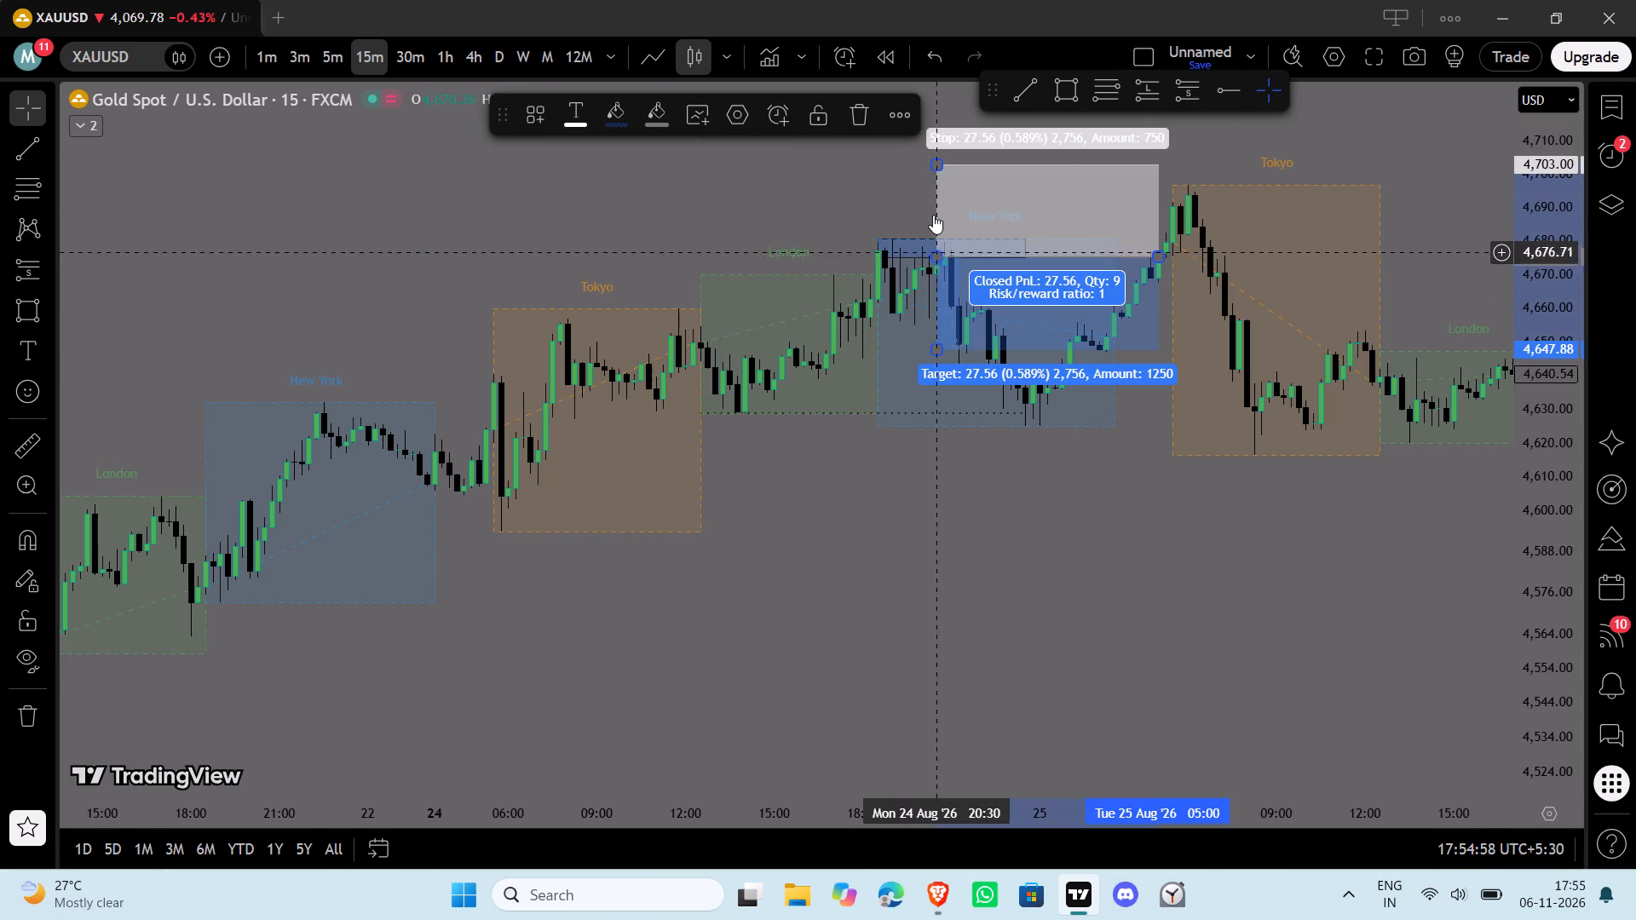
pyautogui.moveTo(938, 158); pyautogui.dragTo(967, 250)
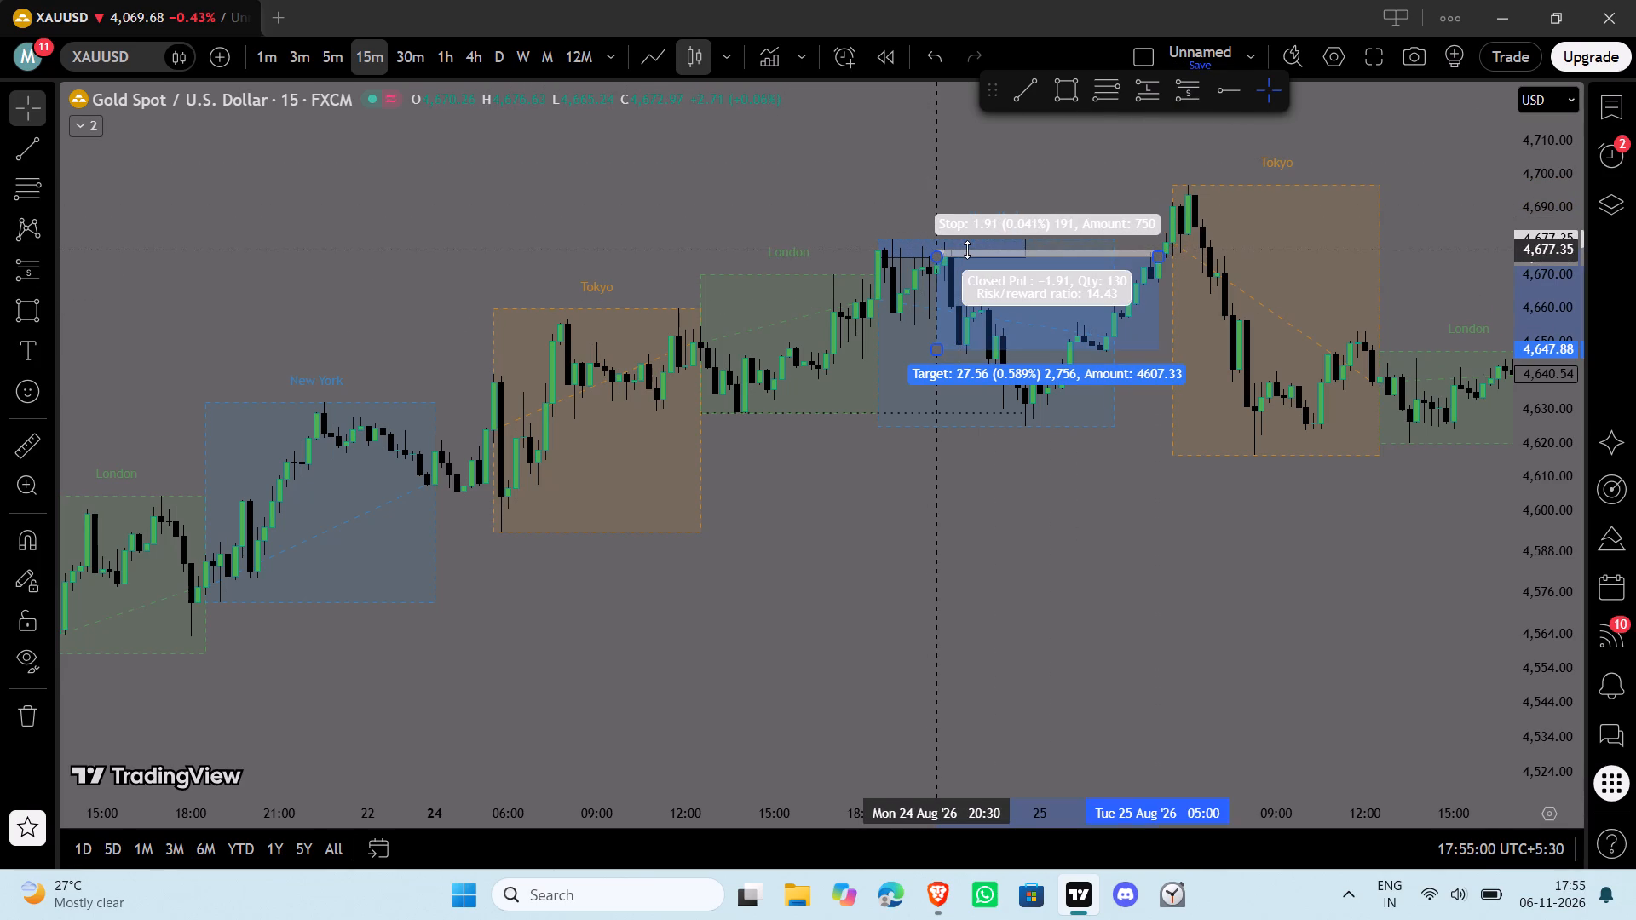
pyautogui.moveTo(967, 250); pyautogui.dragTo(966, 239)
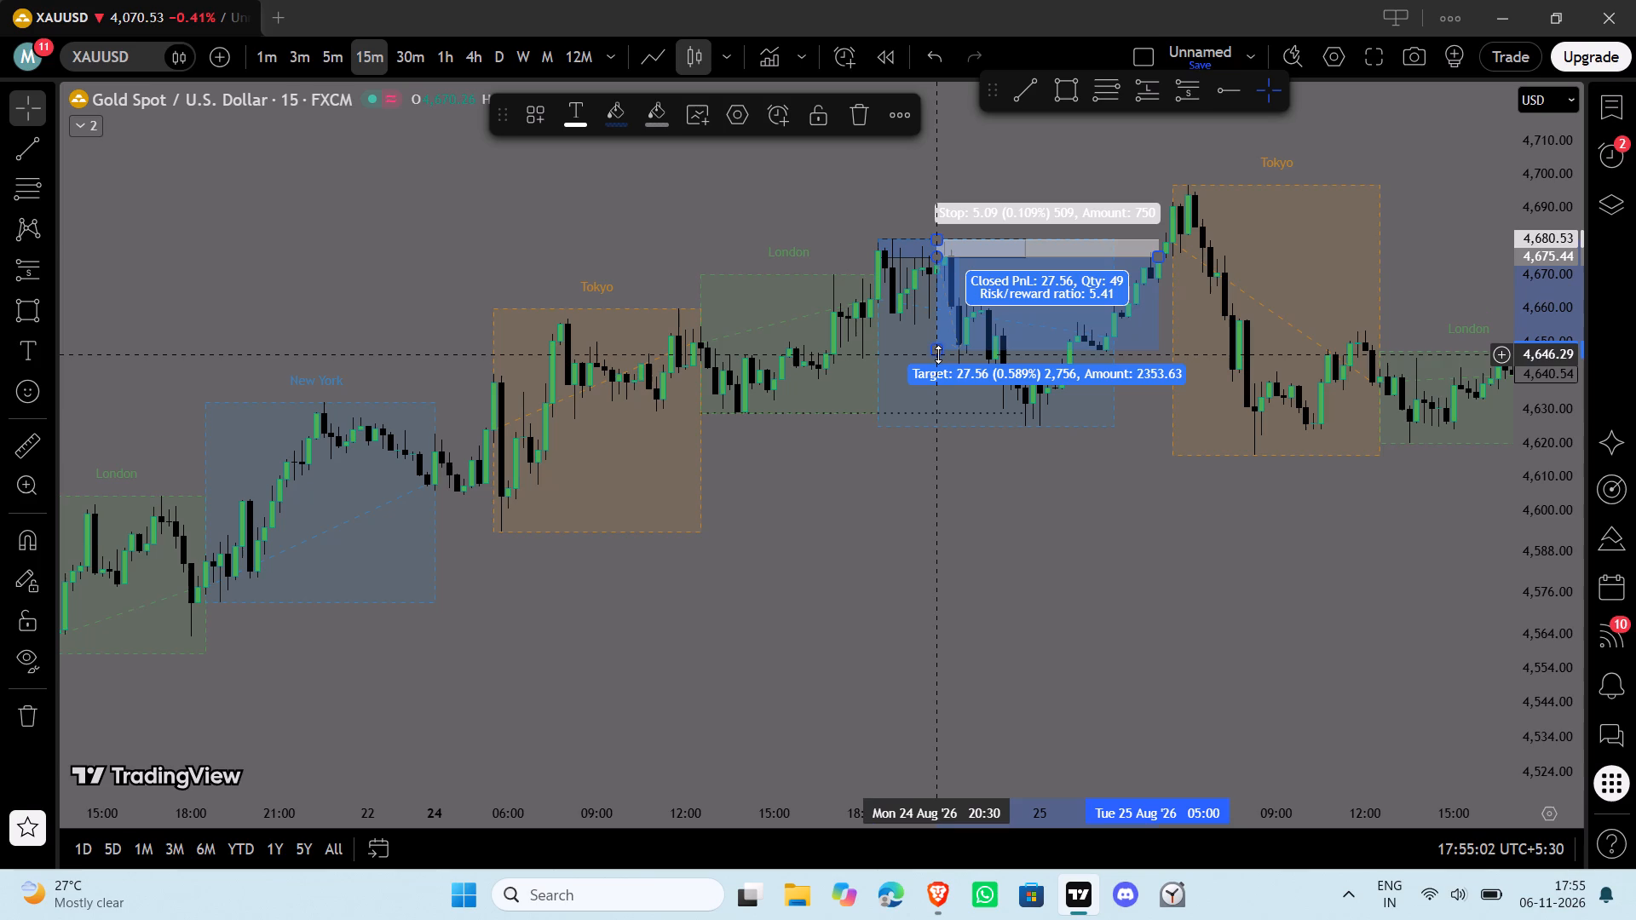
pyautogui.moveTo(938, 354); pyautogui.dragTo(919, 422)
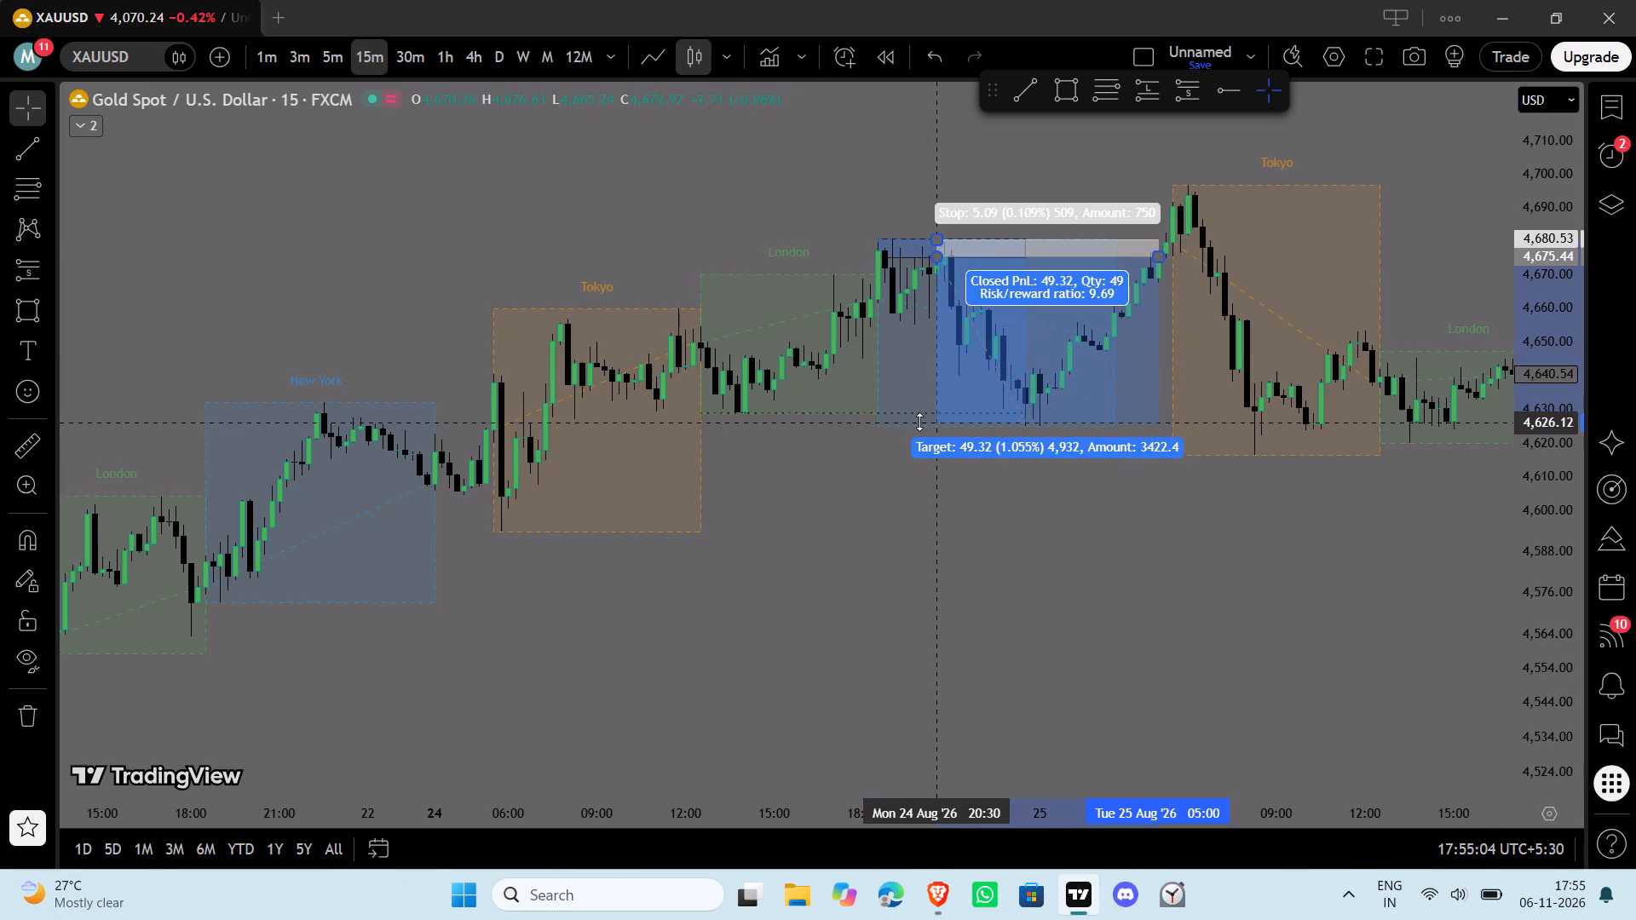
pyautogui.moveTo(919, 422); pyautogui.dragTo(917, 413)
pyautogui.click(915, 536)
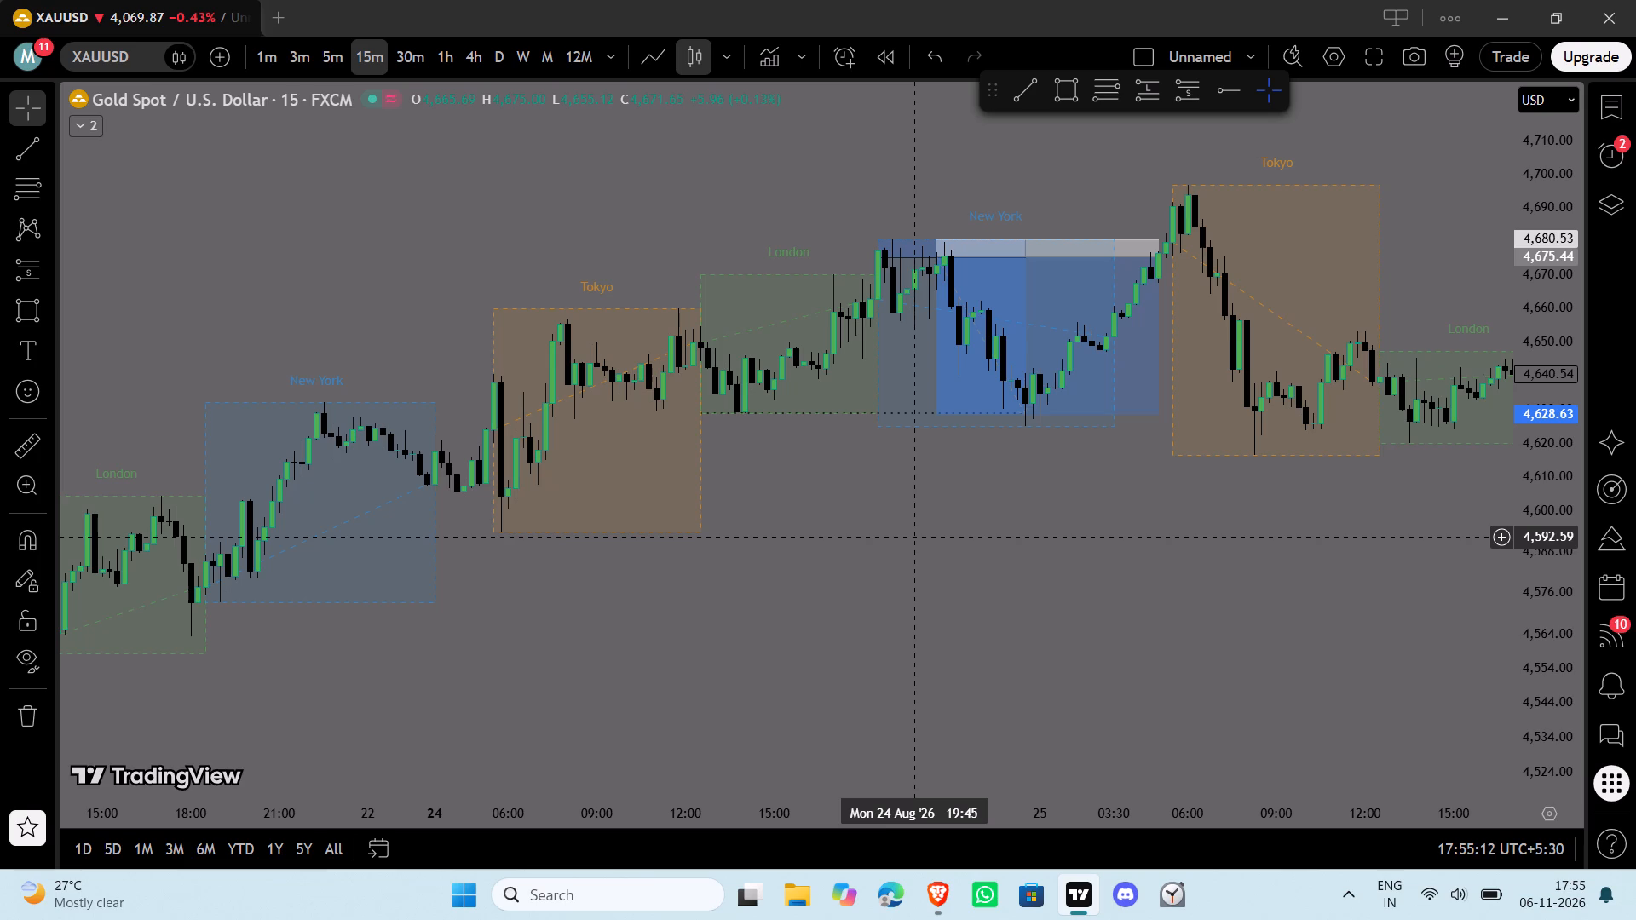
pyautogui.moveTo(1165, 259); pyautogui.dragTo(1035, 261)
pyautogui.click(1058, 601)
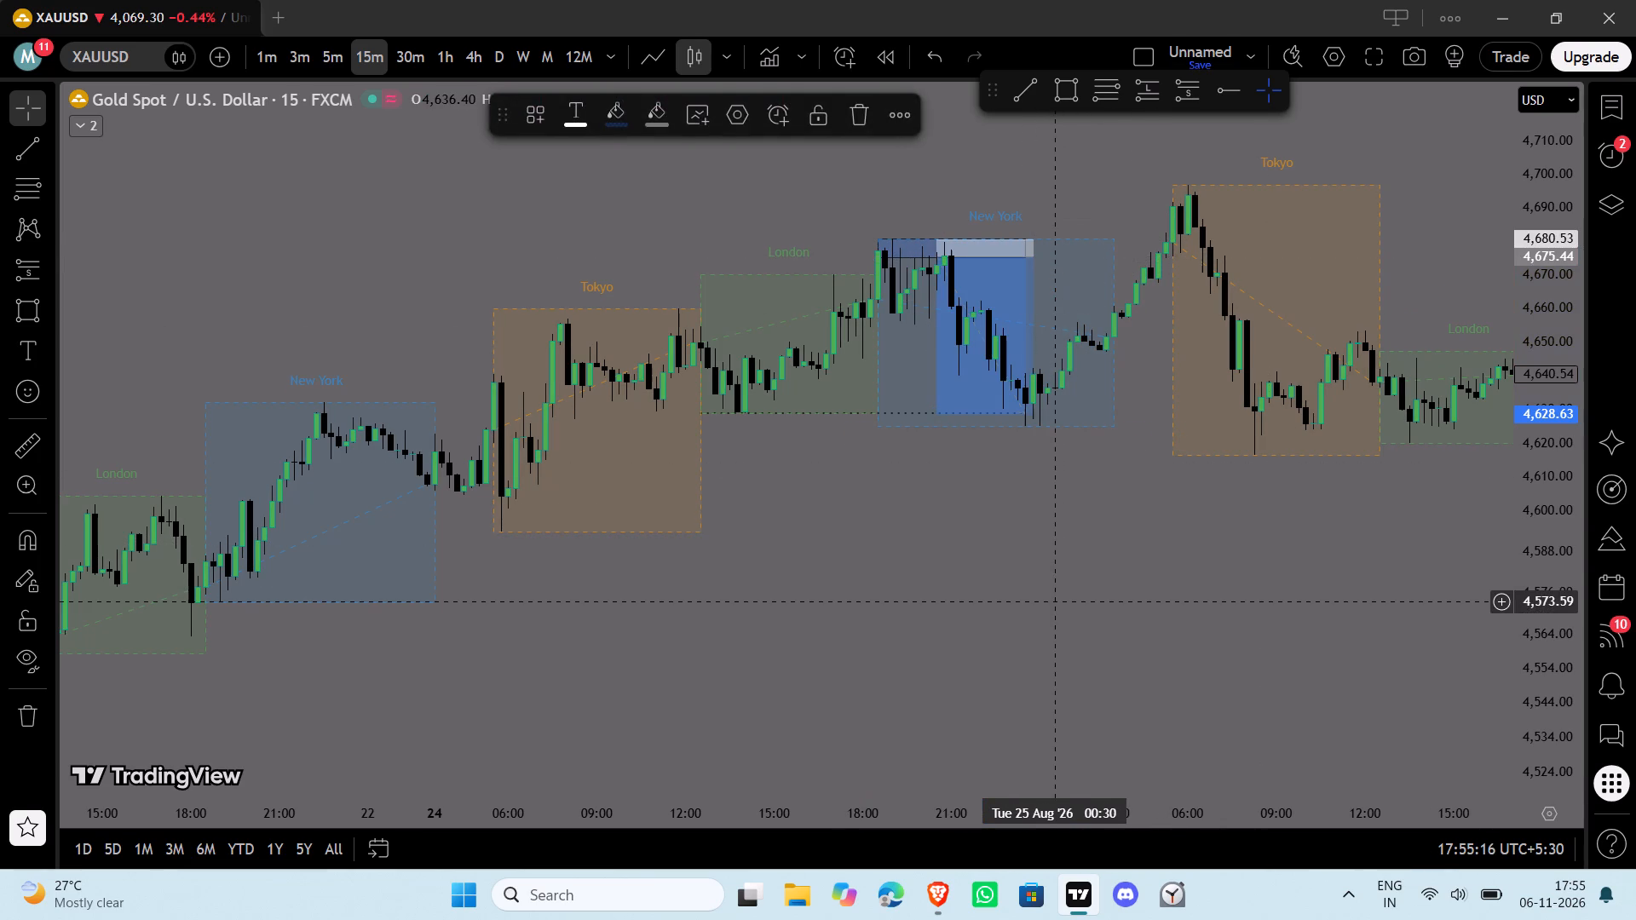
# Mark the 25 August New York session low with a rectangle from about 18:45 to 21:15, spanning 4,604.78 to 4,613.24.
pyautogui.moveTo(1099, 572); pyautogui.dragTo(867, 653)
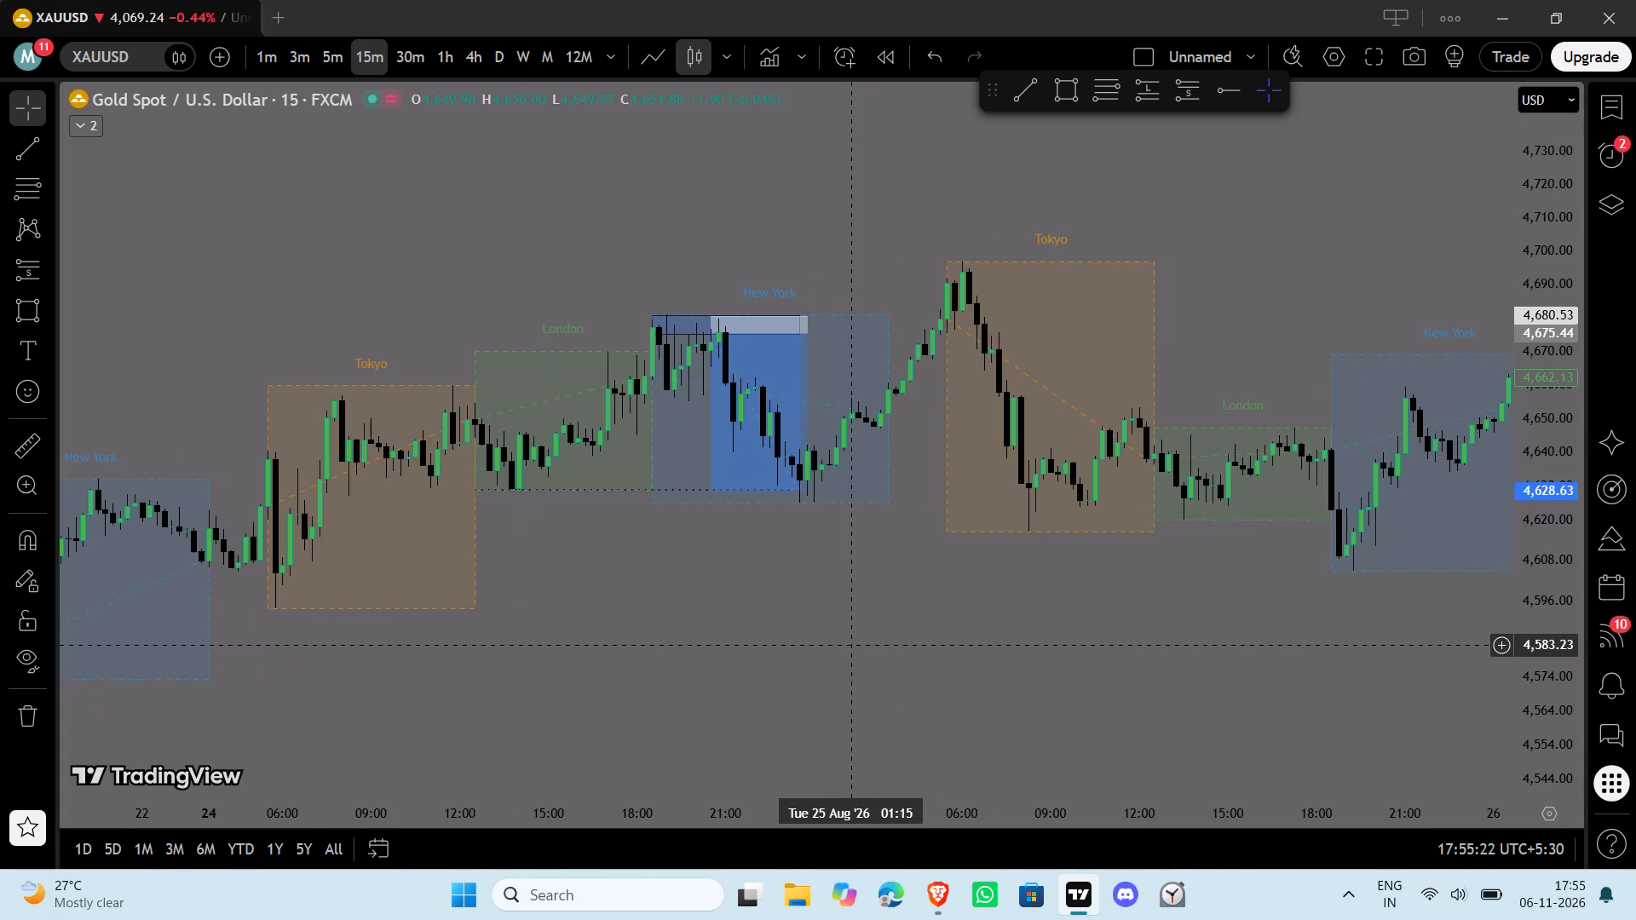
pyautogui.moveTo(485, 641); pyautogui.dragTo(1493, 289)
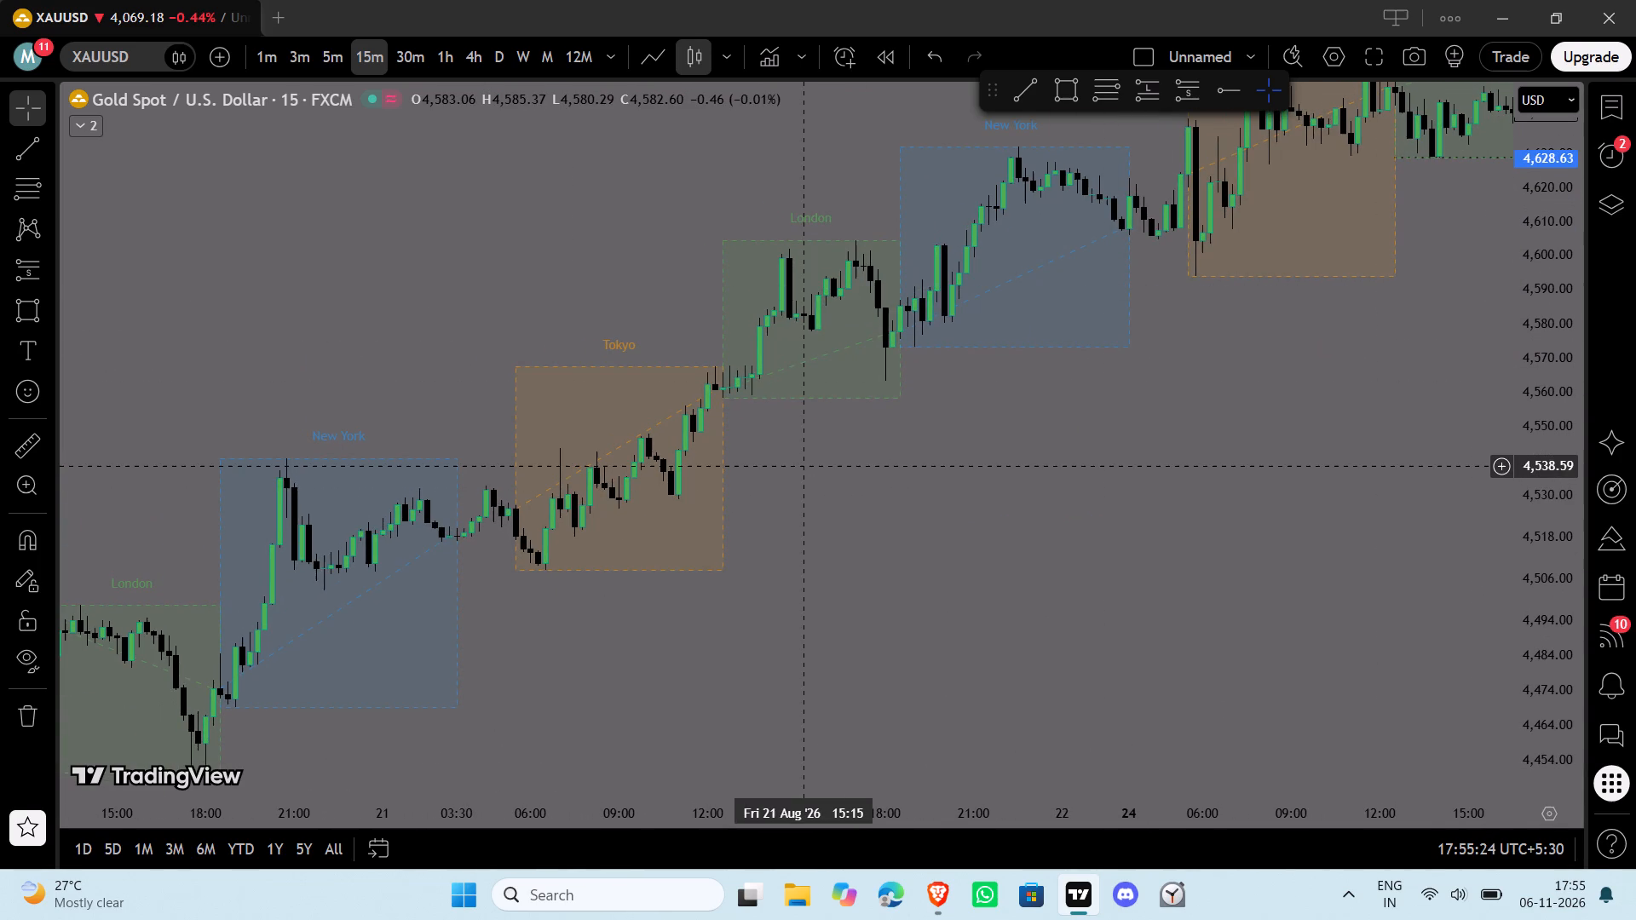
pyautogui.moveTo(1281, 365); pyautogui.dragTo(637, 615)
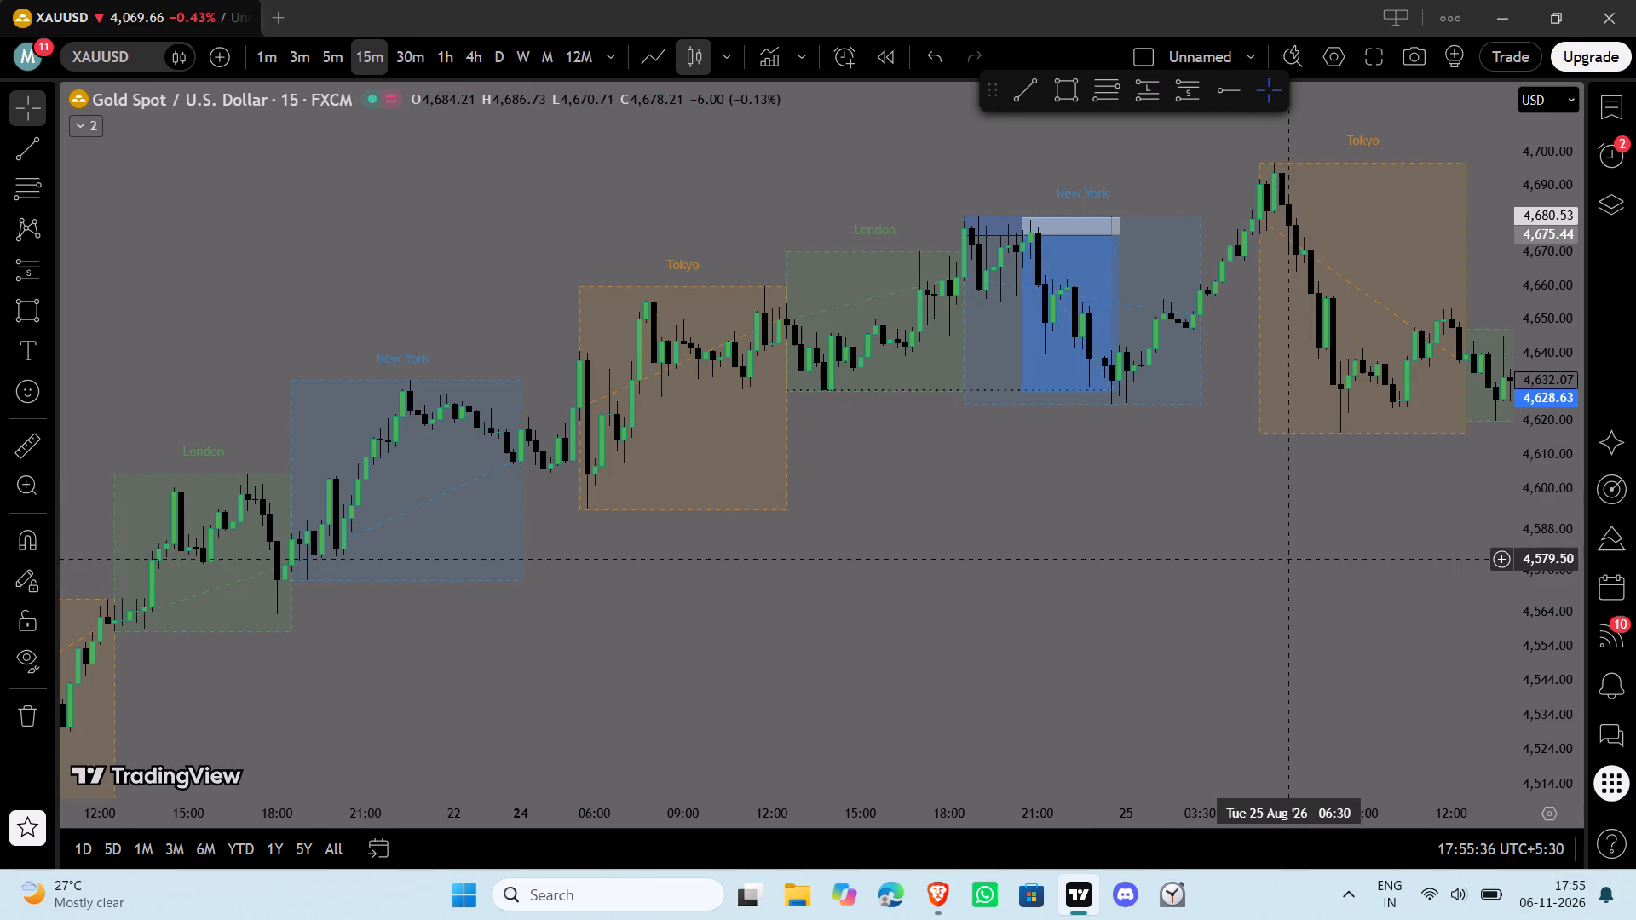
pyautogui.moveTo(1299, 565); pyautogui.dragTo(674, 585)
pyautogui.hscroll(-1, 798, 626)
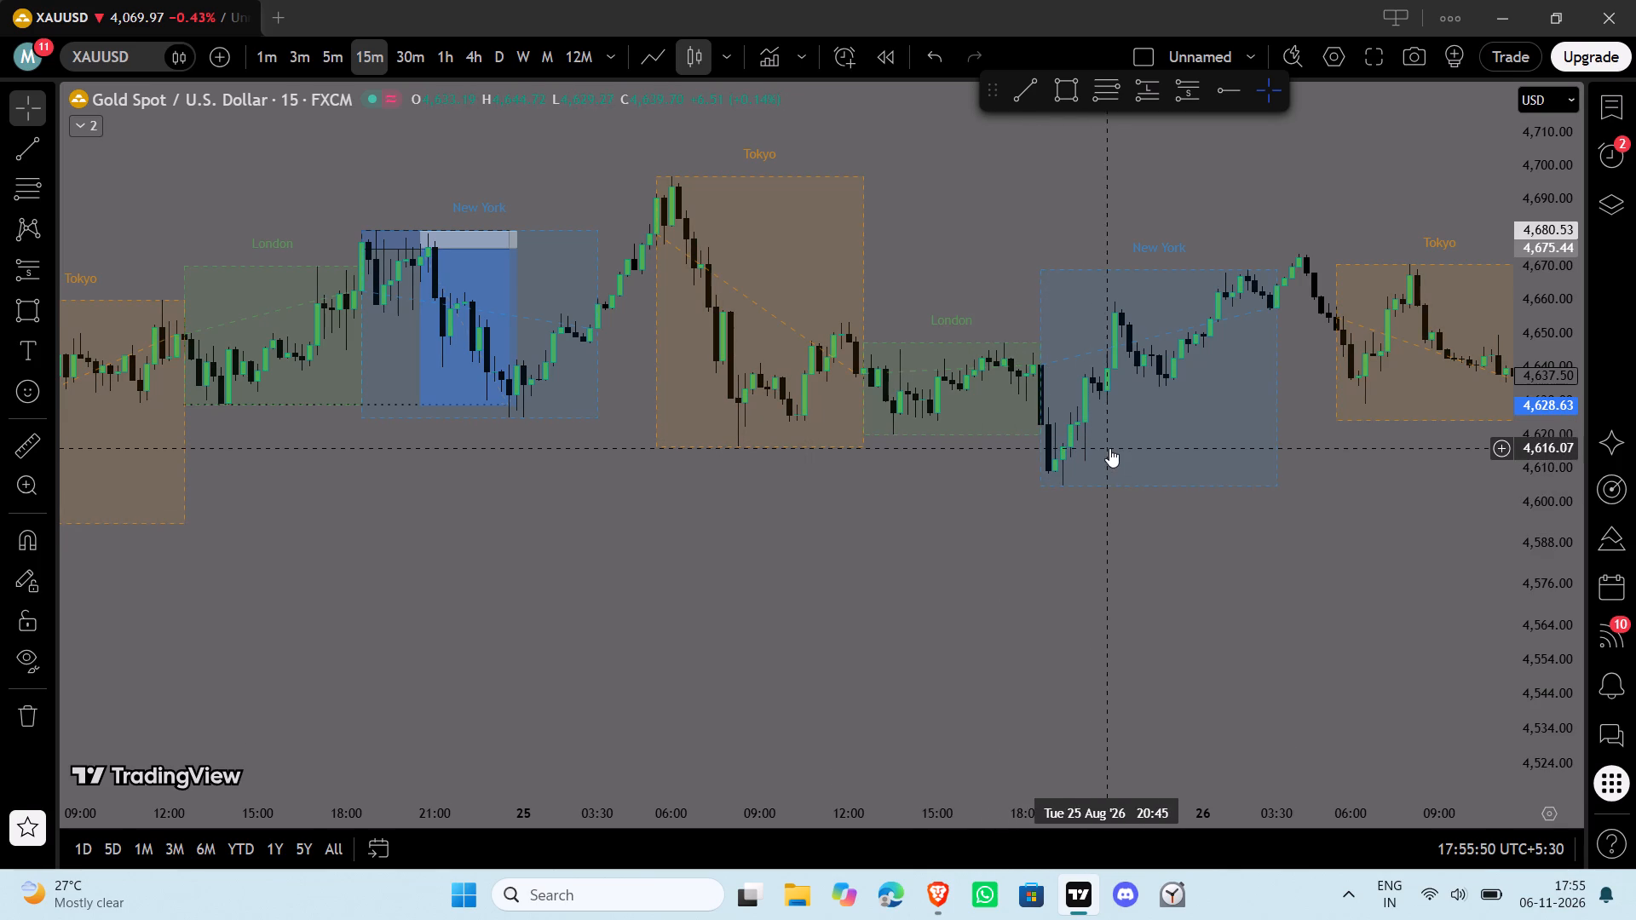
pyautogui.moveTo(1244, 581); pyautogui.dragTo(812, 515)
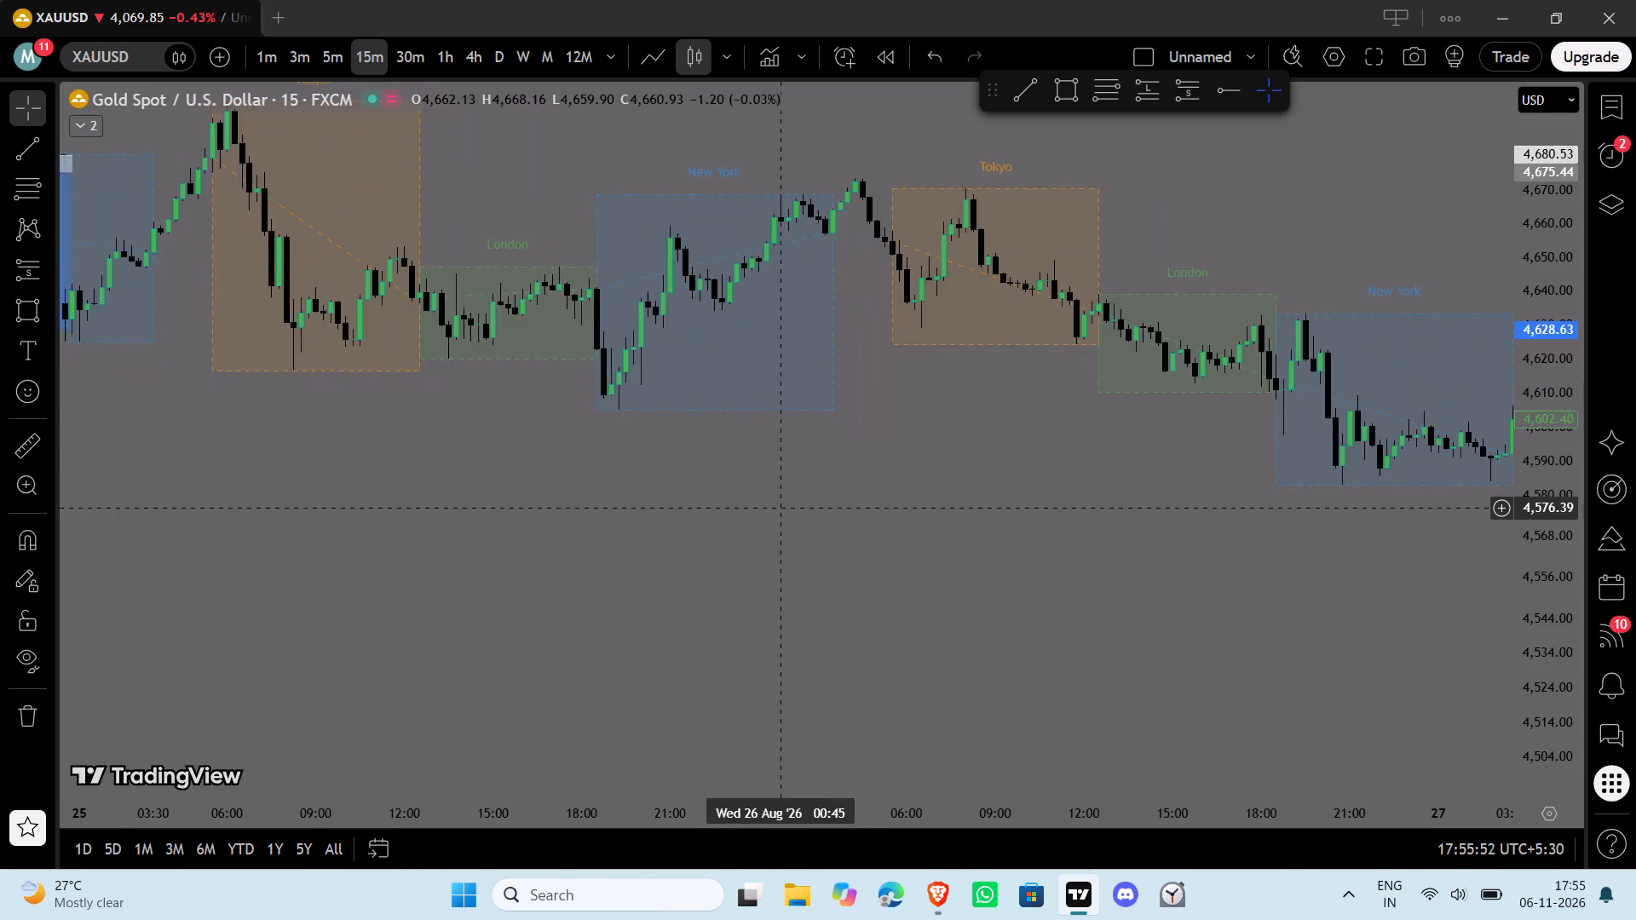
pyautogui.moveTo(812, 515); pyautogui.dragTo(1097, 600)
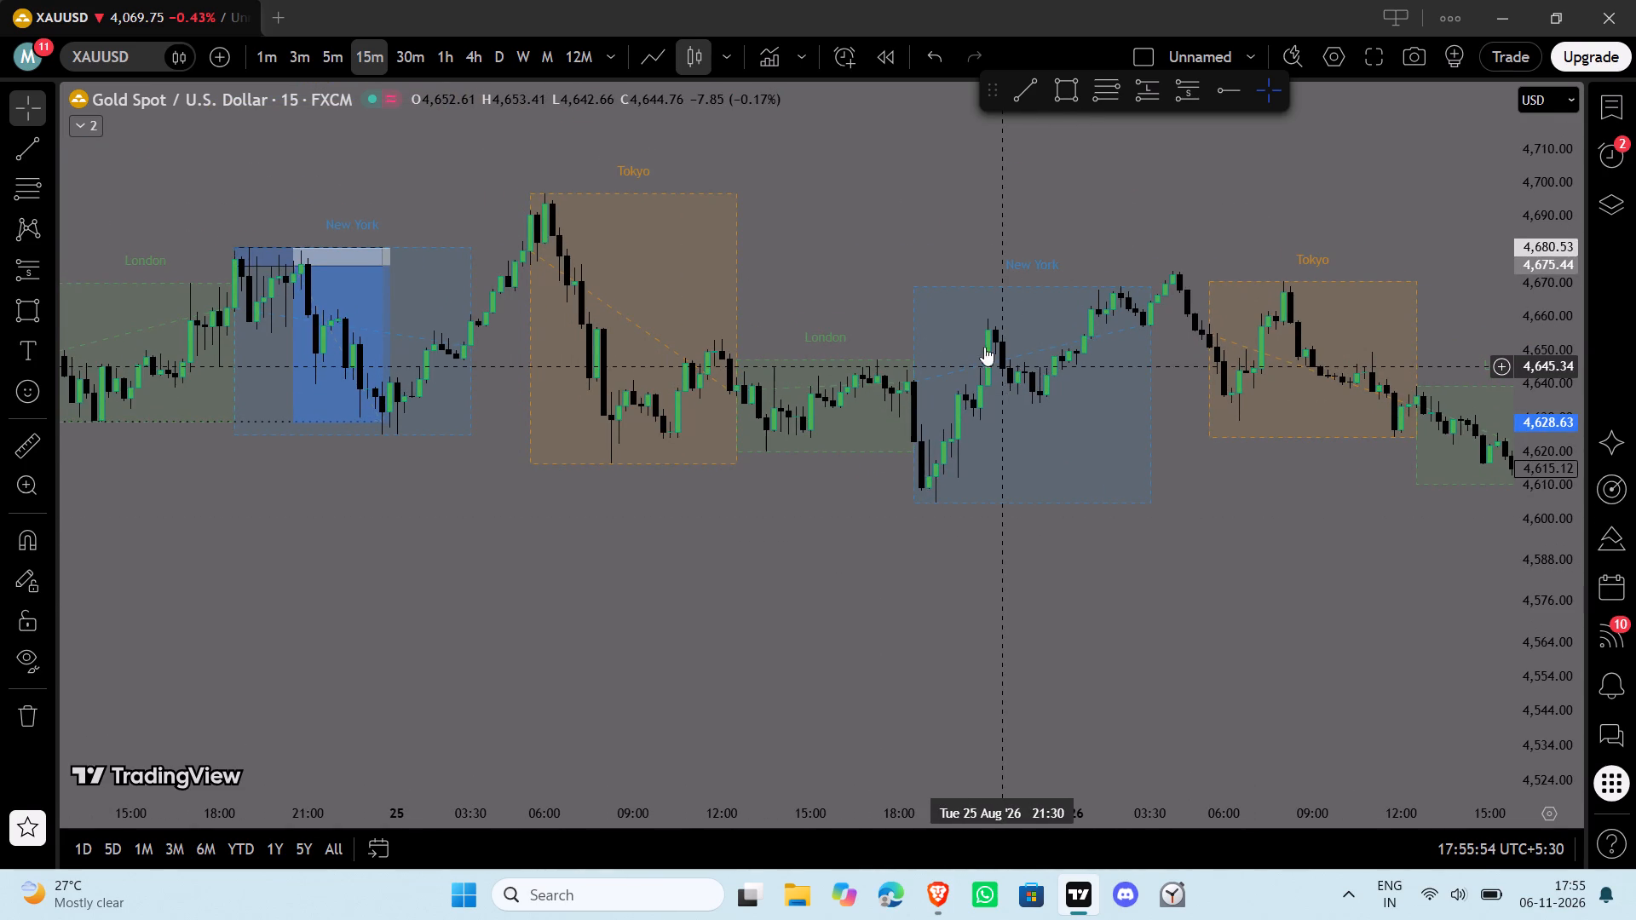
pyautogui.click(1066, 95)
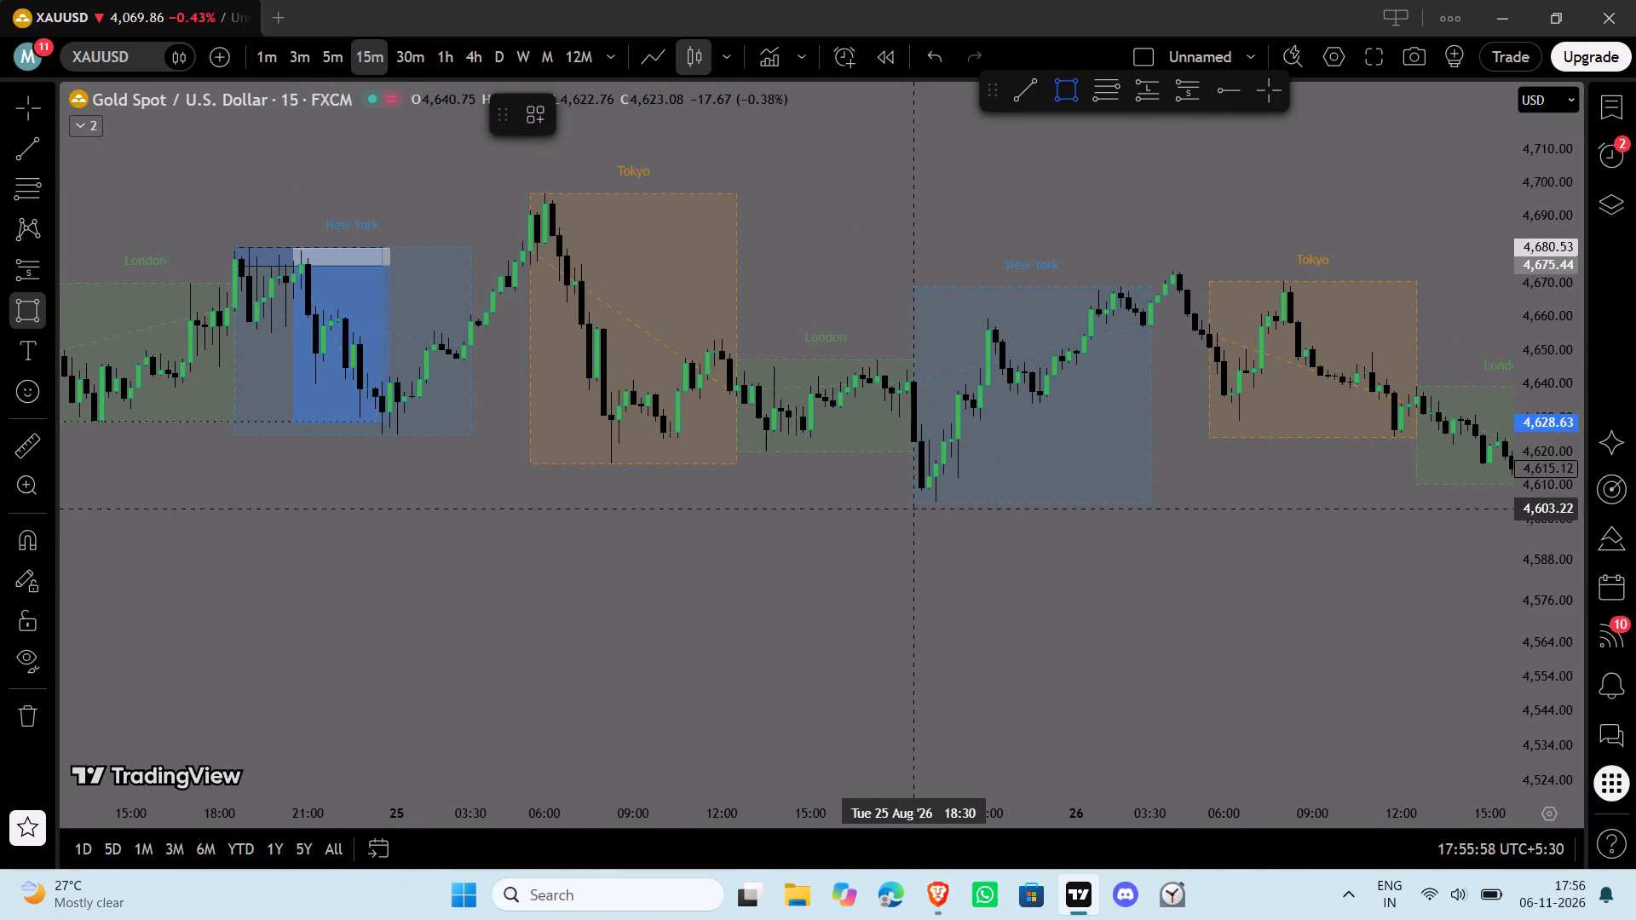
pyautogui.moveTo(922, 503); pyautogui.dragTo(987, 484)
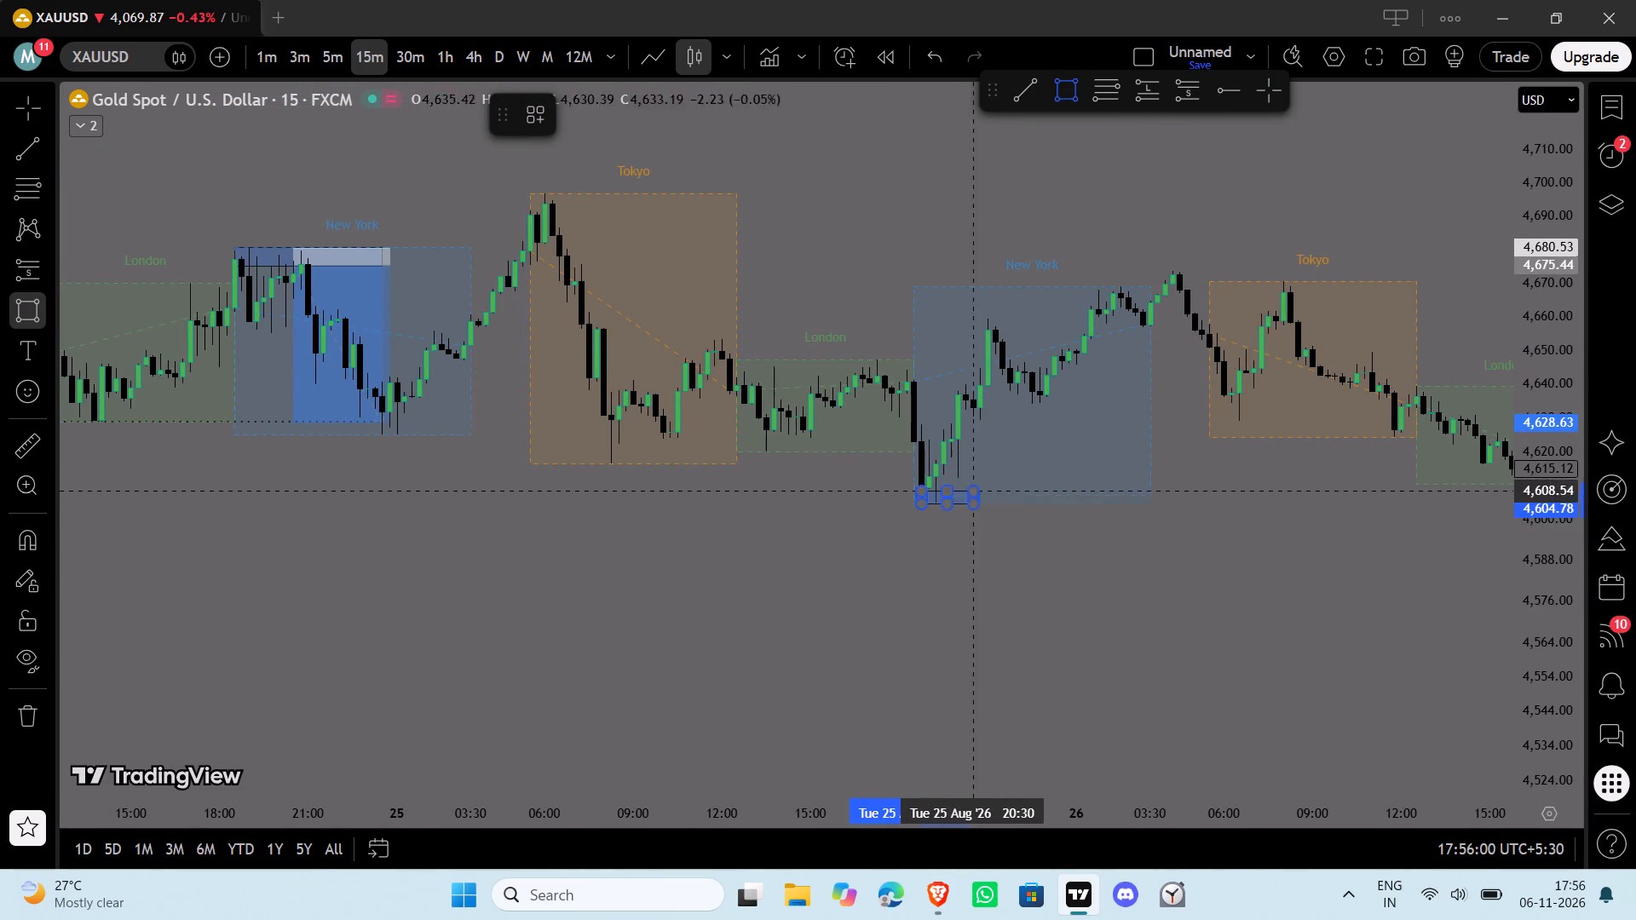
pyautogui.moveTo(987, 484); pyautogui.dragTo(1000, 480)
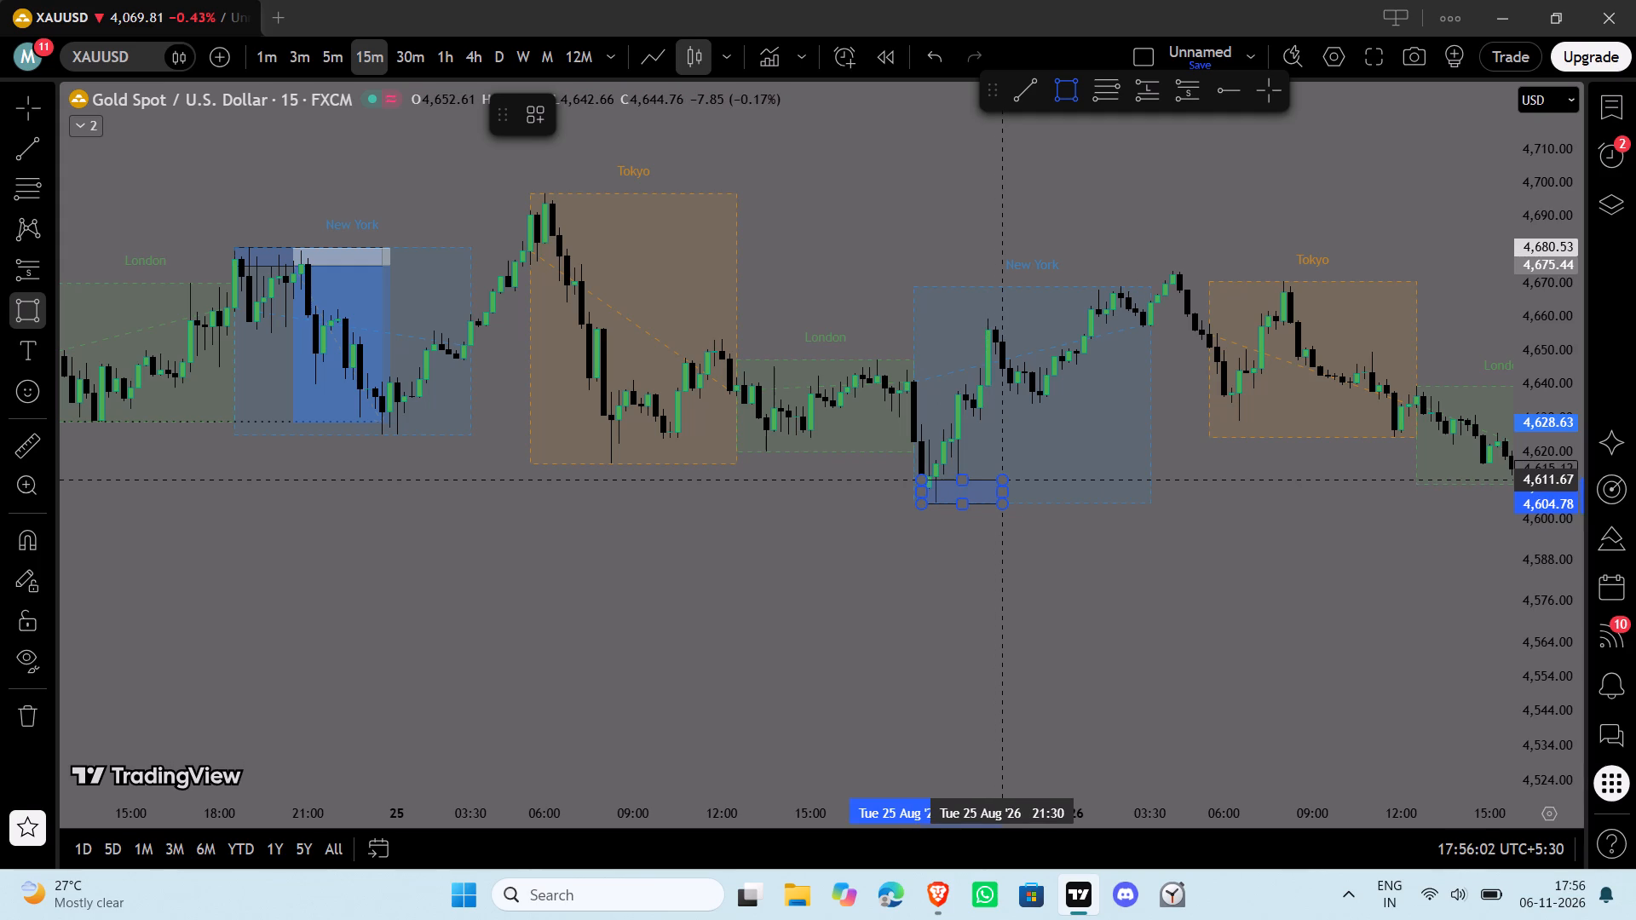
pyautogui.moveTo(1000, 480); pyautogui.dragTo(994, 476)
pyautogui.click(994, 476)
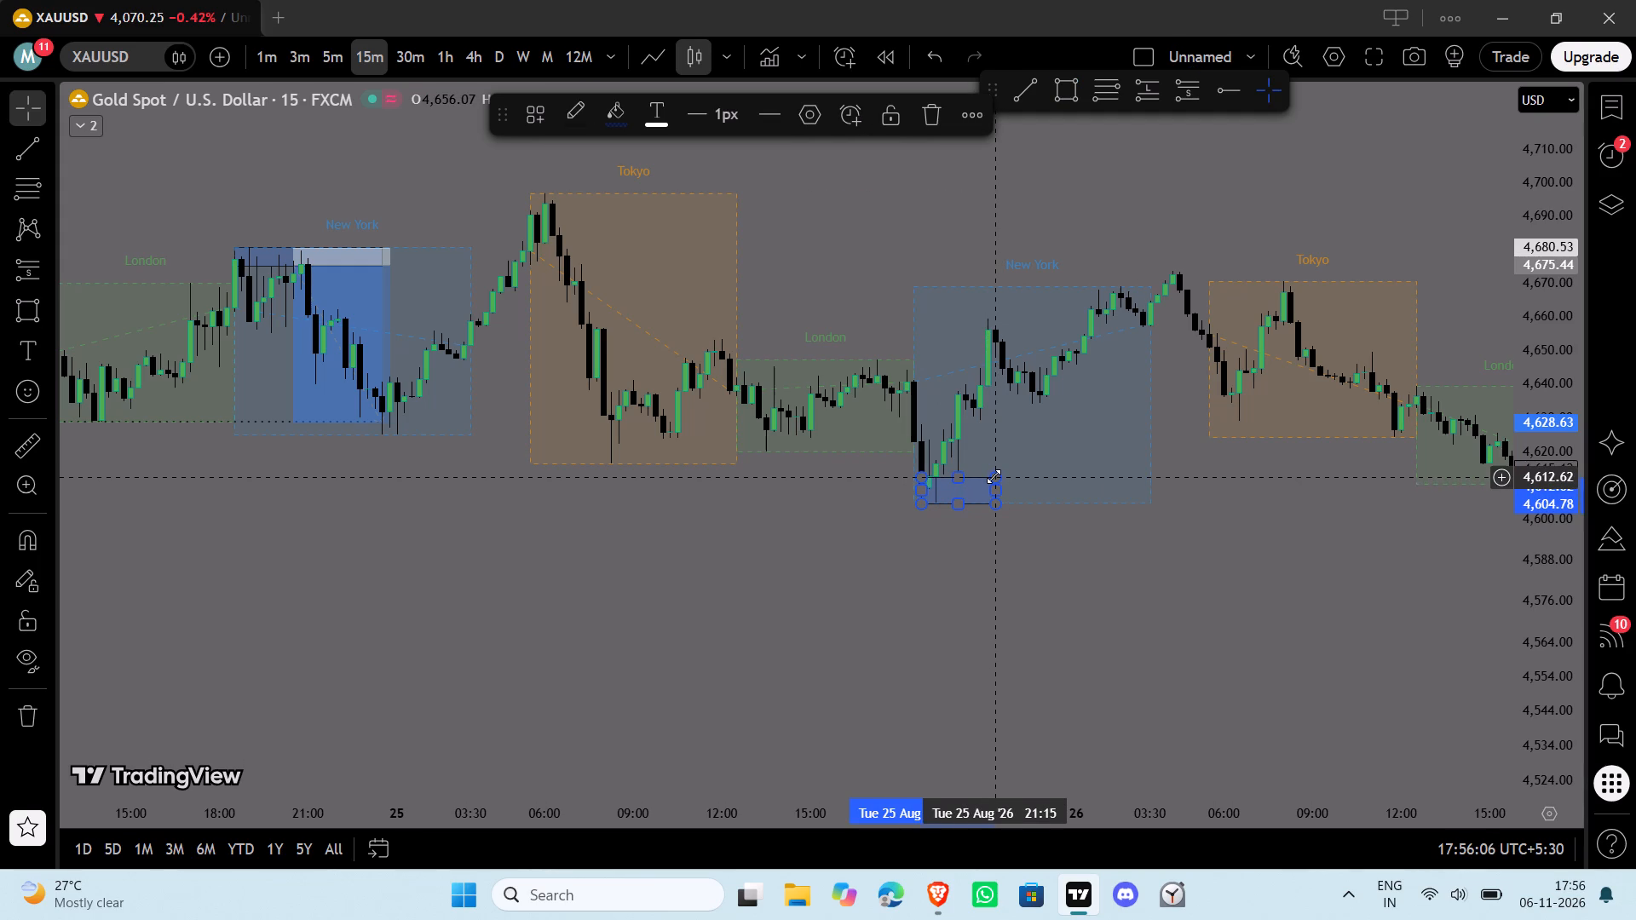
pyautogui.click(992, 626)
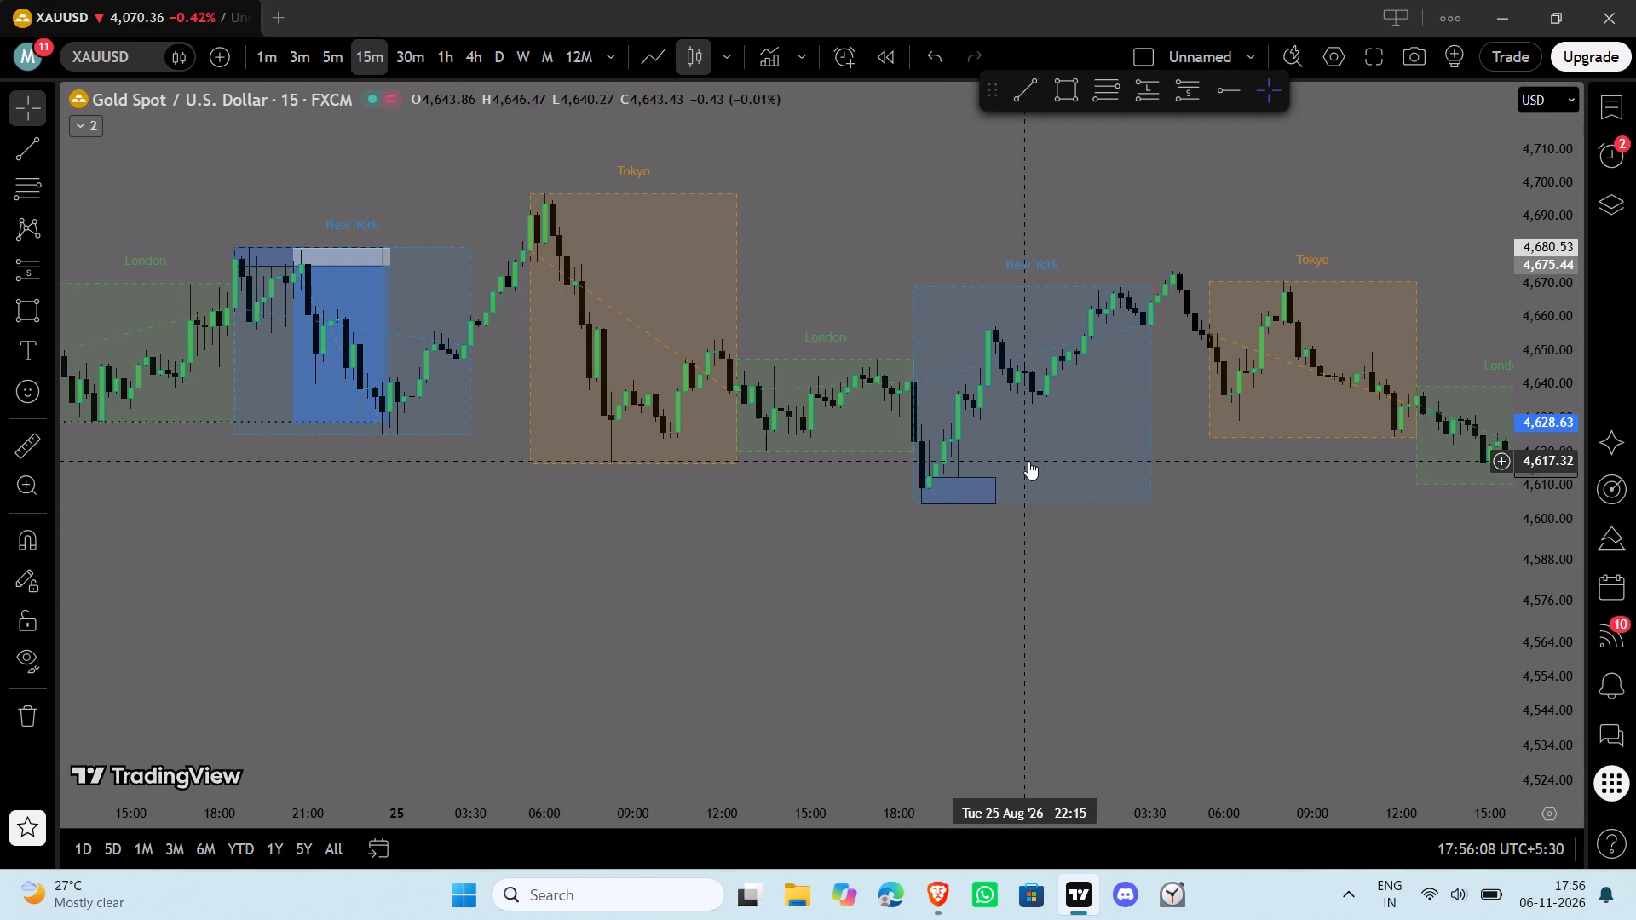
pyautogui.click(994, 475)
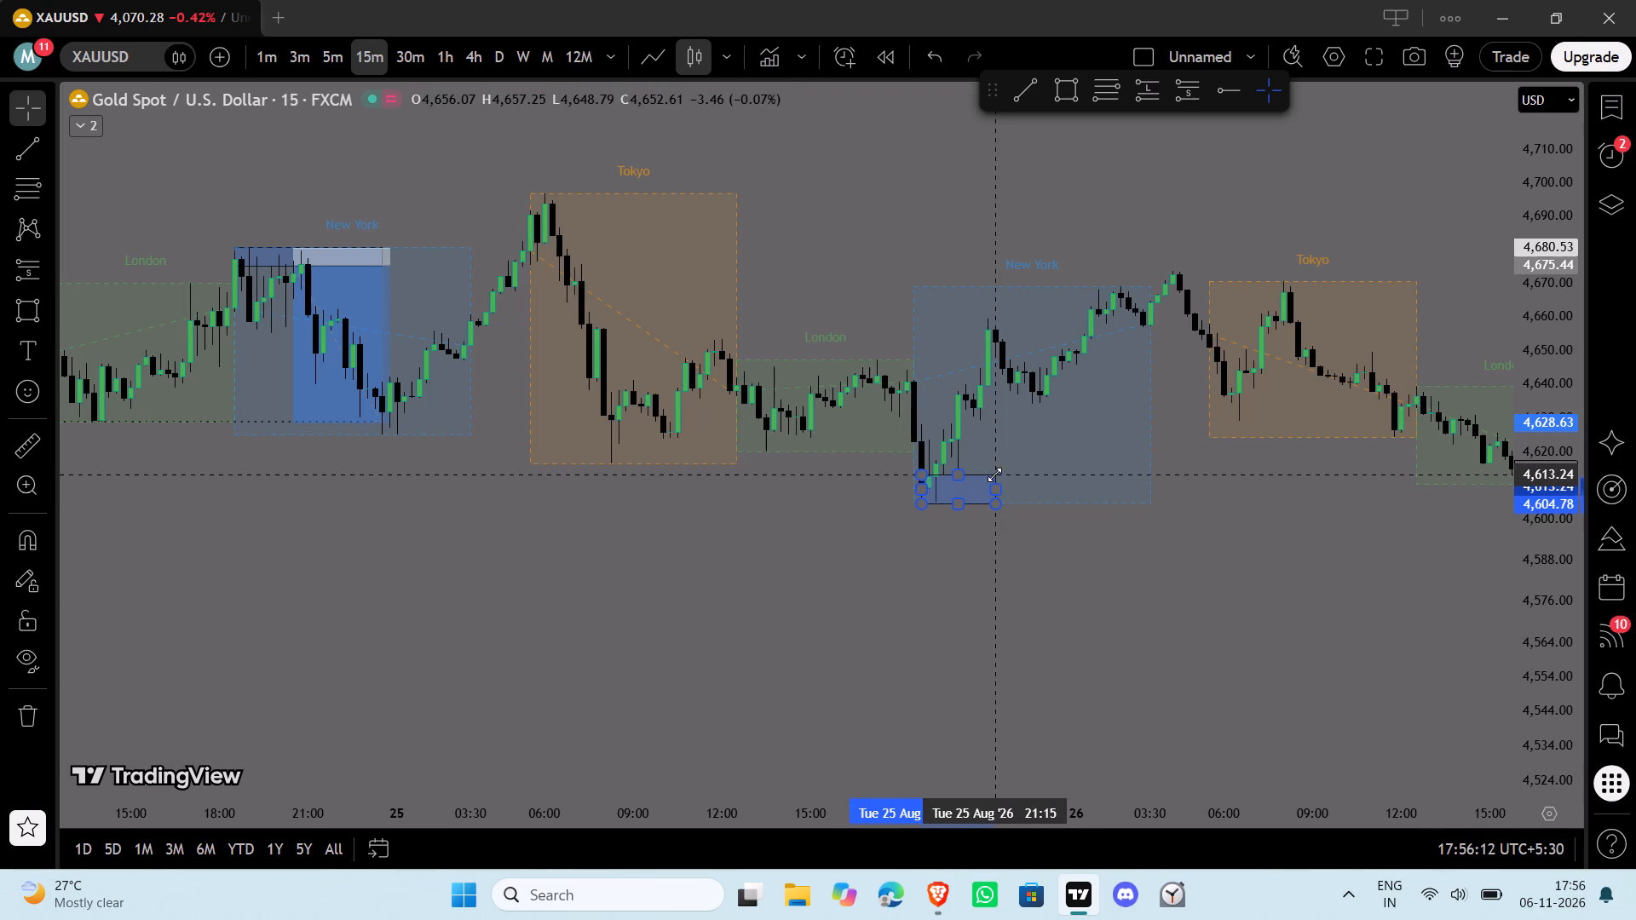
pyautogui.click(940, 656)
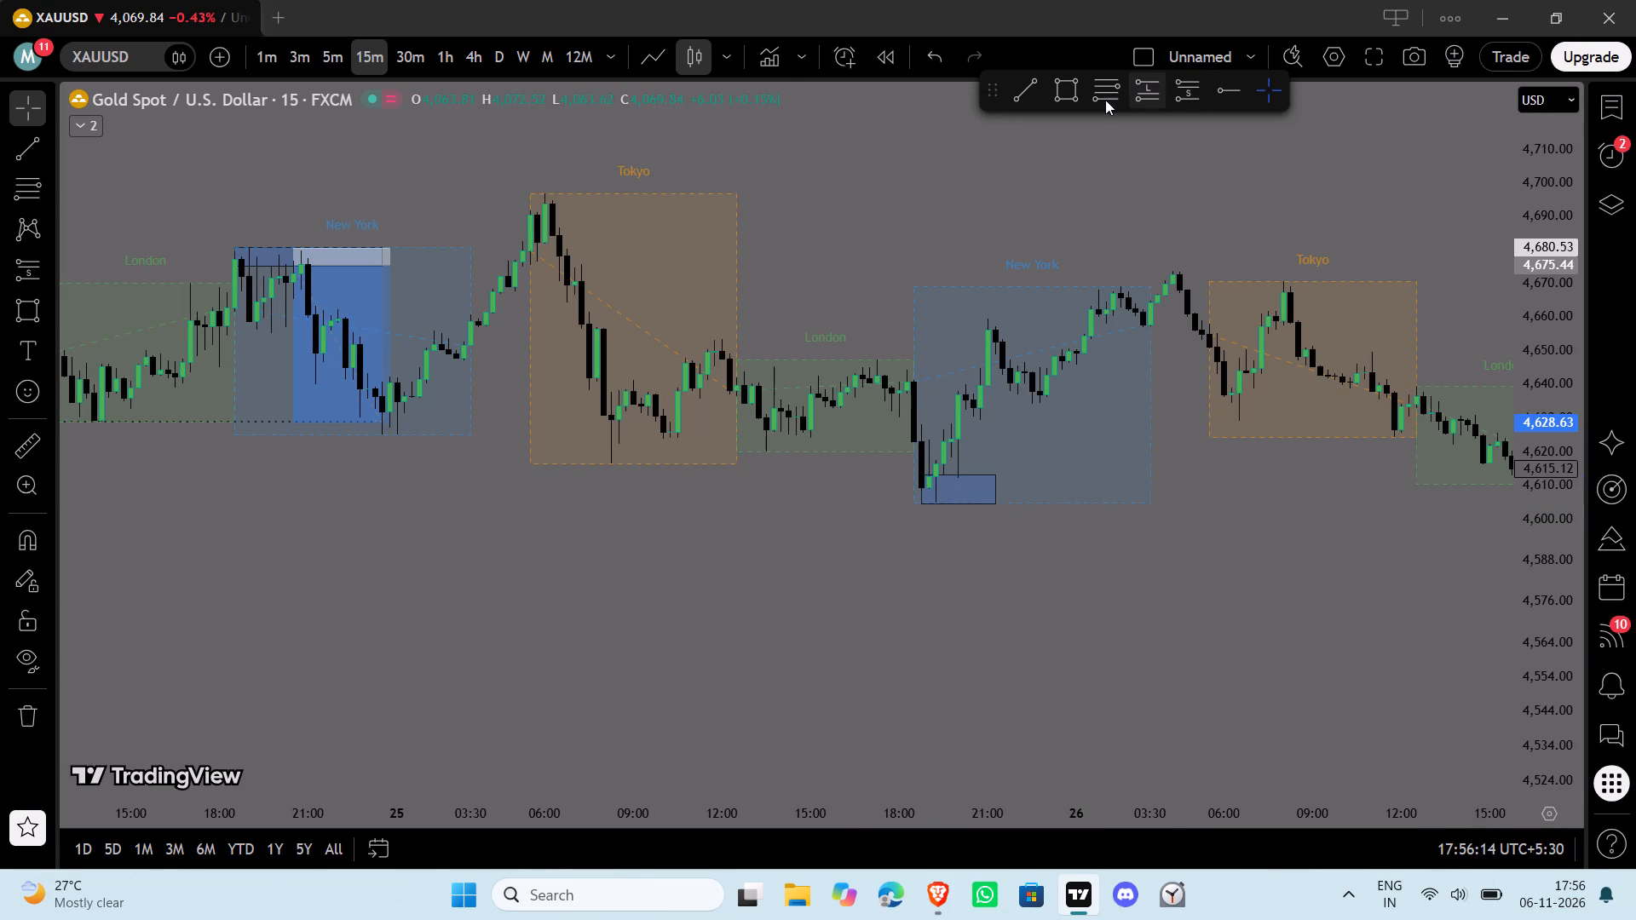
# Add a long position at 25 August 19:30 with entry 4,613.56, stop 4,604.78 and target 4,663.38, ending 26 August 04:00.
pyautogui.click(1149, 100)
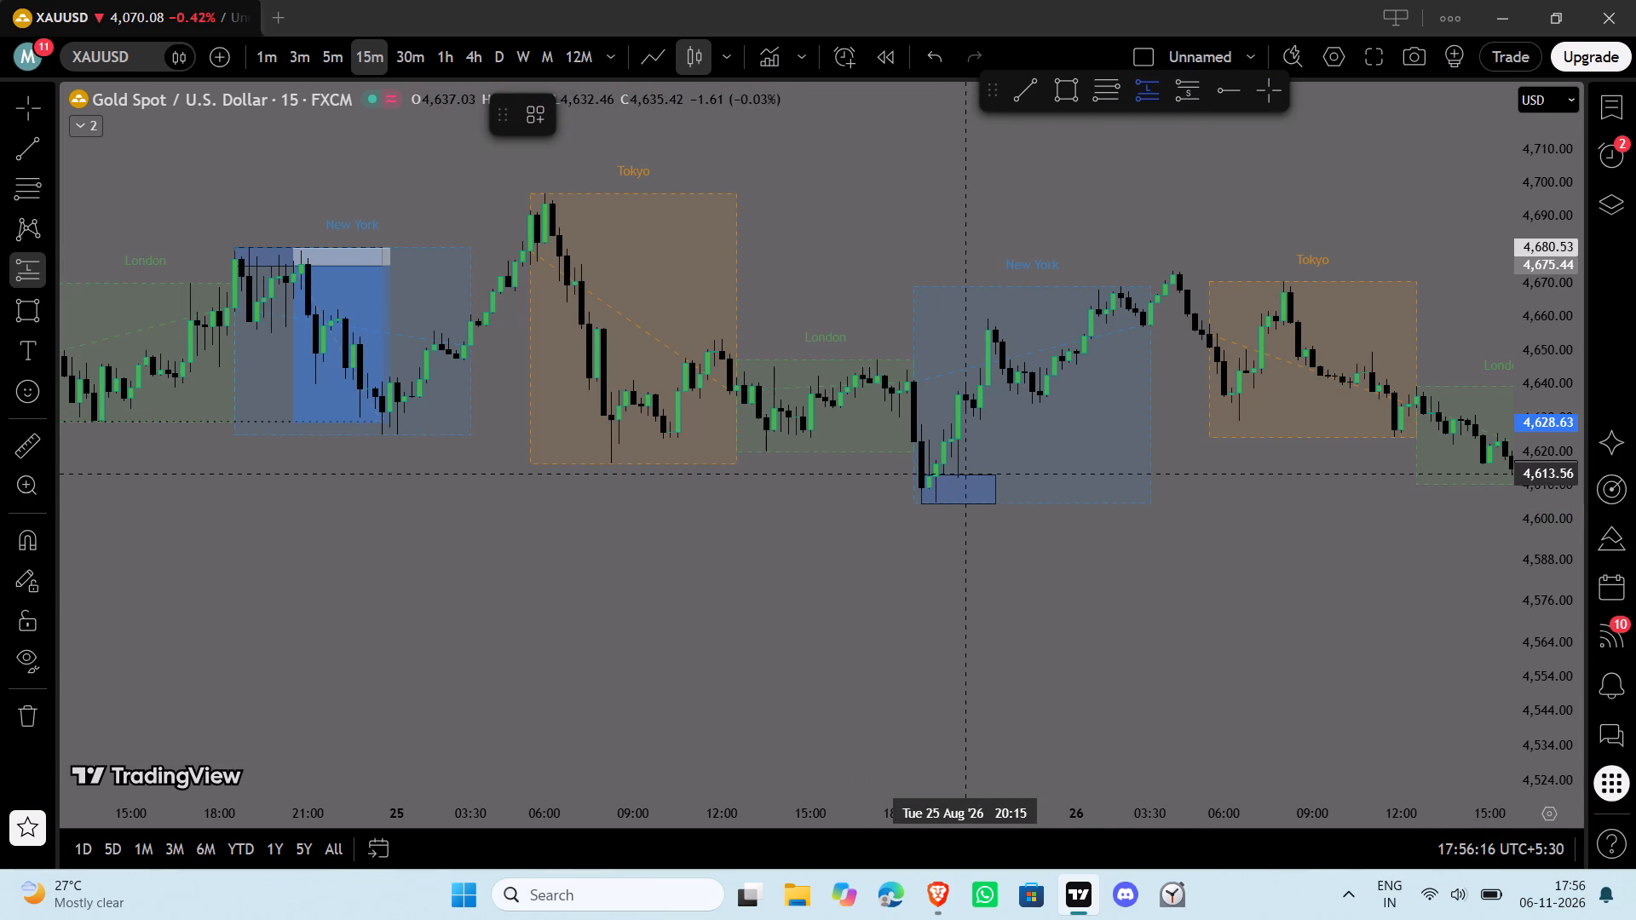
pyautogui.click(947, 474)
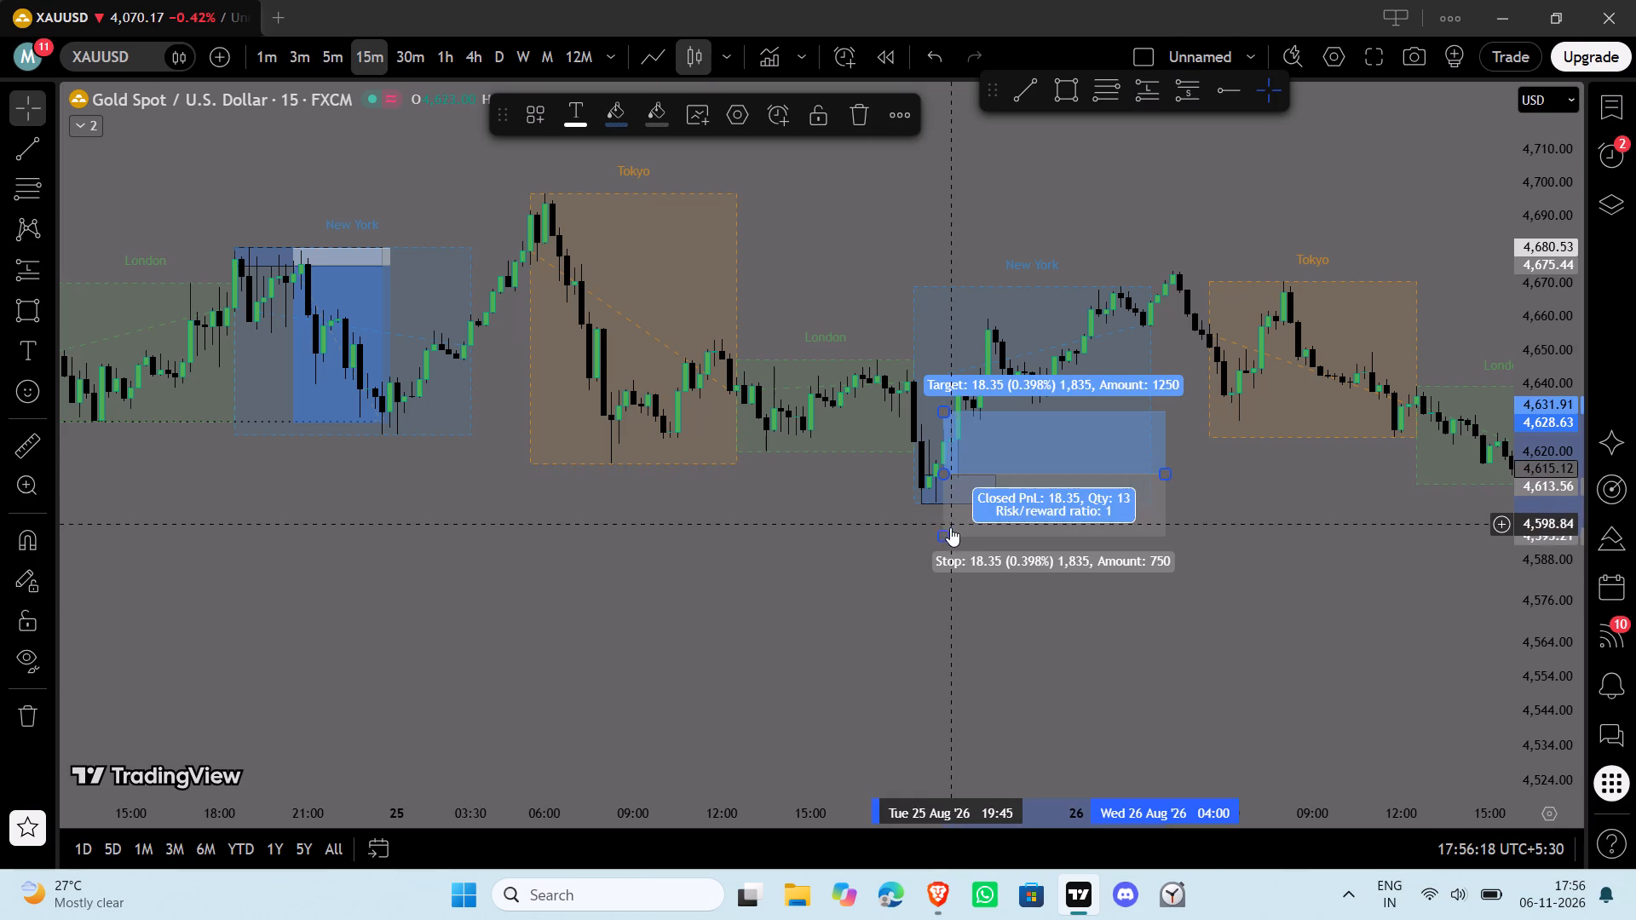
pyautogui.moveTo(950, 534); pyautogui.dragTo(948, 503)
pyautogui.moveTo(942, 408); pyautogui.dragTo(959, 269)
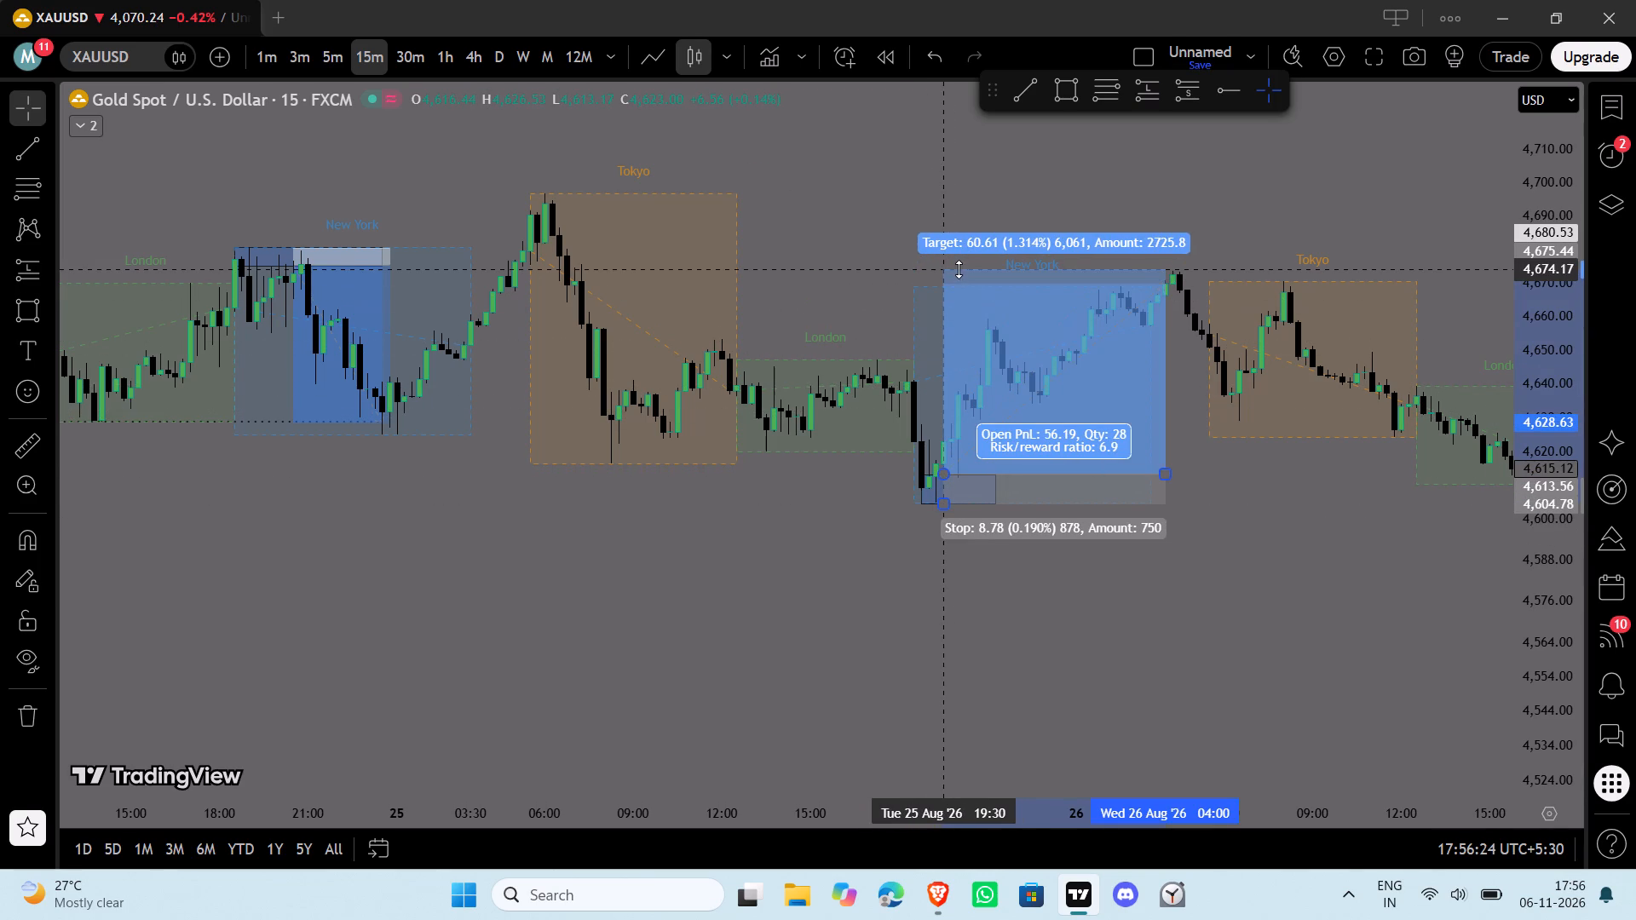
pyautogui.moveTo(959, 269); pyautogui.dragTo(945, 258)
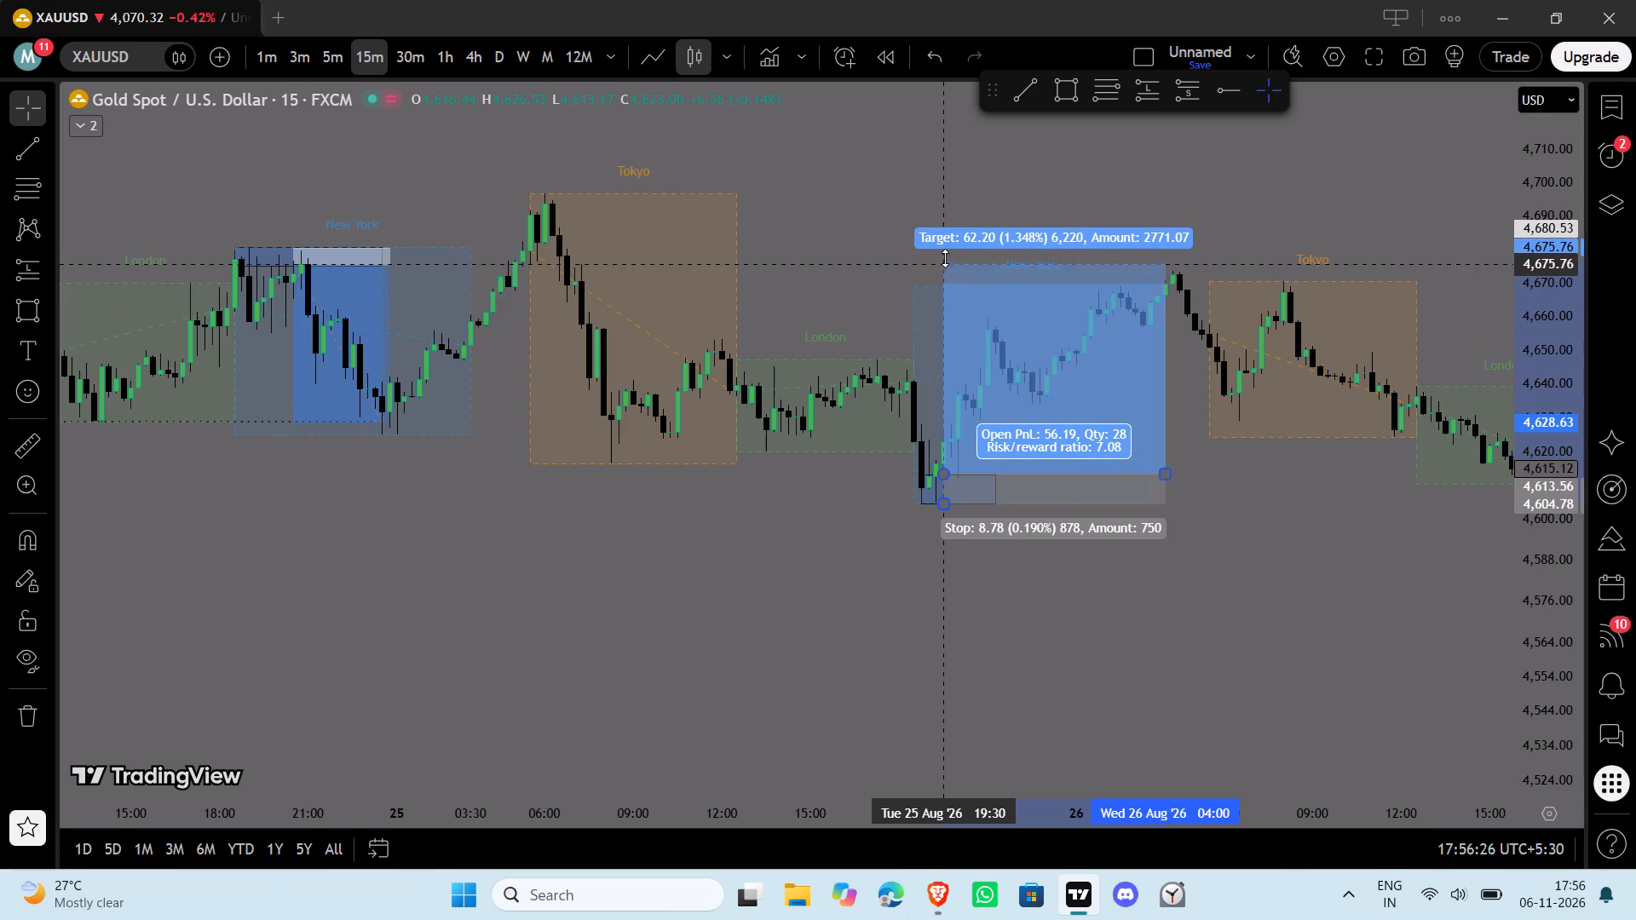
pyautogui.moveTo(945, 258); pyautogui.dragTo(945, 243)
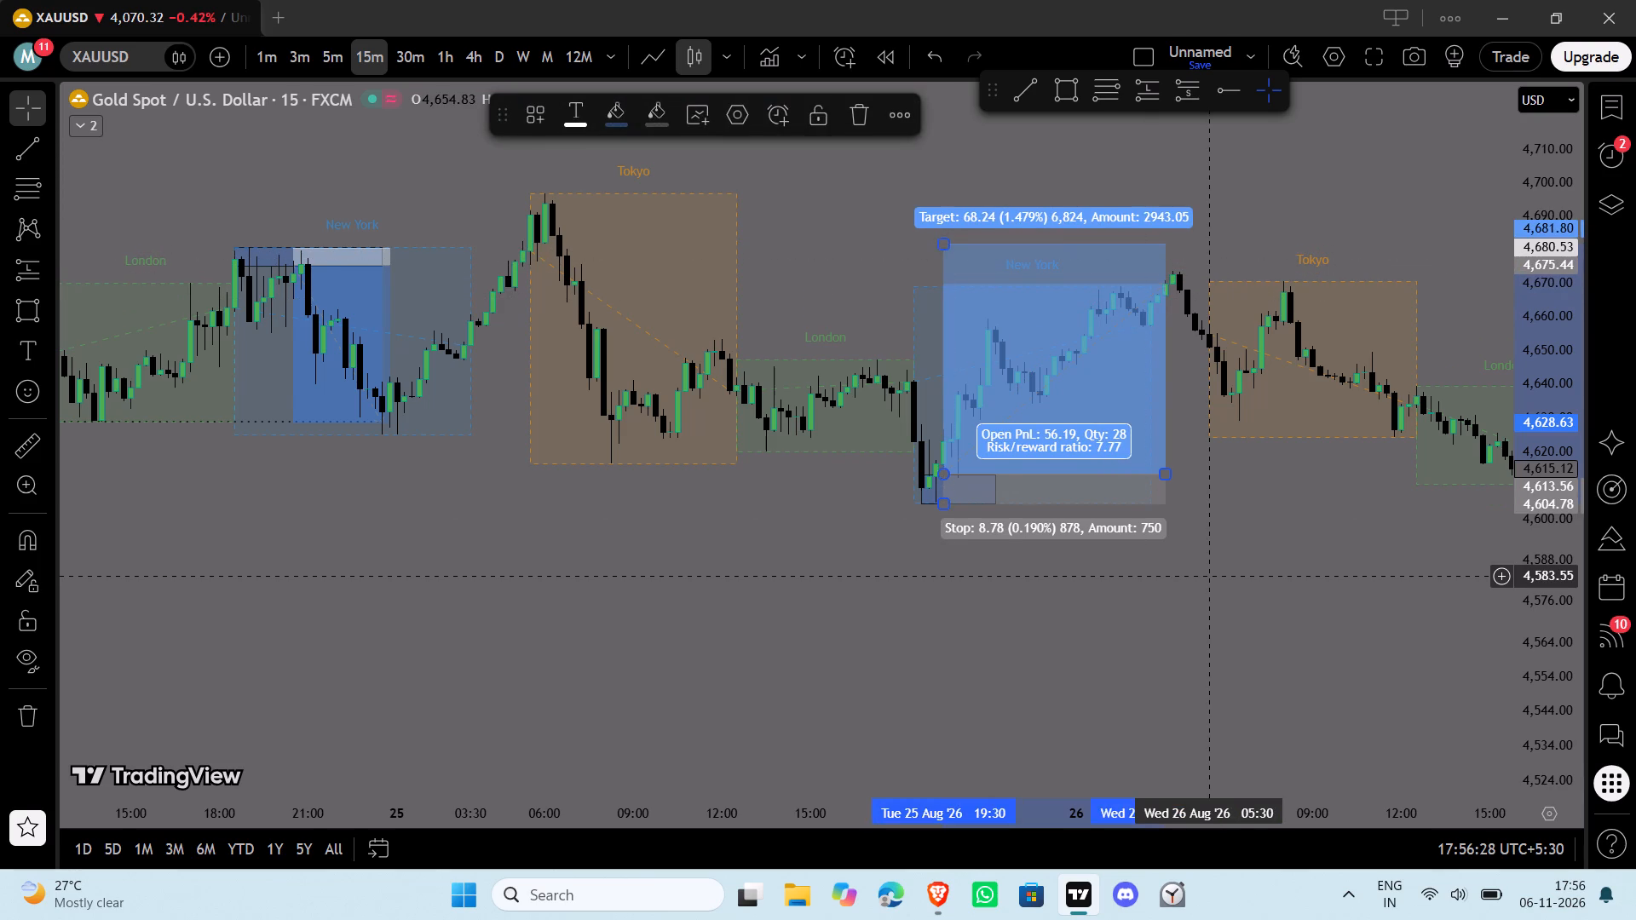
pyautogui.click(1208, 576)
pyautogui.moveTo(1208, 576); pyautogui.dragTo(1304, 713)
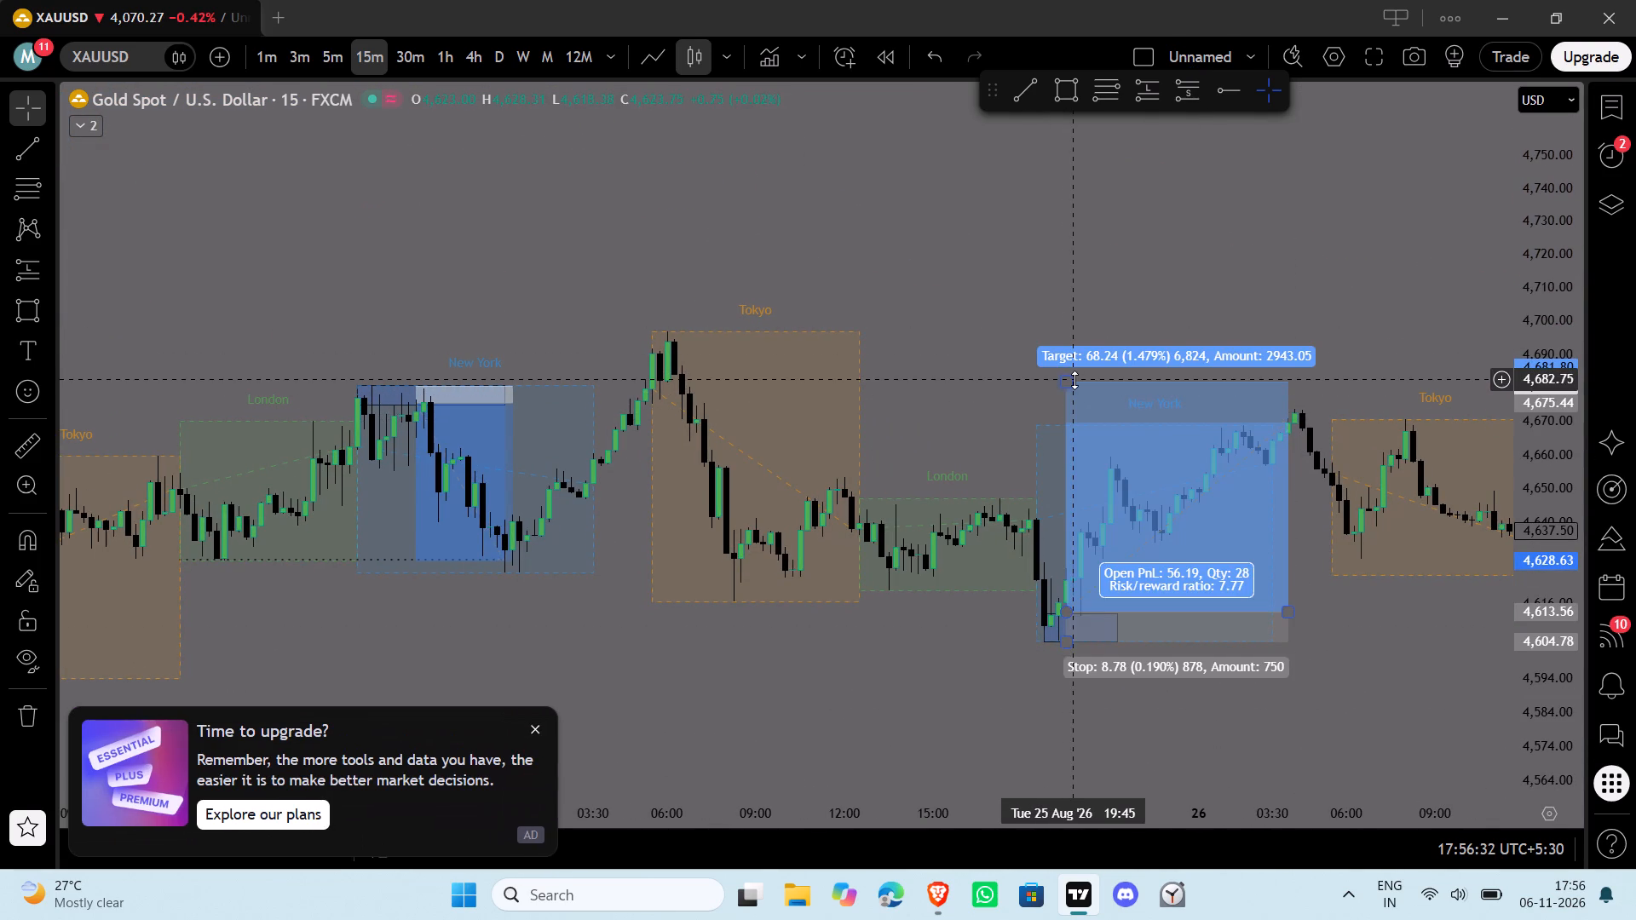
pyautogui.moveTo(1074, 380); pyautogui.dragTo(1078, 443)
pyautogui.click(1017, 302)
# Extend the start of the 25 August New York low rectangle back into the London session, to about 17:15.
pyautogui.moveTo(1017, 302); pyautogui.dragTo(823, 281)
pyautogui.moveTo(1126, 285); pyautogui.dragTo(856, 175)
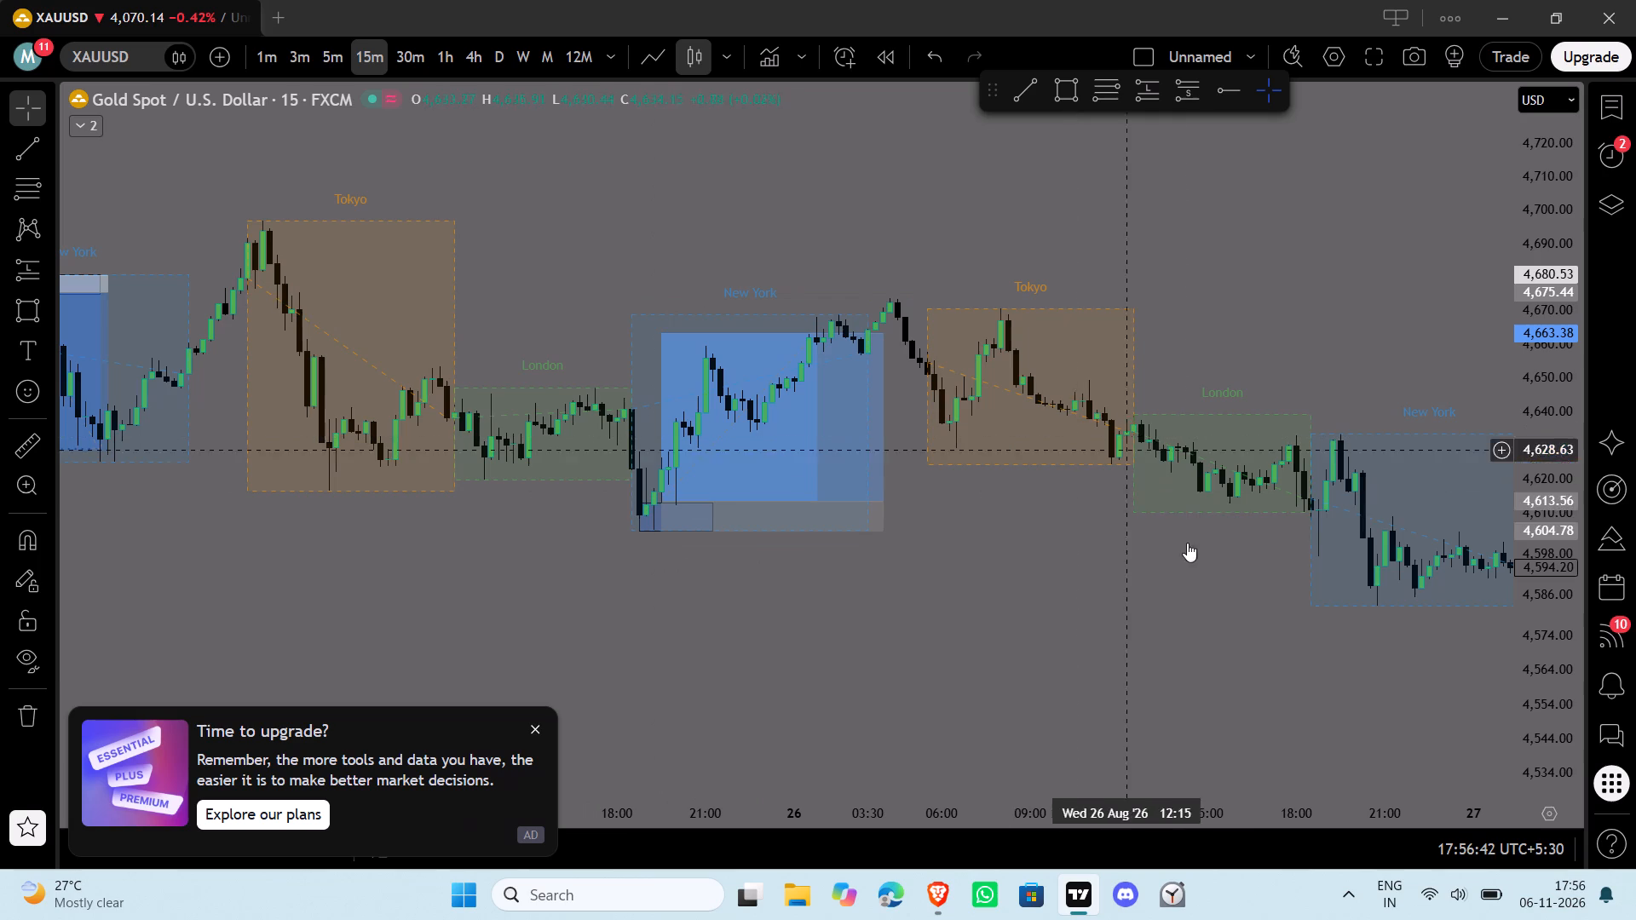
pyautogui.moveTo(1143, 680); pyautogui.dragTo(965, 624)
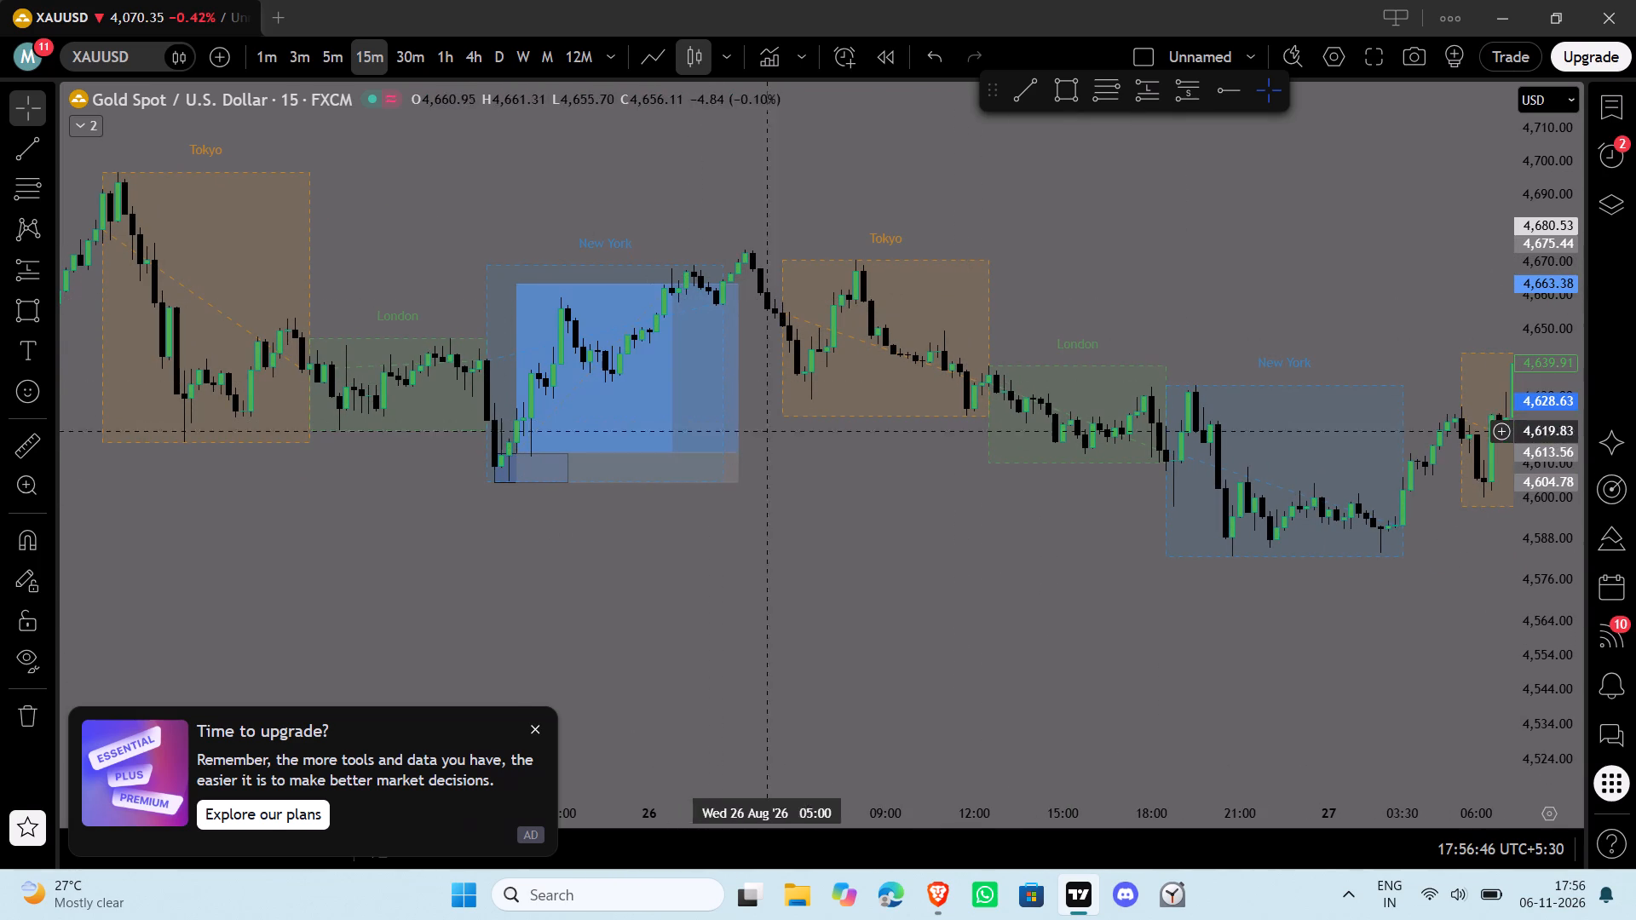
pyautogui.click(912, 575)
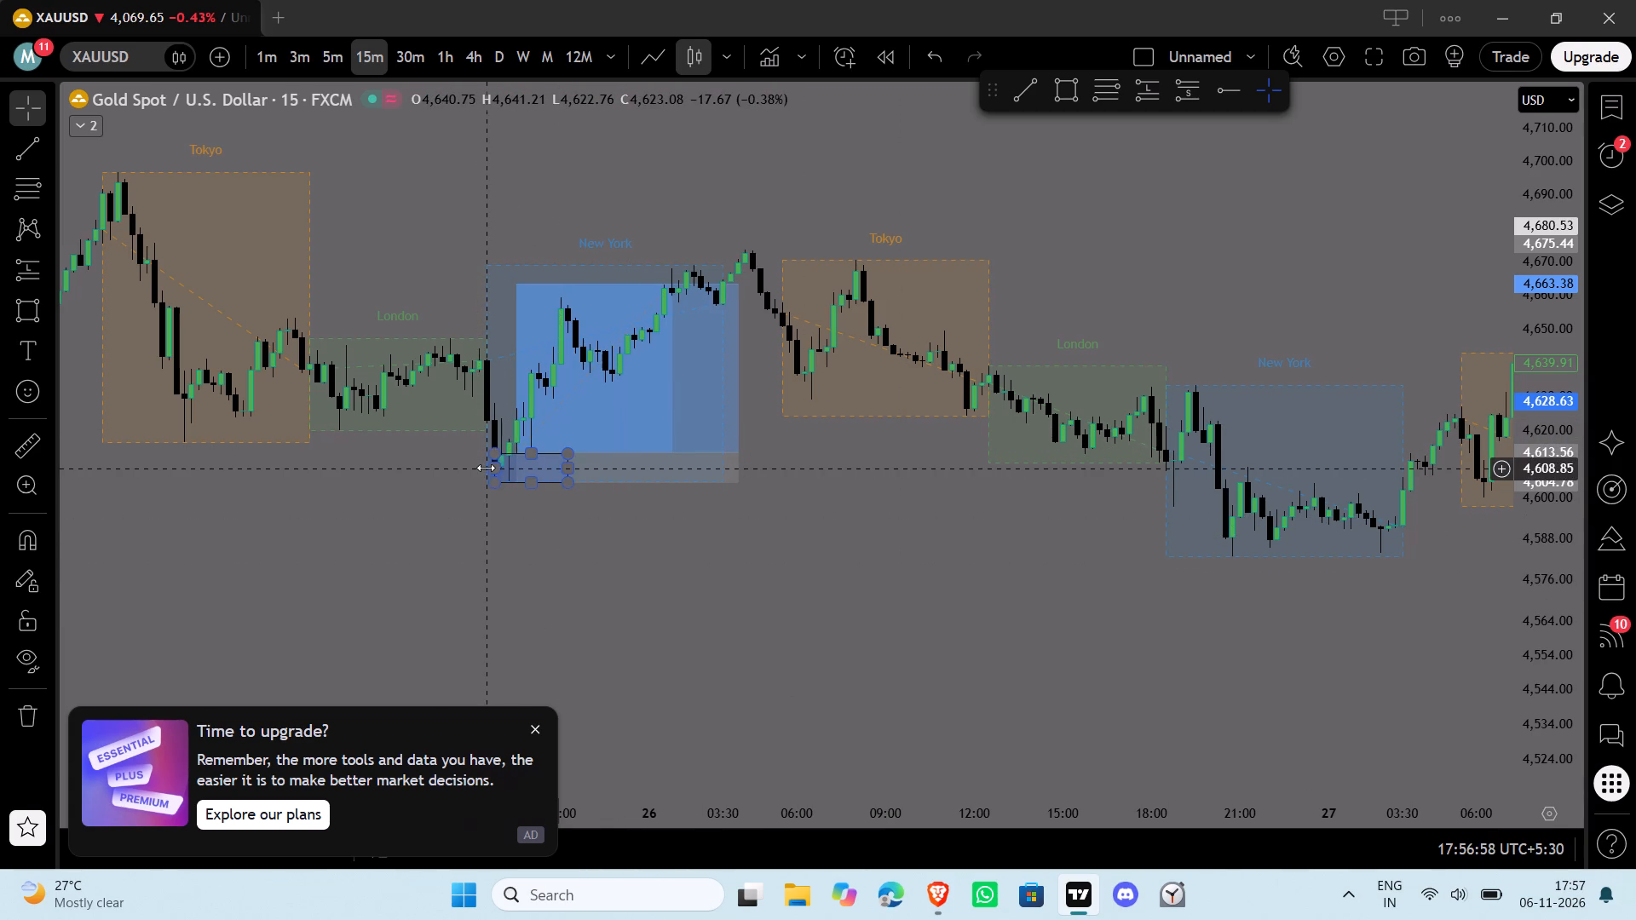
pyautogui.moveTo(486, 468); pyautogui.dragTo(451, 480)
pyautogui.click(579, 572)
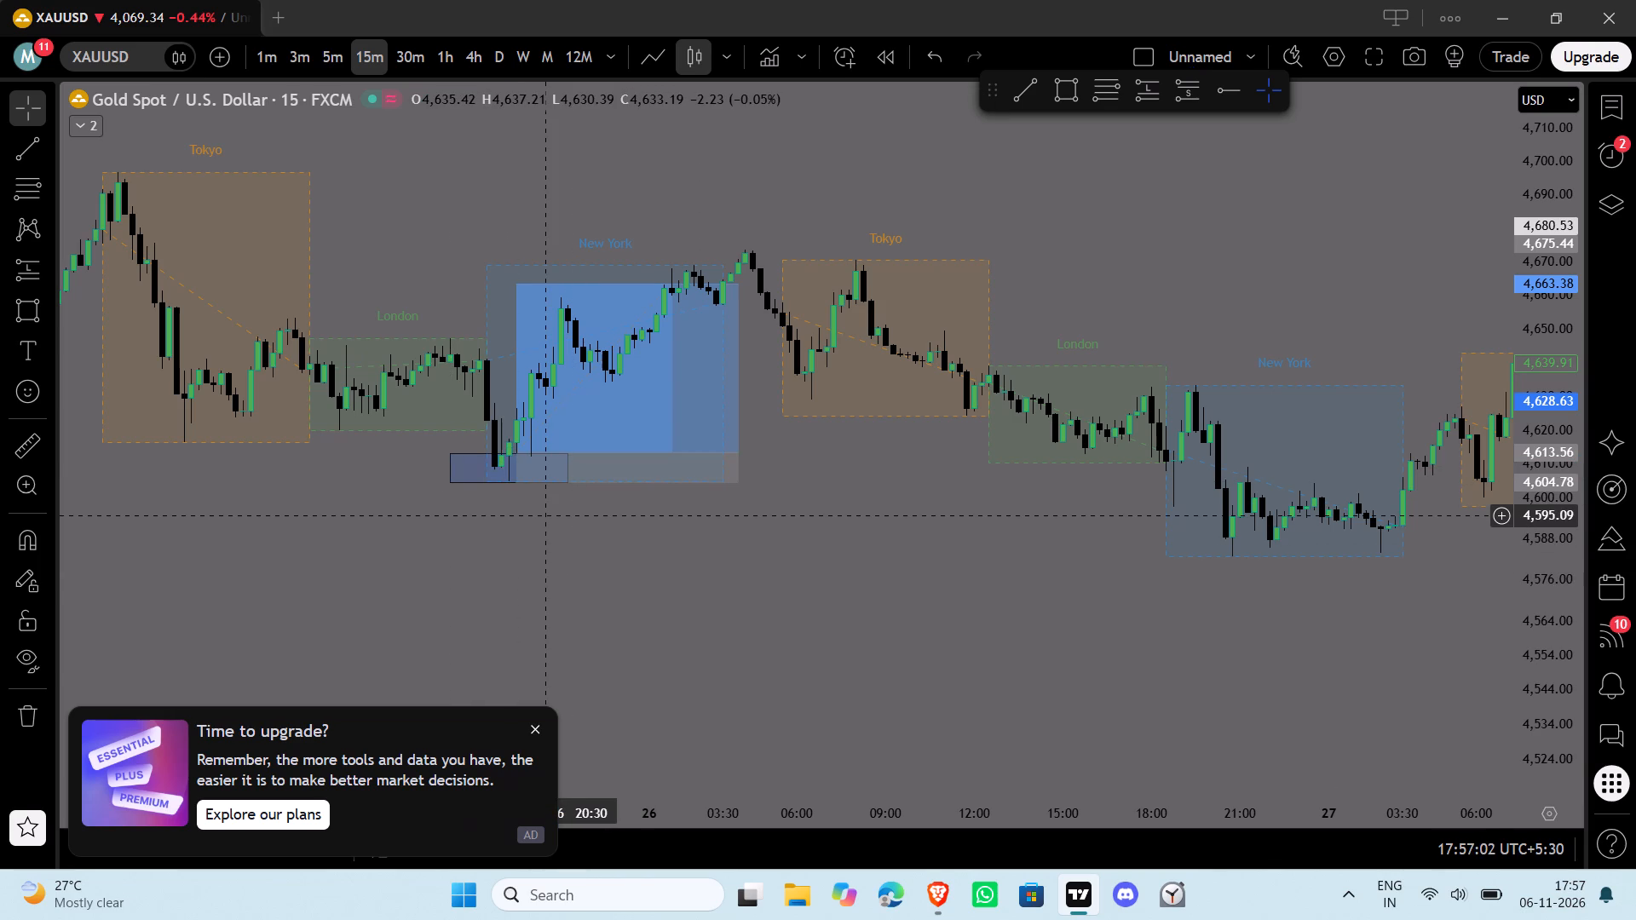
# Dismiss the upgrade promotion covering the chart.
pyautogui.click(532, 728)
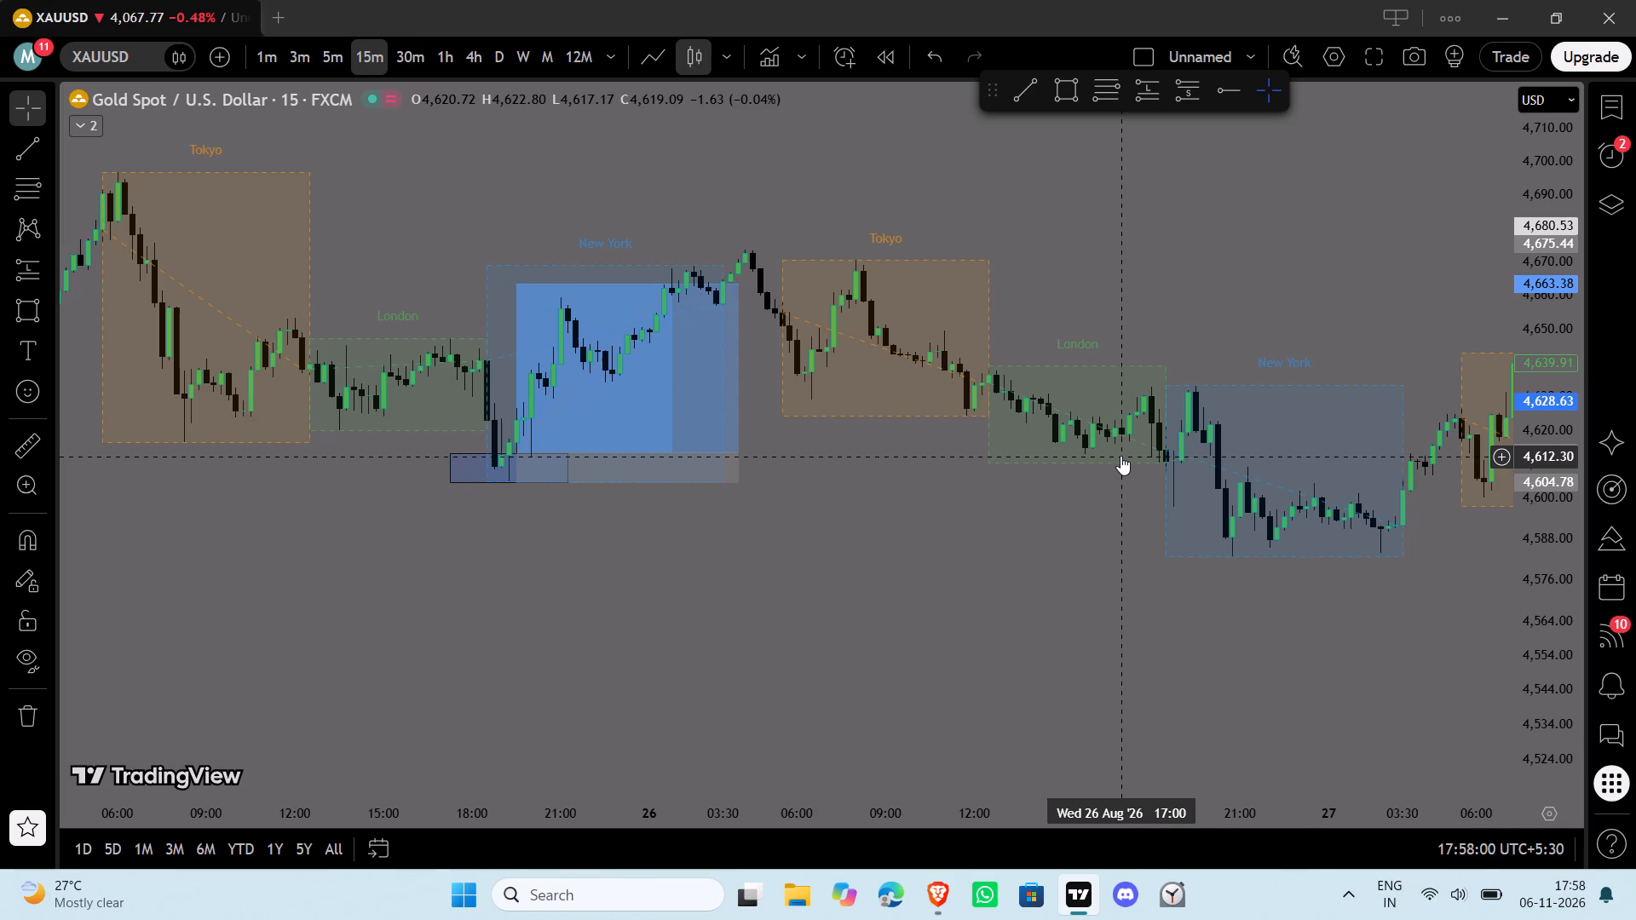
# Examine the Tokyo, London and New York session moves from 26 August through 2 September for further setups.
pyautogui.moveTo(1247, 586); pyautogui.dragTo(873, 584)
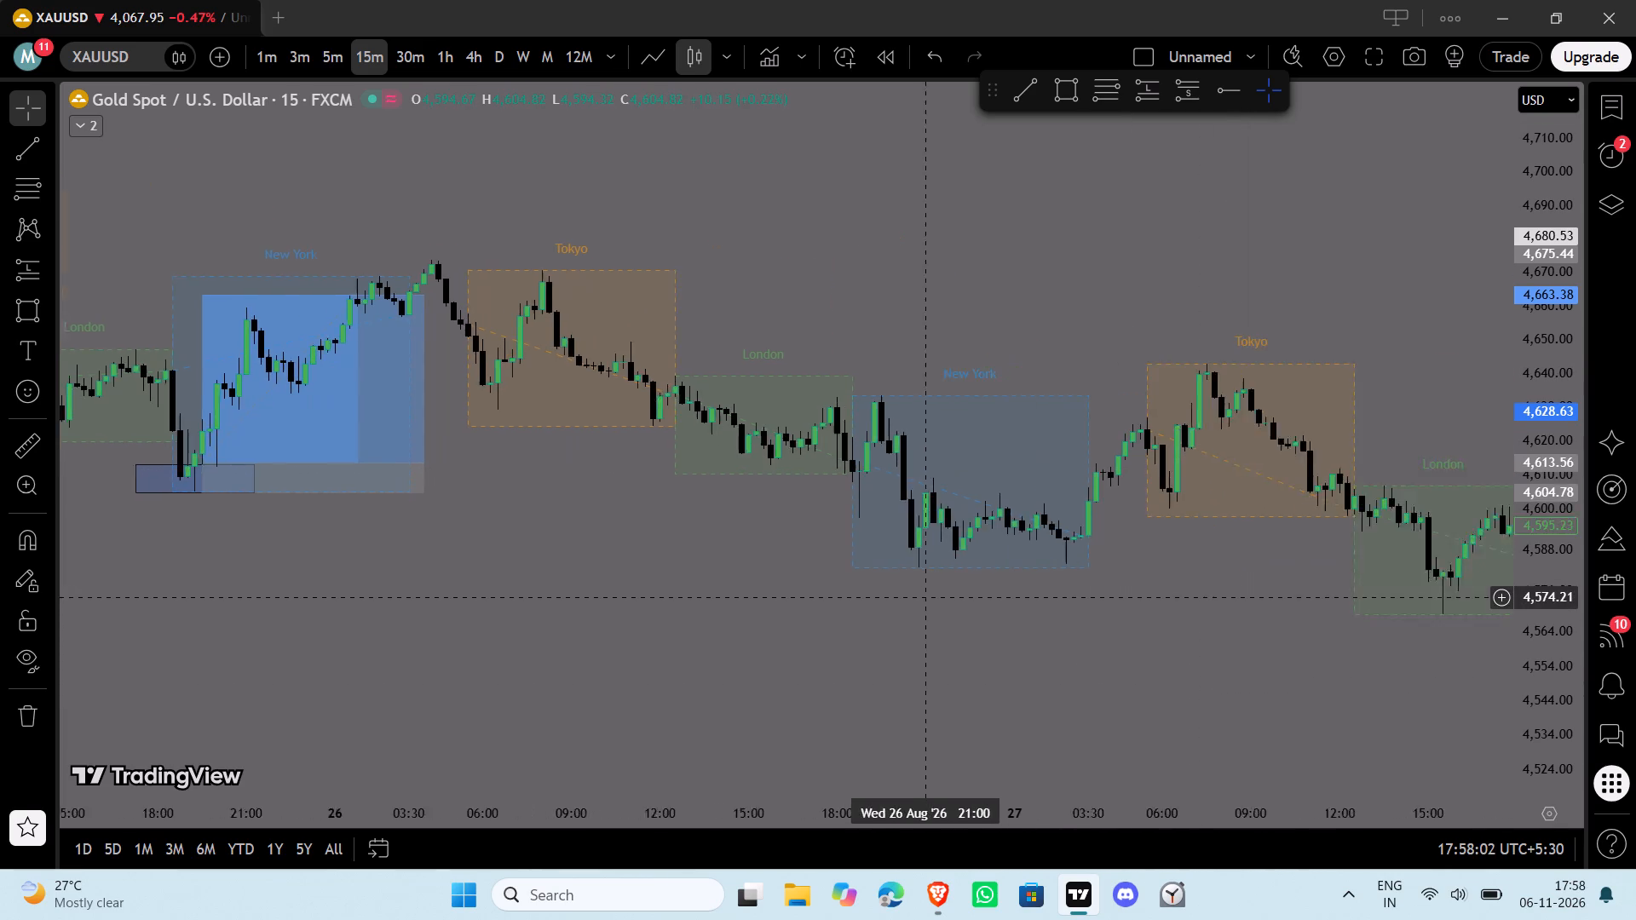
pyautogui.moveTo(873, 584); pyautogui.dragTo(503, 538)
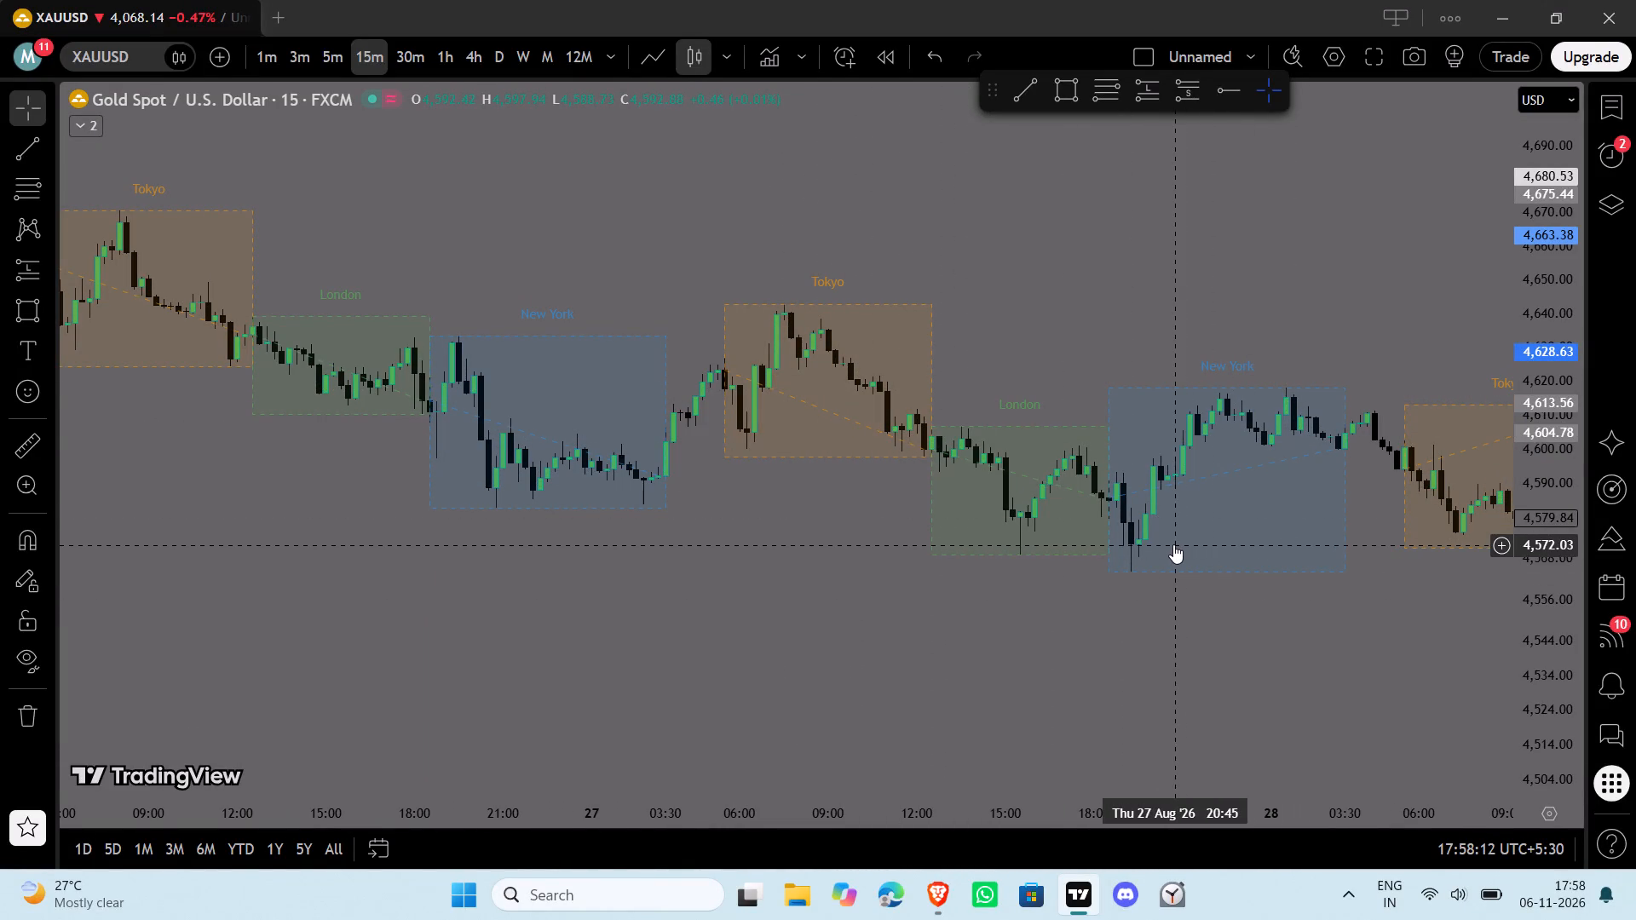
pyautogui.moveTo(1304, 658); pyautogui.dragTo(885, 605)
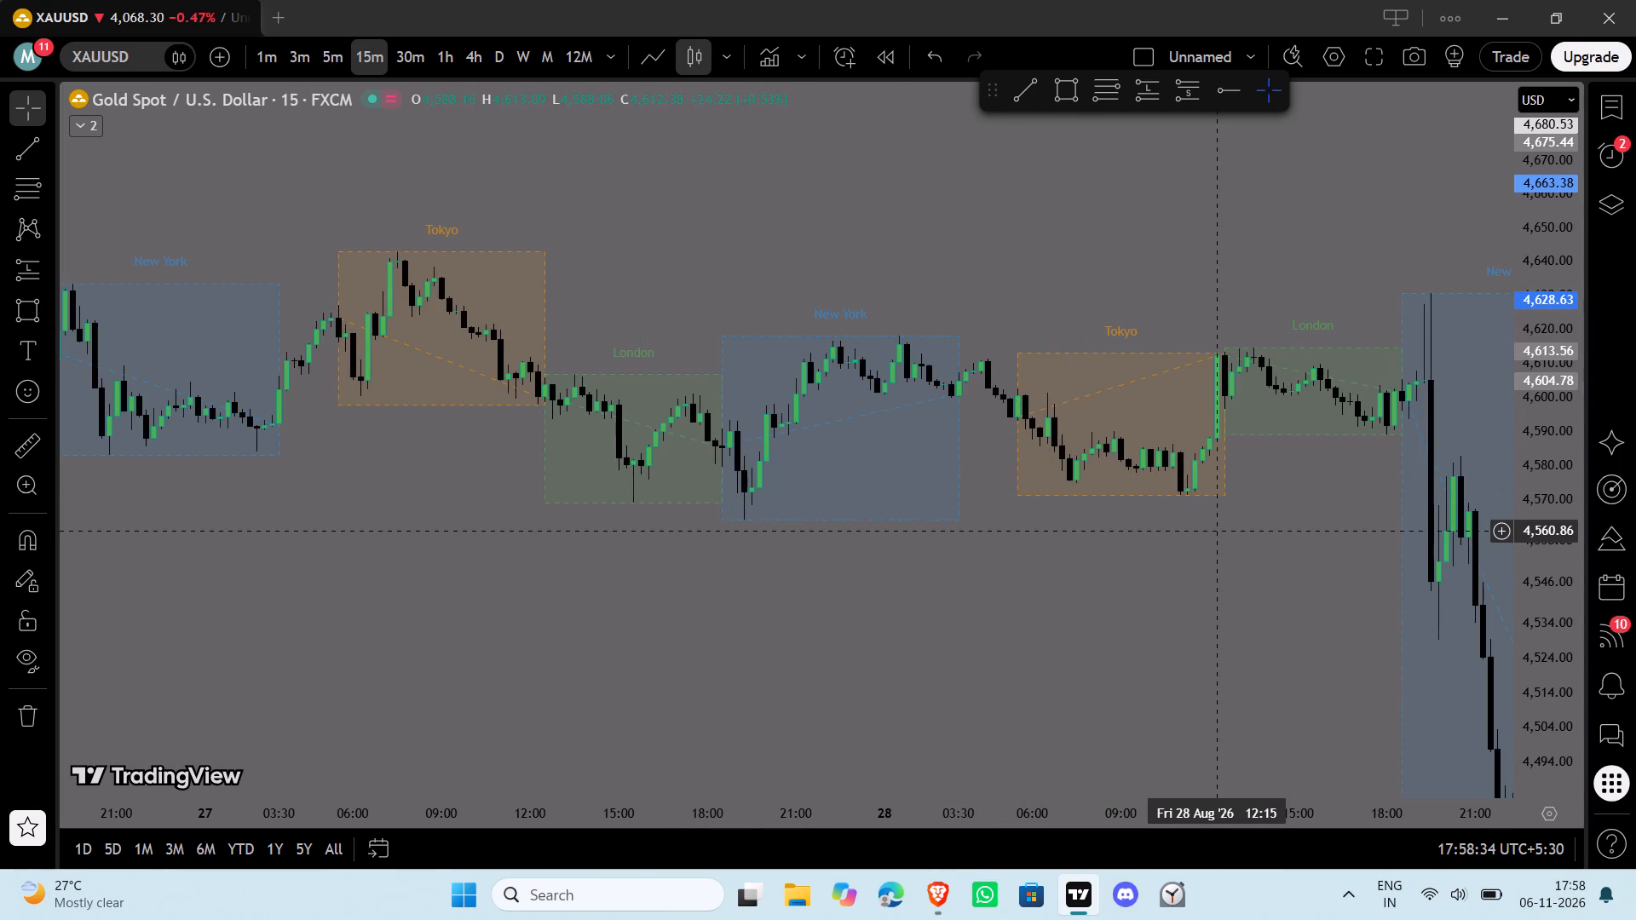
pyautogui.moveTo(1345, 522); pyautogui.dragTo(1246, 543)
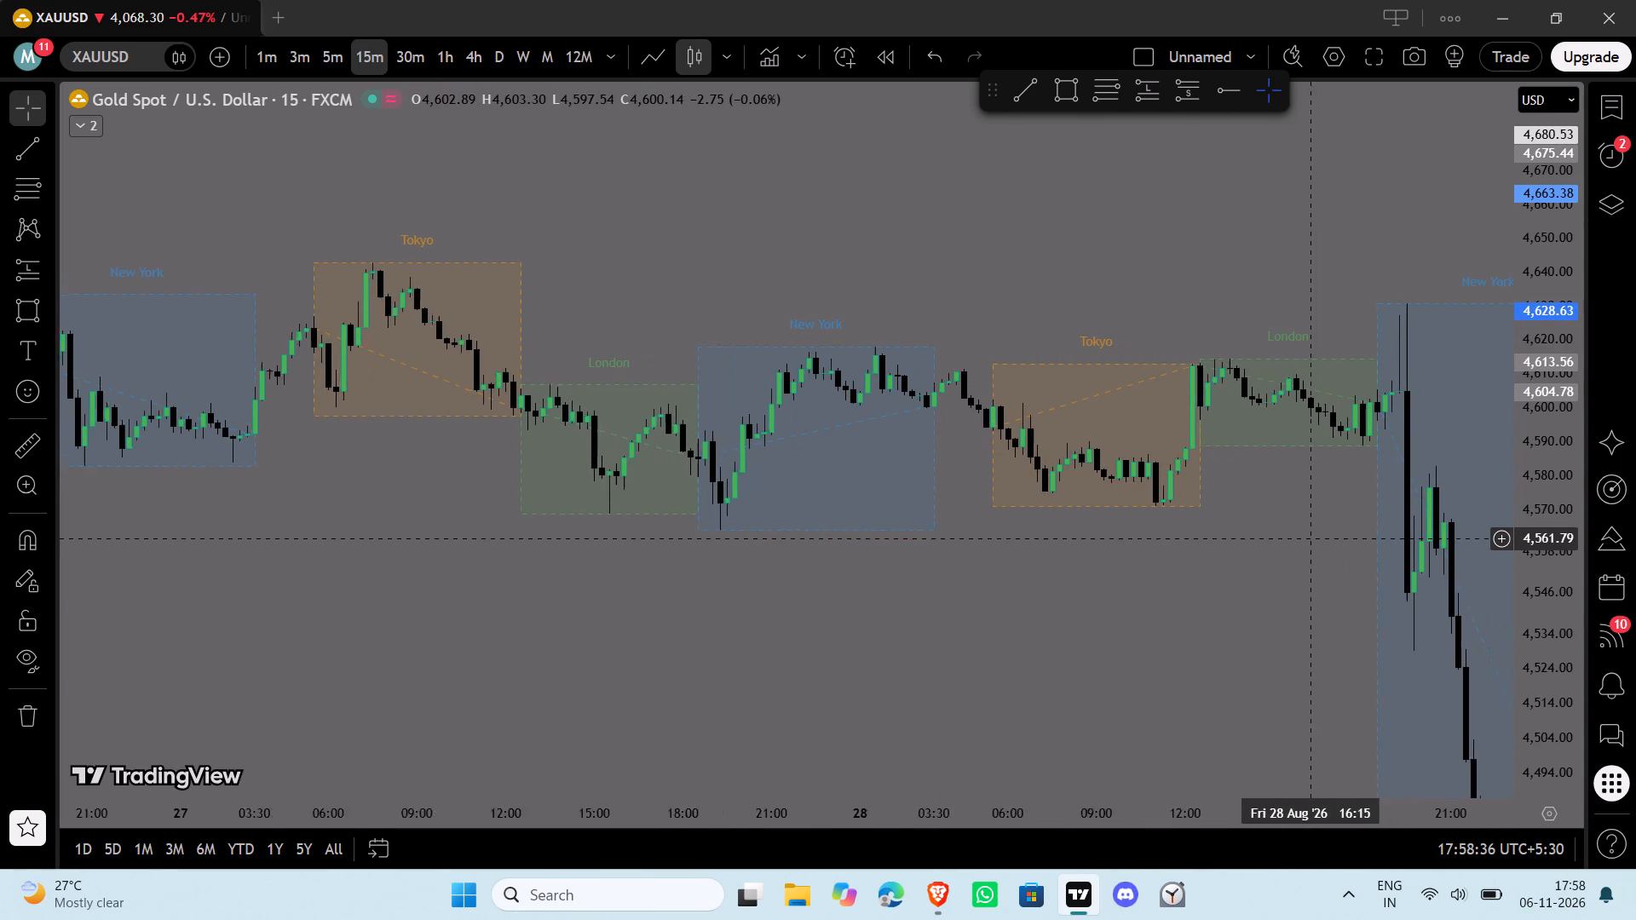
pyautogui.moveTo(1246, 543); pyautogui.dragTo(1161, 549)
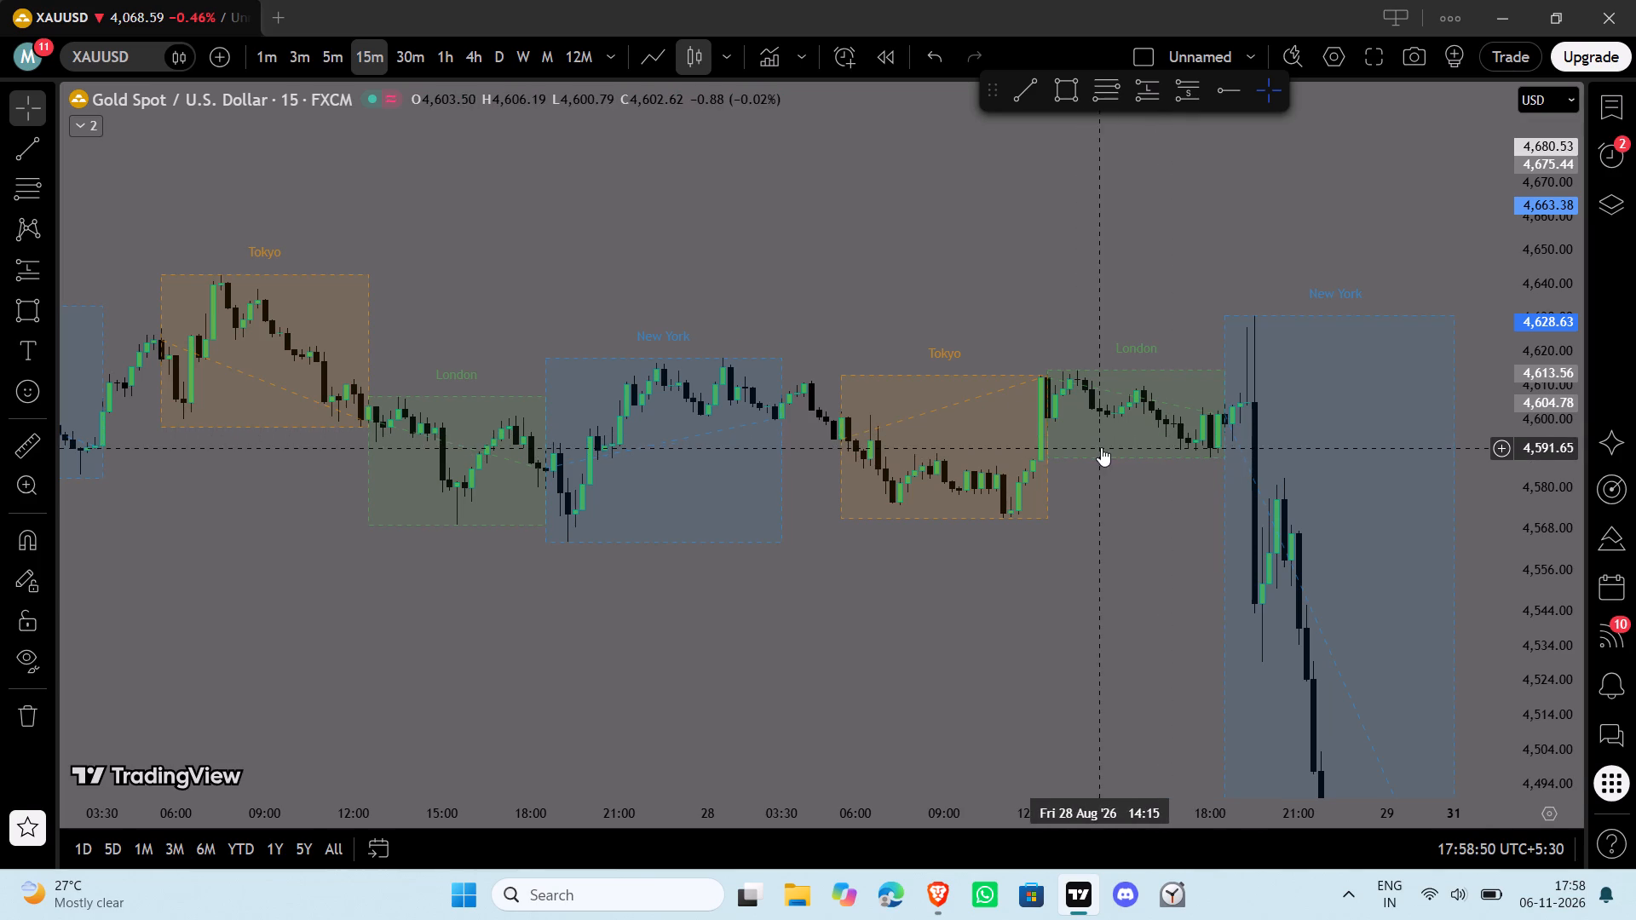
pyautogui.doubleClick(1093, 644)
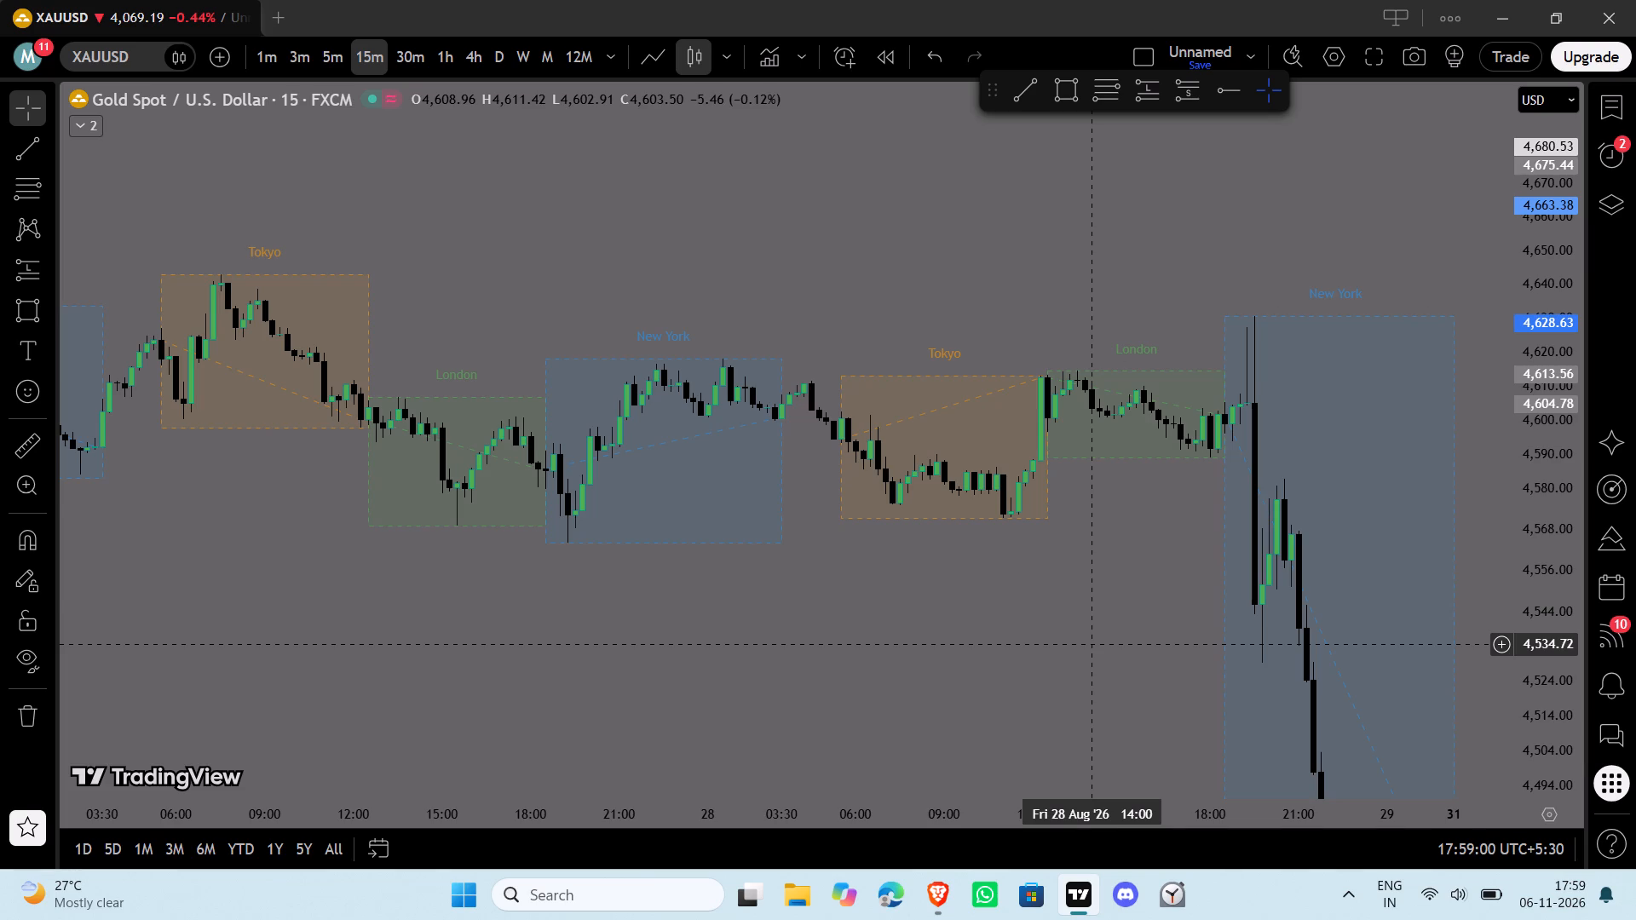
pyautogui.moveTo(1149, 612); pyautogui.dragTo(620, 152)
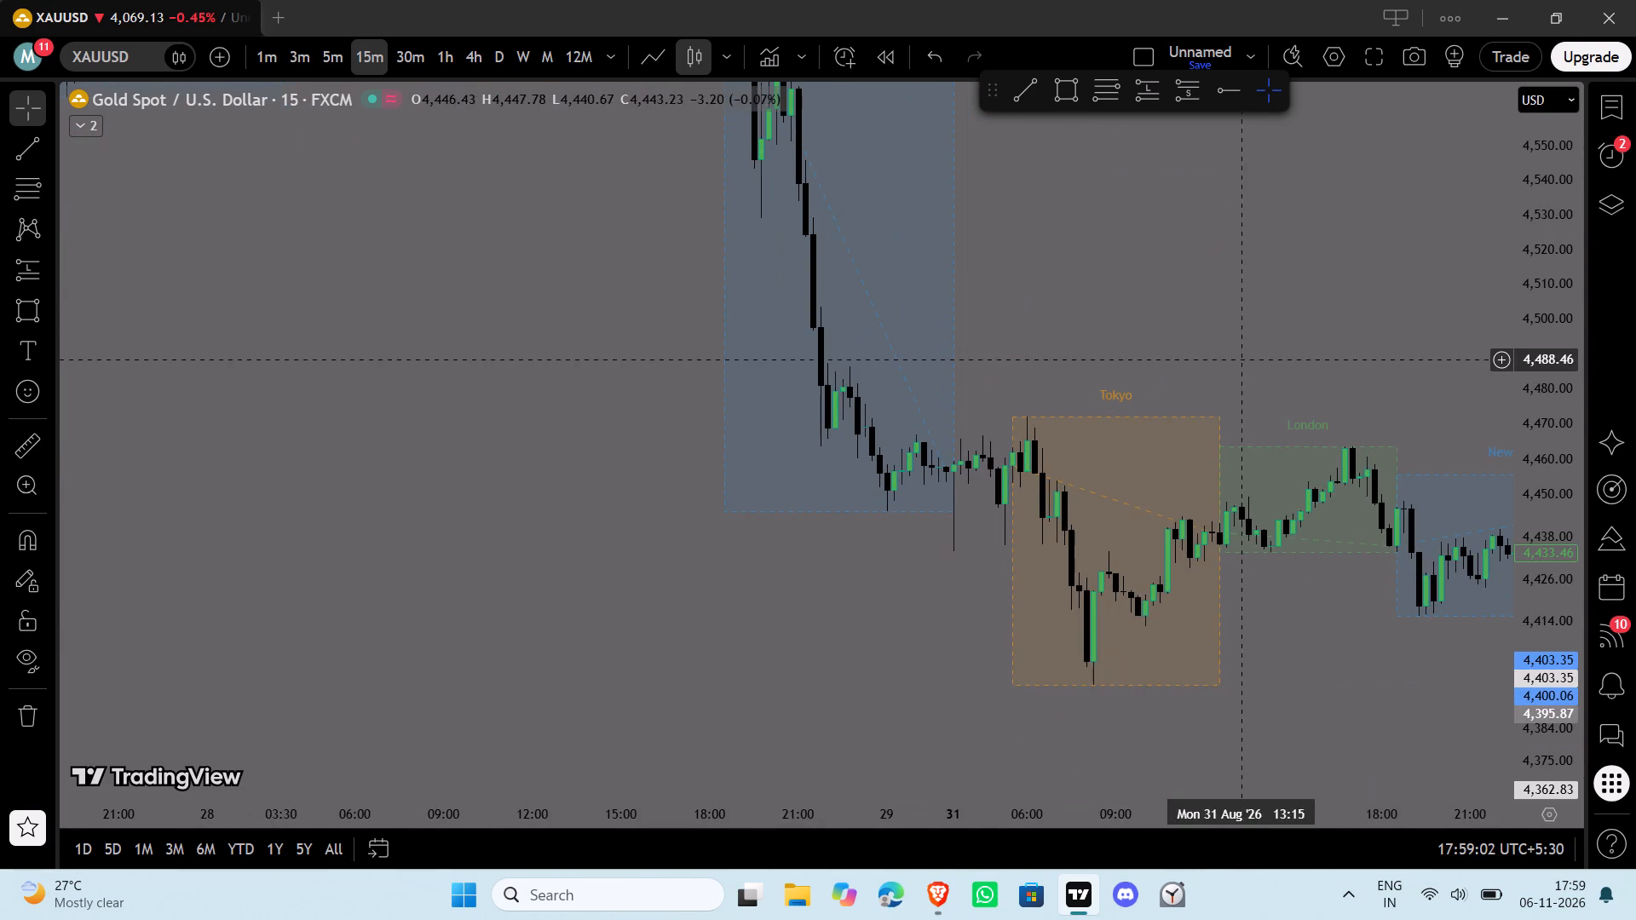
pyautogui.moveTo(1287, 349); pyautogui.dragTo(786, 197)
pyautogui.moveTo(1097, 266); pyautogui.dragTo(726, 214)
pyautogui.moveTo(1207, 248); pyautogui.dragTo(1151, 242)
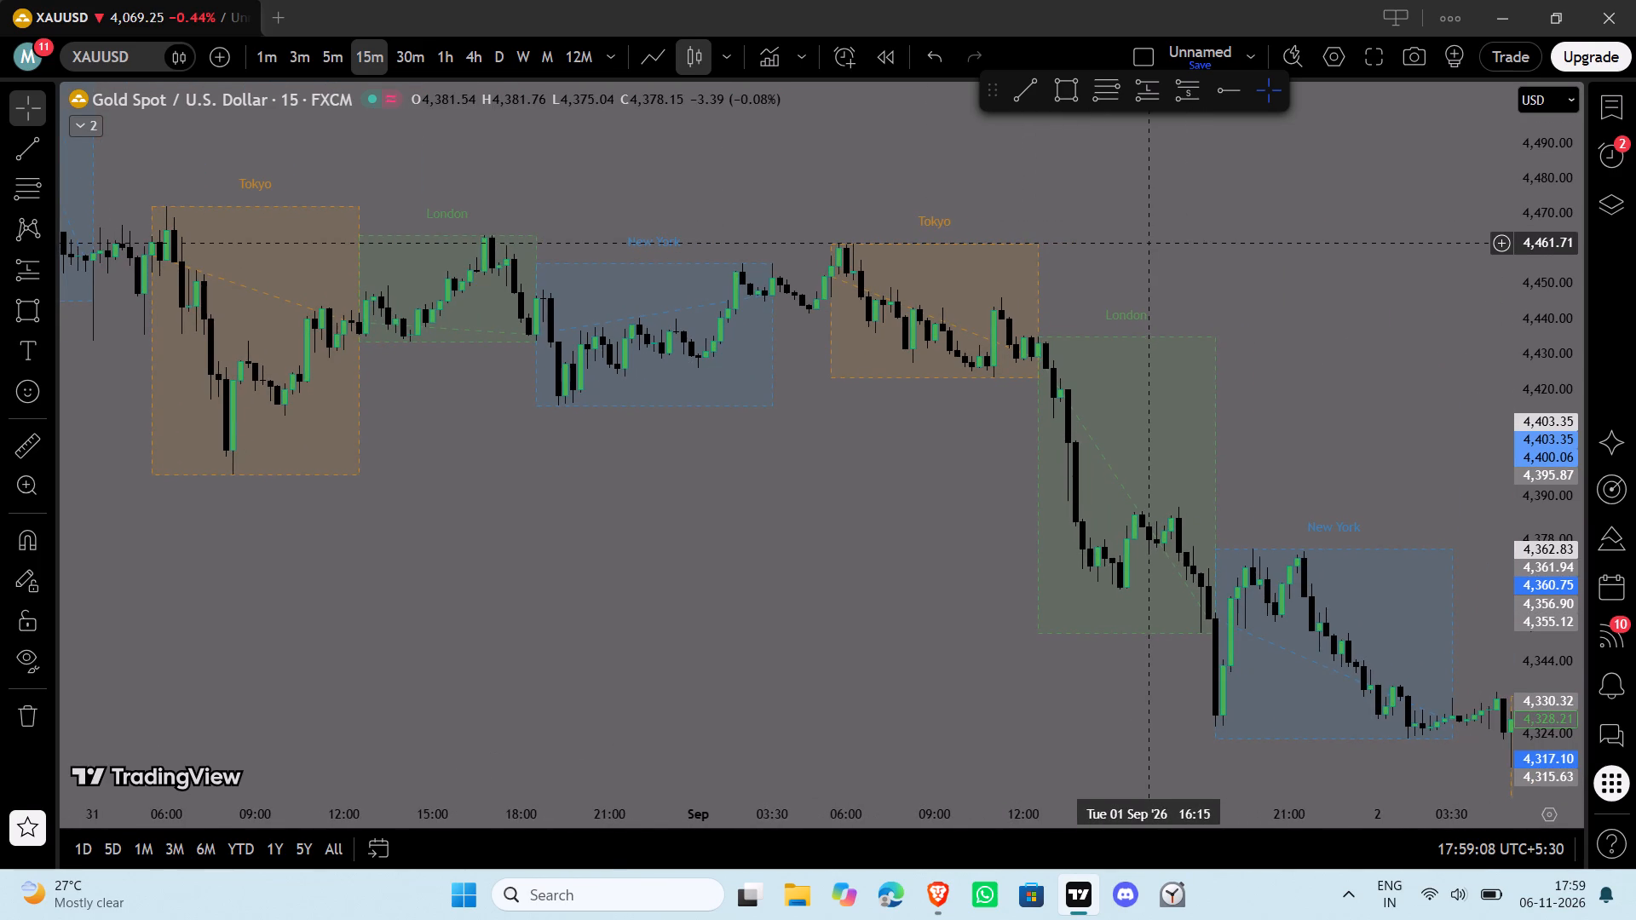
pyautogui.moveTo(1151, 242); pyautogui.dragTo(893, 141)
pyautogui.moveTo(1155, 288); pyautogui.dragTo(813, 156)
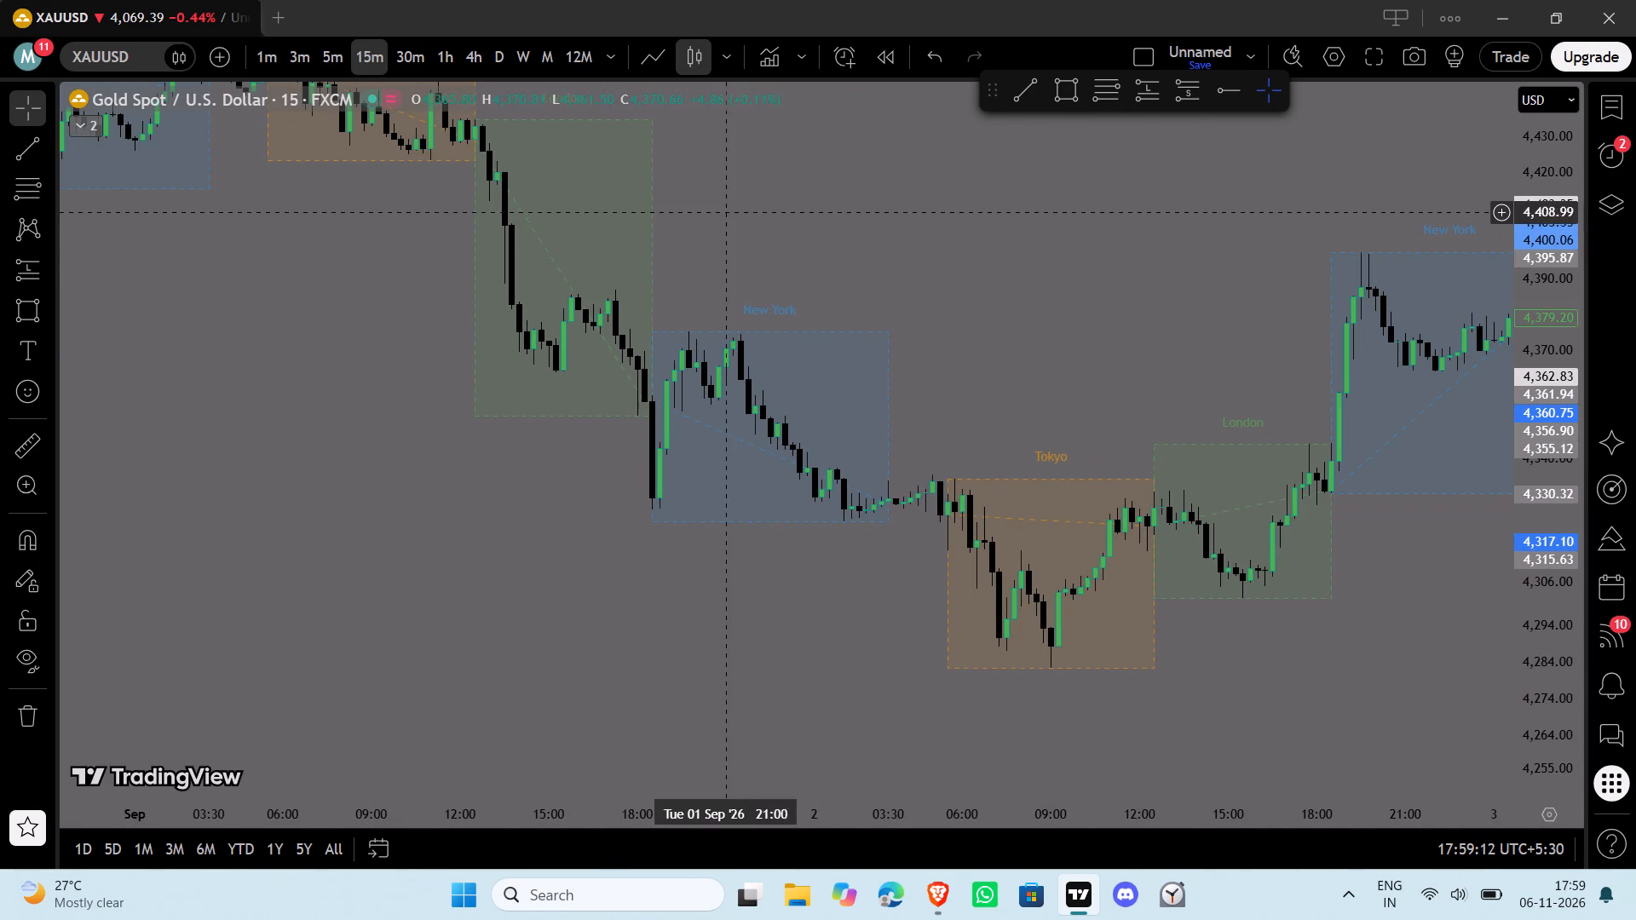
pyautogui.moveTo(729, 211); pyautogui.dragTo(1528, 626)
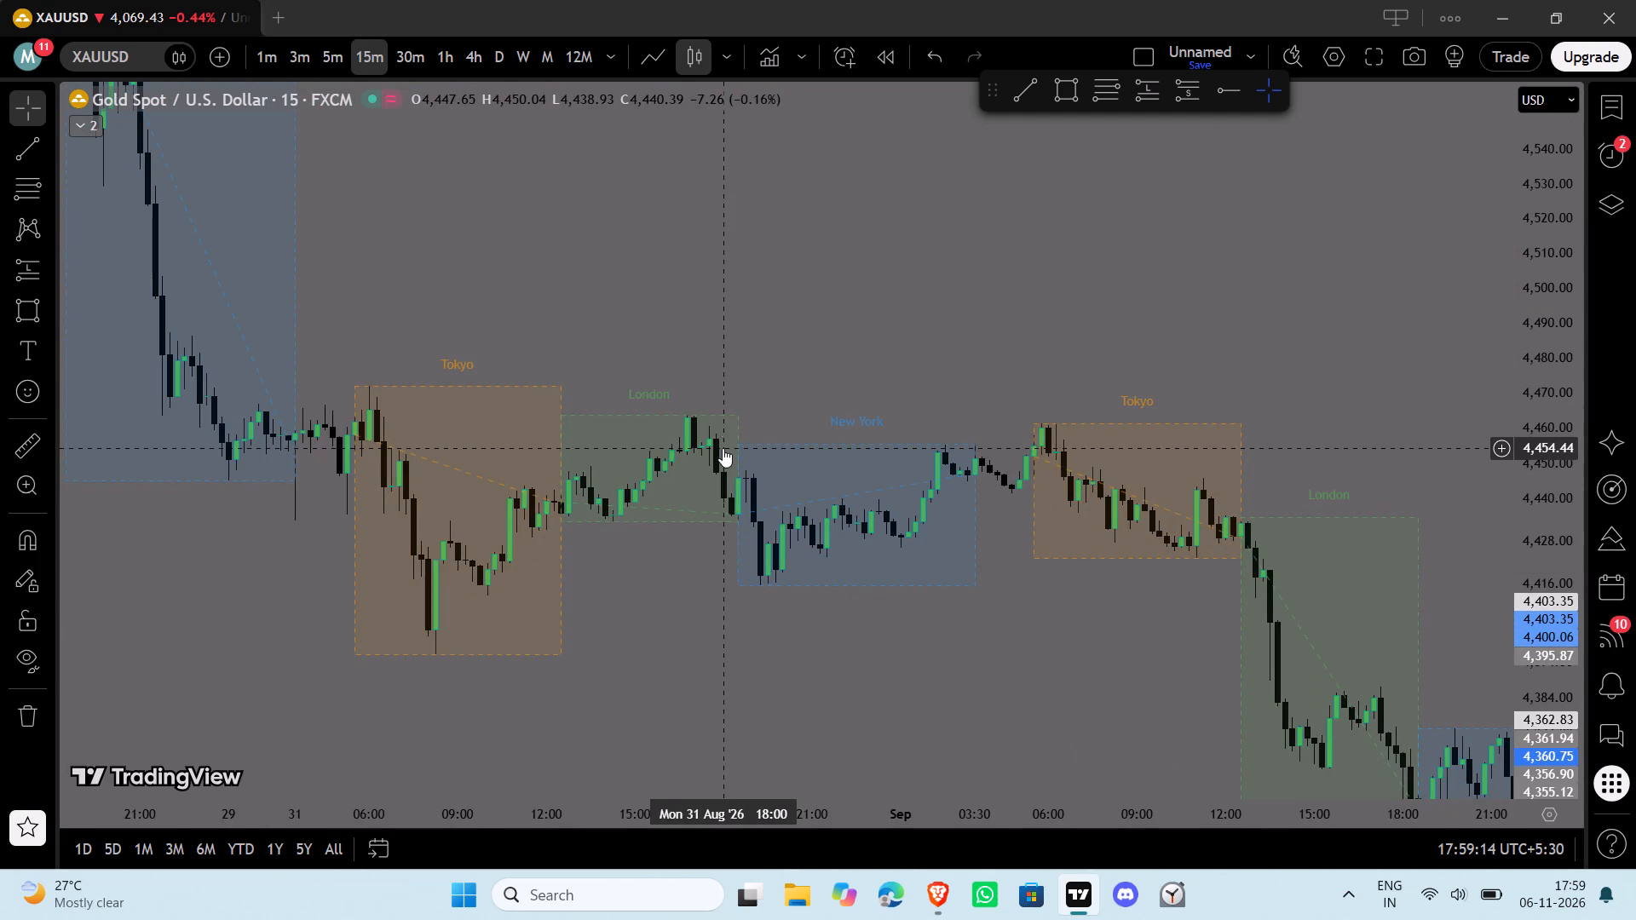
pyautogui.moveTo(732, 349); pyautogui.dragTo(850, 301)
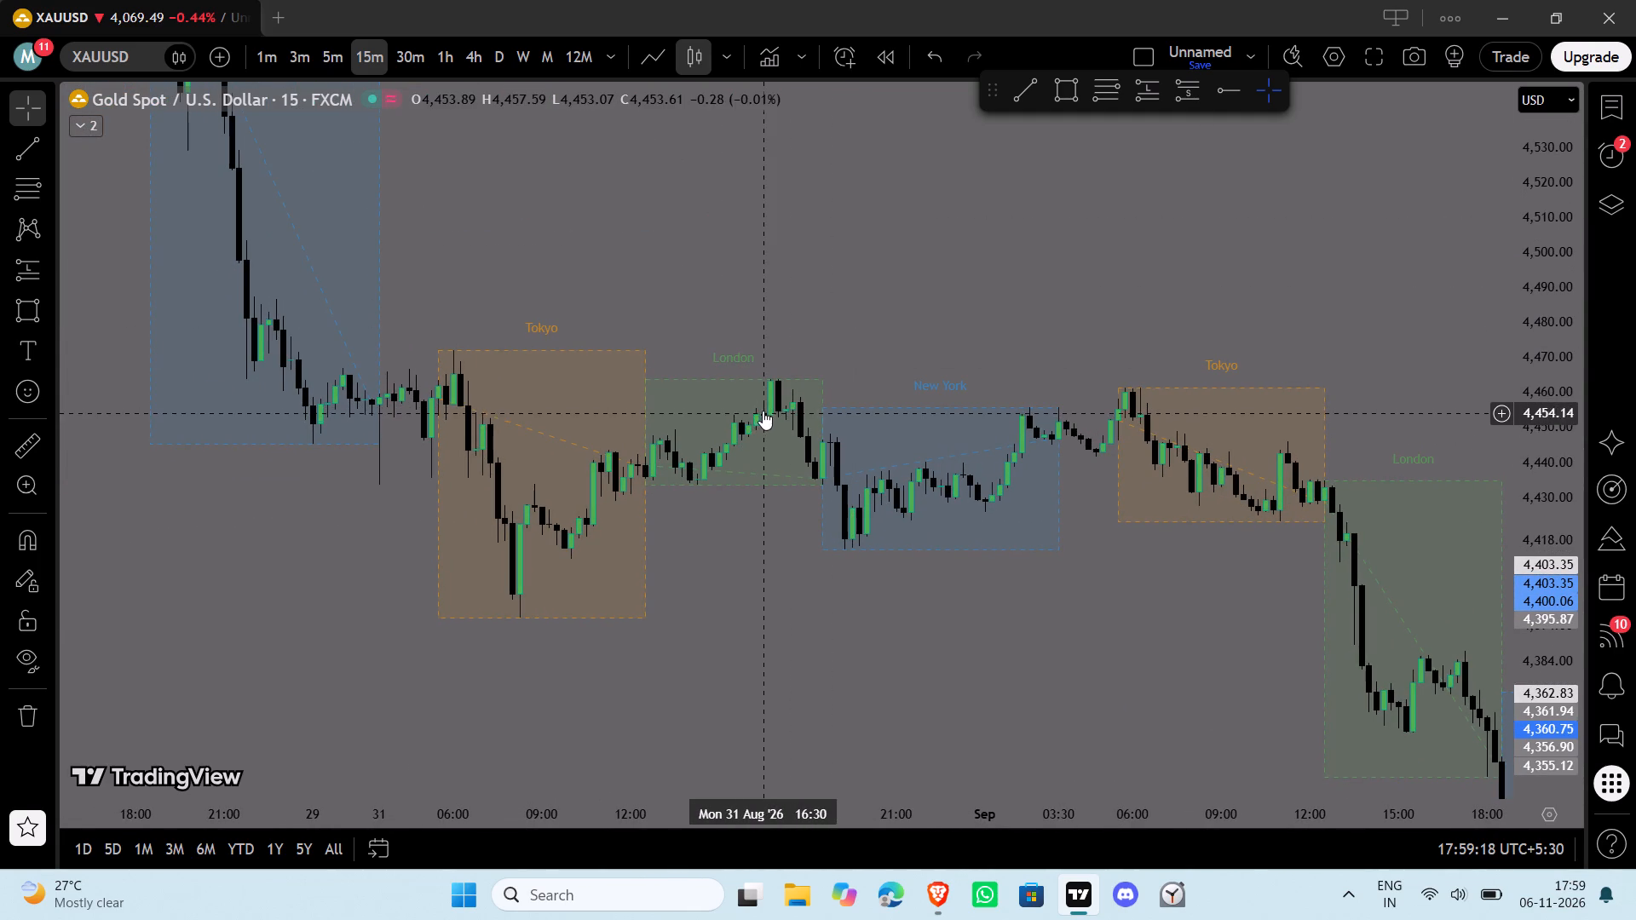
# Draw a rectangle over the 31 August Tokyo high from 05:45 to 21:45, between about 4,456.26 and 4,472.33.
pyautogui.click(1063, 101)
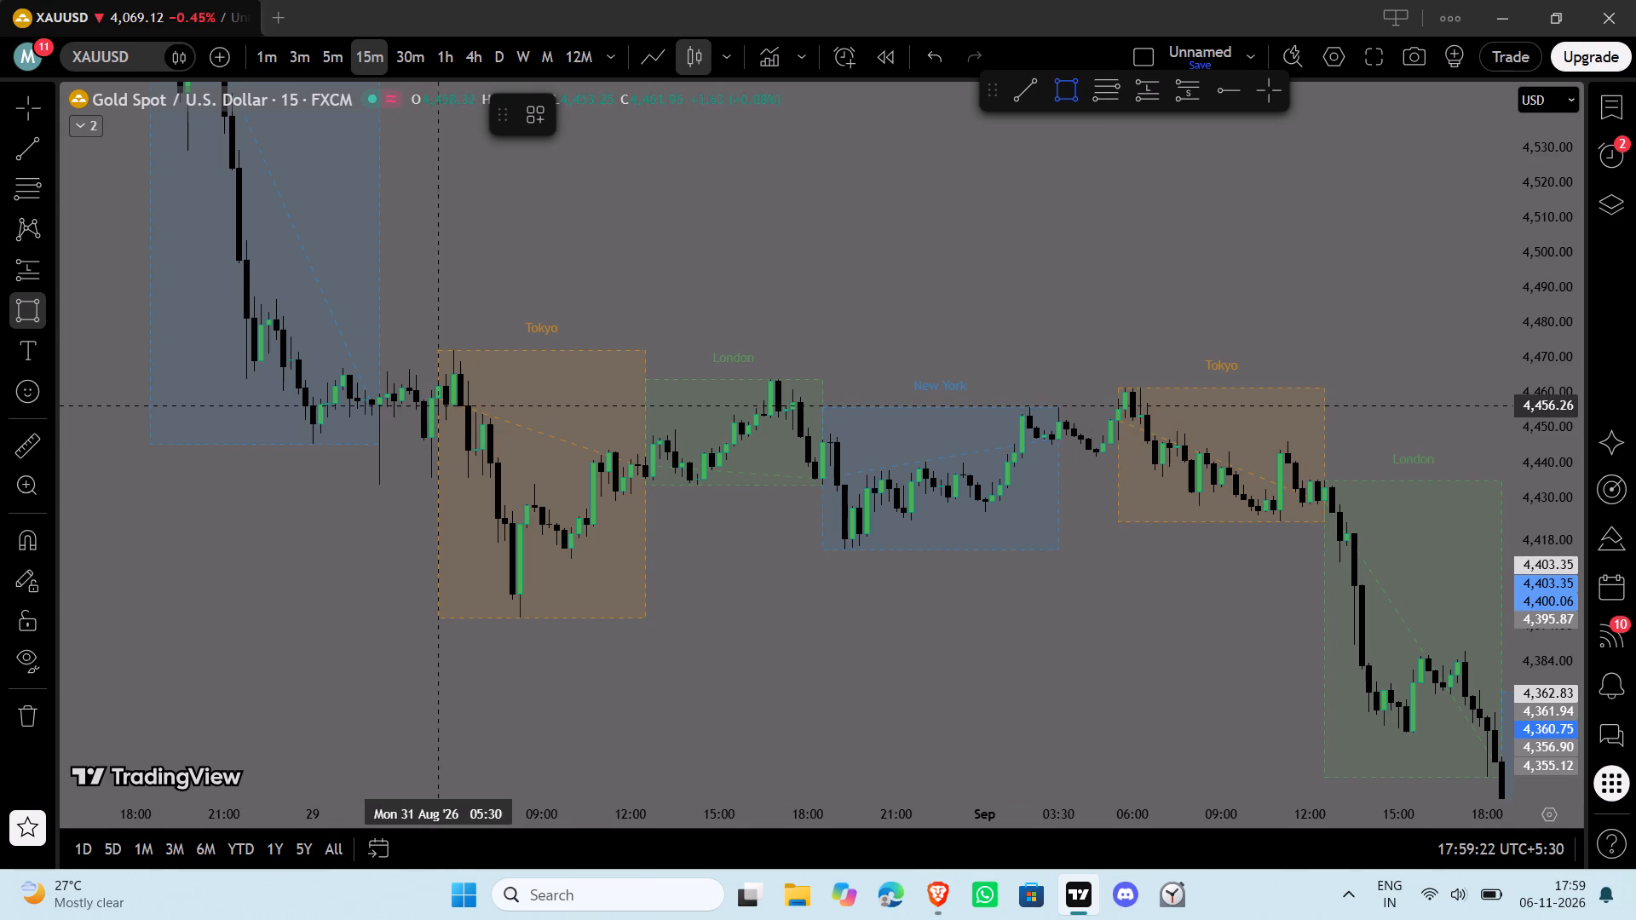
pyautogui.moveTo(445, 405); pyautogui.dragTo(738, 365)
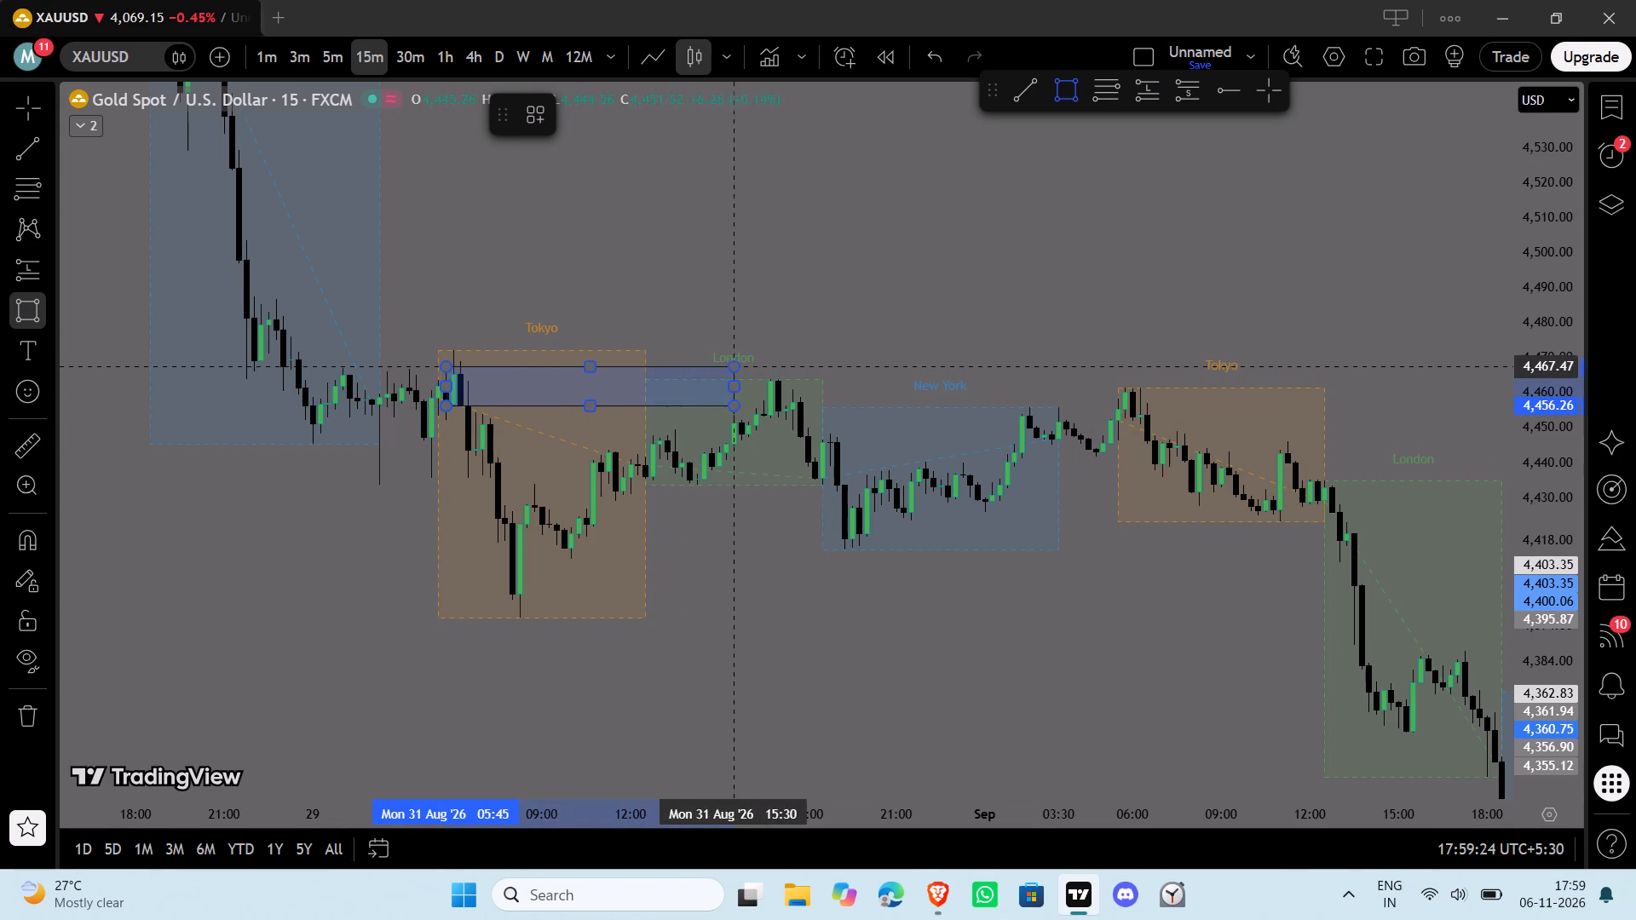
pyautogui.moveTo(738, 365); pyautogui.dragTo(896, 353)
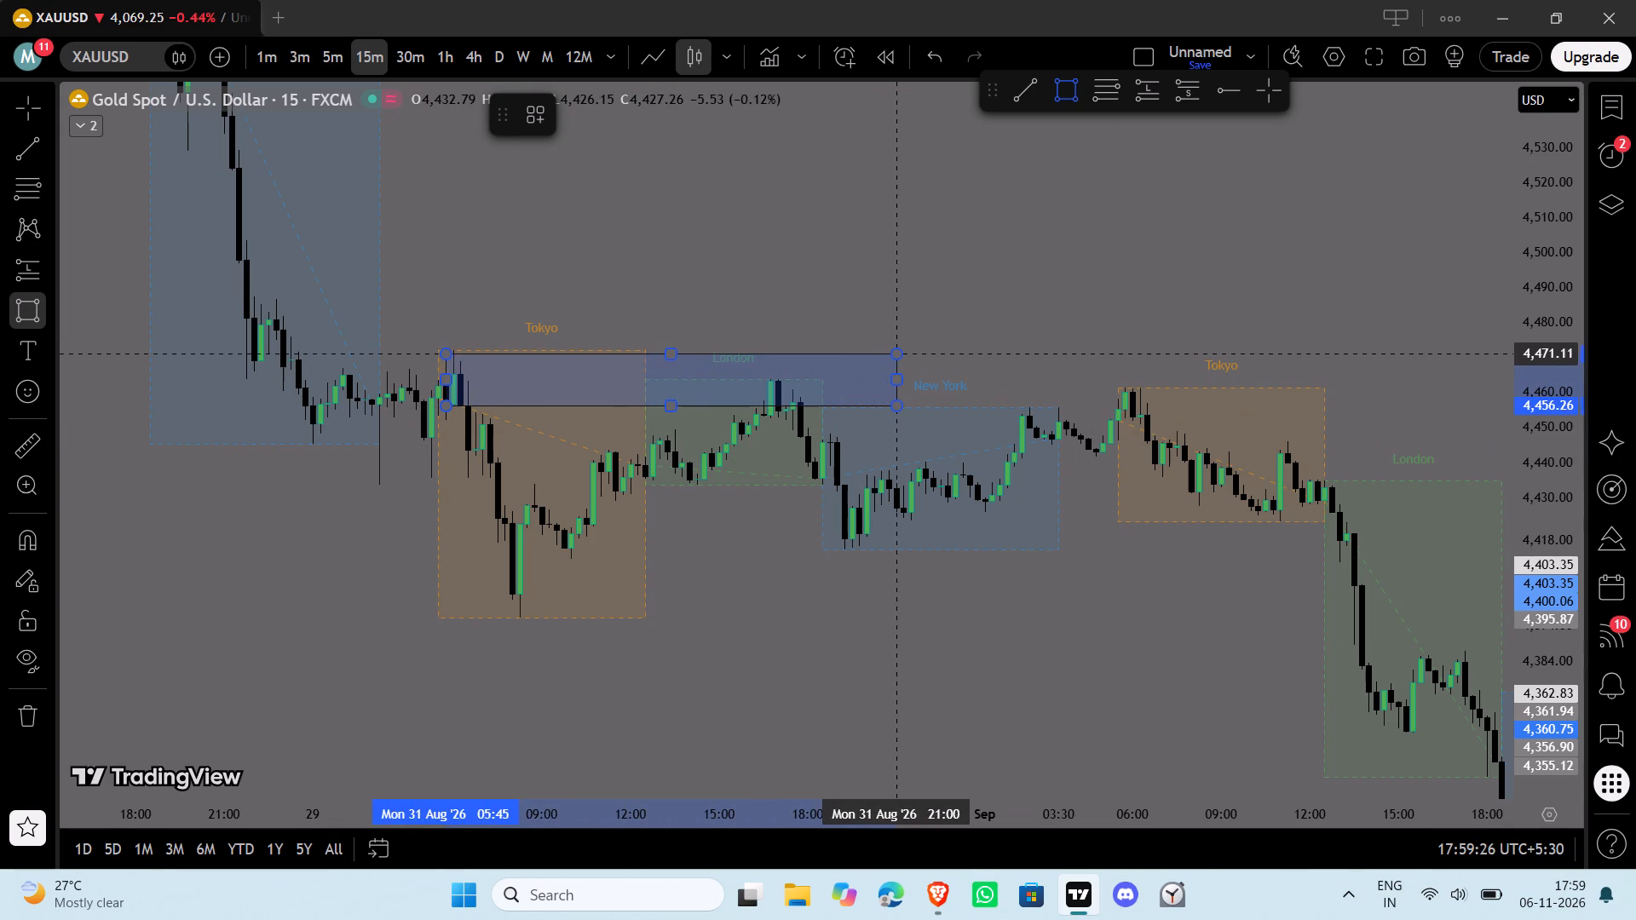
pyautogui.moveTo(896, 353); pyautogui.dragTo(918, 348)
pyautogui.click(918, 348)
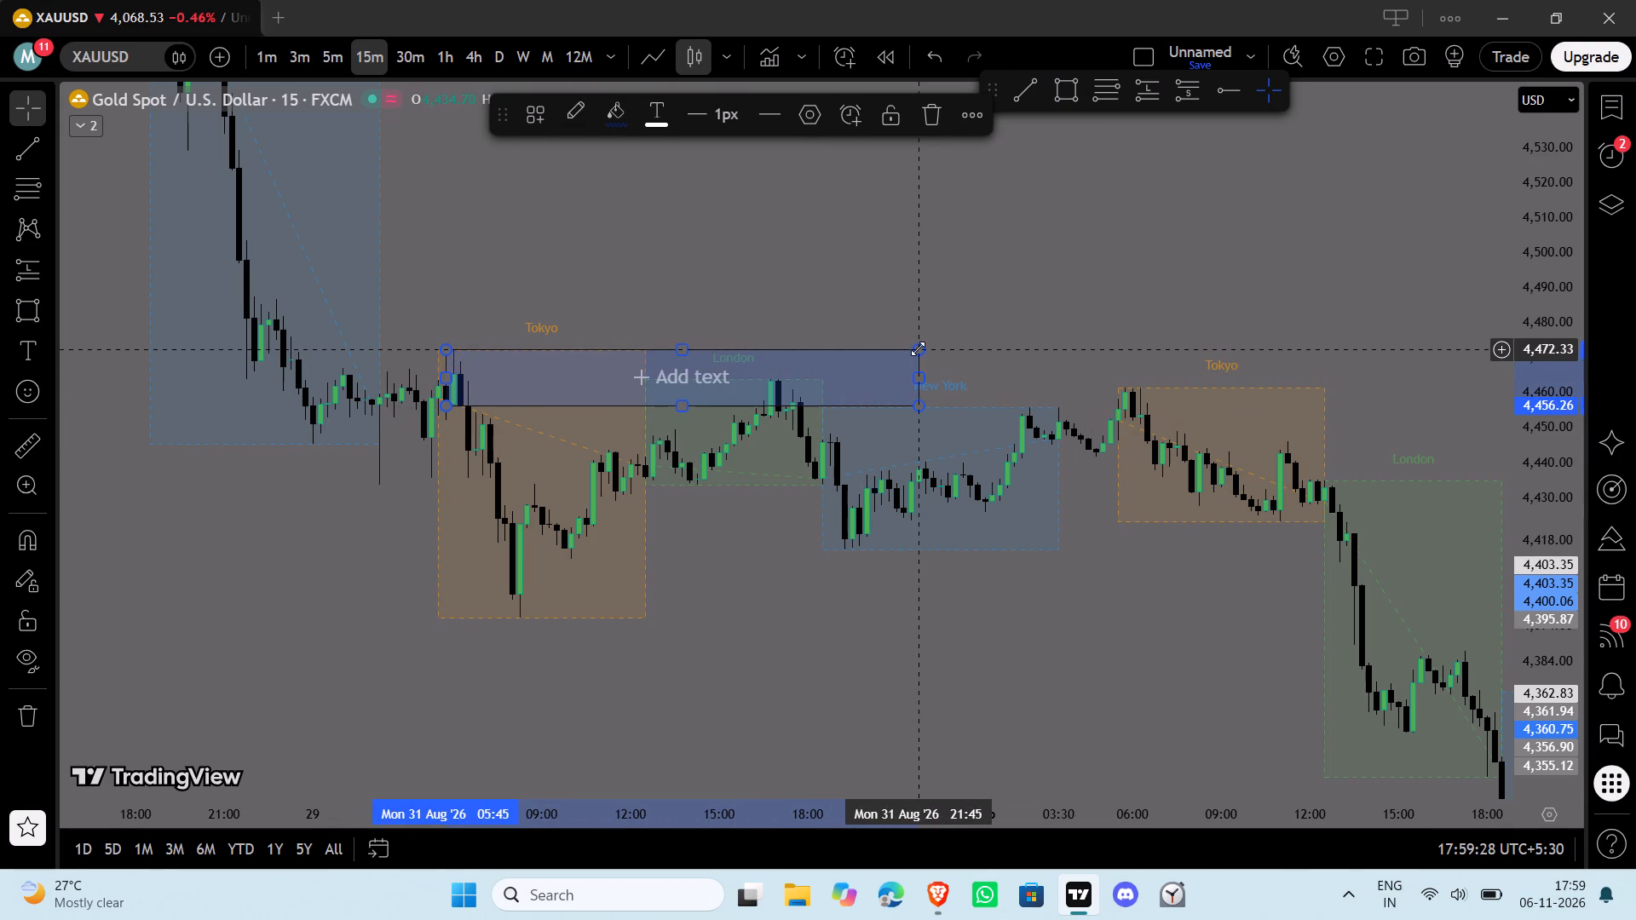
pyautogui.click(1109, 302)
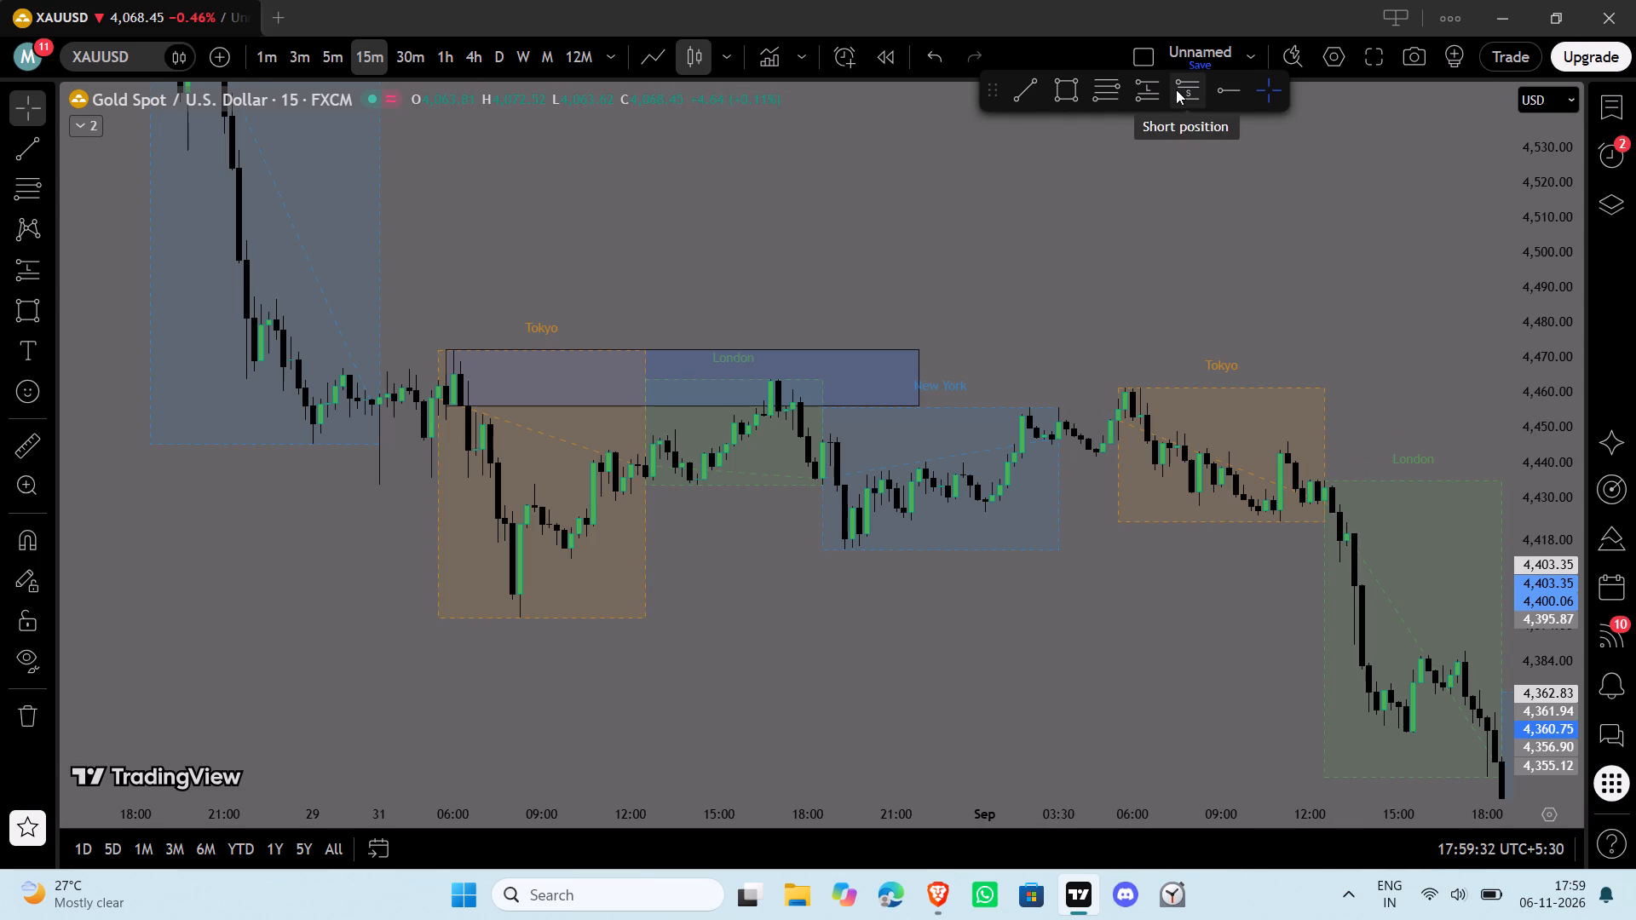
# Add a short position at 31 August 17:15 with entry 4,454.74, stop 4,464.44 and target 4,393.82, ending 1 September 00:45.
pyautogui.click(1176, 89)
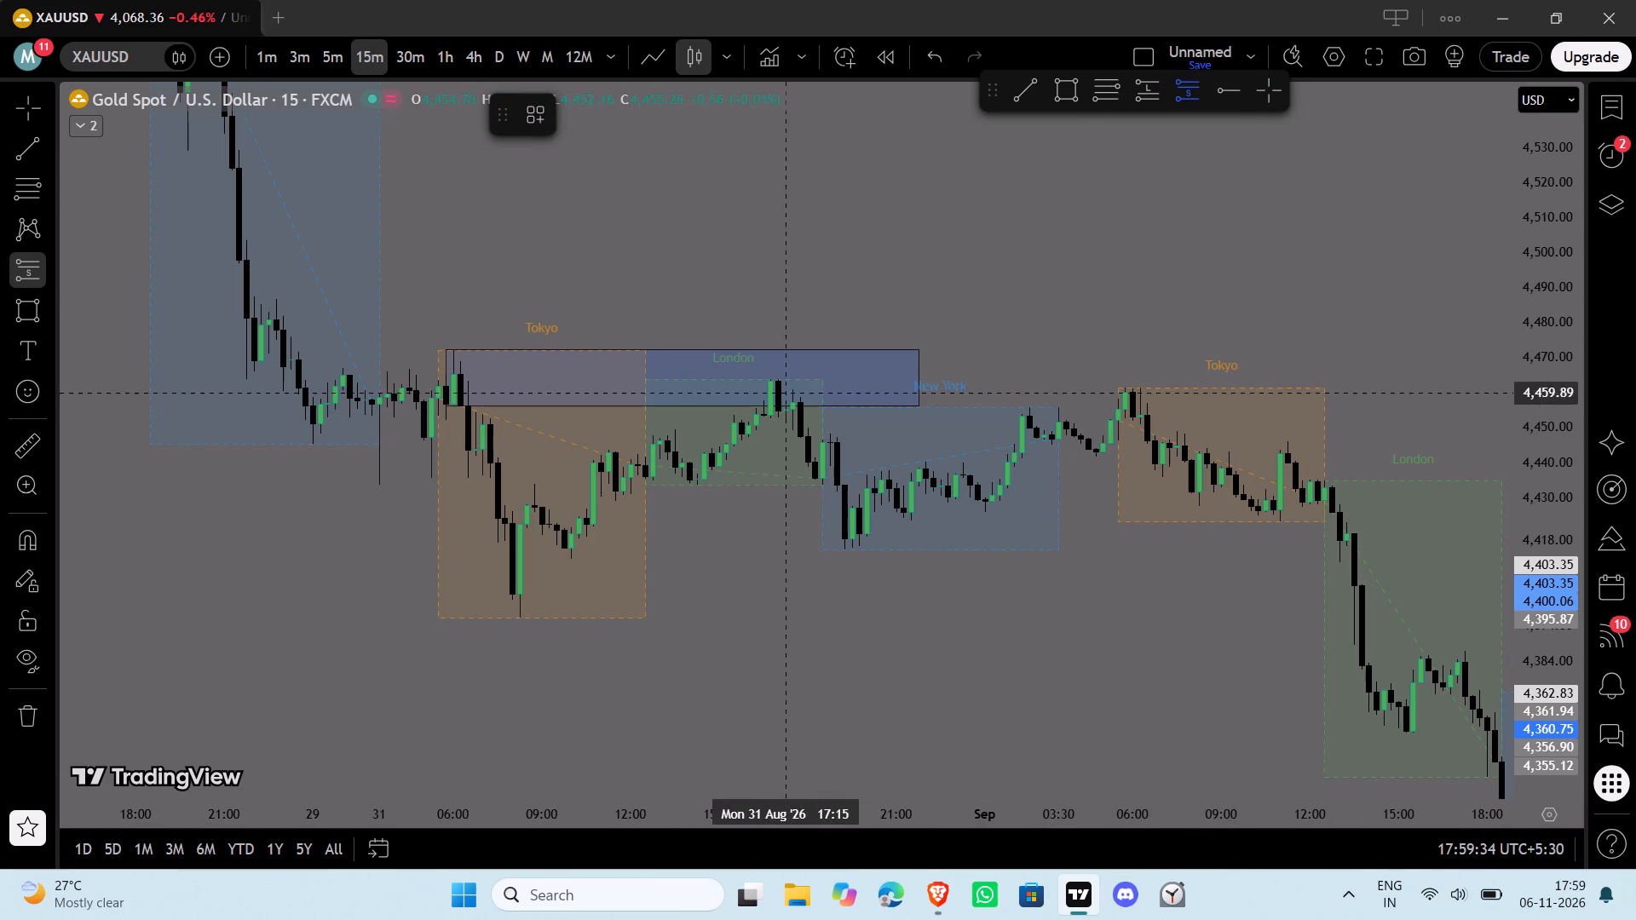
pyautogui.click(783, 411)
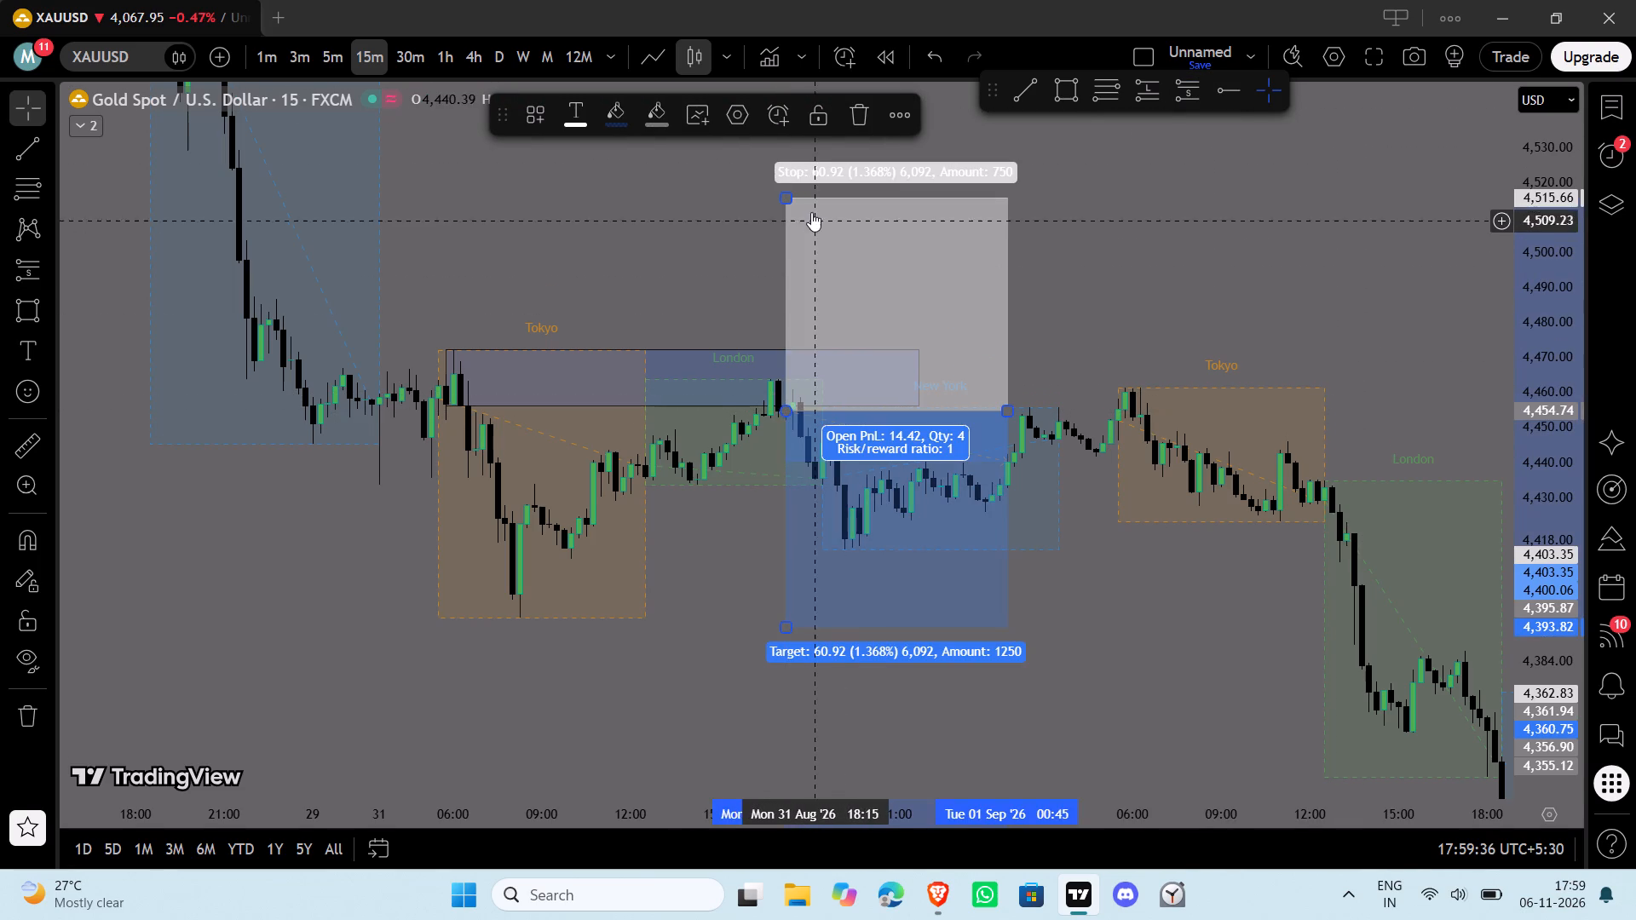
pyautogui.moveTo(781, 195); pyautogui.dragTo(814, 394)
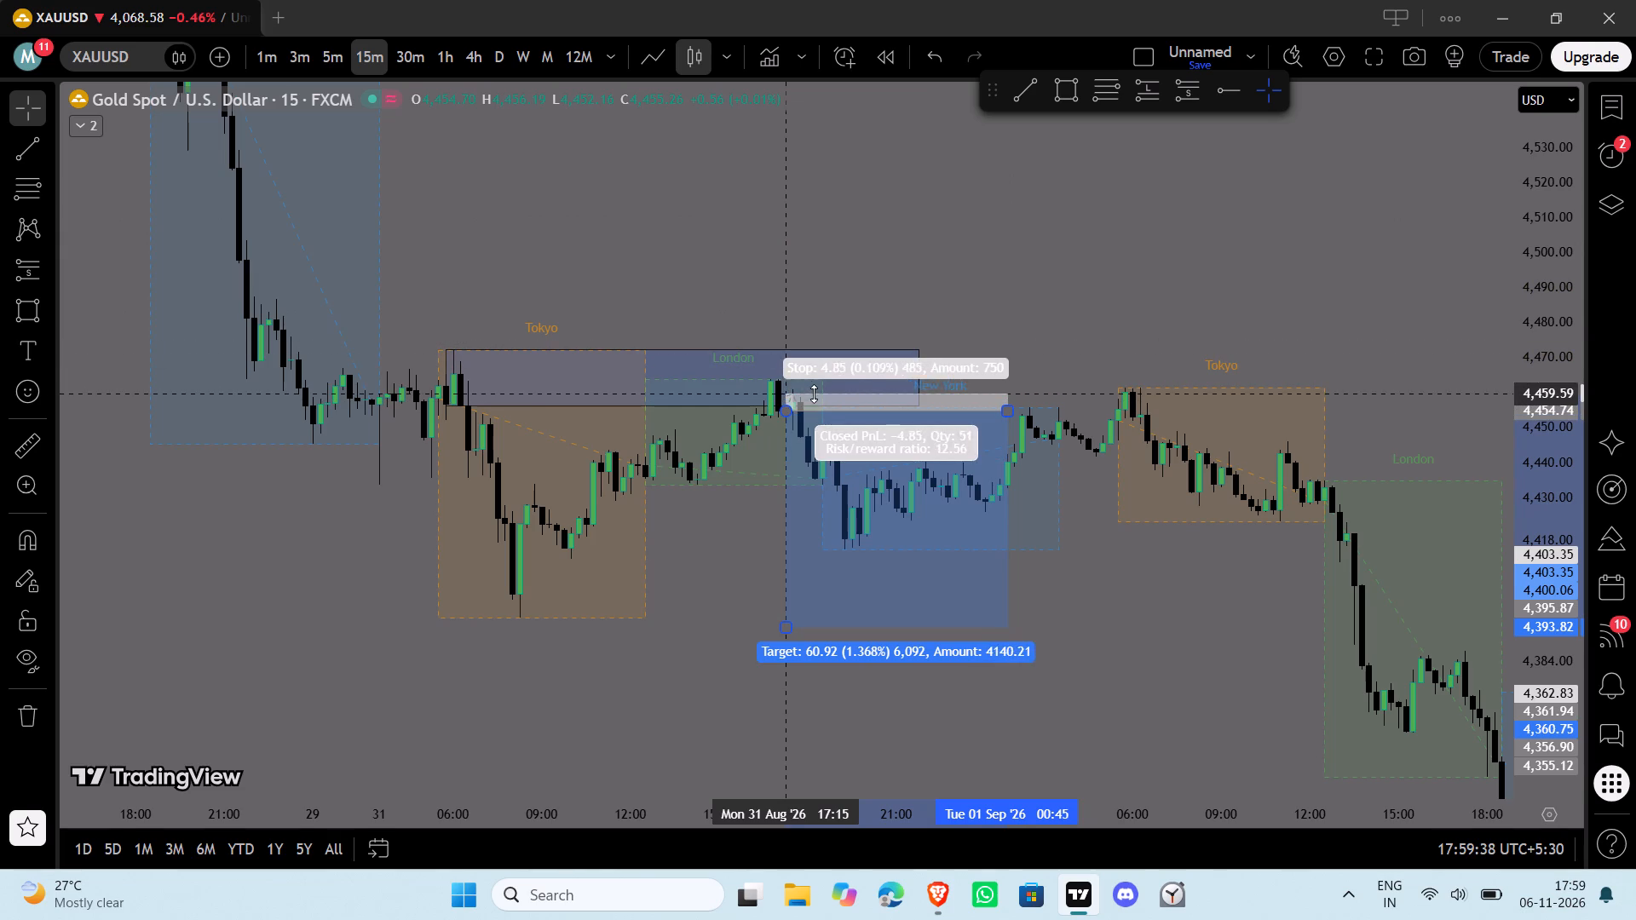
pyautogui.moveTo(814, 394); pyautogui.dragTo(811, 368)
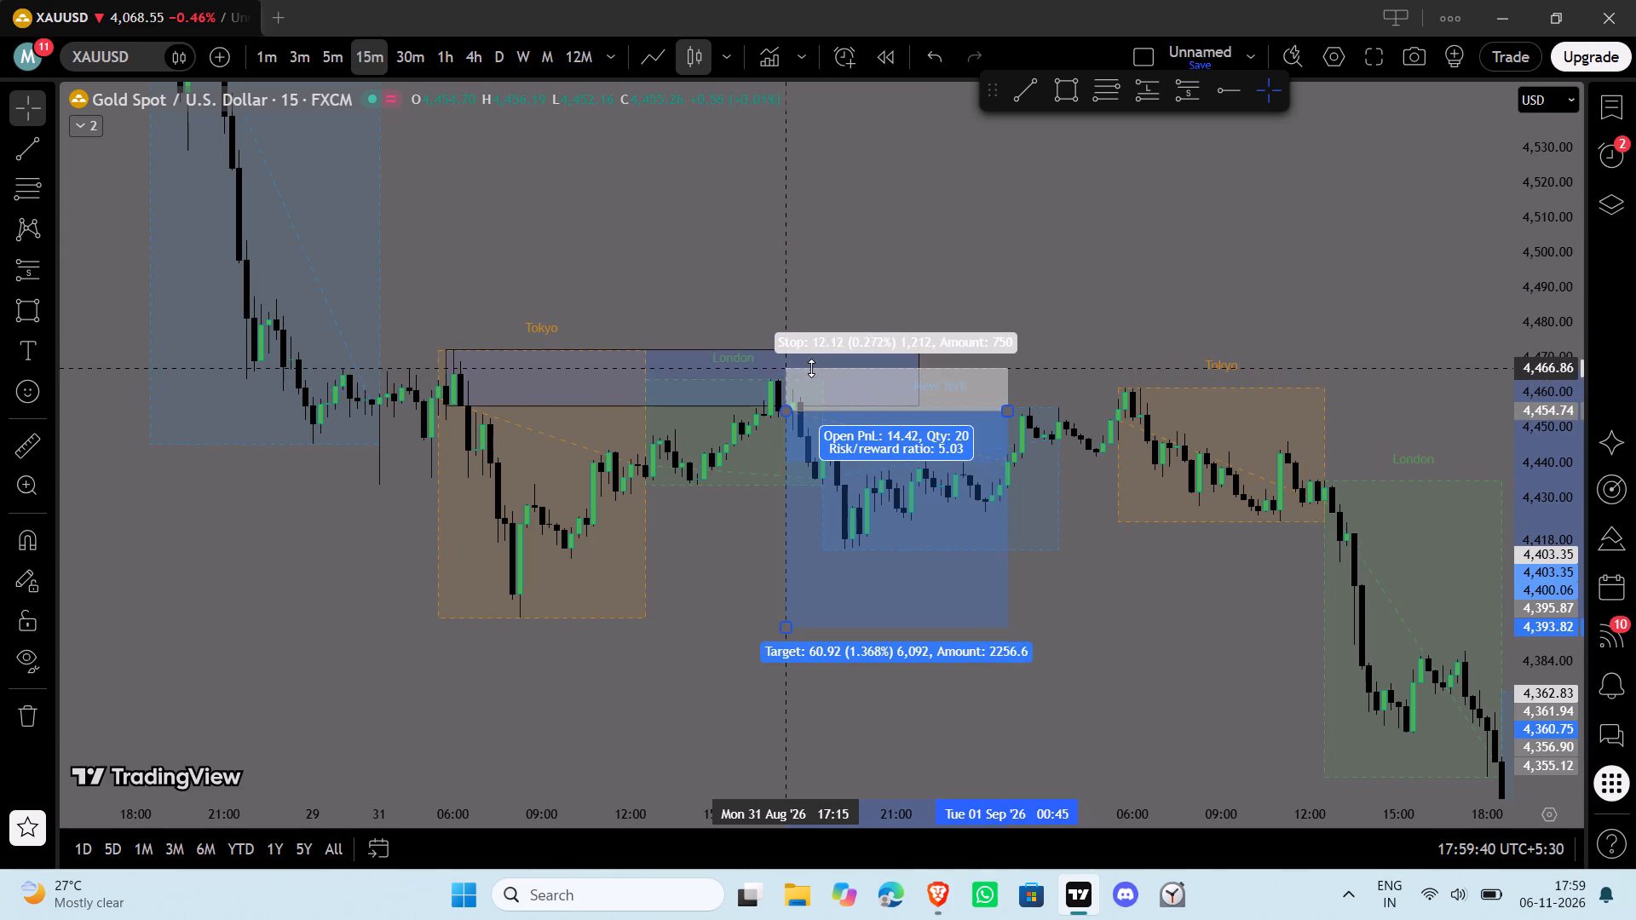
pyautogui.moveTo(811, 368); pyautogui.dragTo(821, 377)
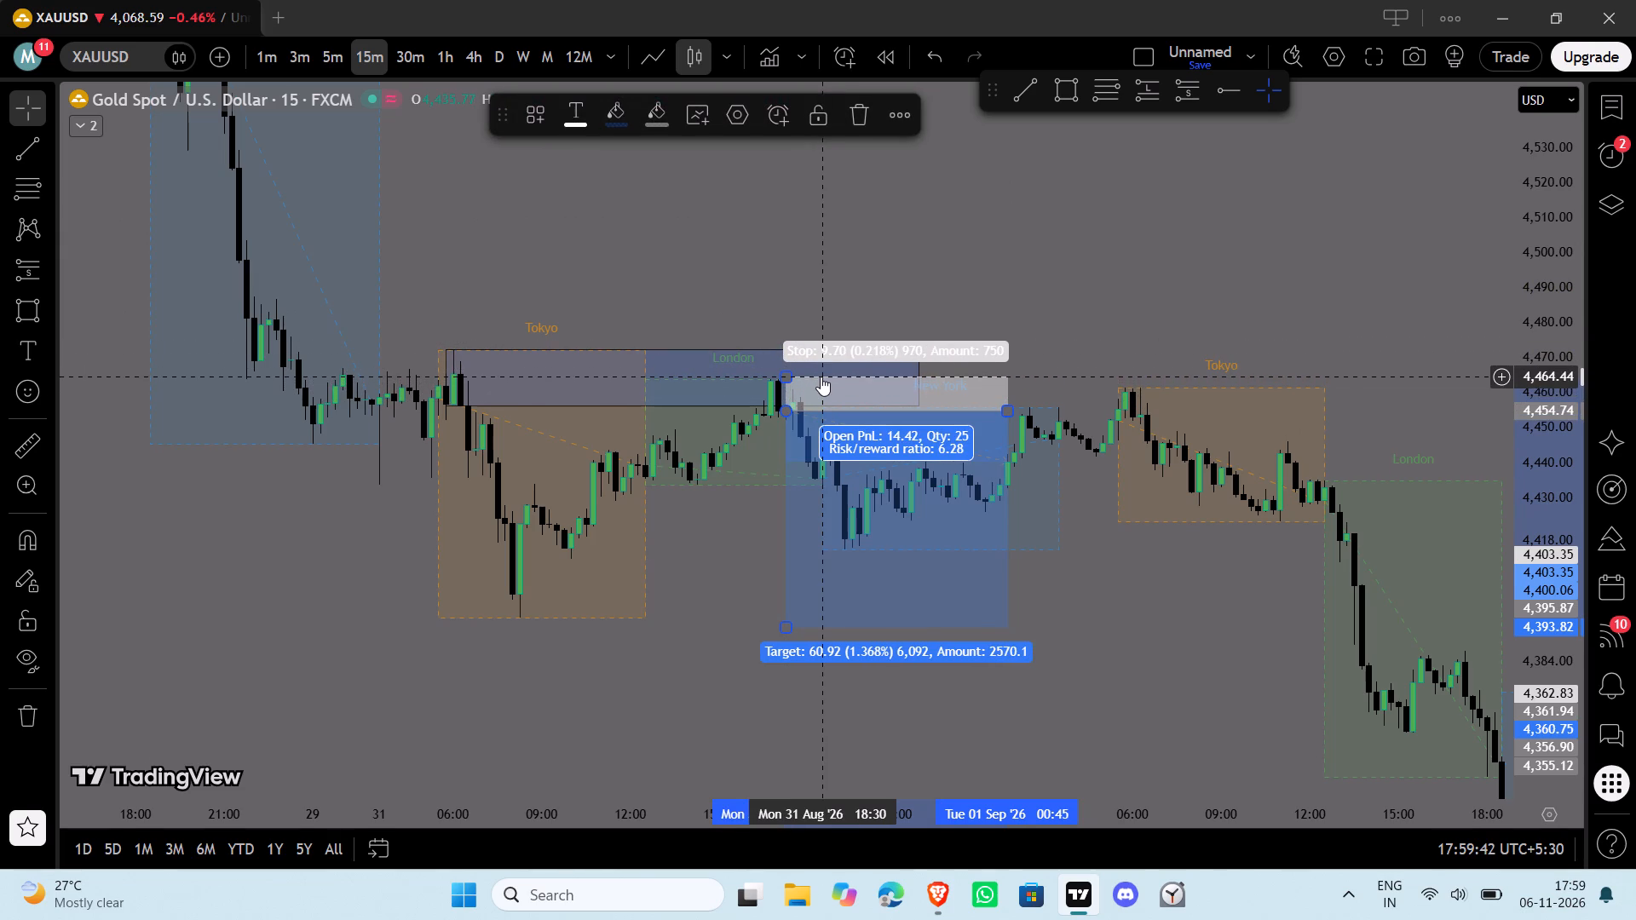
pyautogui.click(1205, 202)
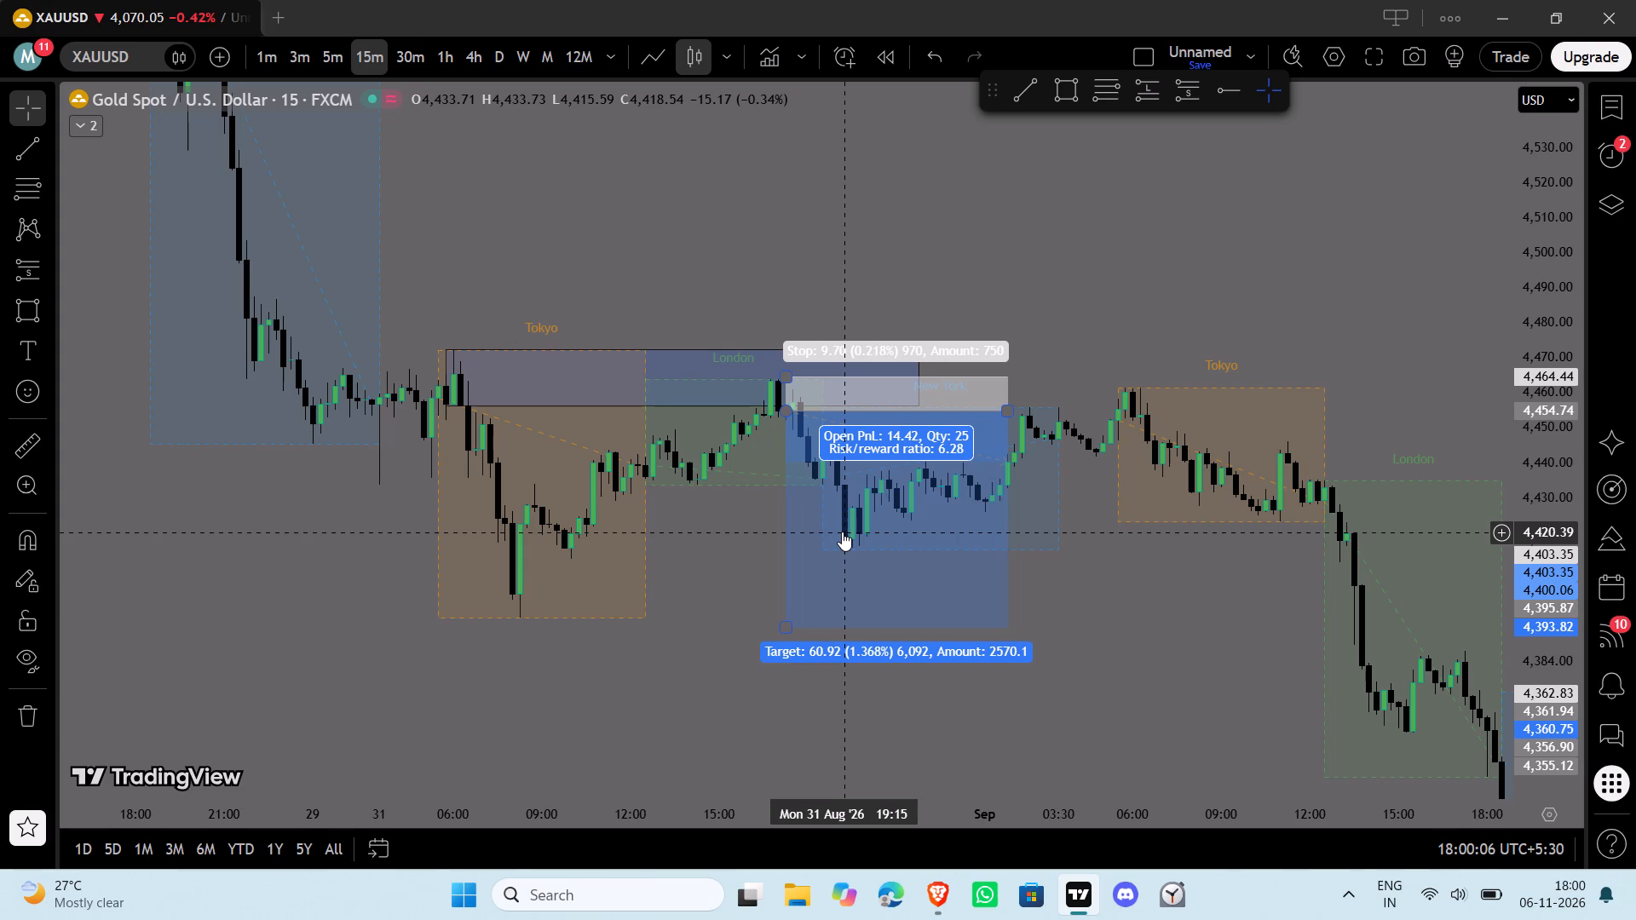
pyautogui.click(1090, 713)
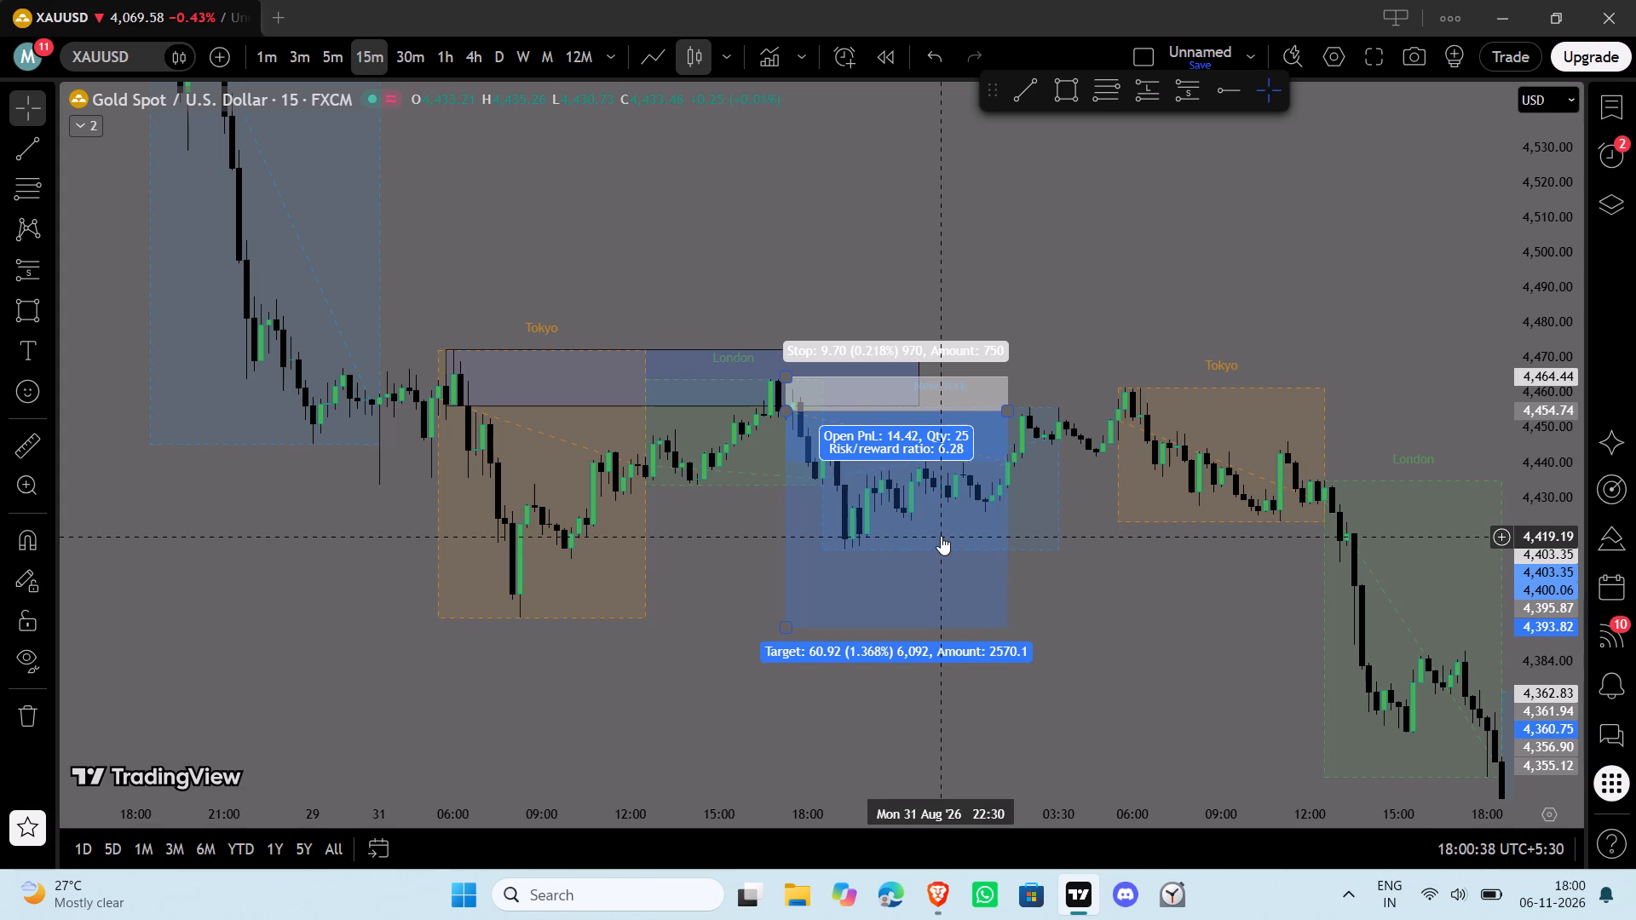
# Draw a rectangle at the 31 August Tokyo pullback low from 09:30 to about 22:00, between about 4,413.49 and 4,419.79.
pyautogui.click(1057, 90)
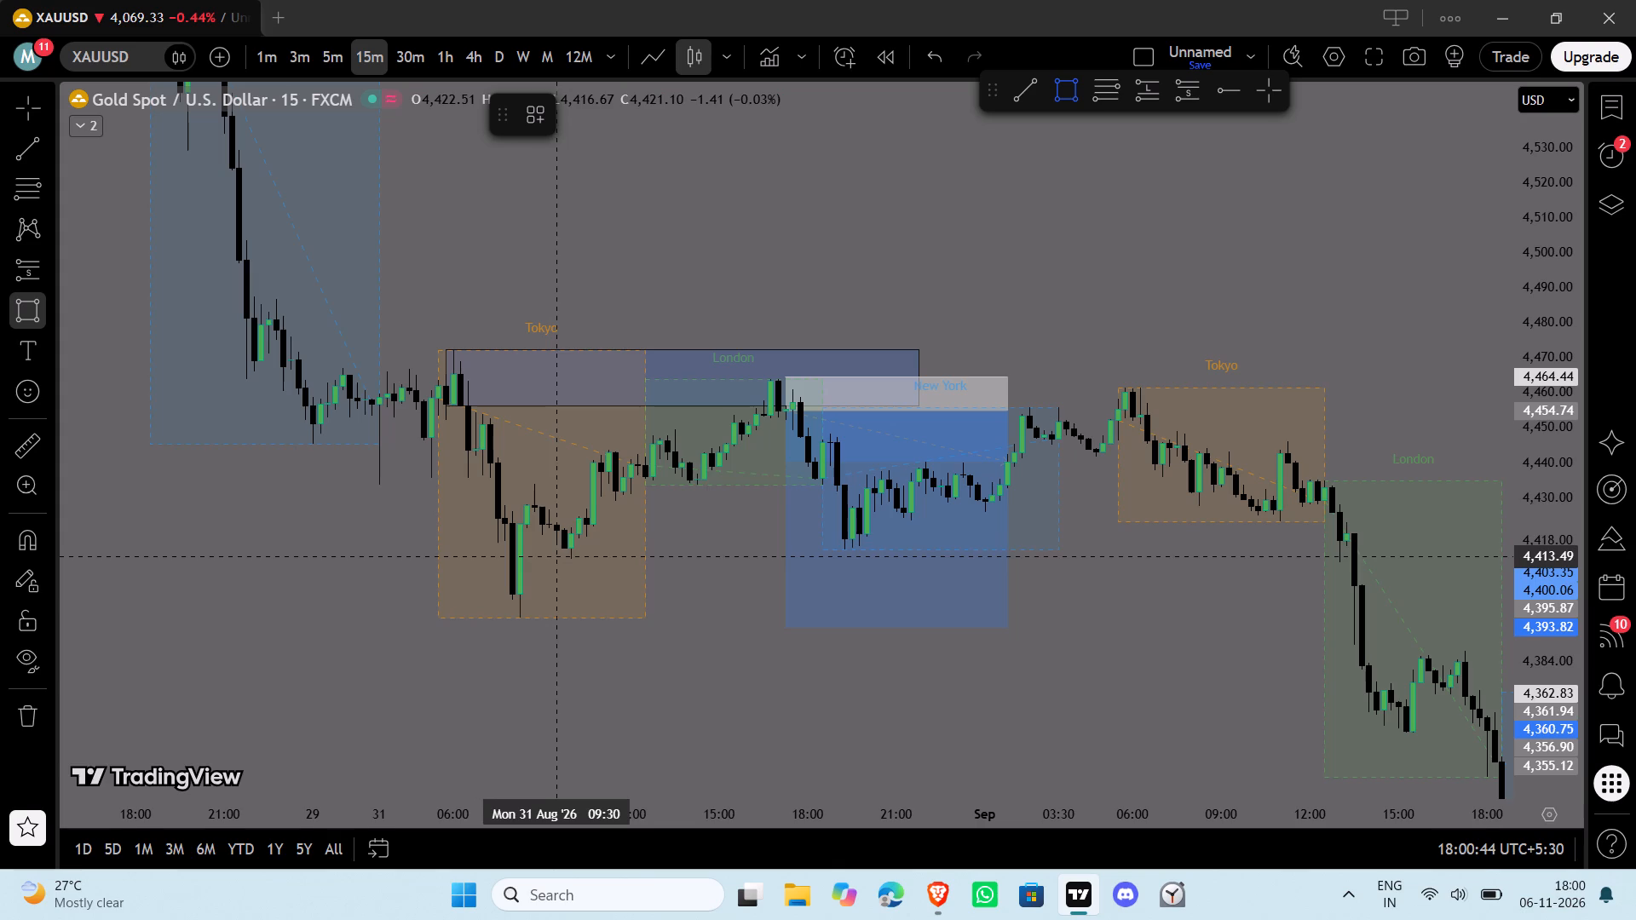
pyautogui.moveTo(560, 556); pyautogui.dragTo(941, 542)
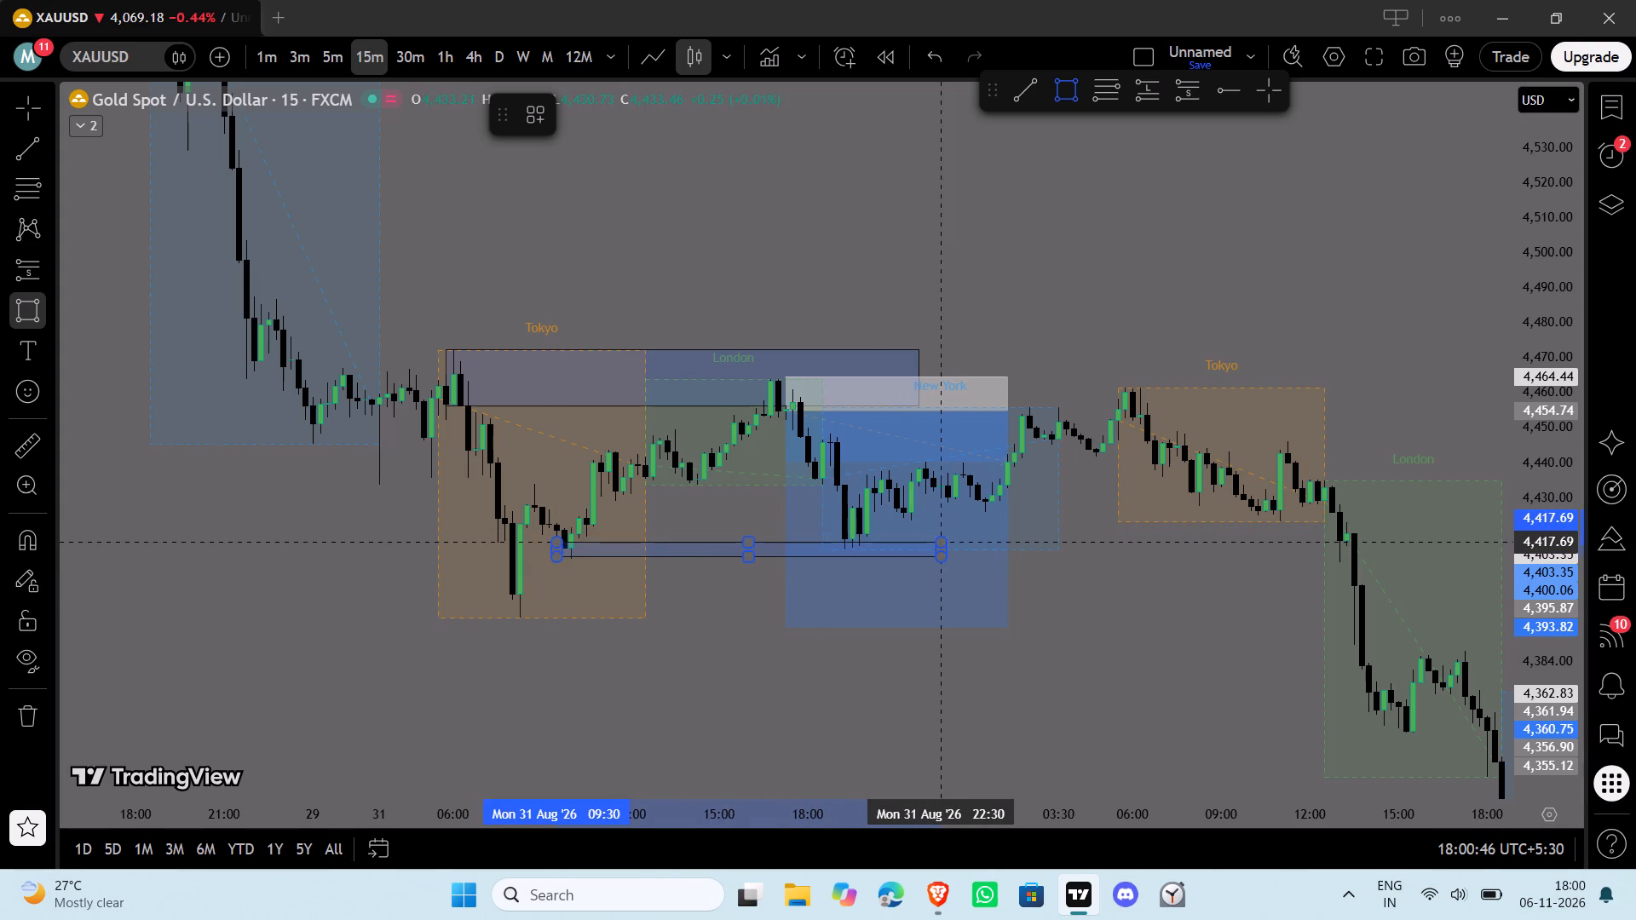
pyautogui.moveTo(941, 542); pyautogui.dragTo(928, 534)
pyautogui.click(928, 534)
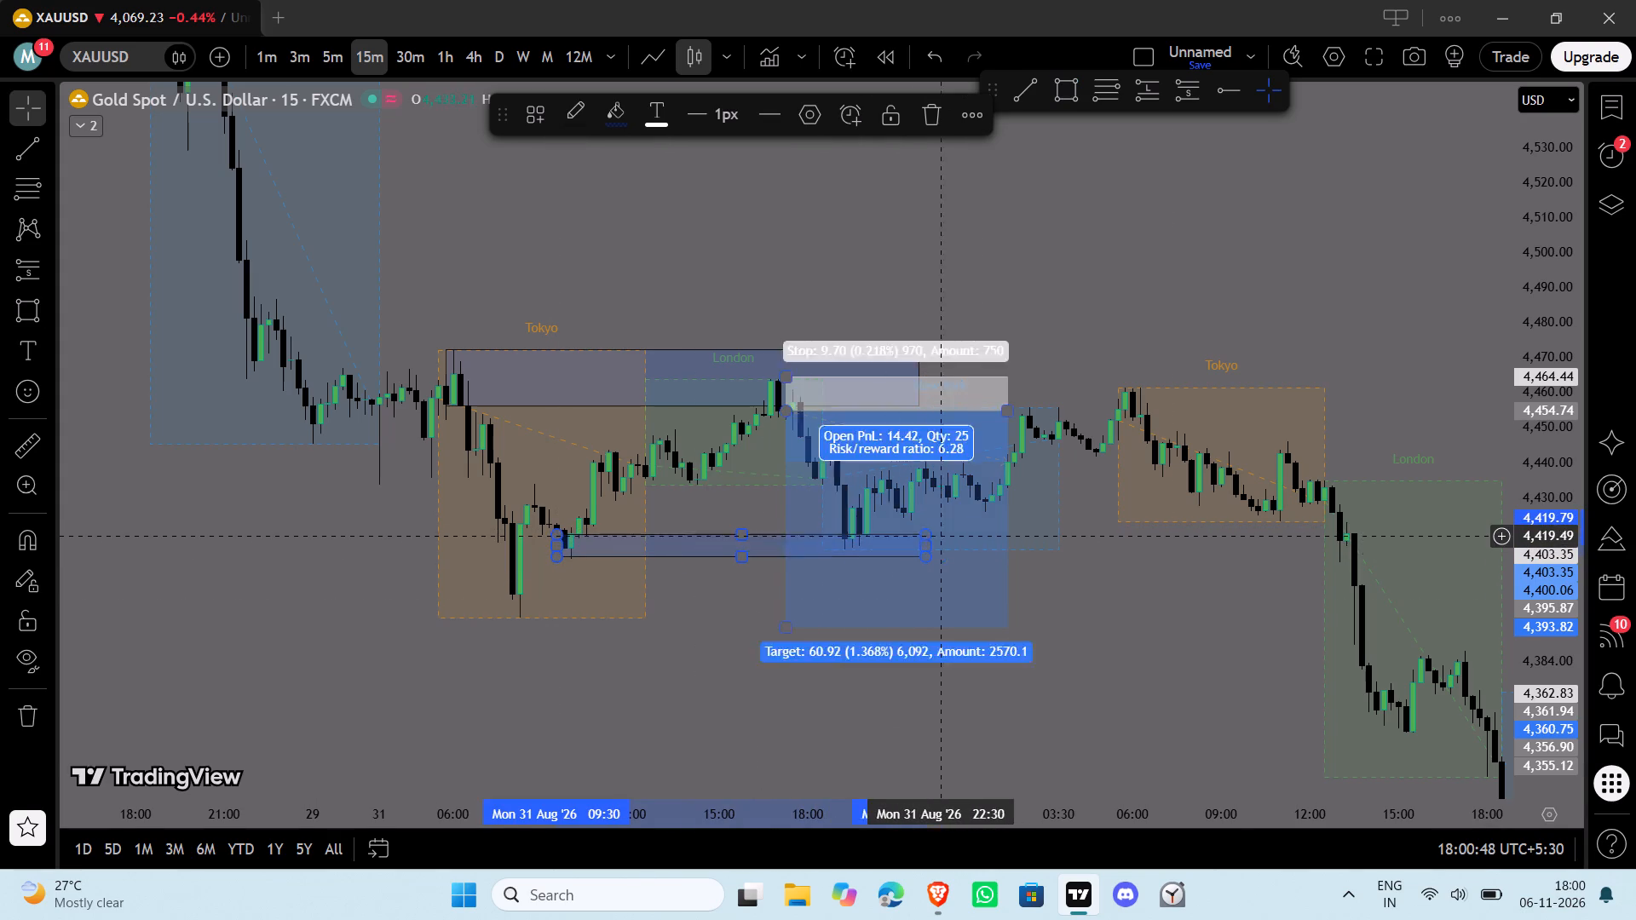
# Draw a rectangle over the 1 September London pullback high from 15:45 to about 04:45 on 2 September, between about 4,374.99 and 4,387.78.
pyautogui.moveTo(1175, 606); pyautogui.dragTo(588, 463)
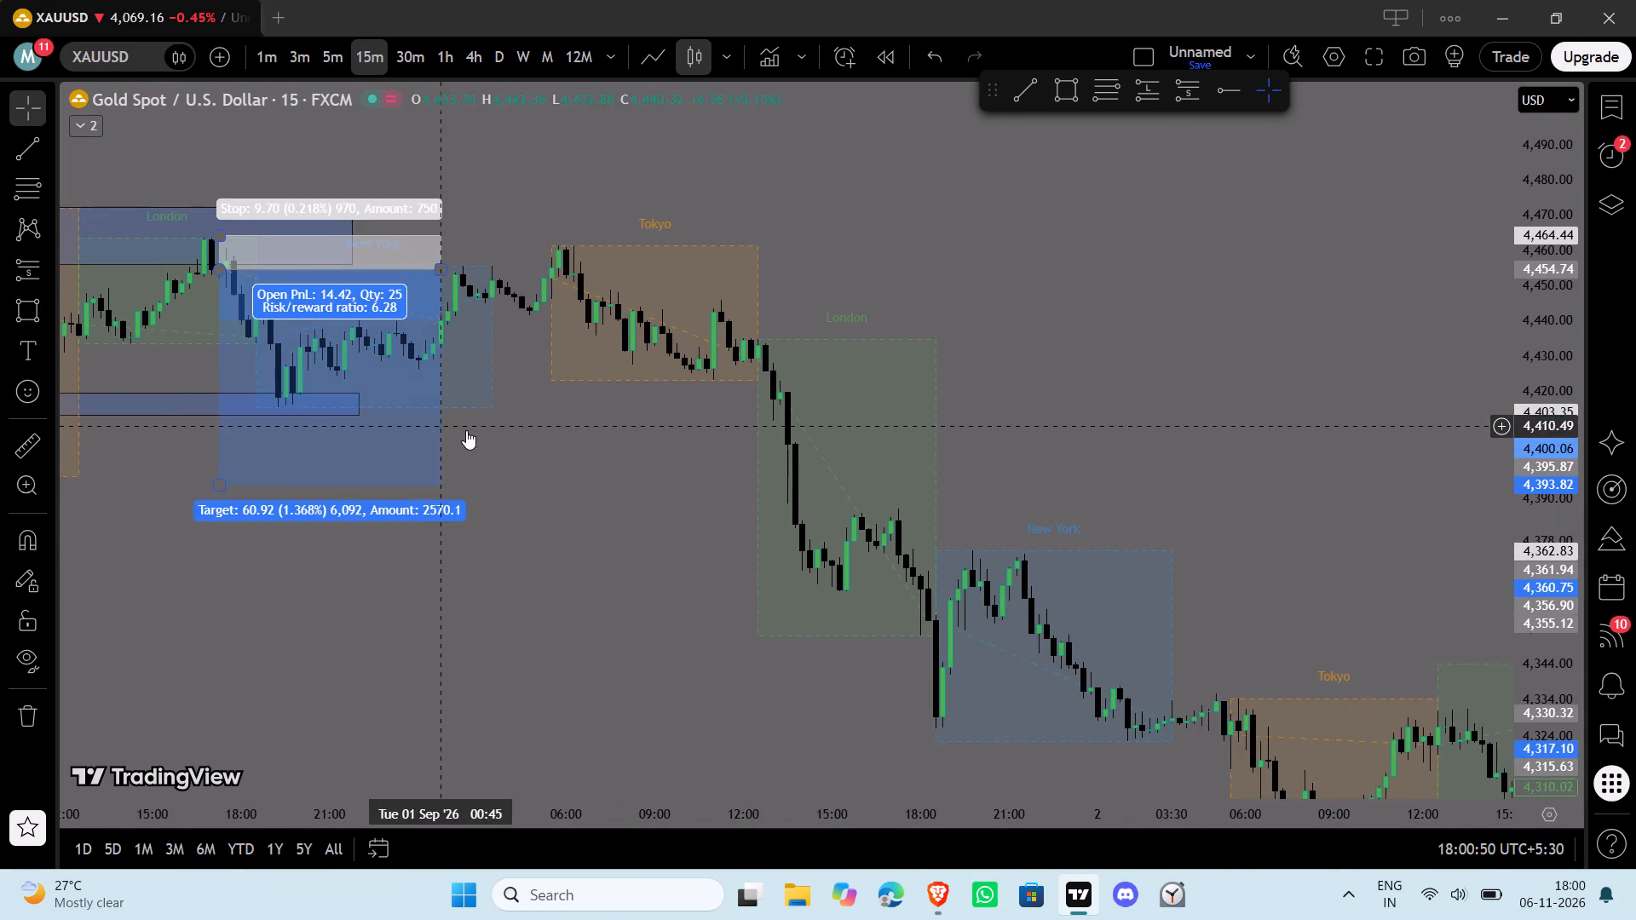
pyautogui.moveTo(732, 467); pyautogui.dragTo(492, 384)
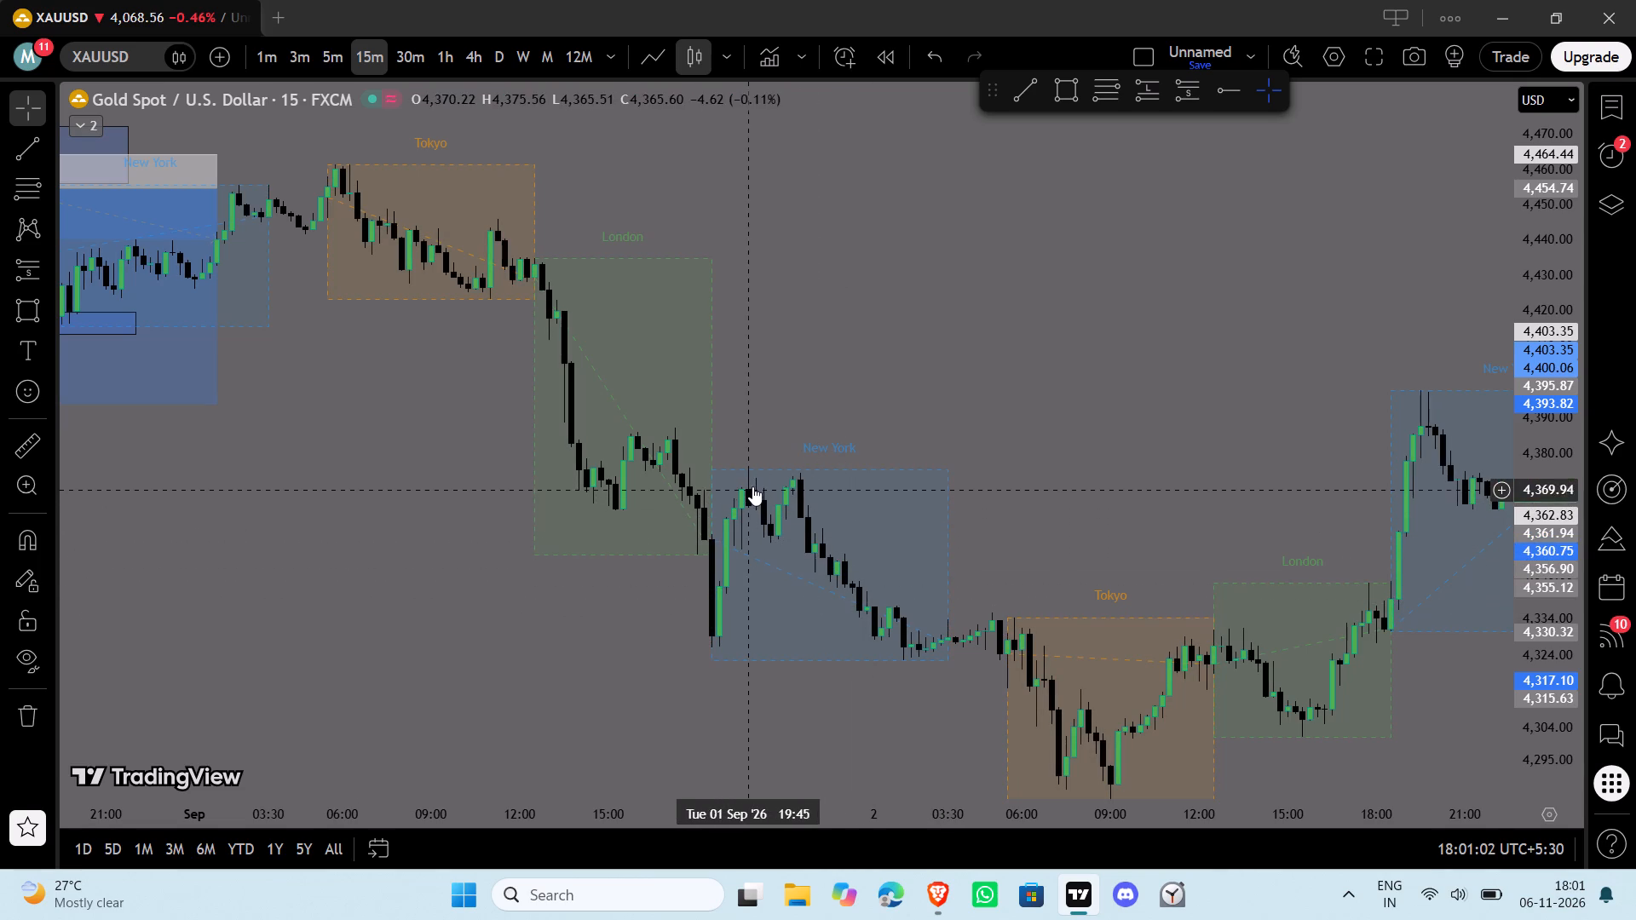
pyautogui.moveTo(1051, 470); pyautogui.dragTo(1025, 446)
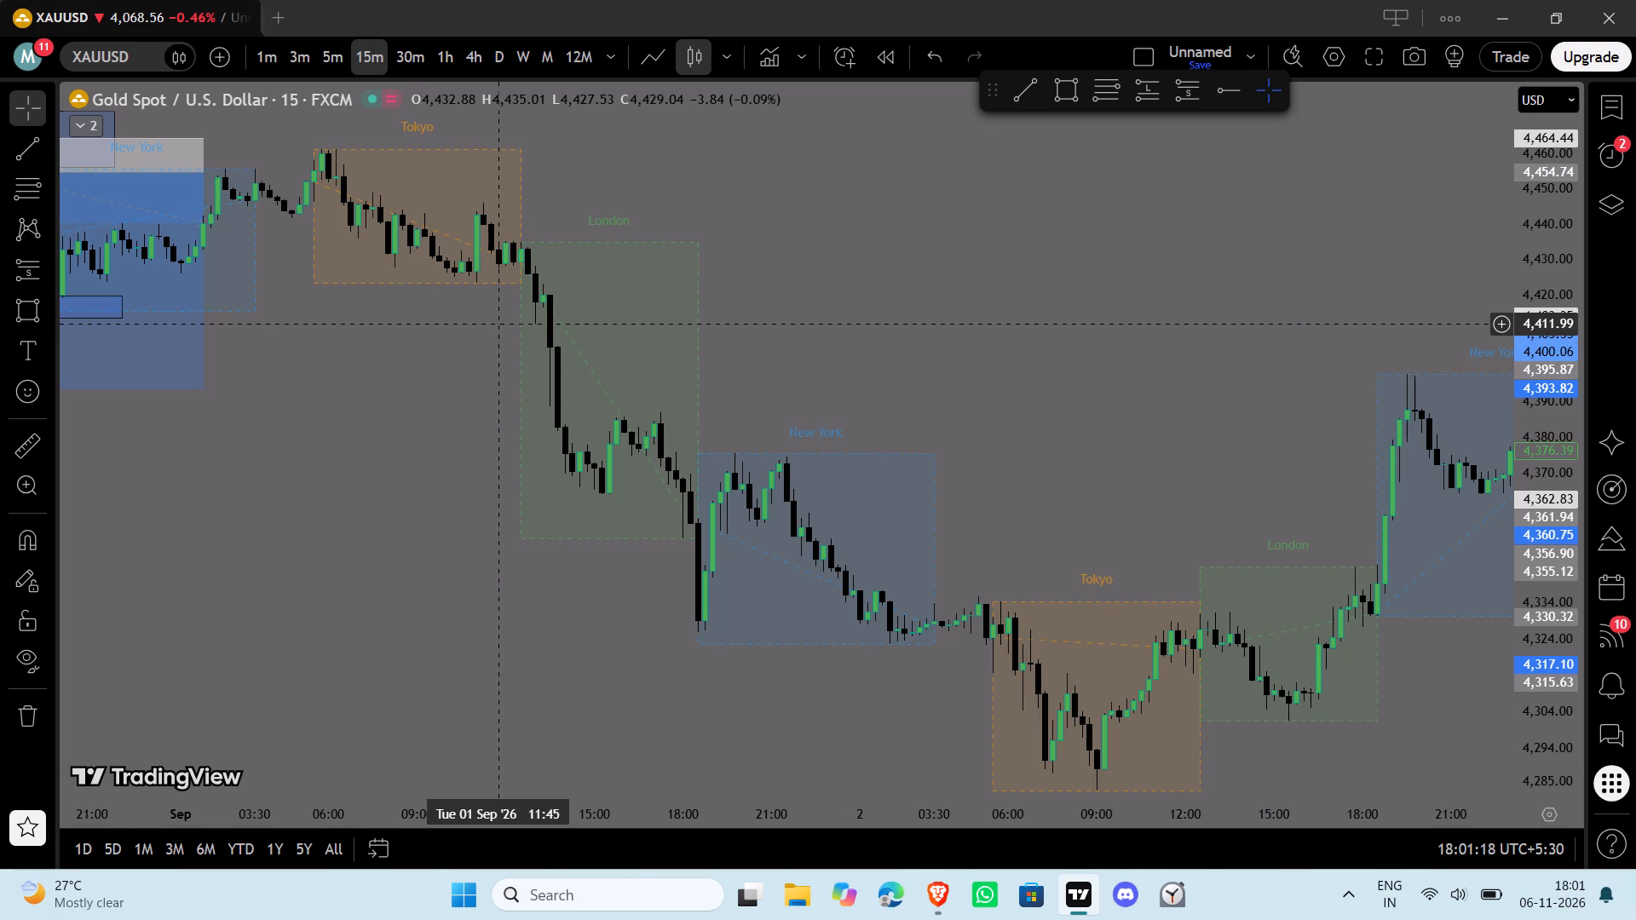
pyautogui.moveTo(216, 474); pyautogui.dragTo(578, 532)
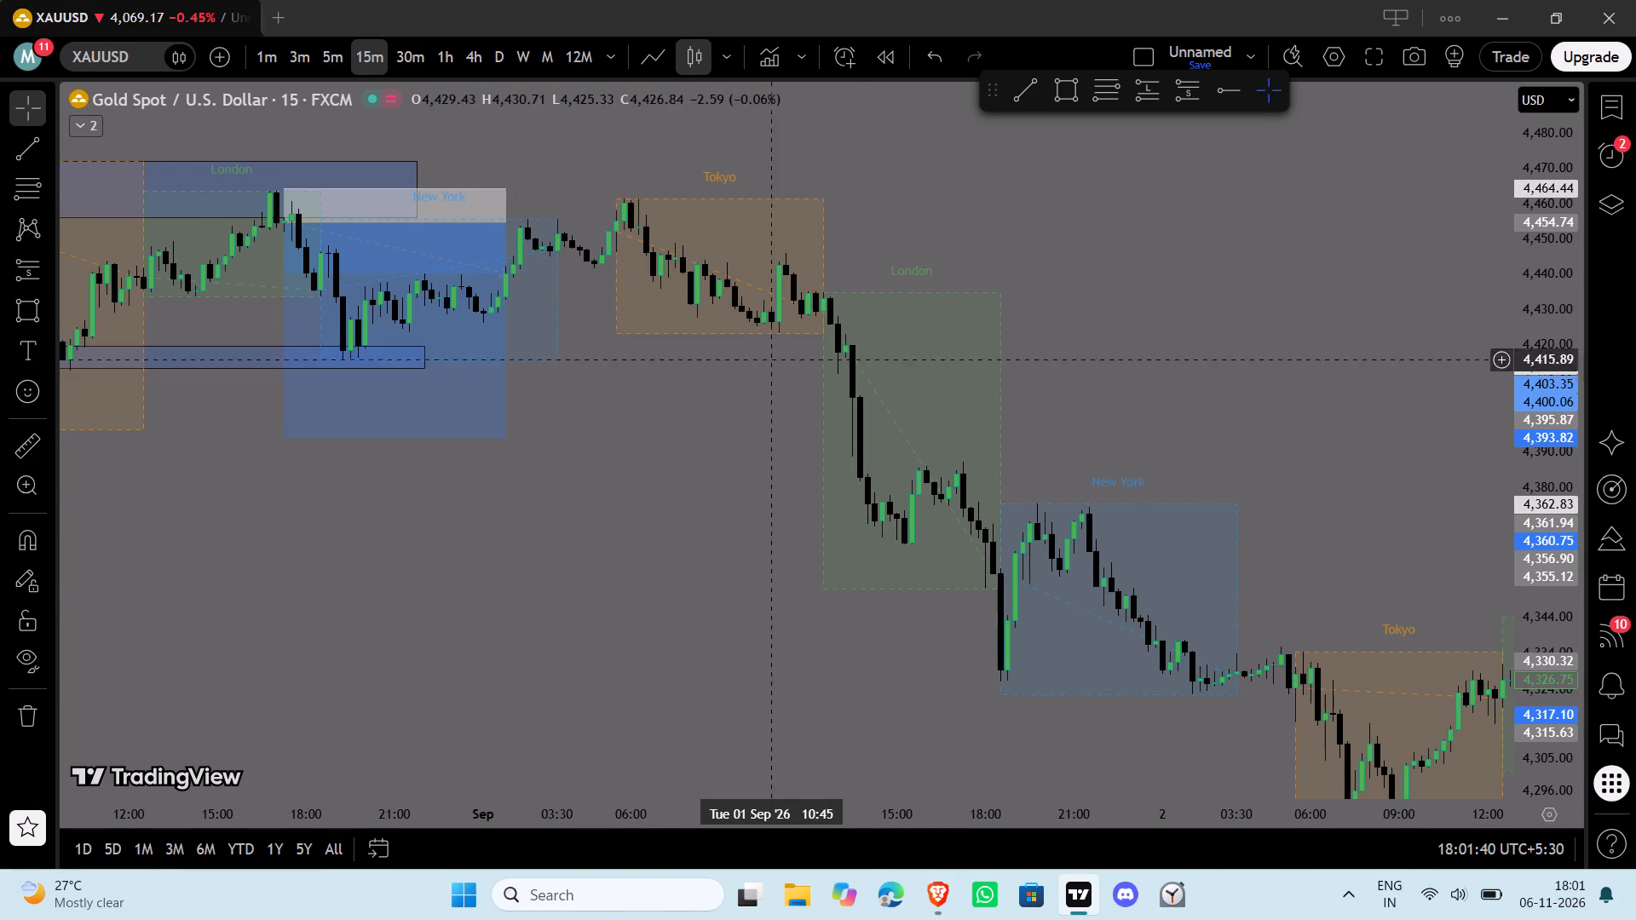
pyautogui.moveTo(758, 593); pyautogui.dragTo(632, 479)
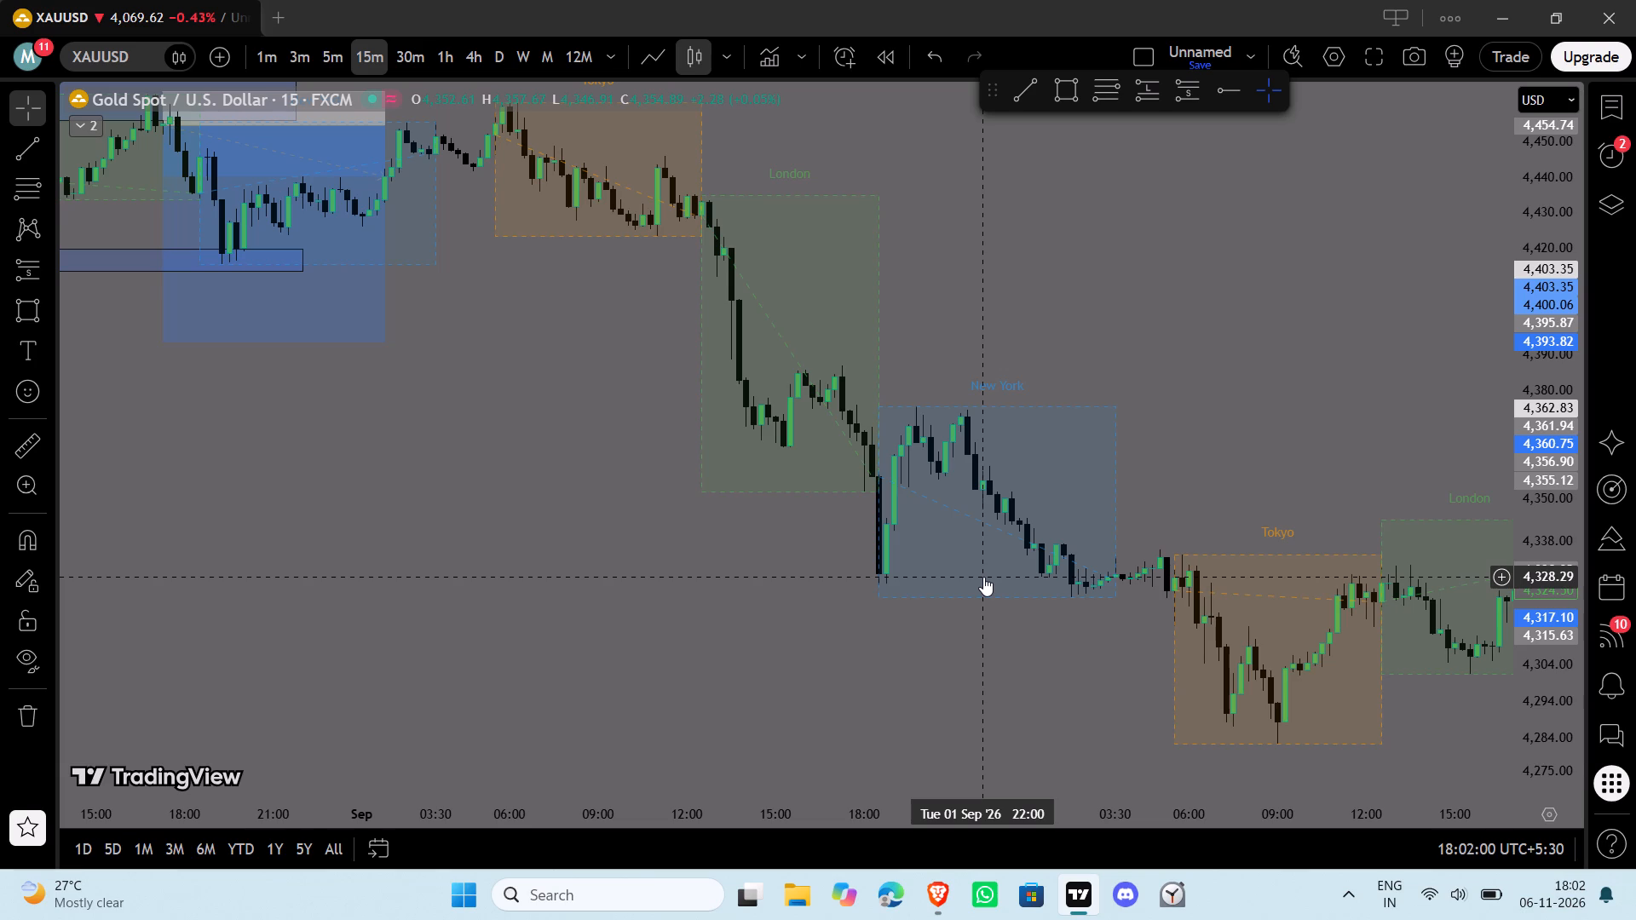
pyautogui.click(1066, 105)
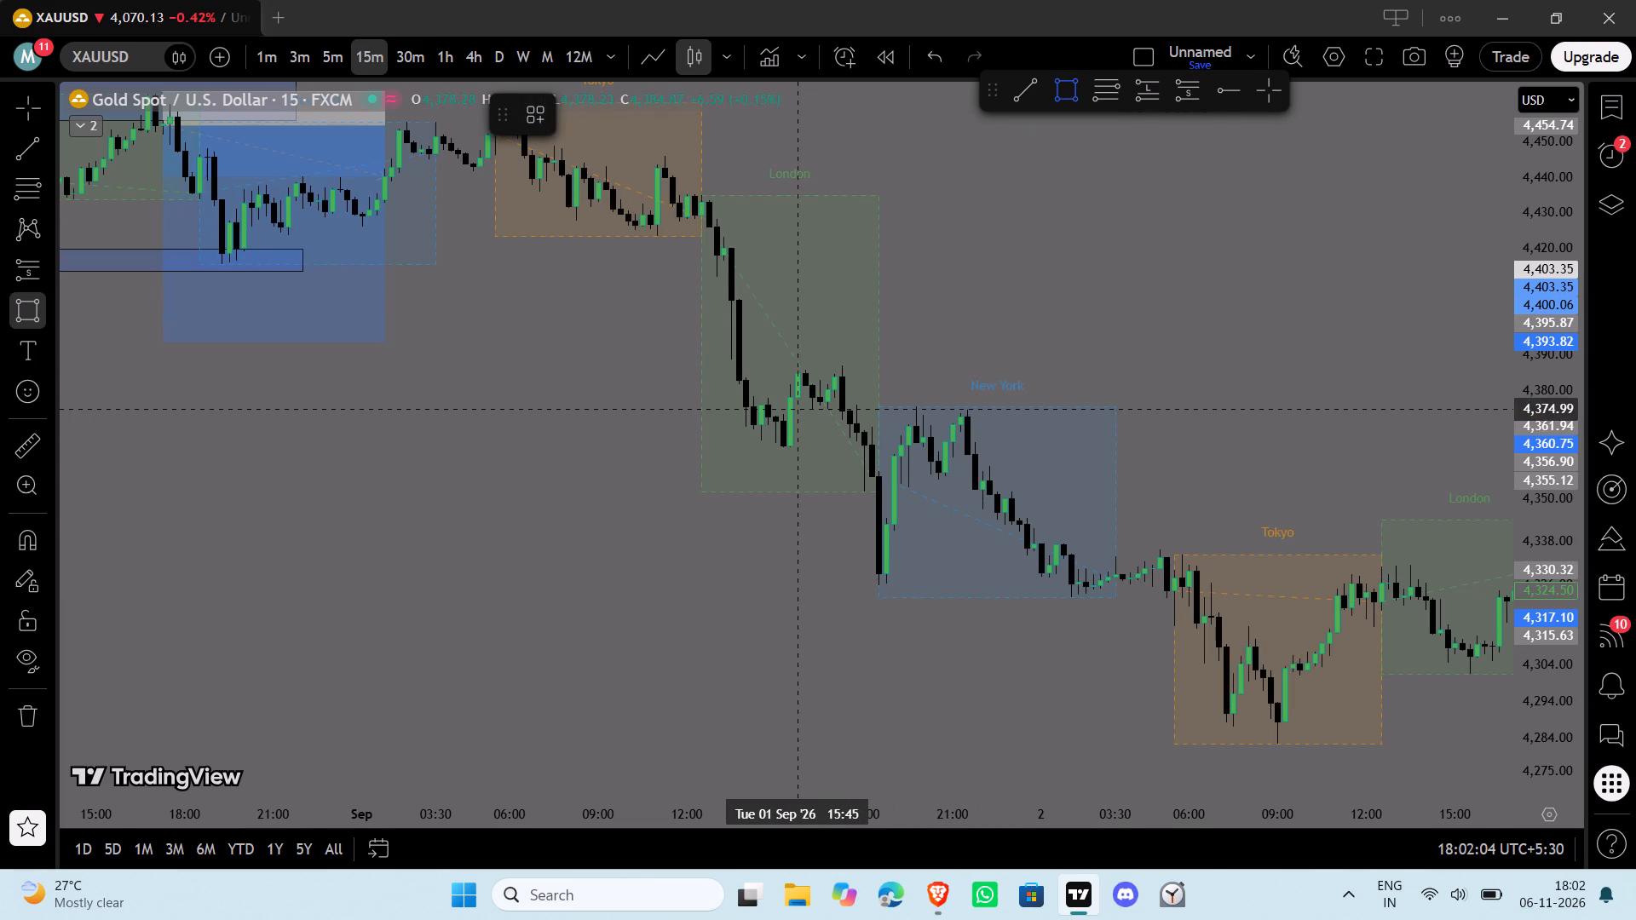
pyautogui.moveTo(796, 408); pyautogui.dragTo(1093, 373)
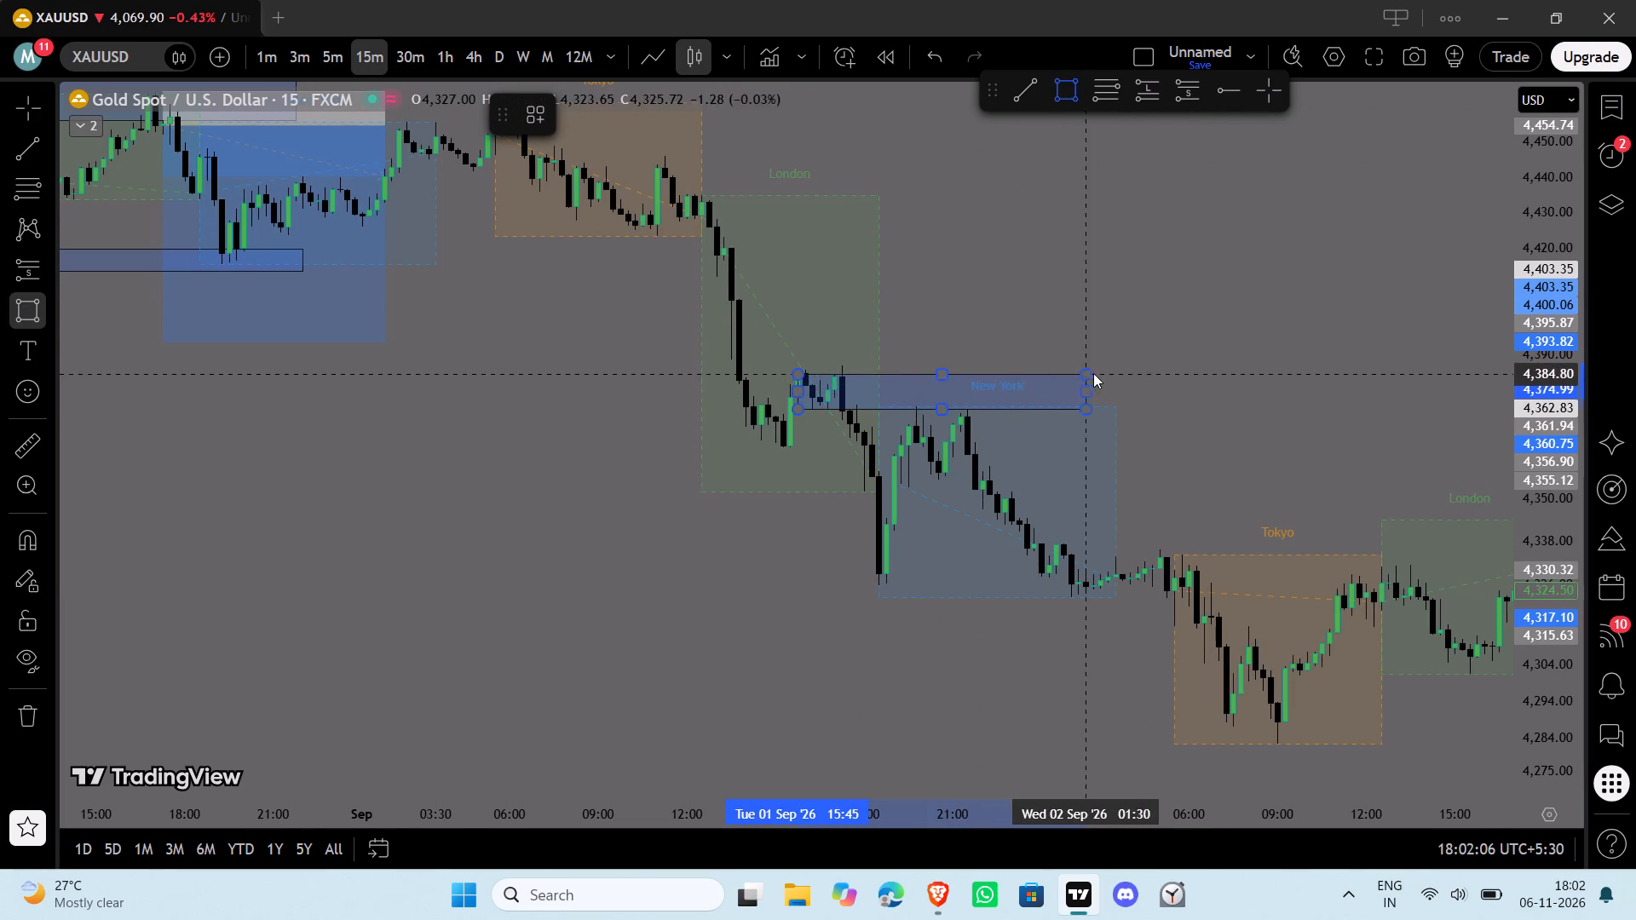
pyautogui.moveTo(1093, 373); pyautogui.dragTo(1150, 362)
pyautogui.click(1150, 362)
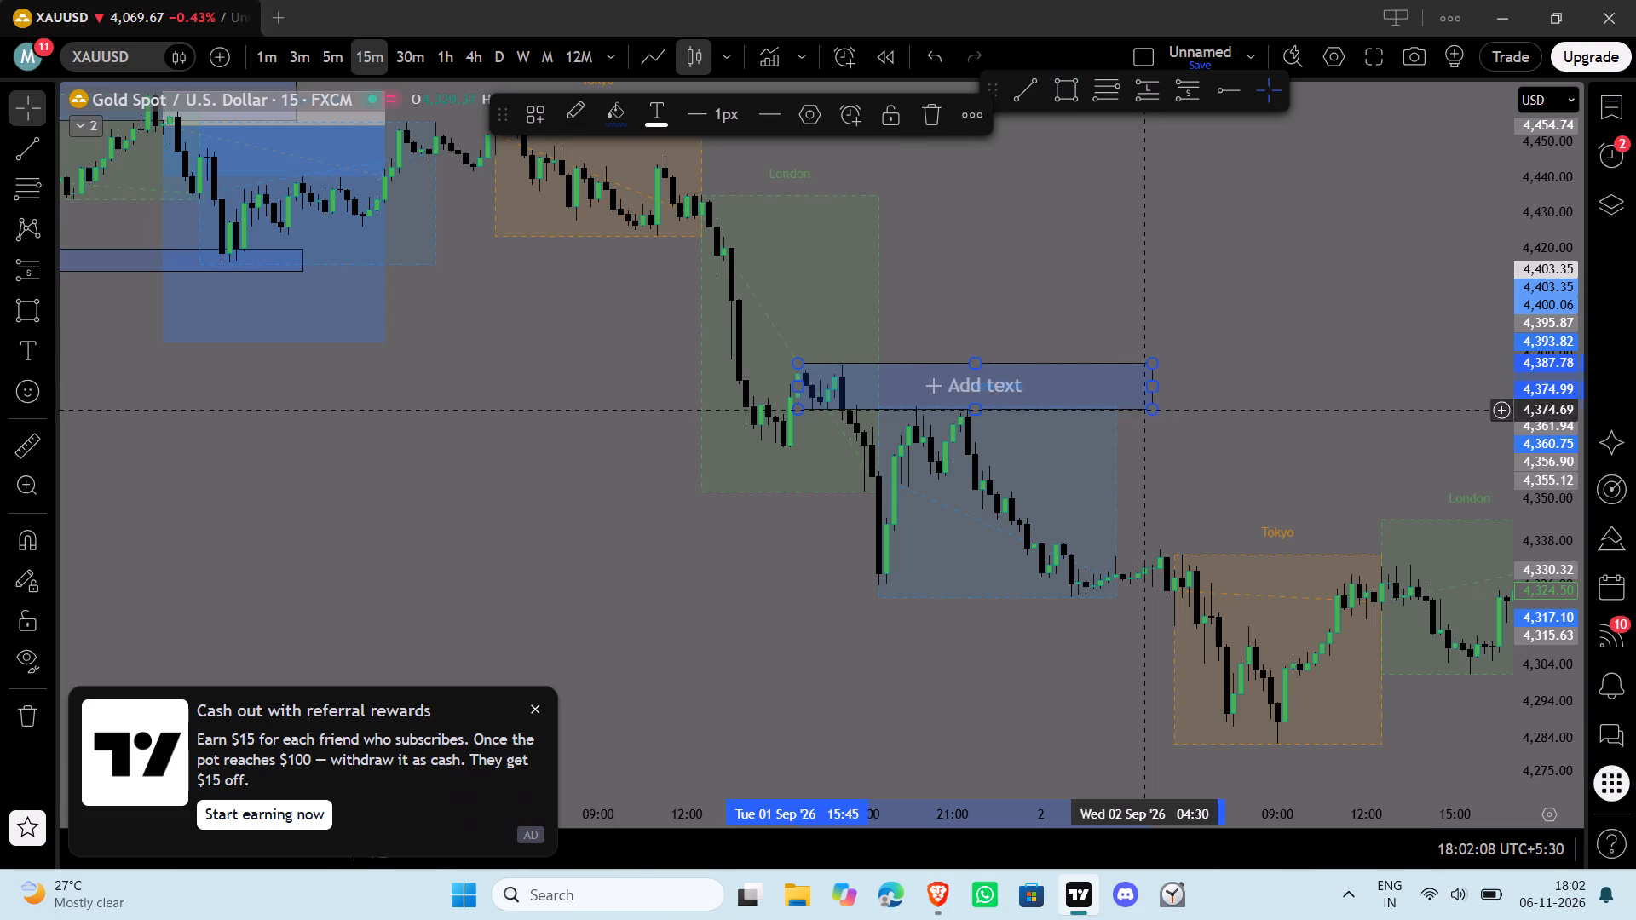
pyautogui.click(1282, 366)
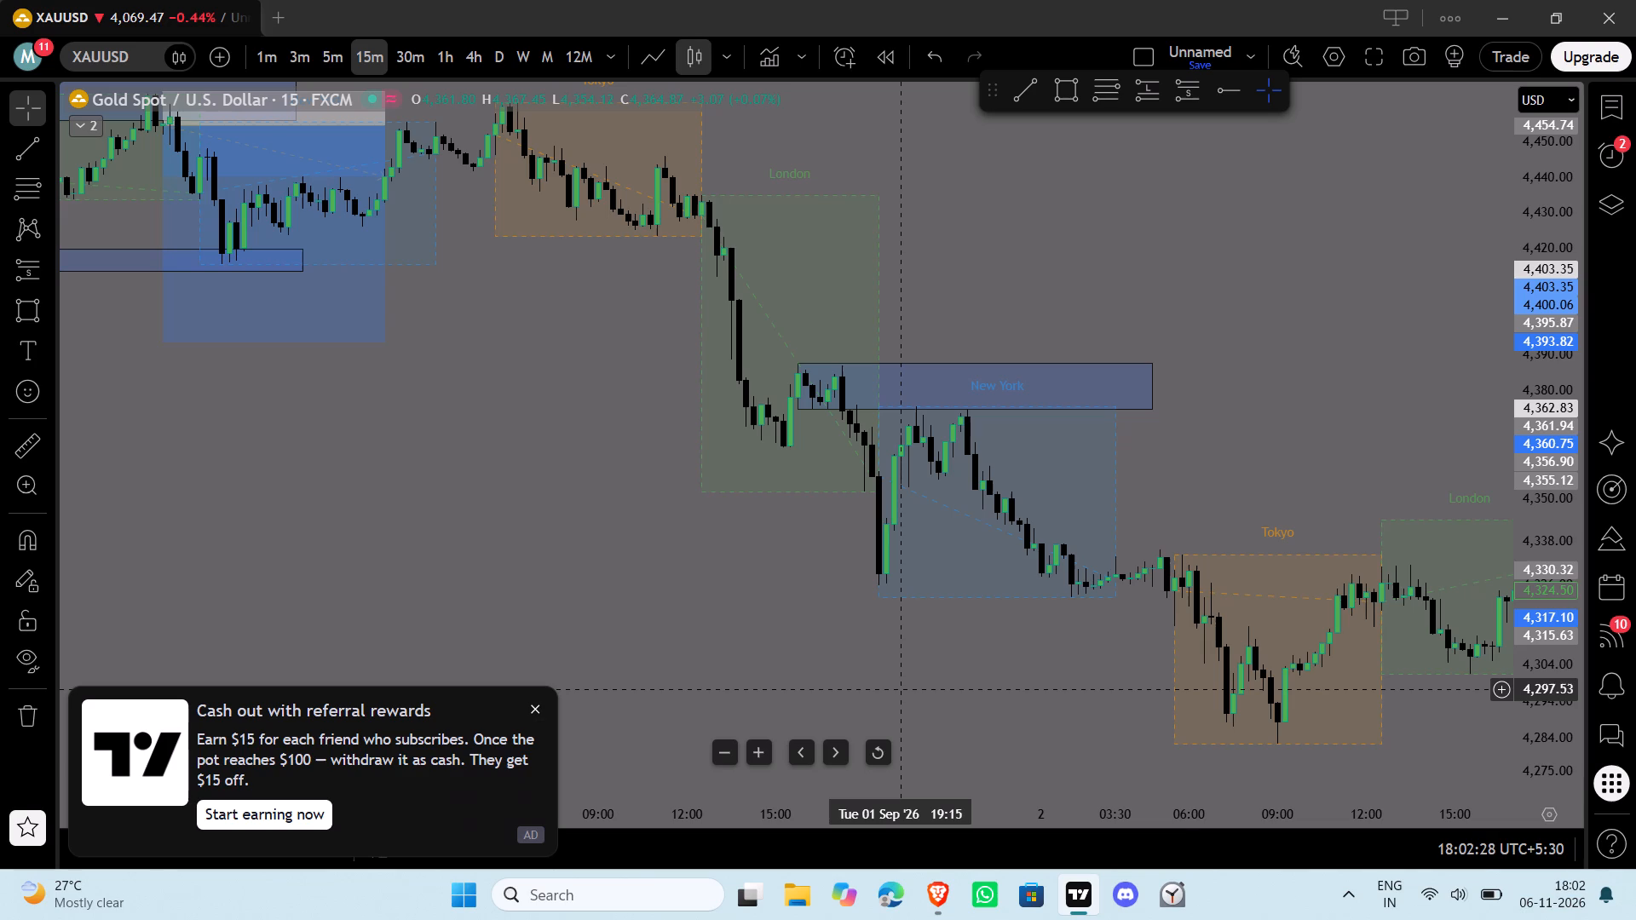
# Dismiss the referral rewards promotion covering the chart.
pyautogui.scroll(-1, 1138, 686)
pyautogui.moveTo(1409, 417); pyautogui.dragTo(1018, 310)
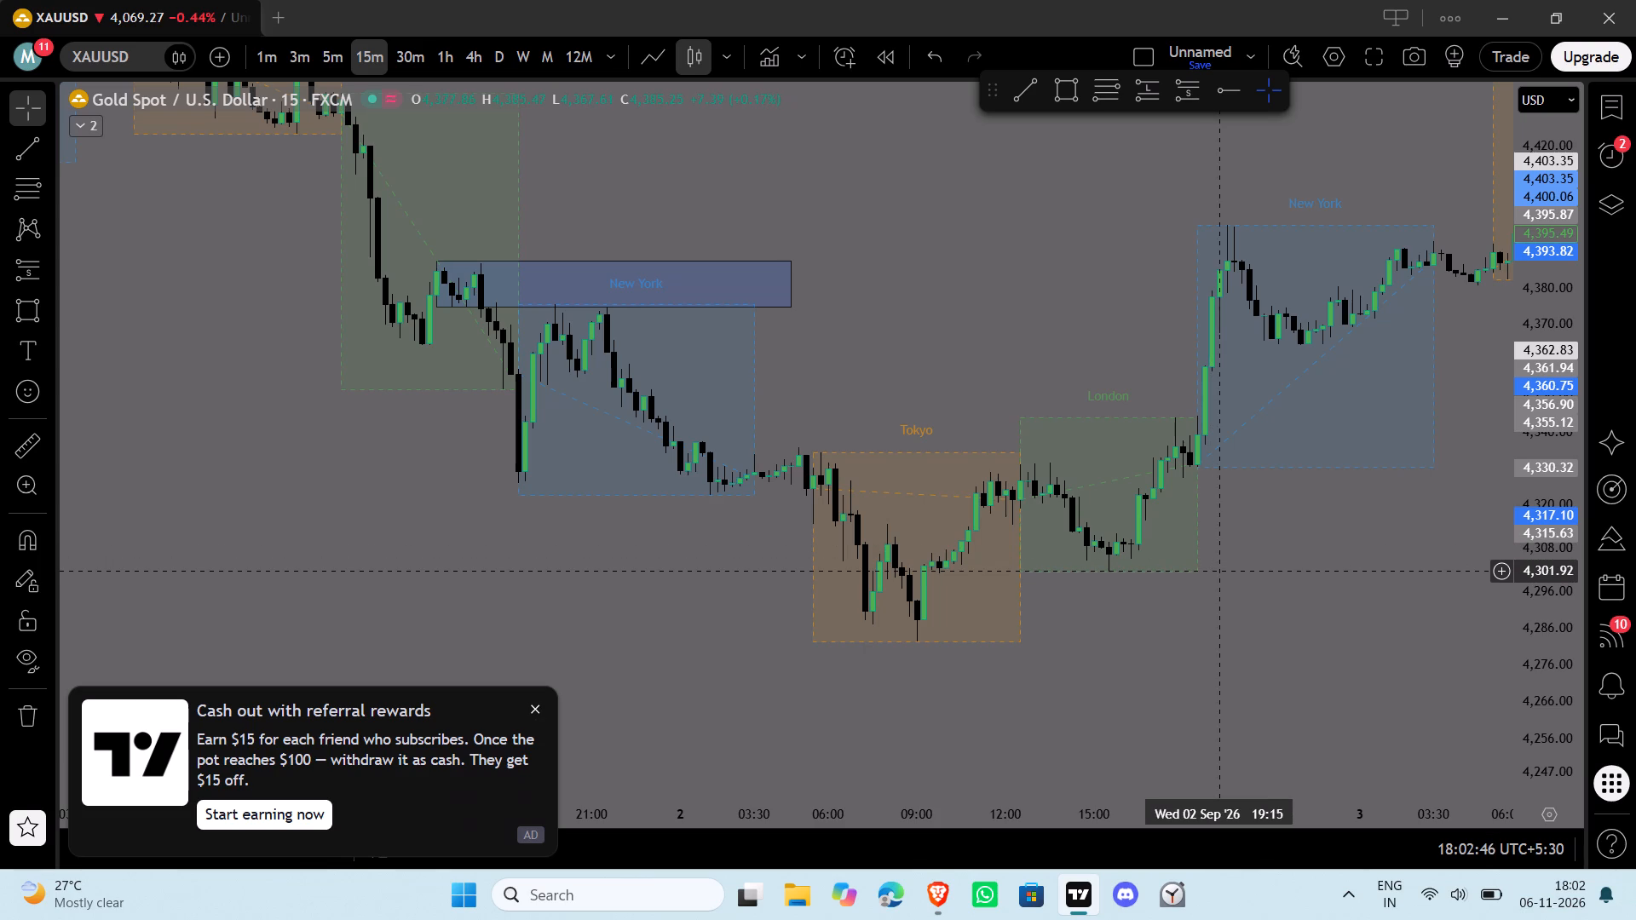
pyautogui.moveTo(1305, 556); pyautogui.dragTo(959, 649)
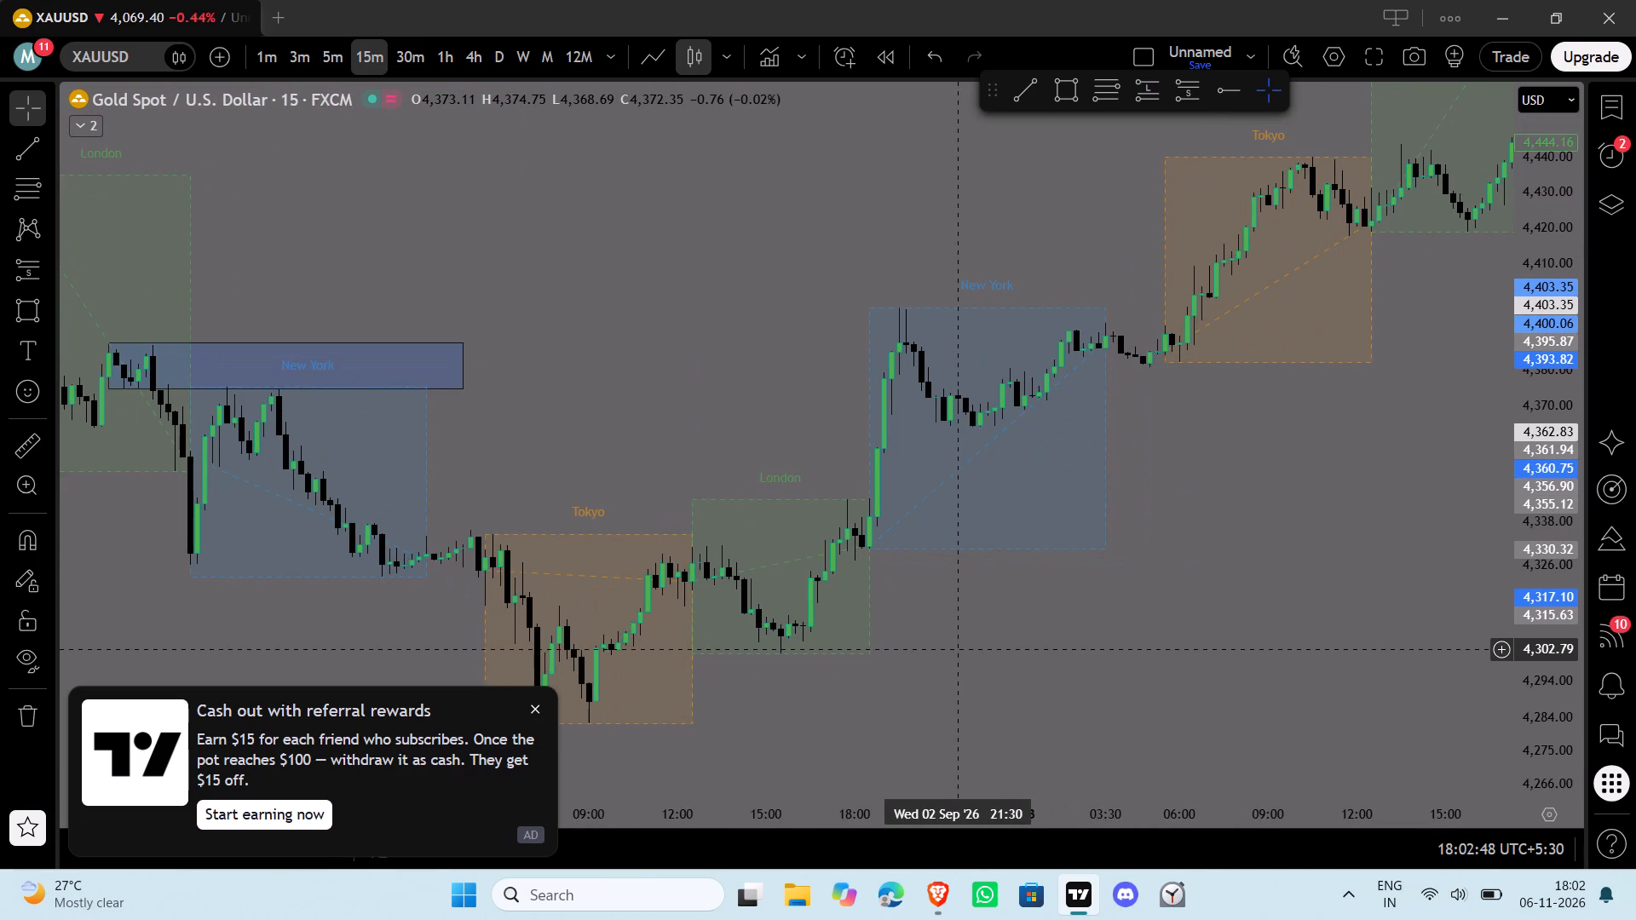
pyautogui.click(539, 708)
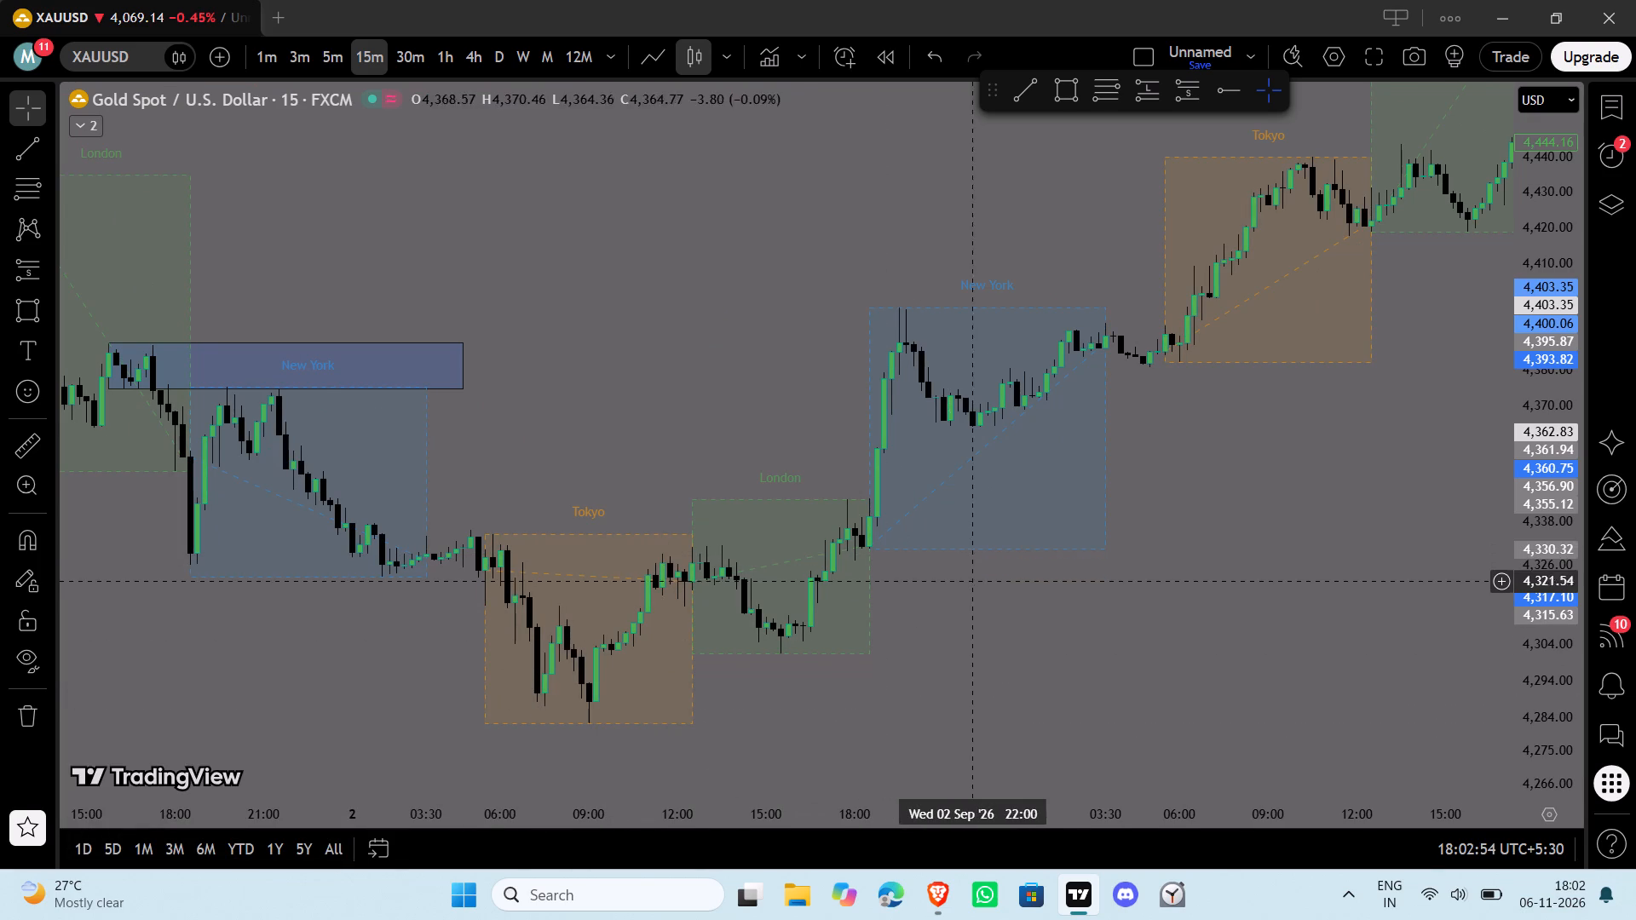
# Examine the Tokyo, London and New York session moves from 2 through 8 September for further setups.
pyautogui.moveTo(978, 585); pyautogui.dragTo(734, 644)
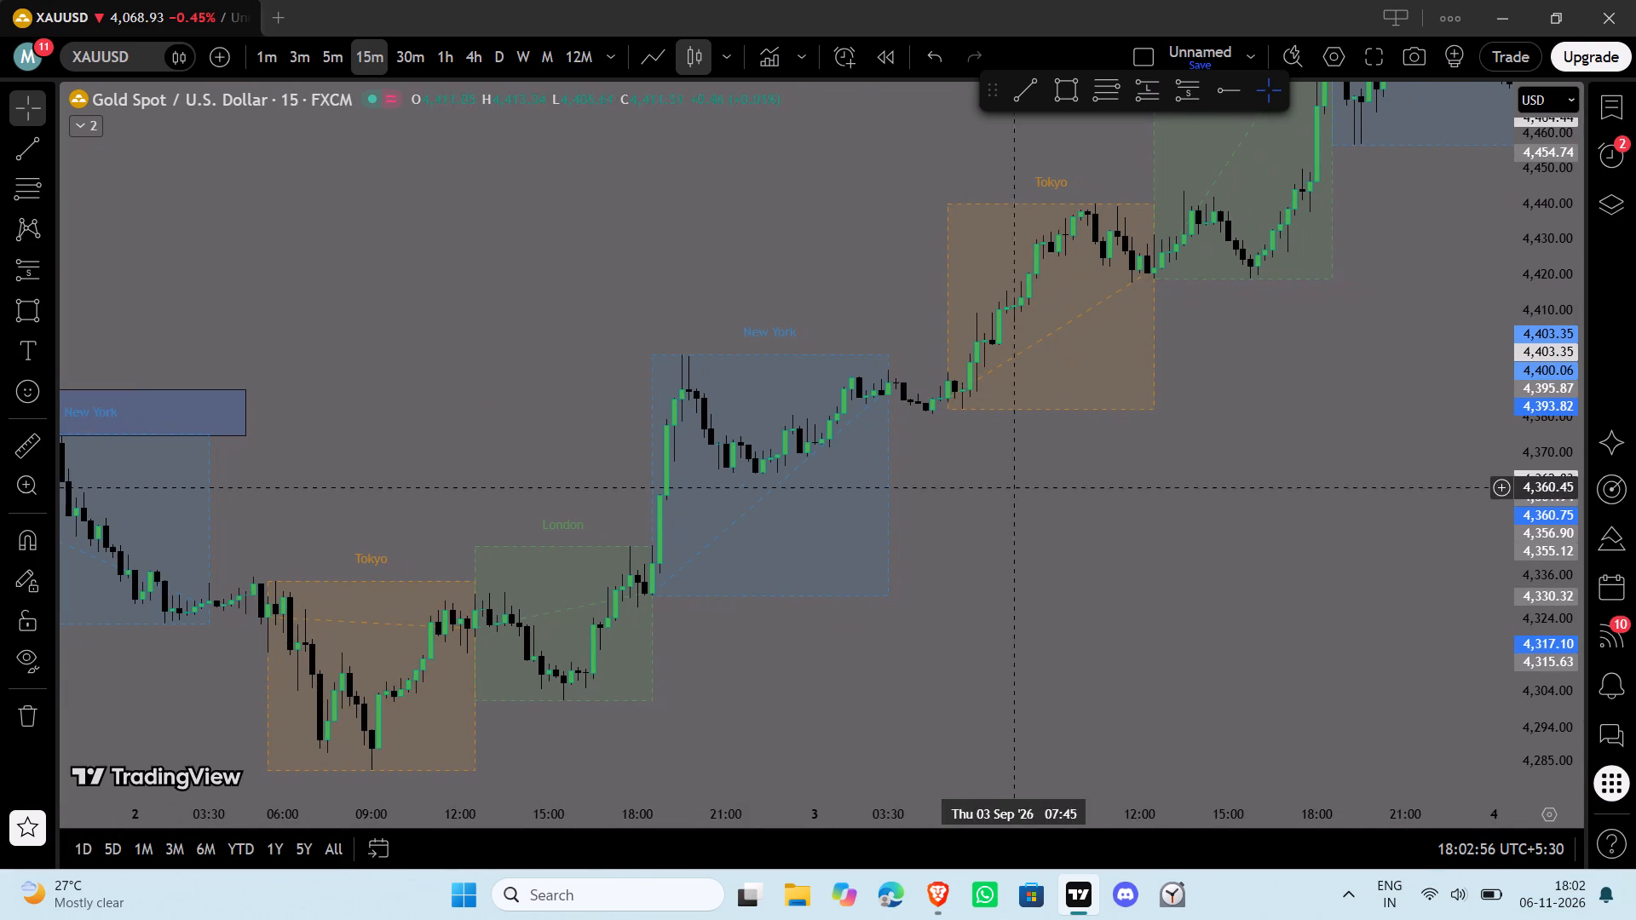
pyautogui.moveTo(1055, 460); pyautogui.dragTo(896, 546)
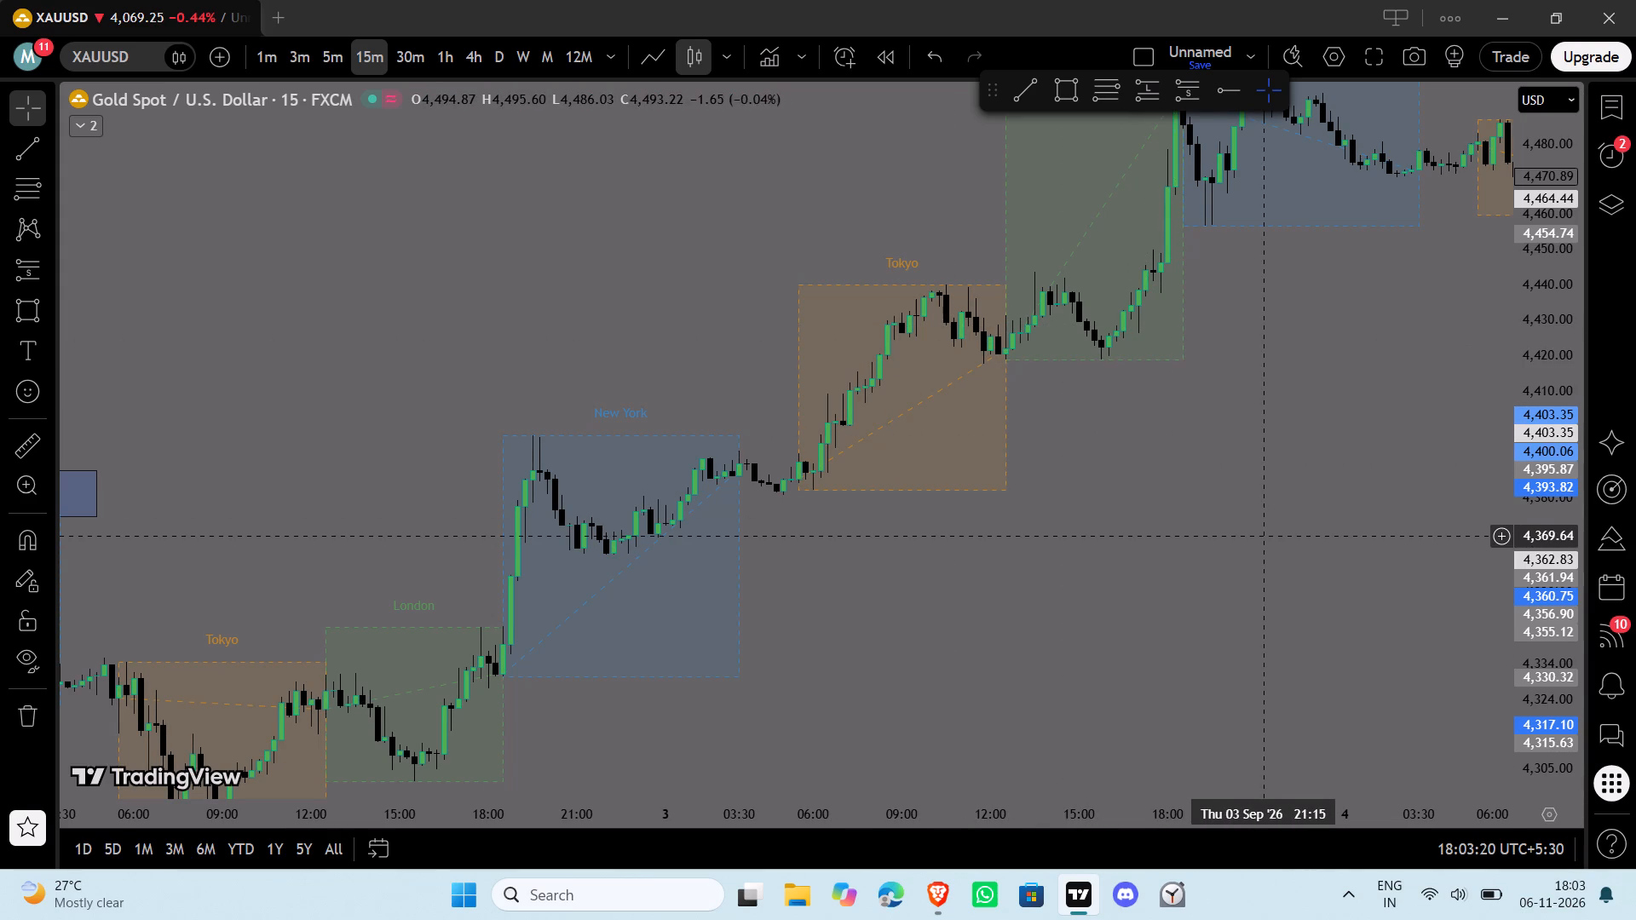
pyautogui.moveTo(1263, 535); pyautogui.dragTo(1146, 704)
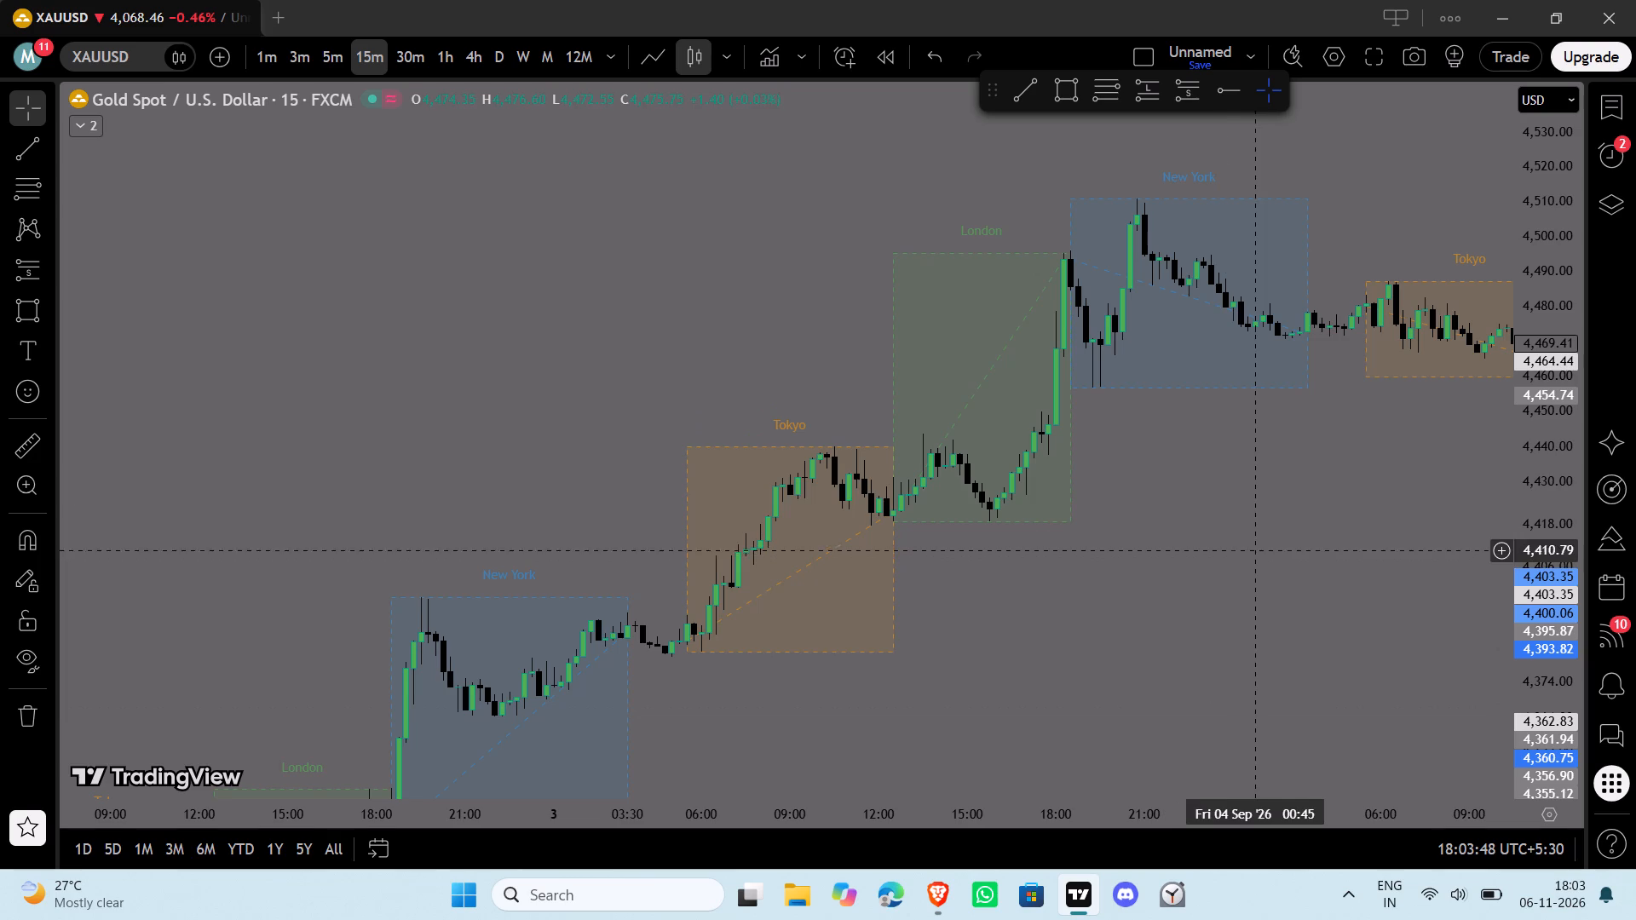
pyautogui.moveTo(1207, 480); pyautogui.dragTo(619, 595)
pyautogui.moveTo(979, 554); pyautogui.dragTo(822, 403)
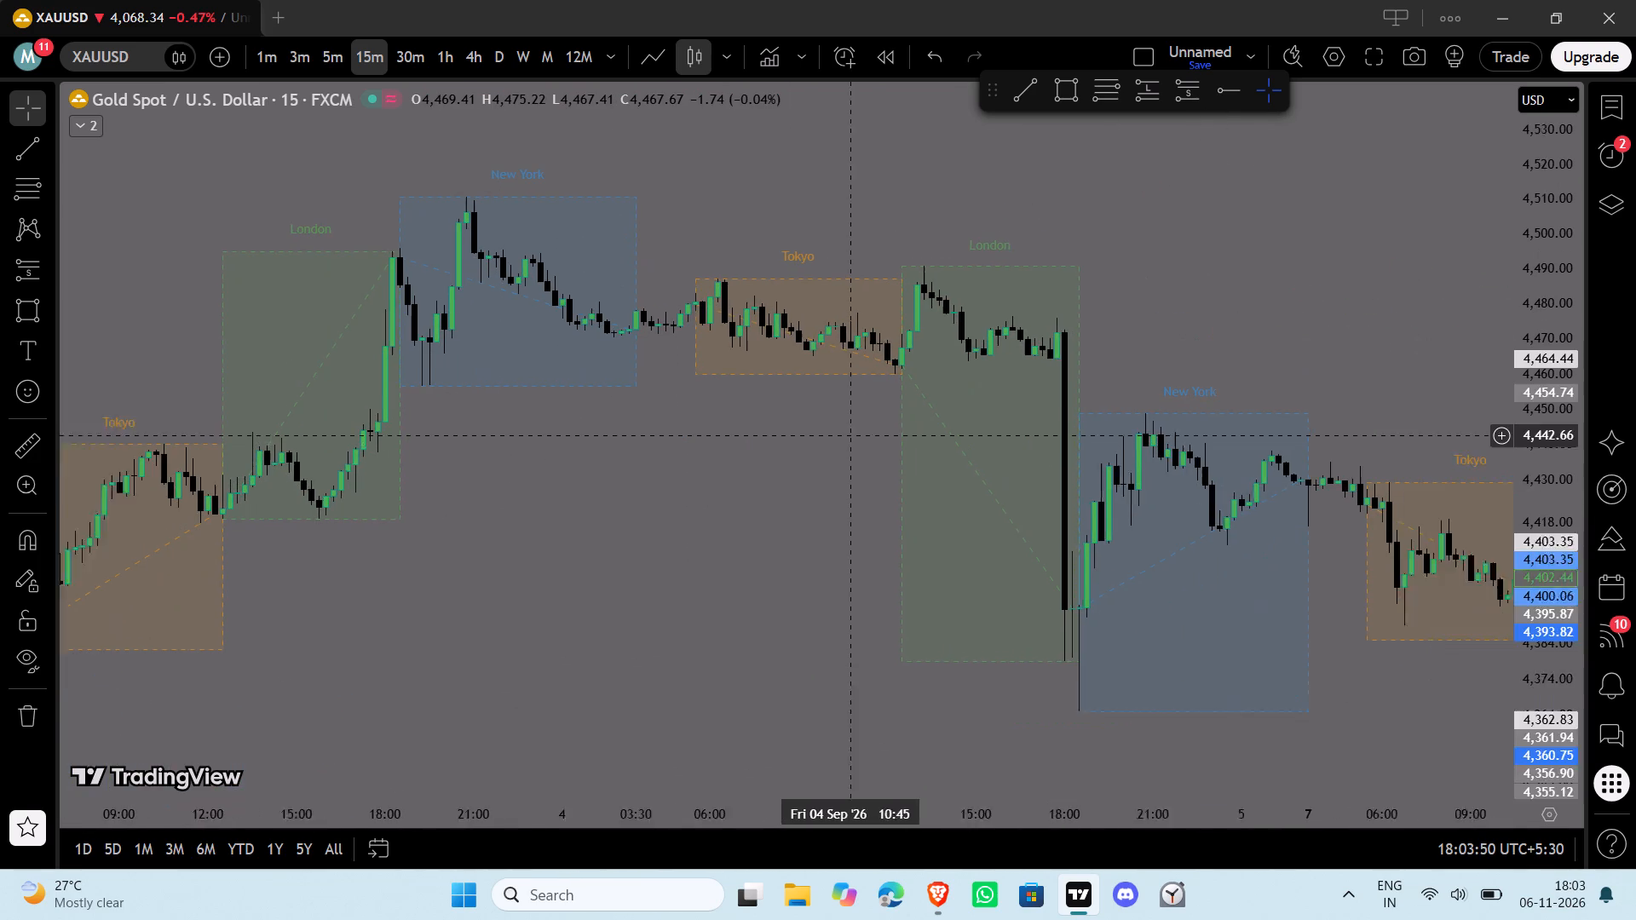
pyautogui.moveTo(822, 403); pyautogui.dragTo(785, 386)
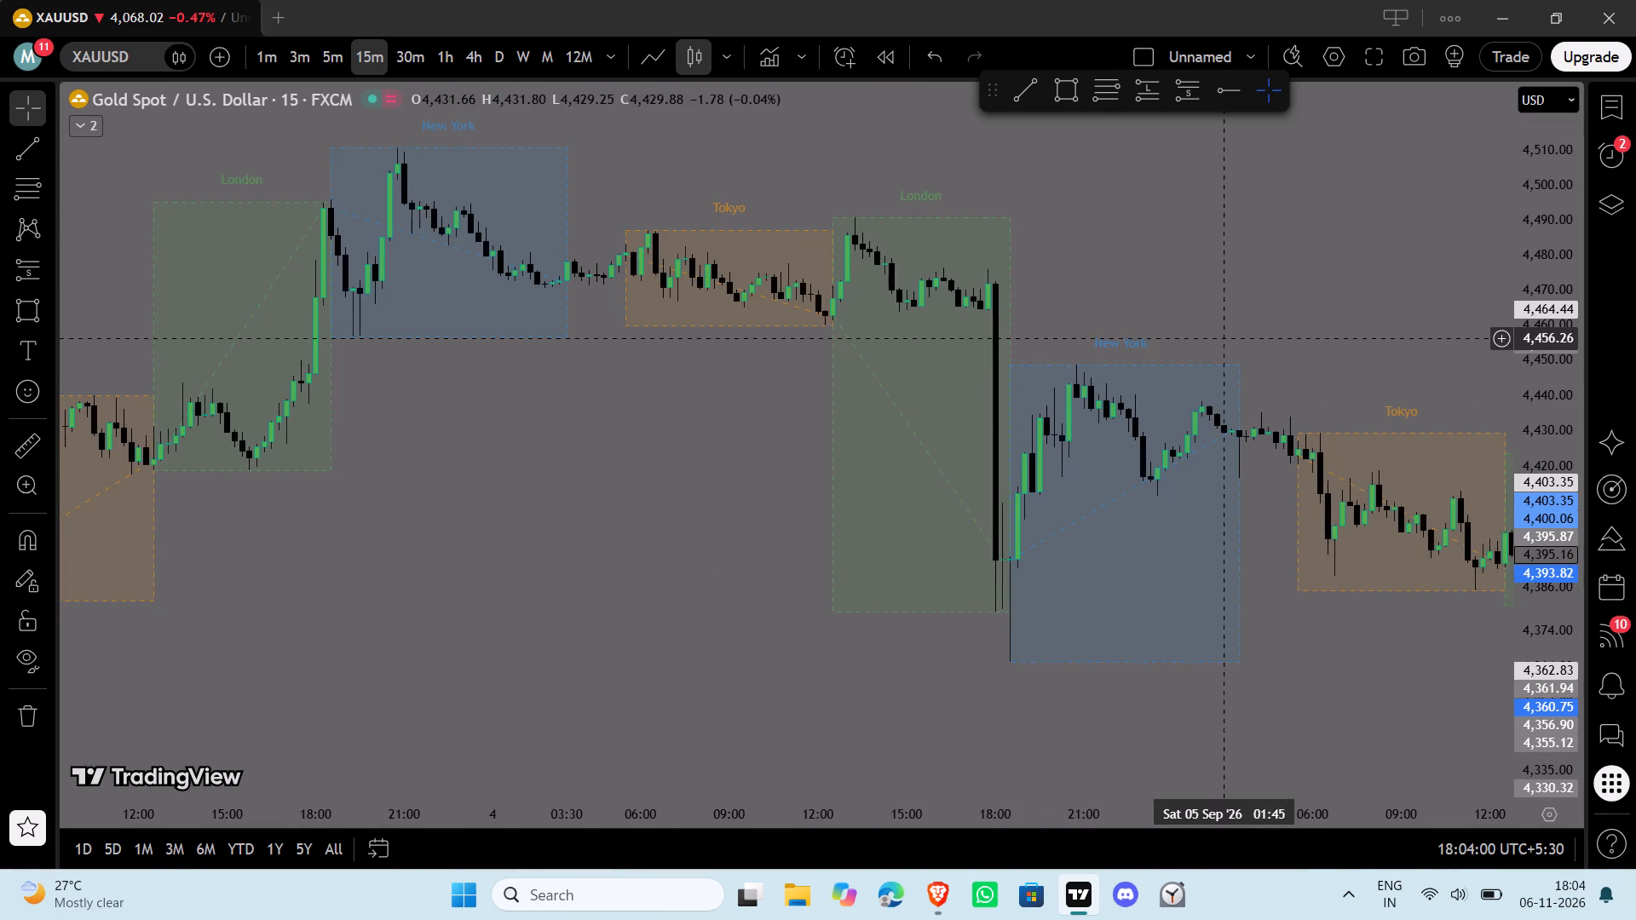
pyautogui.moveTo(1225, 338); pyautogui.dragTo(907, 221)
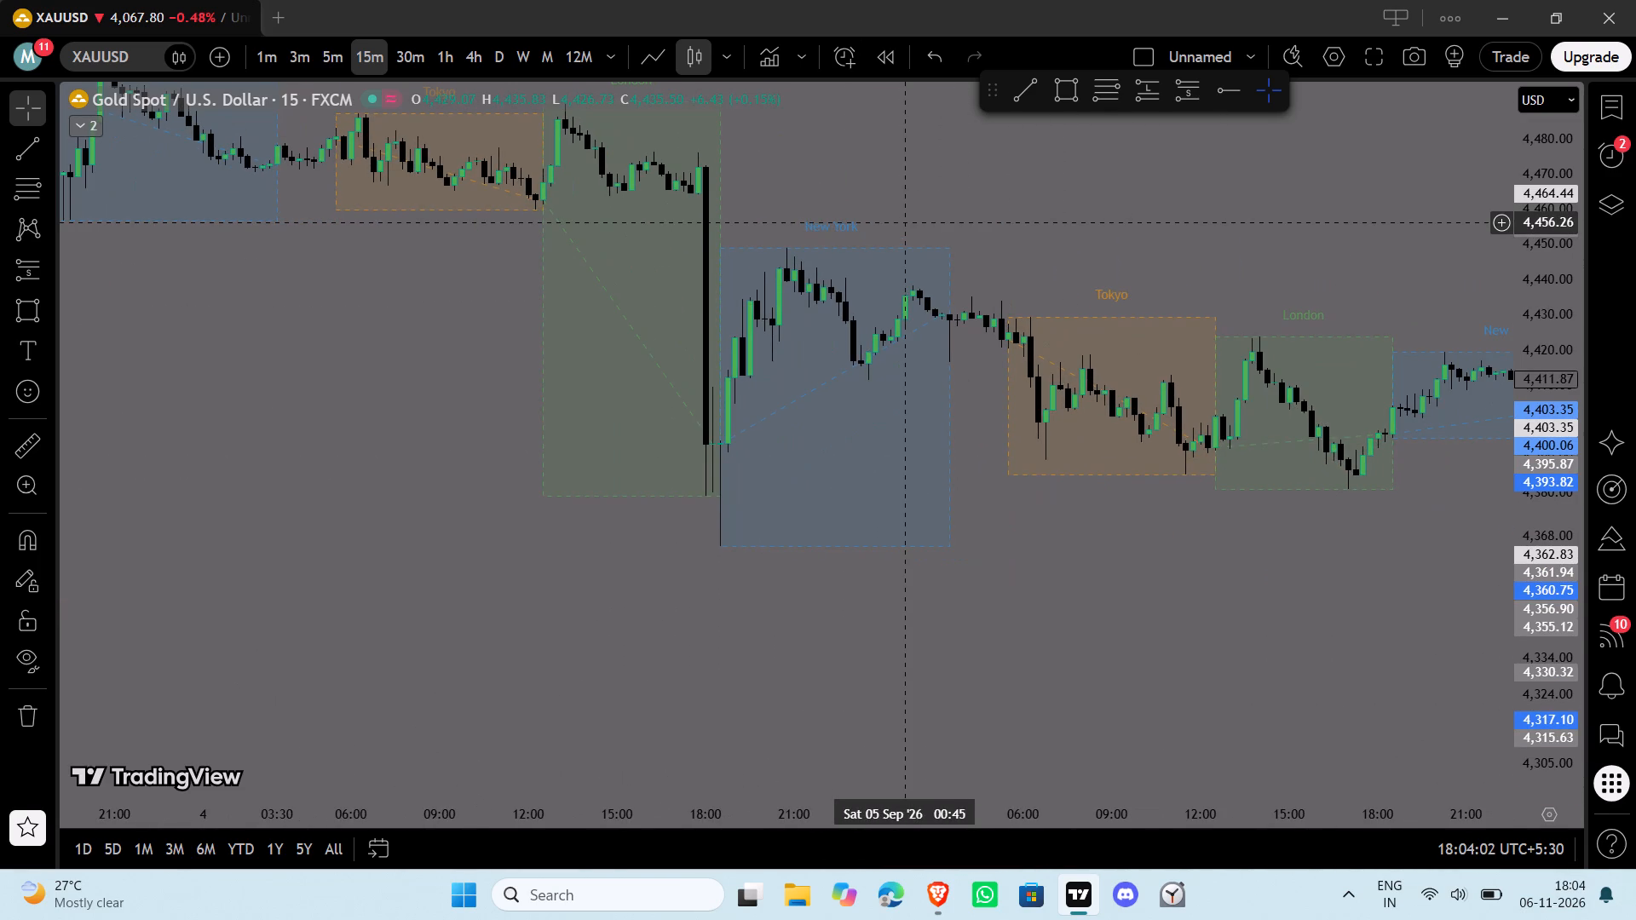
pyautogui.moveTo(907, 221); pyautogui.dragTo(717, 268)
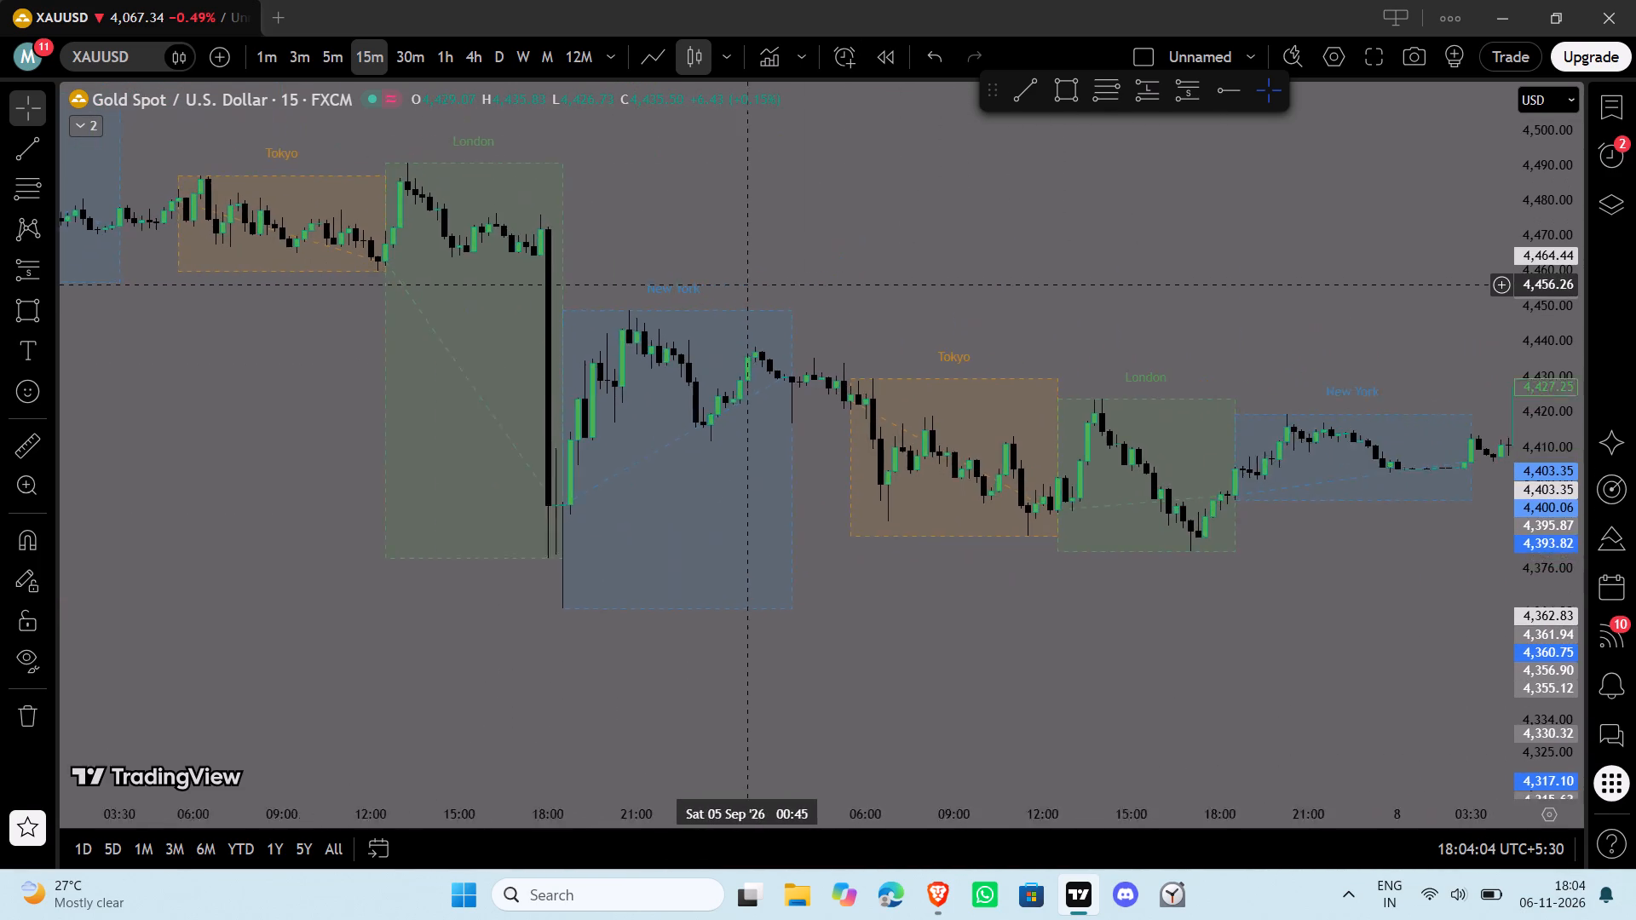
pyautogui.moveTo(717, 268); pyautogui.dragTo(1452, 373)
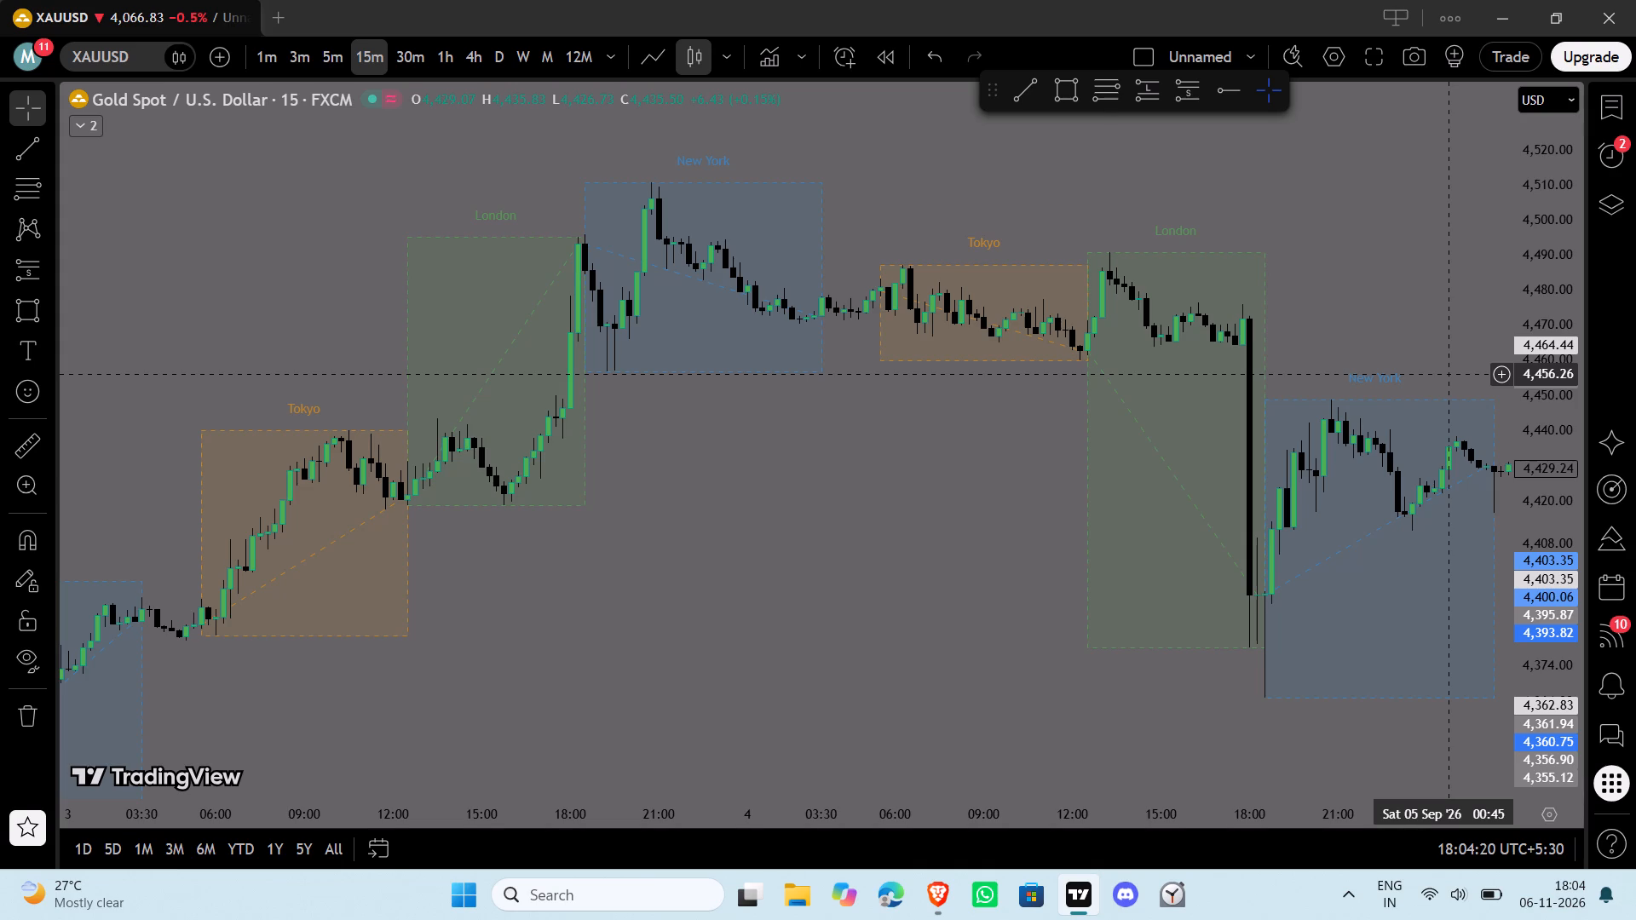
# Place a long position at the 7 September London low at 17:15, with entry 4,387.19 and stop 4,379.74.
pyautogui.moveTo(942, 534); pyautogui.dragTo(714, 534)
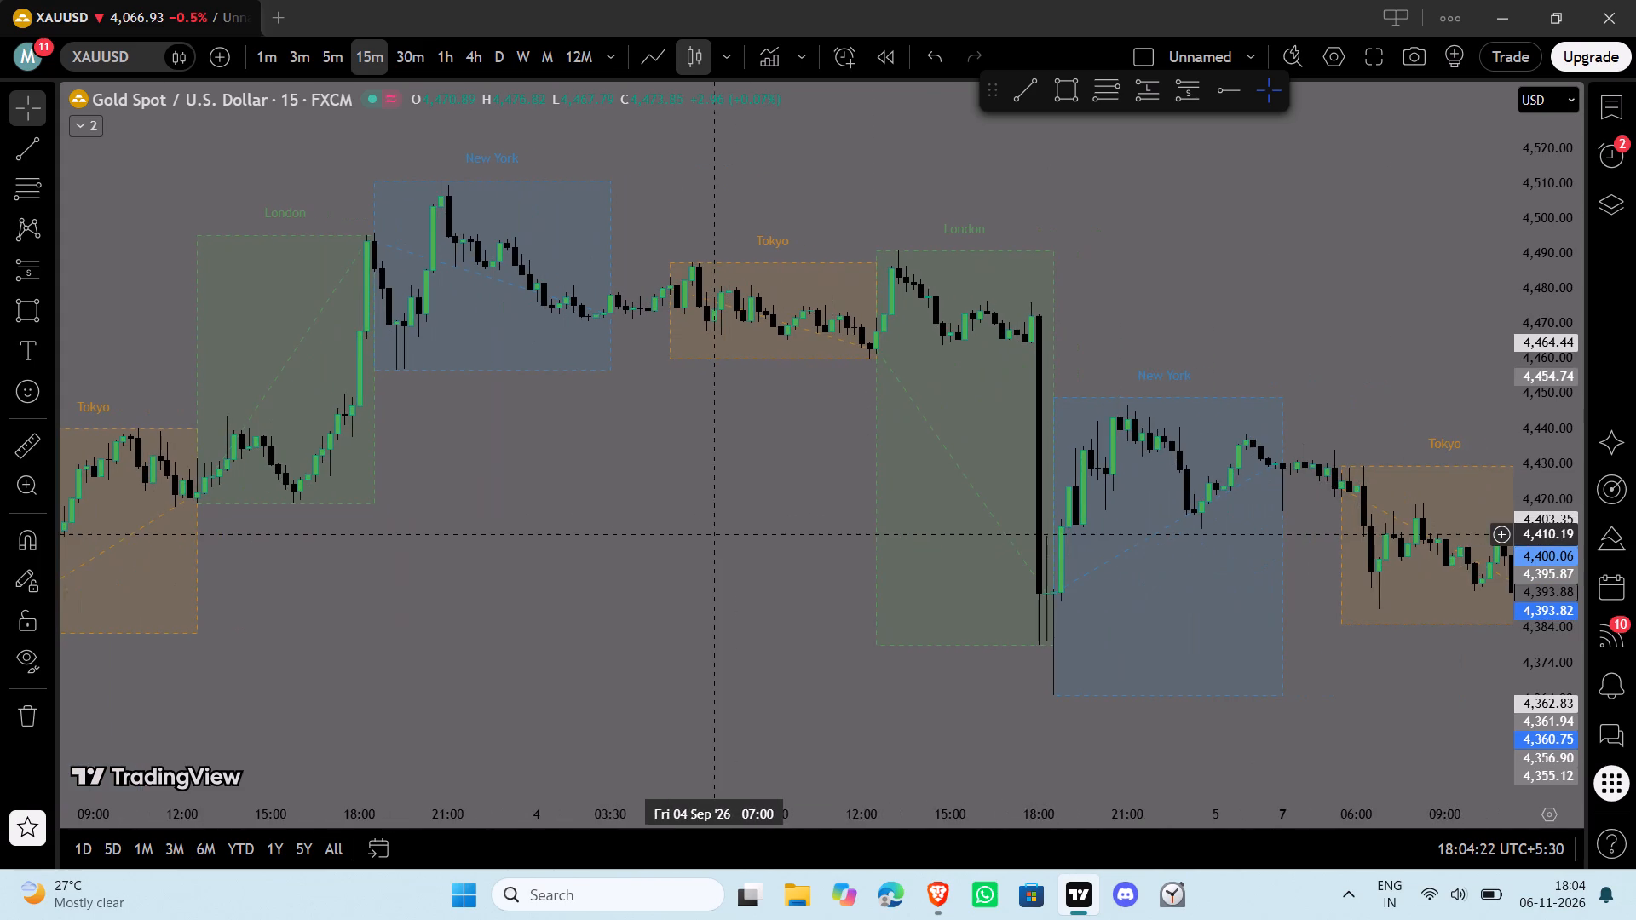
pyautogui.moveTo(1154, 304); pyautogui.dragTo(787, 216)
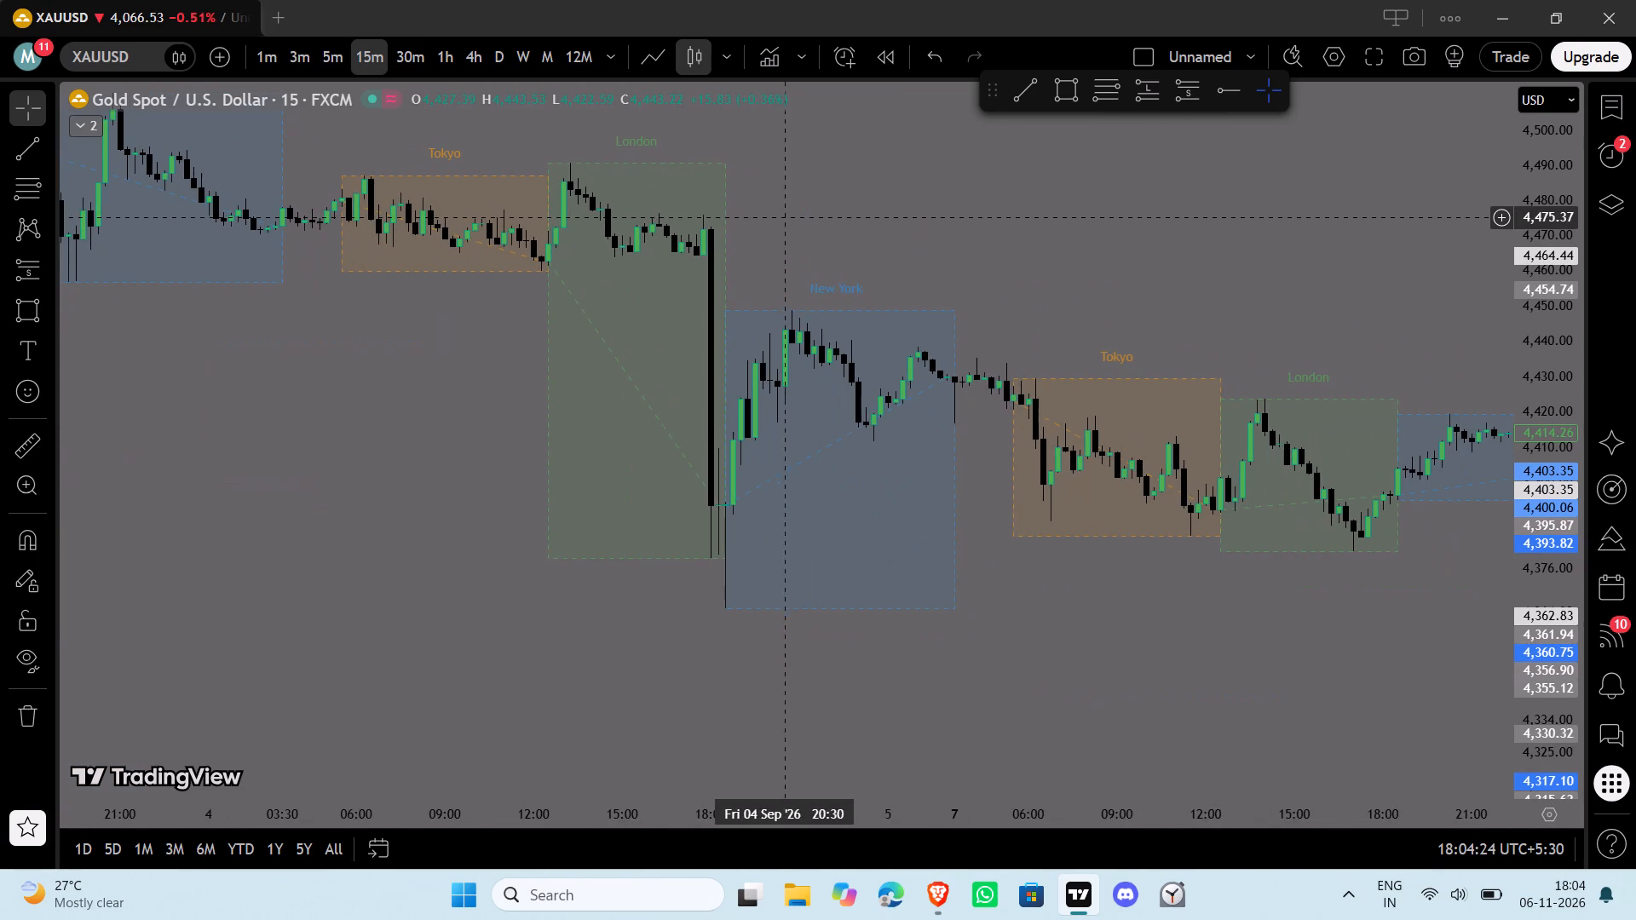
pyautogui.moveTo(1201, 324); pyautogui.dragTo(924, 243)
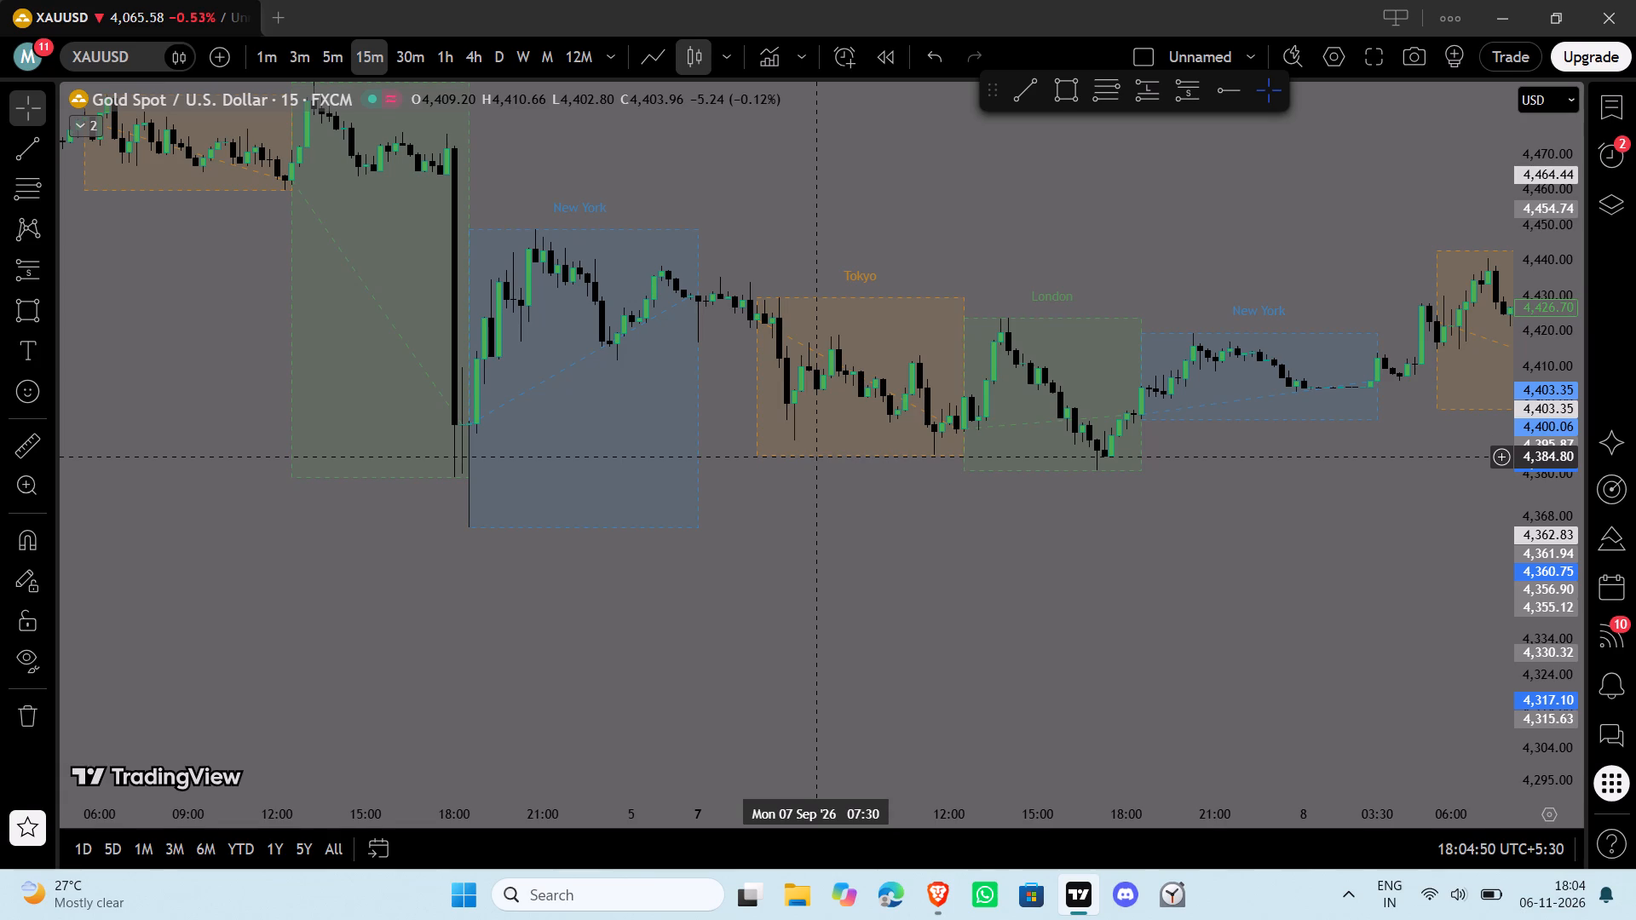
pyautogui.moveTo(1042, 633); pyautogui.dragTo(799, 615)
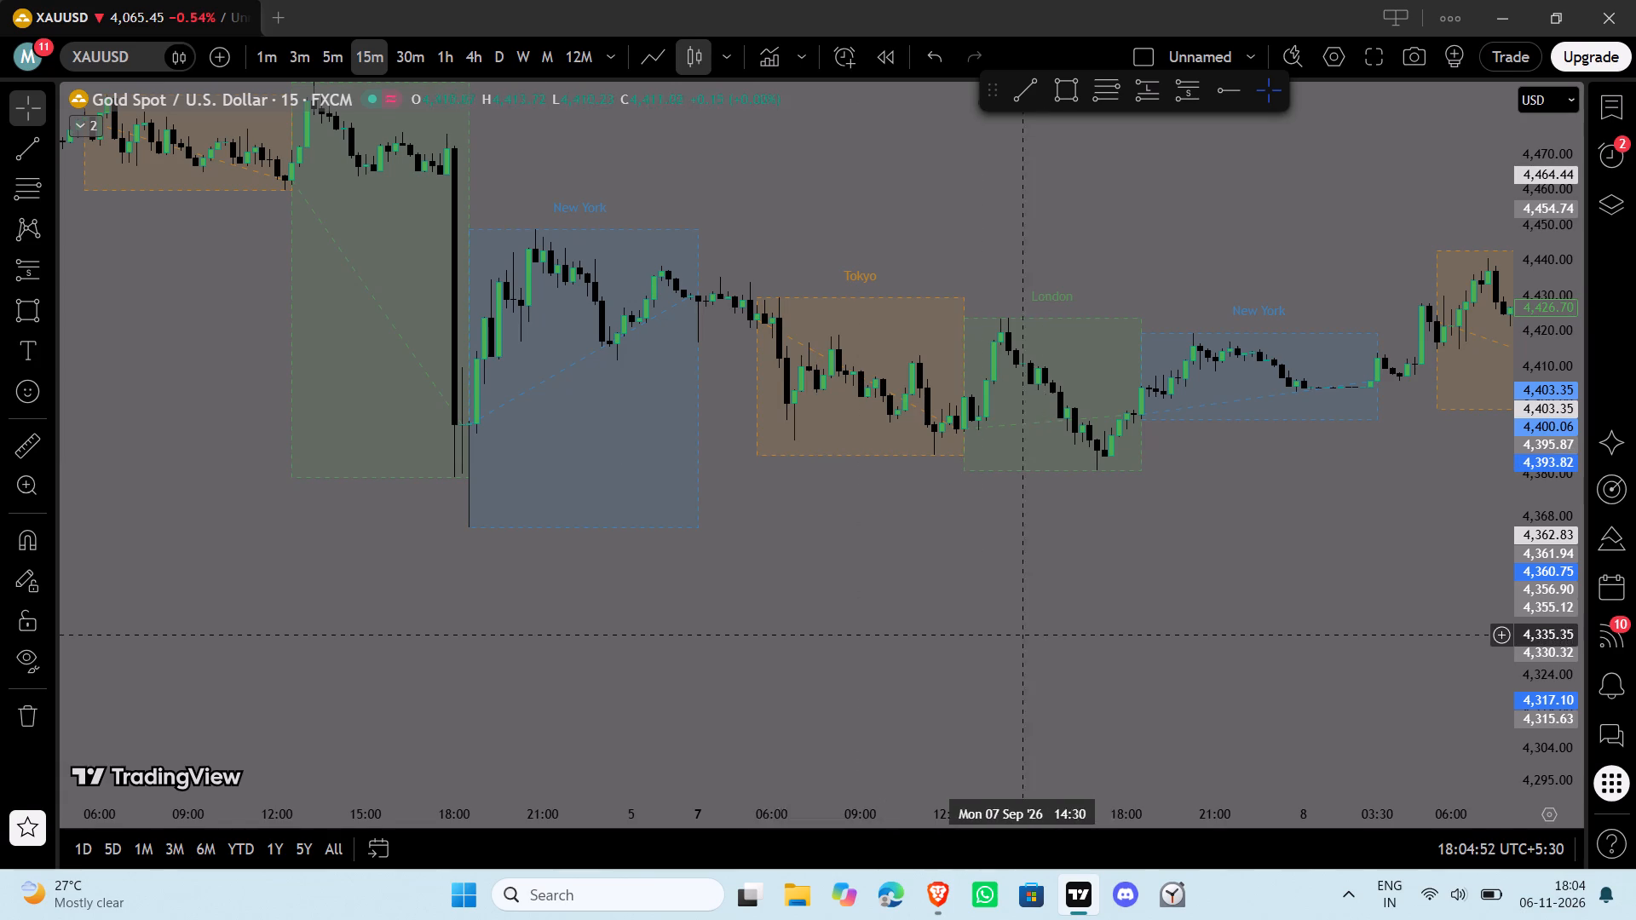
pyautogui.moveTo(799, 615); pyautogui.dragTo(1138, 676)
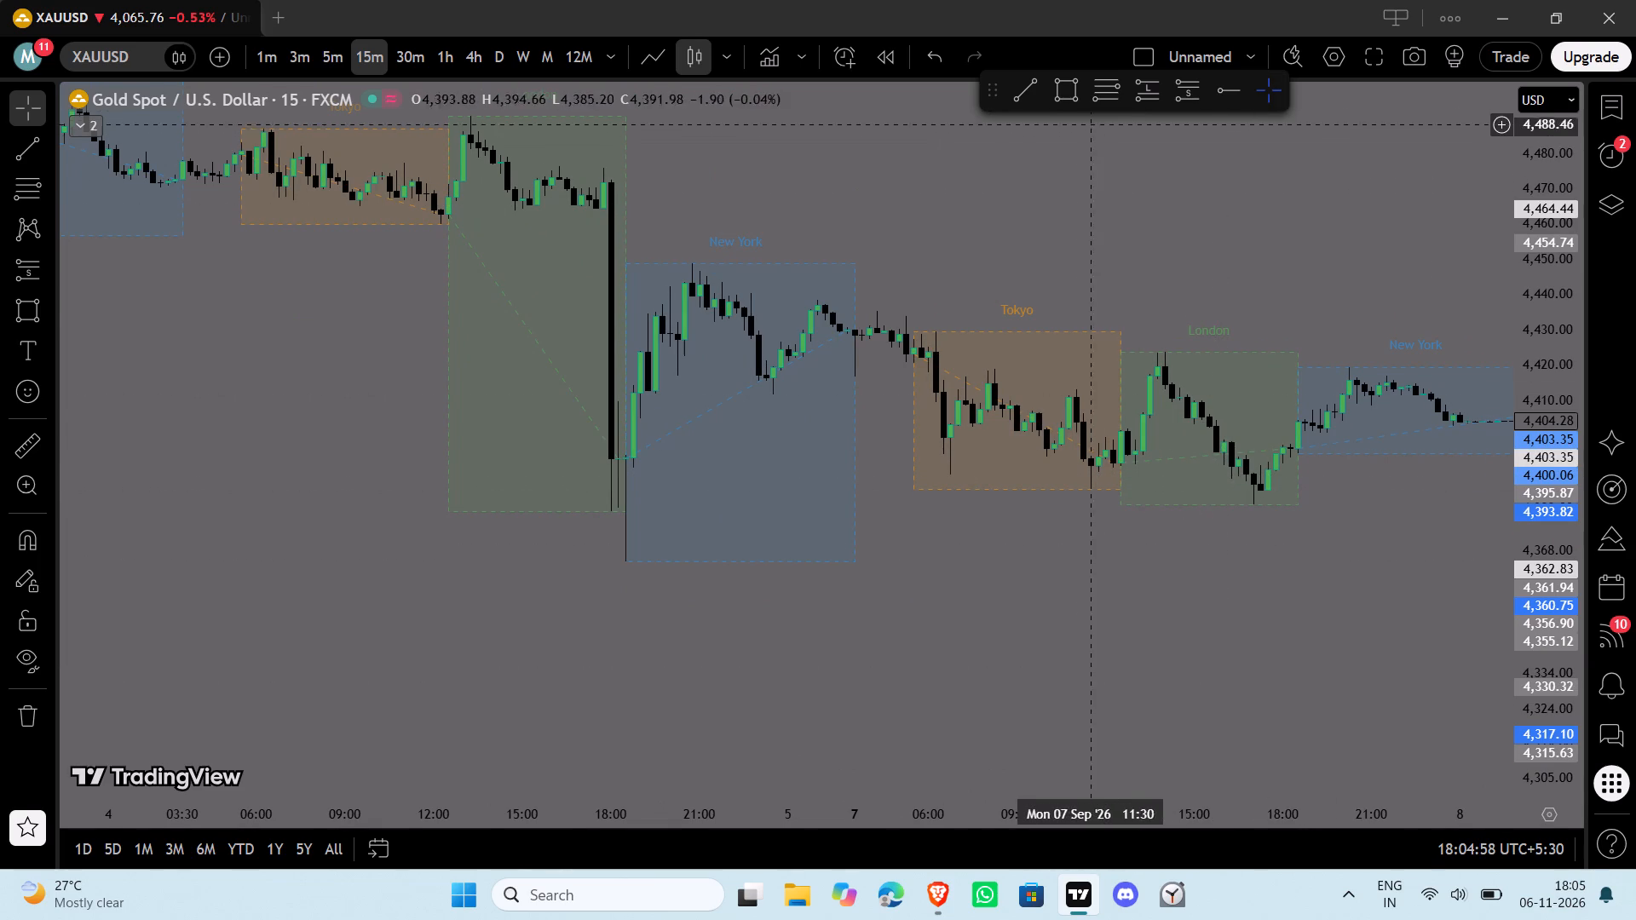
pyautogui.click(1144, 94)
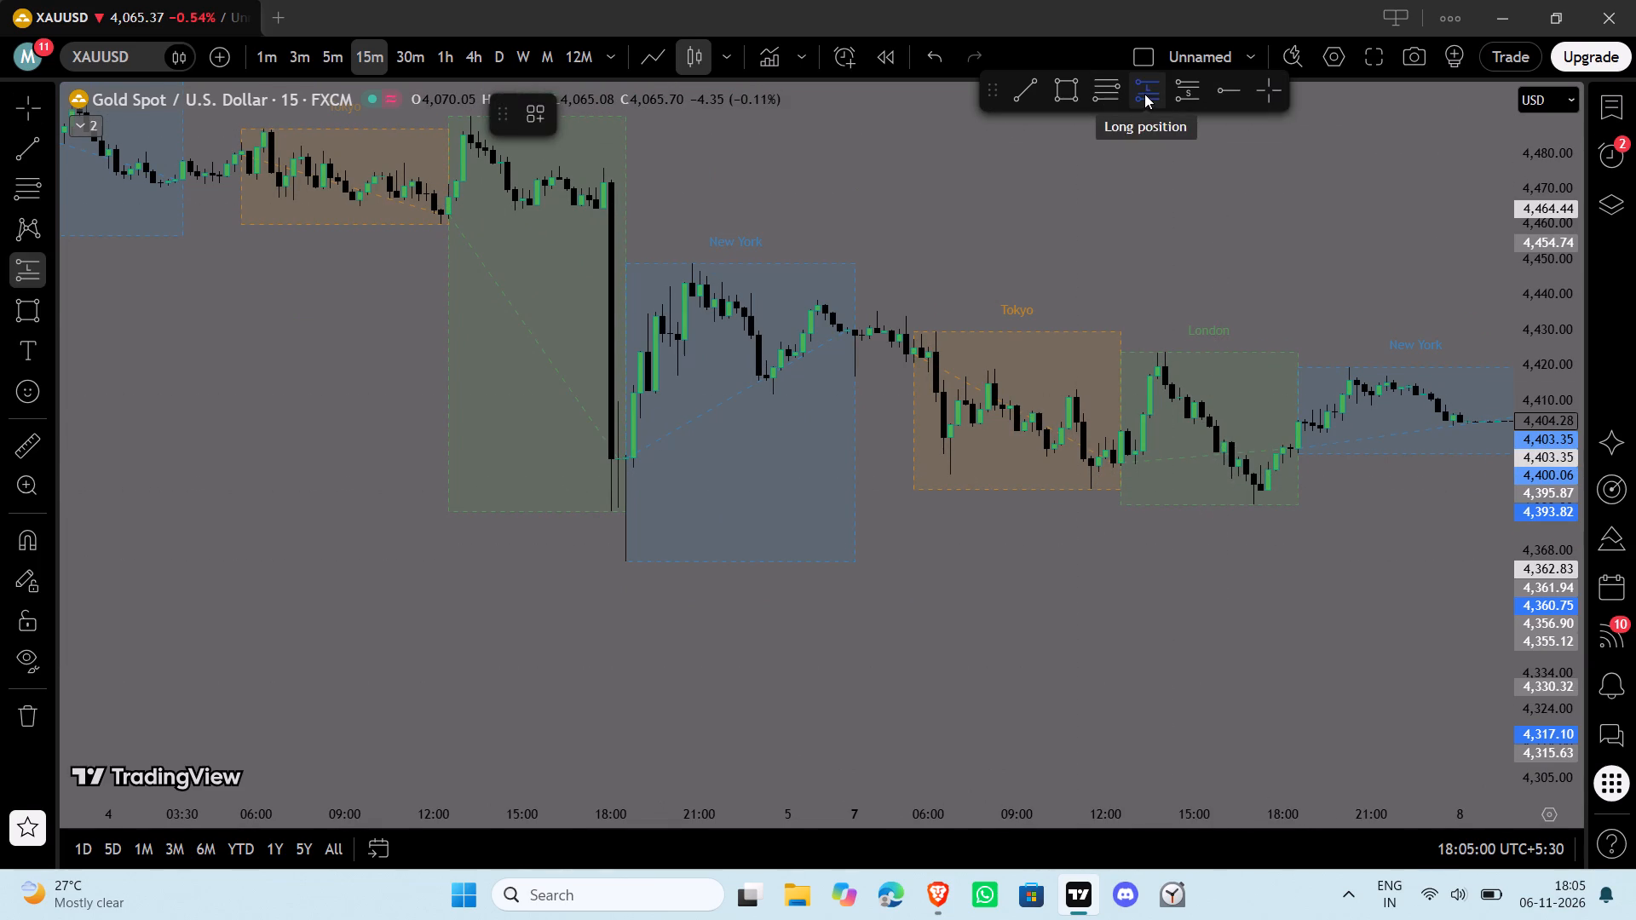
pyautogui.click(1259, 481)
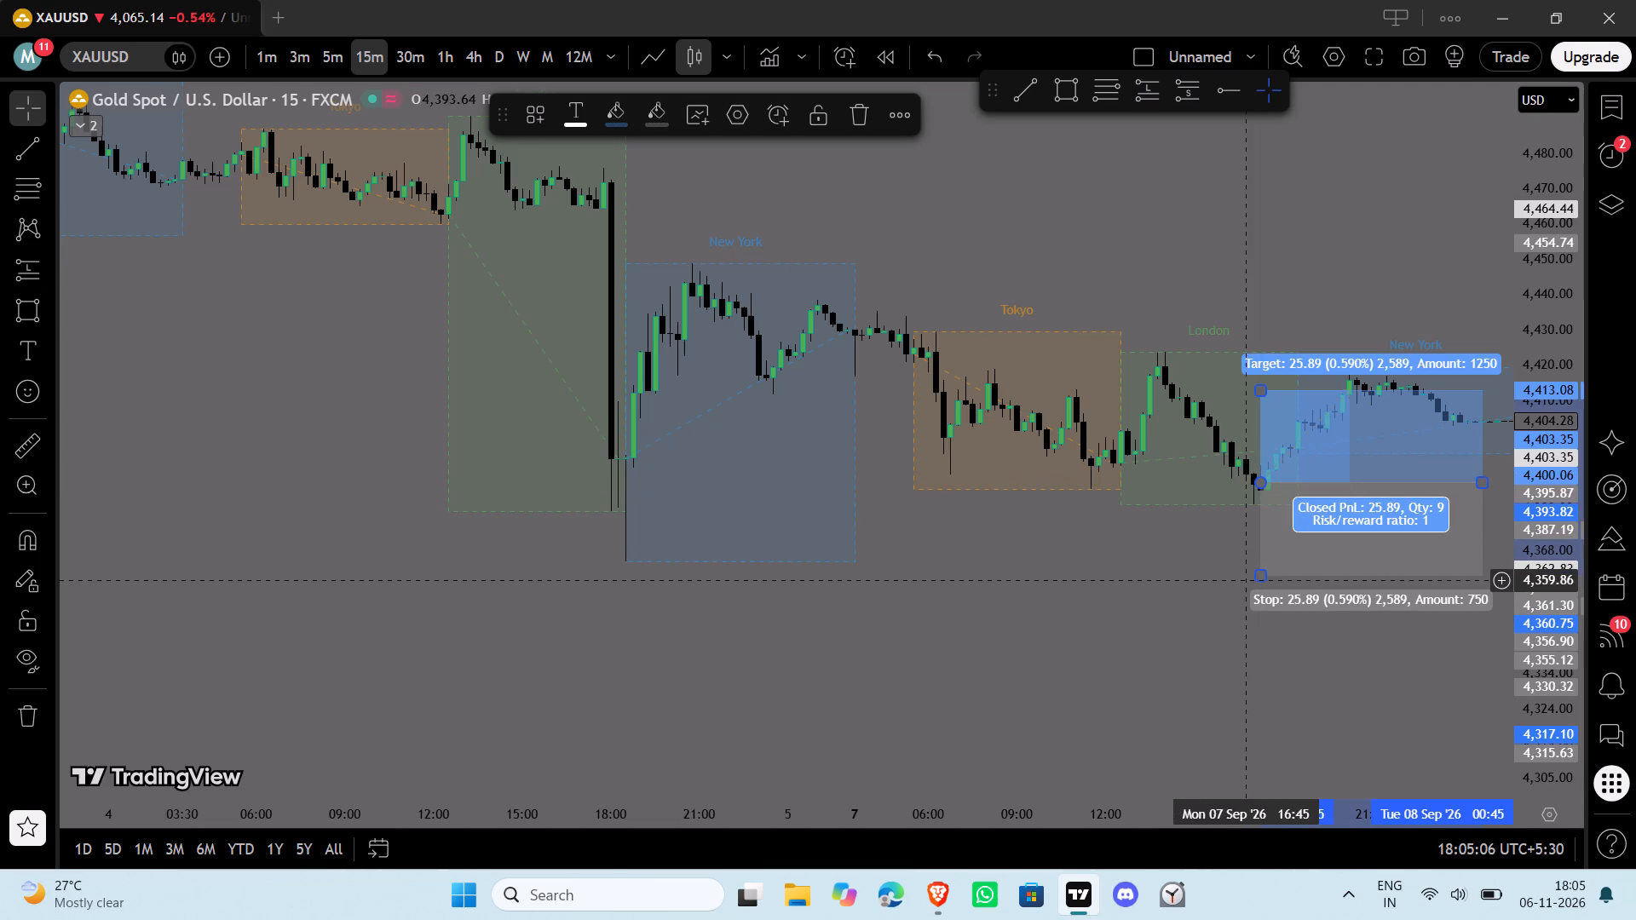
pyautogui.moveTo(1257, 583); pyautogui.dragTo(1257, 563)
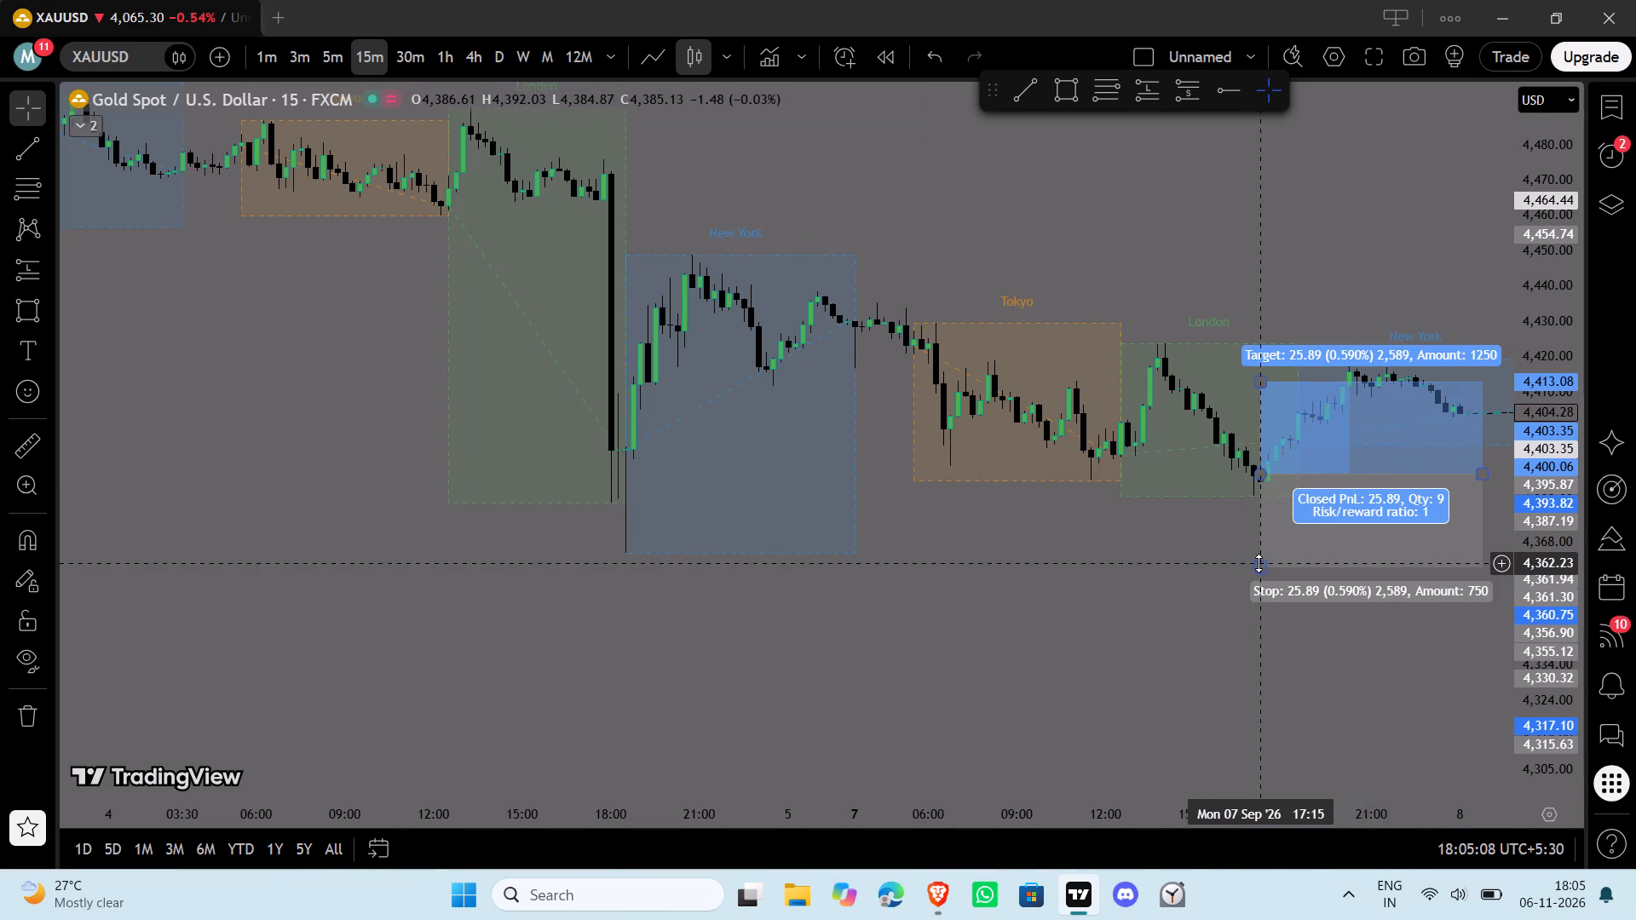
pyautogui.moveTo(1260, 563); pyautogui.dragTo(1230, 500)
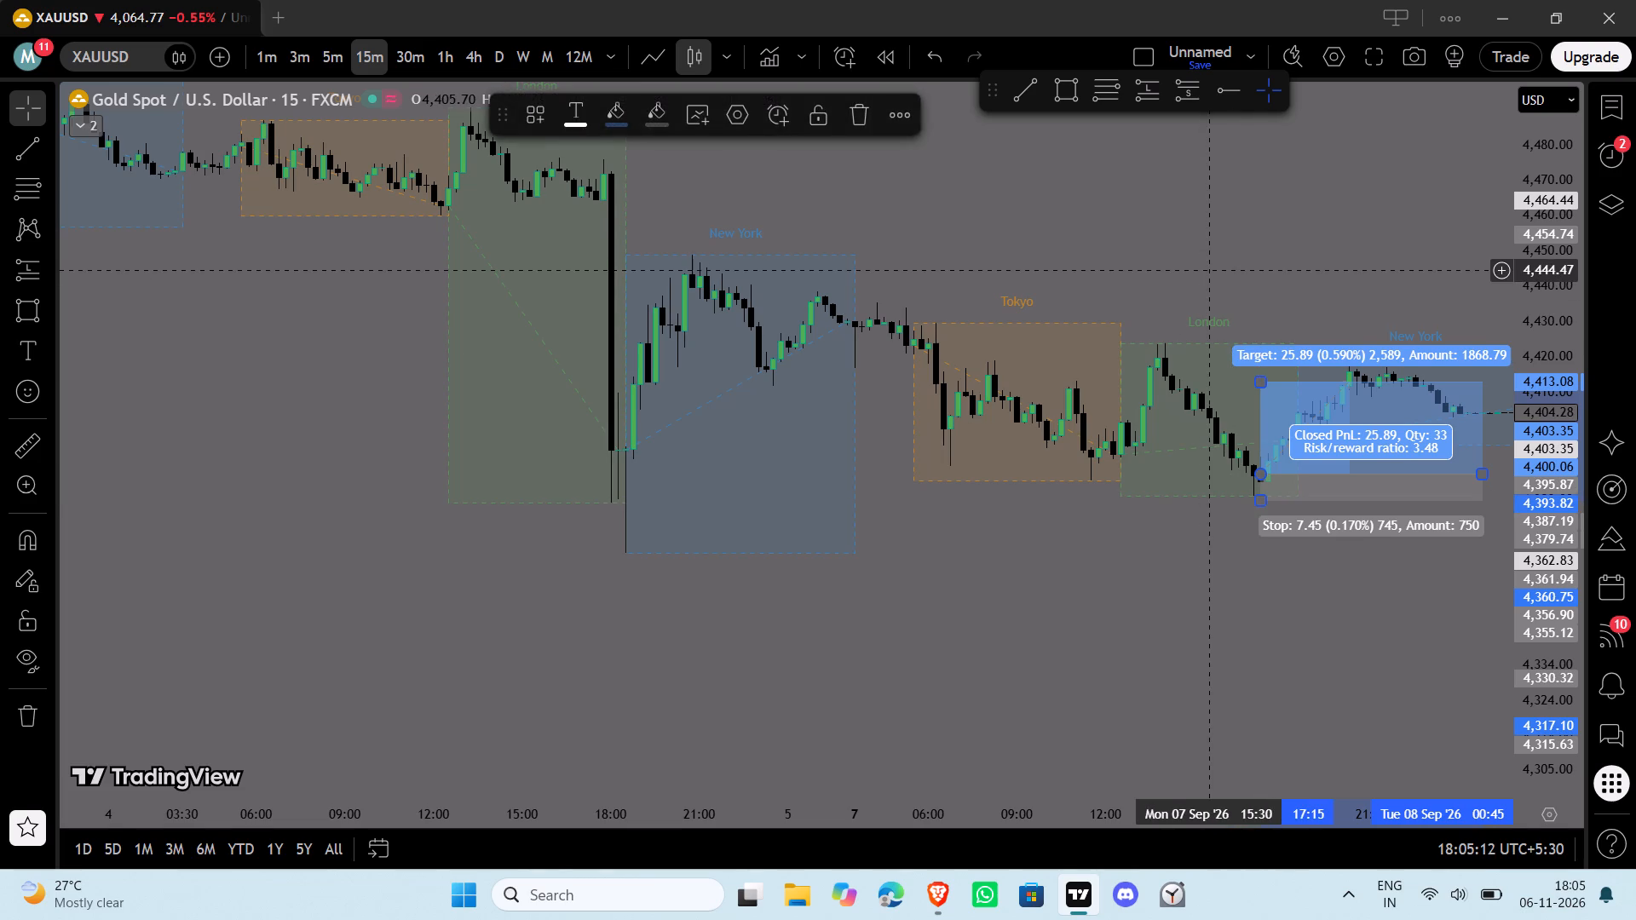
# Raise the 7 September long position's target to 4,424.89 and shorten it to end at about 22:00.
pyautogui.moveTo(1212, 270); pyautogui.dragTo(921, 314)
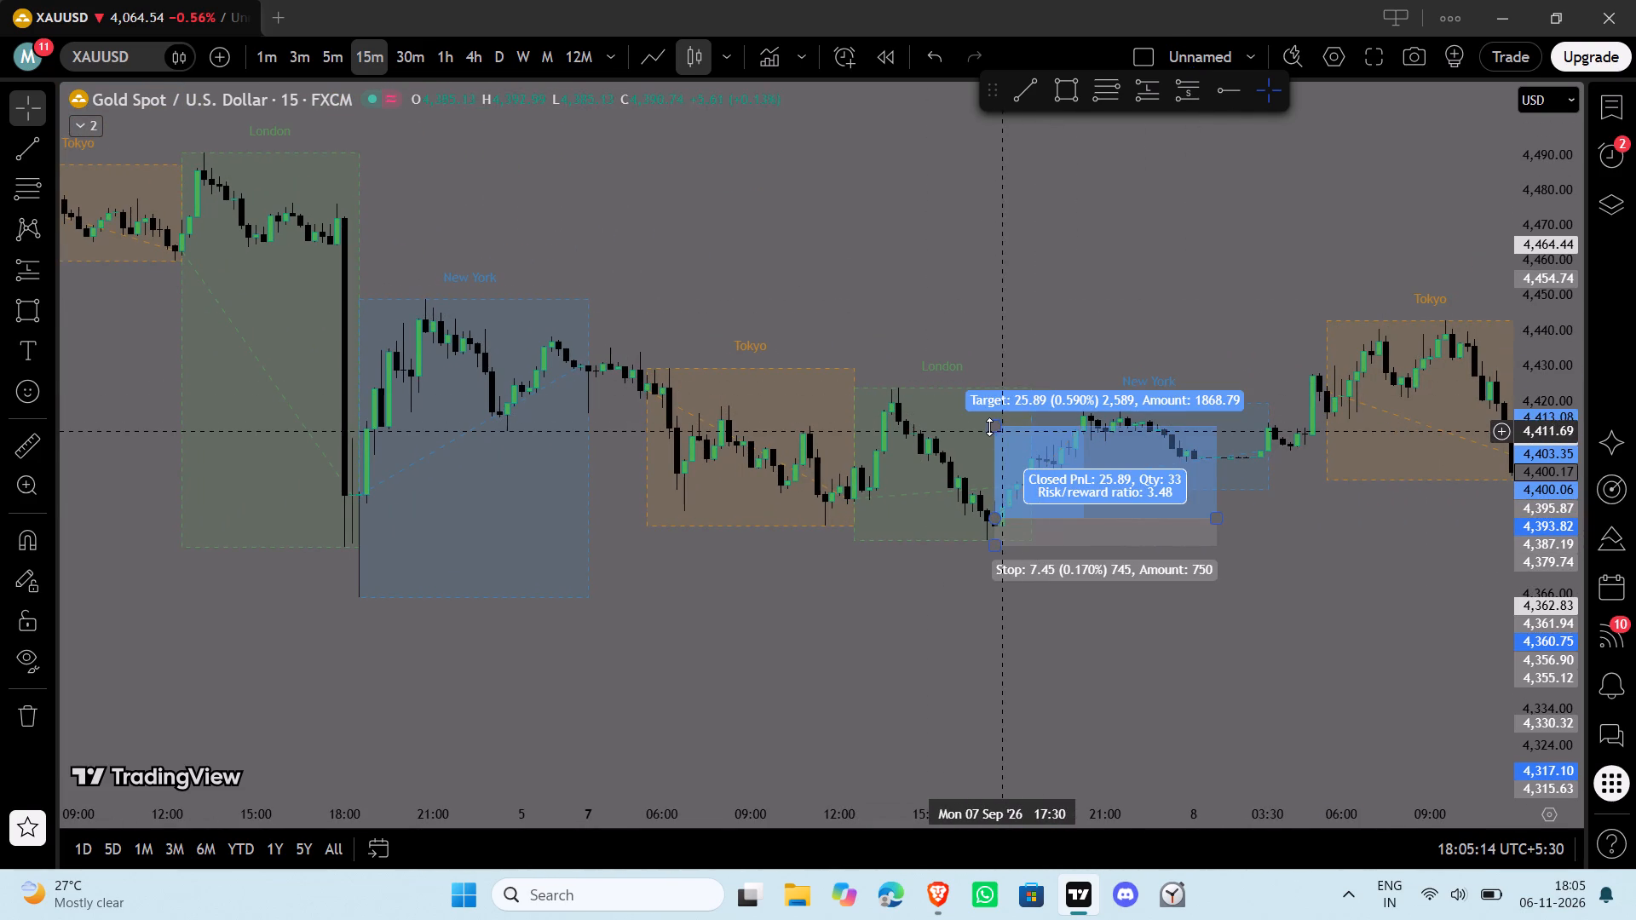
pyautogui.moveTo(989, 427); pyautogui.dragTo(989, 384)
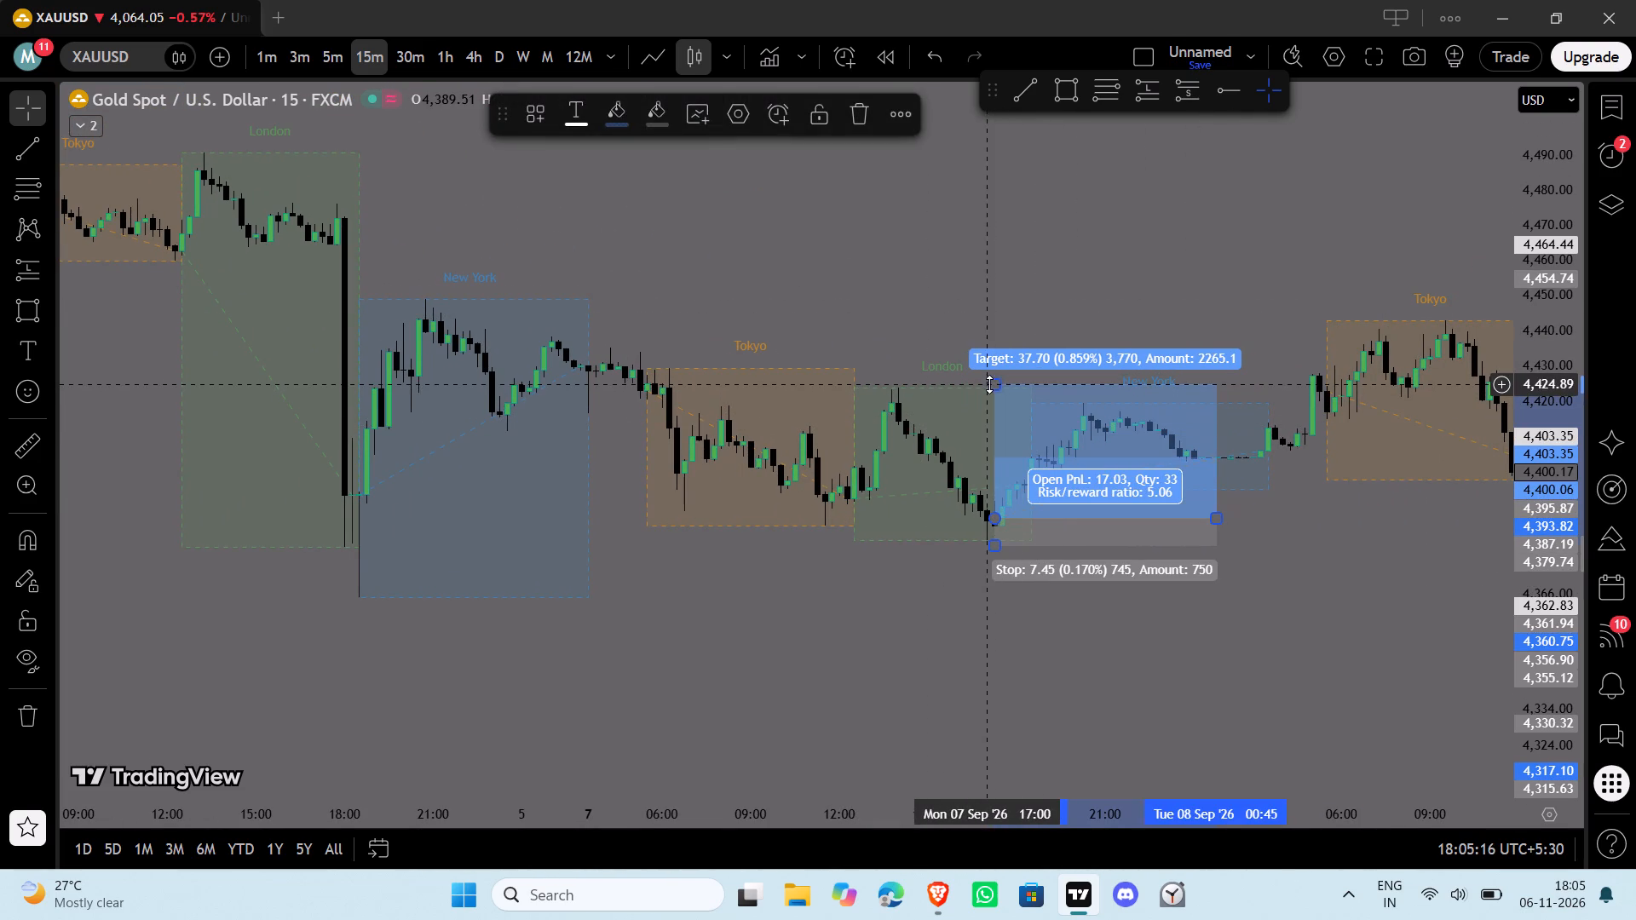
pyautogui.click(1125, 305)
pyautogui.moveTo(1125, 305); pyautogui.dragTo(906, 291)
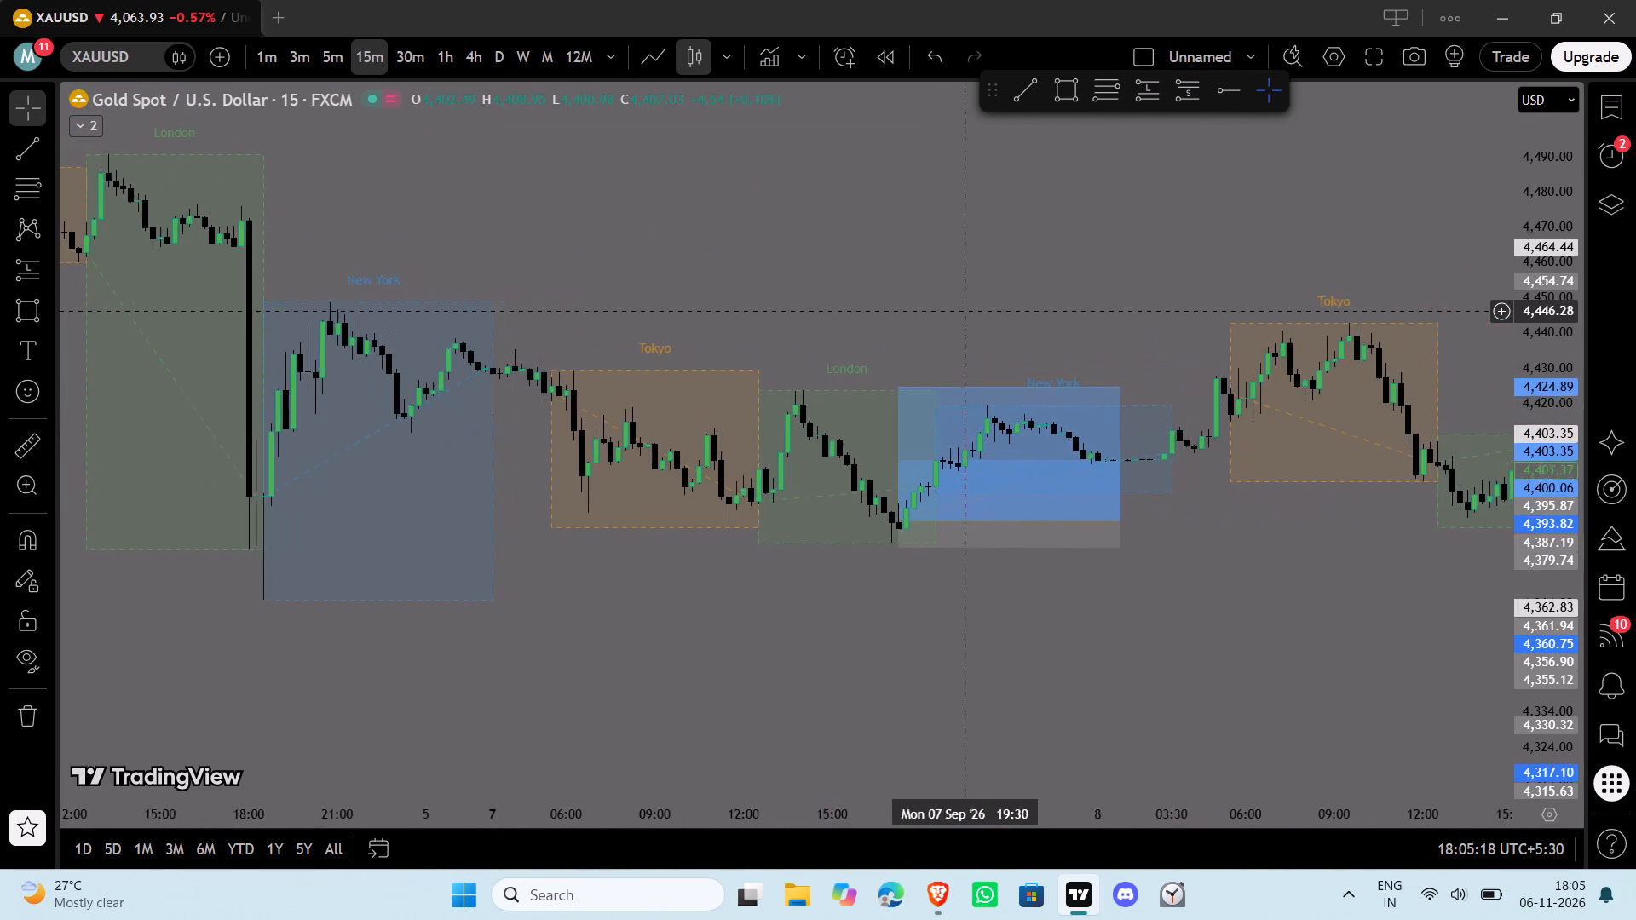
pyautogui.moveTo(906, 291); pyautogui.dragTo(864, 273)
pyautogui.moveTo(1015, 486); pyautogui.dragTo(937, 481)
# Place a short position from 18:45 to about 22:00 on 8 September, with entry 4,408.39, stop 4,413.19 and target 4,380.93.
pyautogui.moveTo(1105, 538); pyautogui.dragTo(837, 514)
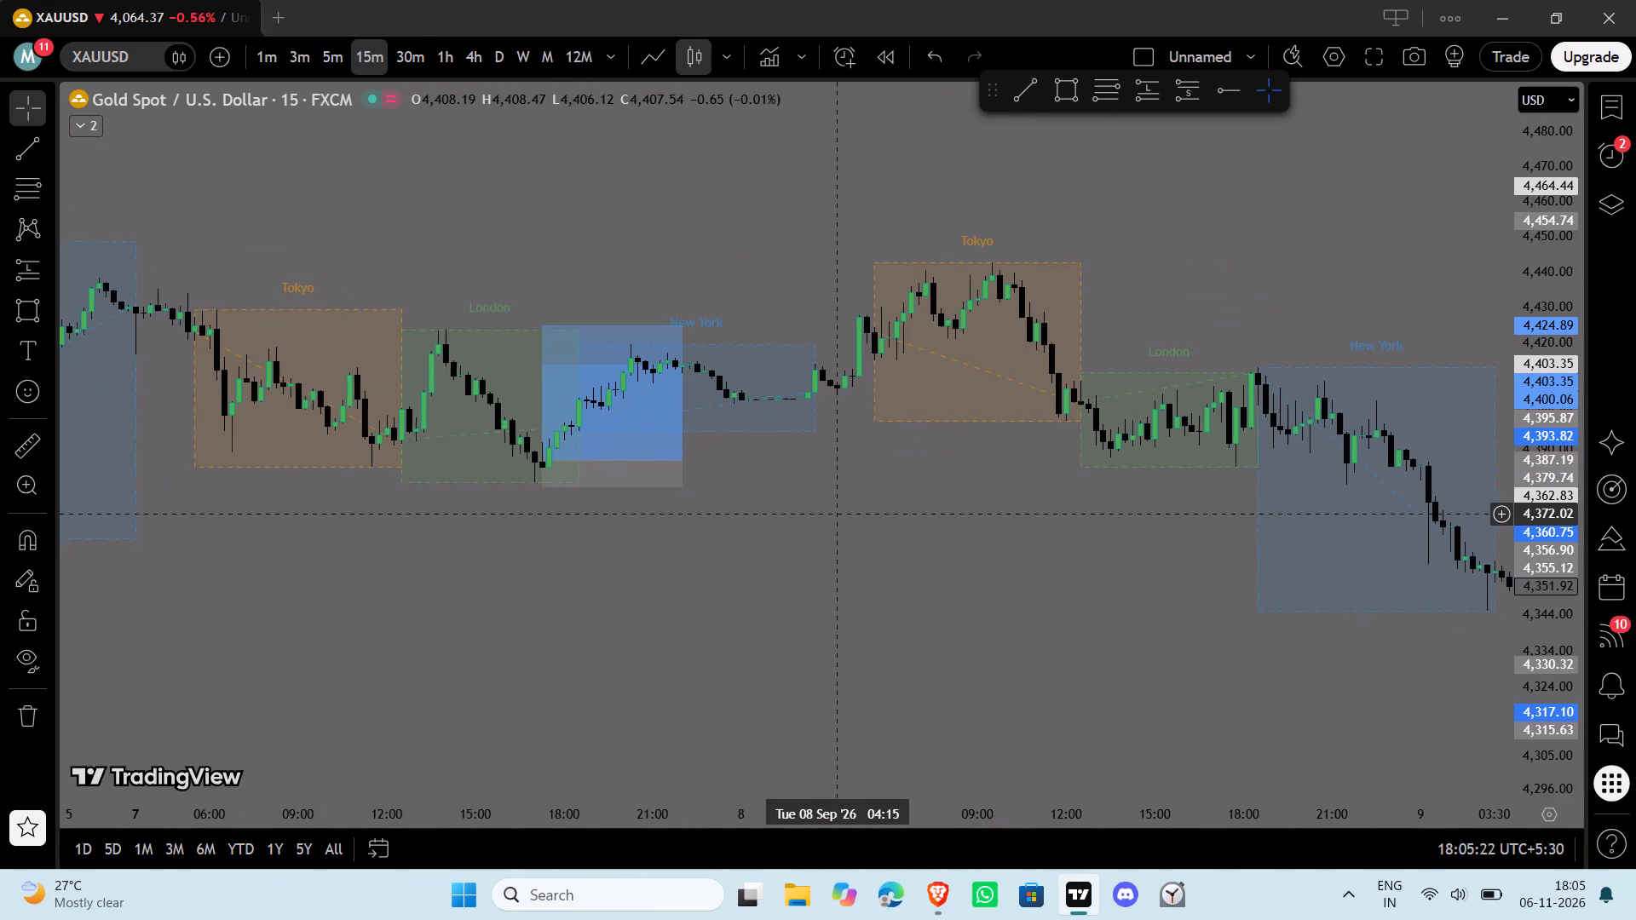
pyautogui.moveTo(837, 514); pyautogui.dragTo(837, 513)
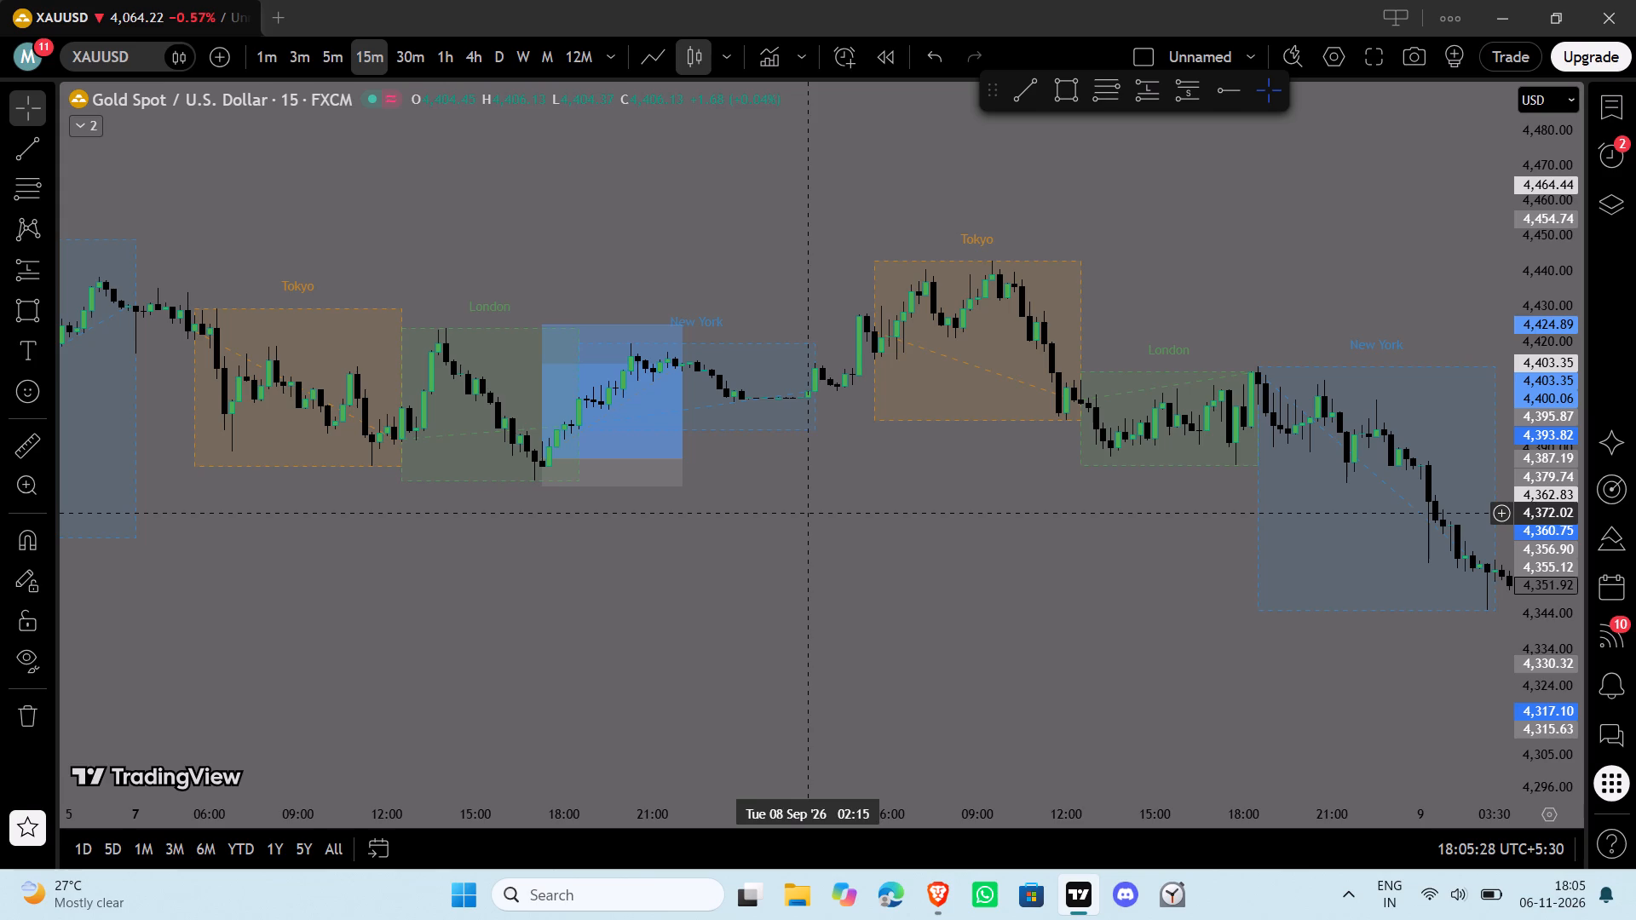
pyautogui.moveTo(1080, 546); pyautogui.dragTo(848, 551)
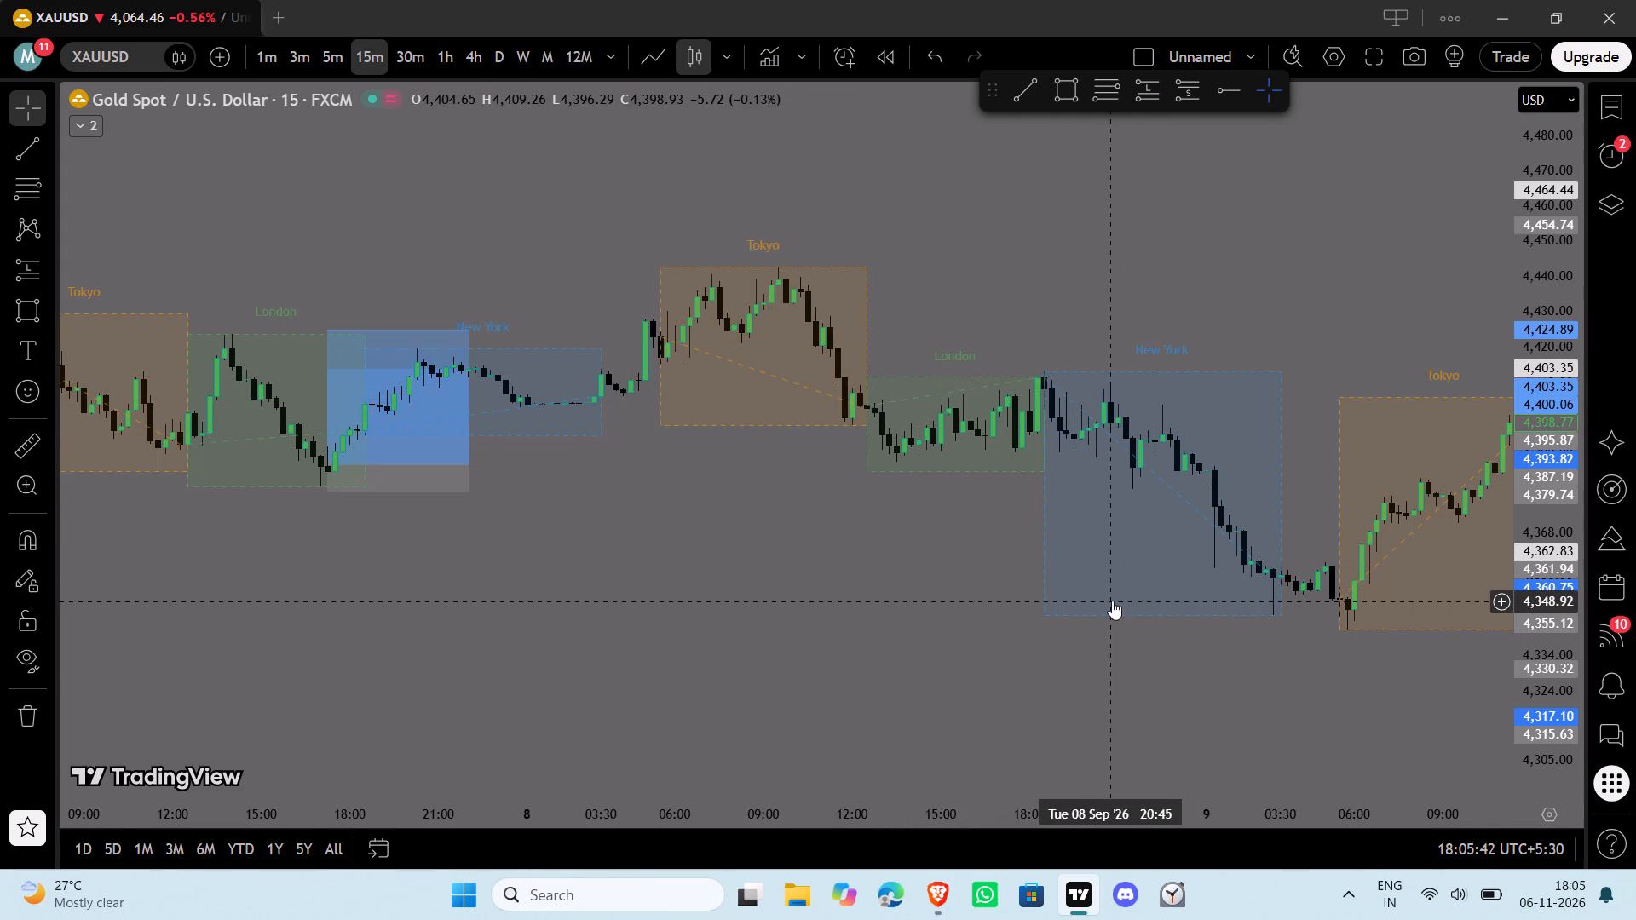
pyautogui.click(1190, 95)
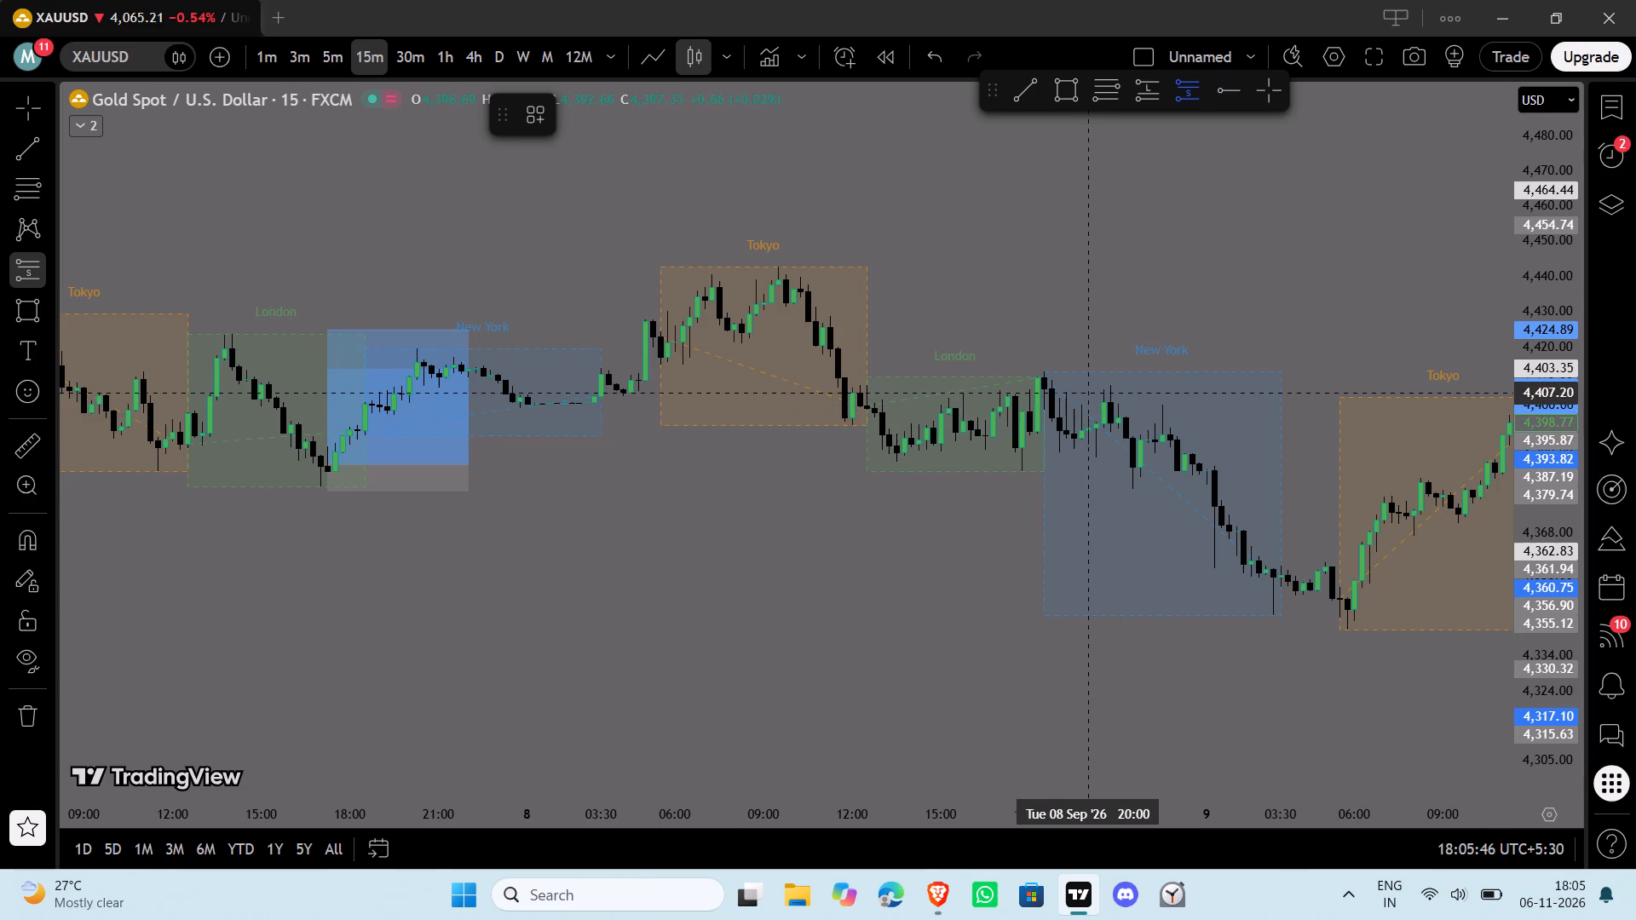
pyautogui.click(1050, 388)
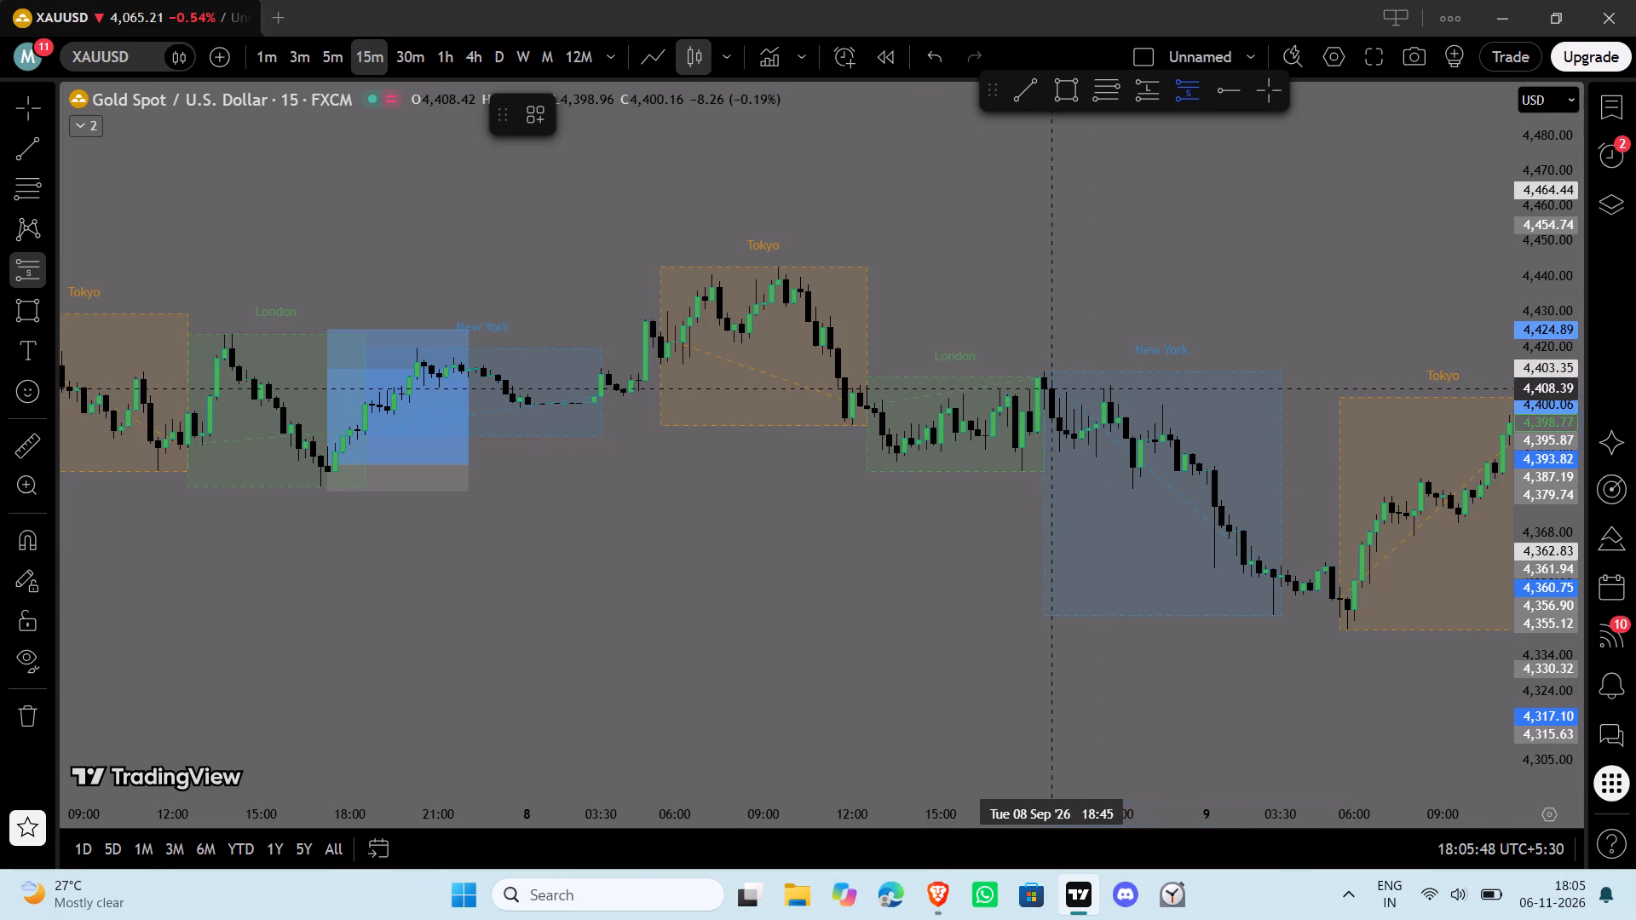
pyautogui.moveTo(1050, 315); pyautogui.dragTo(1049, 366)
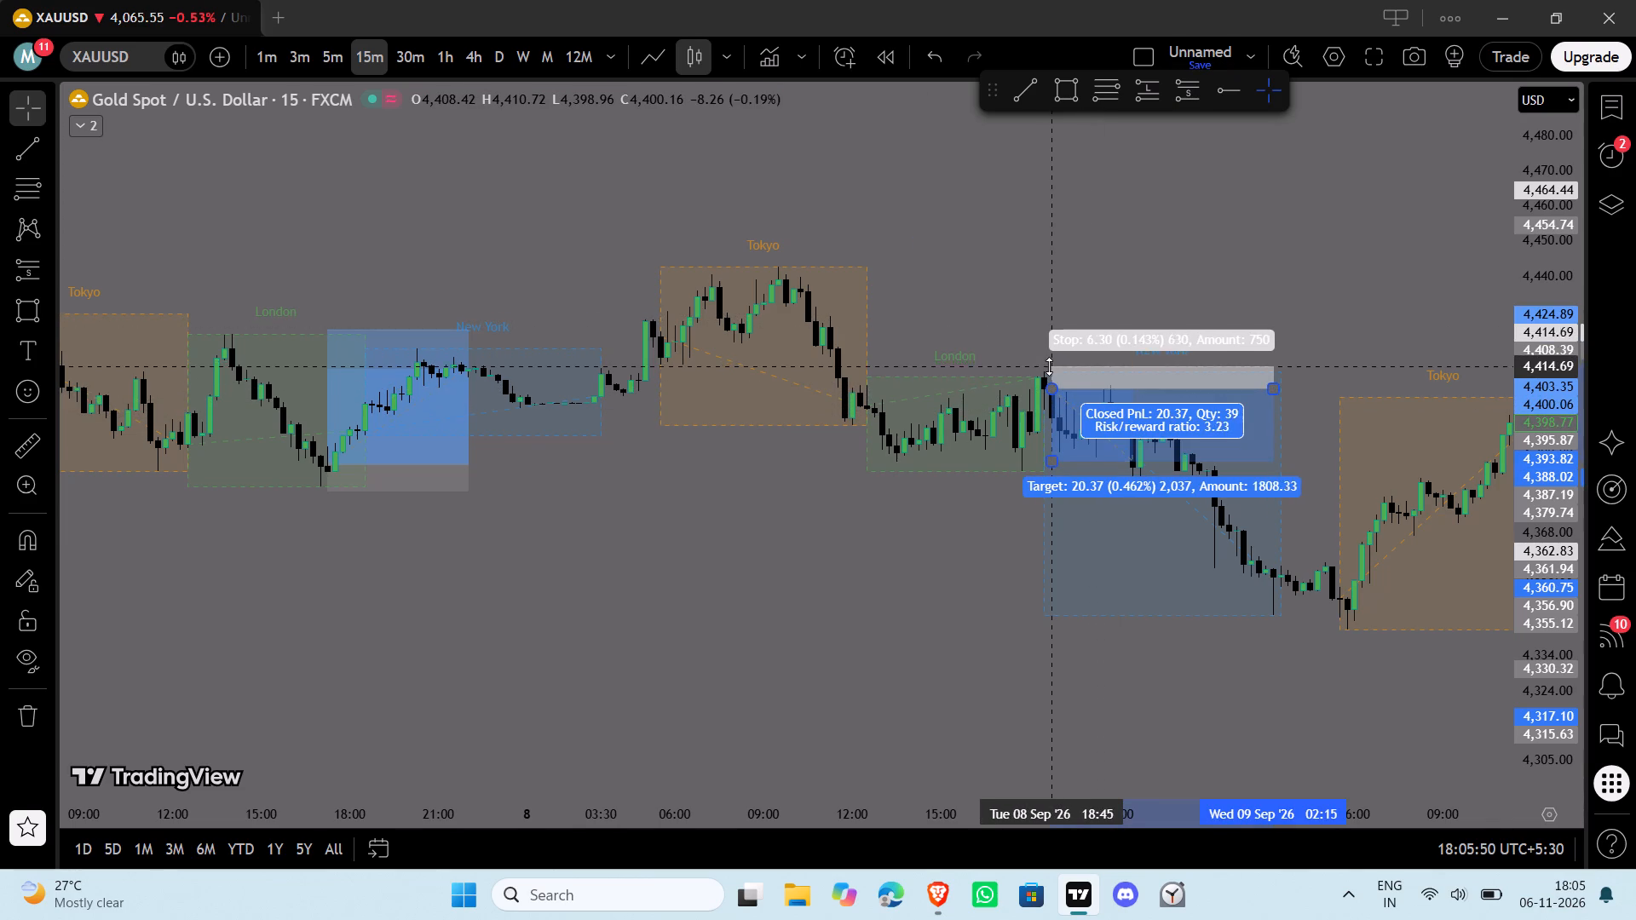
pyautogui.moveTo(1049, 366); pyautogui.dragTo(1053, 371)
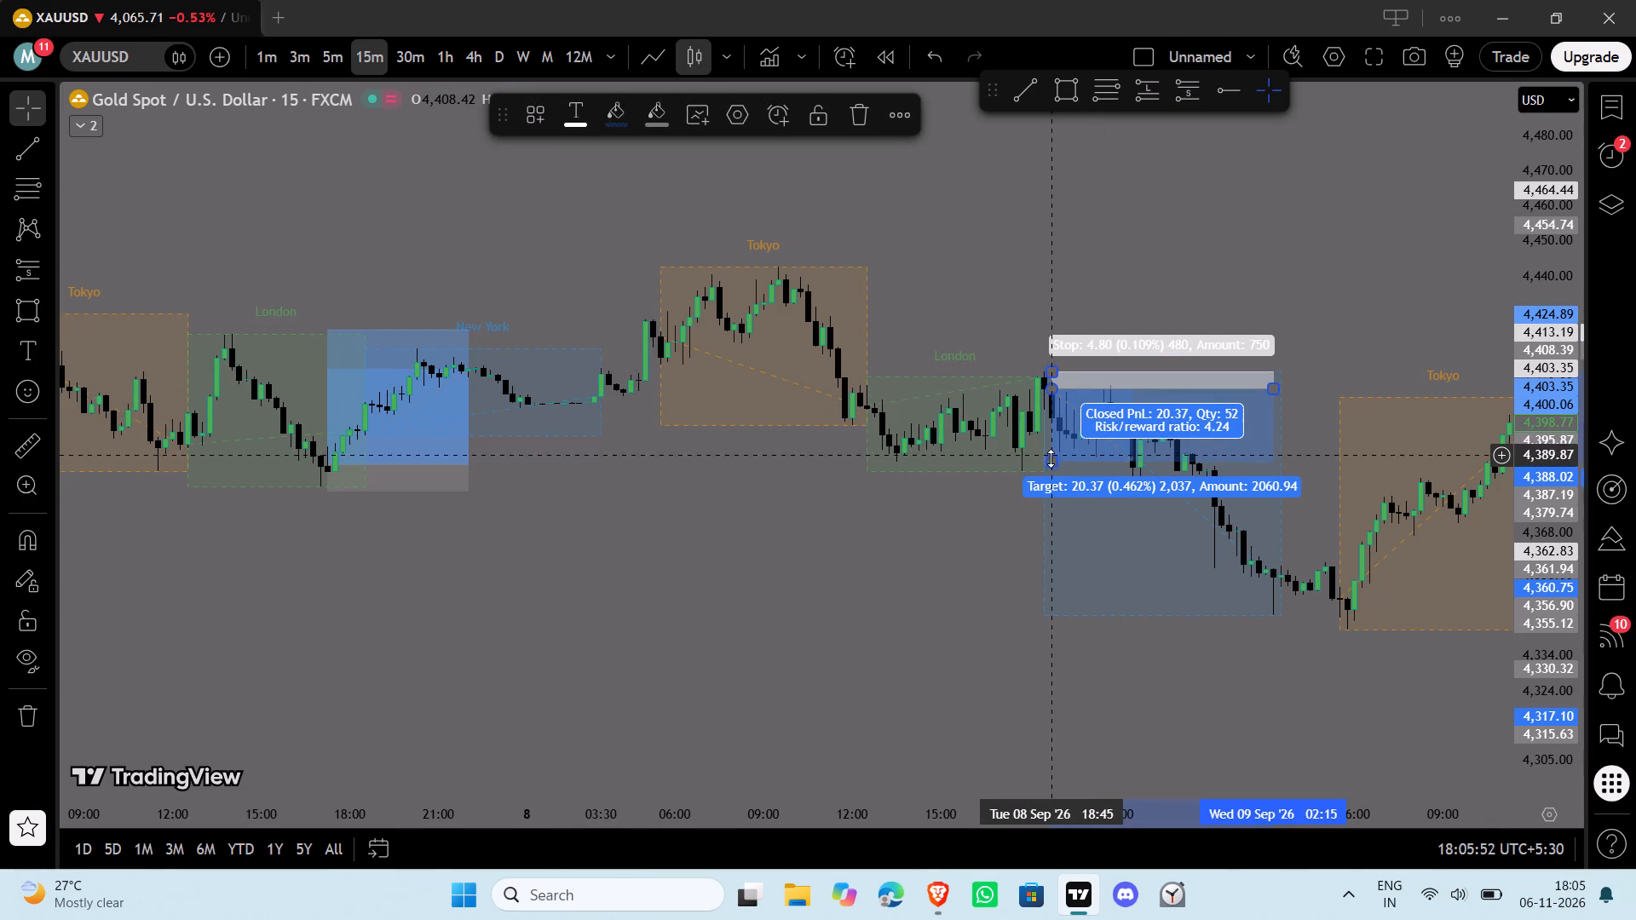
pyautogui.moveTo(1052, 469); pyautogui.dragTo(1029, 555)
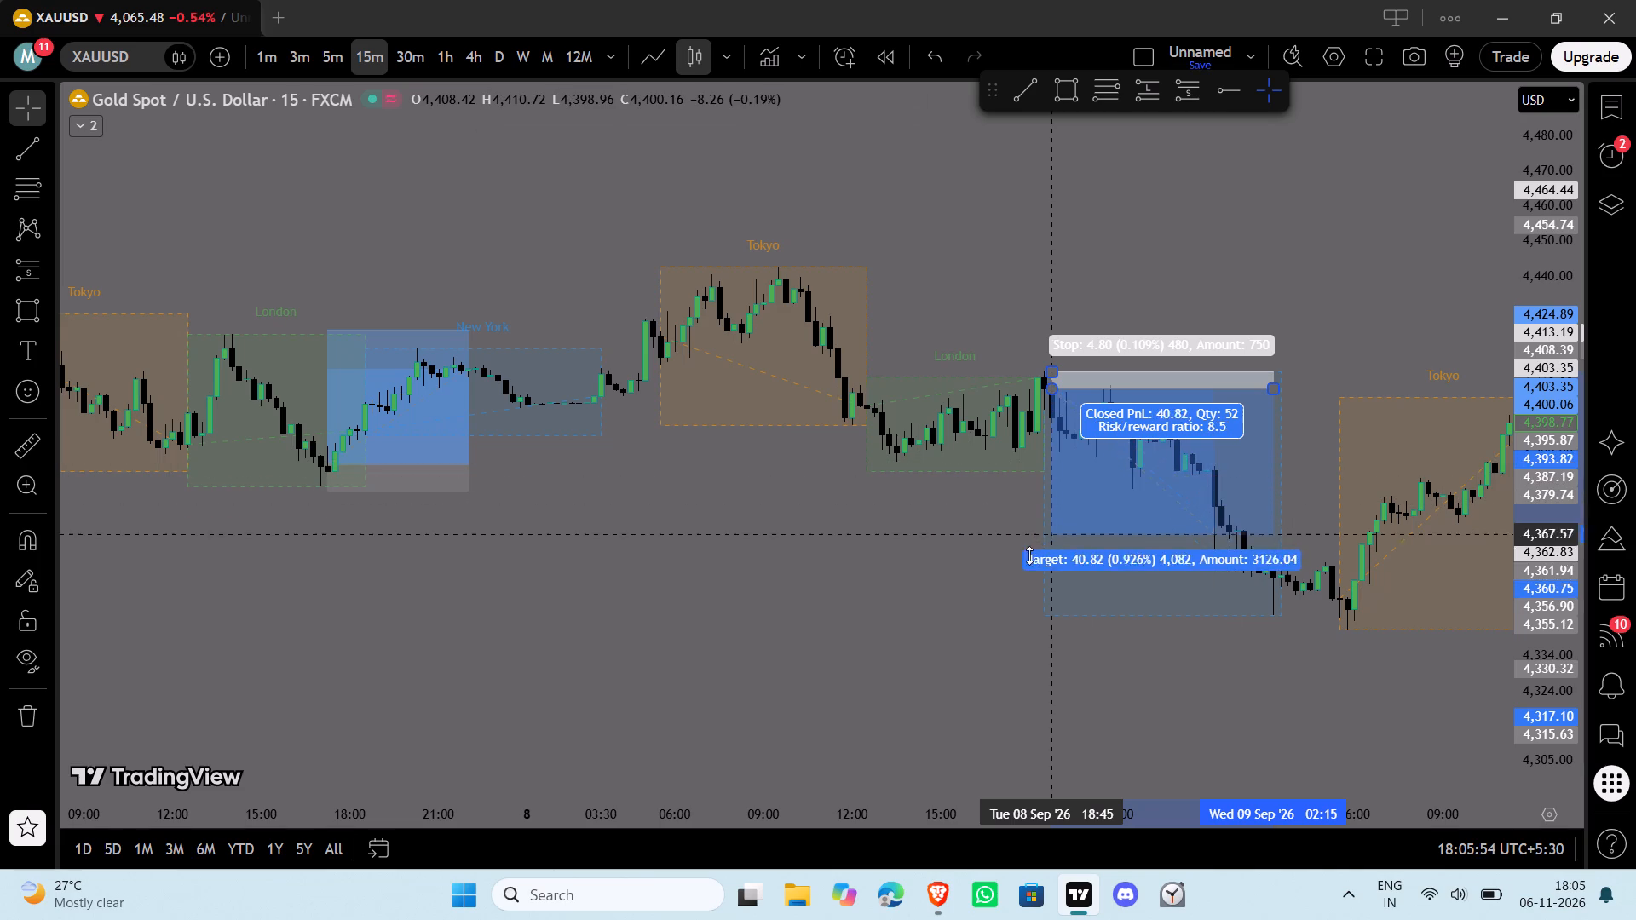
pyautogui.moveTo(1029, 555); pyautogui.dragTo(1025, 544)
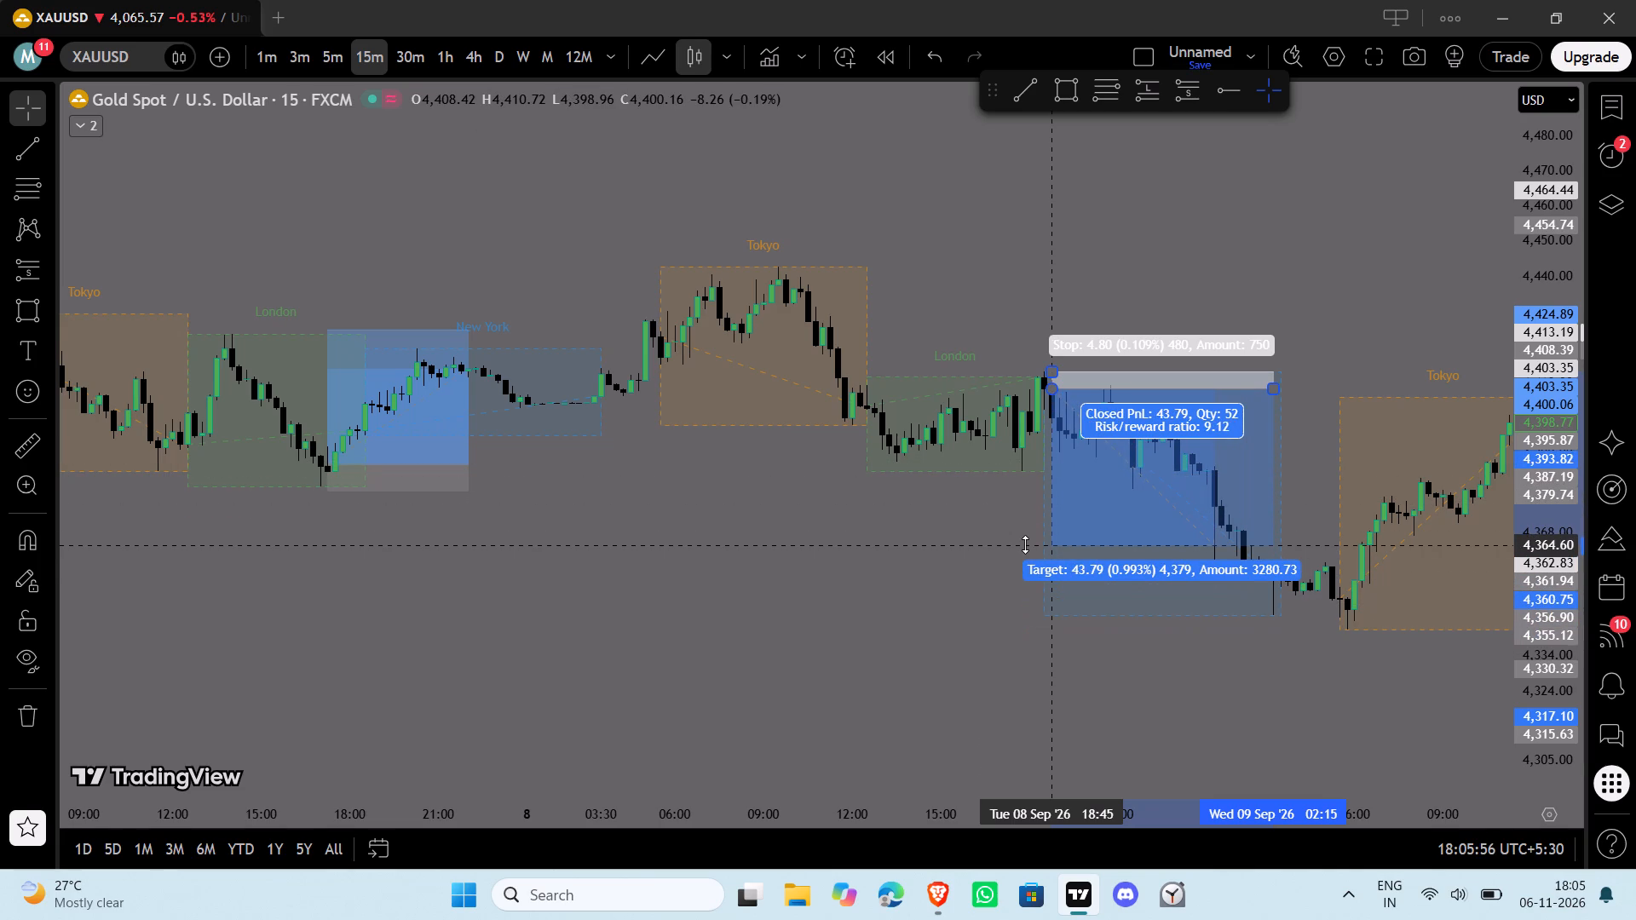
pyautogui.moveTo(1025, 544); pyautogui.dragTo(1024, 491)
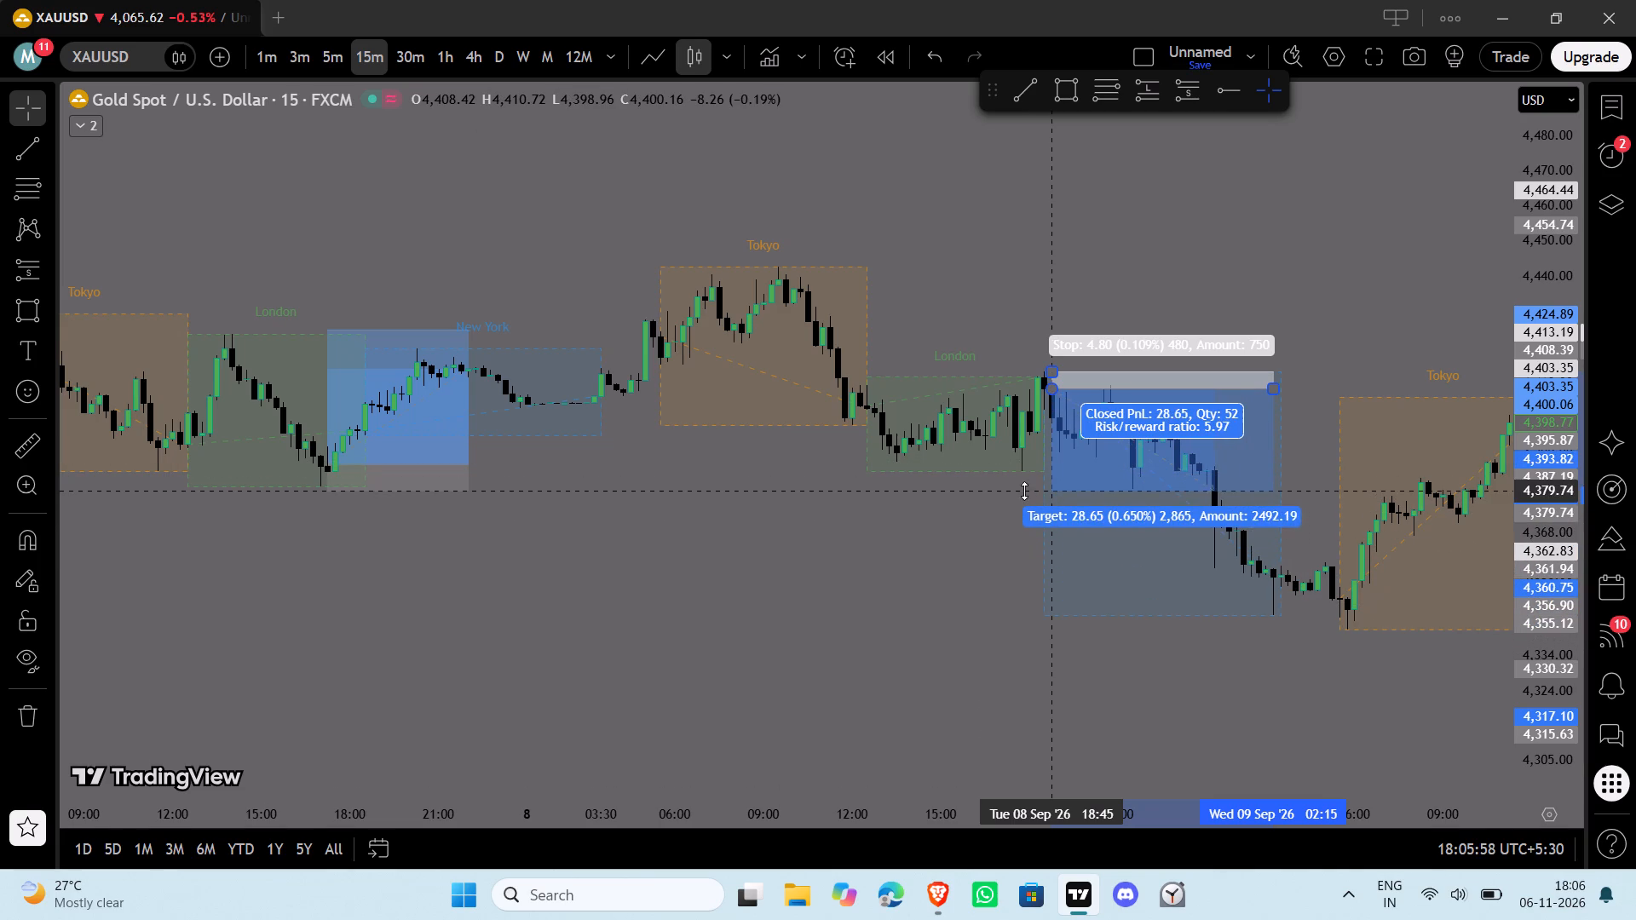
pyautogui.moveTo(1024, 491); pyautogui.dragTo(1023, 486)
pyautogui.click(969, 610)
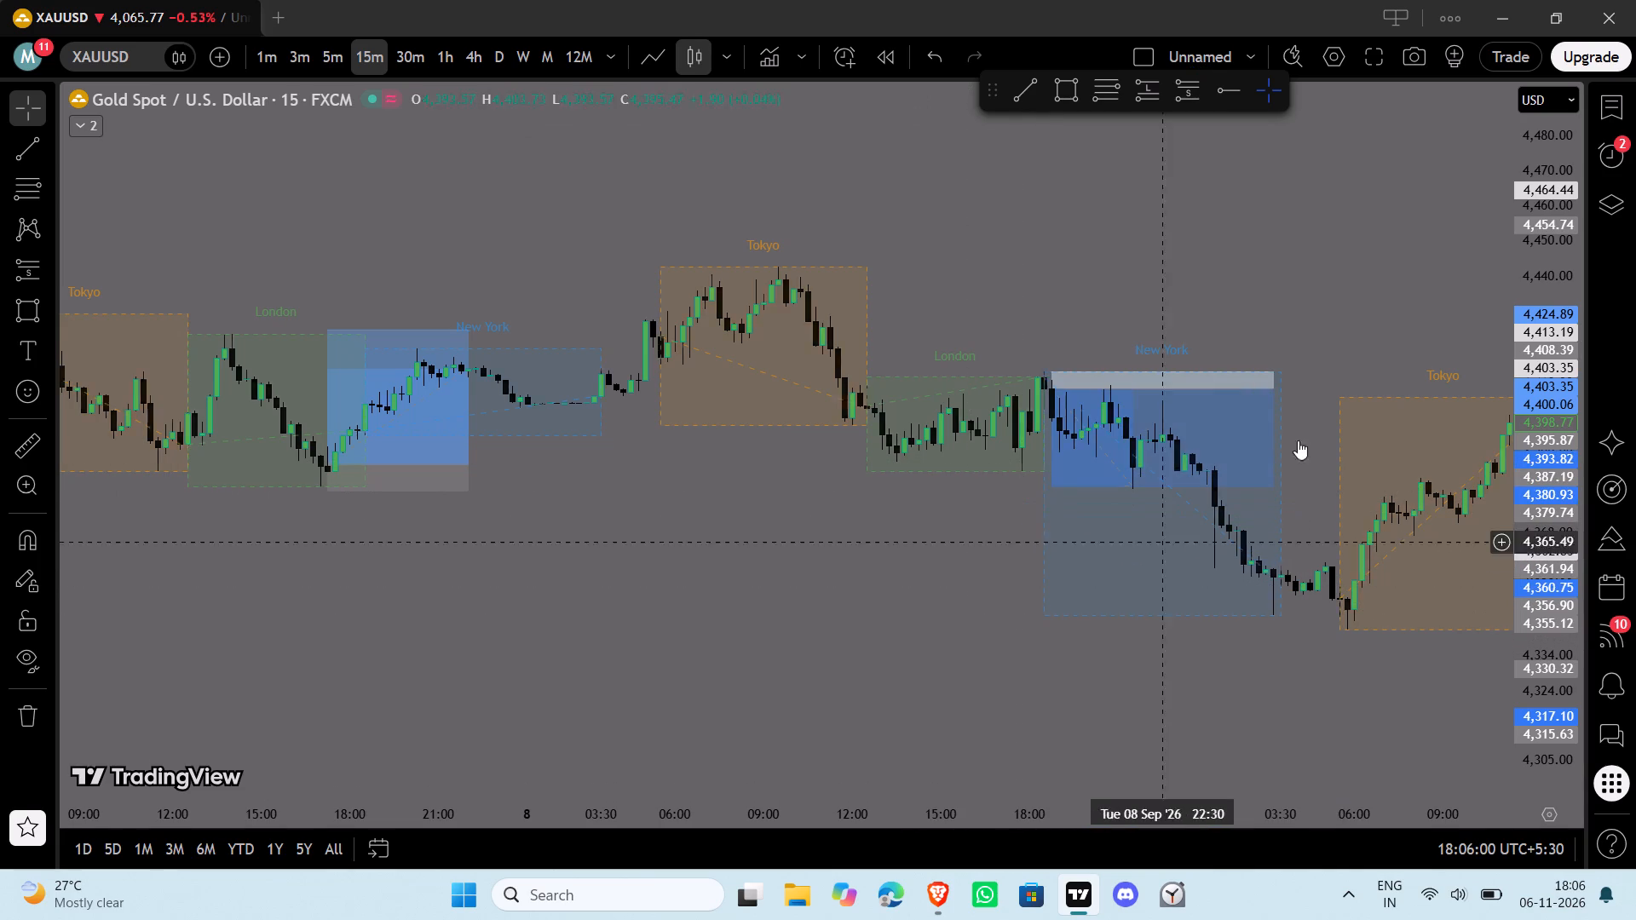
pyautogui.moveTo(1270, 394); pyautogui.dragTo(1149, 393)
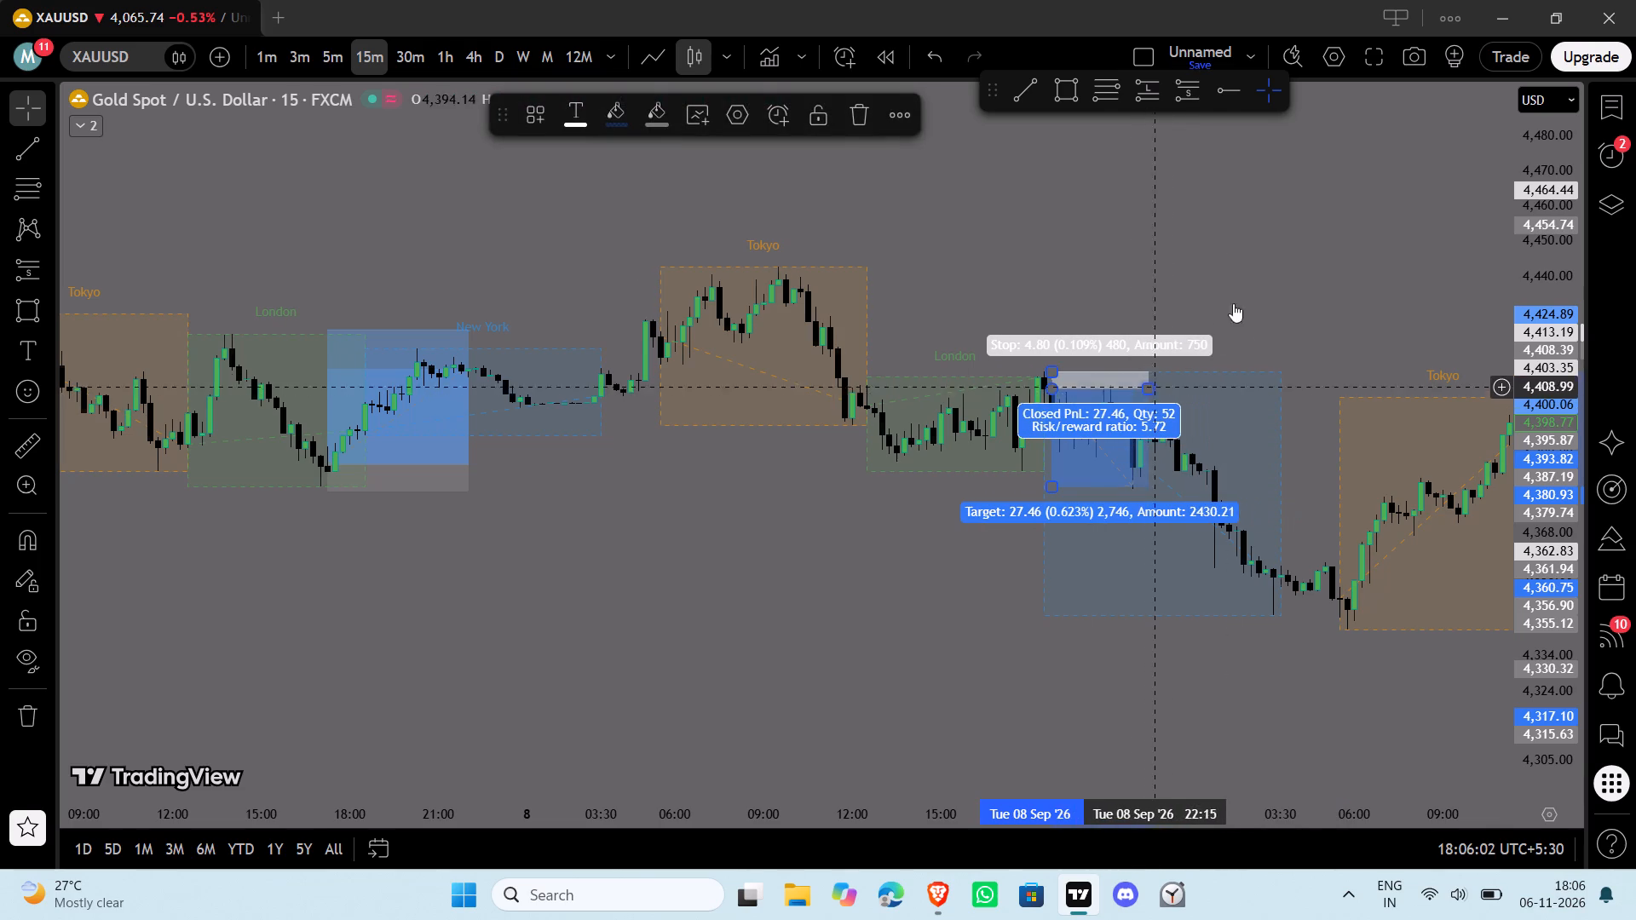
pyautogui.click(1251, 283)
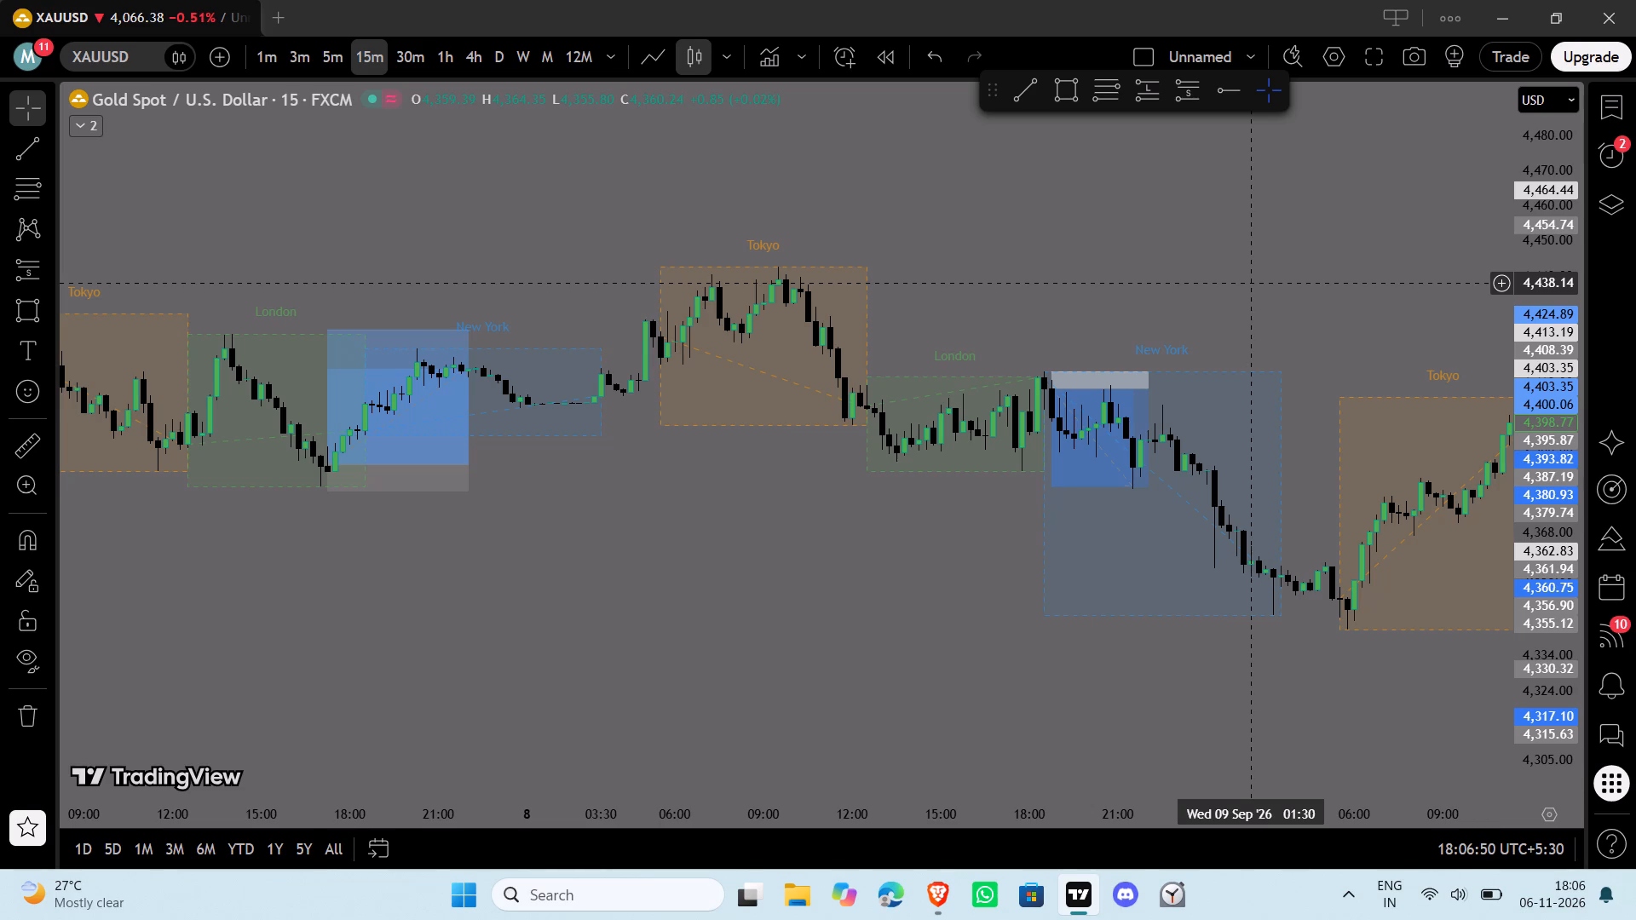
# Place a short position at the 9 September London open high at 13:30, with entry 4,409.59, stop 4,413.19 and target 4,387.19.
pyautogui.moveTo(1320, 332); pyautogui.dragTo(1045, 256)
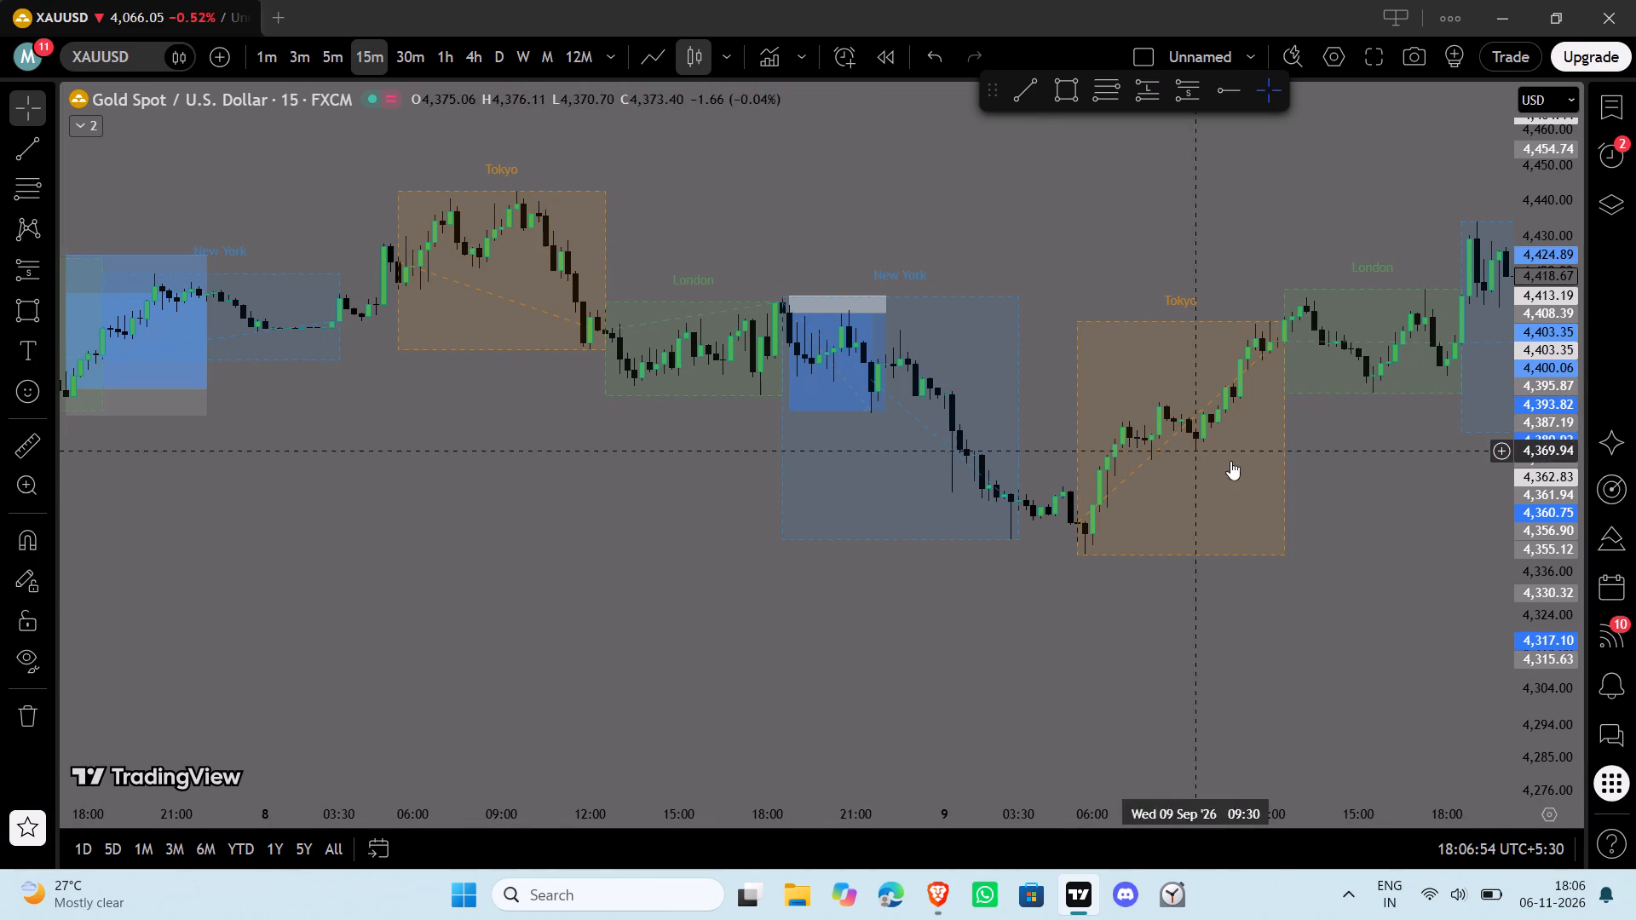
pyautogui.moveTo(1276, 556); pyautogui.dragTo(841, 614)
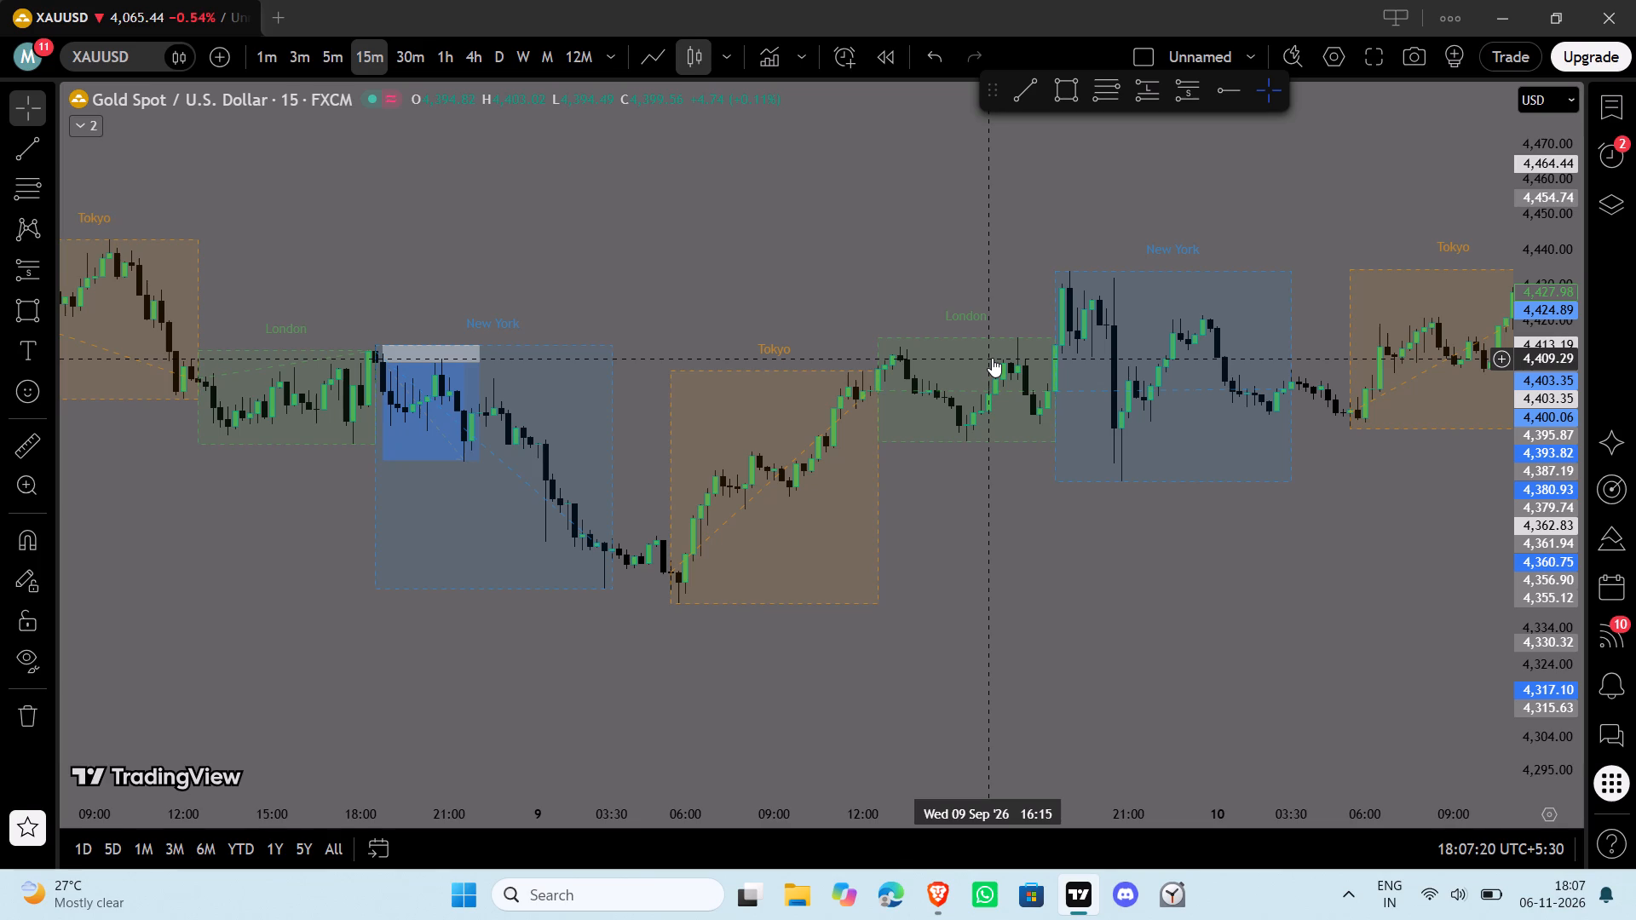
pyautogui.click(1173, 100)
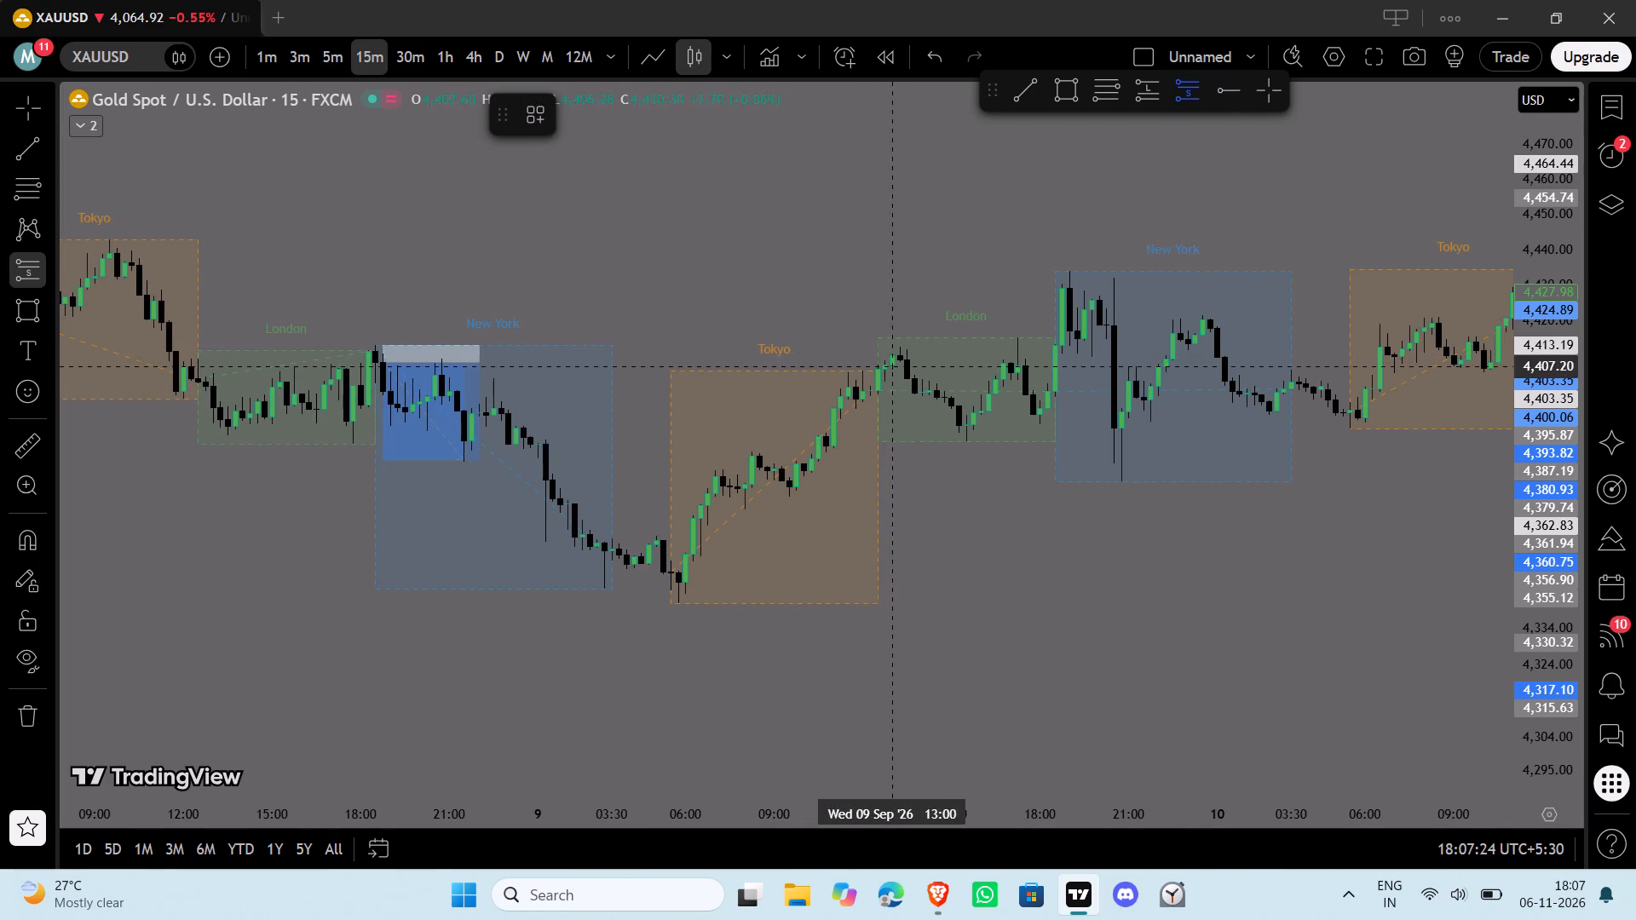
pyautogui.click(909, 362)
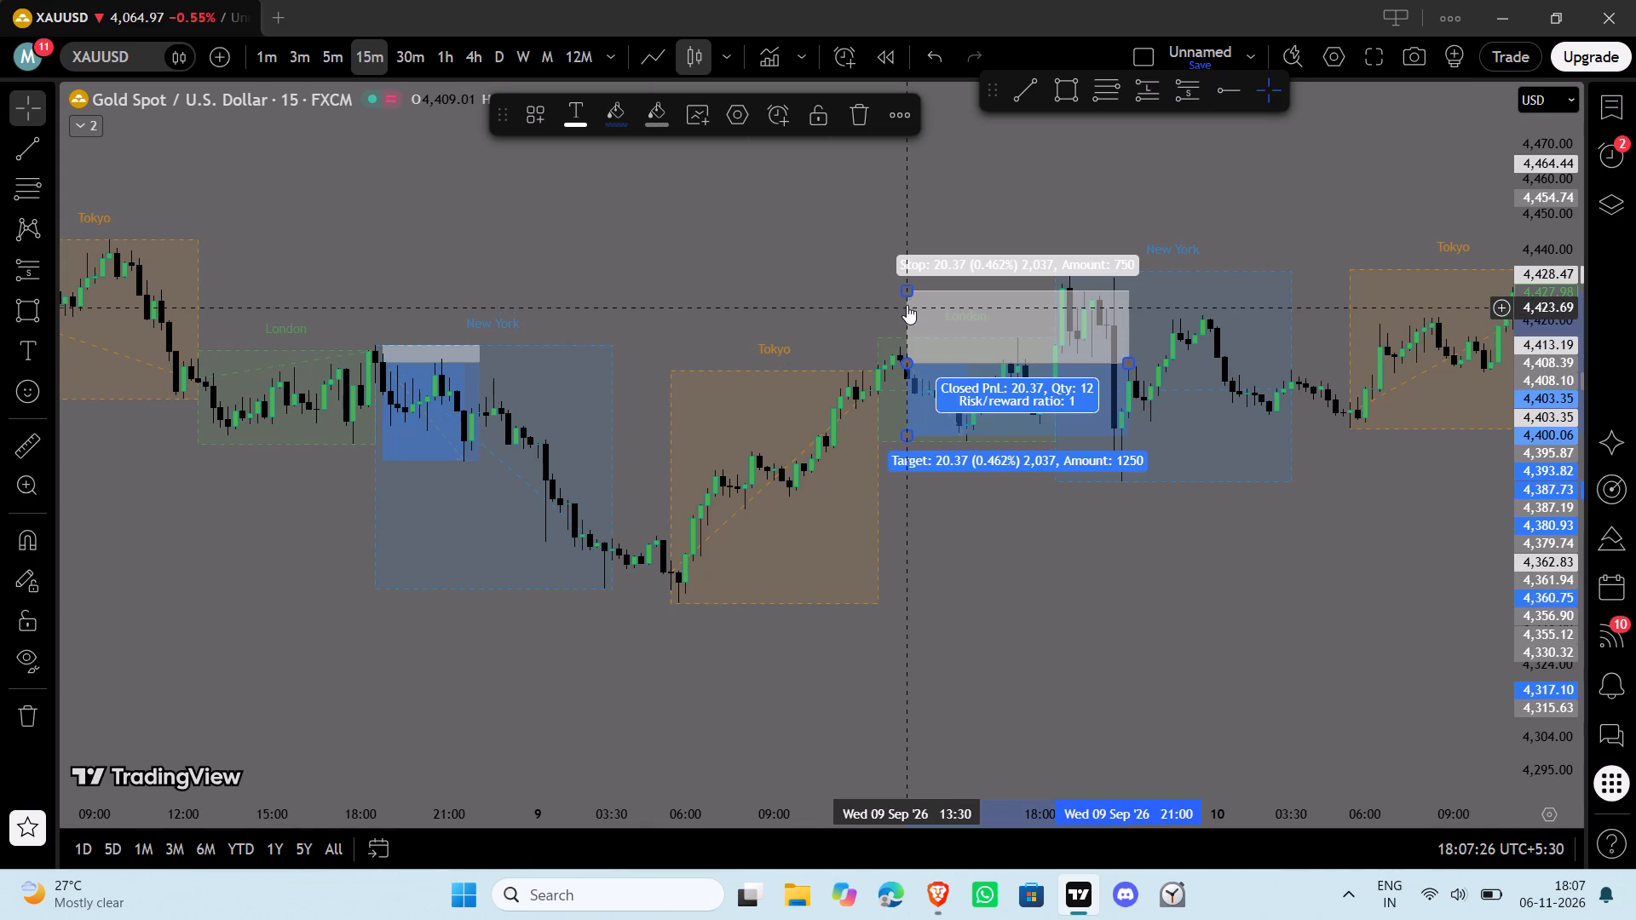
pyautogui.moveTo(907, 284); pyautogui.dragTo(902, 343)
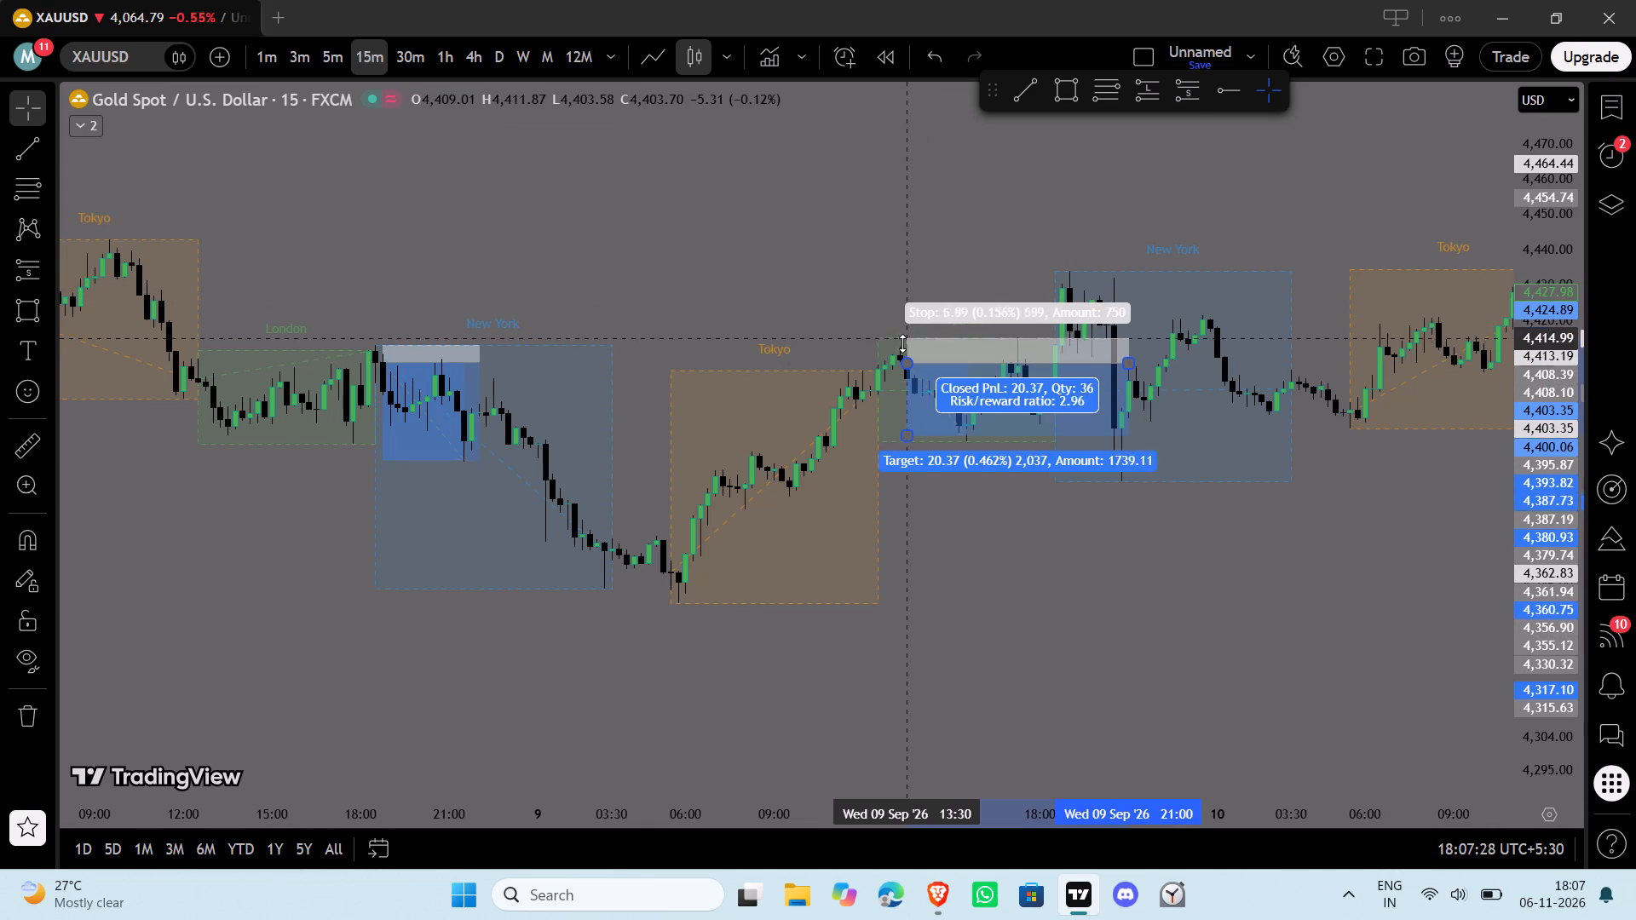
pyautogui.moveTo(902, 343); pyautogui.dragTo(912, 346)
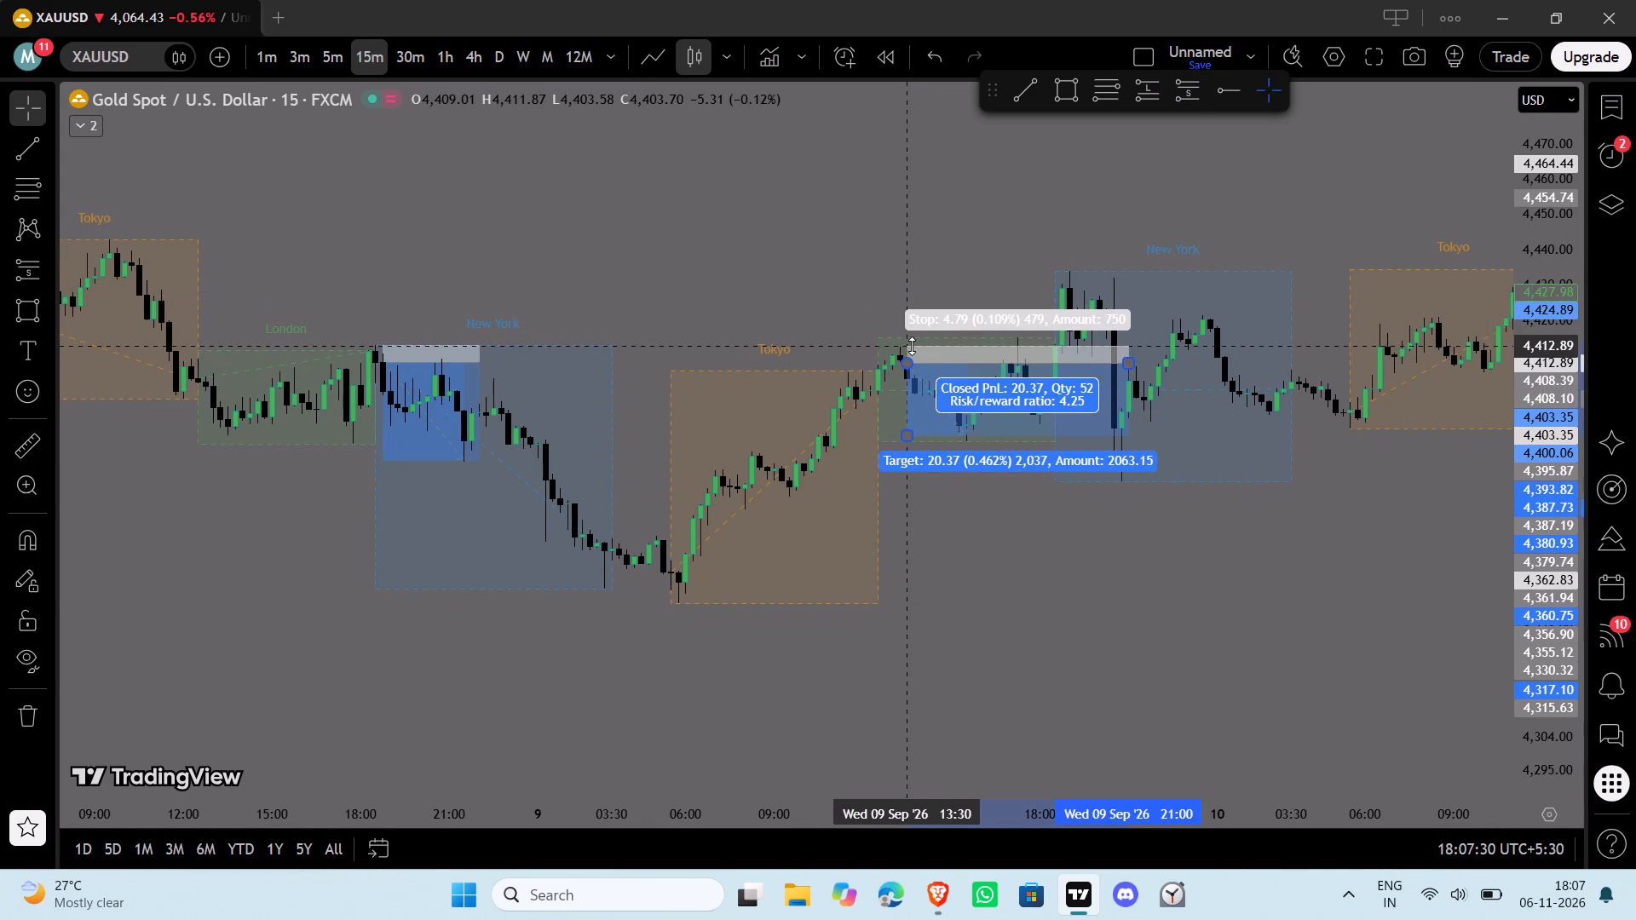
pyautogui.moveTo(912, 346); pyautogui.dragTo(912, 344)
pyautogui.click(913, 433)
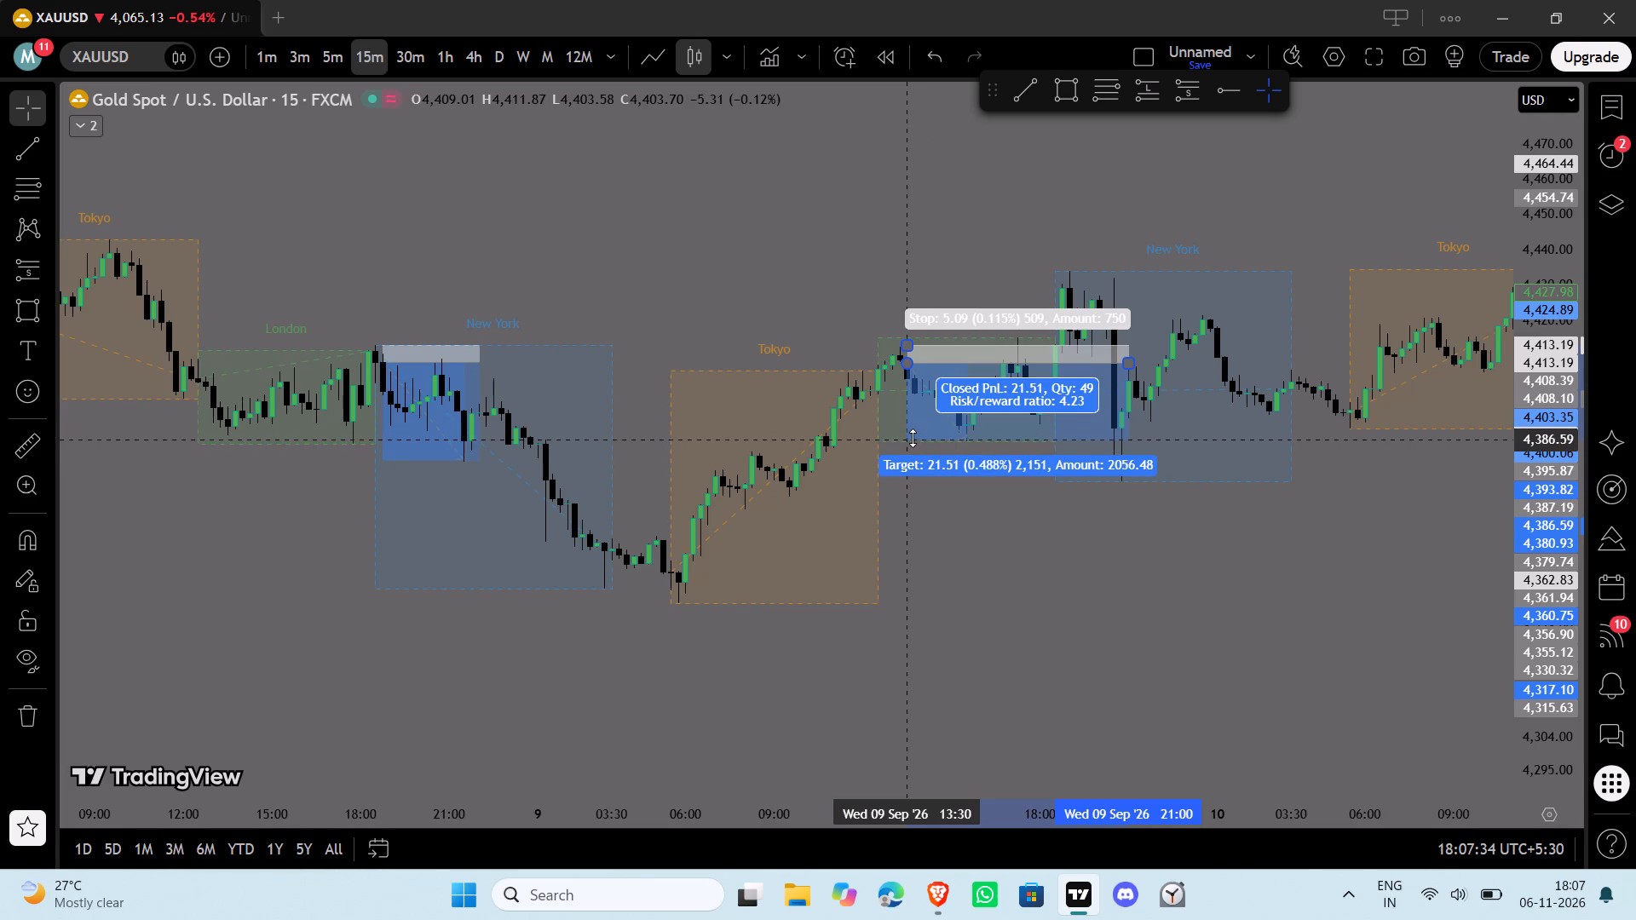
pyautogui.click(1026, 517)
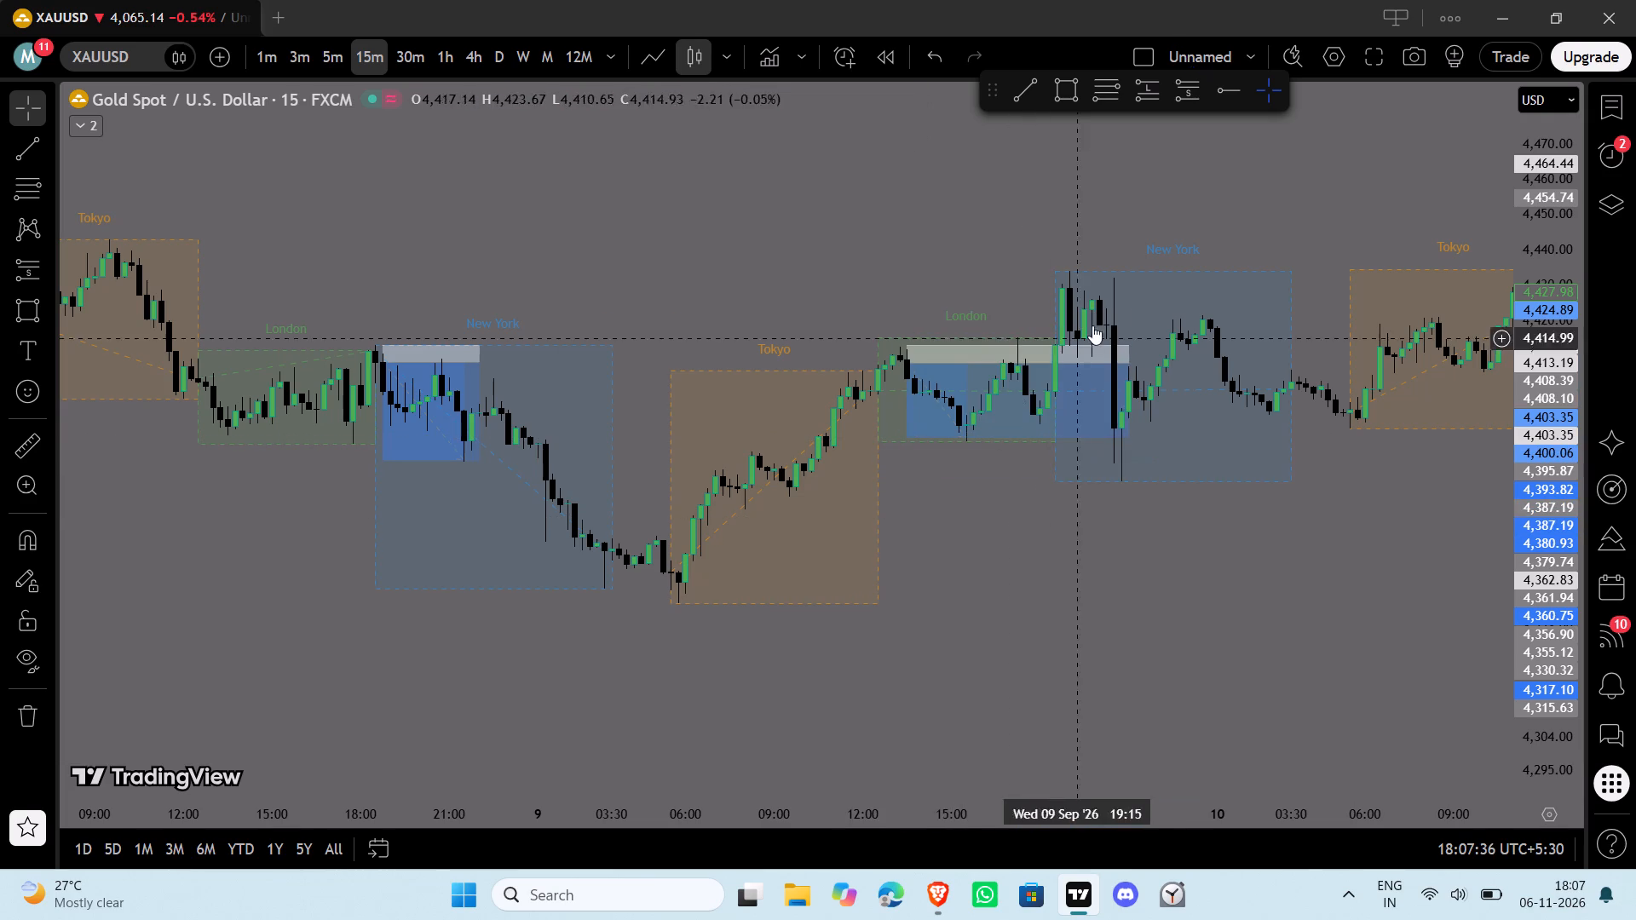
pyautogui.click(988, 370)
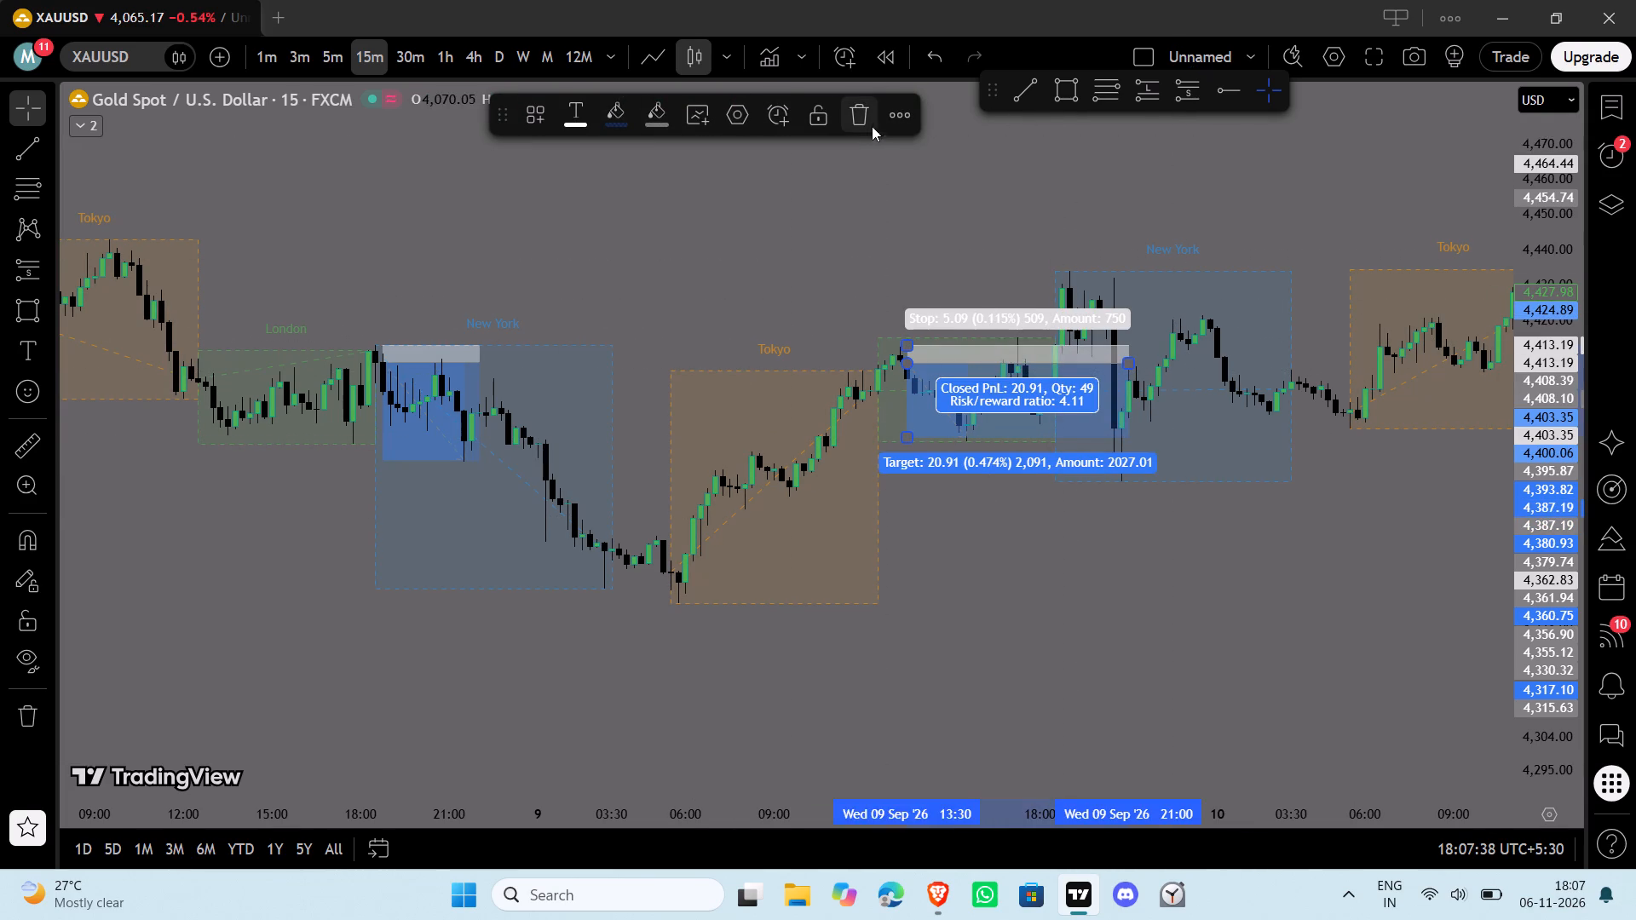
pyautogui.click(903, 363)
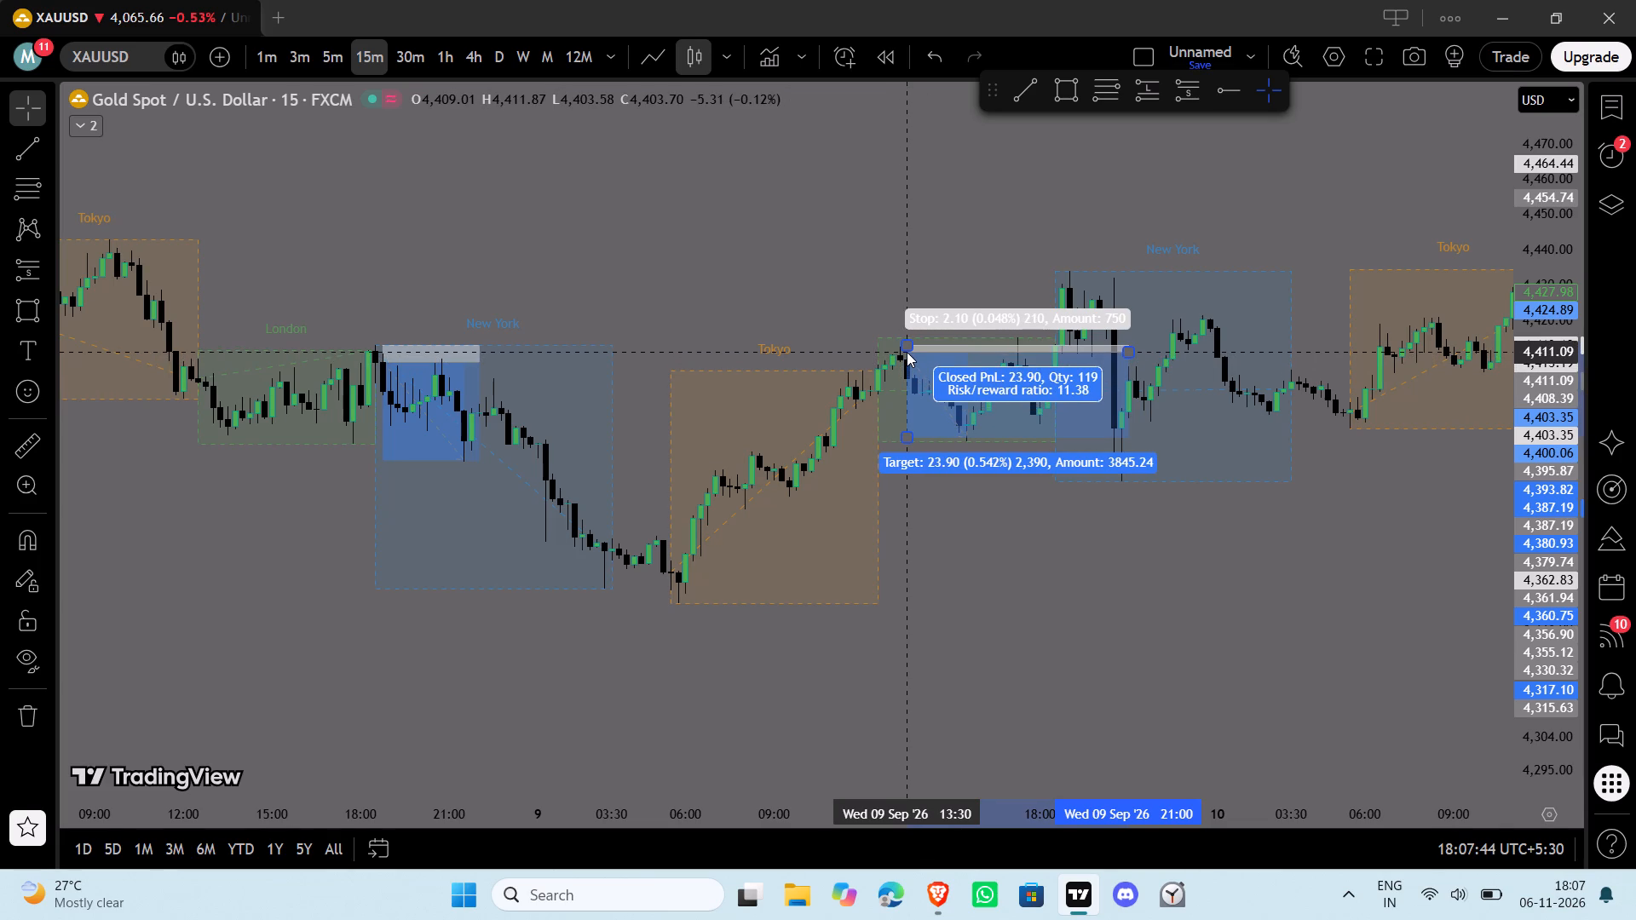
# Shorten the 9 September London short position so that it ends at about 16:00.
pyautogui.click(773, 328)
pyautogui.moveTo(1124, 358); pyautogui.dragTo(991, 385)
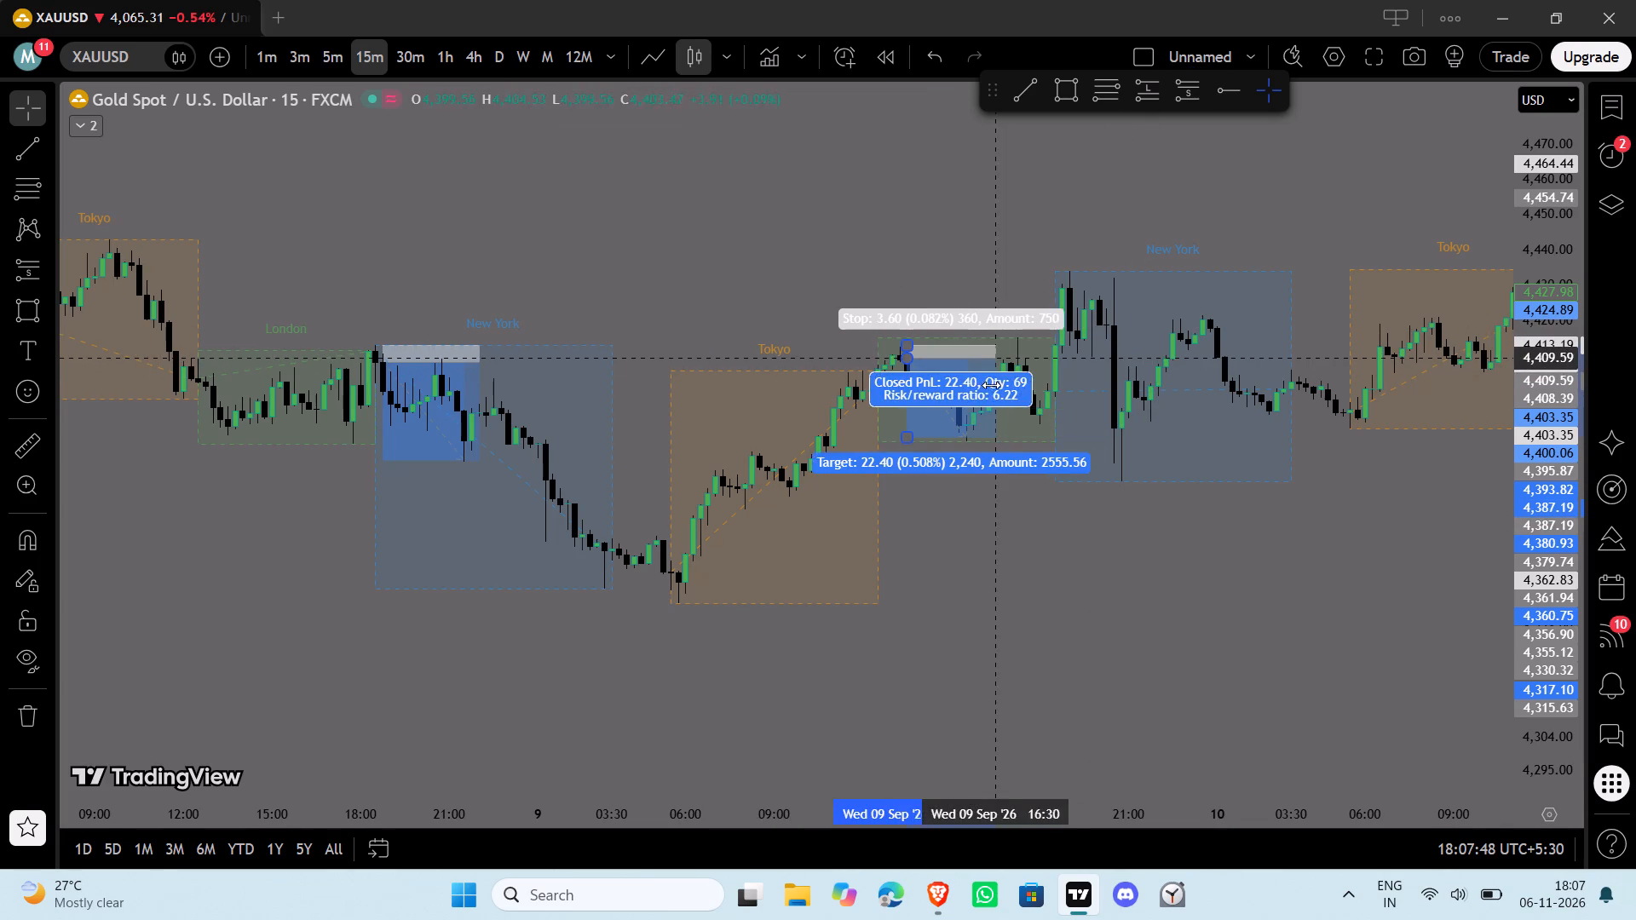
pyautogui.moveTo(991, 385); pyautogui.dragTo(981, 382)
pyautogui.click(1231, 670)
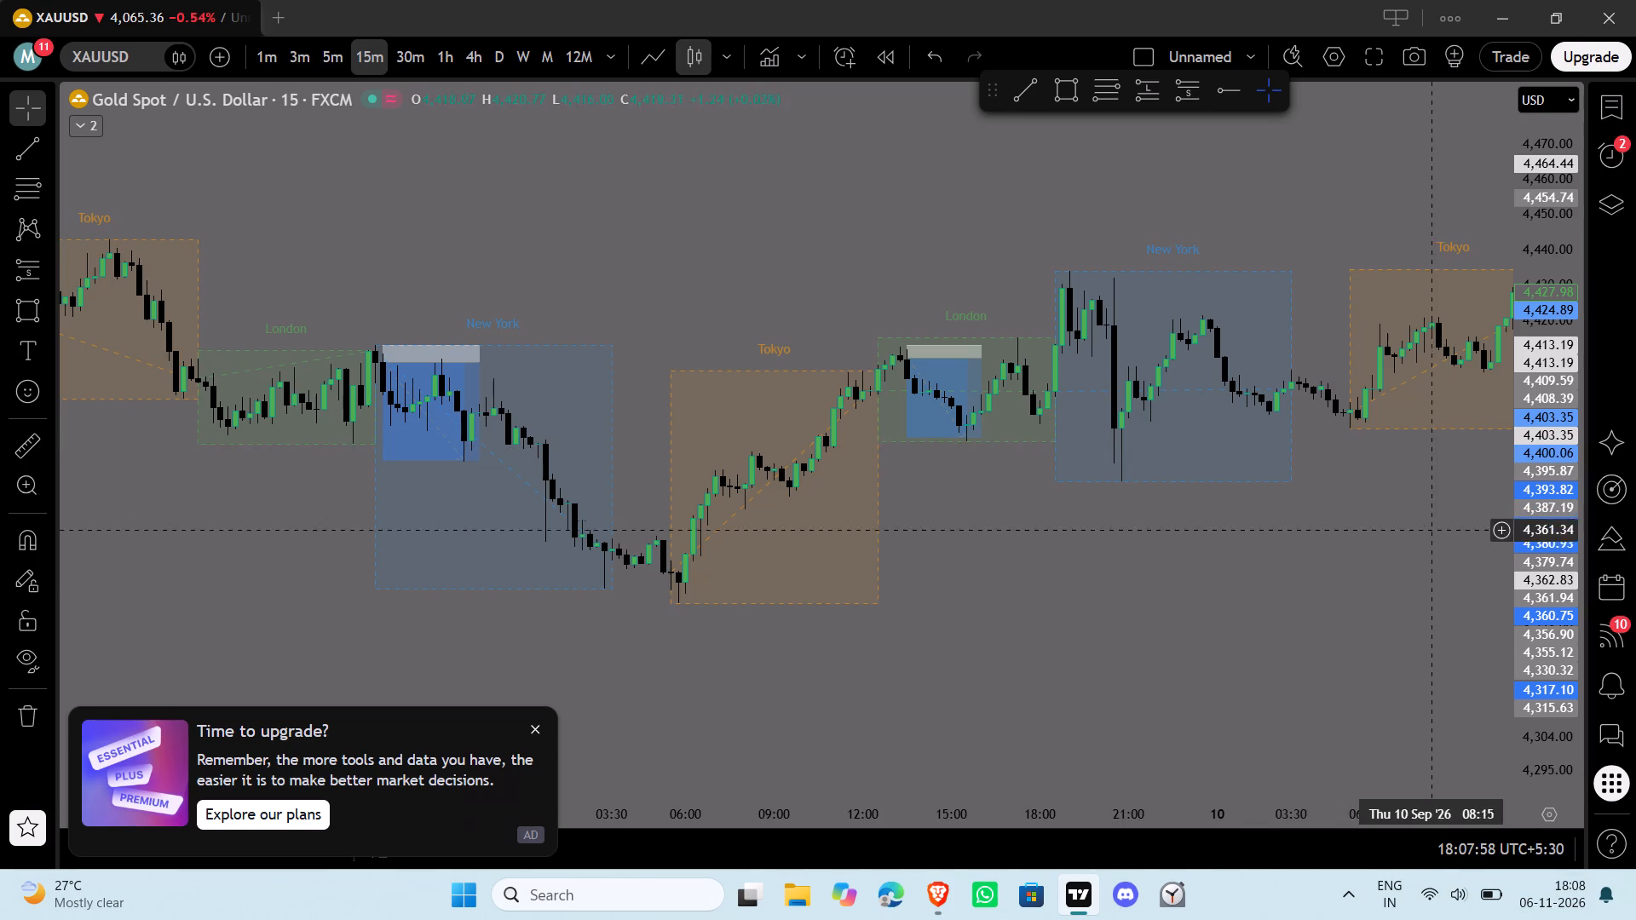
# Place a short position at the 9 September New York high at 20:00, with entry 4,429.40, stop 4,434.82 and target 4,386.59.
pyautogui.moveTo(1420, 588); pyautogui.dragTo(1175, 586)
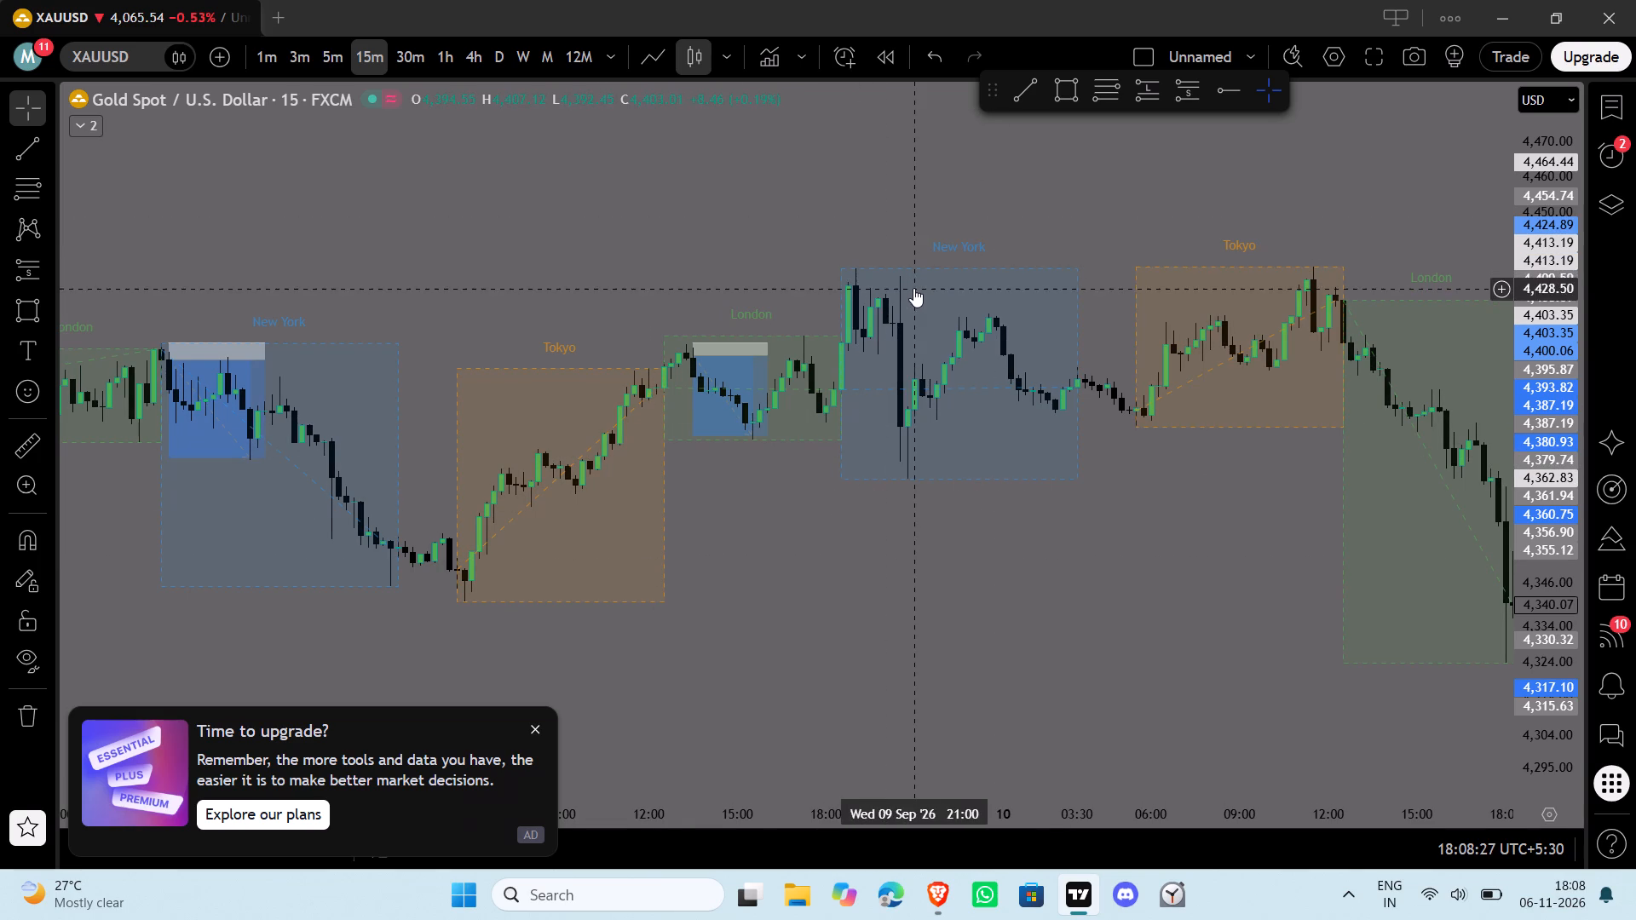
pyautogui.click(1184, 96)
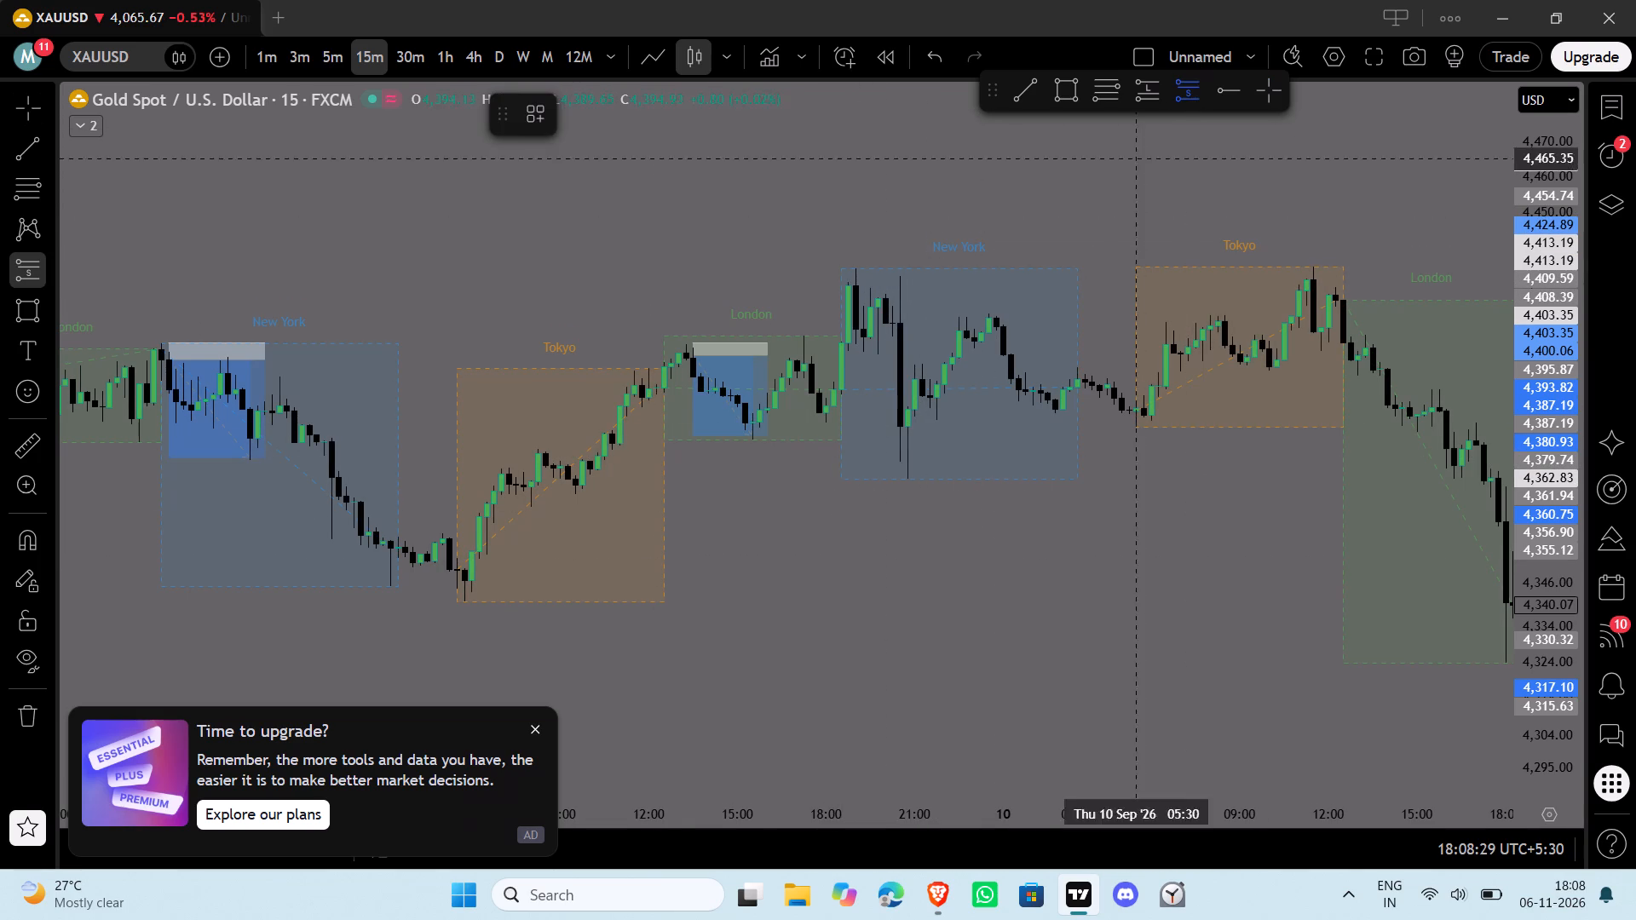
pyautogui.click(886, 285)
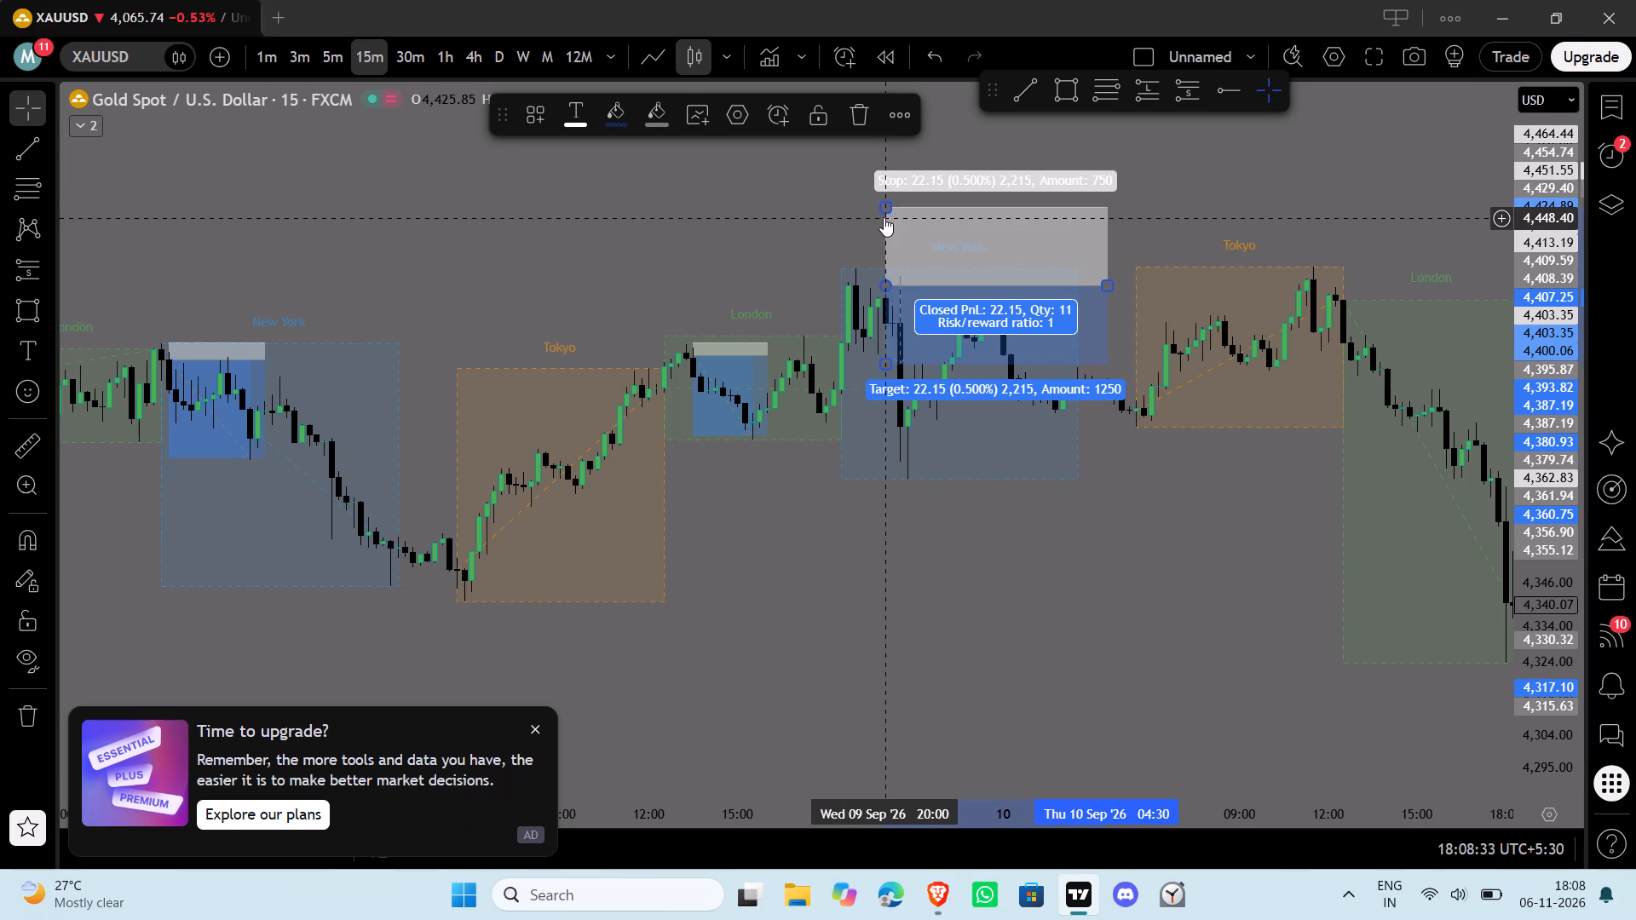
pyautogui.moveTo(884, 208); pyautogui.dragTo(882, 262)
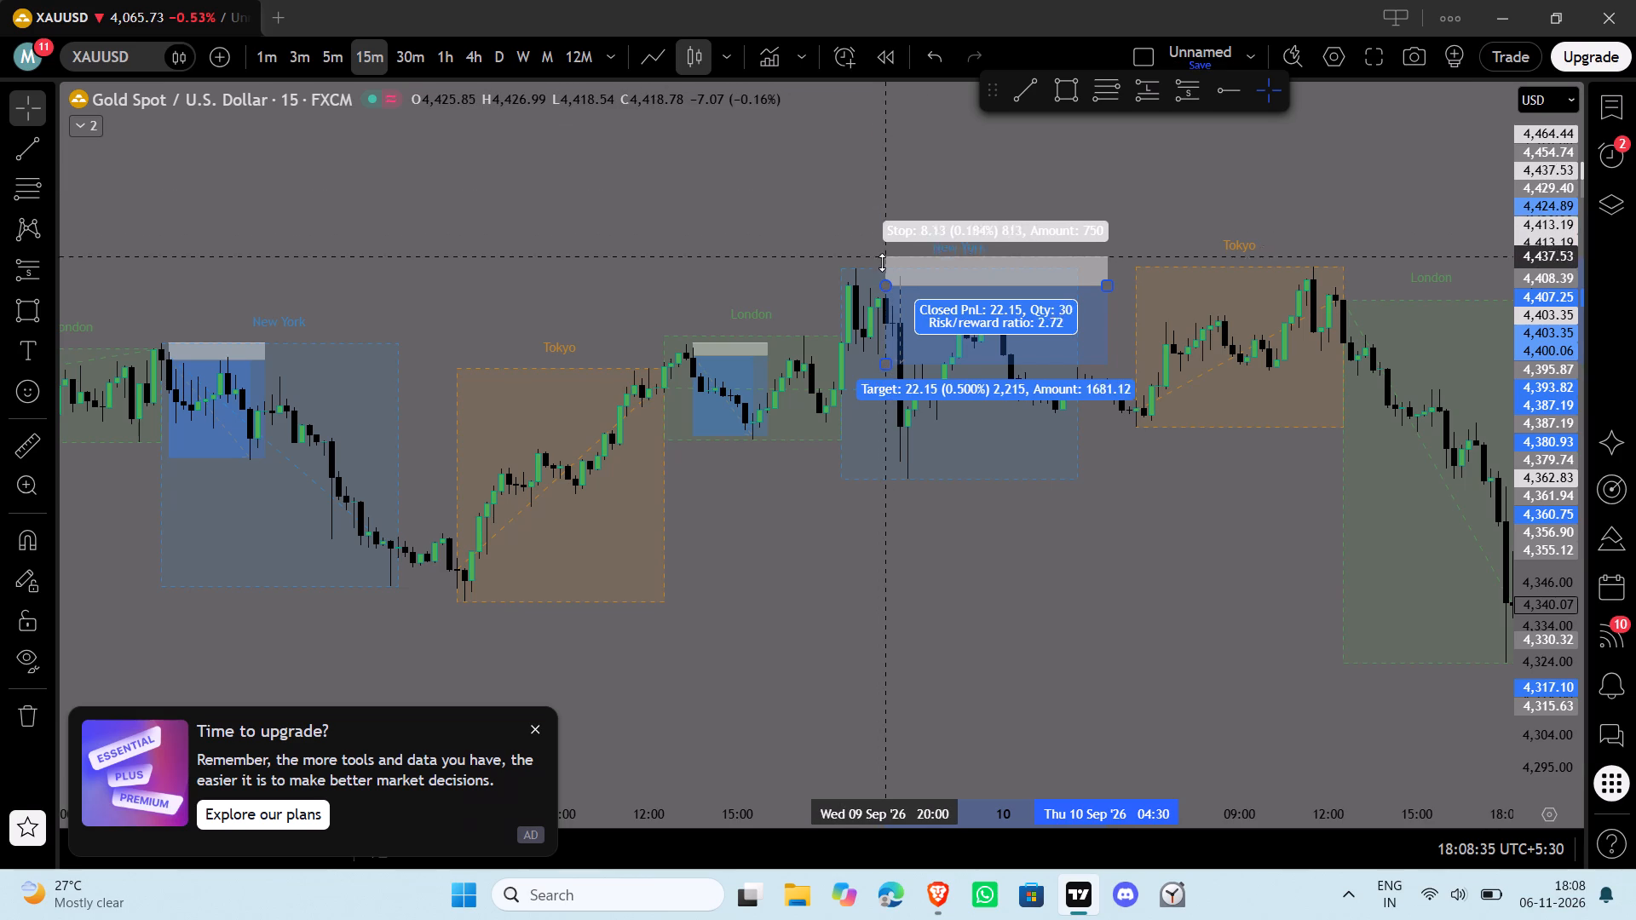
pyautogui.moveTo(882, 262); pyautogui.dragTo(886, 266)
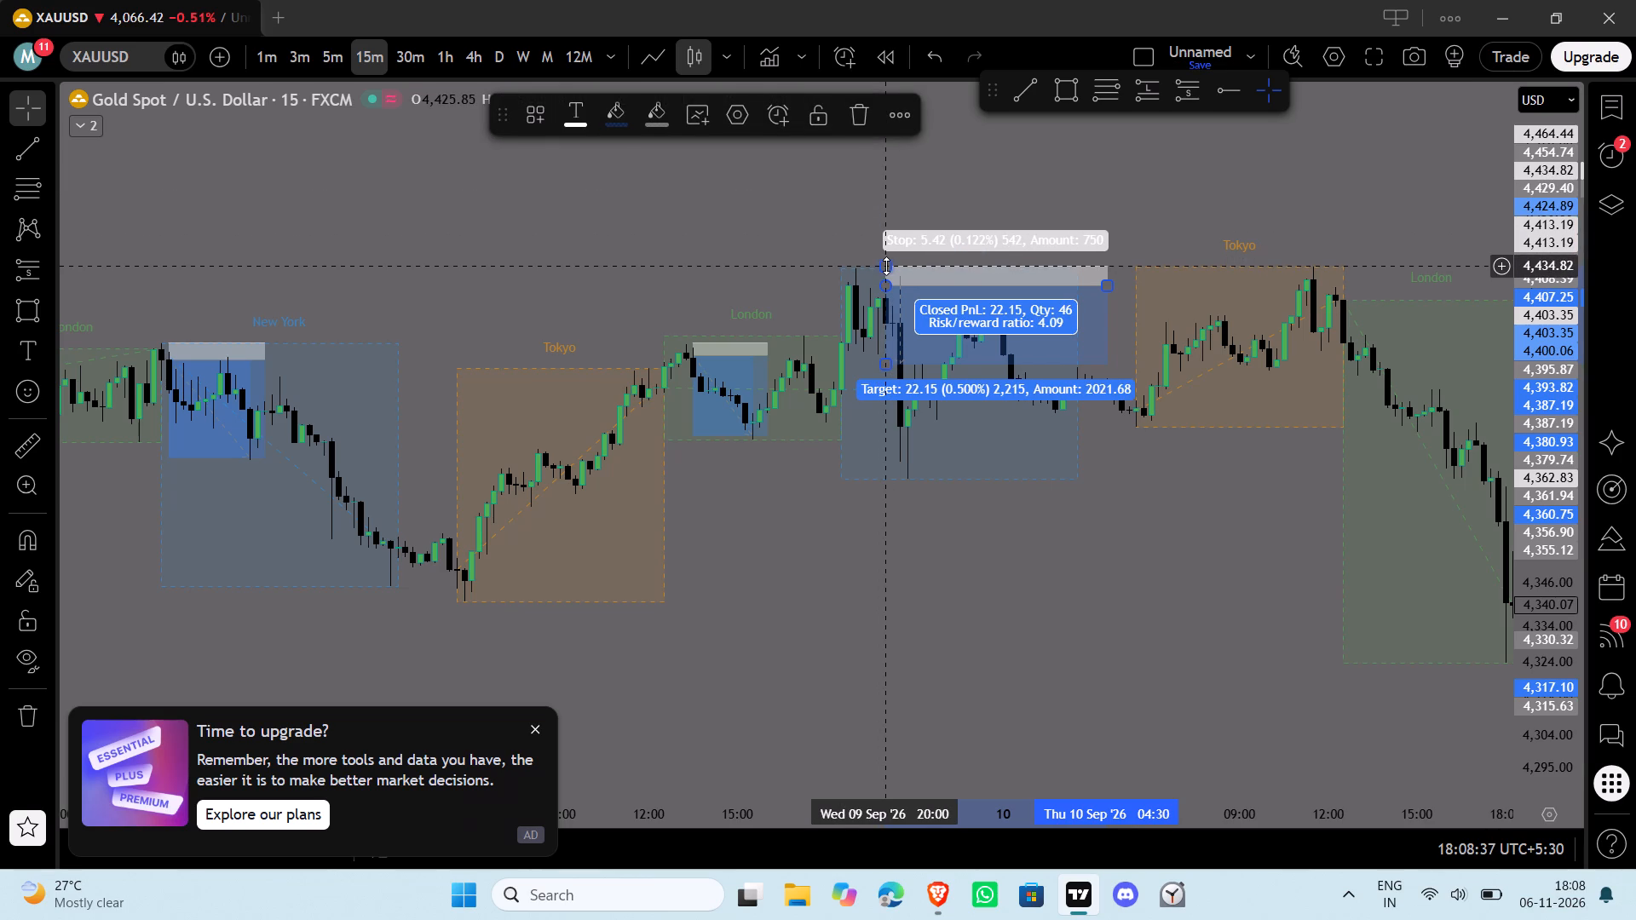
pyautogui.moveTo(888, 368); pyautogui.dragTo(893, 434)
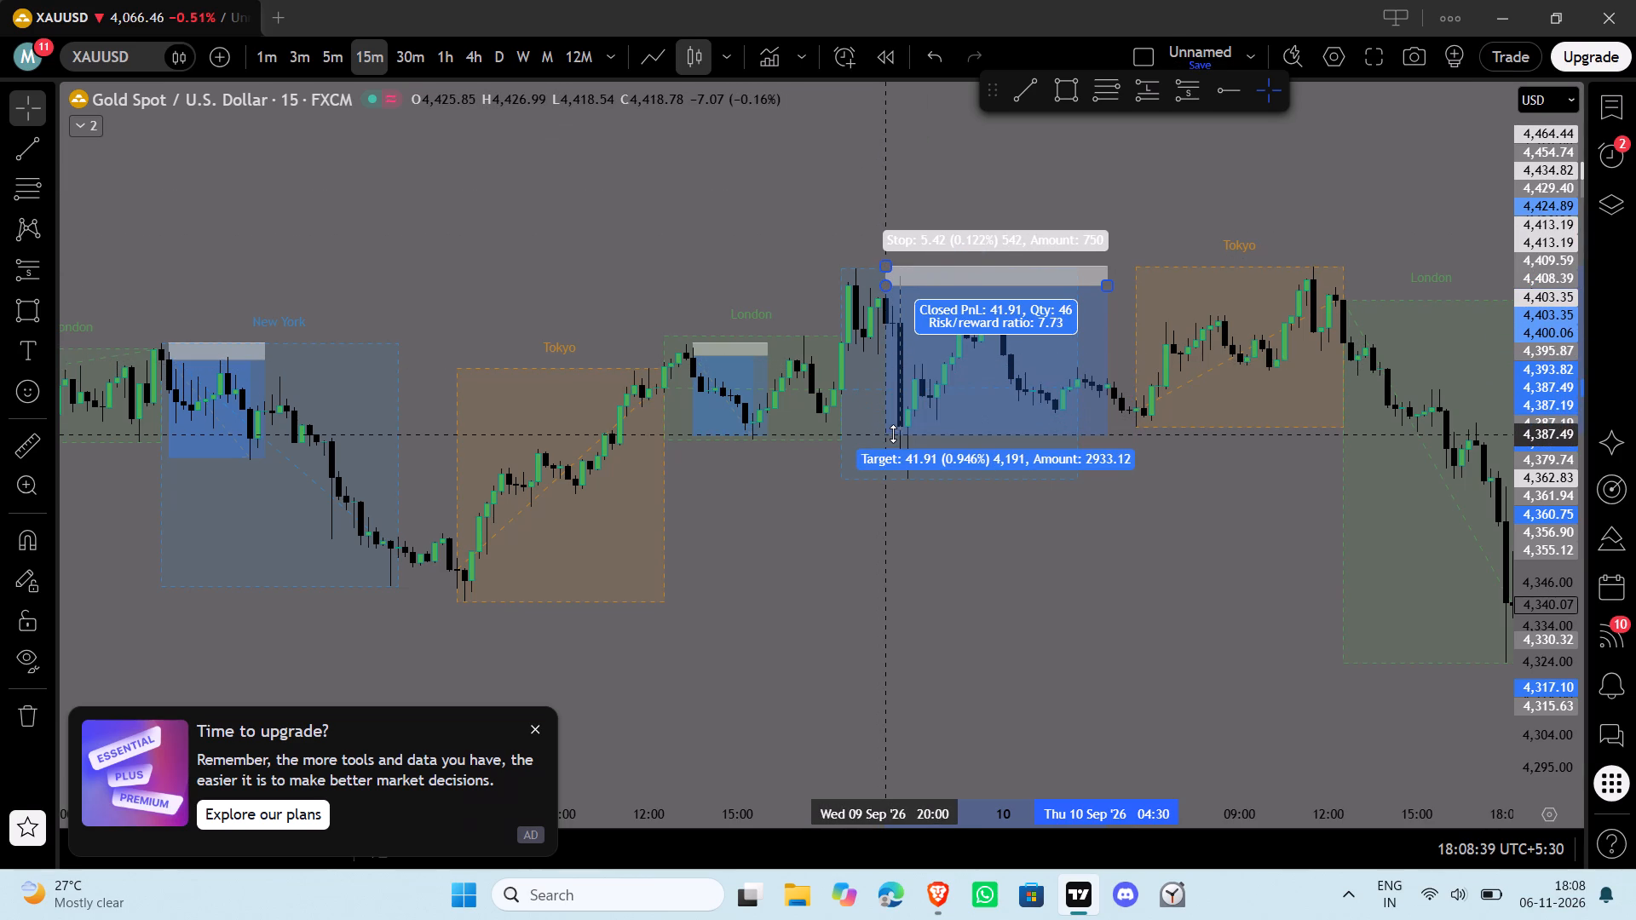
pyautogui.moveTo(893, 434); pyautogui.dragTo(895, 434)
pyautogui.moveTo(895, 434); pyautogui.dragTo(895, 437)
pyautogui.click(917, 579)
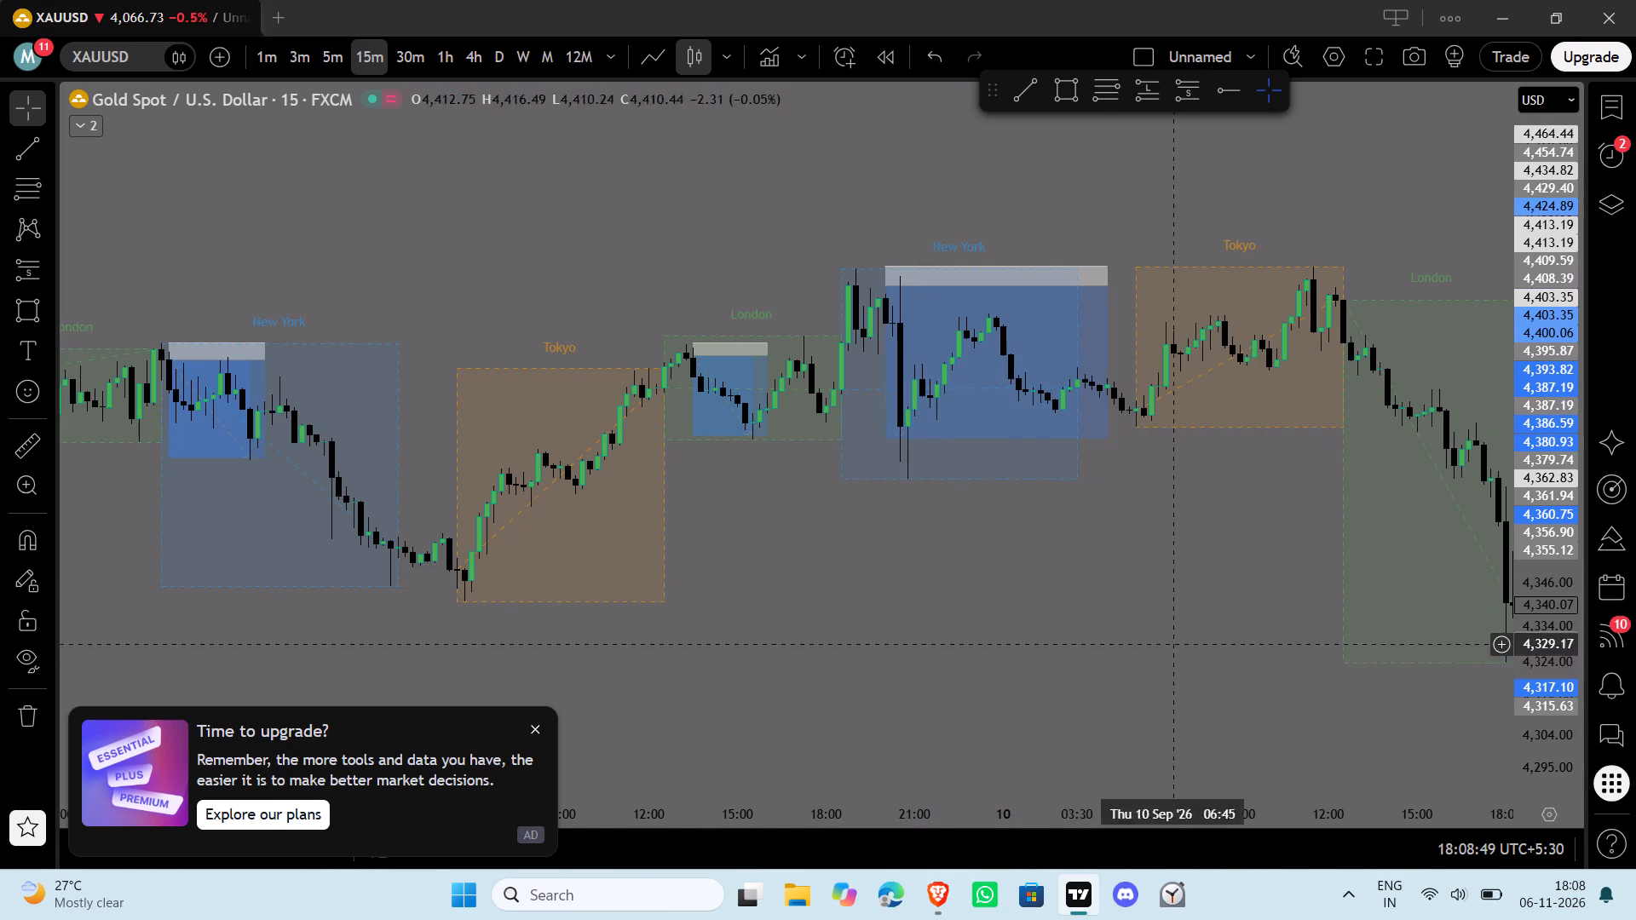
# Dismiss the upgrade advertisement covering the chart.
pyautogui.moveTo(1199, 637); pyautogui.dragTo(705, 555)
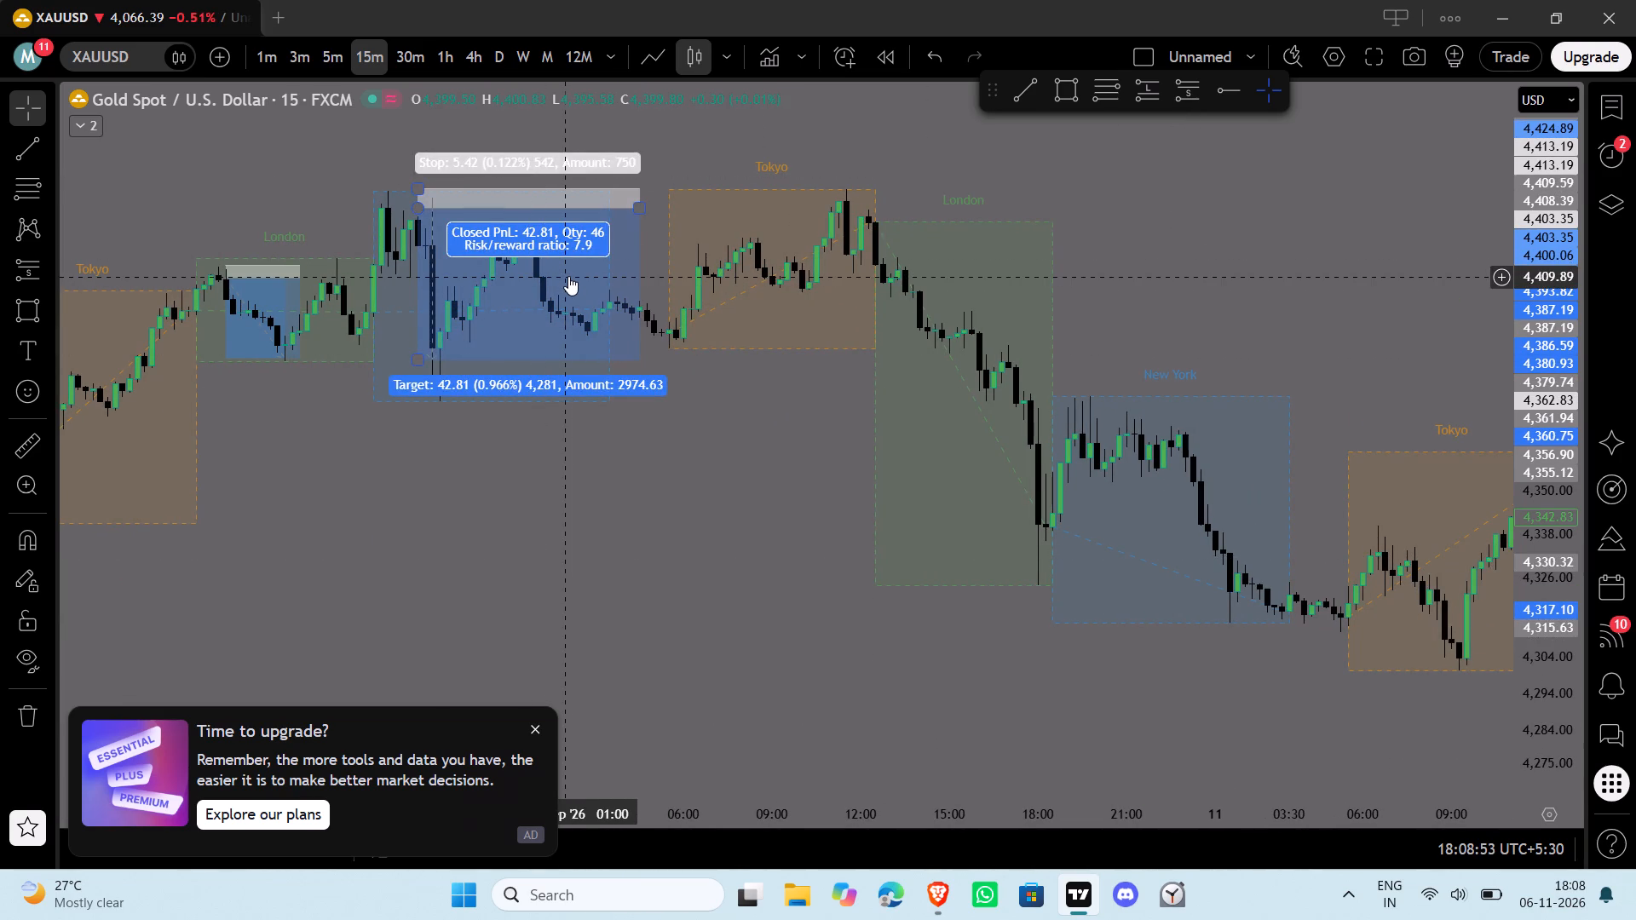
pyautogui.click(532, 726)
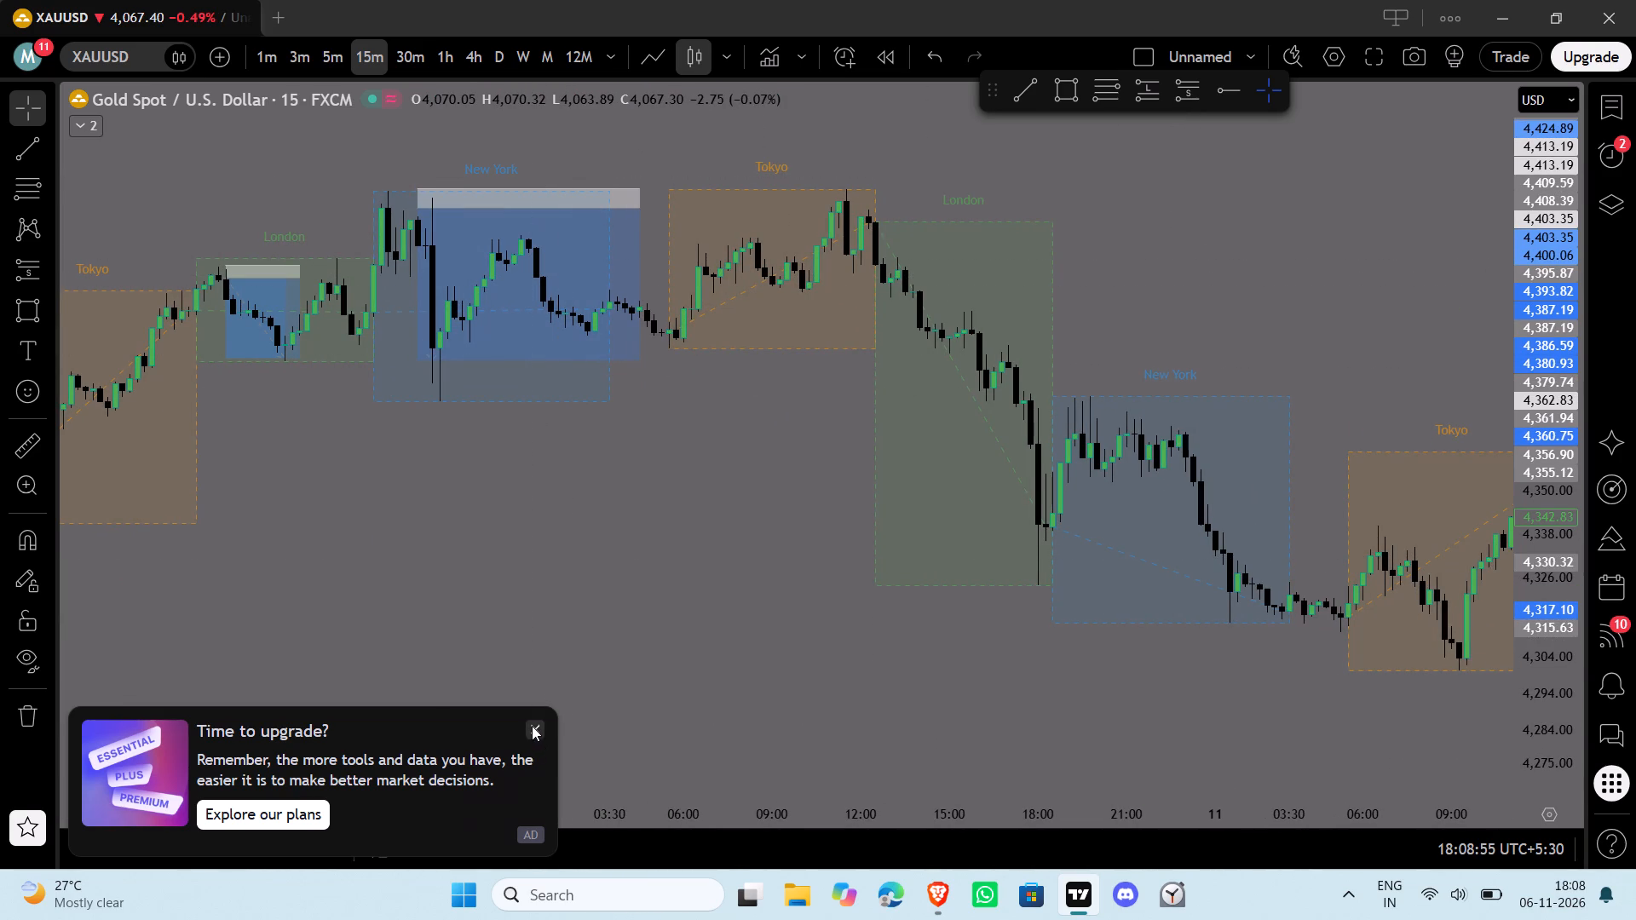
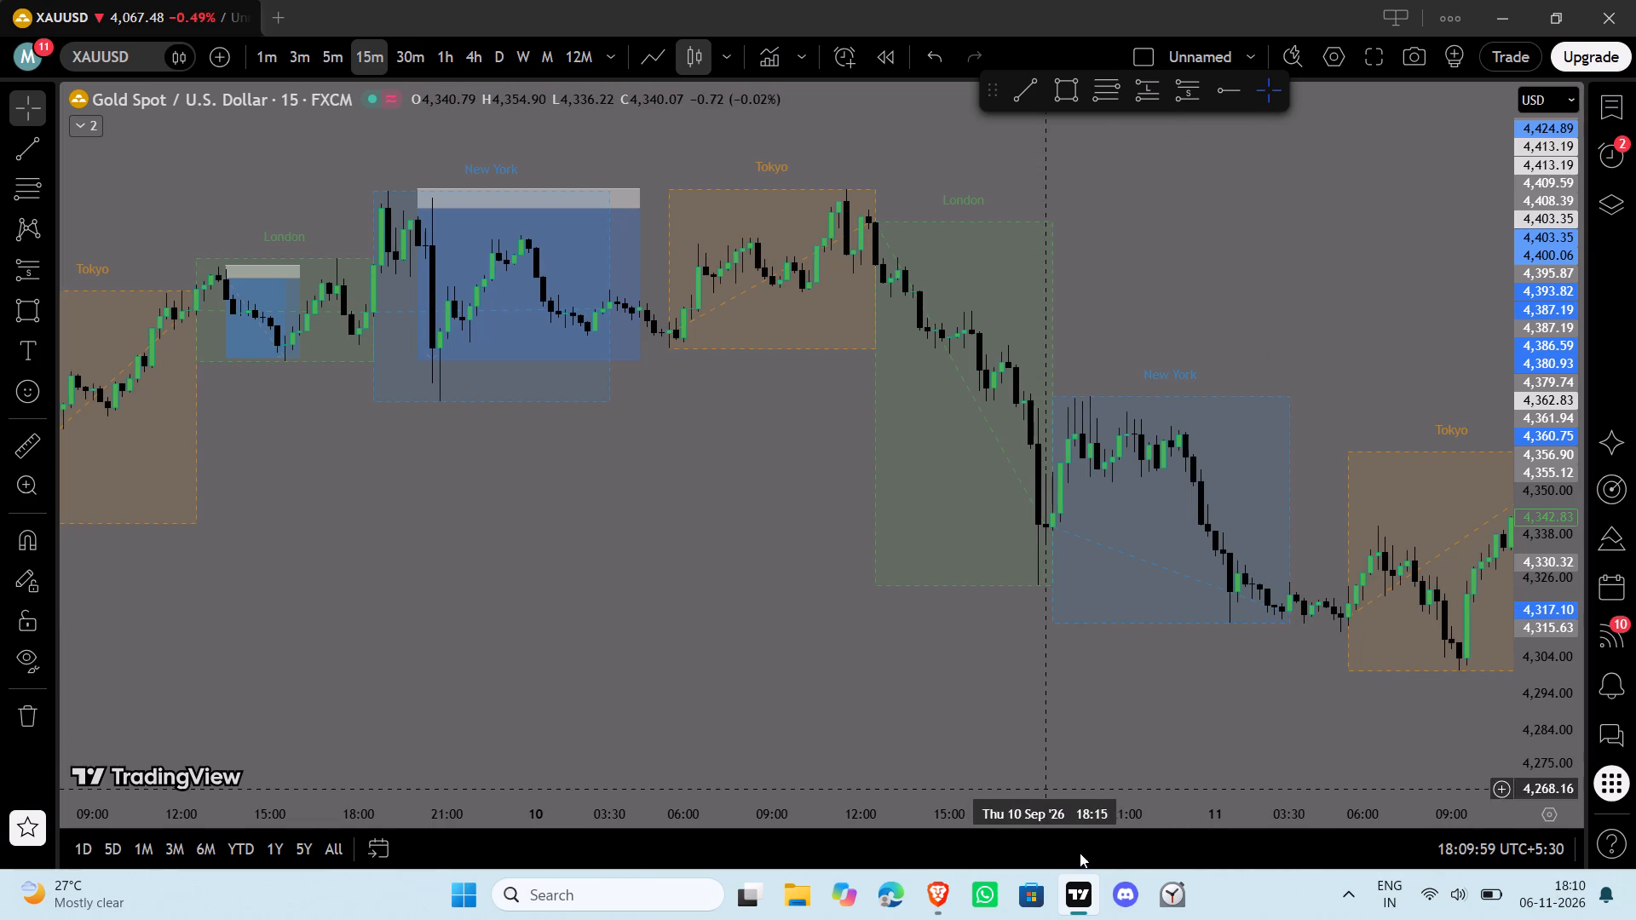
# Place a long position at the 14 September New York open at 18:30, with entry 4,266.13, stop 4,253.11 and target 4,316.55.
pyautogui.moveTo(1178, 658); pyautogui.dragTo(458, 543)
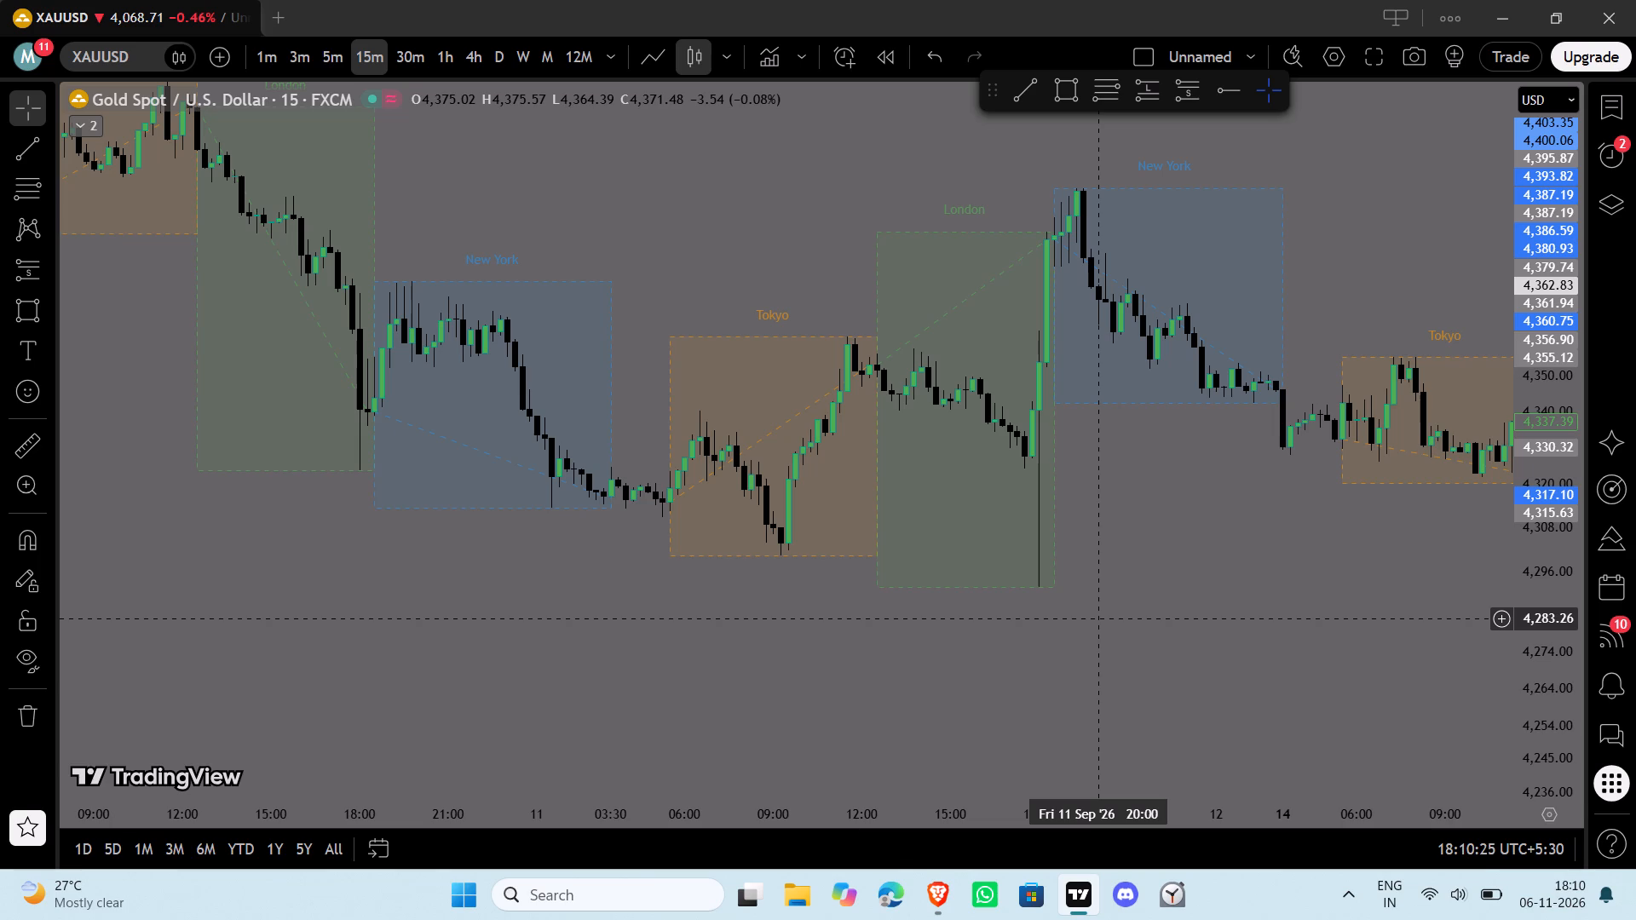
pyautogui.moveTo(1321, 628); pyautogui.dragTo(686, 520)
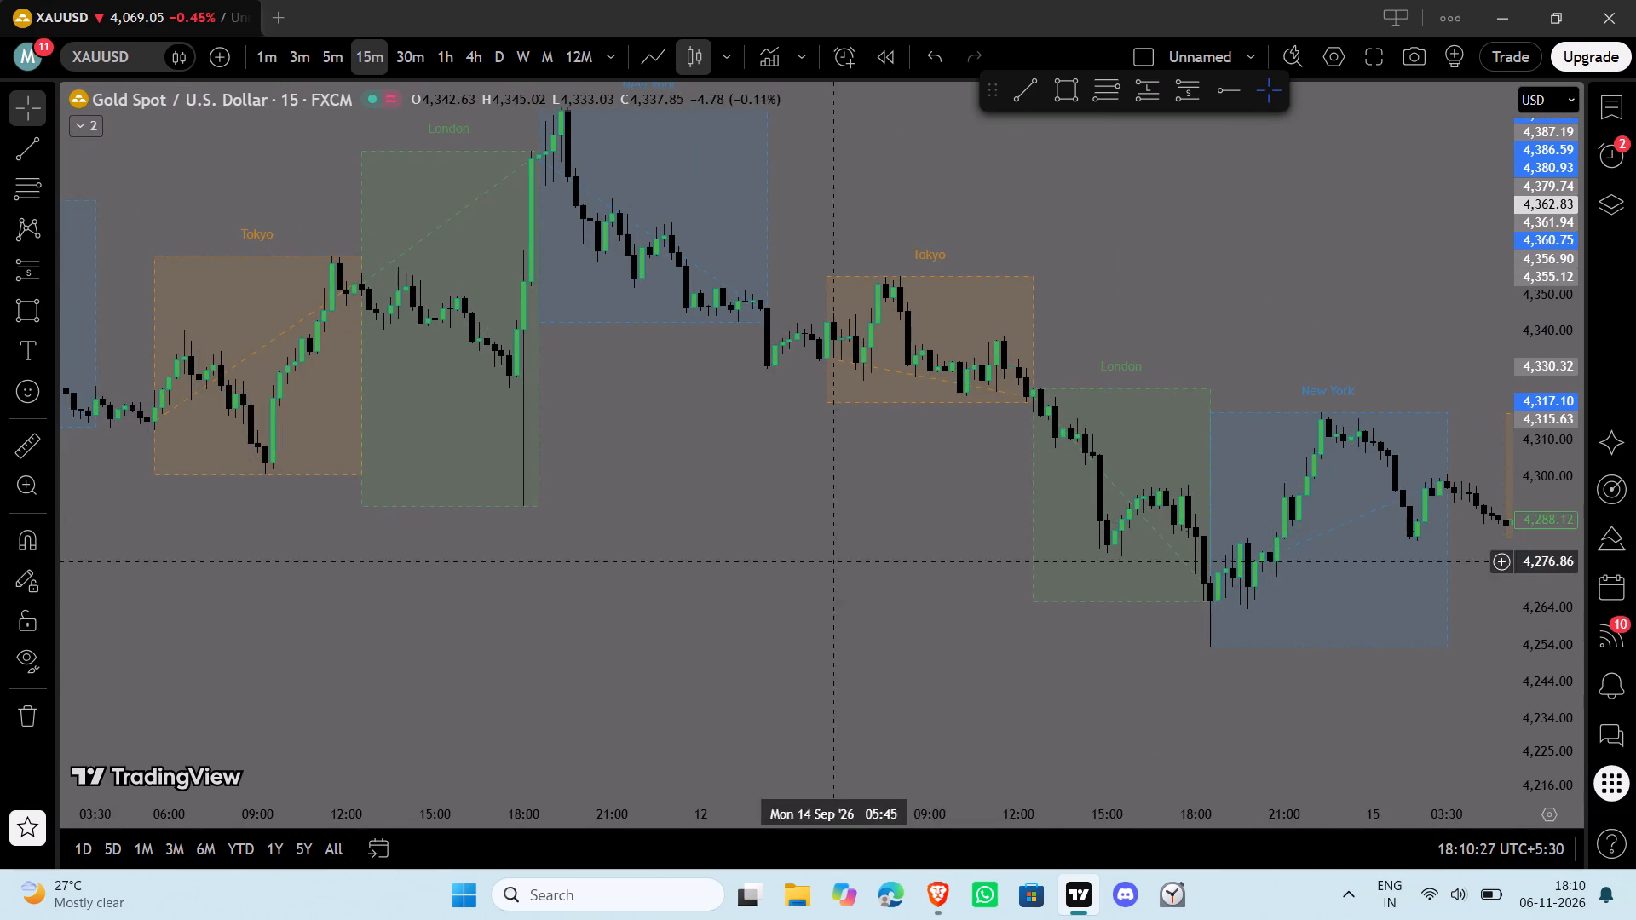
pyautogui.moveTo(1070, 642); pyautogui.dragTo(691, 543)
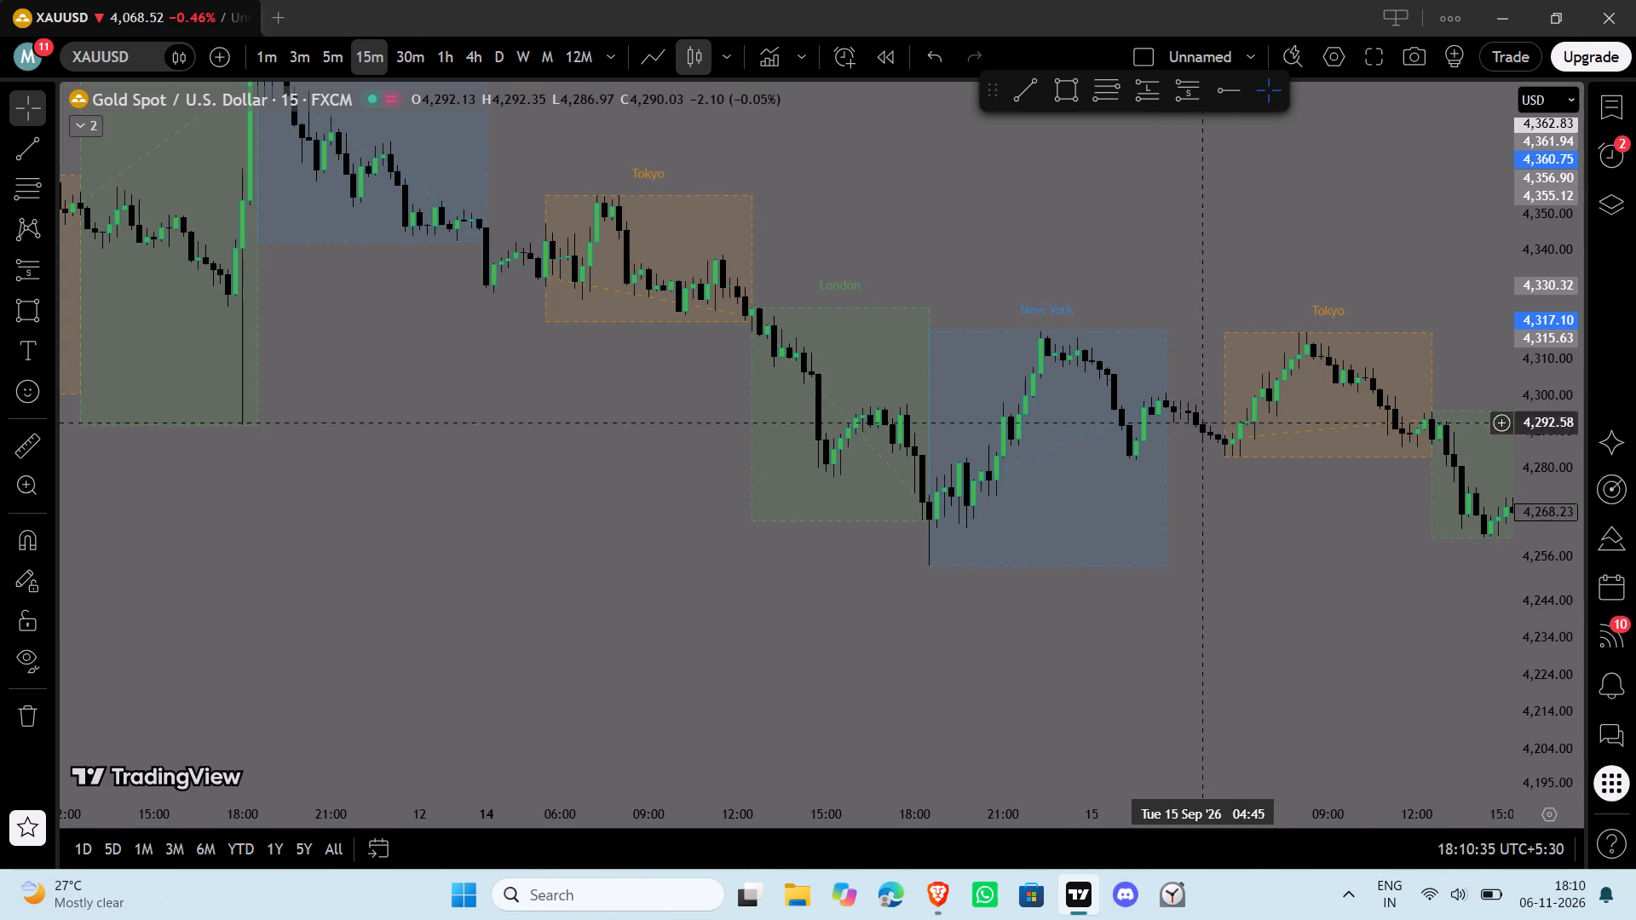
pyautogui.click(1141, 79)
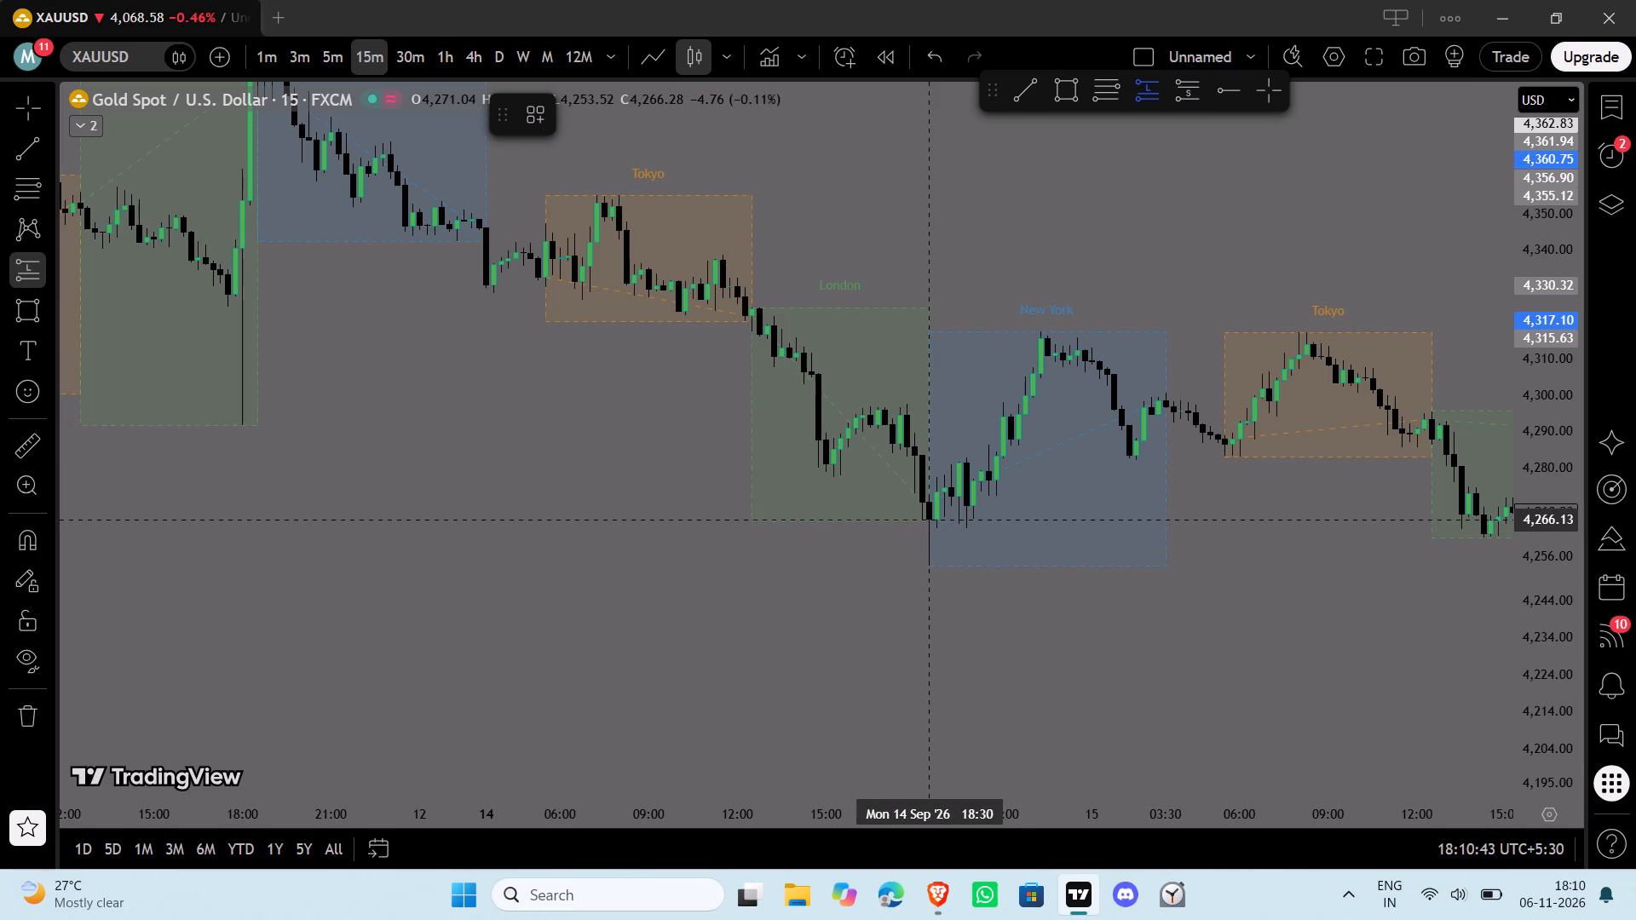
pyautogui.click(930, 519)
pyautogui.moveTo(927, 626); pyautogui.dragTo(964, 572)
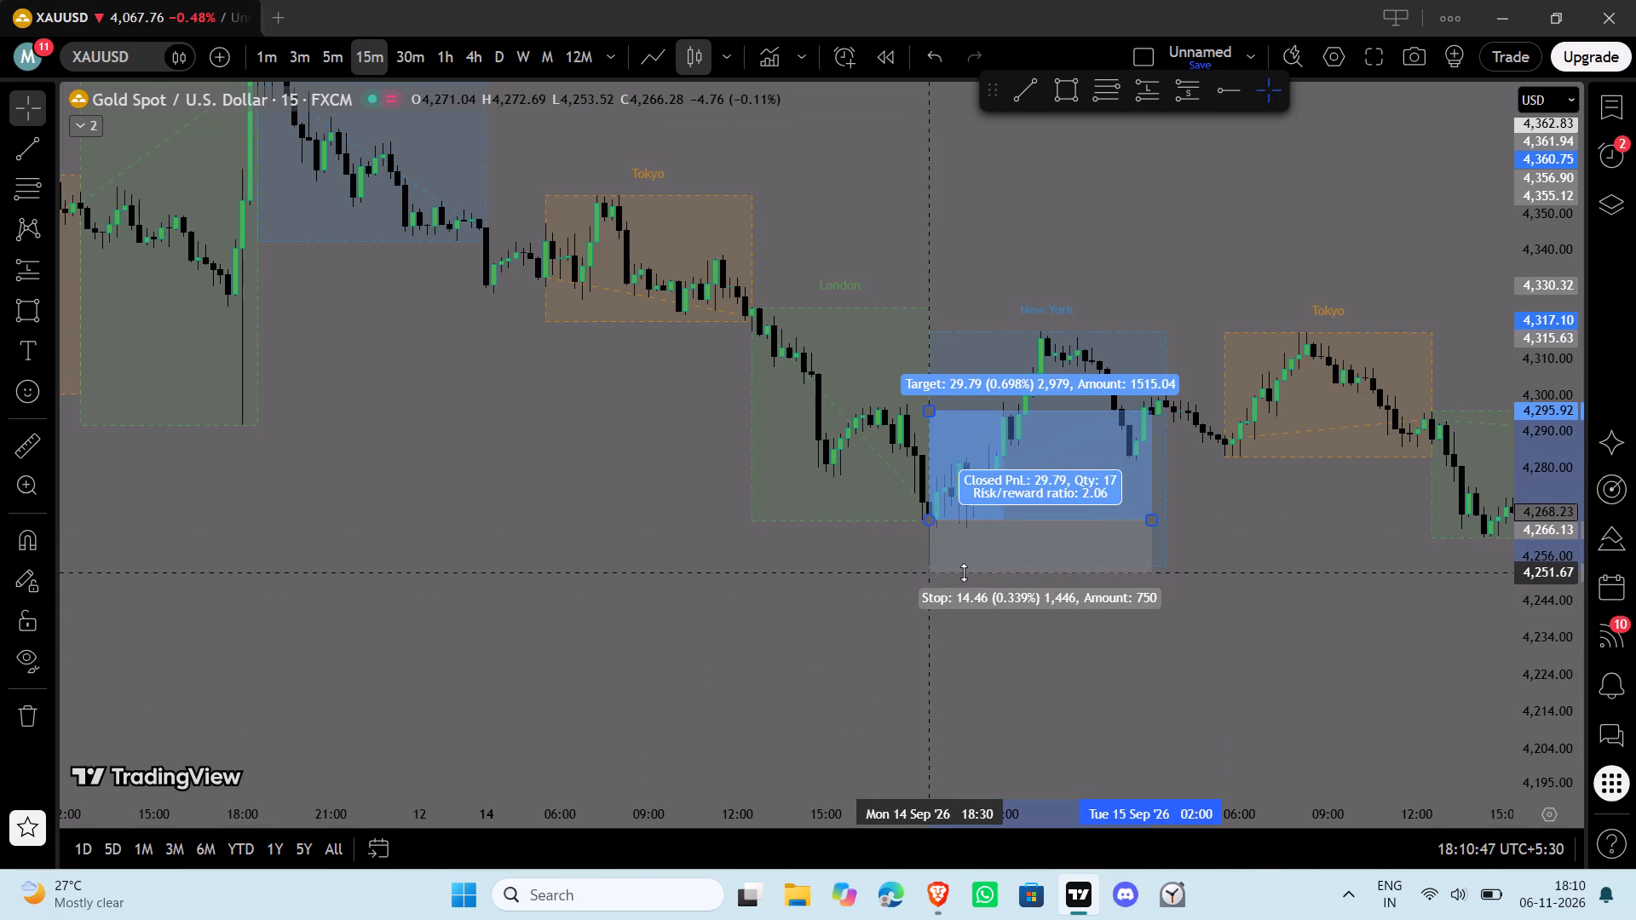
pyautogui.moveTo(964, 572); pyautogui.dragTo(964, 567)
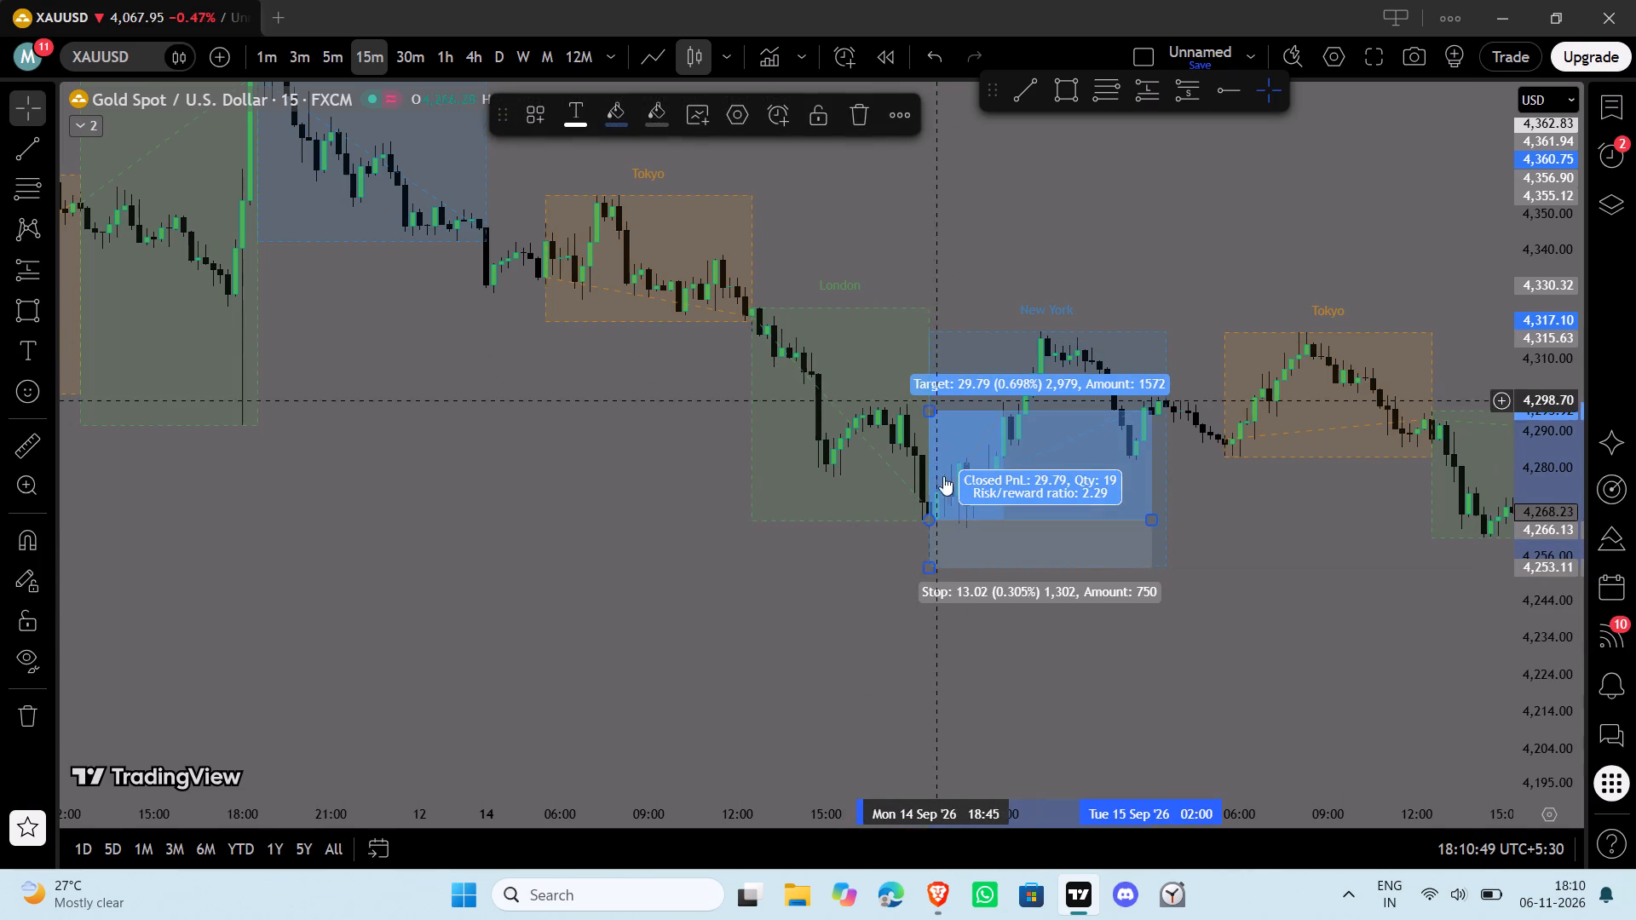
pyautogui.click(906, 664)
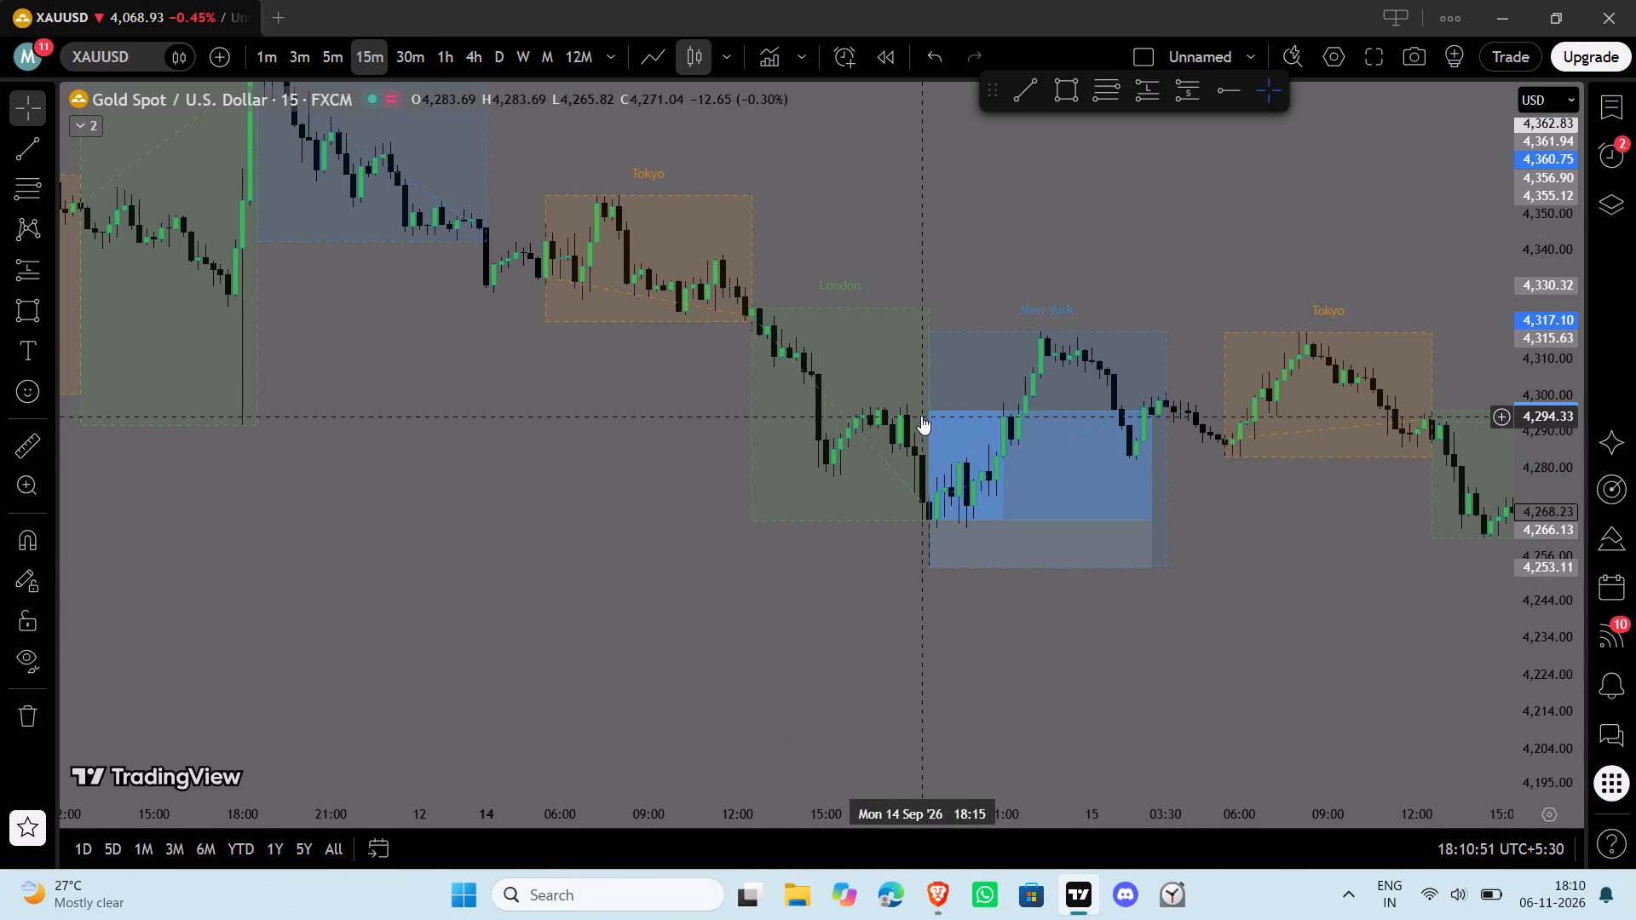
pyautogui.moveTo(932, 410); pyautogui.dragTo(940, 342)
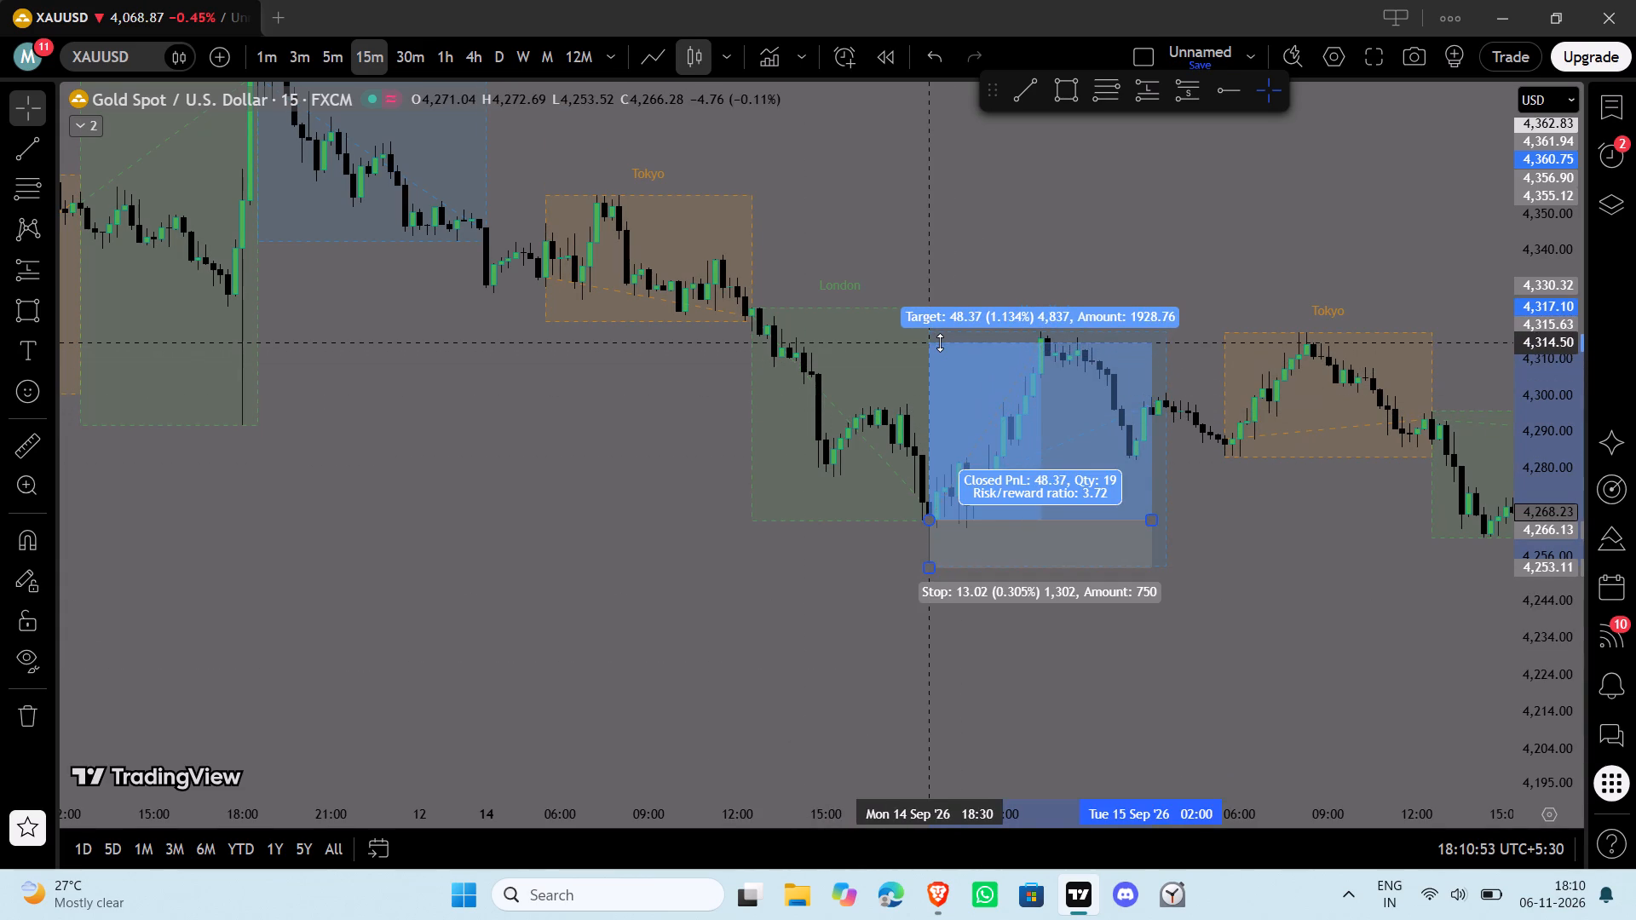
pyautogui.moveTo(940, 342); pyautogui.dragTo(940, 342)
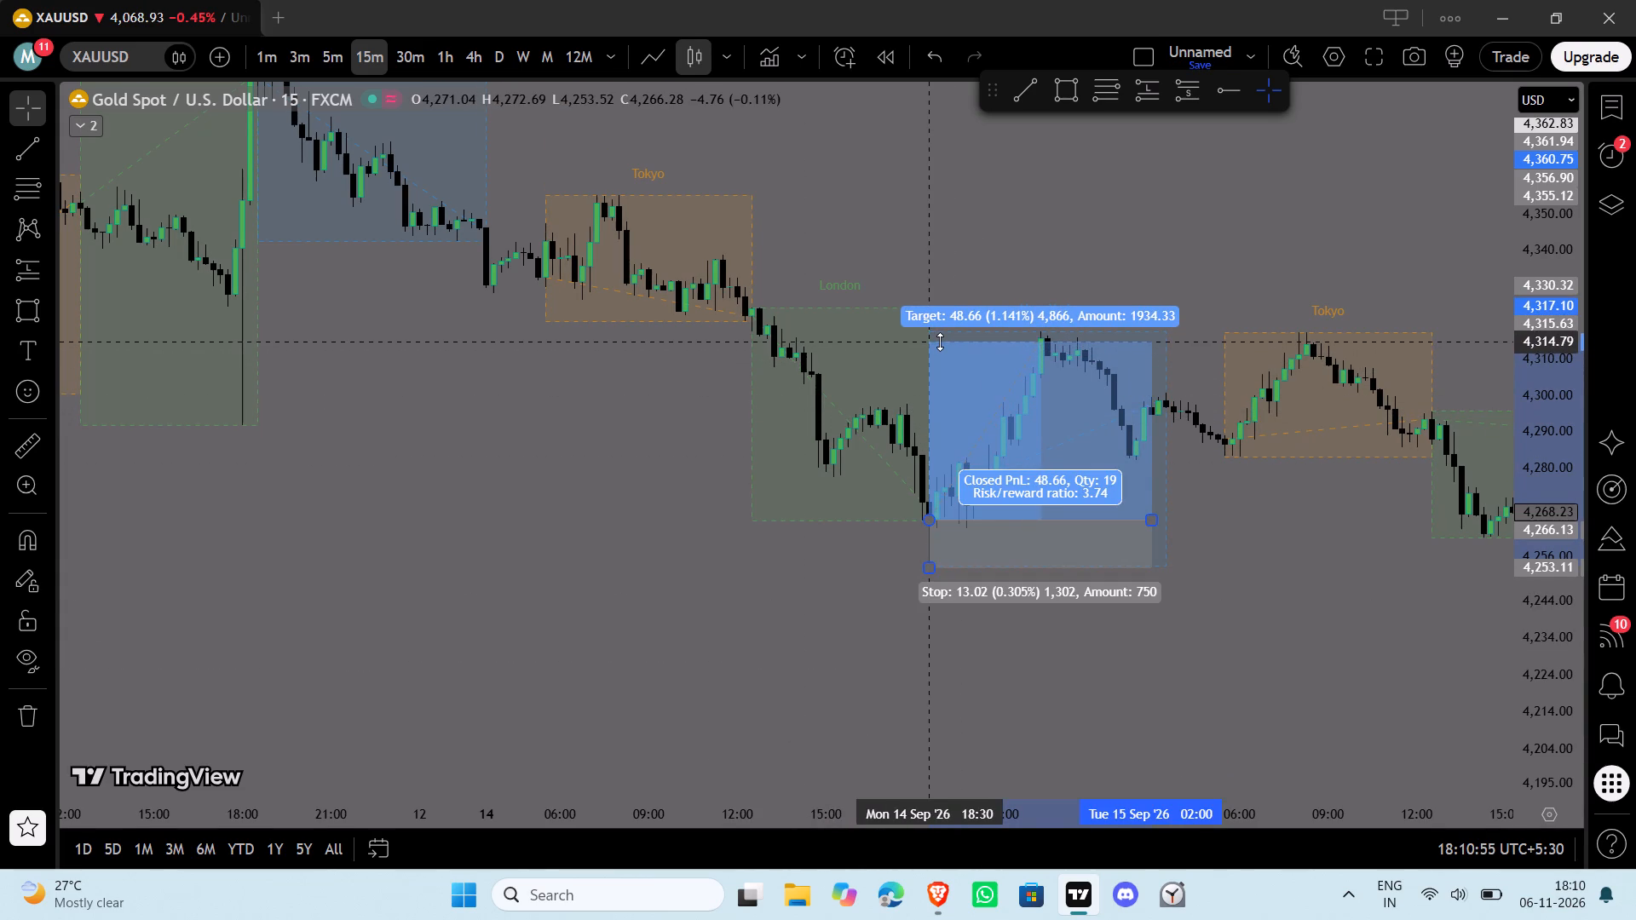
pyautogui.moveTo(940, 342); pyautogui.dragTo(929, 333)
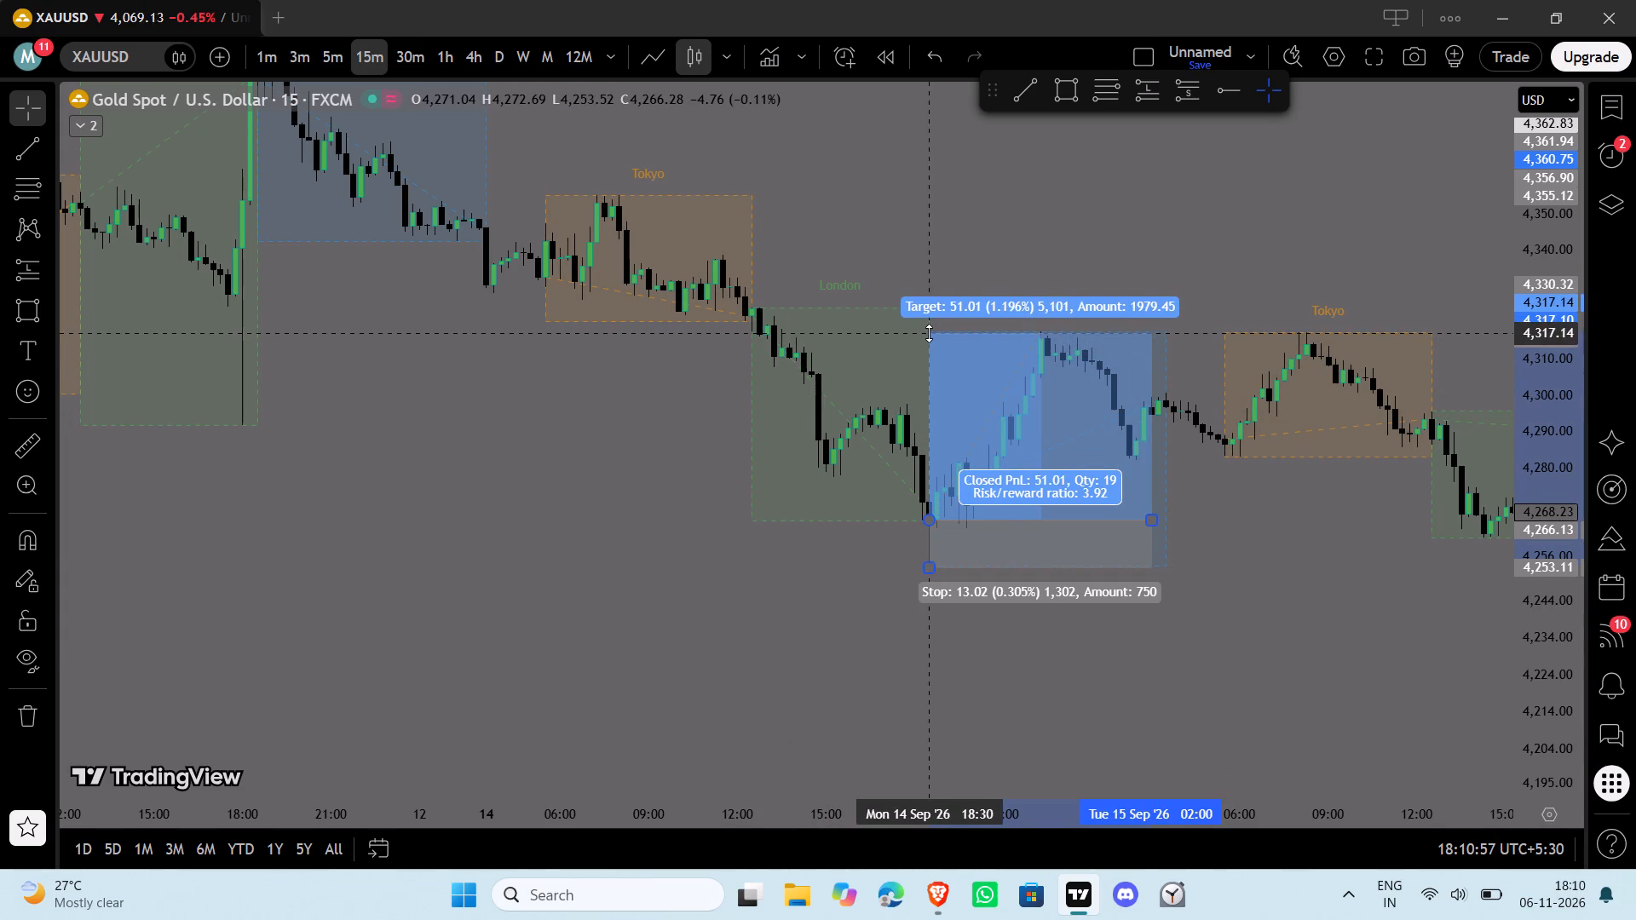
pyautogui.moveTo(929, 333); pyautogui.dragTo(928, 335)
pyautogui.click(1112, 686)
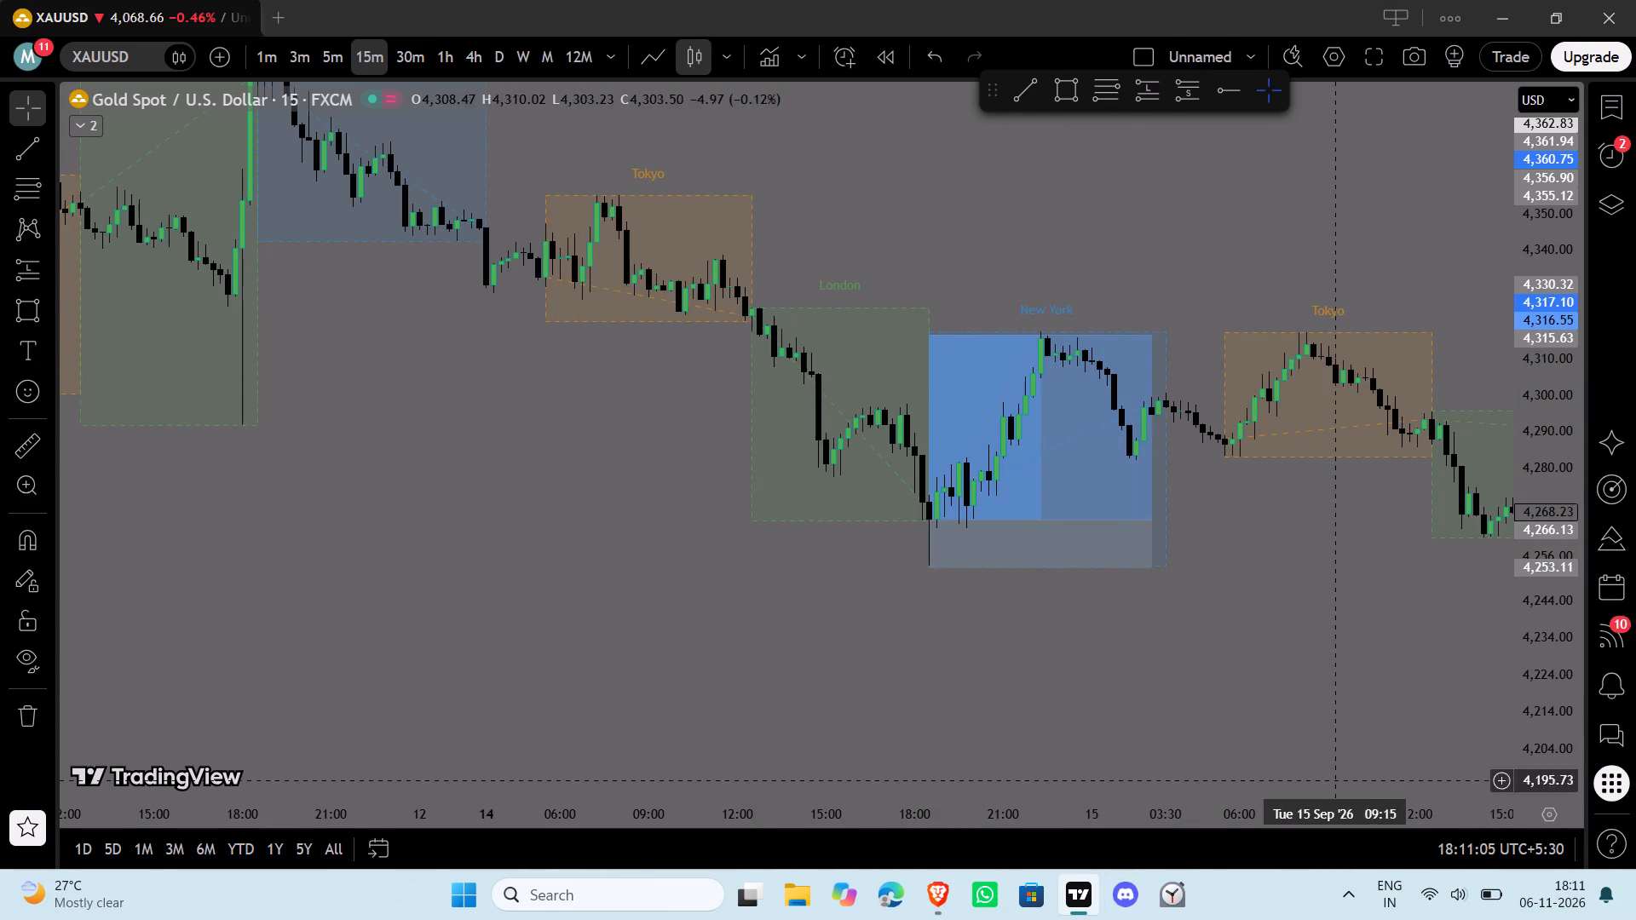
# Raise the target of the 14 September New York long position to 4,334.17.
pyautogui.moveTo(1246, 676); pyautogui.dragTo(774, 634)
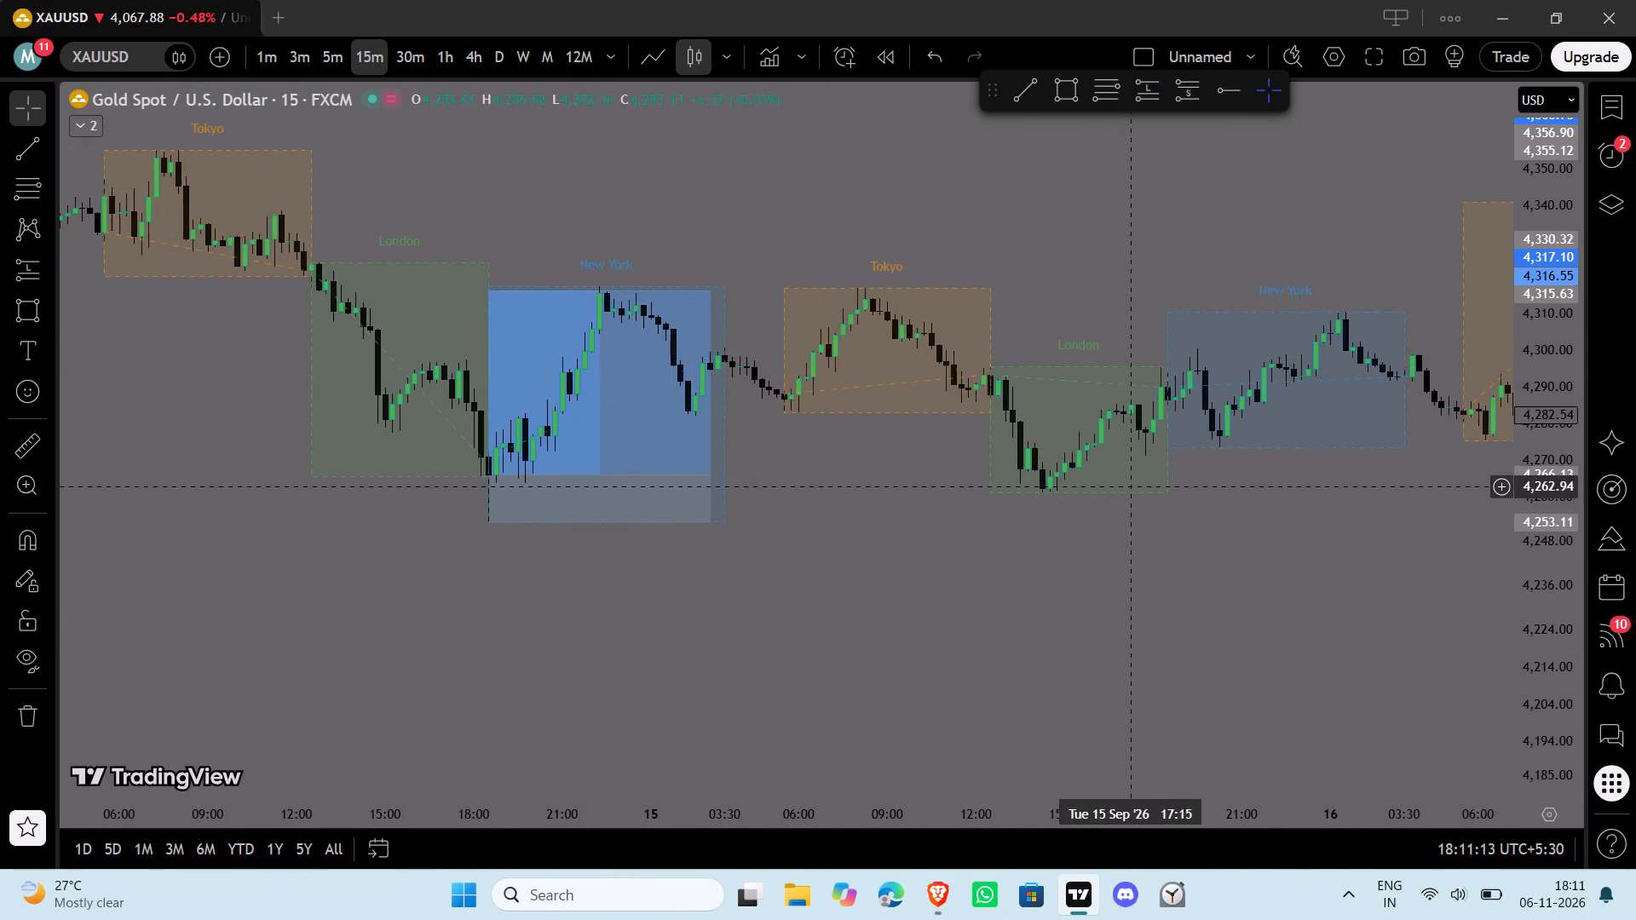
pyautogui.moveTo(1166, 623); pyautogui.dragTo(688, 589)
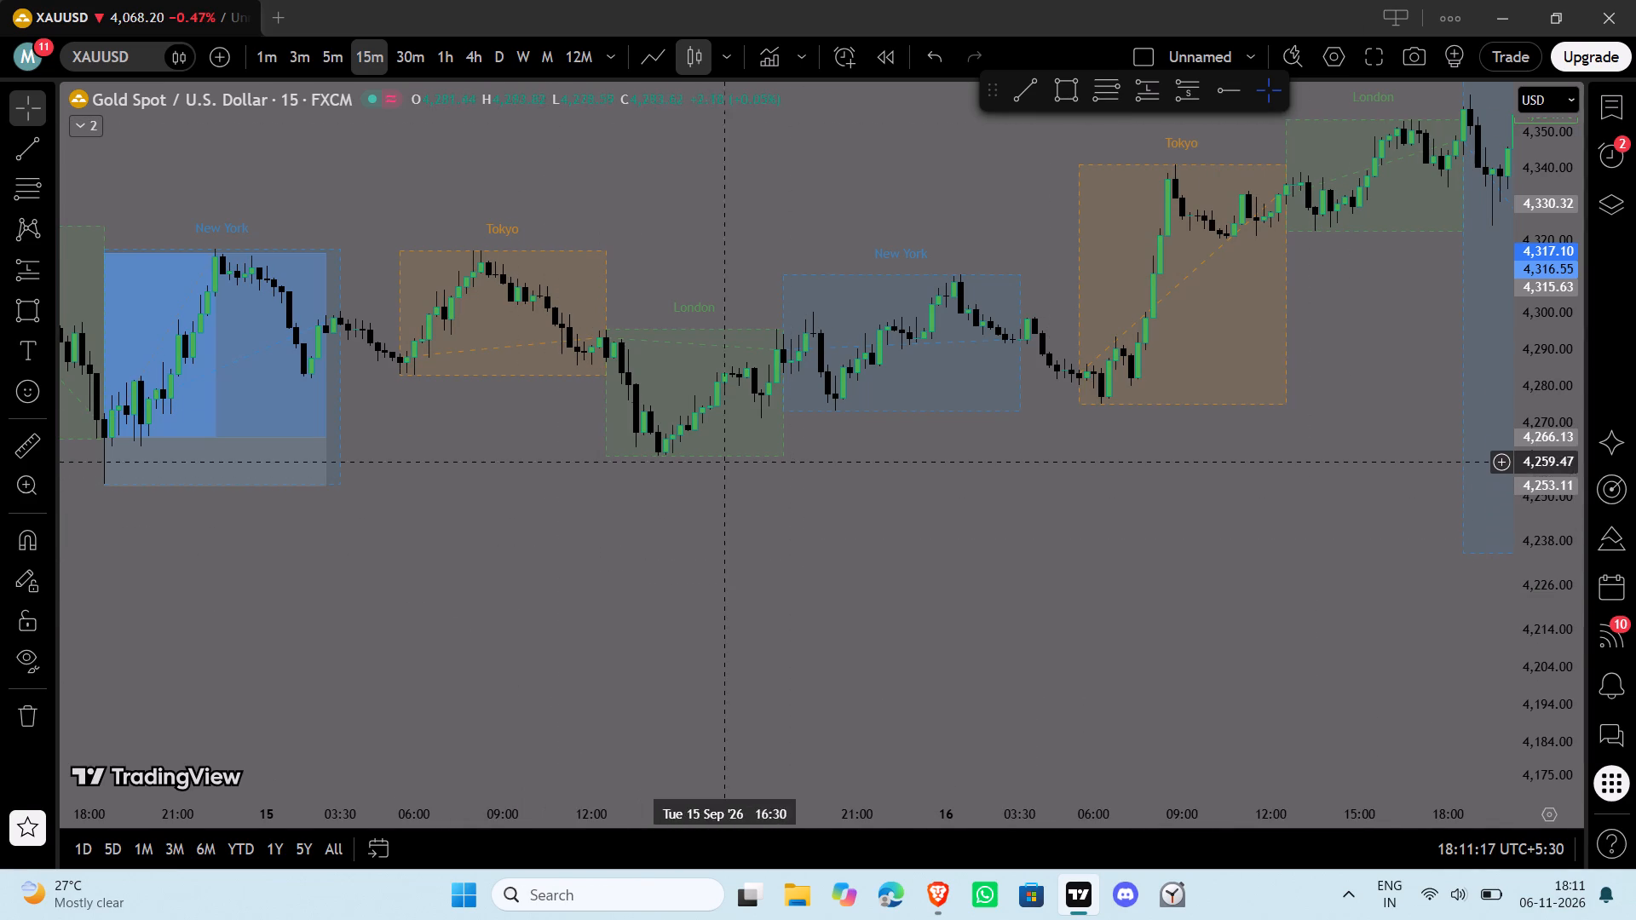
pyautogui.moveTo(420, 495); pyautogui.dragTo(608, 517)
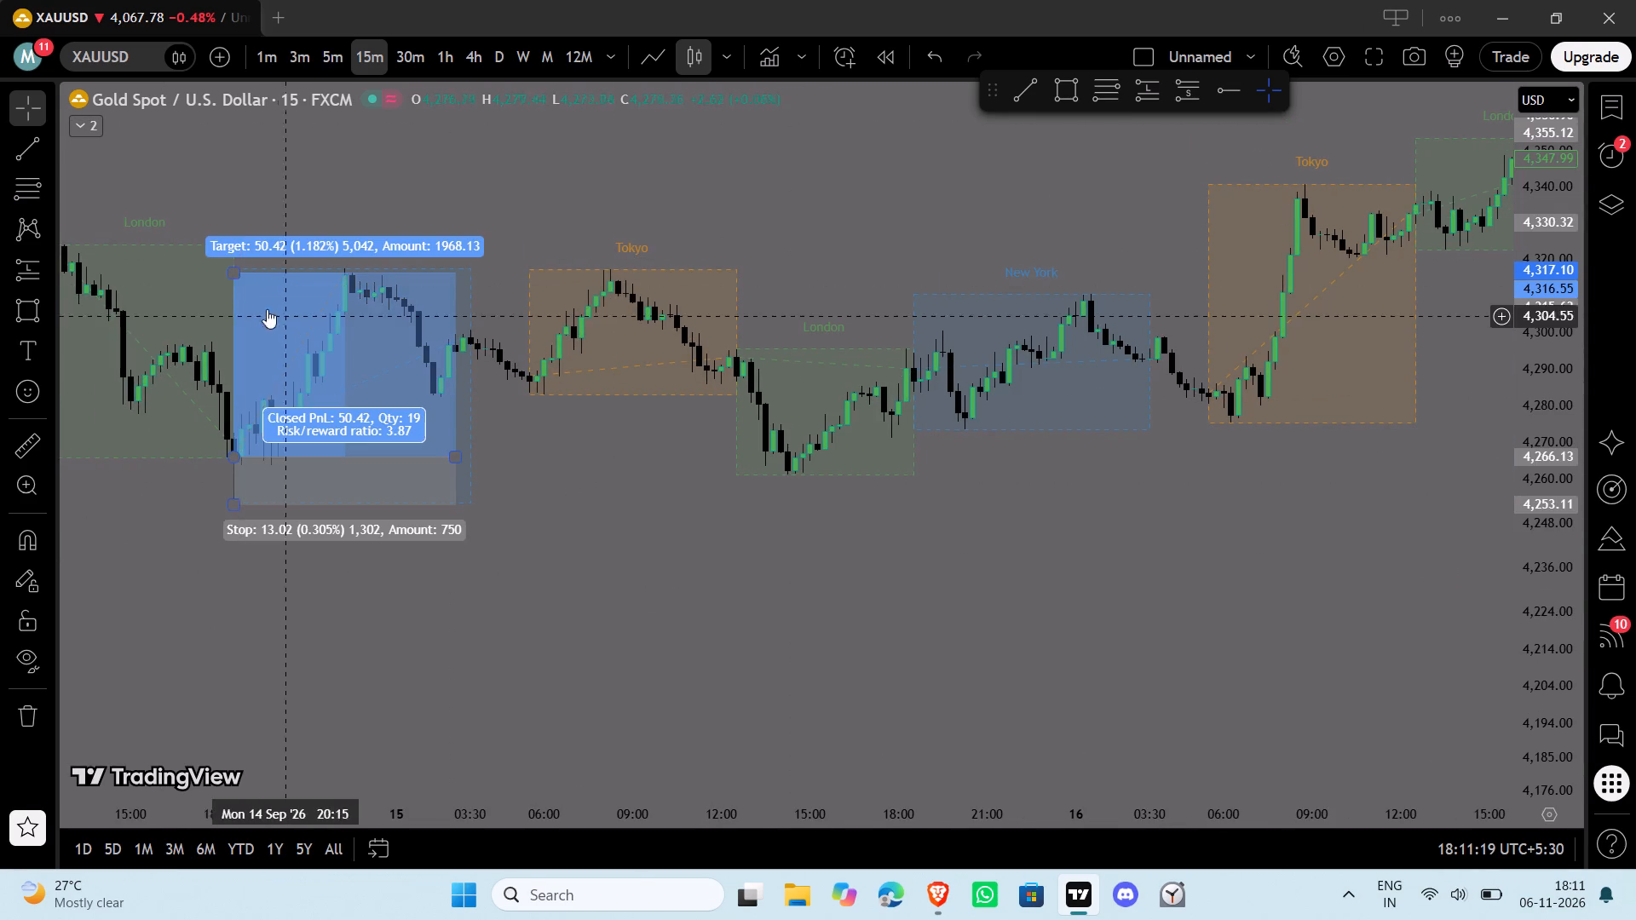
pyautogui.moveTo(234, 269); pyautogui.dragTo(240, 222)
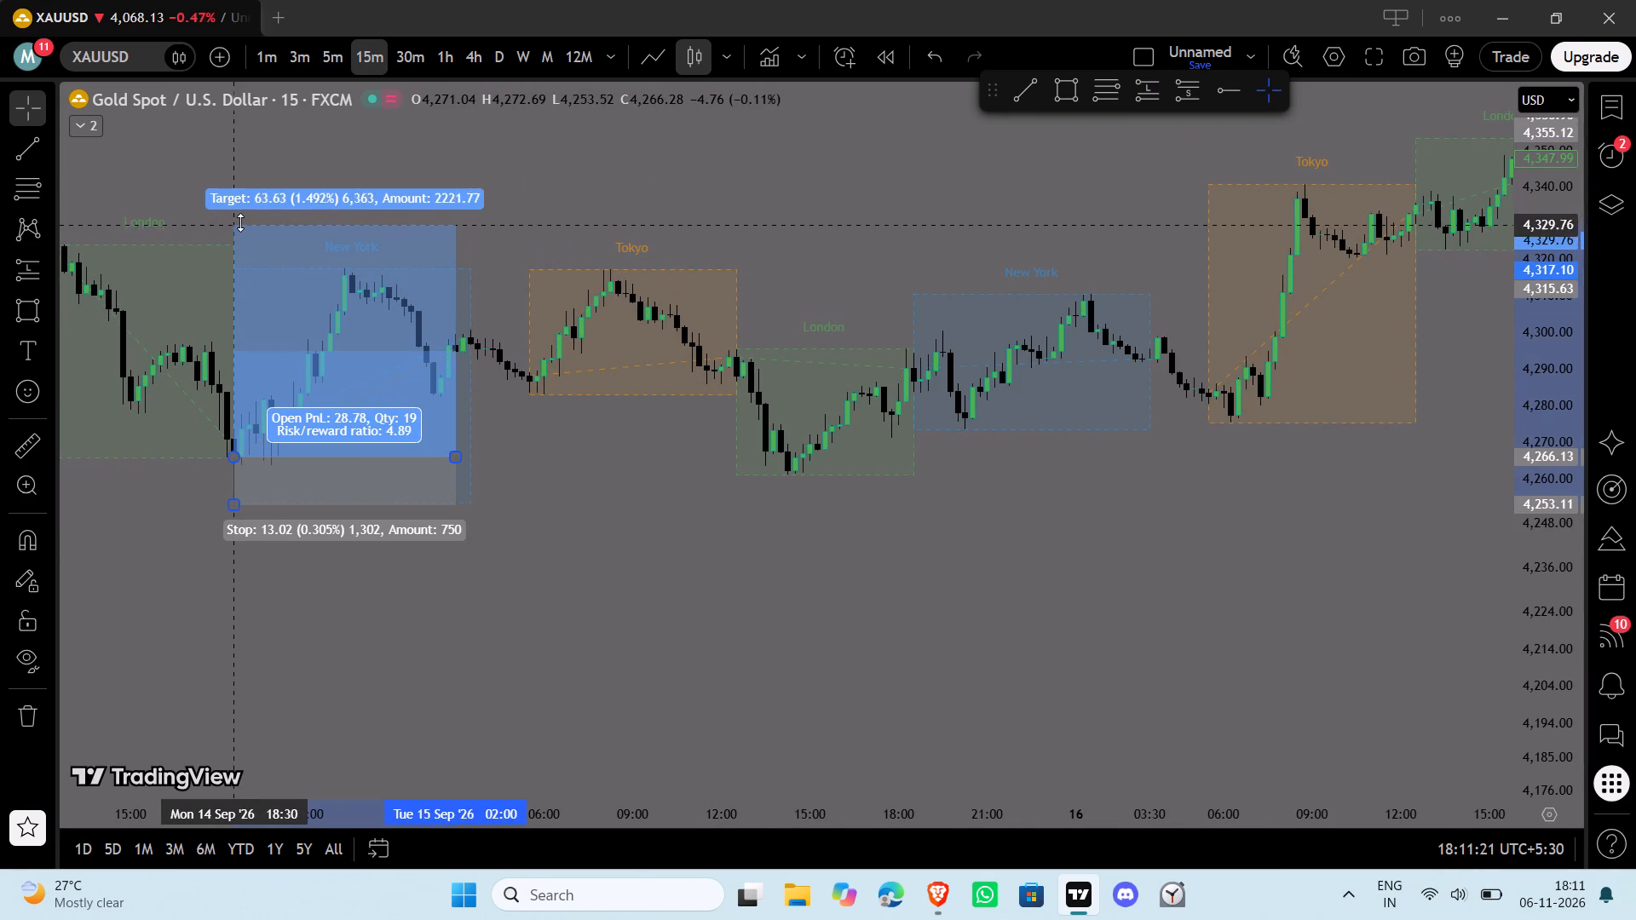
pyautogui.moveTo(240, 222); pyautogui.dragTo(233, 208)
pyautogui.click(544, 473)
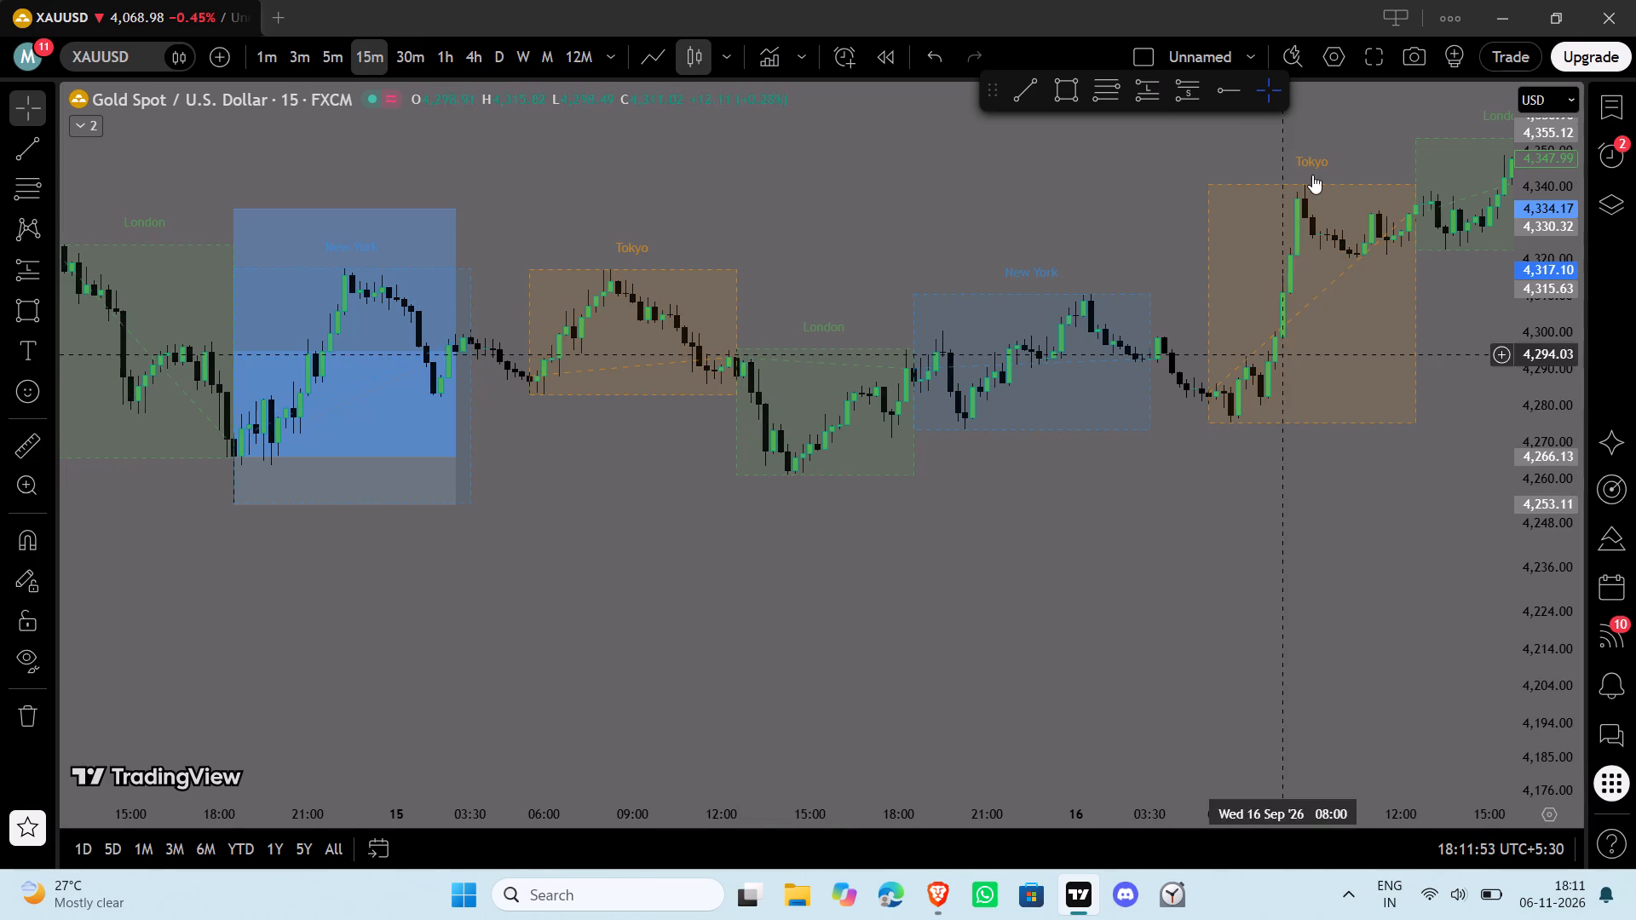
# Draw a rectangle zone at the 15 September lows from 17:30 to about 22:30, between 4,271.35 and about 4,277.
pyautogui.click(1051, 96)
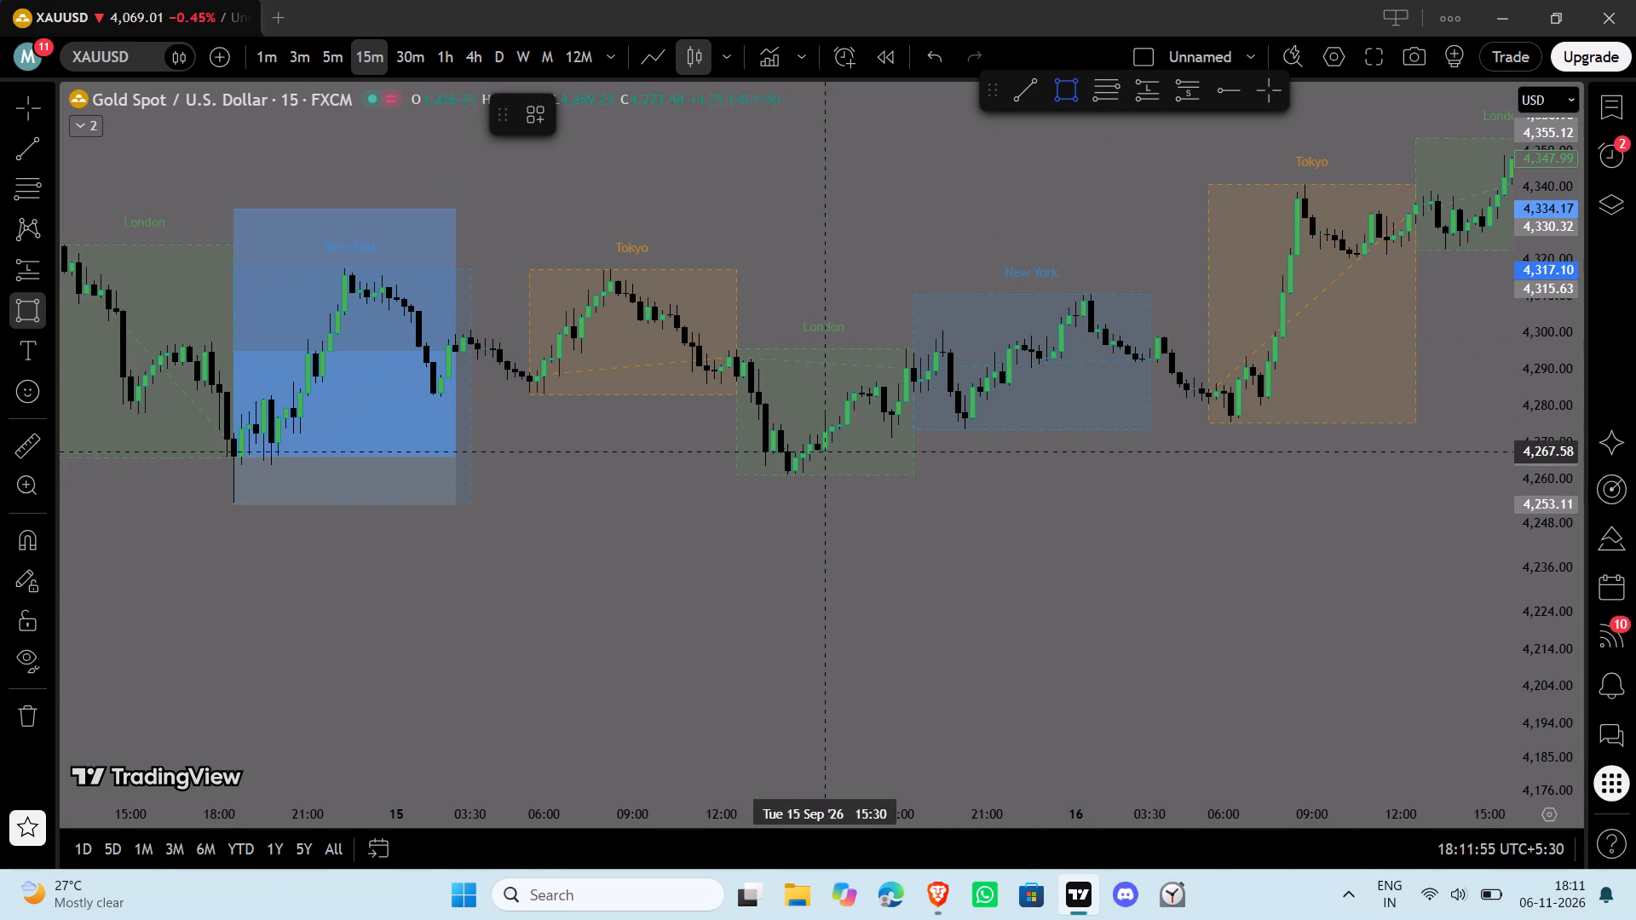
pyautogui.click(883, 437)
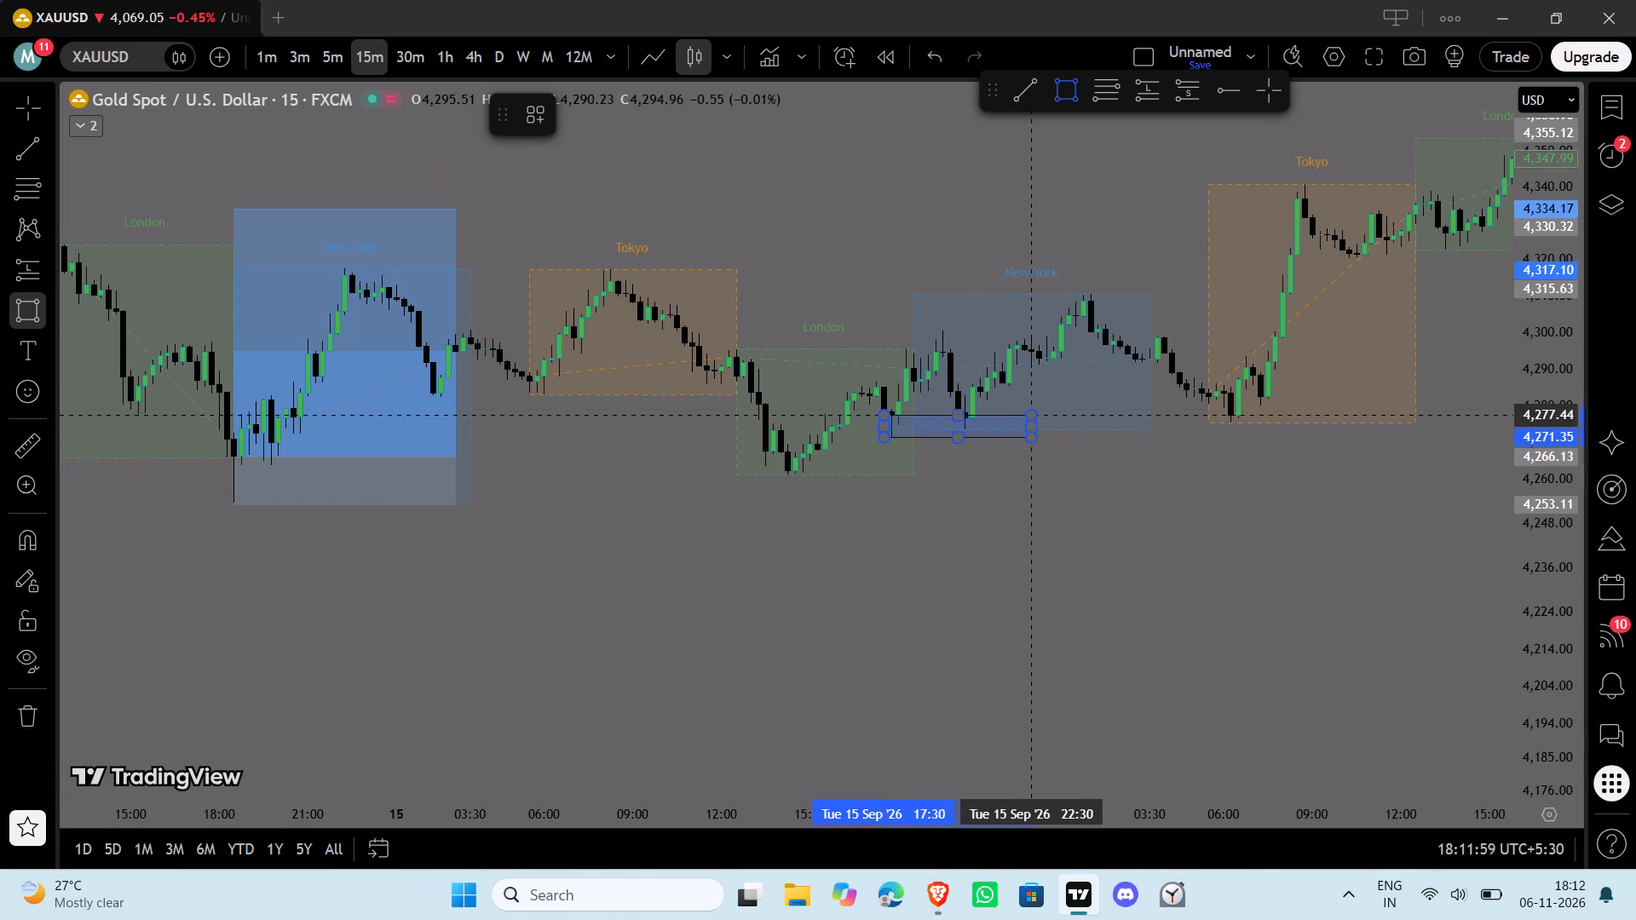
pyautogui.click(1035, 415)
pyautogui.click(1000, 555)
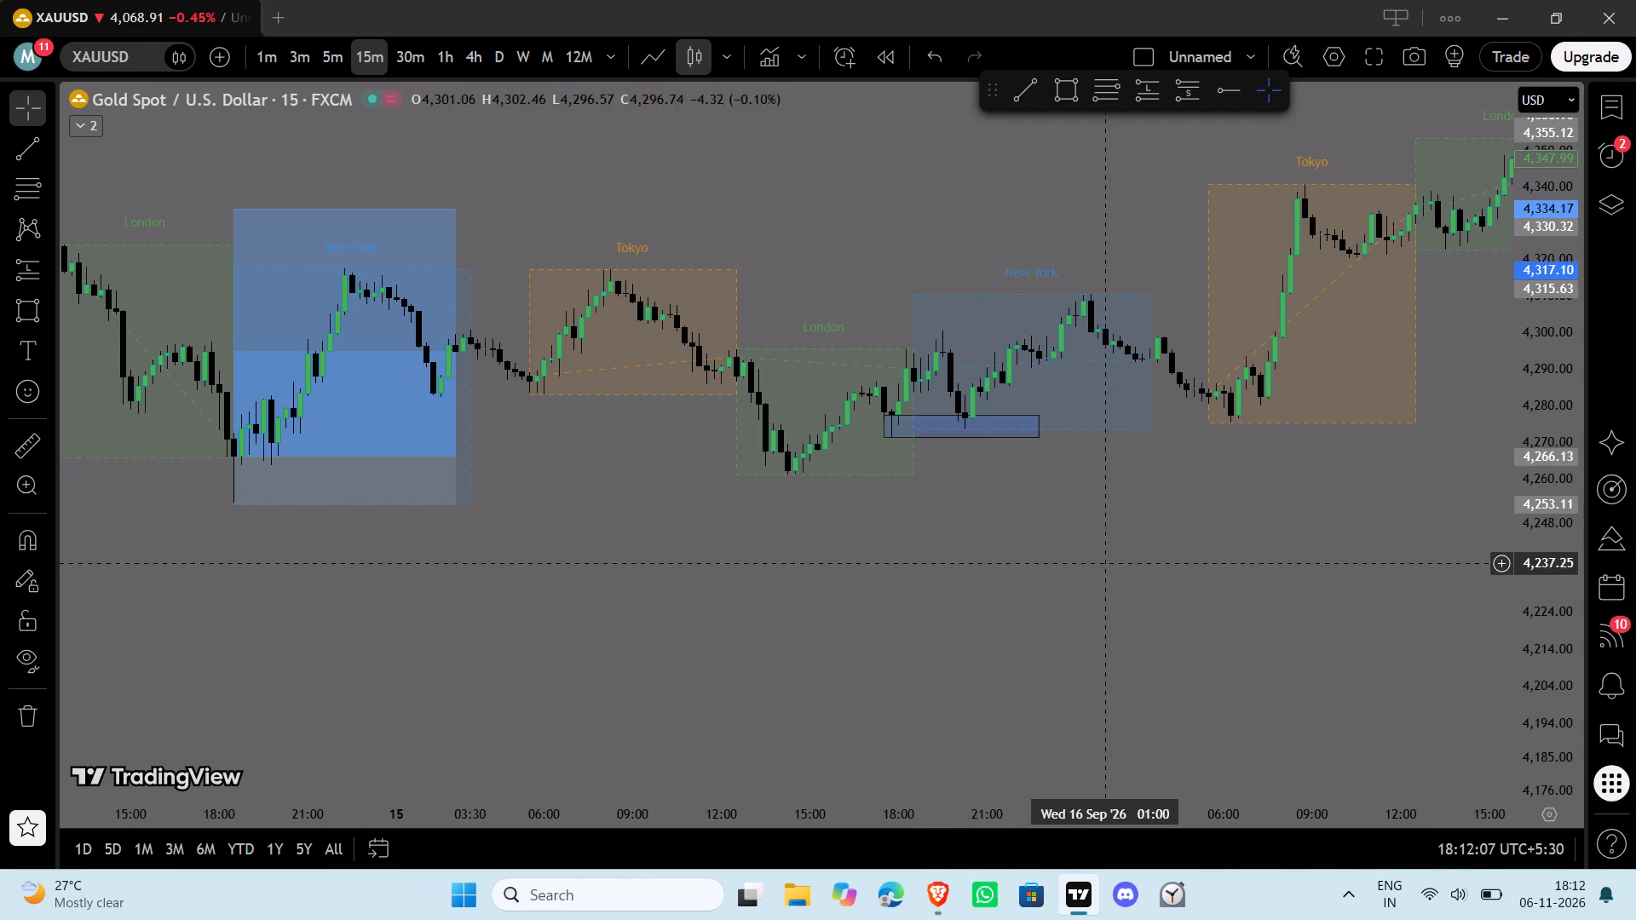
# Draw a rectangle zone at the 16 September London lows from 13:15 to 20:45, between 4,324.18 and 4,338.00.
pyautogui.moveTo(1213, 558); pyautogui.dragTo(941, 595)
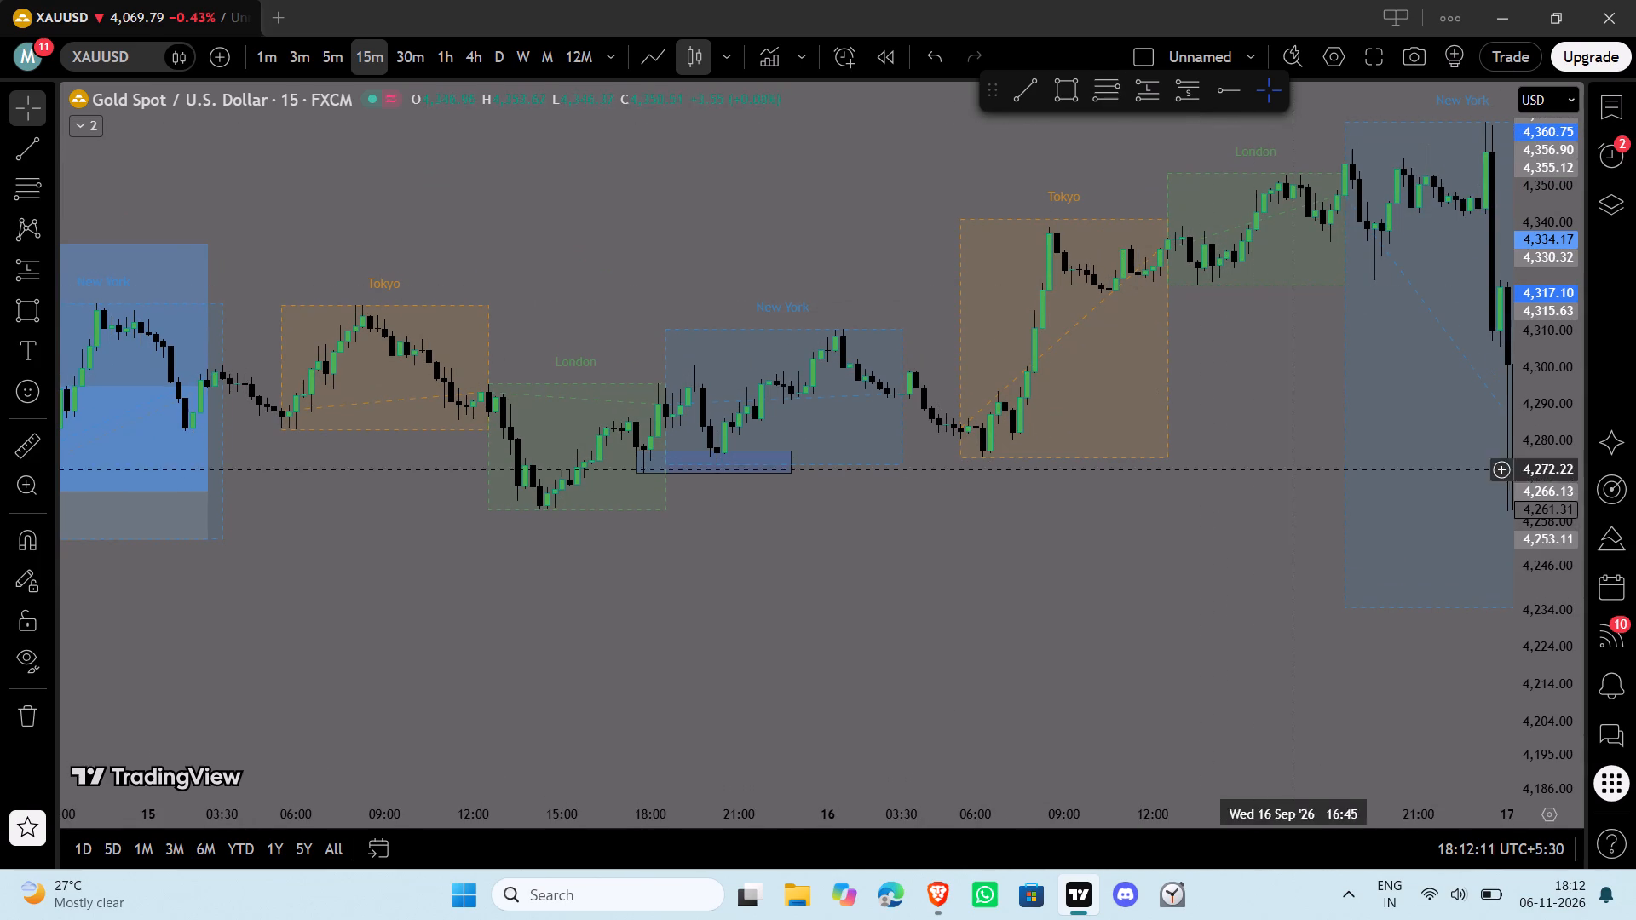
pyautogui.moveTo(1286, 555); pyautogui.dragTo(867, 599)
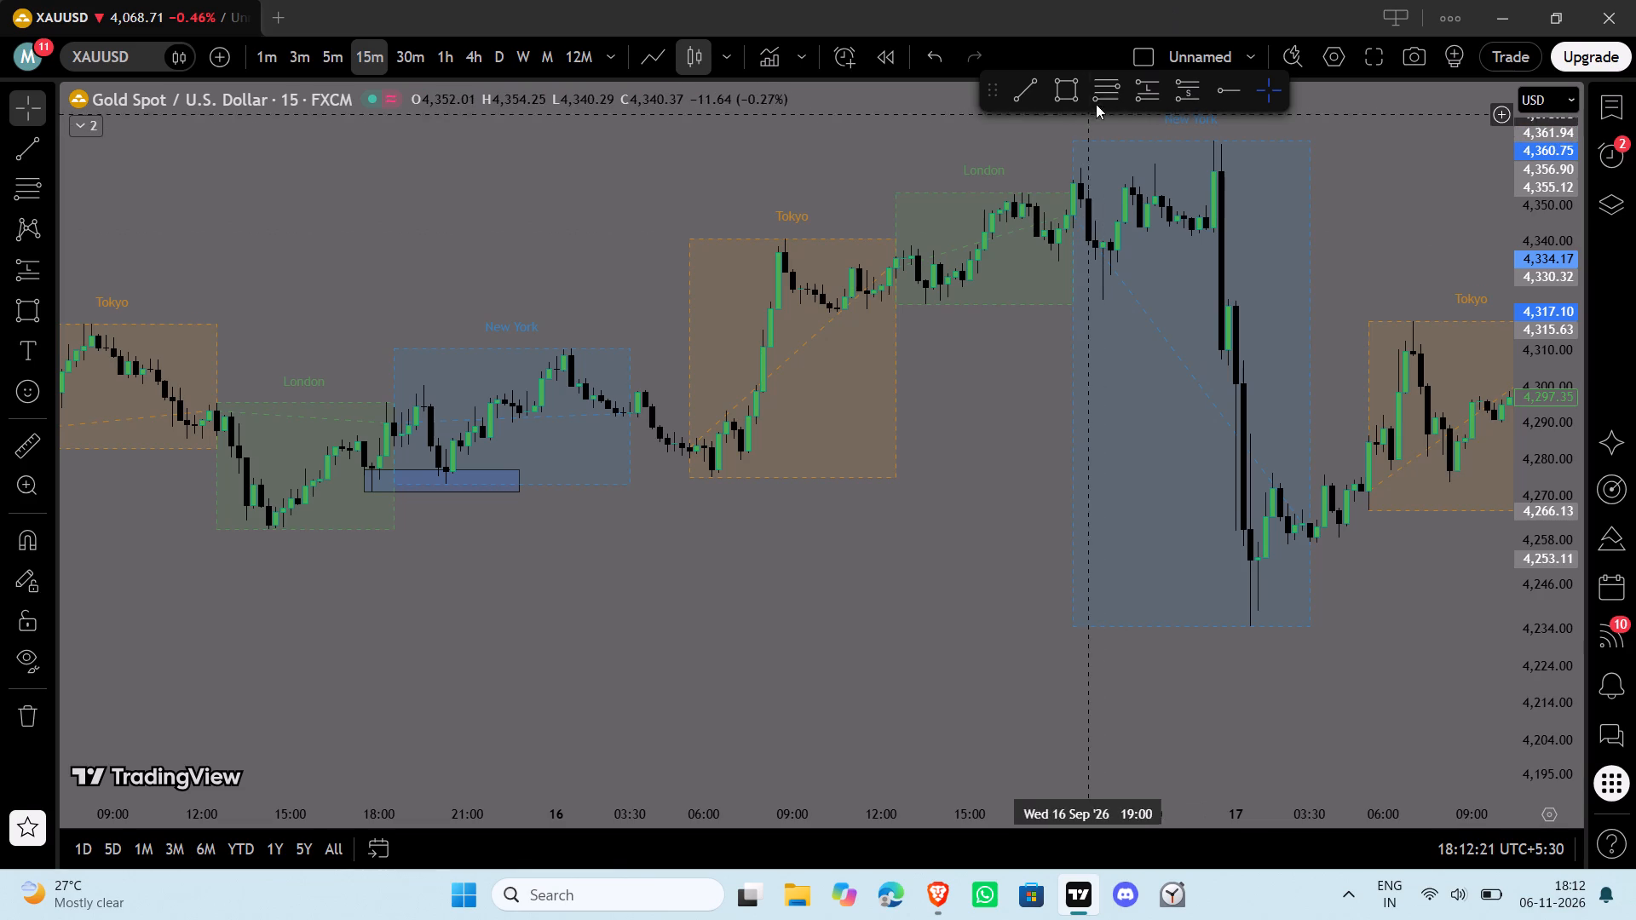
pyautogui.click(1071, 97)
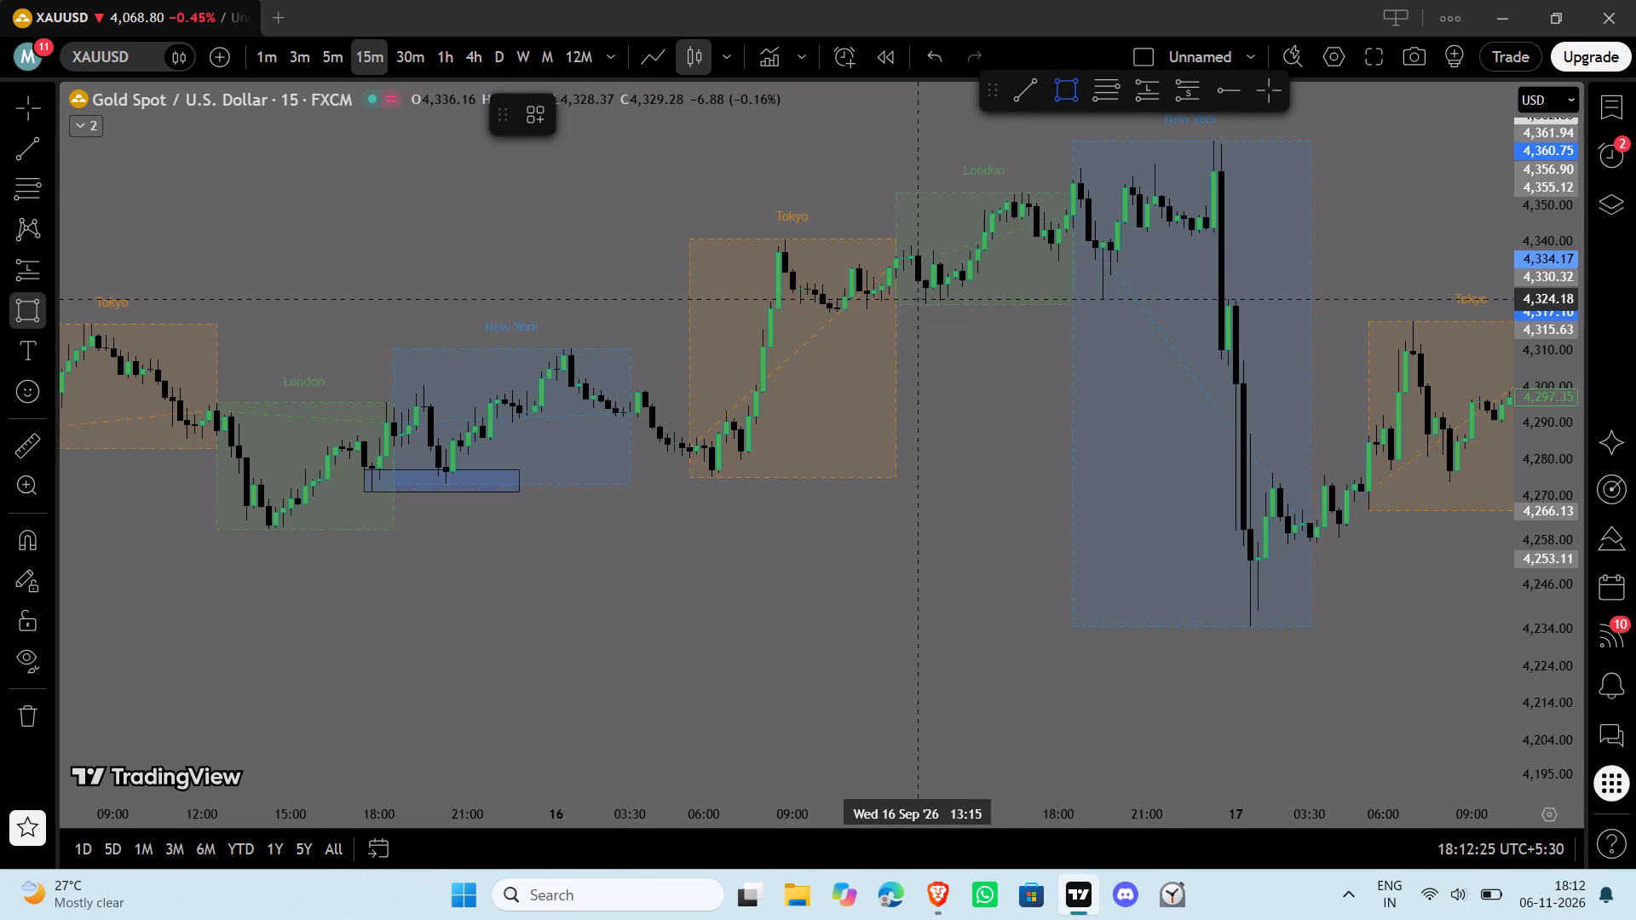
pyautogui.click(921, 299)
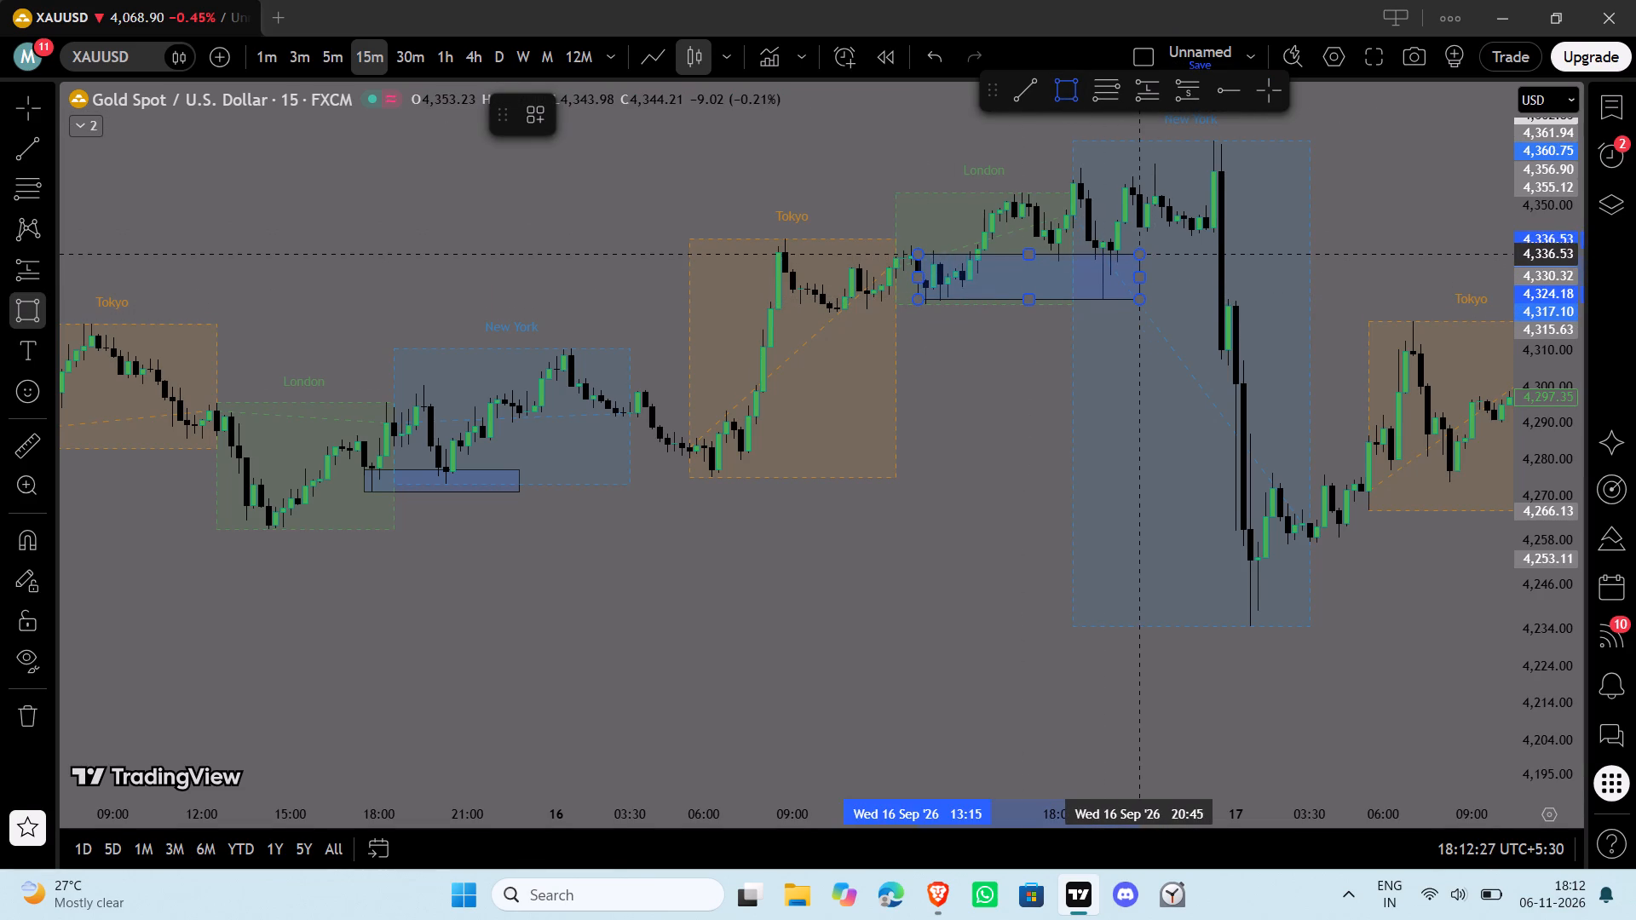
pyautogui.click(1143, 249)
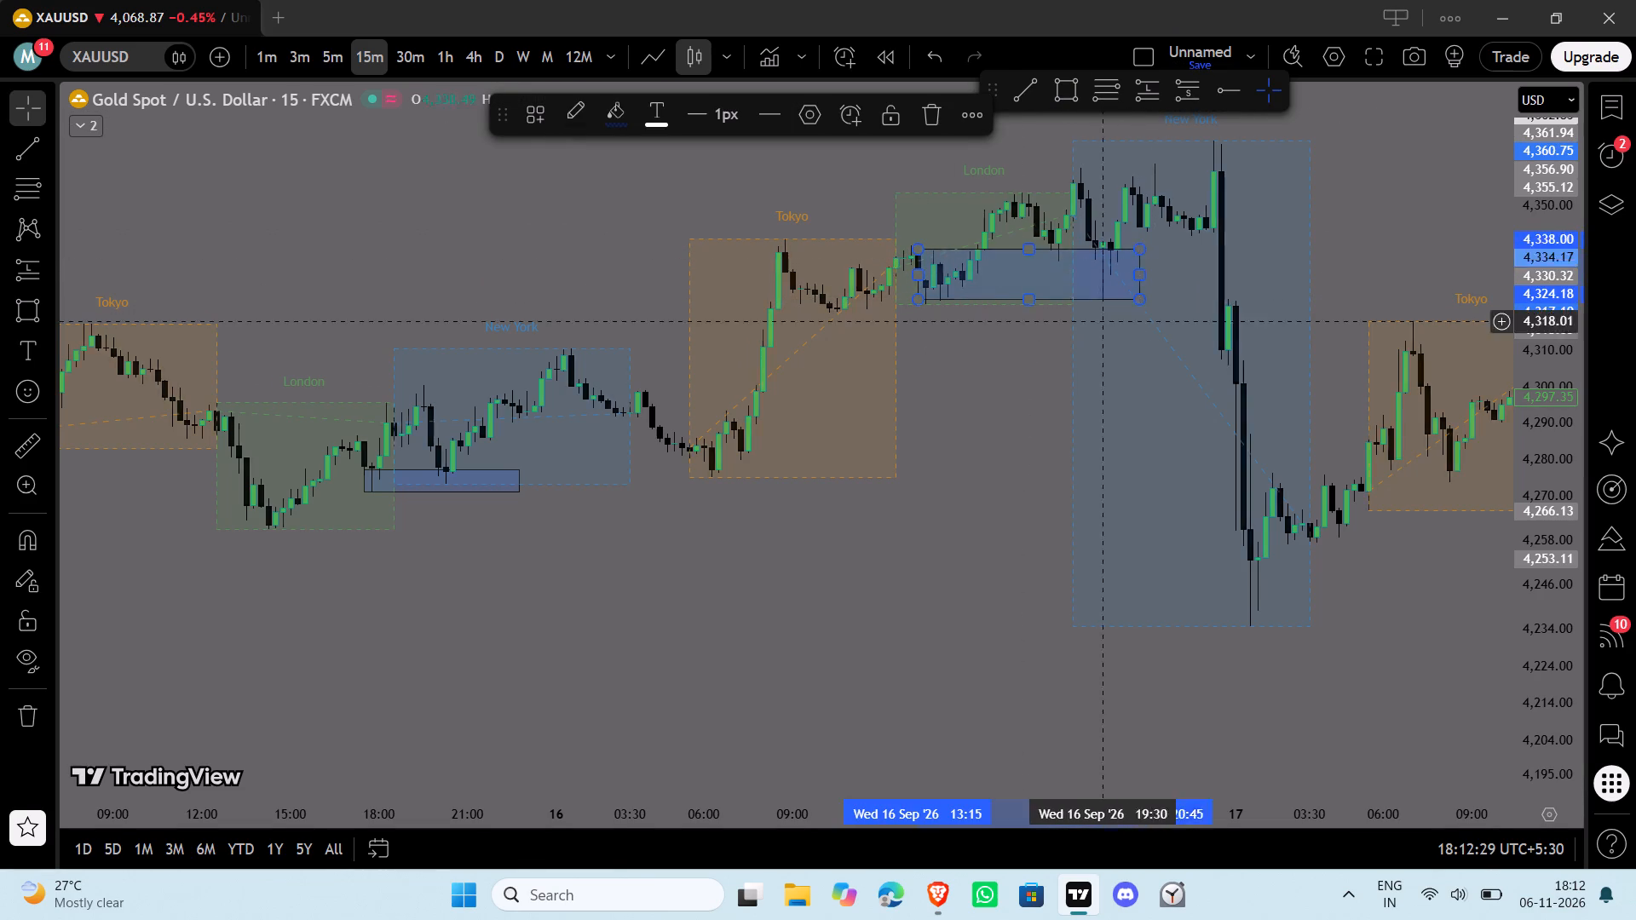
pyautogui.click(998, 418)
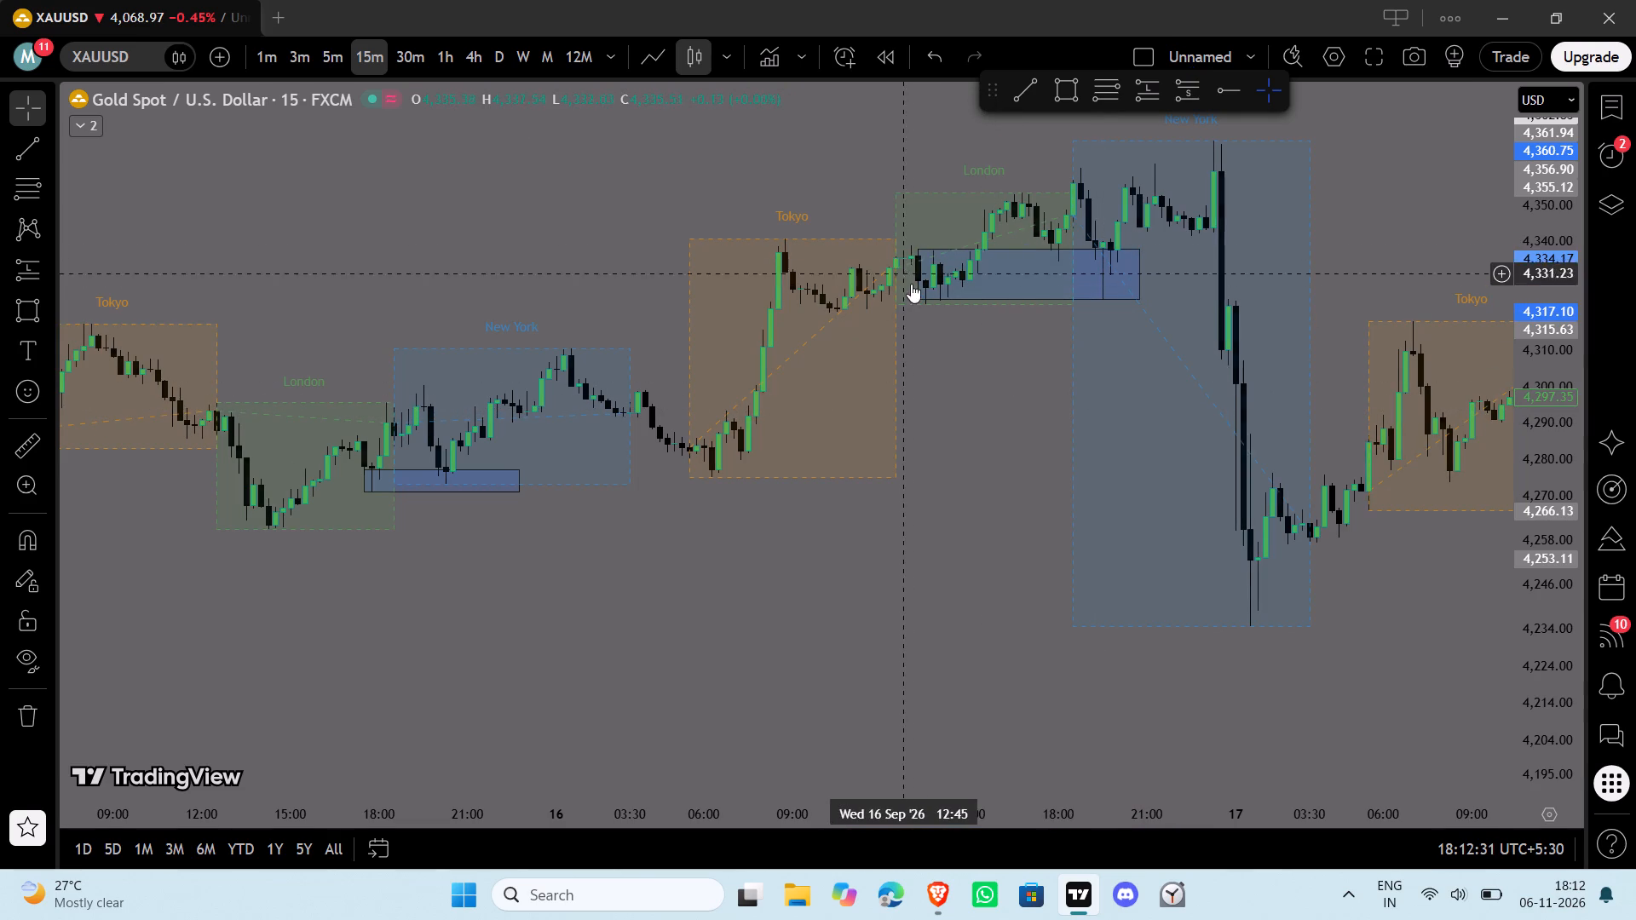
# Extend the 16 September London zone so that it starts at 13:00 and reaches down to about 4,322.71.
pyautogui.click(924, 304)
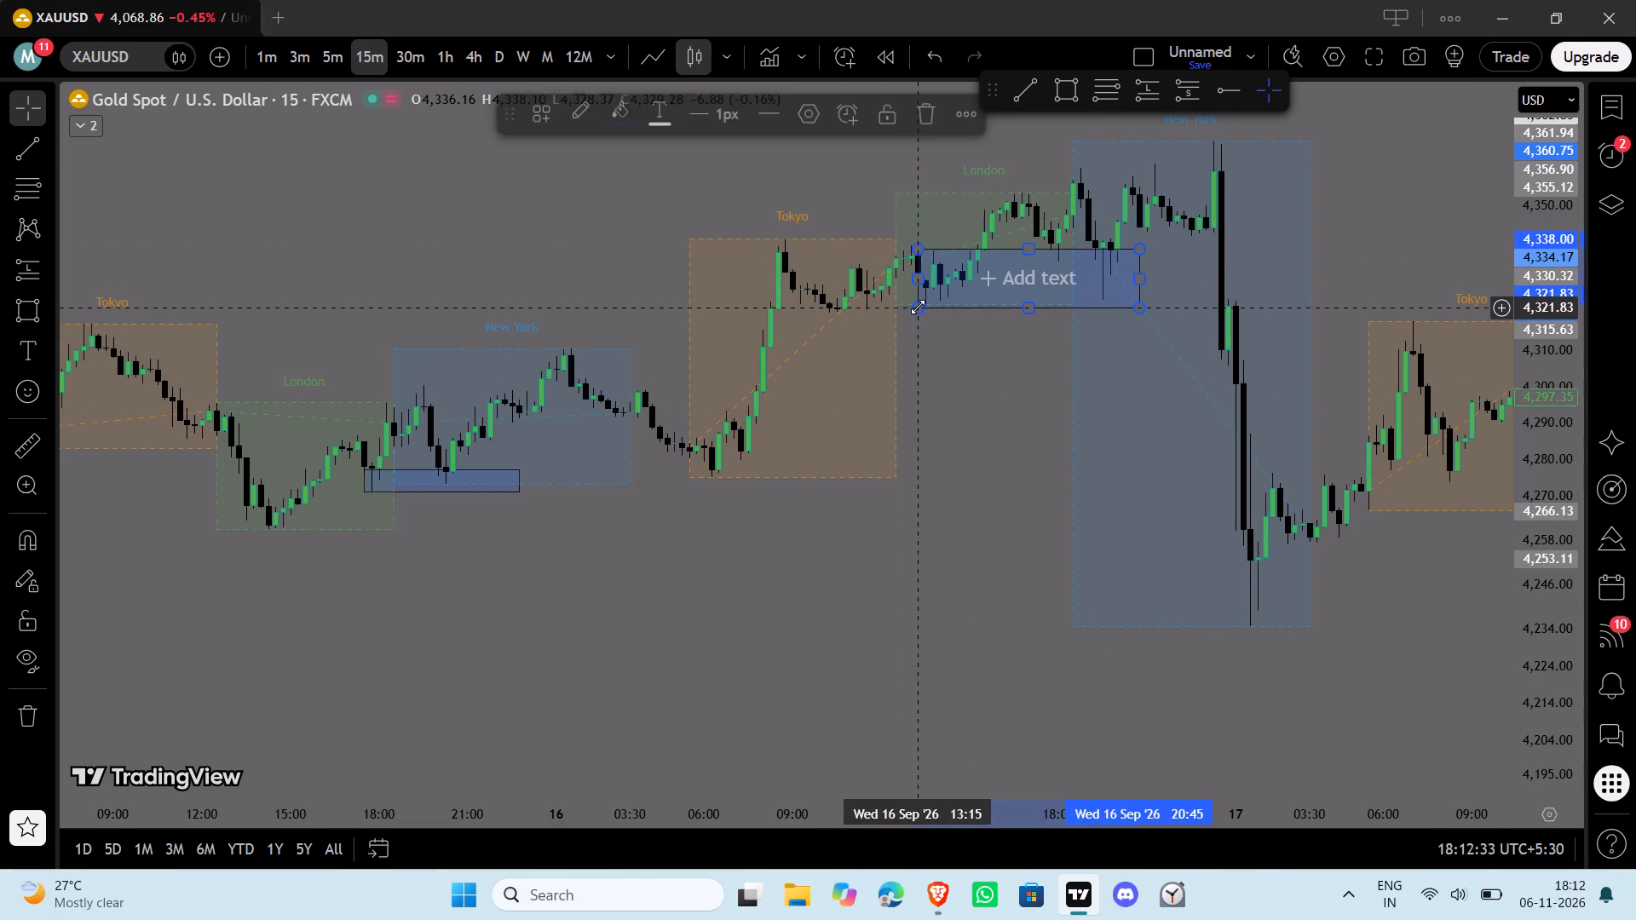
pyautogui.click(918, 307)
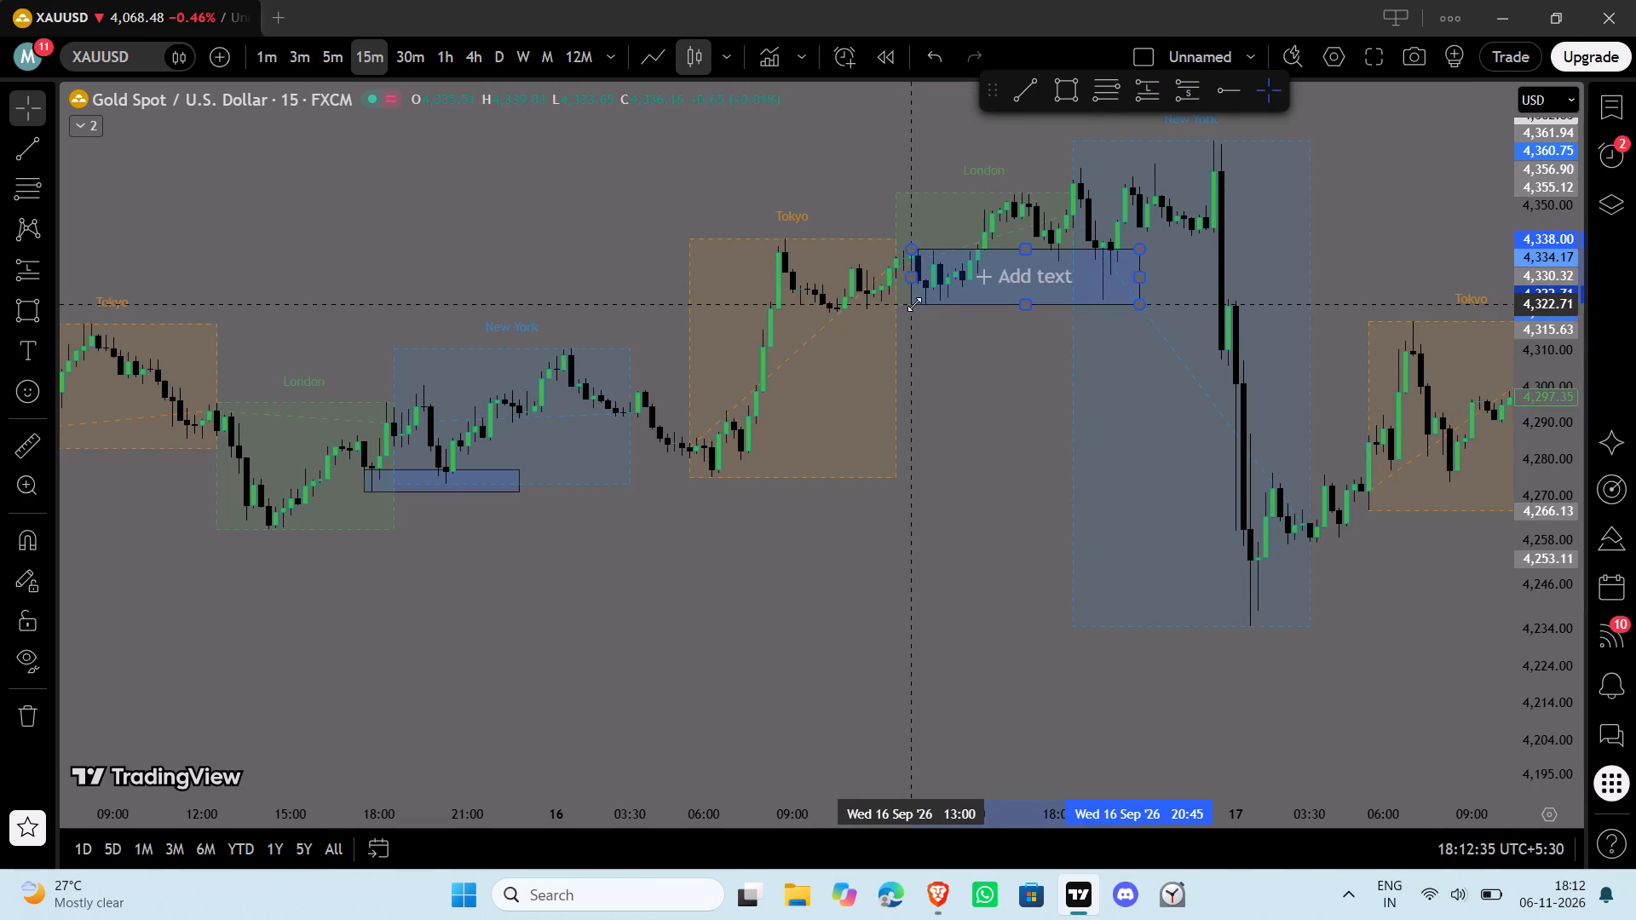
pyautogui.click(983, 461)
# Examine the Tokyo, London and New York session moves from 16 to 22 September.
pyautogui.moveTo(983, 461); pyautogui.dragTo(783, 735)
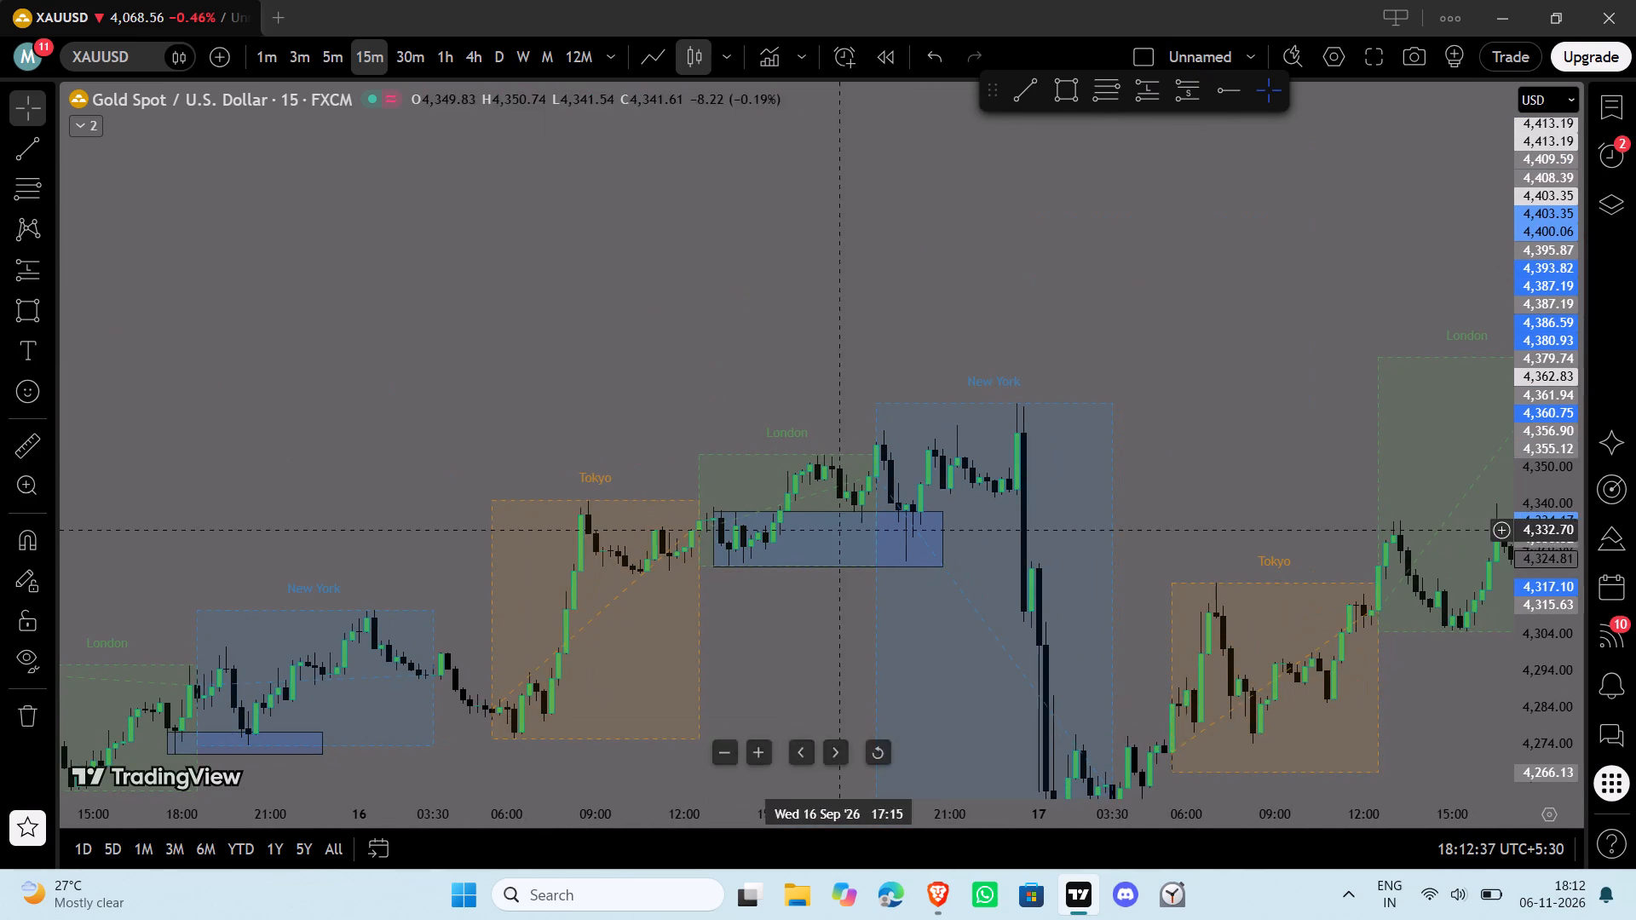
pyautogui.moveTo(1095, 264); pyautogui.dragTo(990, 148)
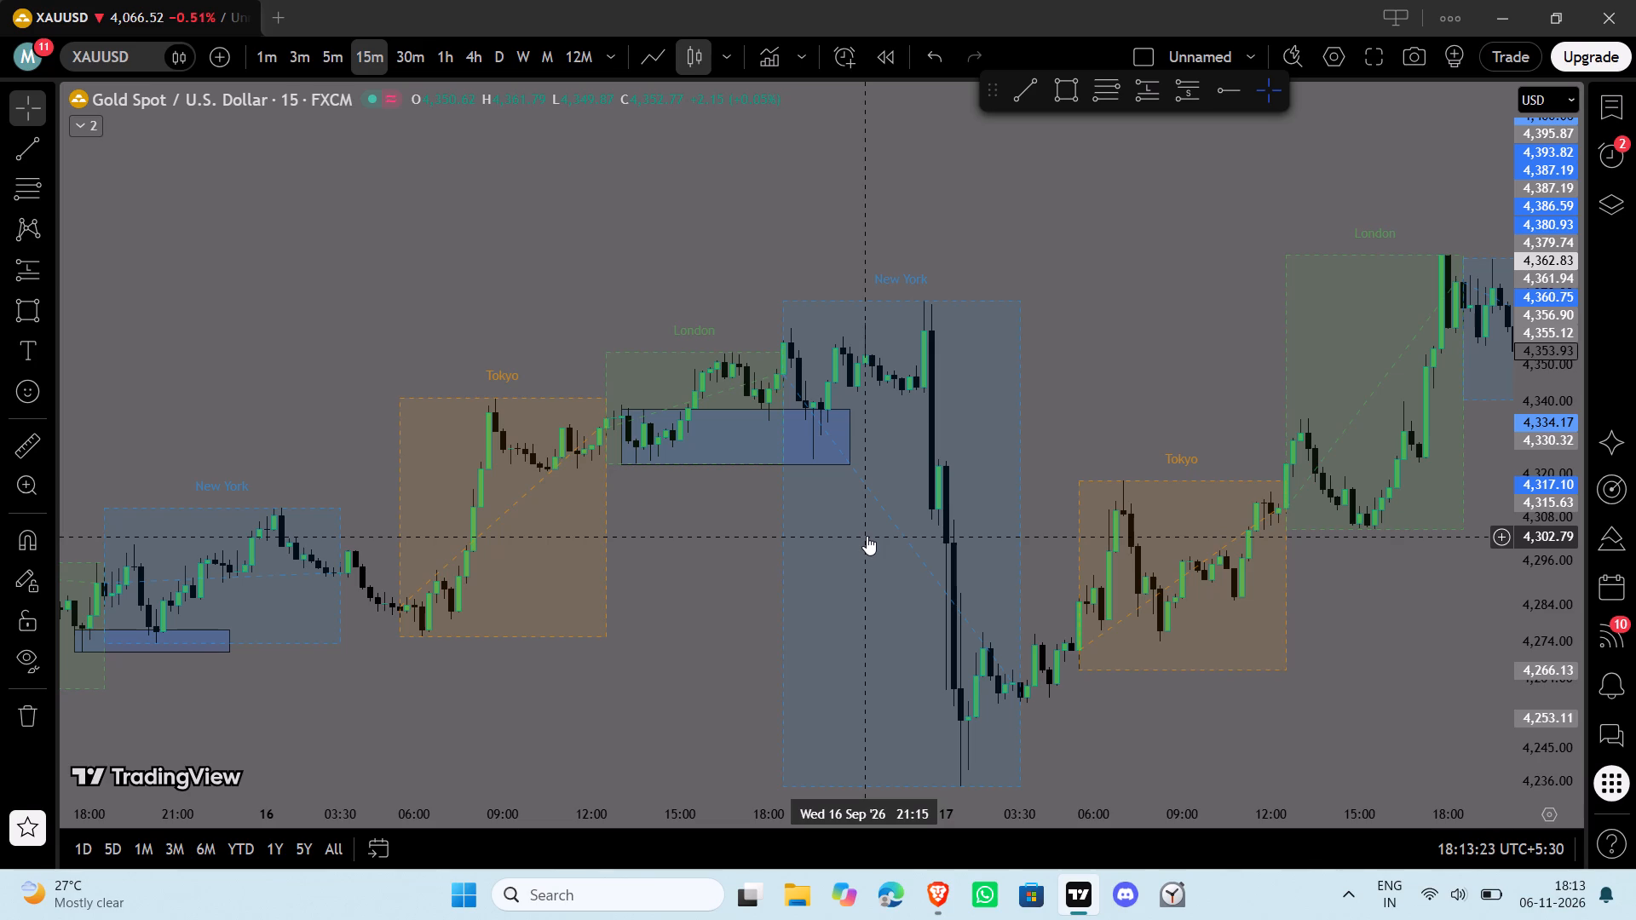
pyautogui.moveTo(1147, 354); pyautogui.dragTo(821, 172)
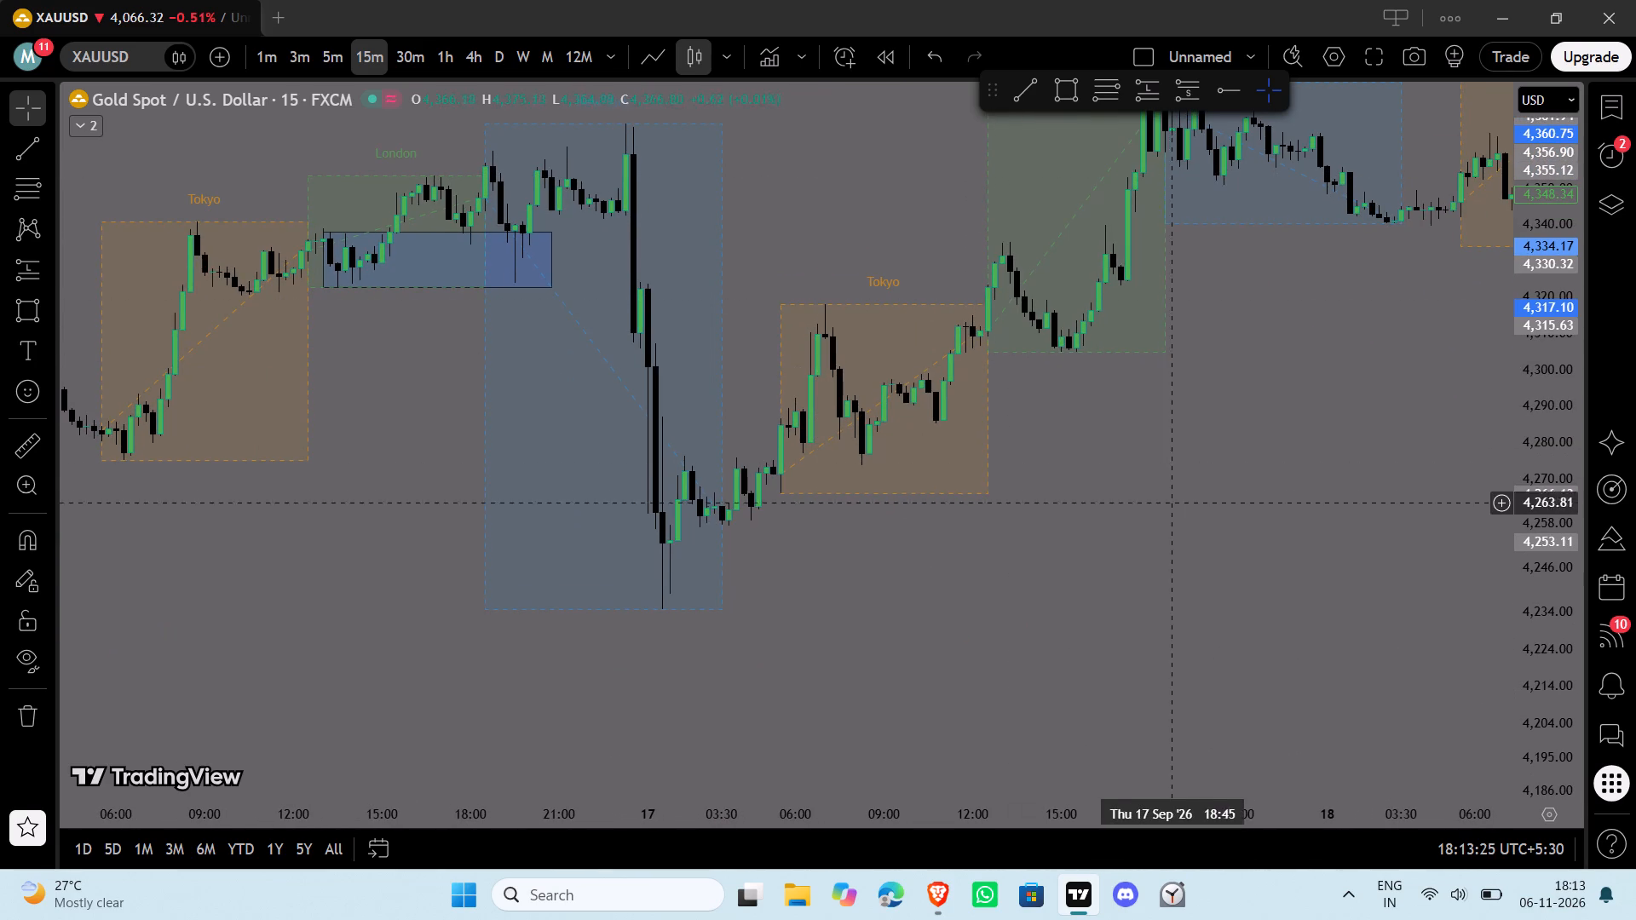
pyautogui.moveTo(1171, 510); pyautogui.dragTo(914, 733)
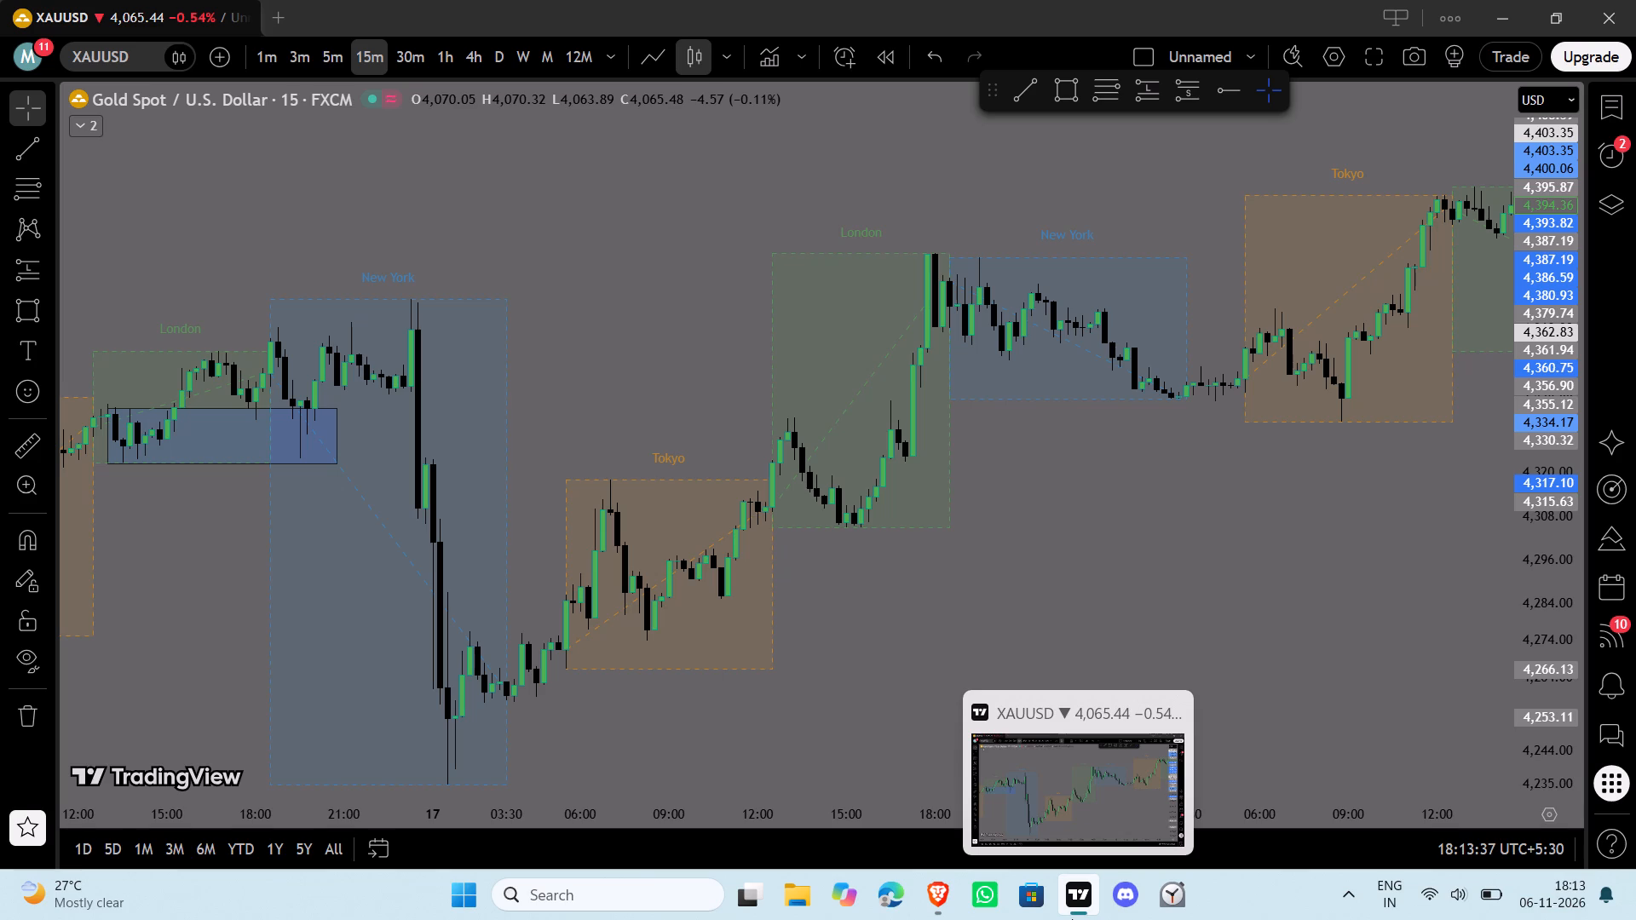
pyautogui.click(1345, 555)
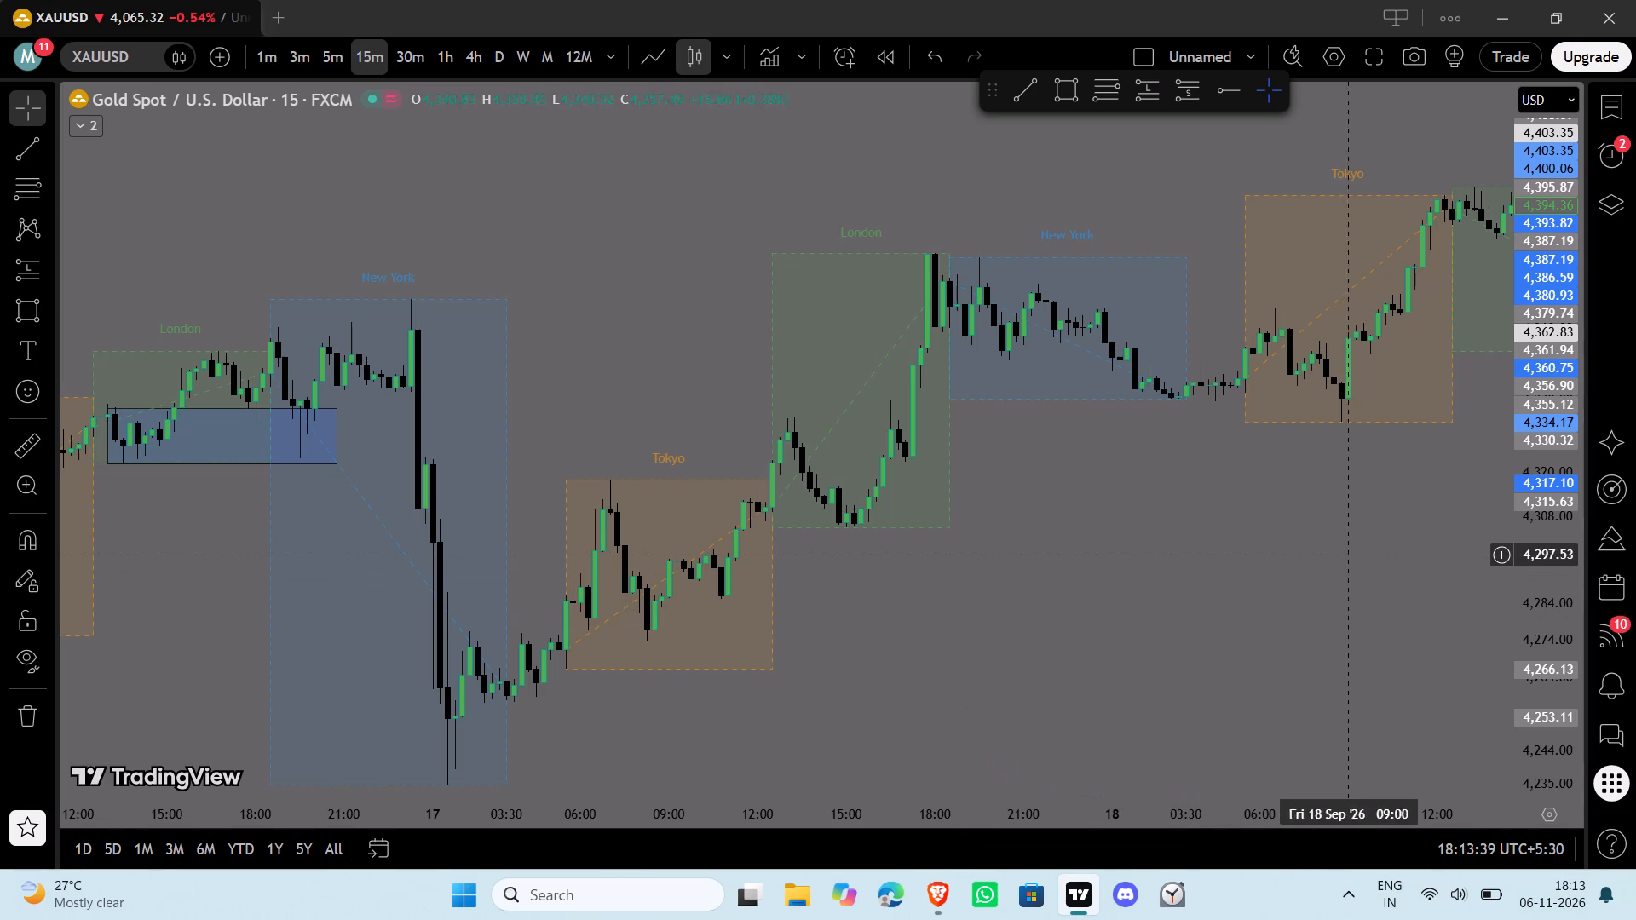
pyautogui.moveTo(1384, 584); pyautogui.dragTo(727, 616)
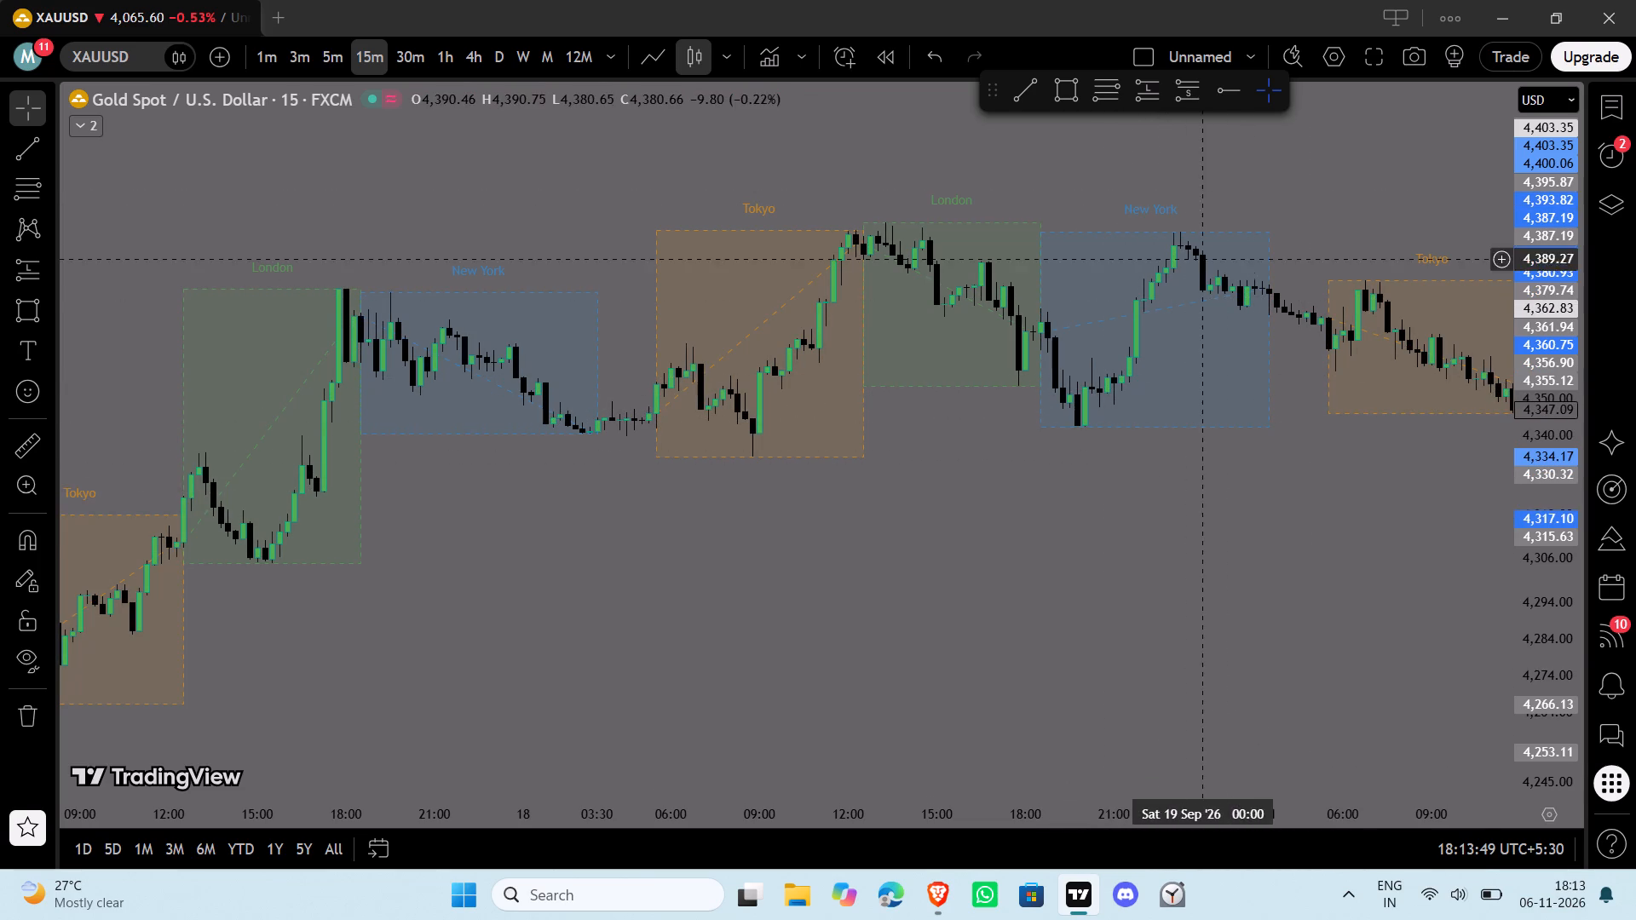
pyautogui.moveTo(1274, 543); pyautogui.dragTo(700, 630)
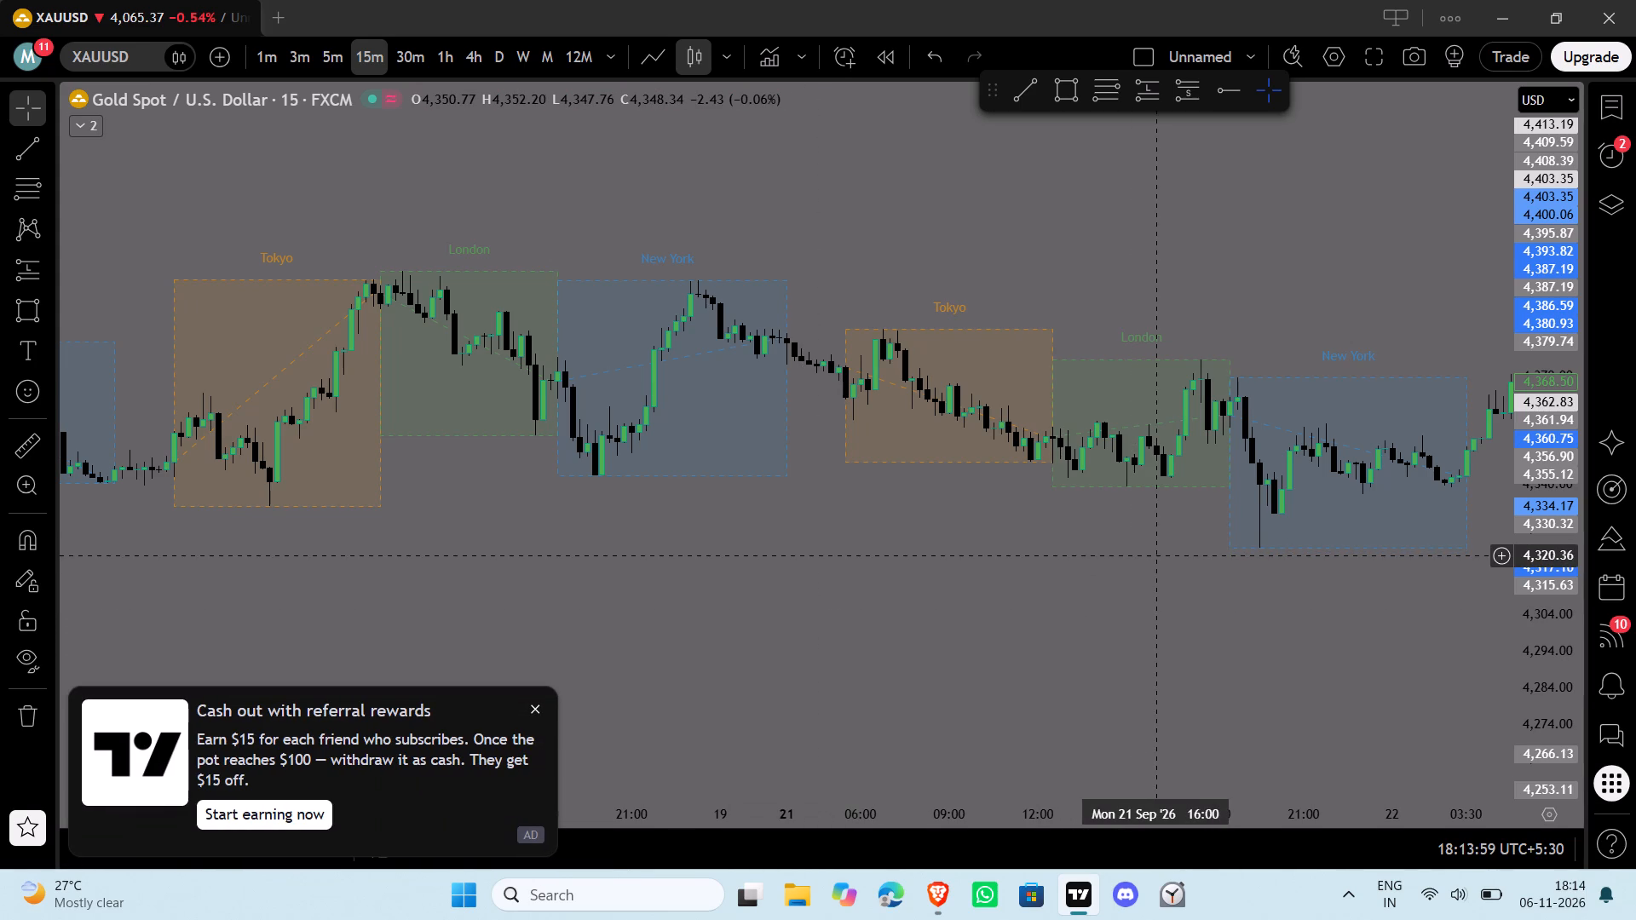
pyautogui.moveTo(1158, 565); pyautogui.dragTo(751, 552)
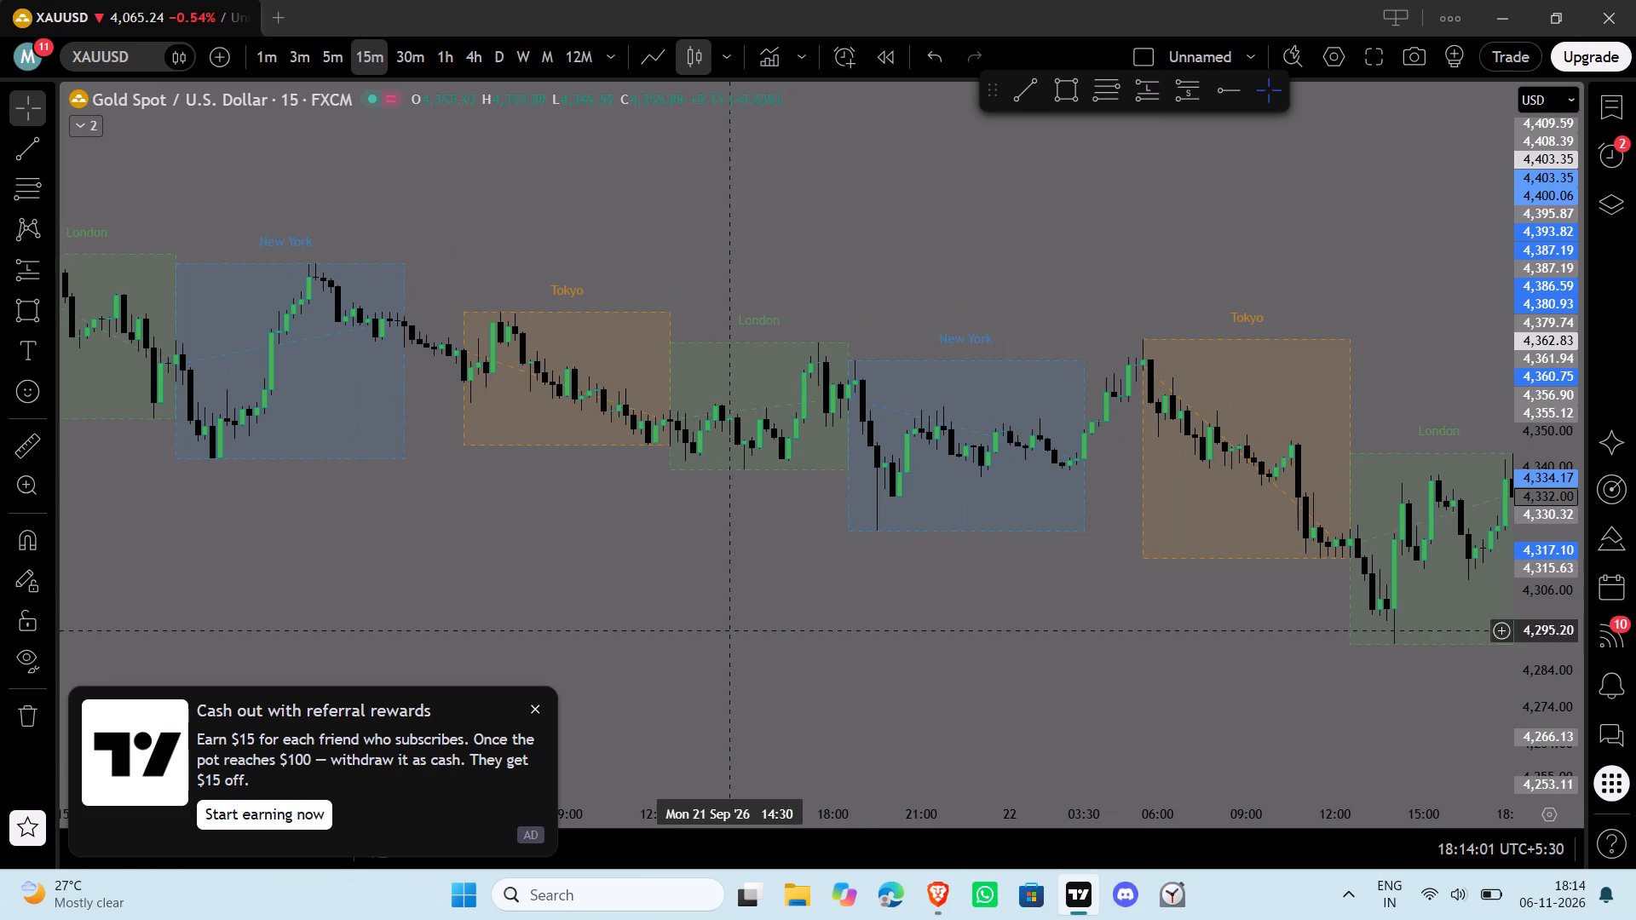
pyautogui.click(530, 704)
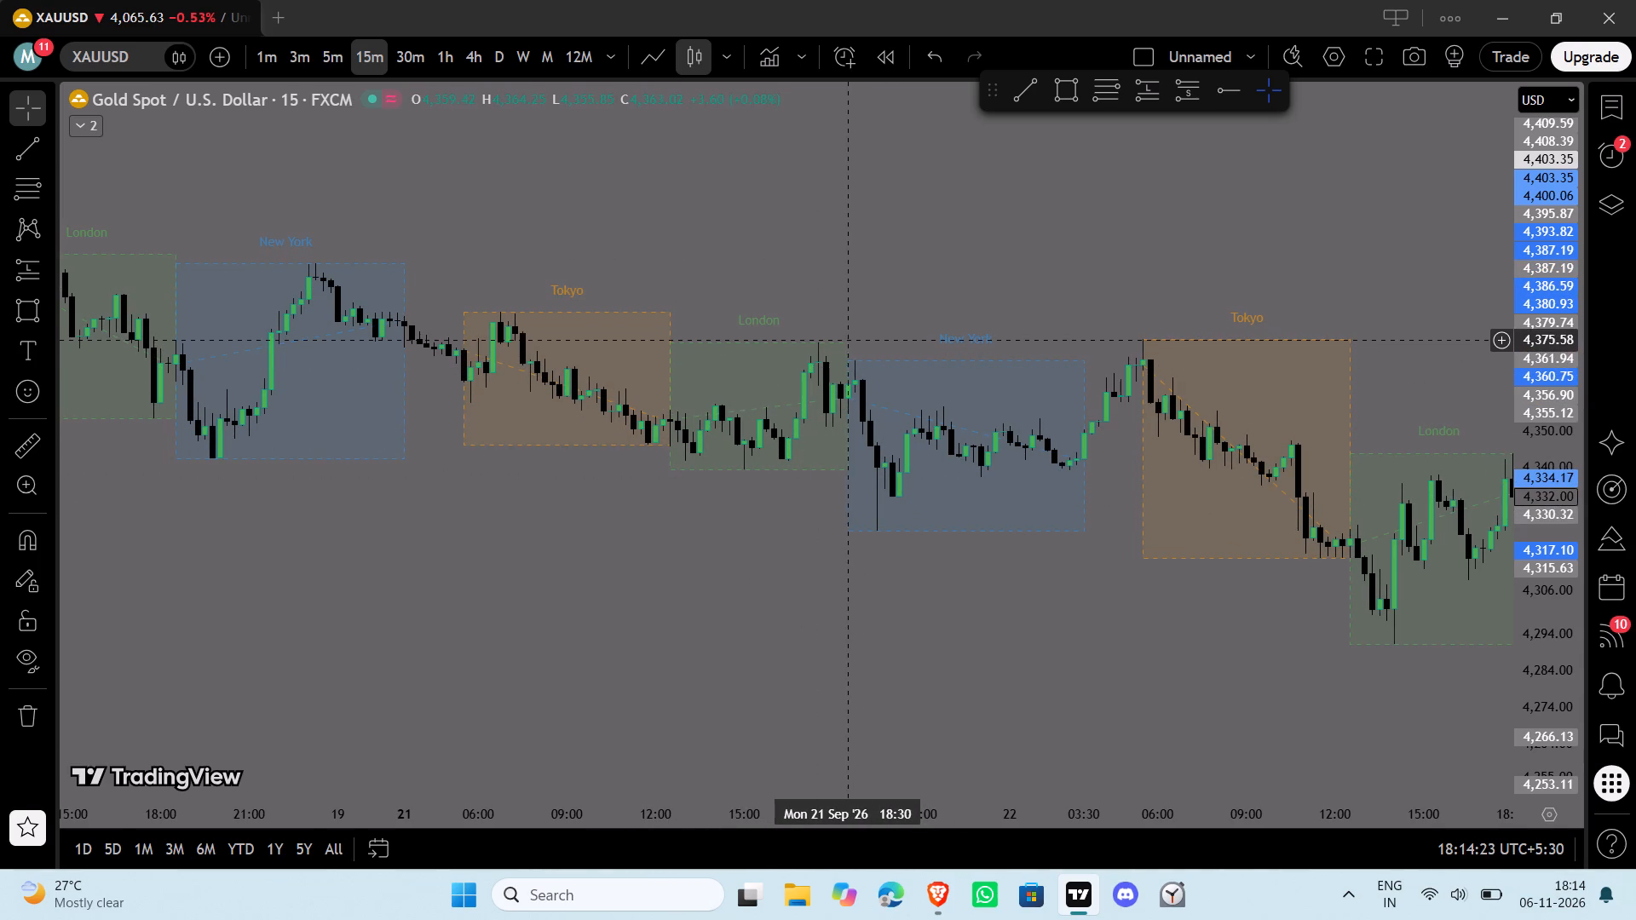
# Draw a rectangle zone at the 21 September Tokyo highs from 06:30 to about 18:00, between 4,373.80 and 4,383.61.
pyautogui.click(1052, 89)
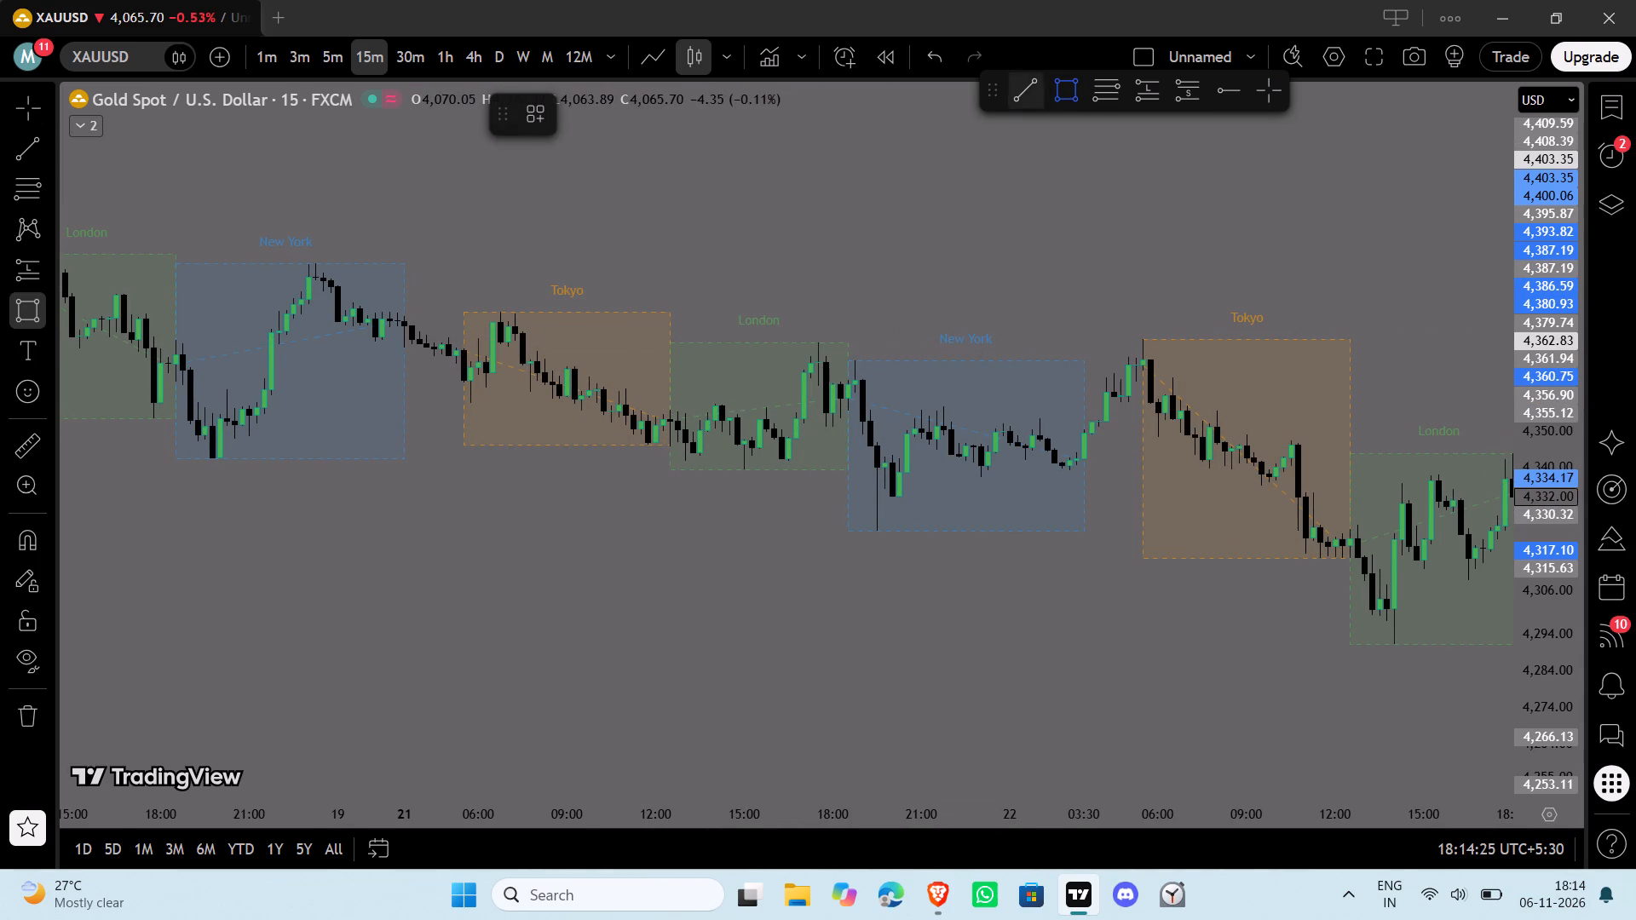
pyautogui.click(490, 346)
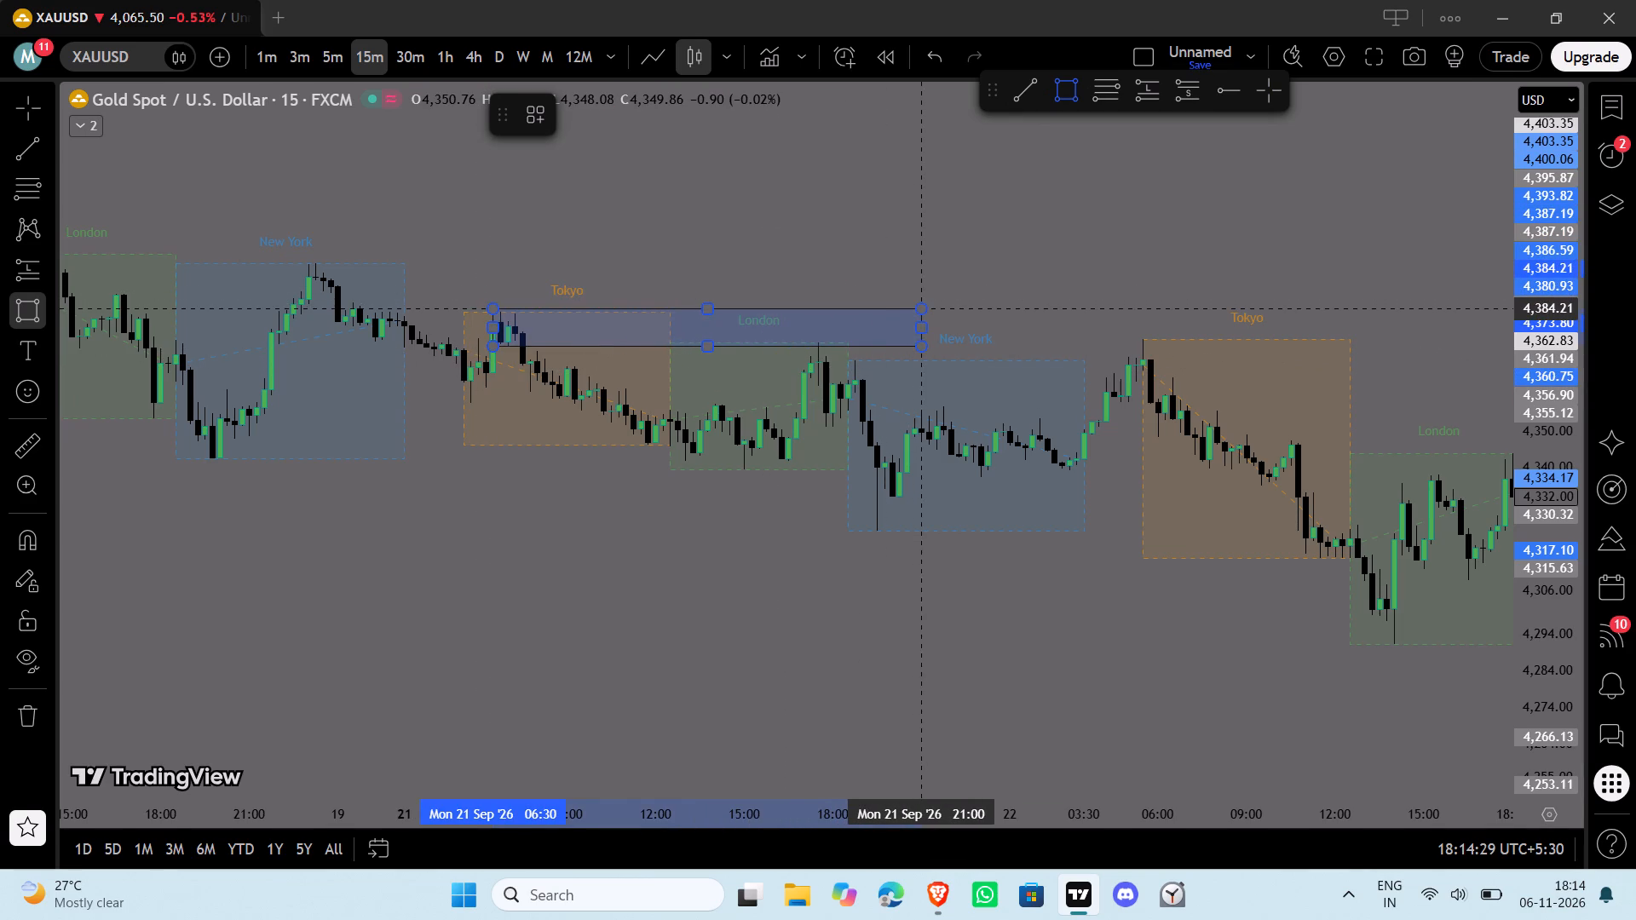
pyautogui.click(943, 310)
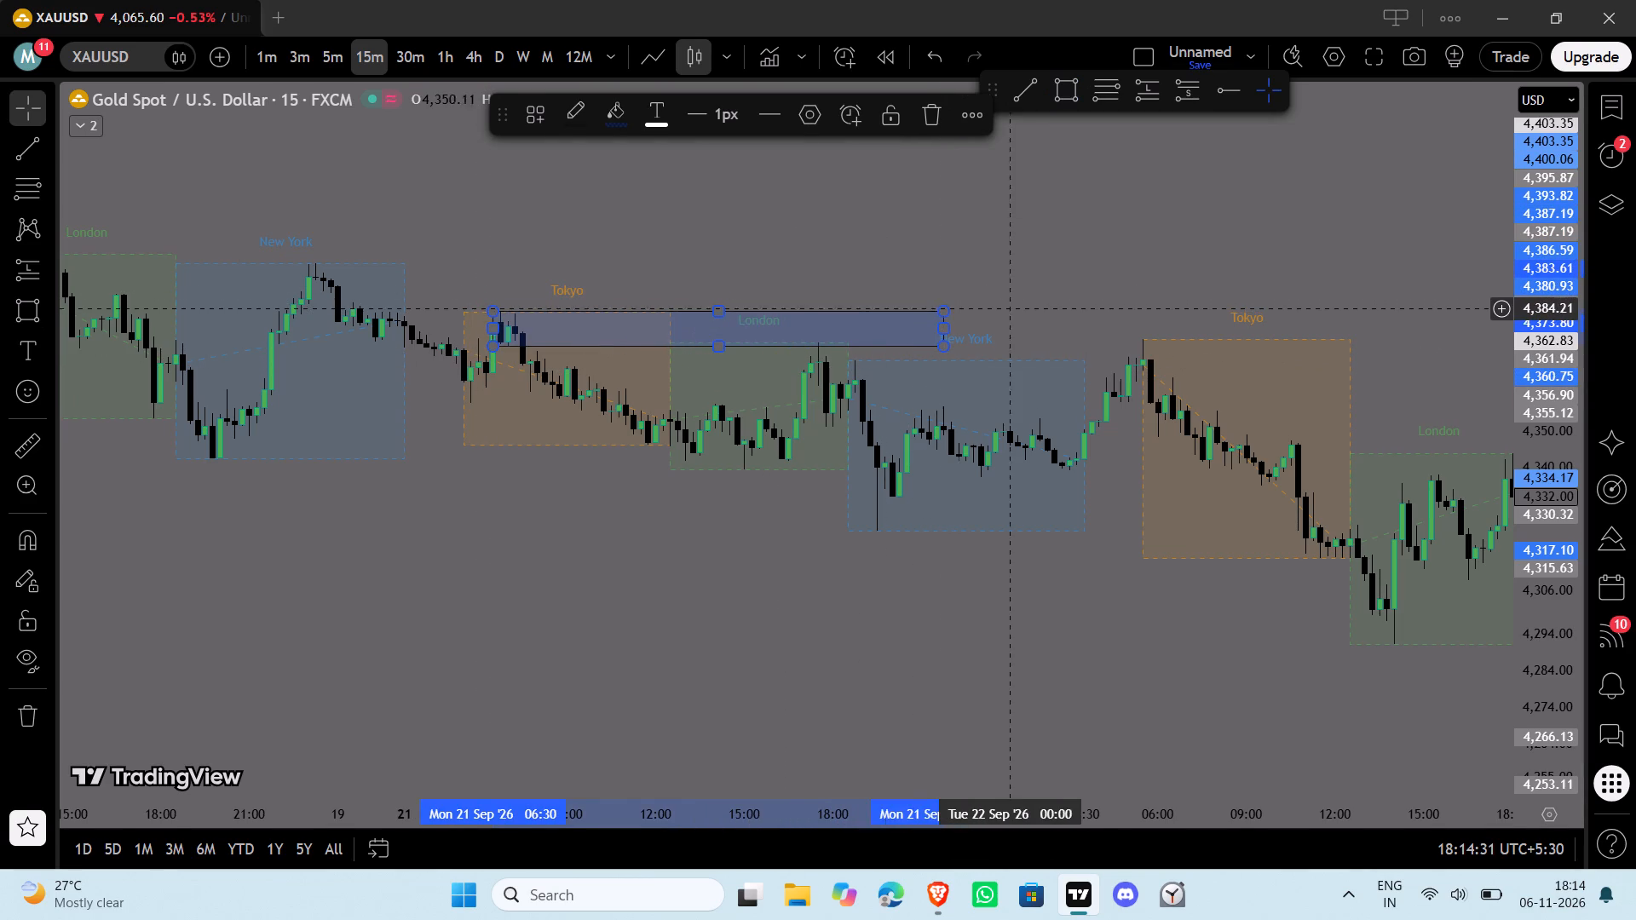
pyautogui.click(1029, 309)
pyautogui.moveTo(947, 325); pyautogui.dragTo(817, 330)
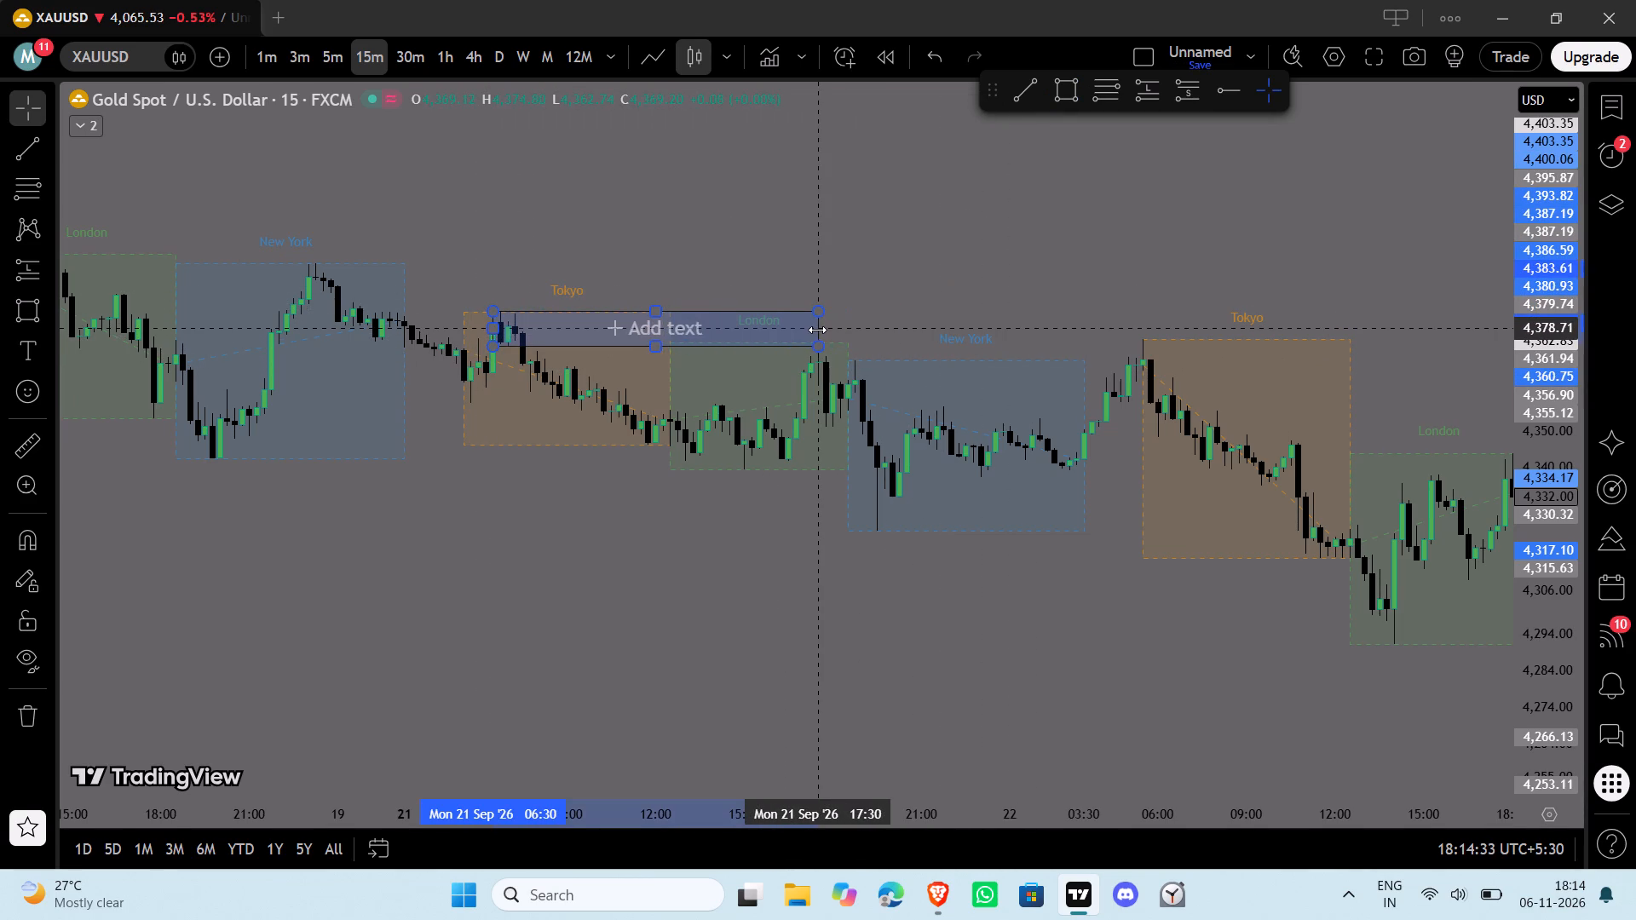
pyautogui.moveTo(817, 330); pyautogui.dragTo(834, 332)
pyautogui.click(900, 333)
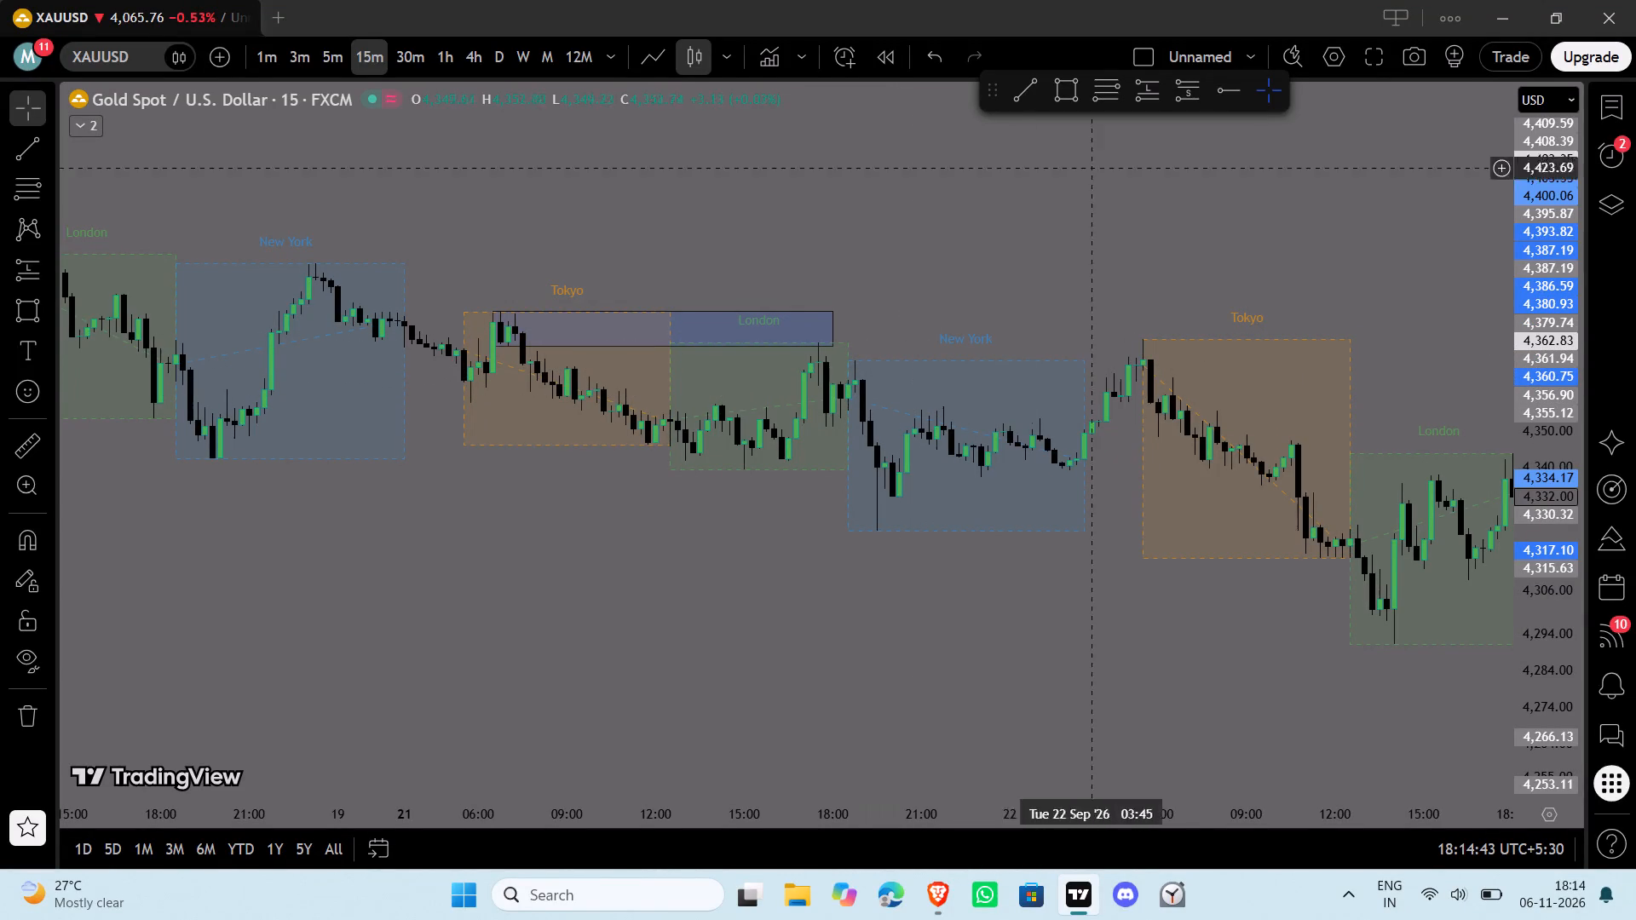
# Place a short position at the 21 September New York open, 18:45, with entry 4,368.75 and stop 4,374.99.
pyautogui.click(1195, 83)
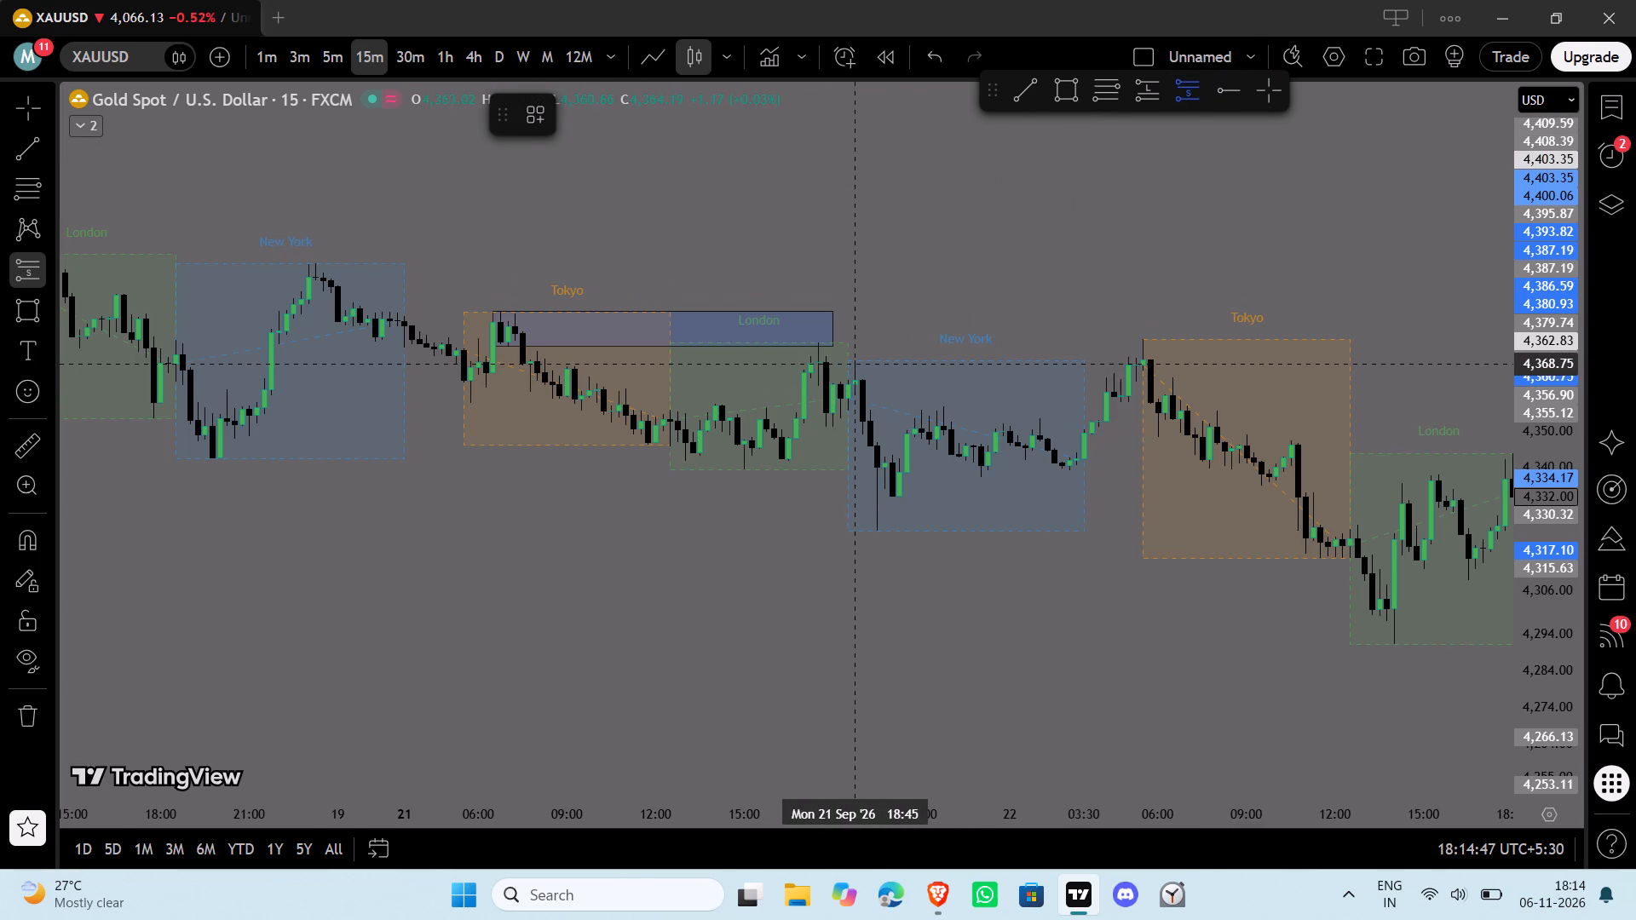
pyautogui.click(852, 364)
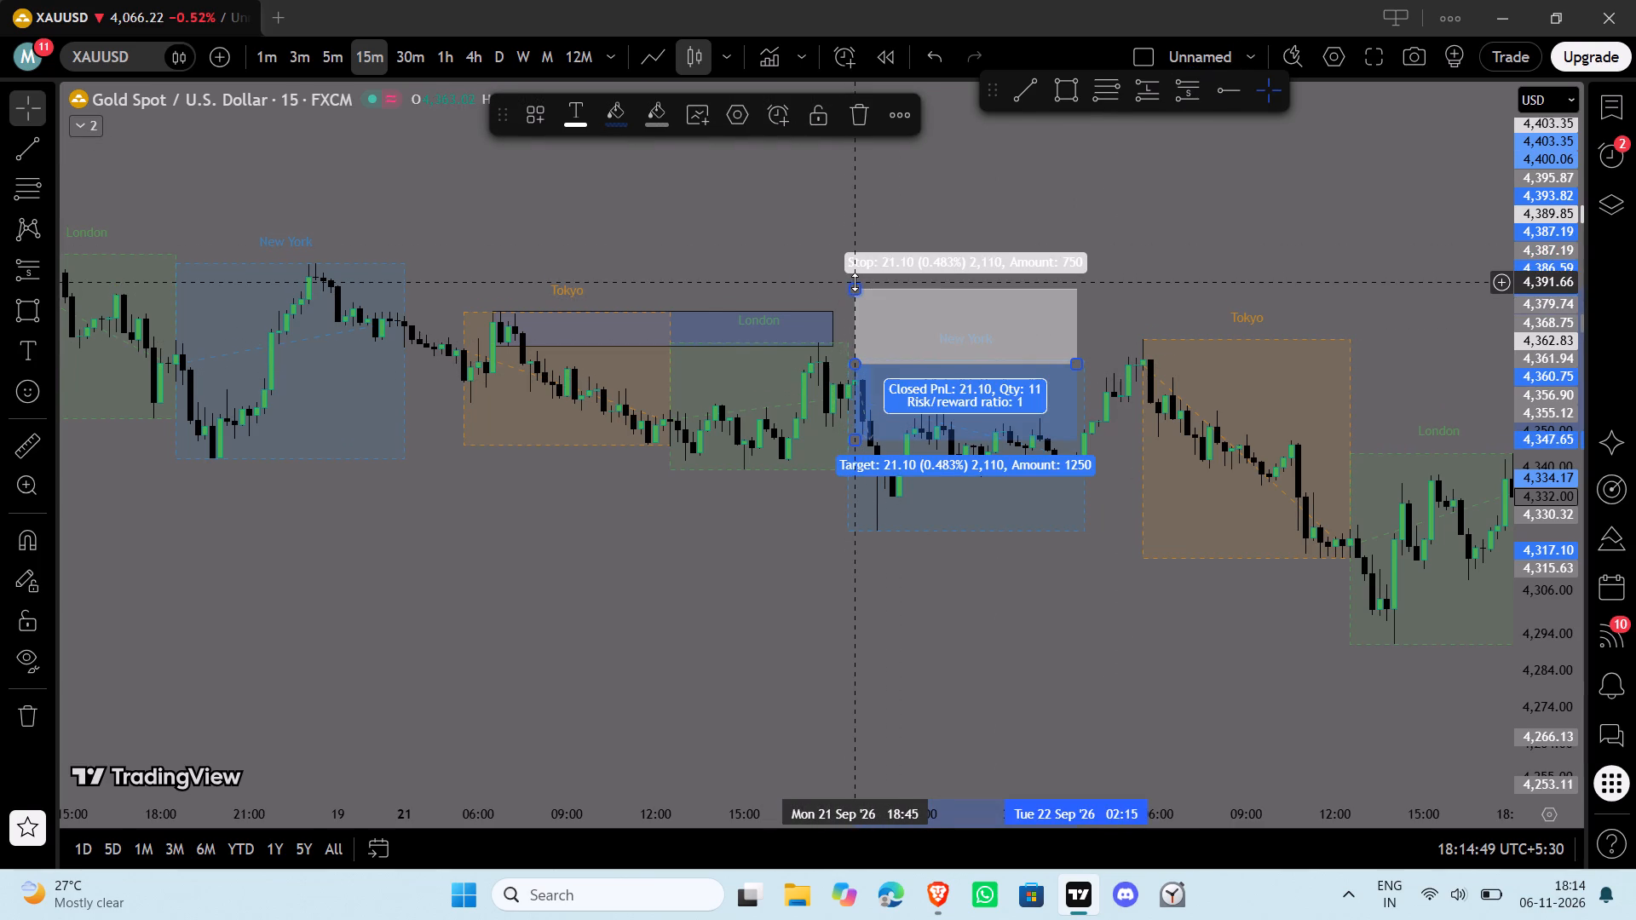
pyautogui.moveTo(855, 282); pyautogui.dragTo(853, 341)
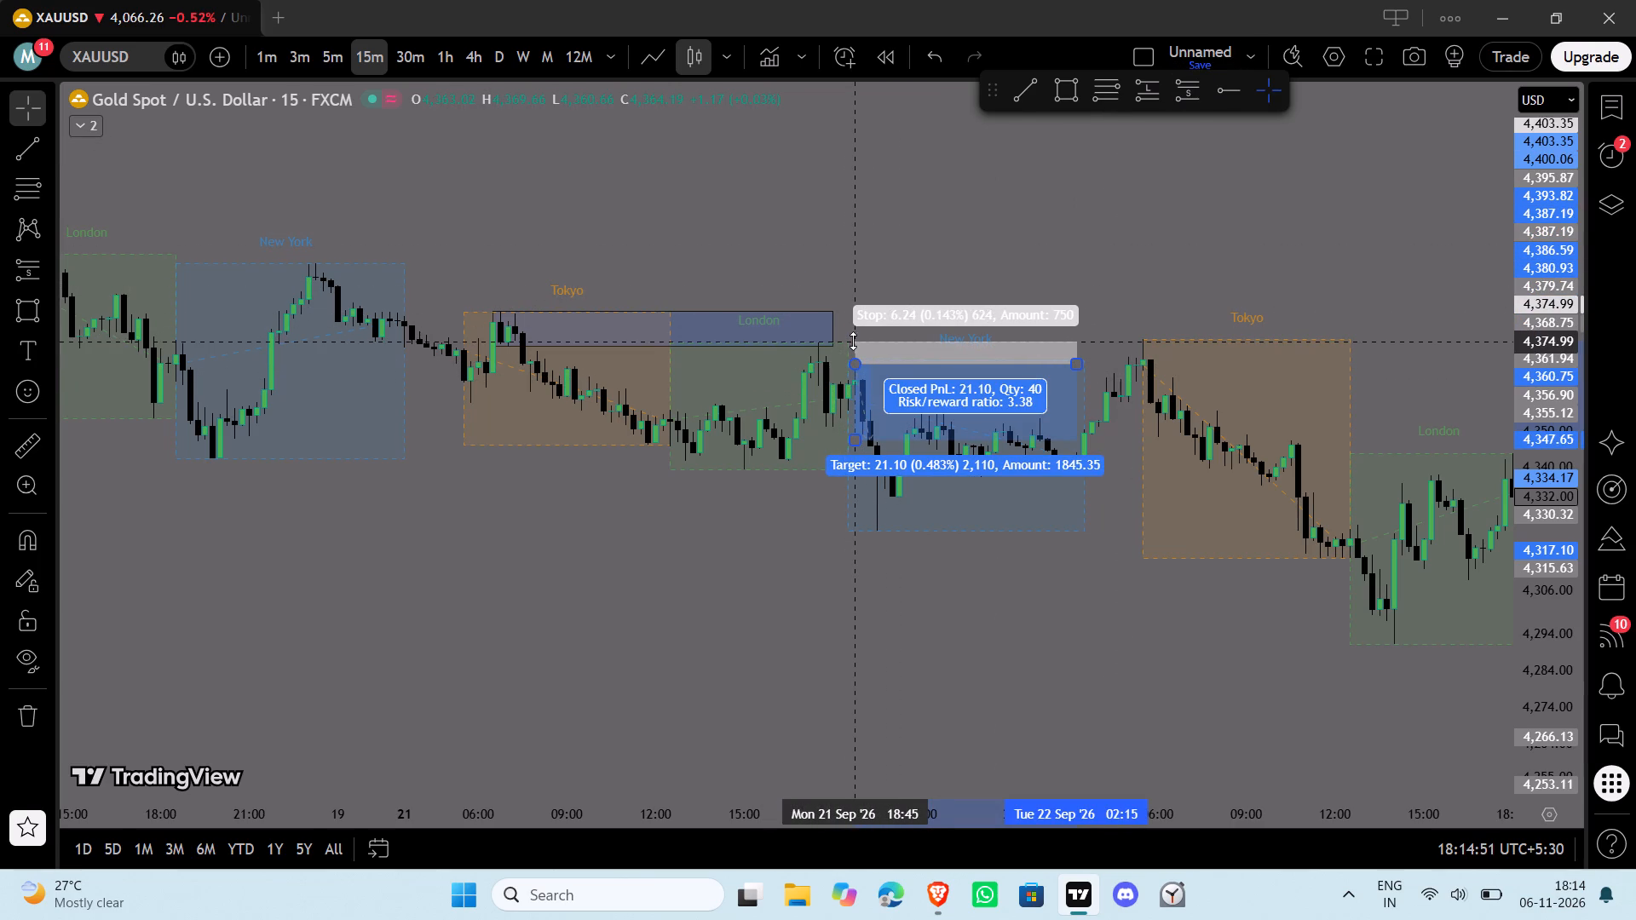
pyautogui.moveTo(853, 341); pyautogui.dragTo(853, 338)
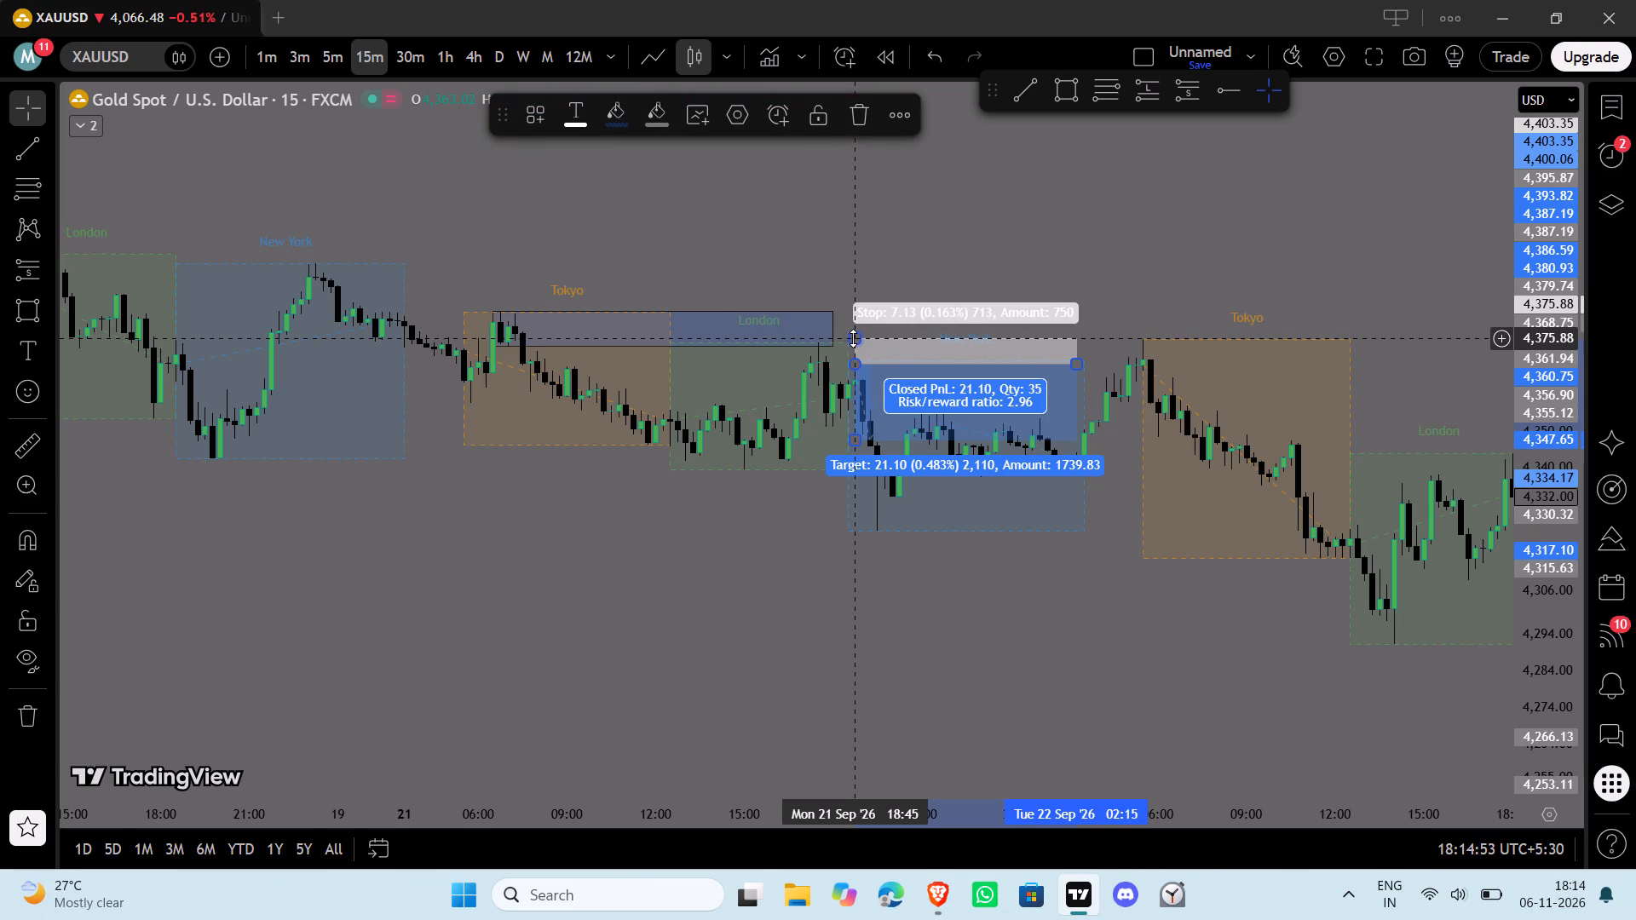
pyautogui.doubleClick(853, 338)
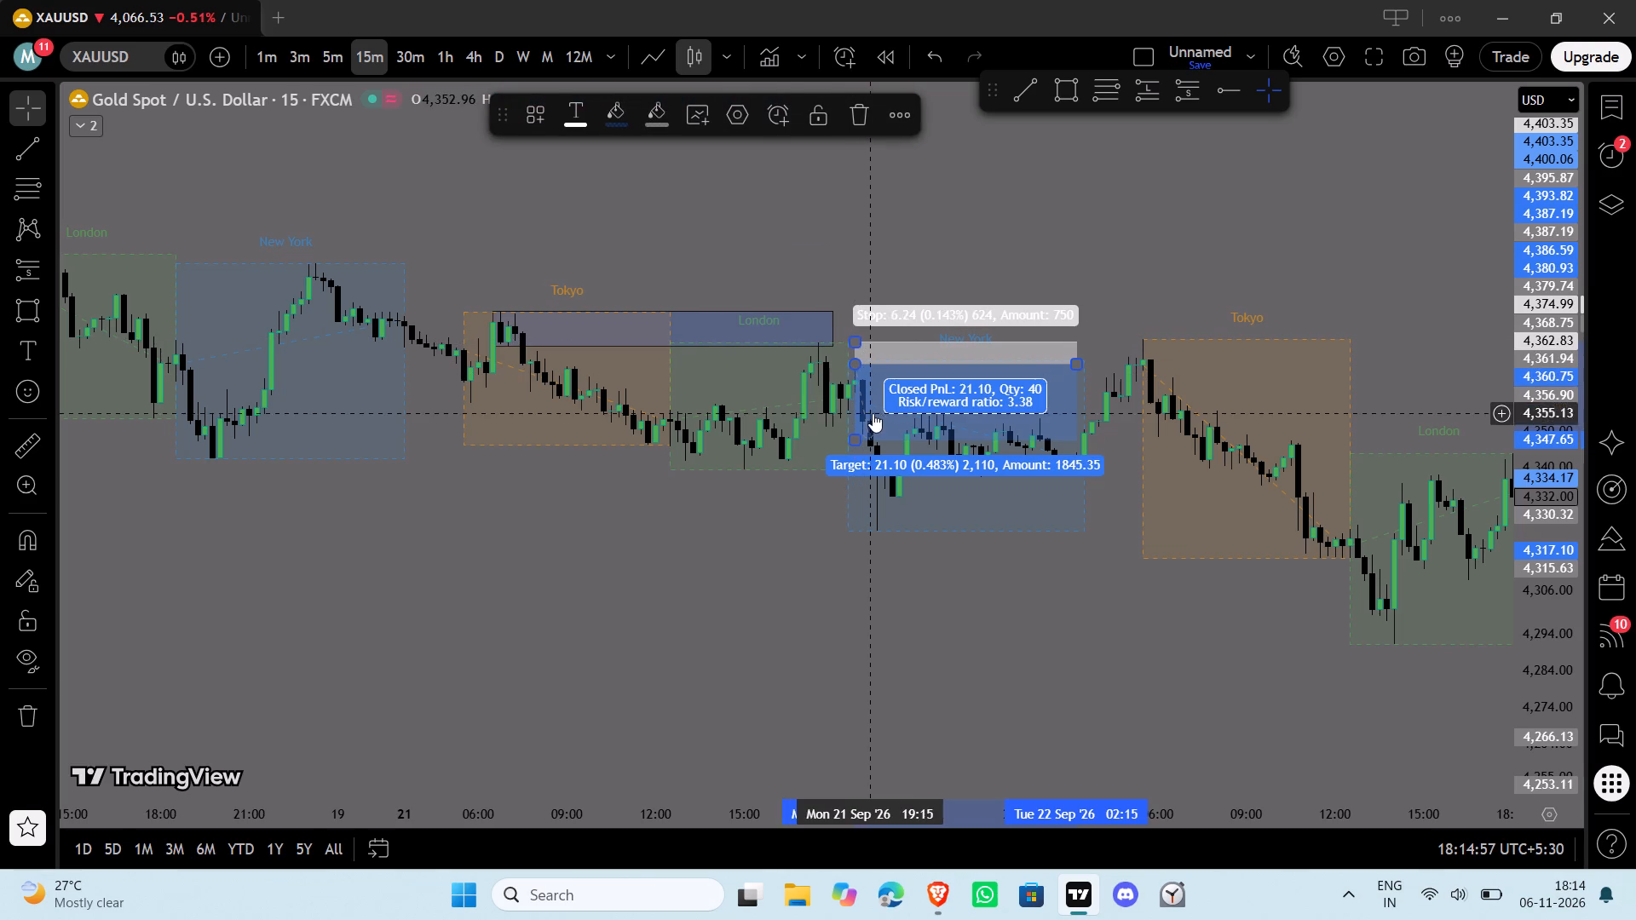
# Set the 21 September short position's target to 4,325.35 and shorten it to end at about 20:45.
pyautogui.moveTo(852, 433); pyautogui.dragTo(852, 440)
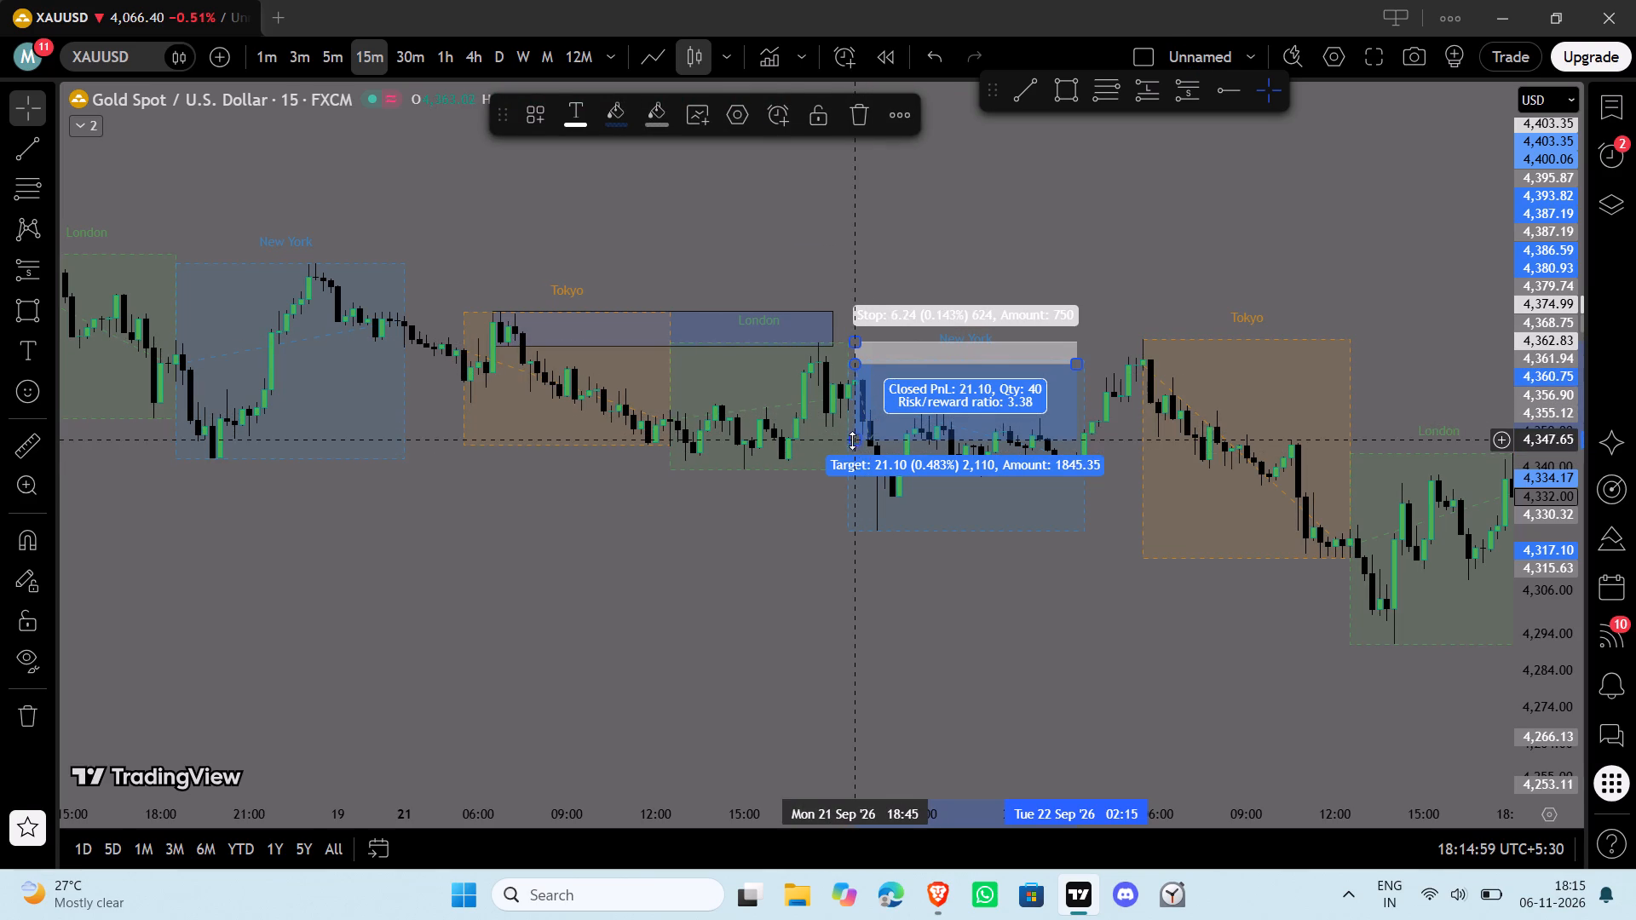
pyautogui.moveTo(852, 440); pyautogui.dragTo(846, 508)
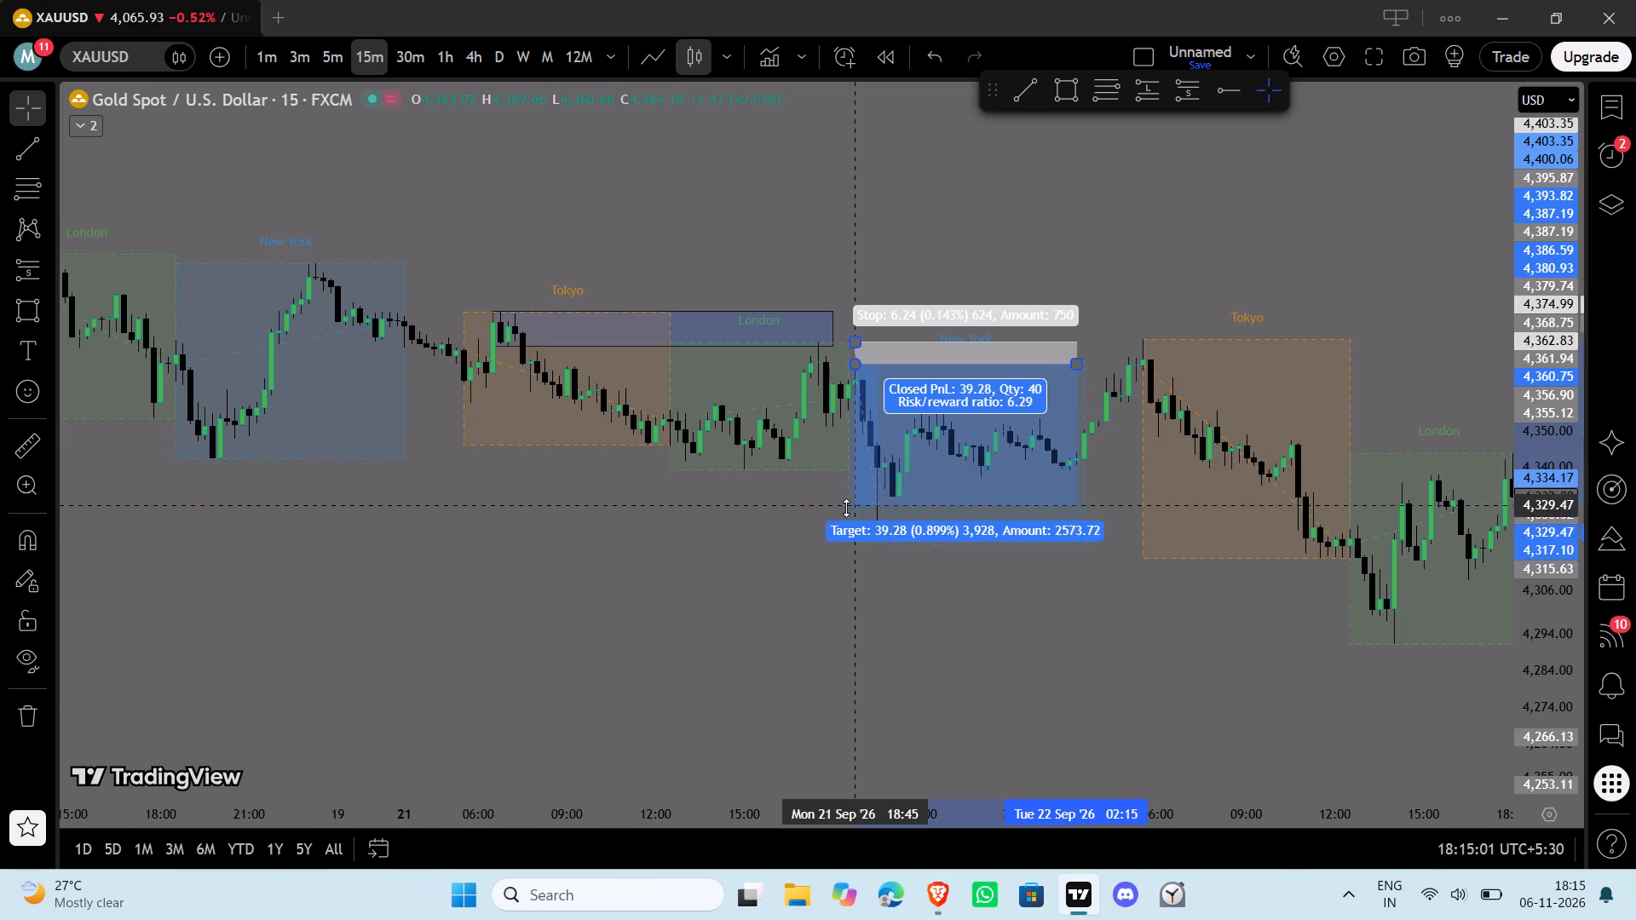
pyautogui.moveTo(846, 508); pyautogui.dragTo(846, 535)
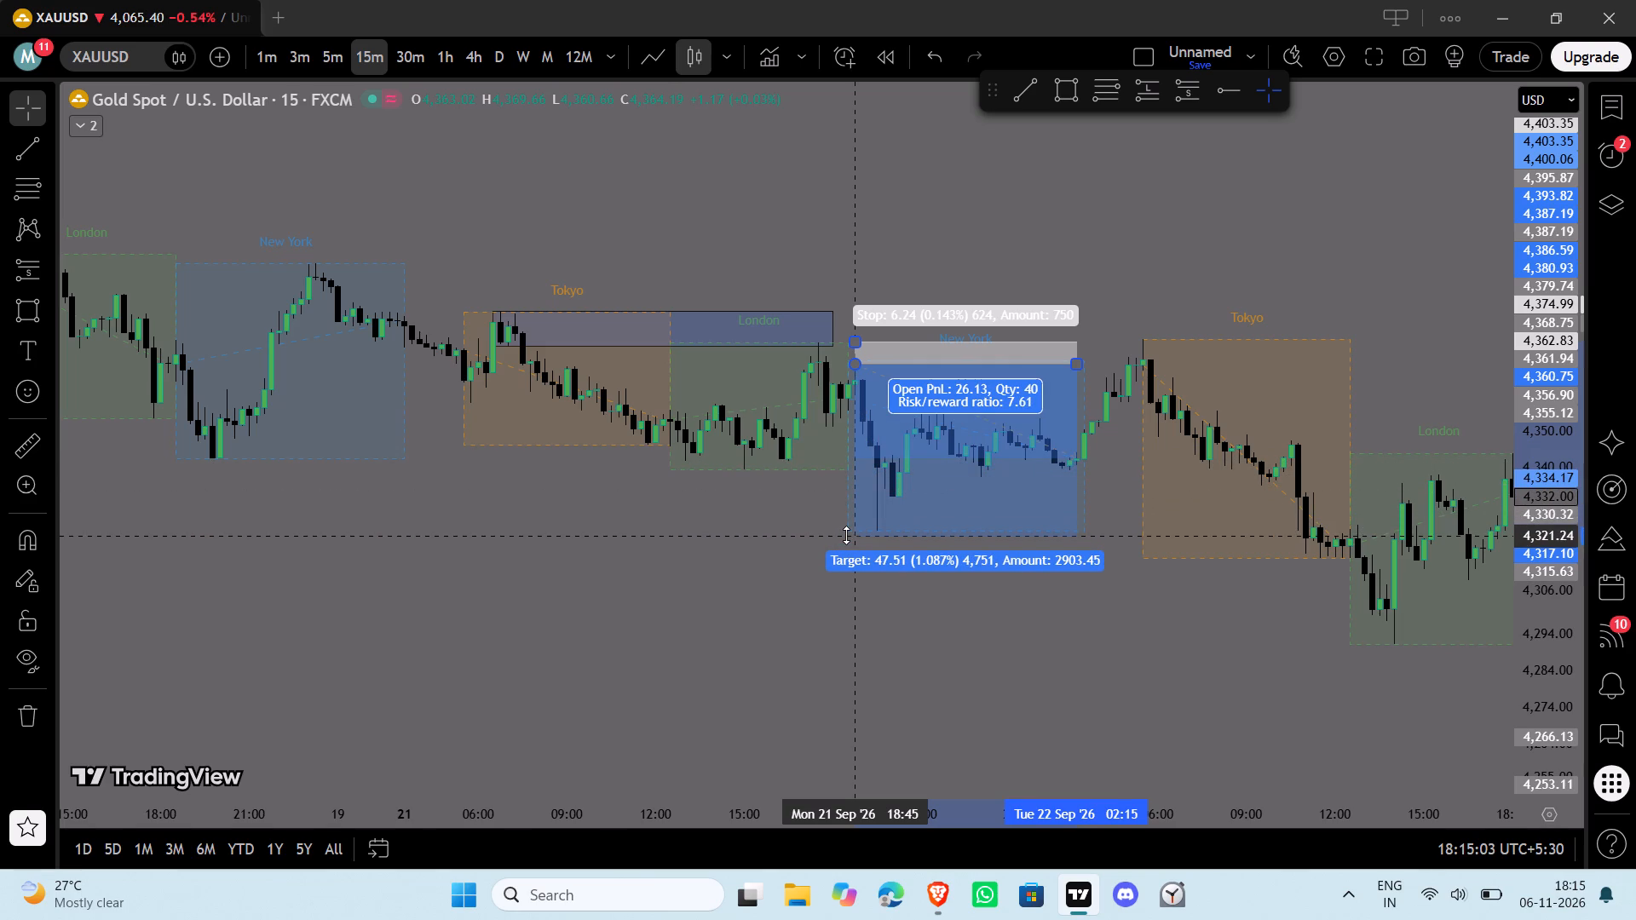
pyautogui.moveTo(846, 535); pyautogui.dragTo(839, 520)
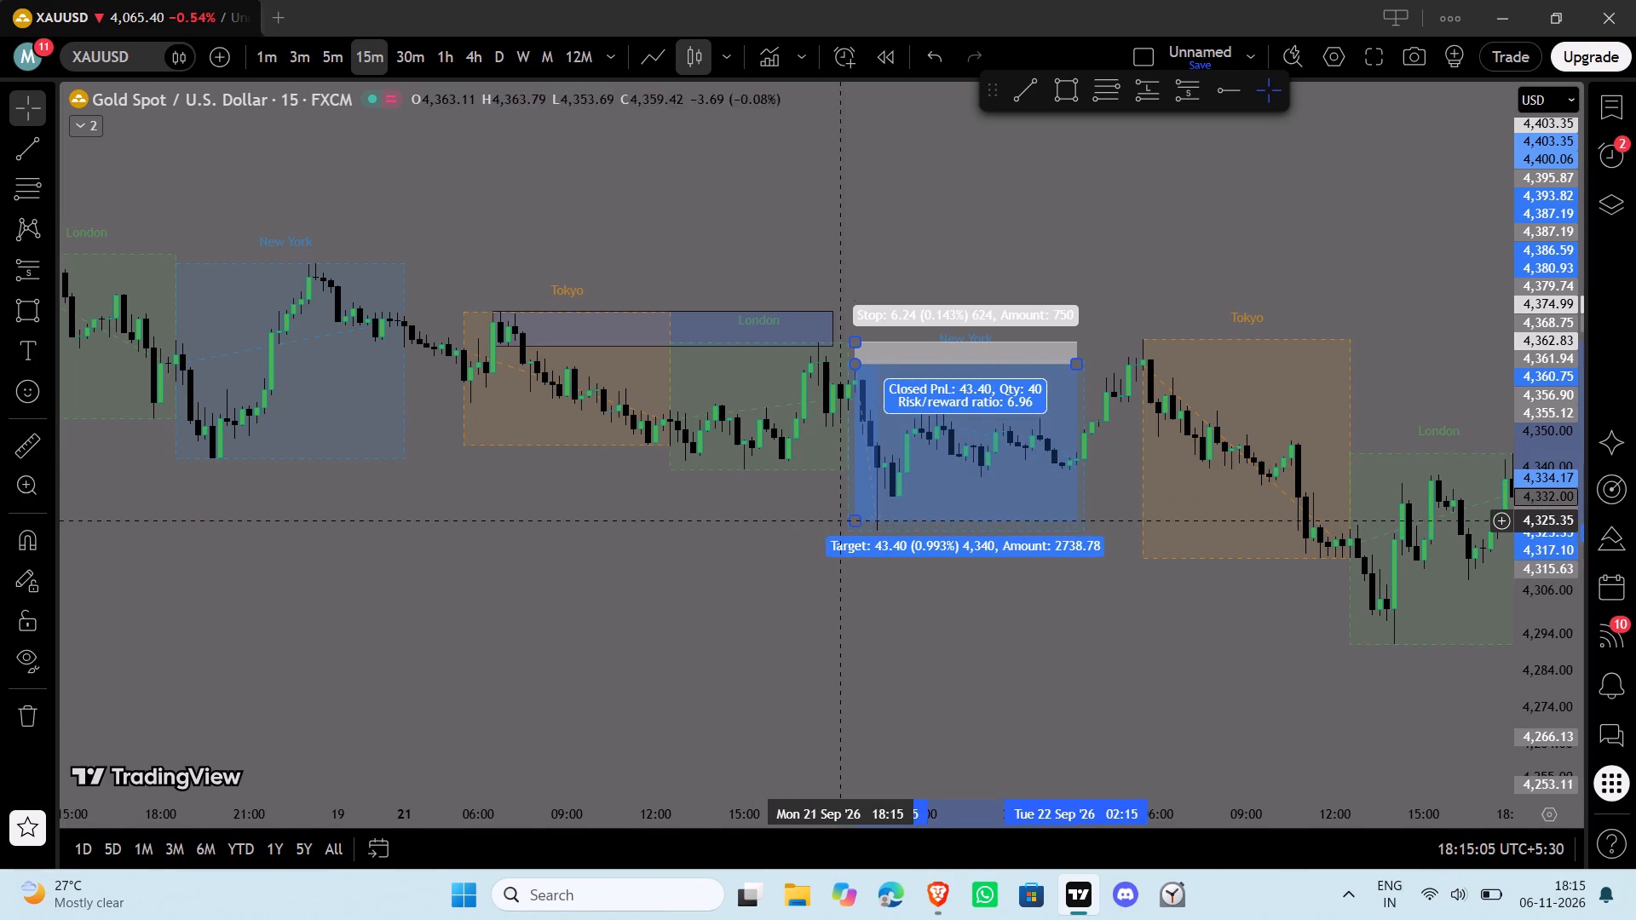
pyautogui.moveTo(1076, 368); pyautogui.dragTo(907, 409)
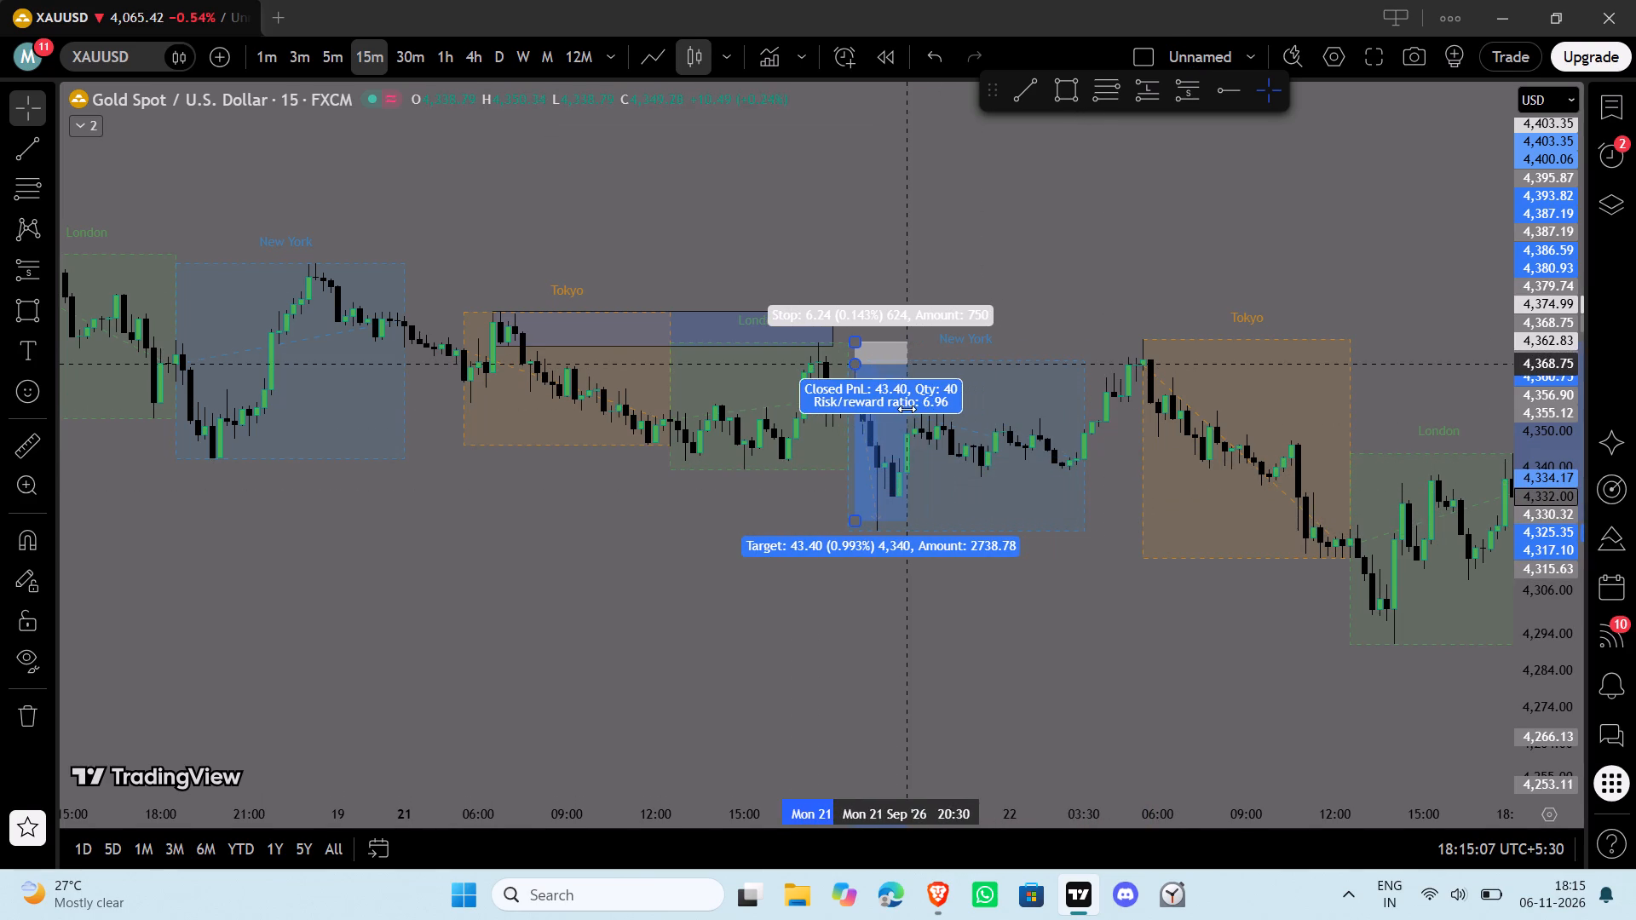
pyautogui.moveTo(907, 409); pyautogui.dragTo(914, 409)
pyautogui.click(1081, 241)
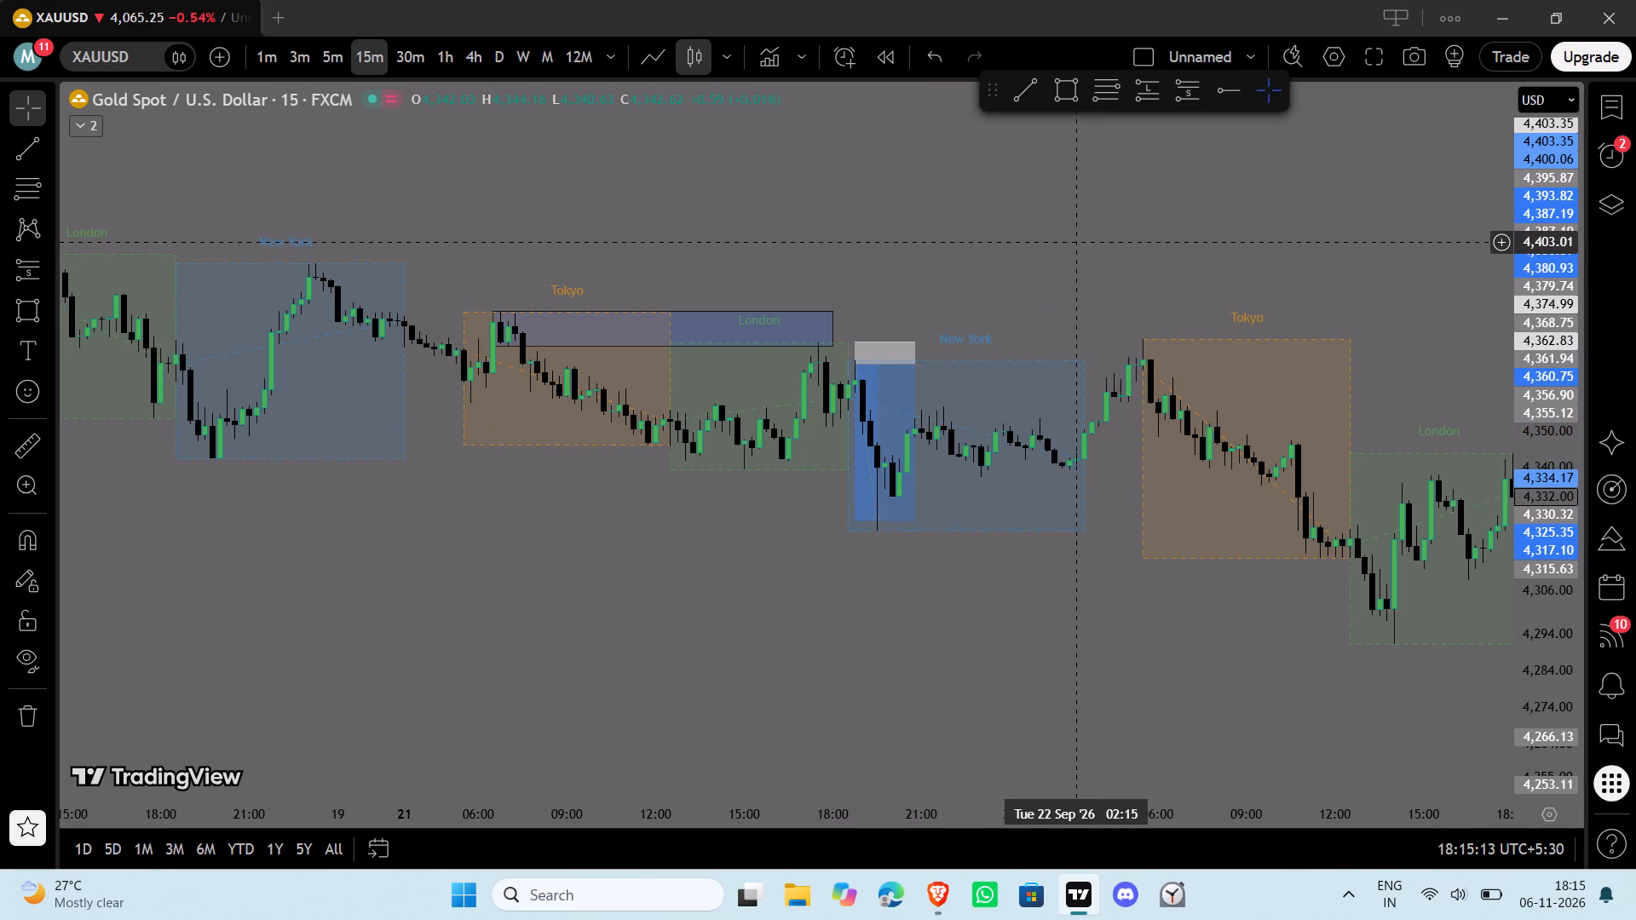
pyautogui.click(1078, 241)
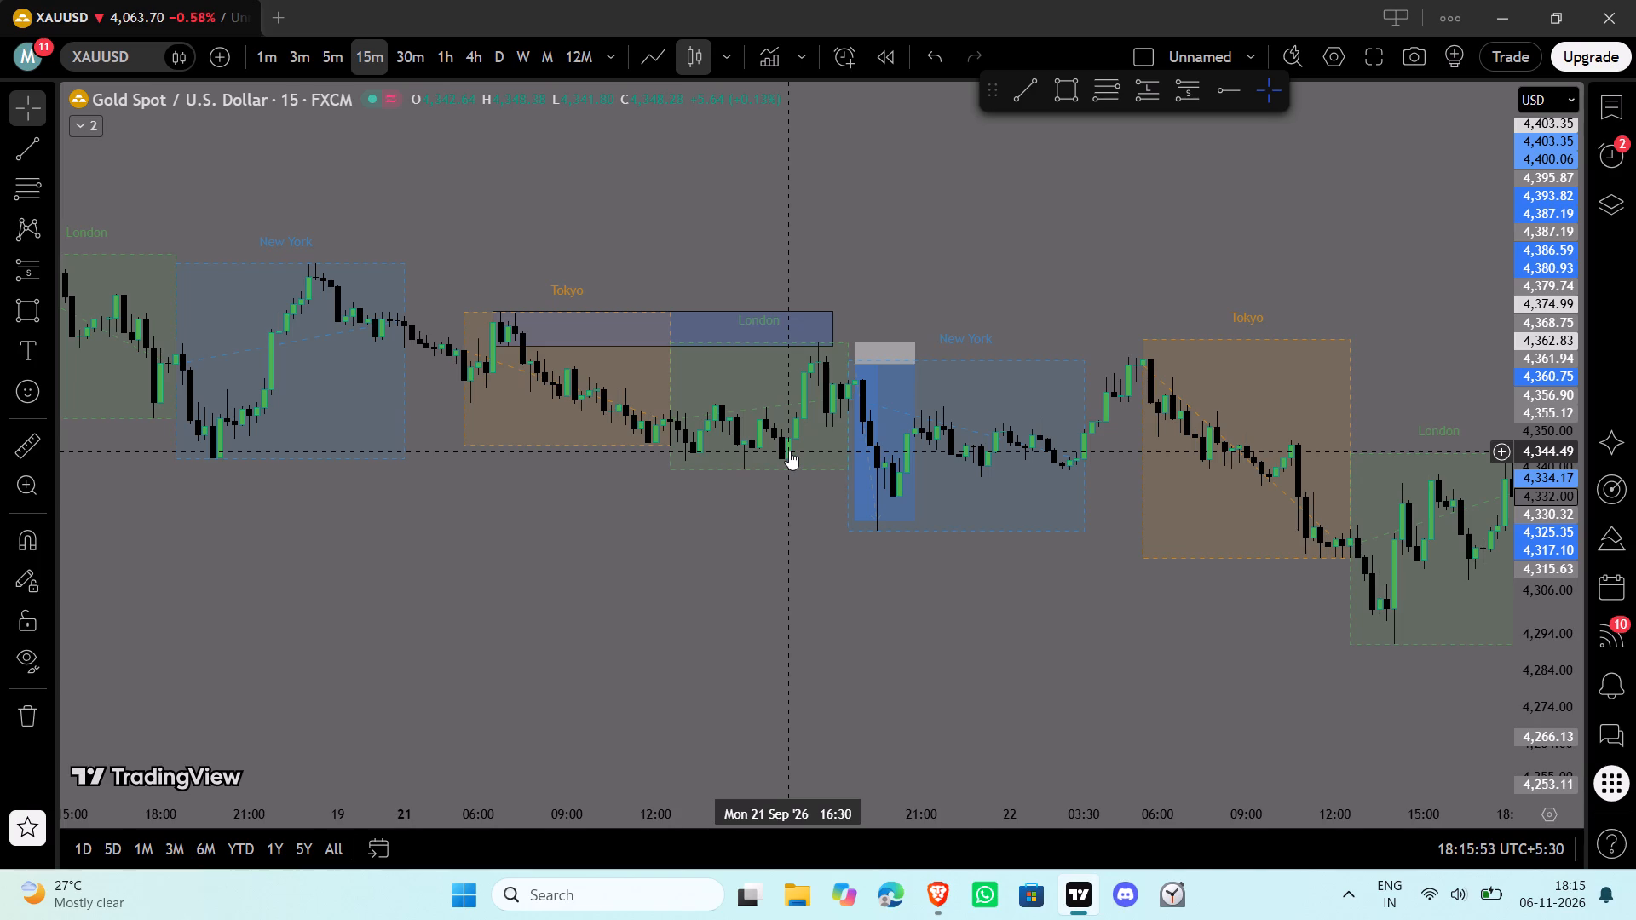
# Place a long position at the 21 September London lows, 16:00, with entry 4,343.01 and stop 4,339.18.
pyautogui.click(1149, 91)
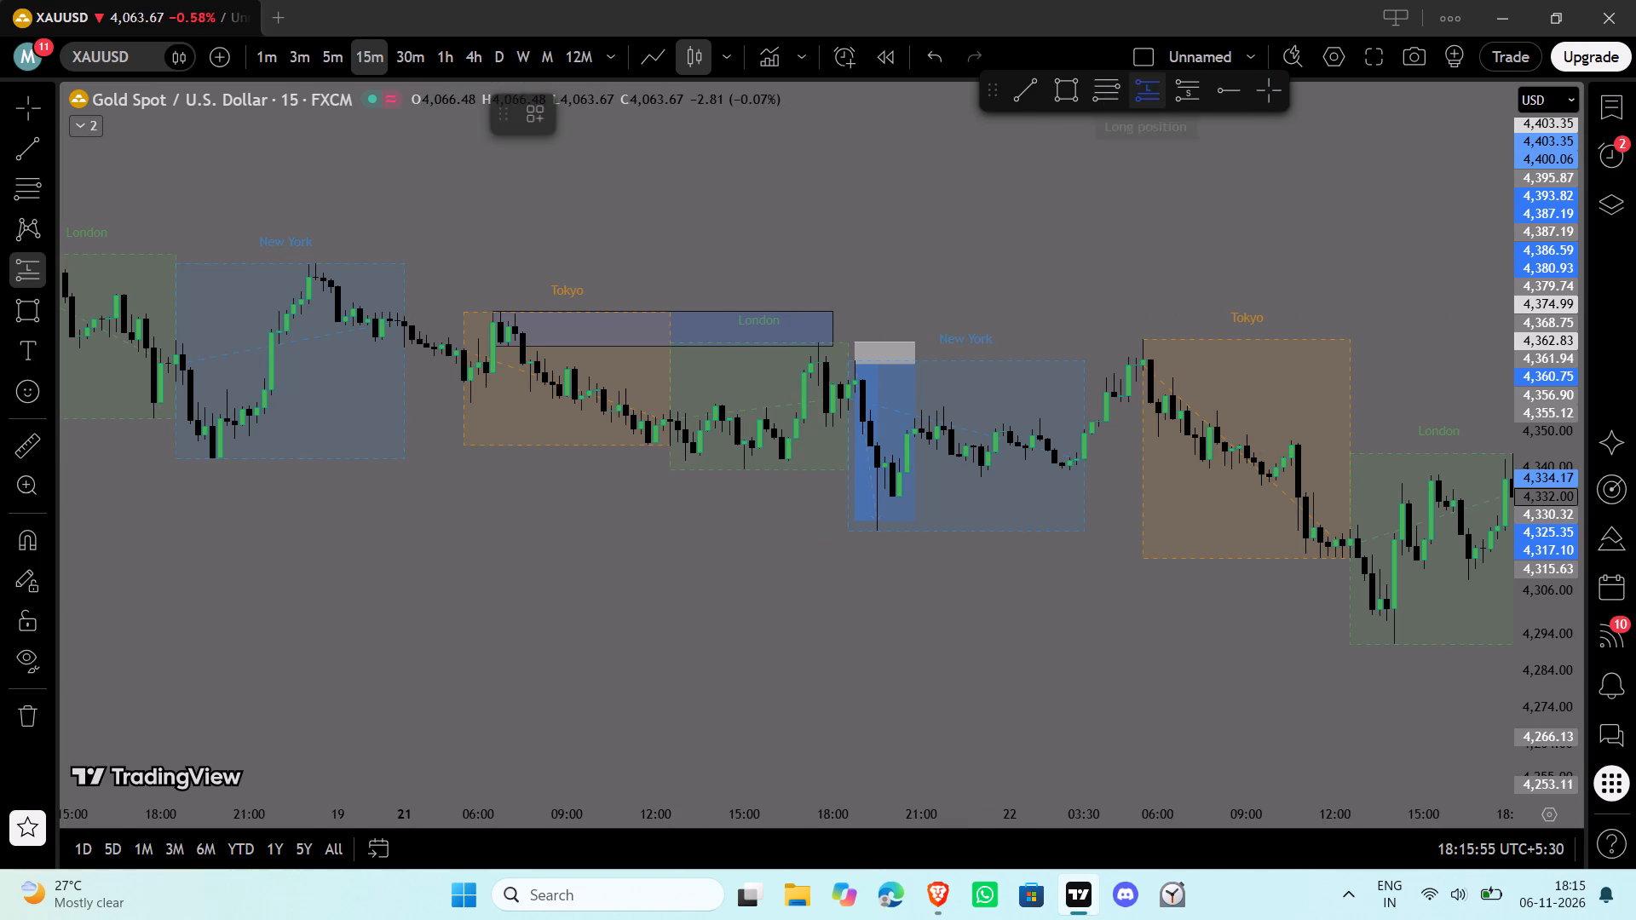
pyautogui.click(775, 456)
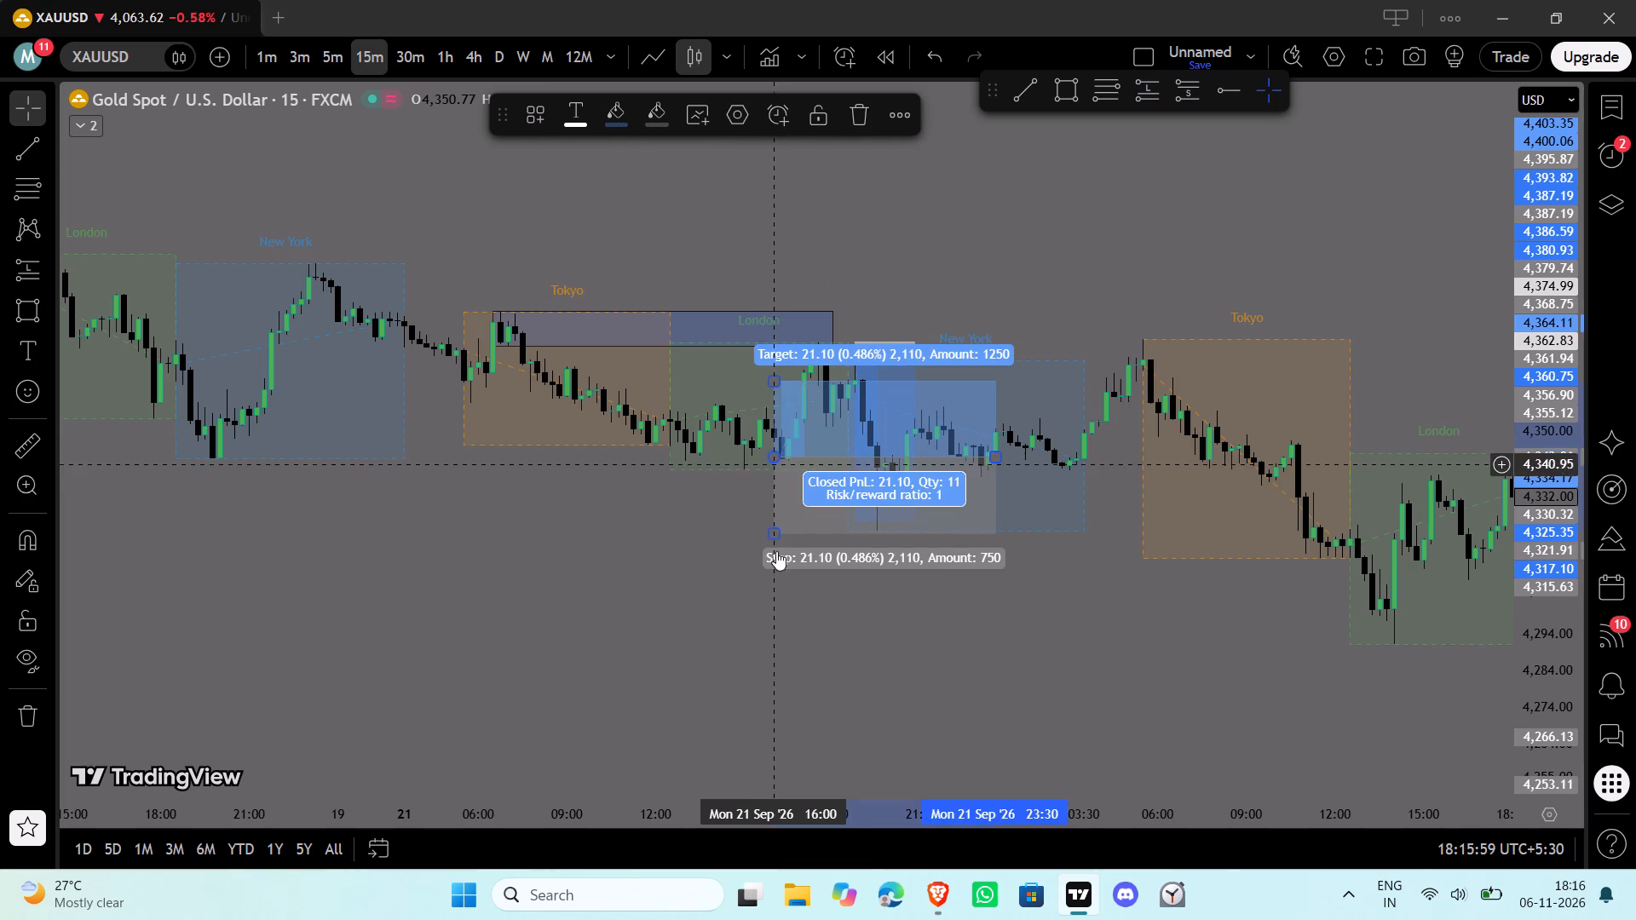
pyautogui.moveTo(774, 532); pyautogui.dragTo(778, 476)
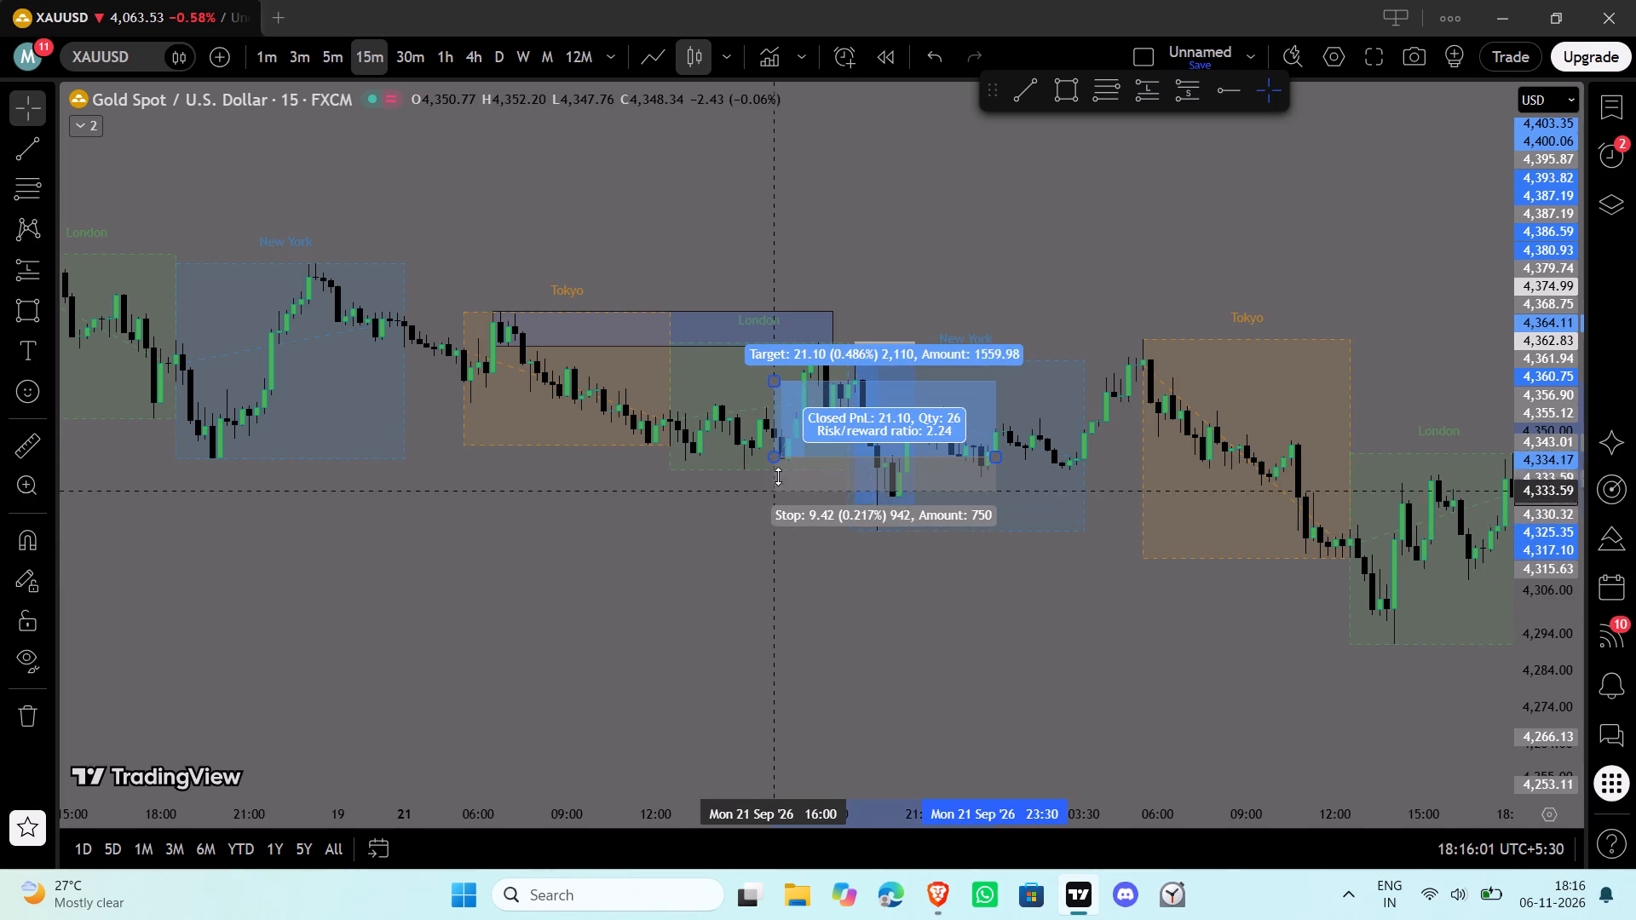
pyautogui.moveTo(778, 476); pyautogui.dragTo(792, 470)
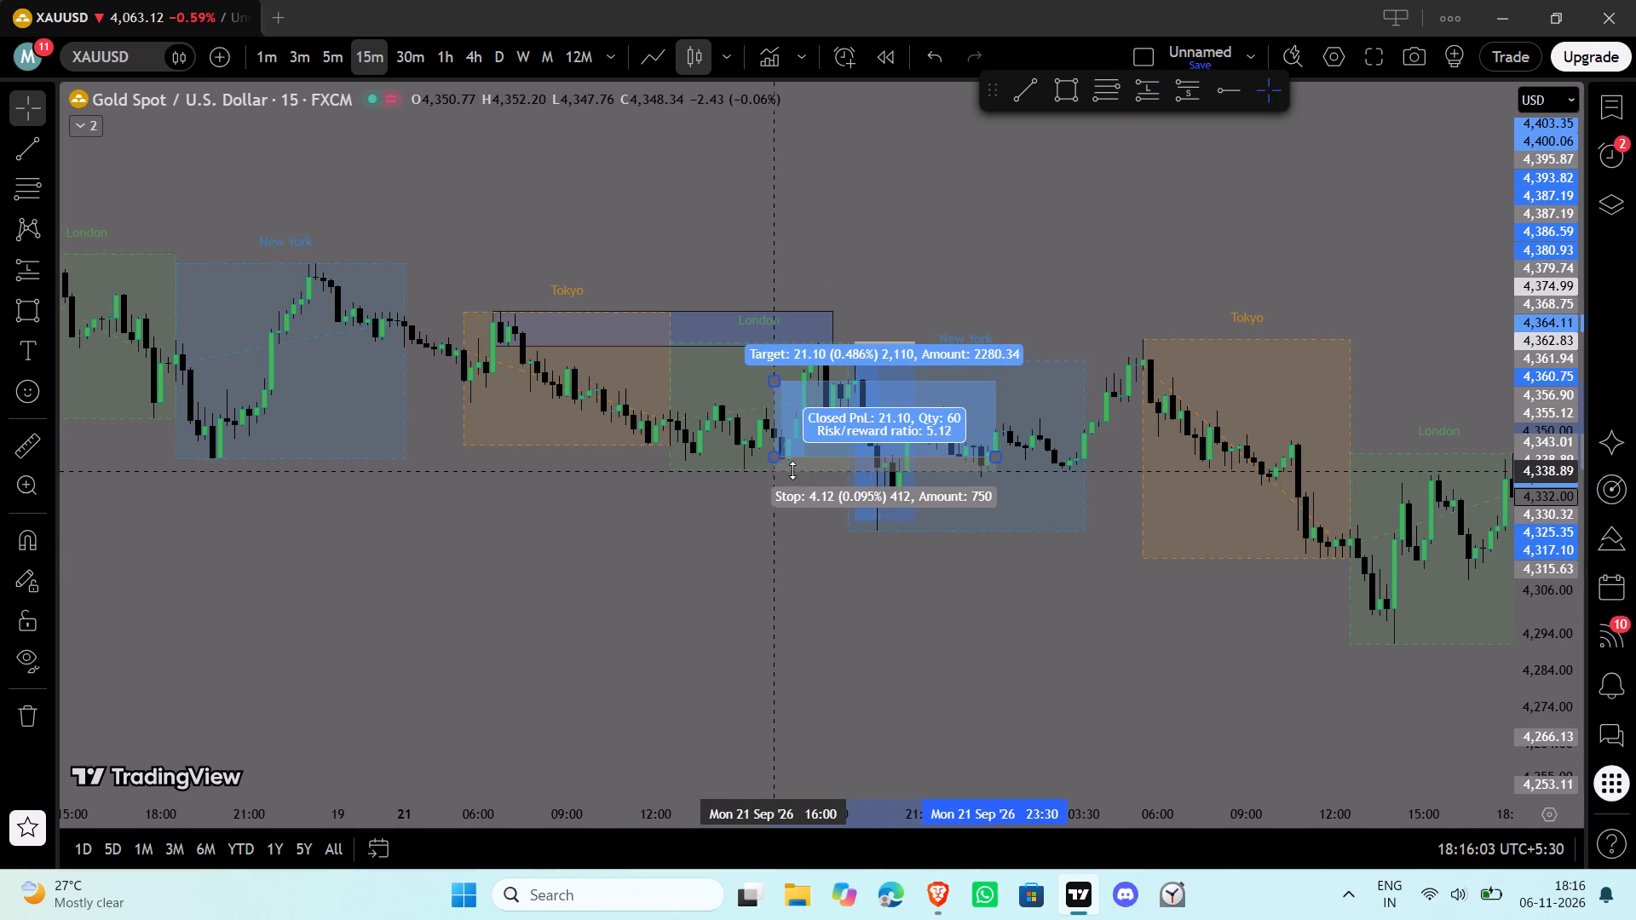
pyautogui.moveTo(792, 470); pyautogui.dragTo(792, 470)
# Set the 21 September London long position's target to 4,373.21 and shorten it to end at about 18:00.
pyautogui.moveTo(780, 382); pyautogui.dragTo(777, 309)
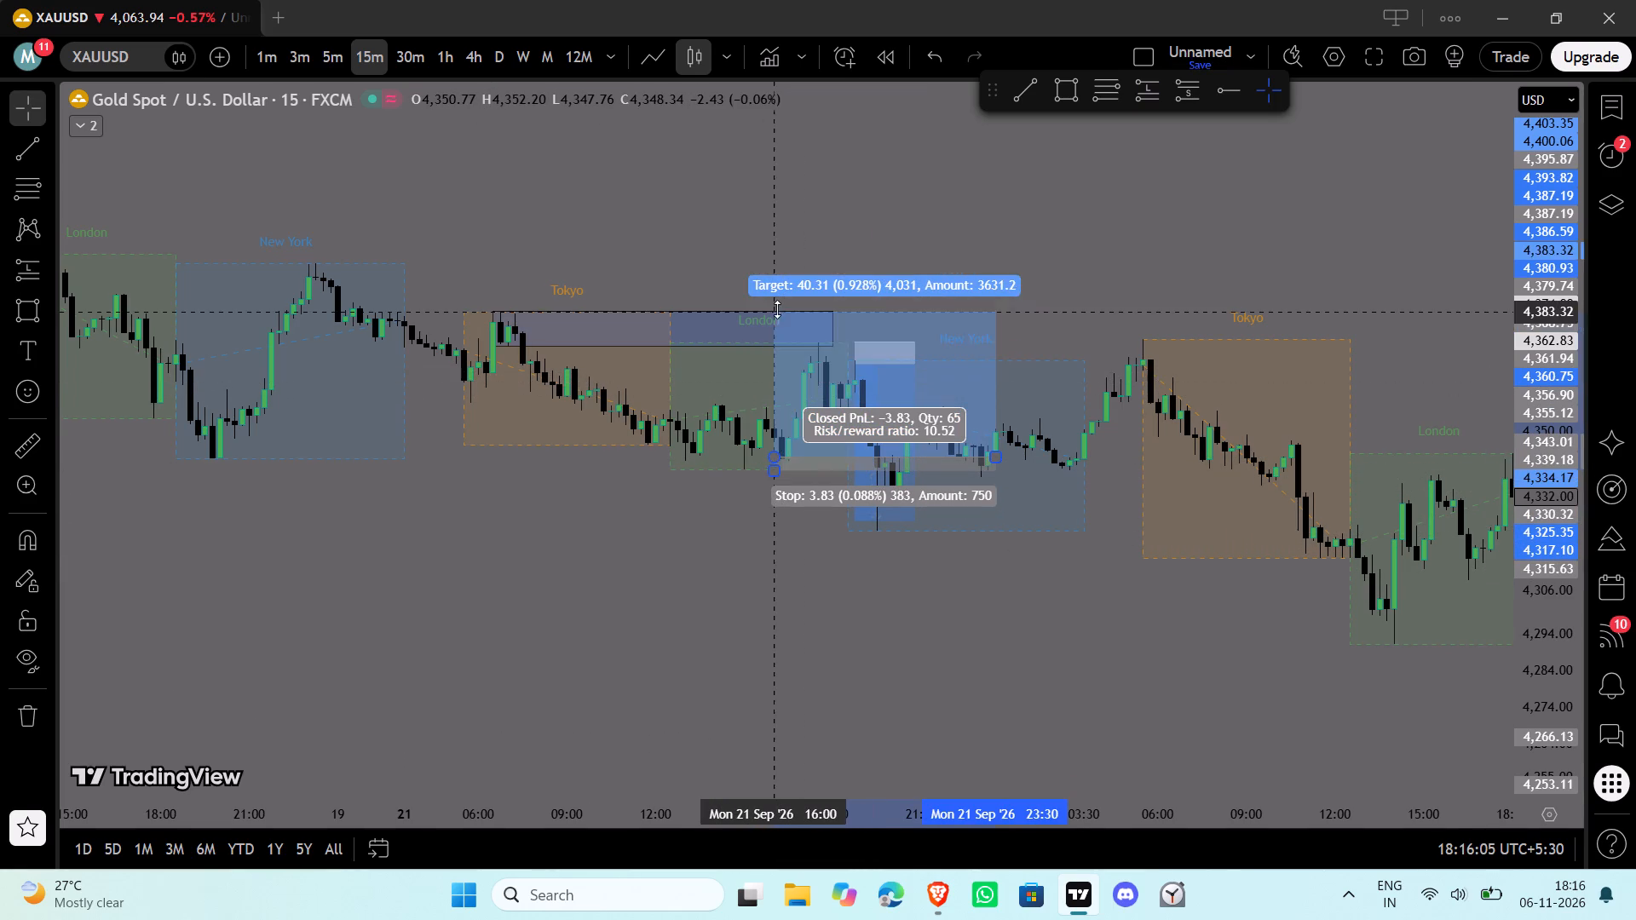
pyautogui.moveTo(777, 309); pyautogui.dragTo(772, 348)
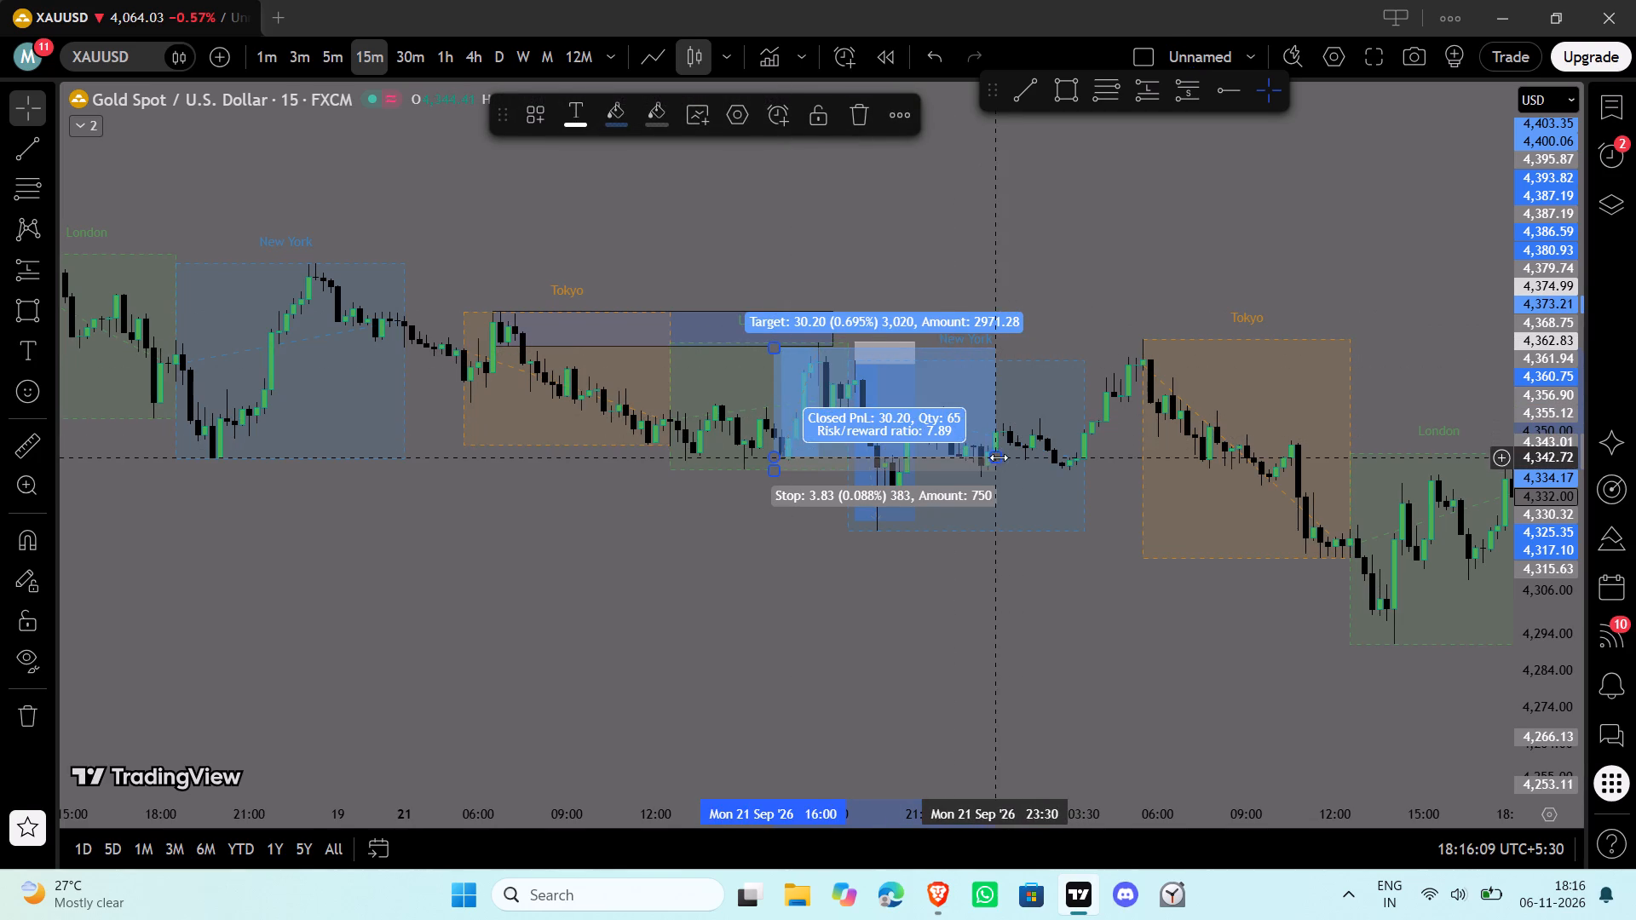
pyautogui.moveTo(999, 457); pyautogui.dragTo(827, 464)
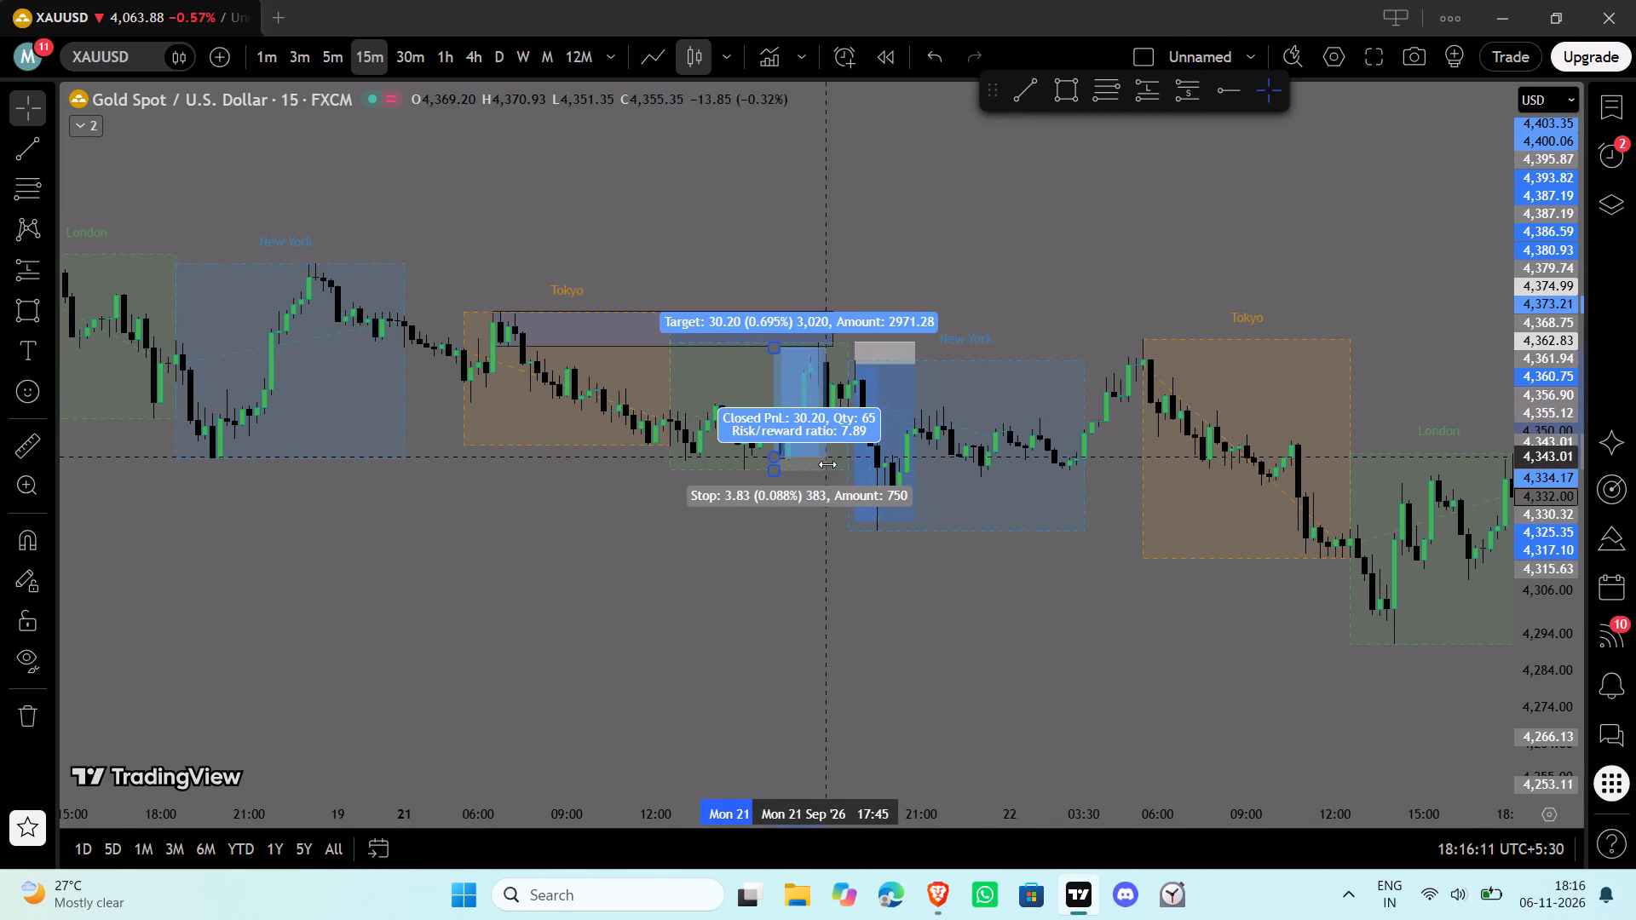
pyautogui.moveTo(827, 464); pyautogui.dragTo(833, 464)
pyautogui.click(860, 693)
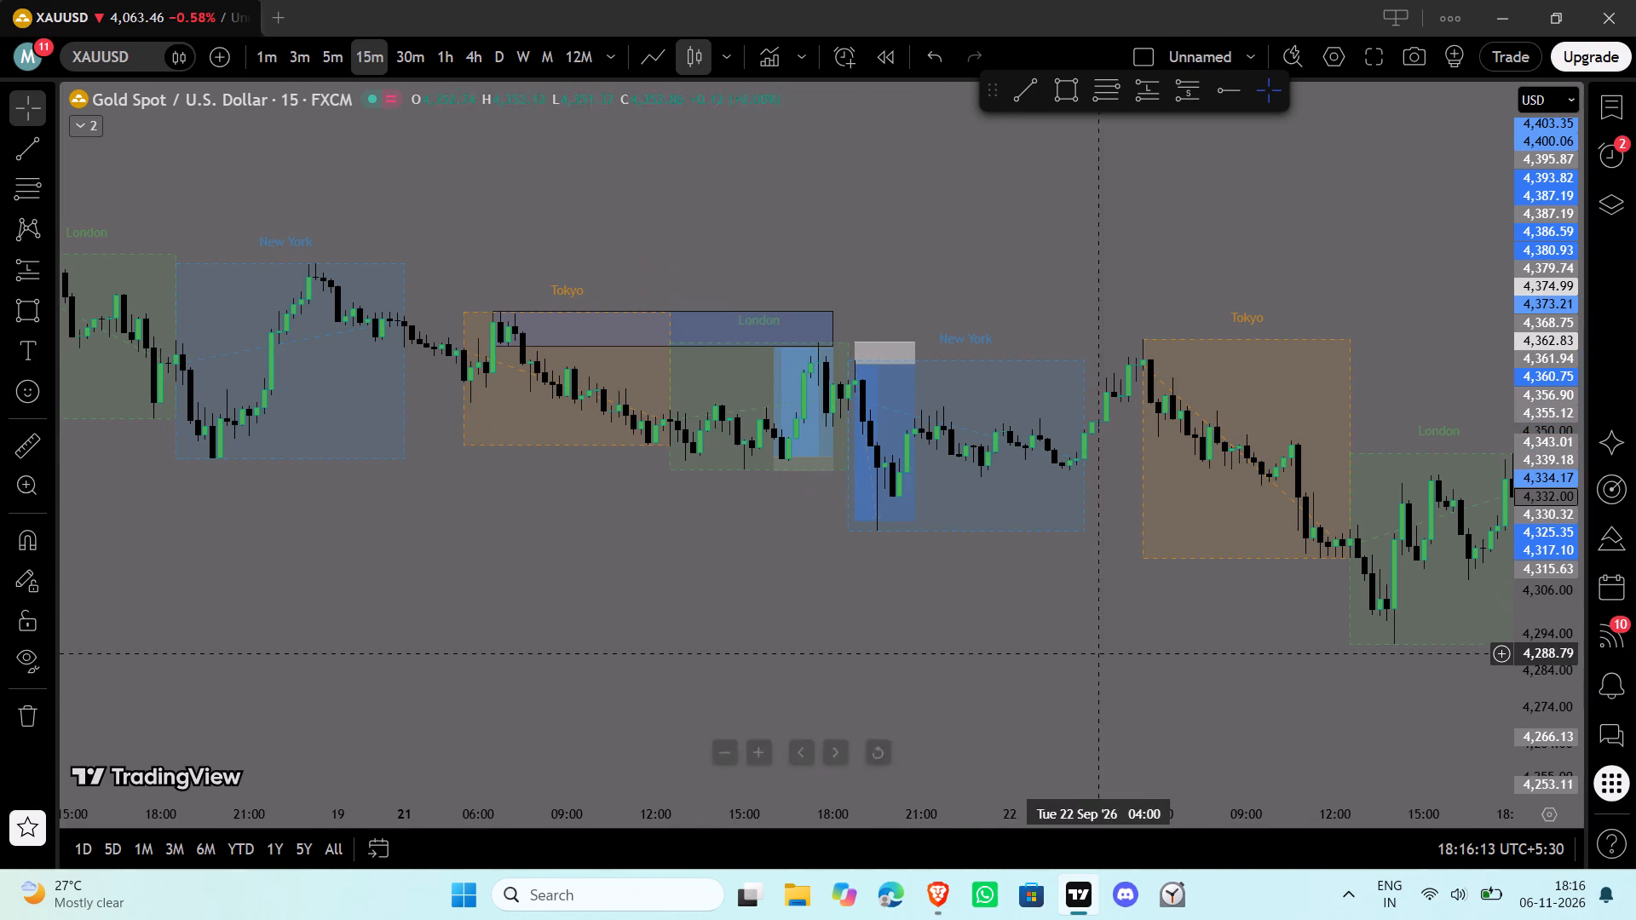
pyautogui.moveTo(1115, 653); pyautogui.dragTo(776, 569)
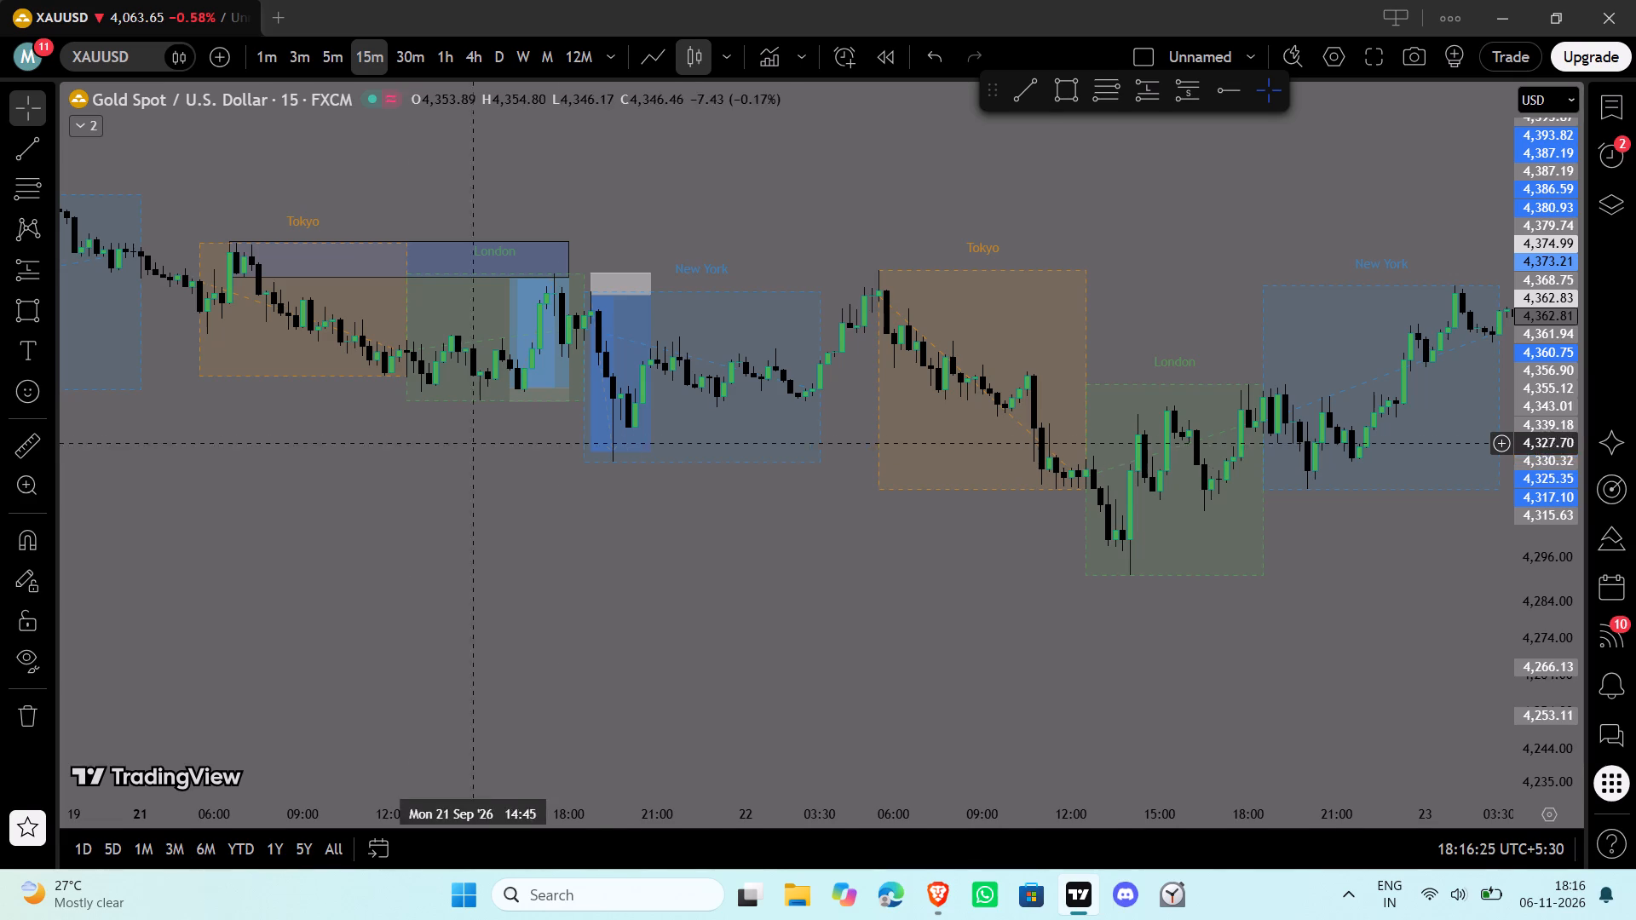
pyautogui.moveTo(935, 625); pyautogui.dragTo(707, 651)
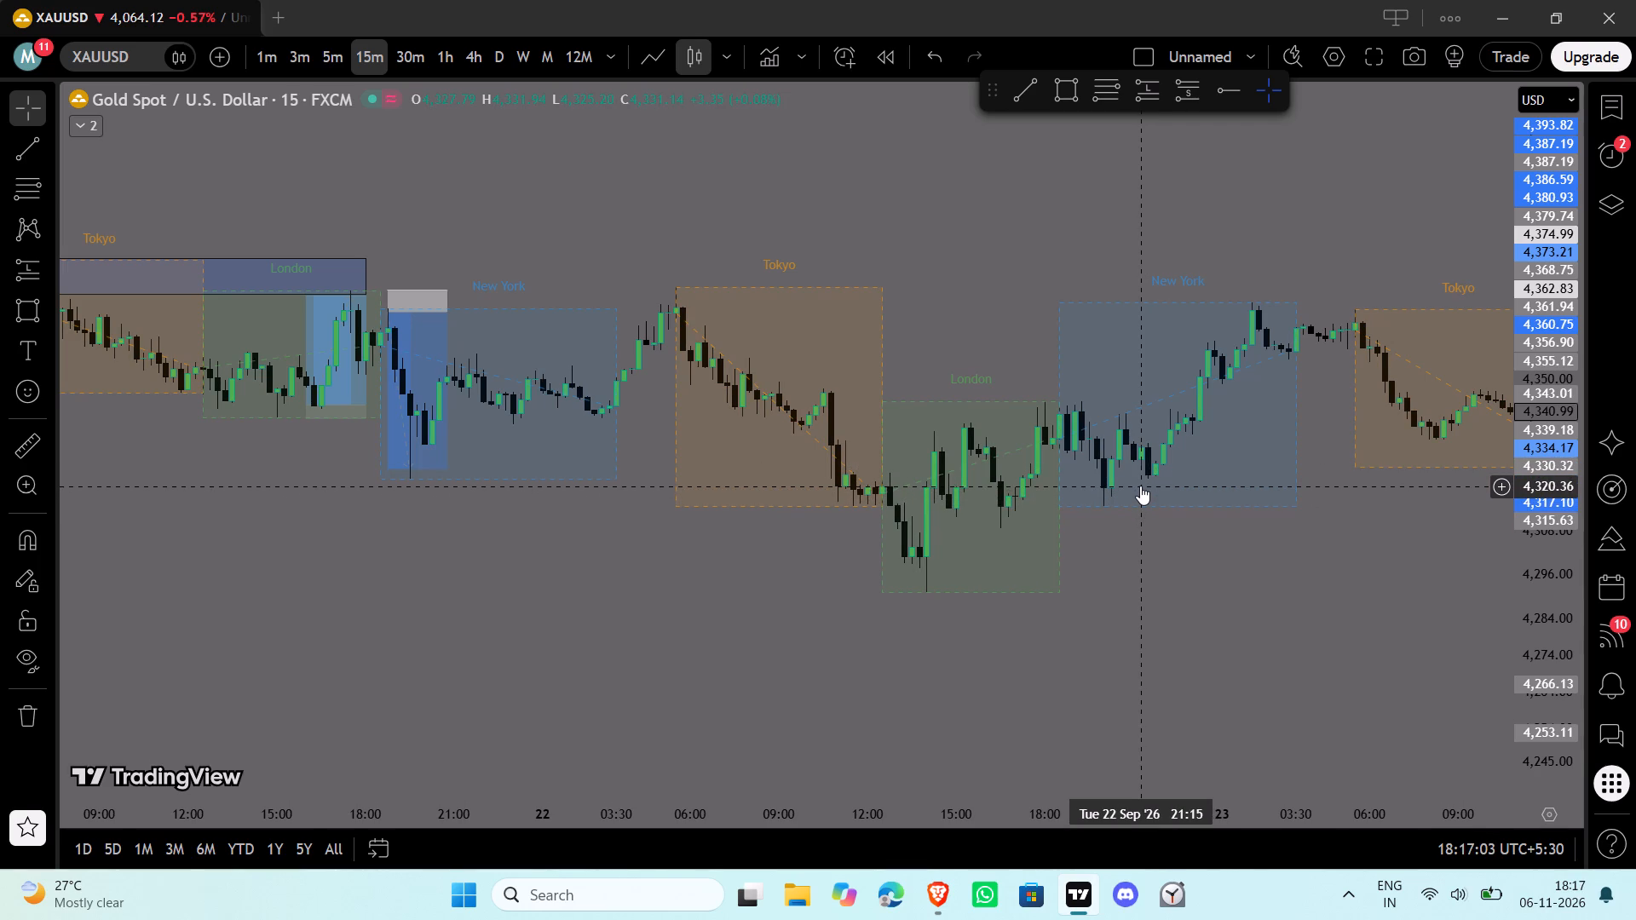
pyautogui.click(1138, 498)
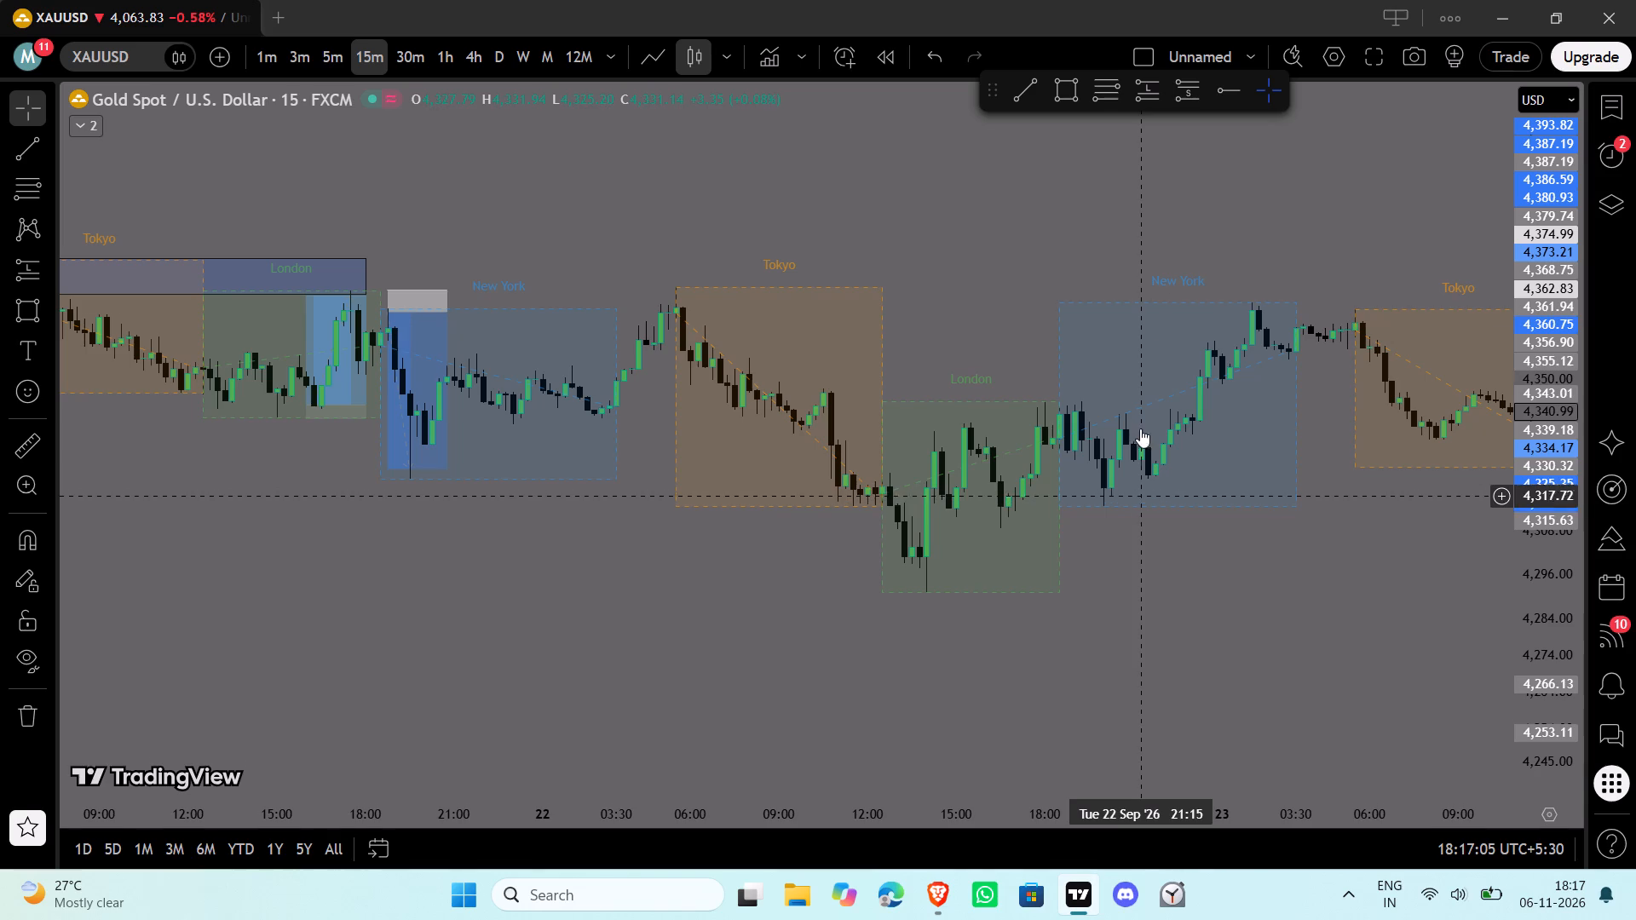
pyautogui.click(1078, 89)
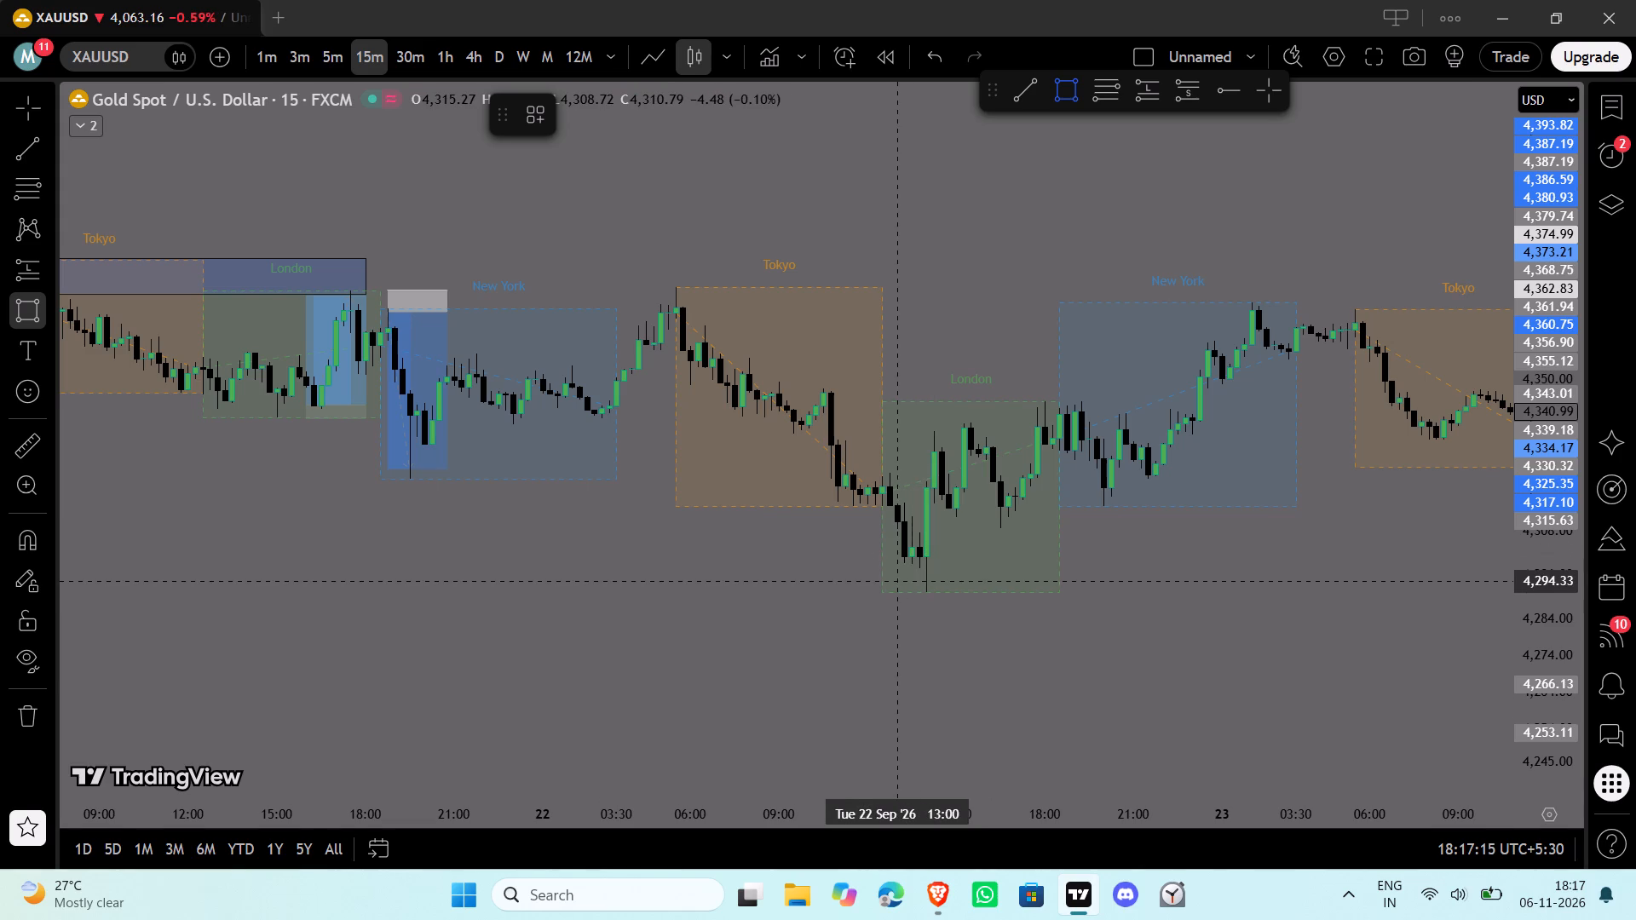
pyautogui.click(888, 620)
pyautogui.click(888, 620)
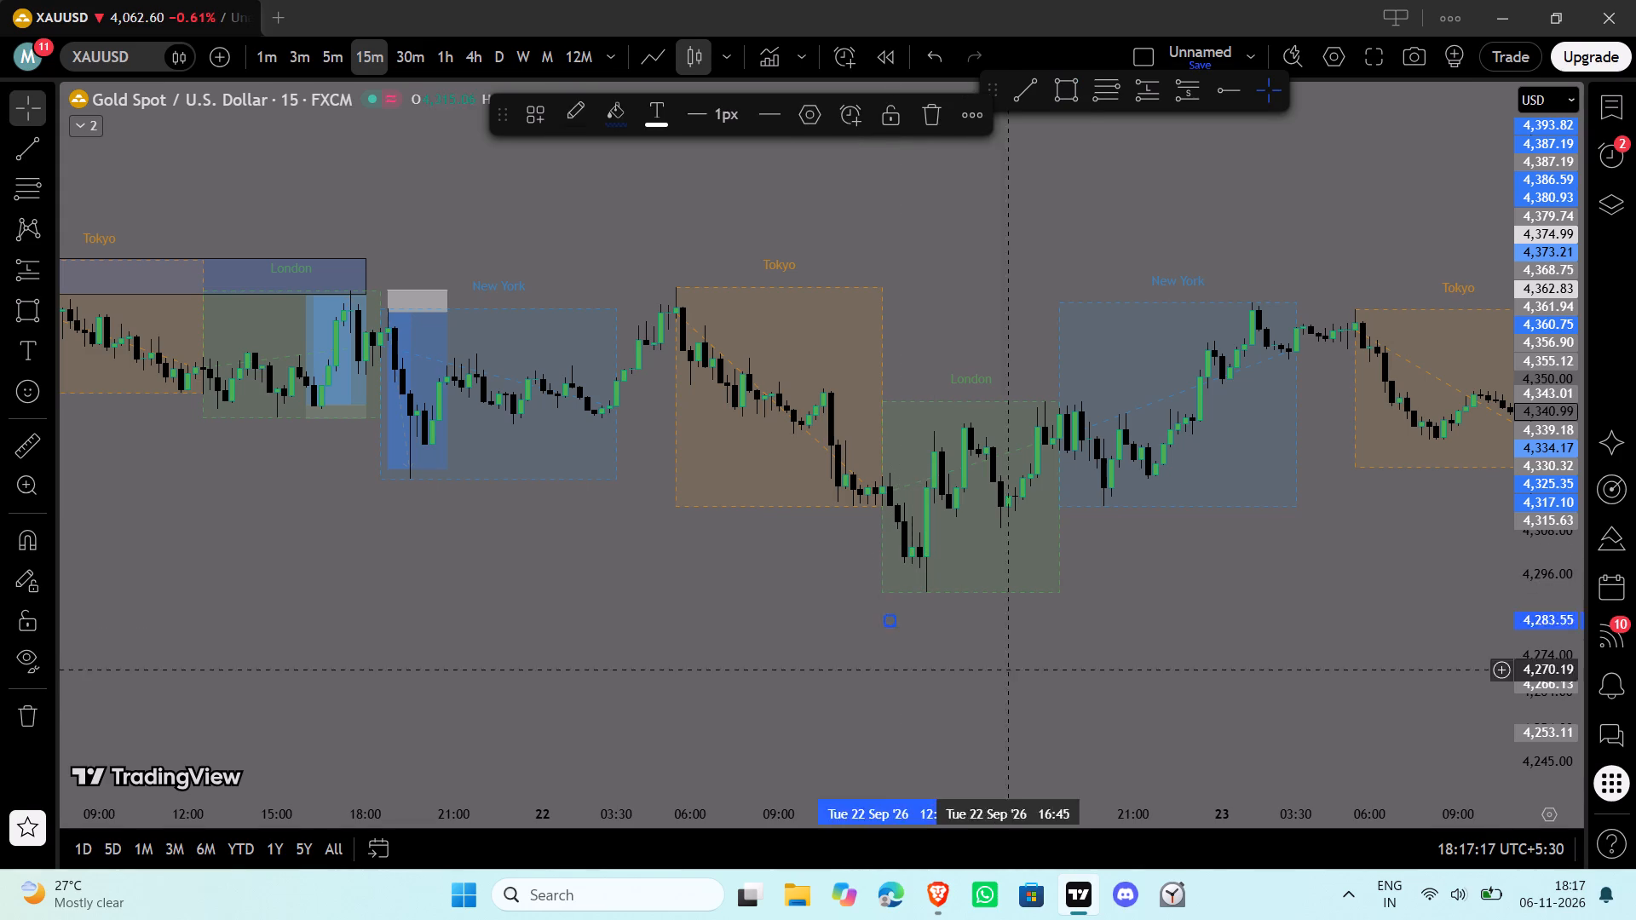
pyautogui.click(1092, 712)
# Draw a rectangle zone over the 22 September Tokyo highs, from 05:00 to about 04:00 on 23 September, between 4,366.68 and 4,375.88.
pyautogui.moveTo(1071, 694); pyautogui.dragTo(864, 732)
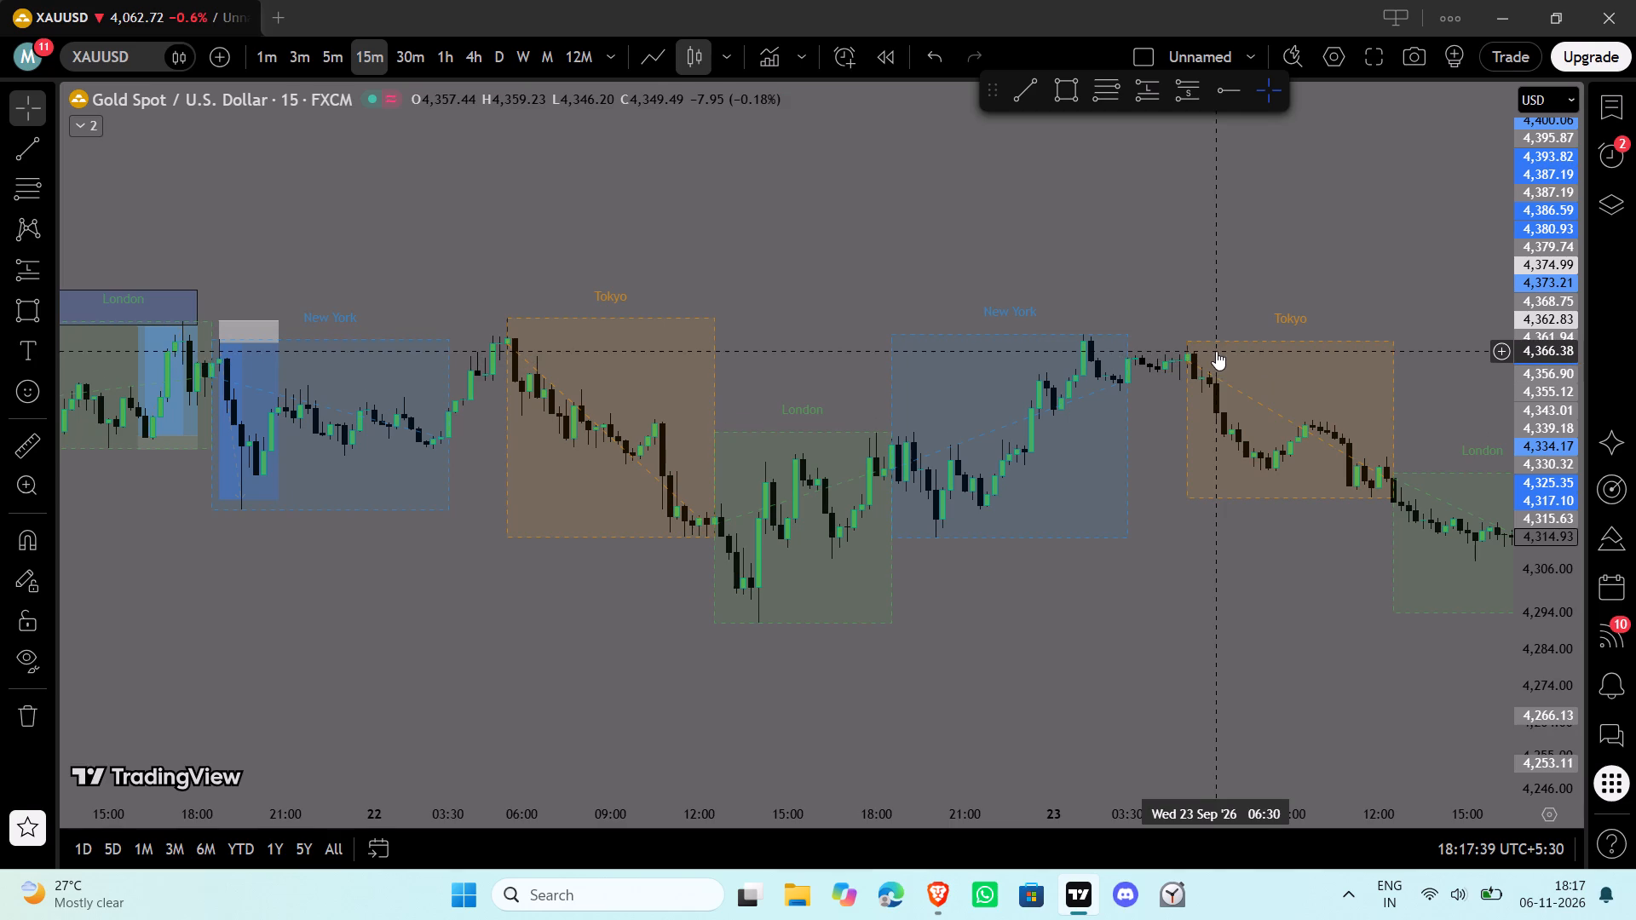
pyautogui.click(1057, 85)
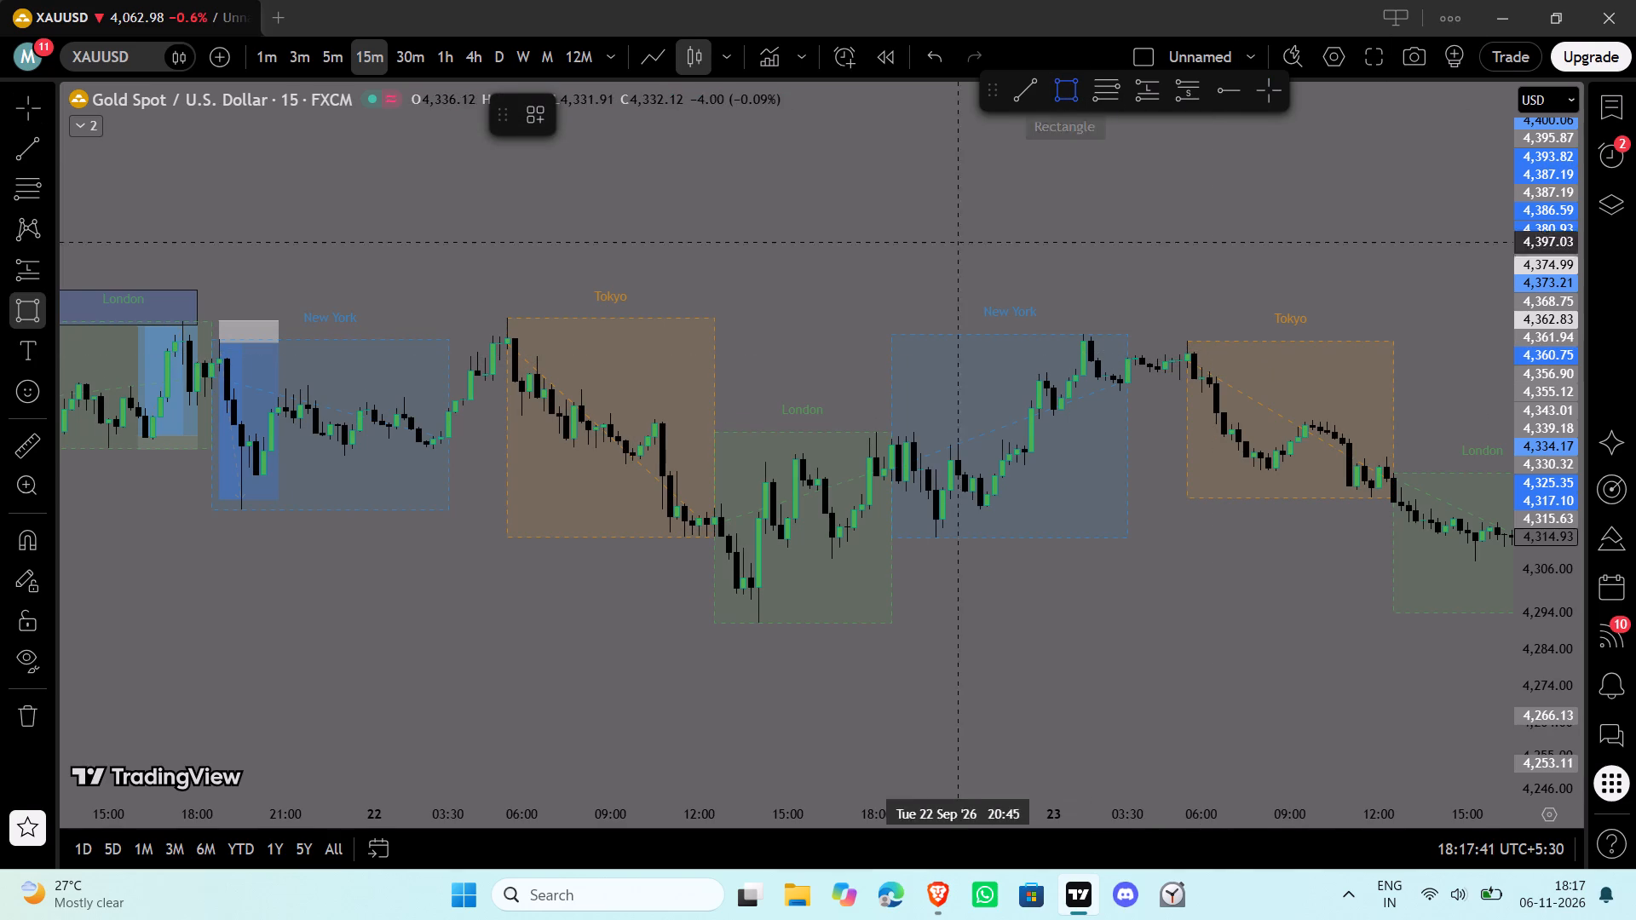
pyautogui.click(493, 349)
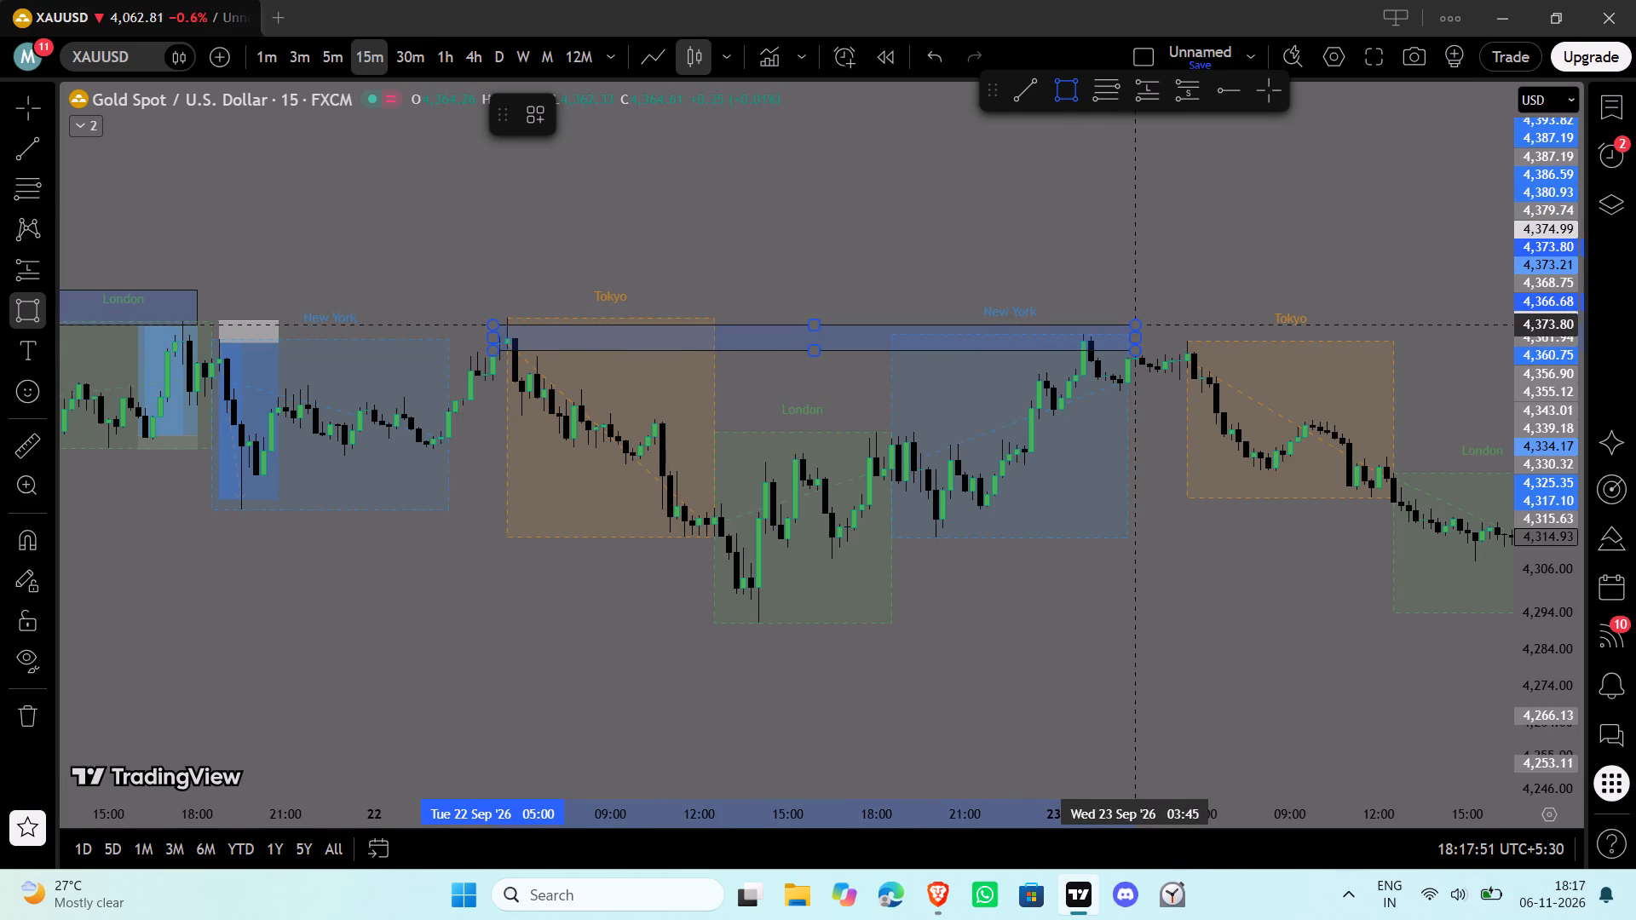
pyautogui.click(1143, 317)
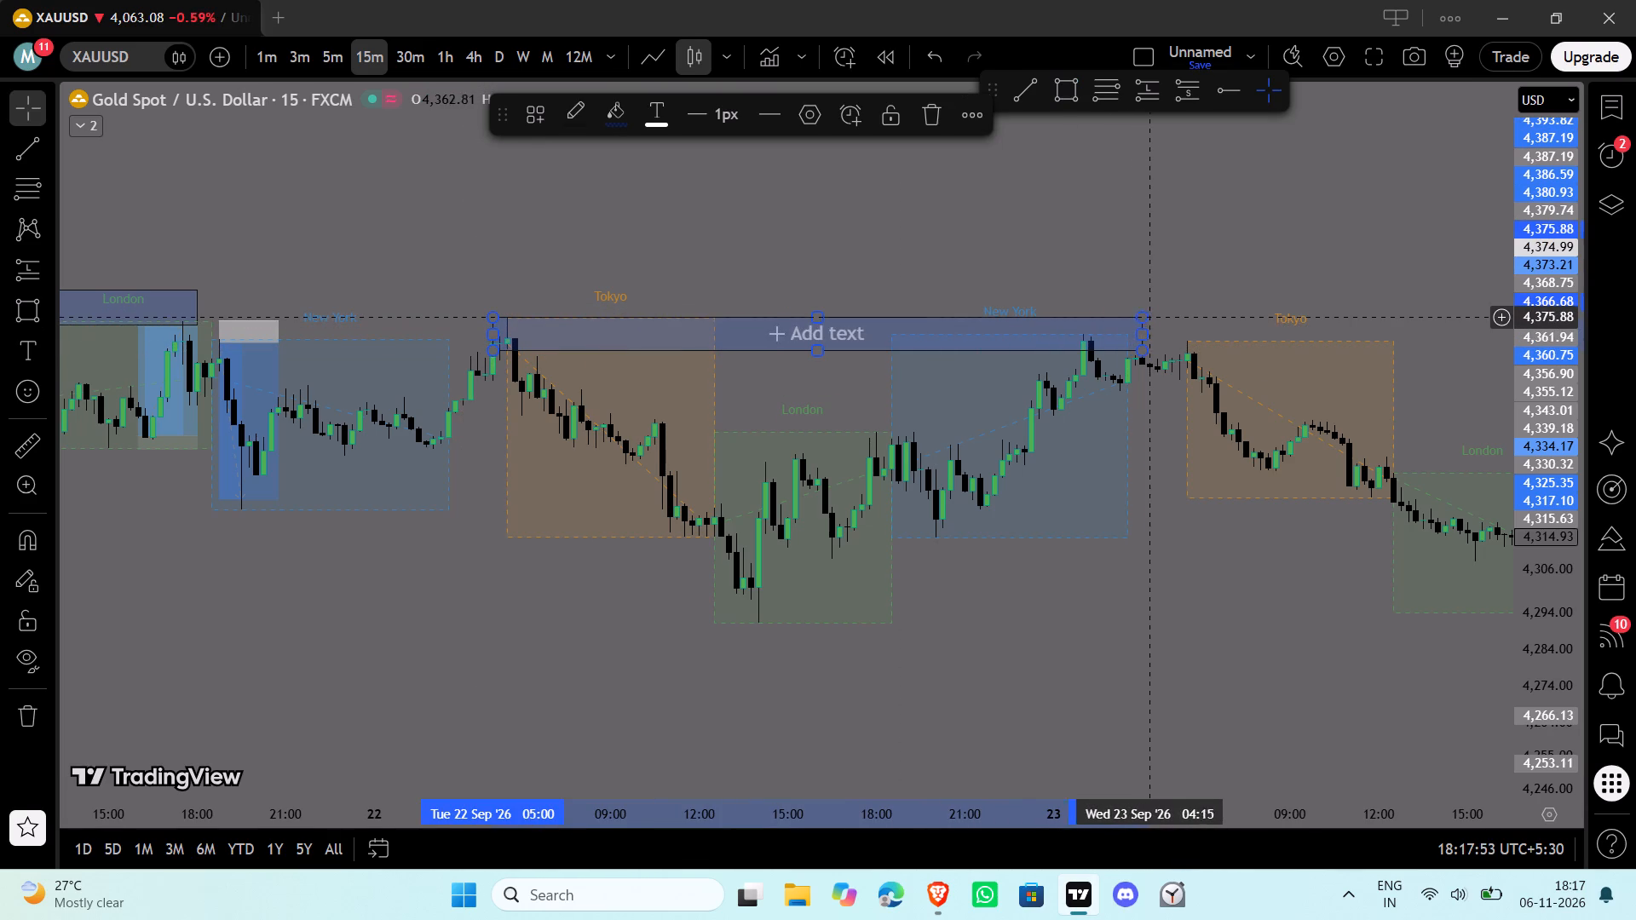
# Examine the Tokyo, London and New York session moves from 23 to 25 September.
pyautogui.moveTo(1228, 275); pyautogui.dragTo(706, 286)
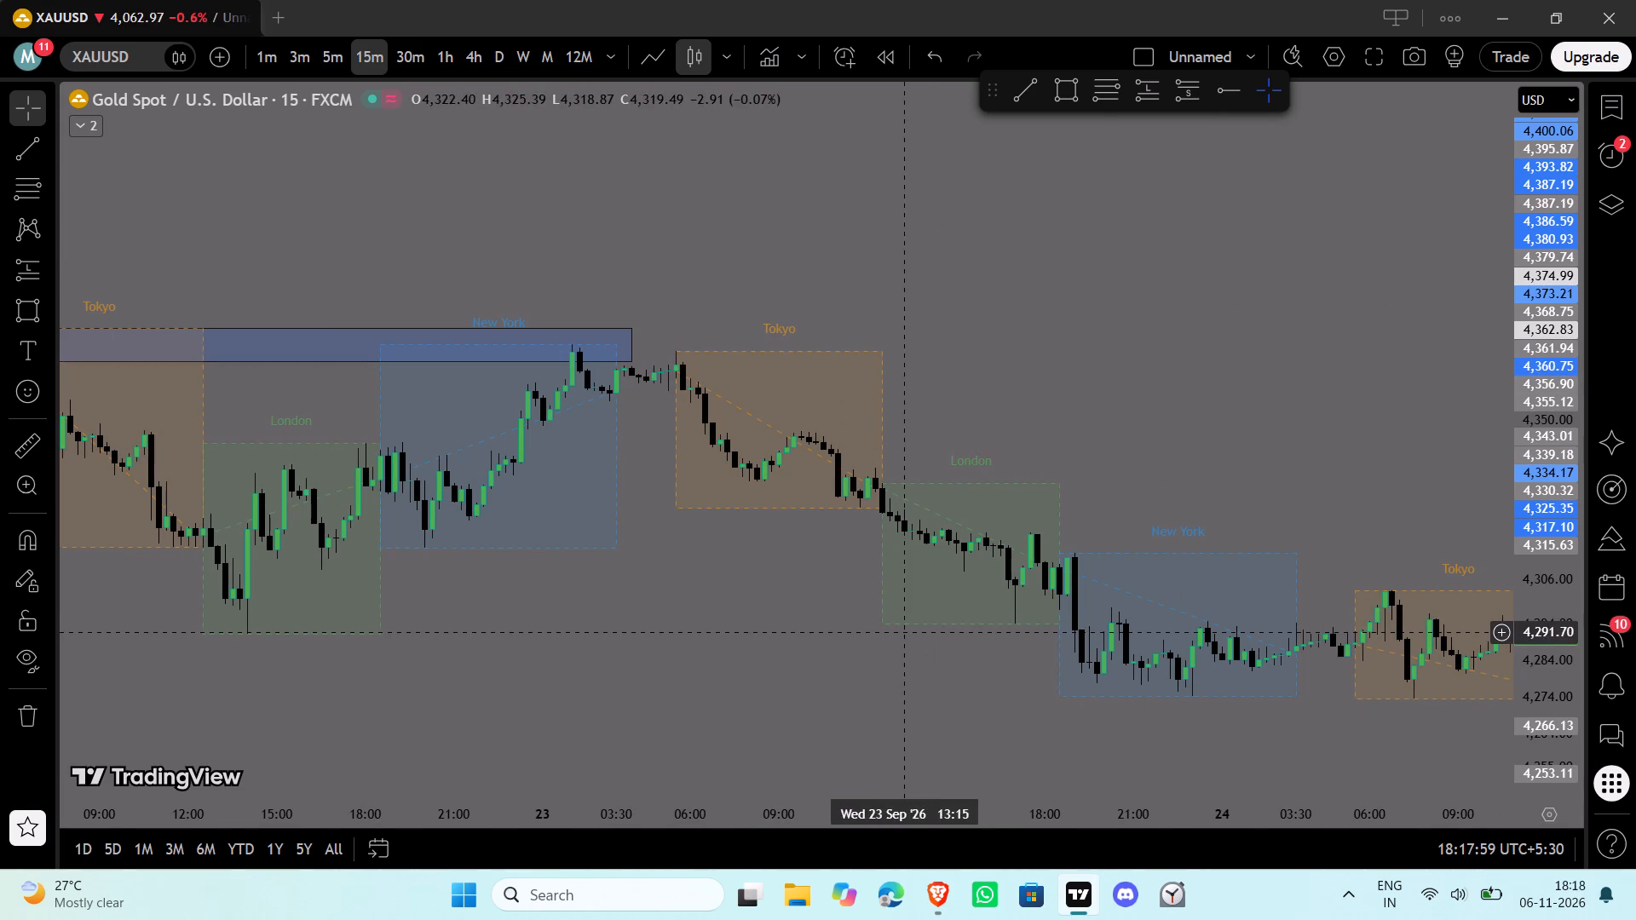
pyautogui.moveTo(867, 680); pyautogui.dragTo(829, 653)
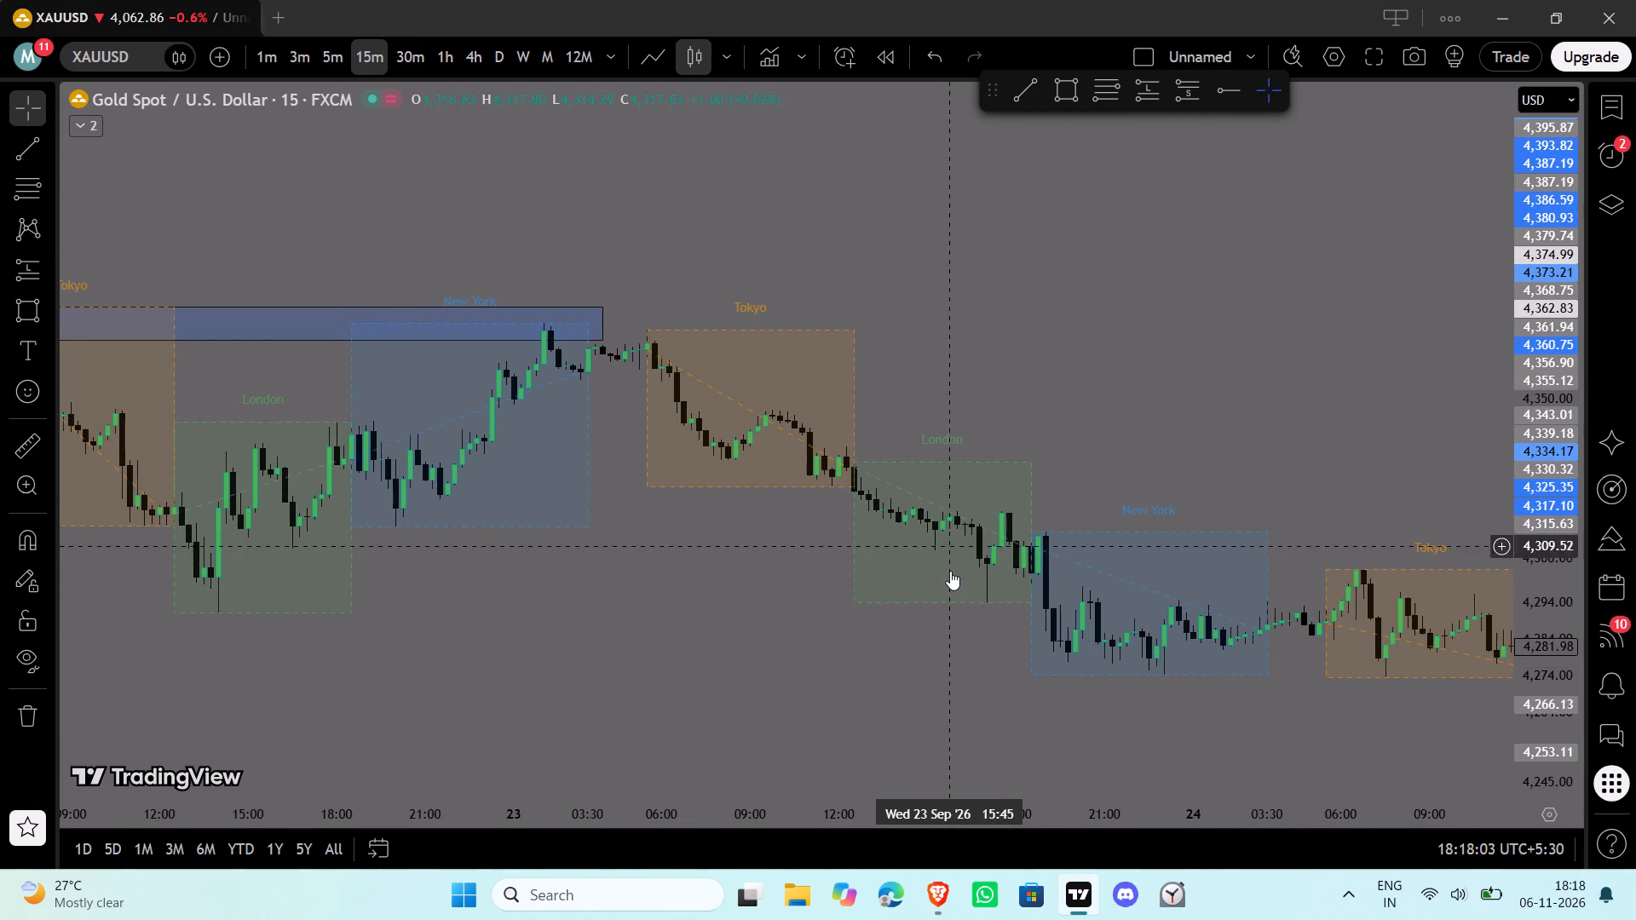
pyautogui.moveTo(878, 627); pyautogui.dragTo(562, 580)
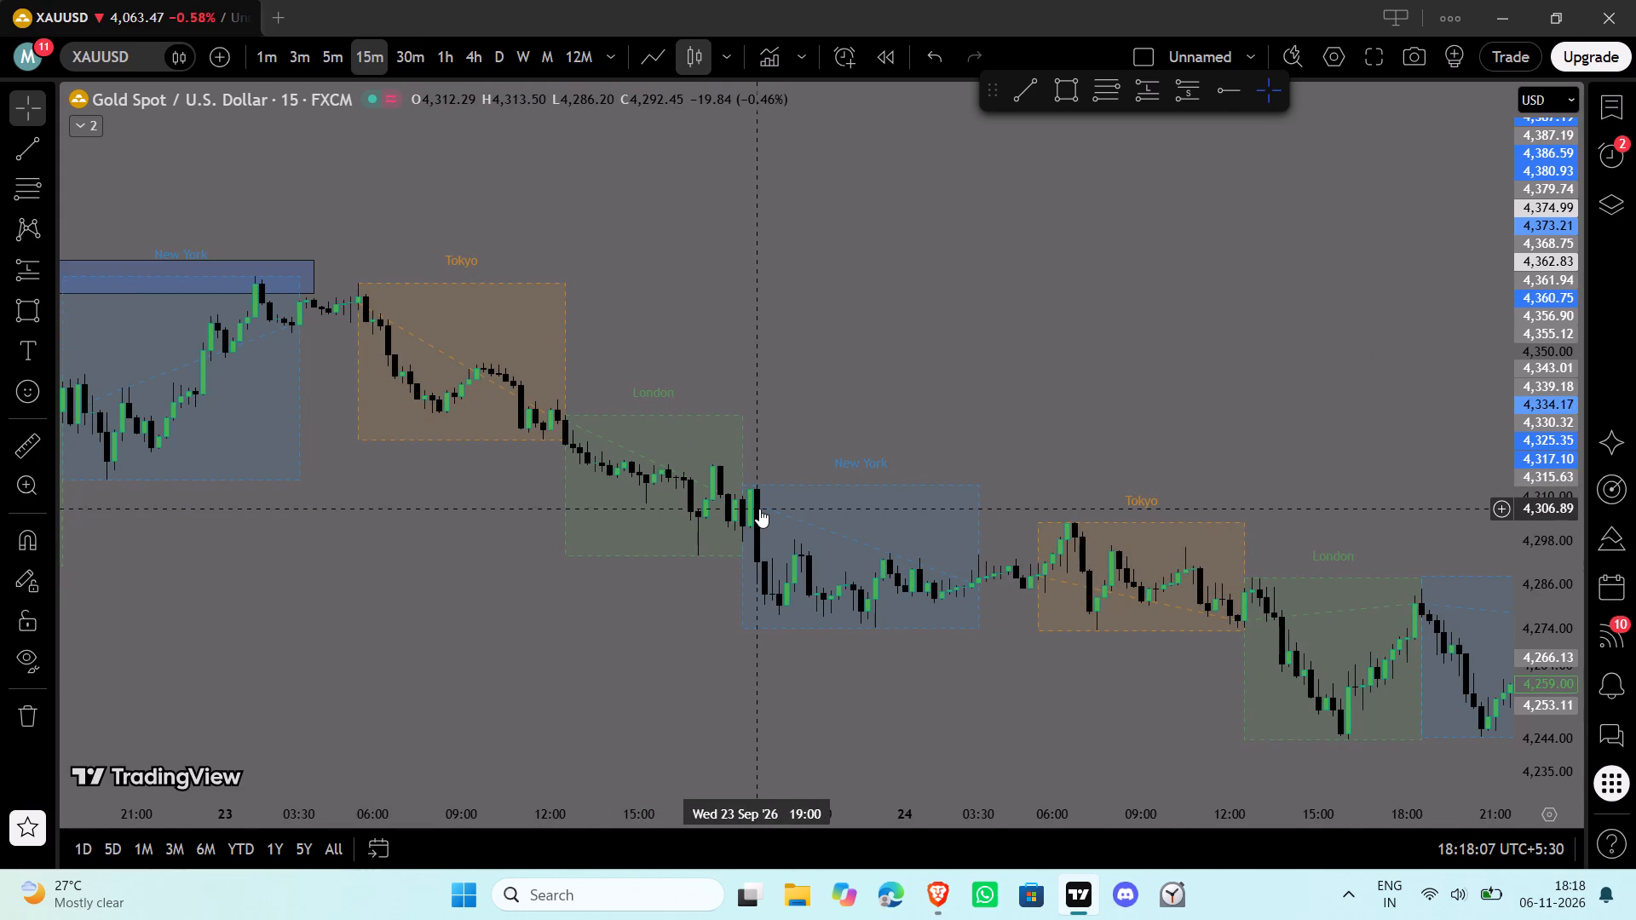
pyautogui.moveTo(335, 509); pyautogui.dragTo(838, 544)
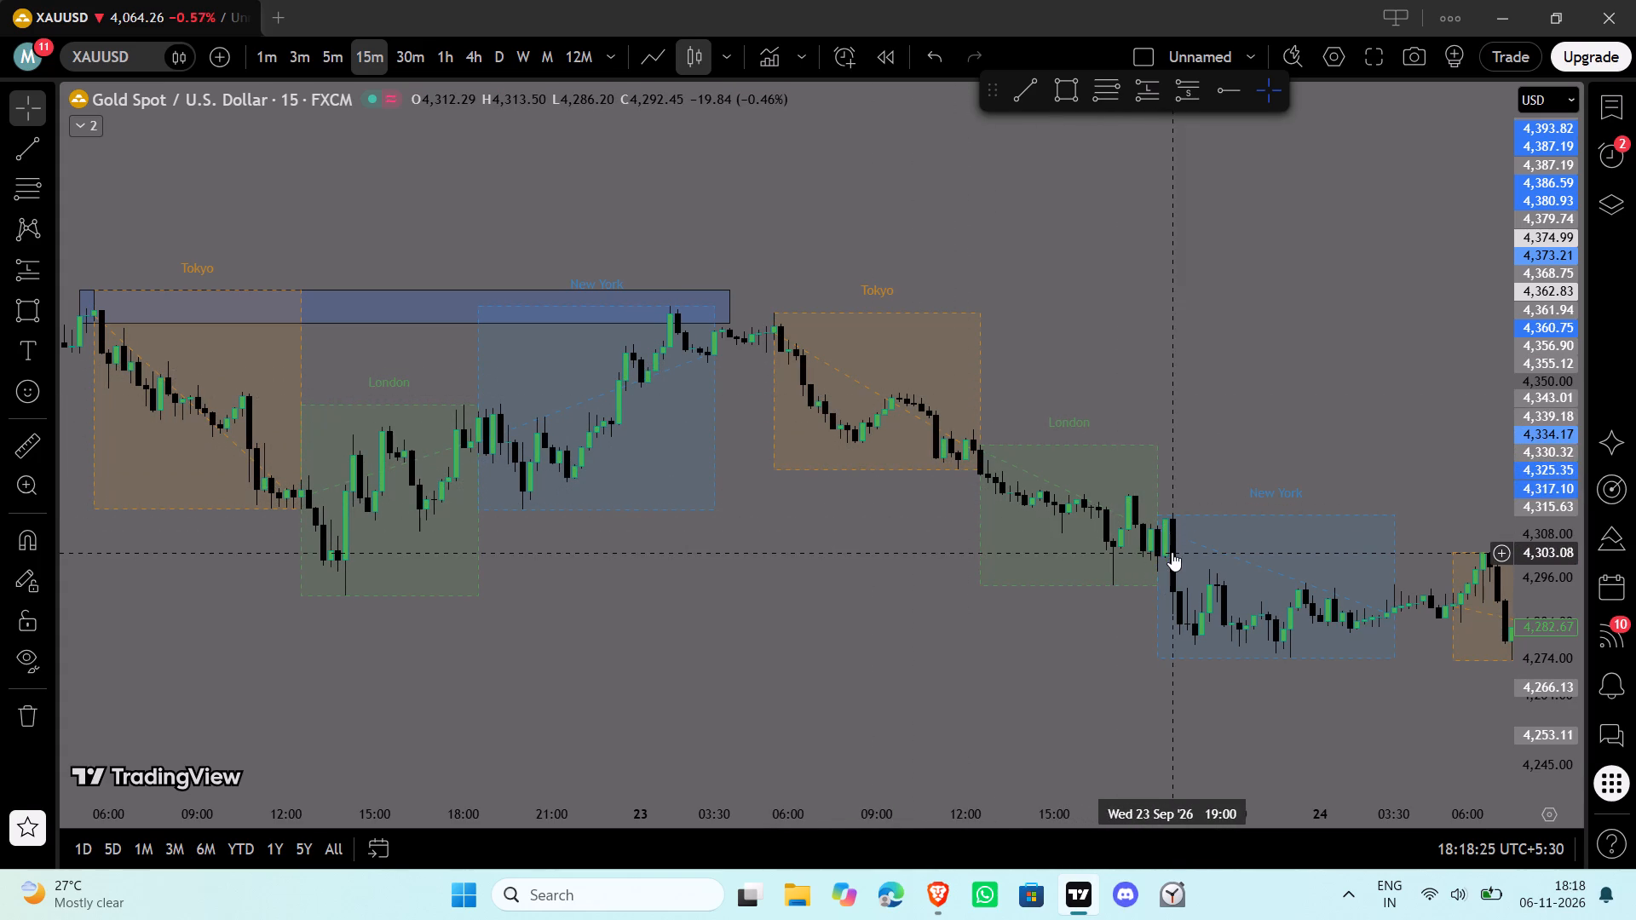
pyautogui.moveTo(1210, 470); pyautogui.dragTo(873, 423)
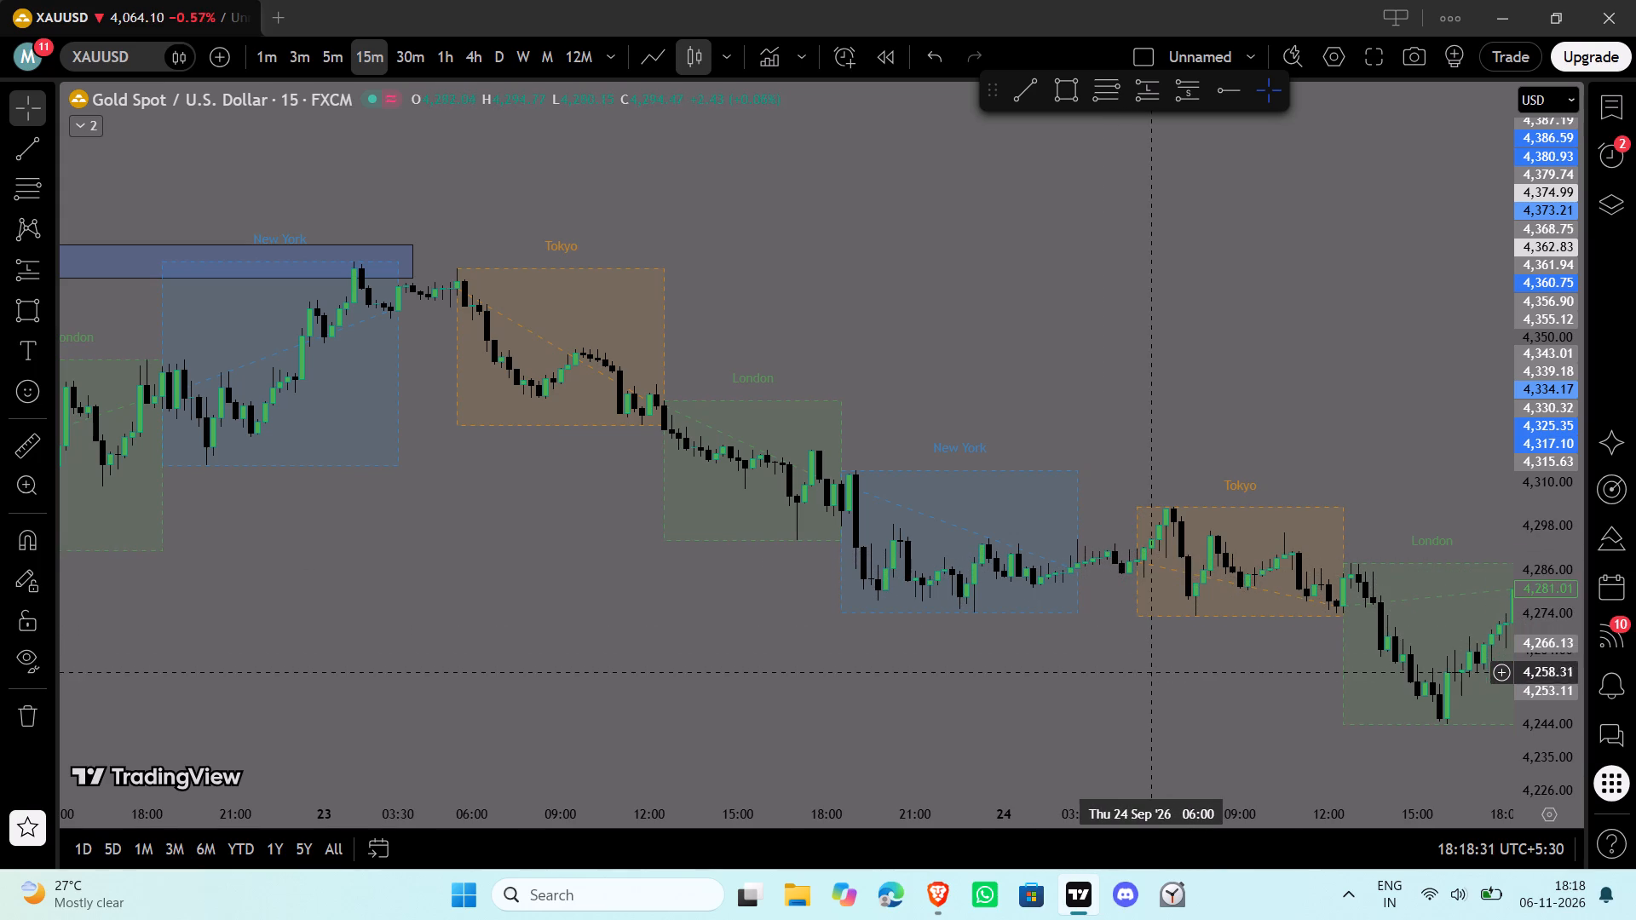
pyautogui.moveTo(1142, 668); pyautogui.dragTo(709, 564)
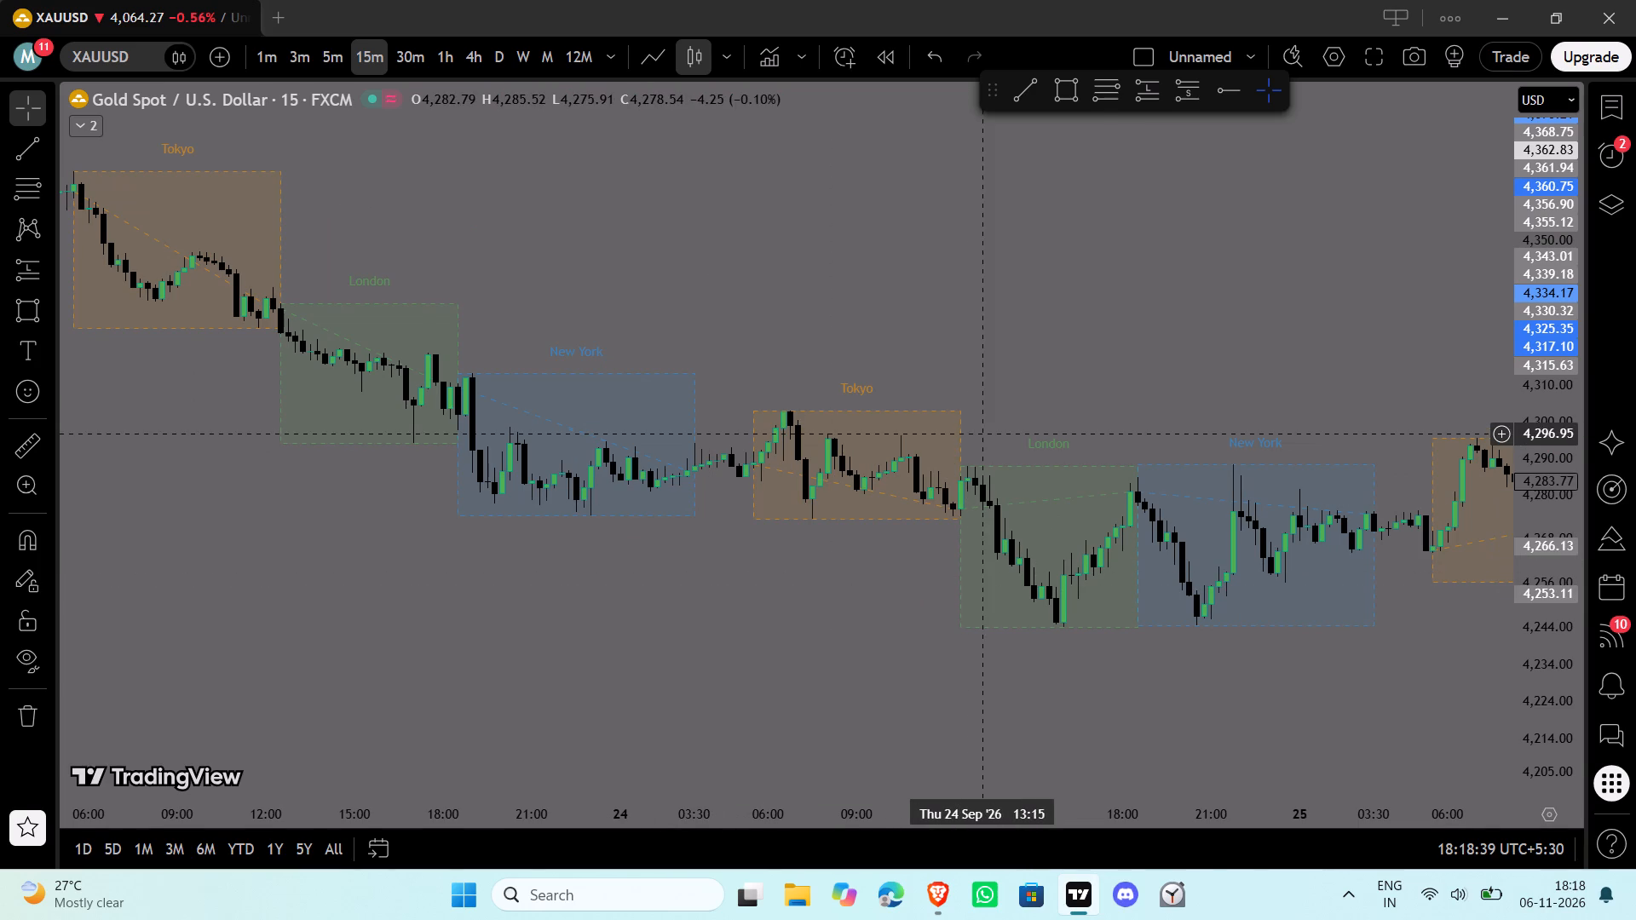
pyautogui.moveTo(1036, 427); pyautogui.dragTo(637, 371)
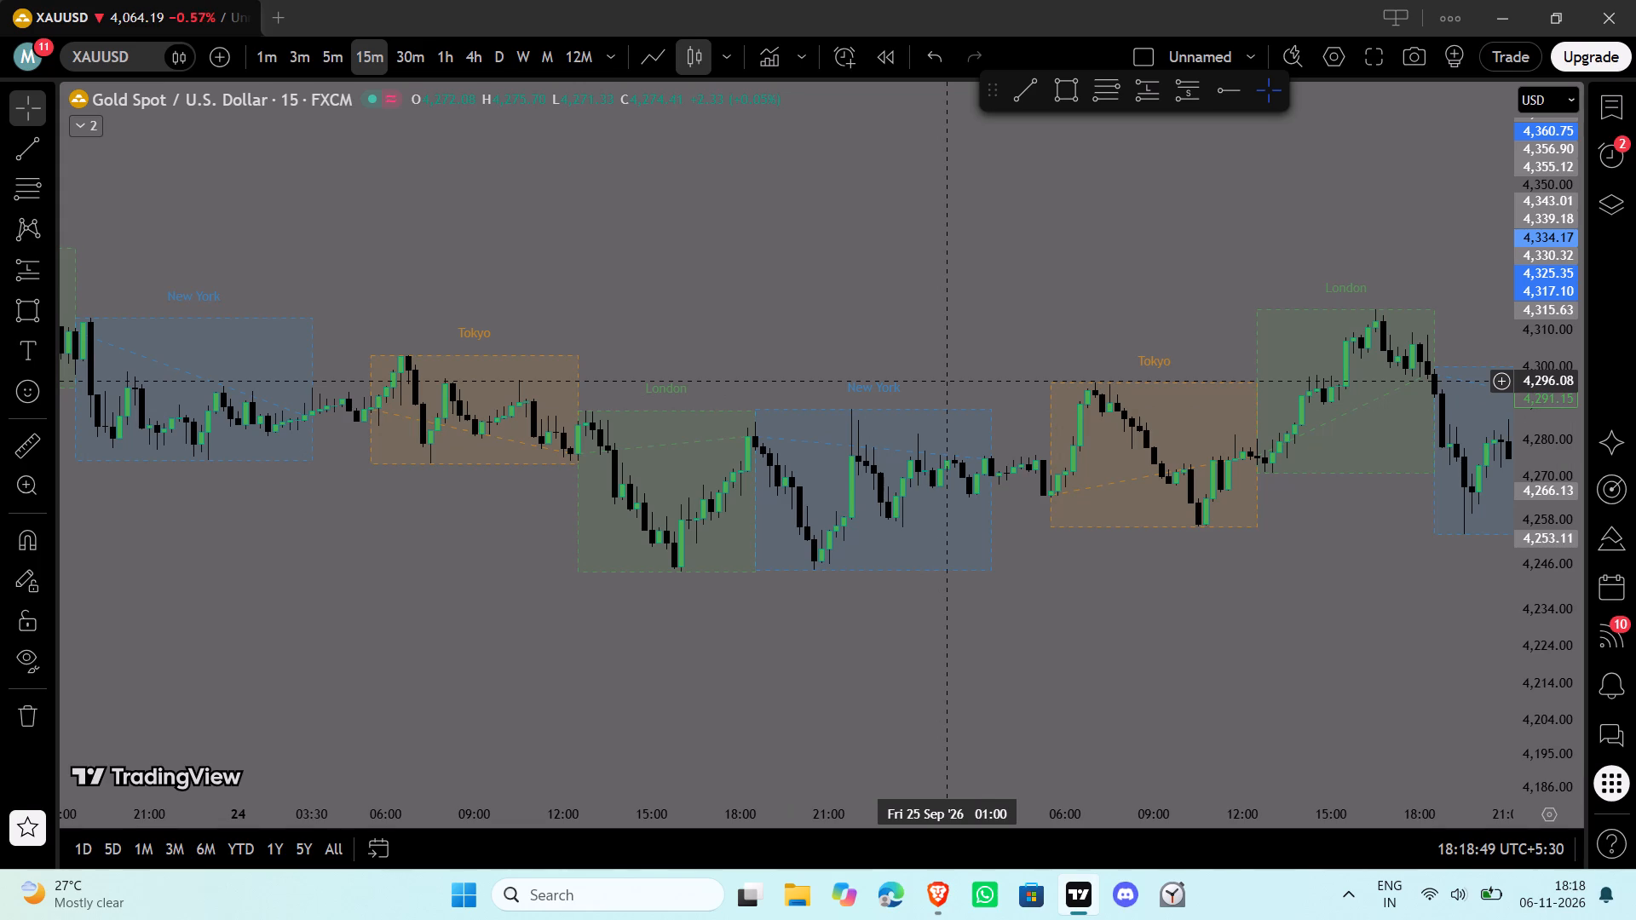
pyautogui.moveTo(1259, 693); pyautogui.dragTo(677, 712)
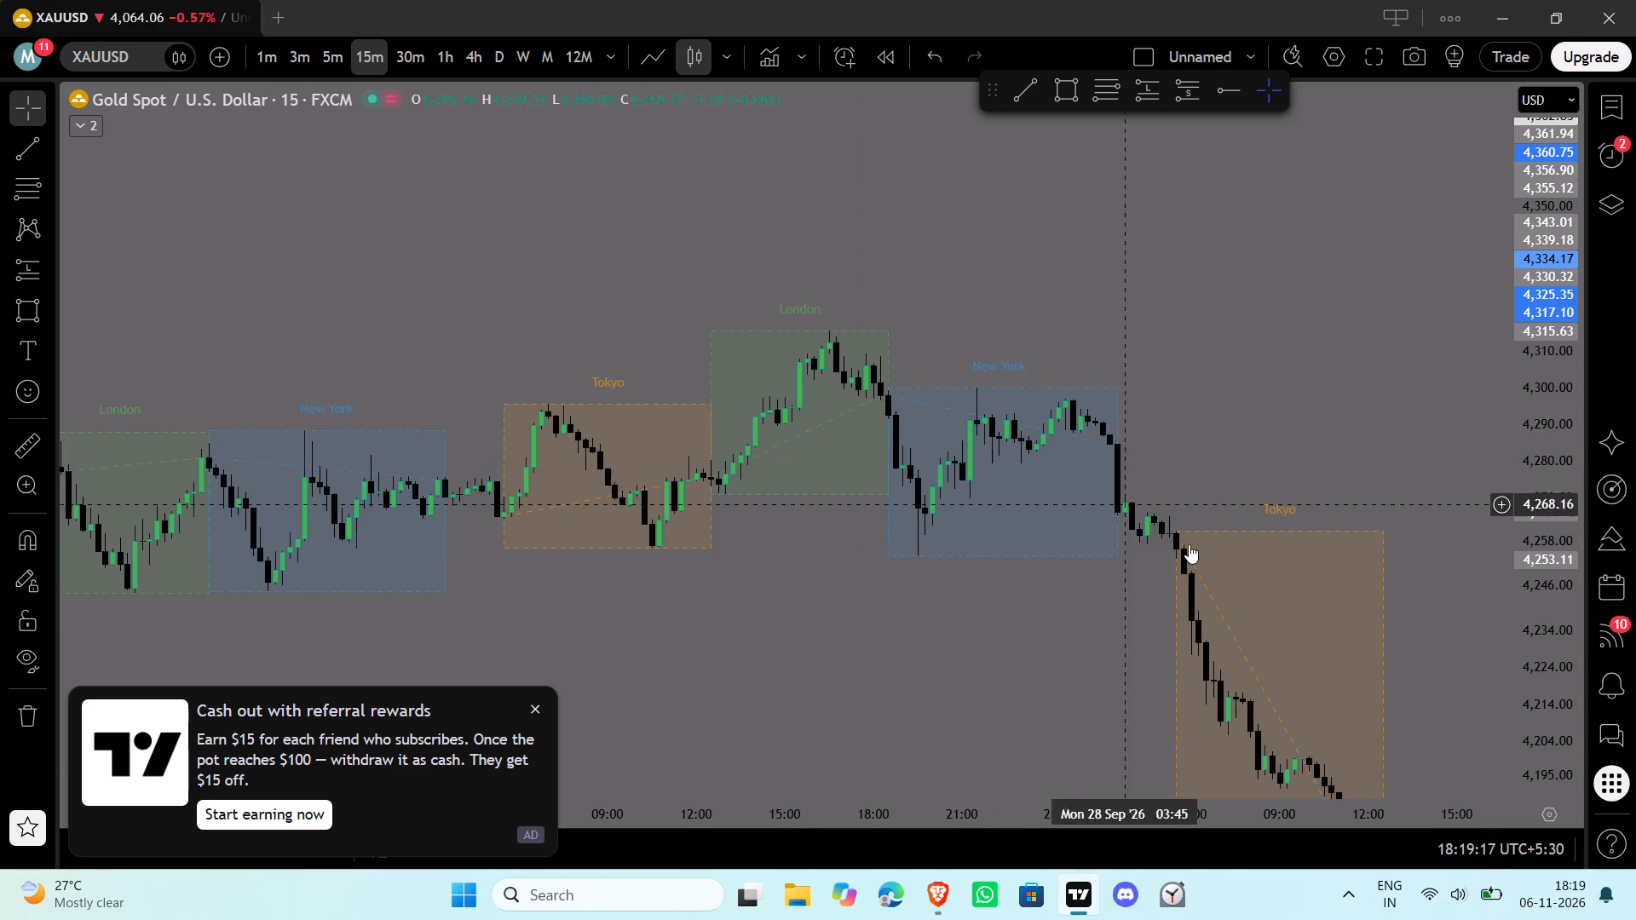
# Examine the session moves from 28 September to 1 October.
pyautogui.click(536, 705)
pyautogui.moveTo(1130, 670); pyautogui.dragTo(923, 624)
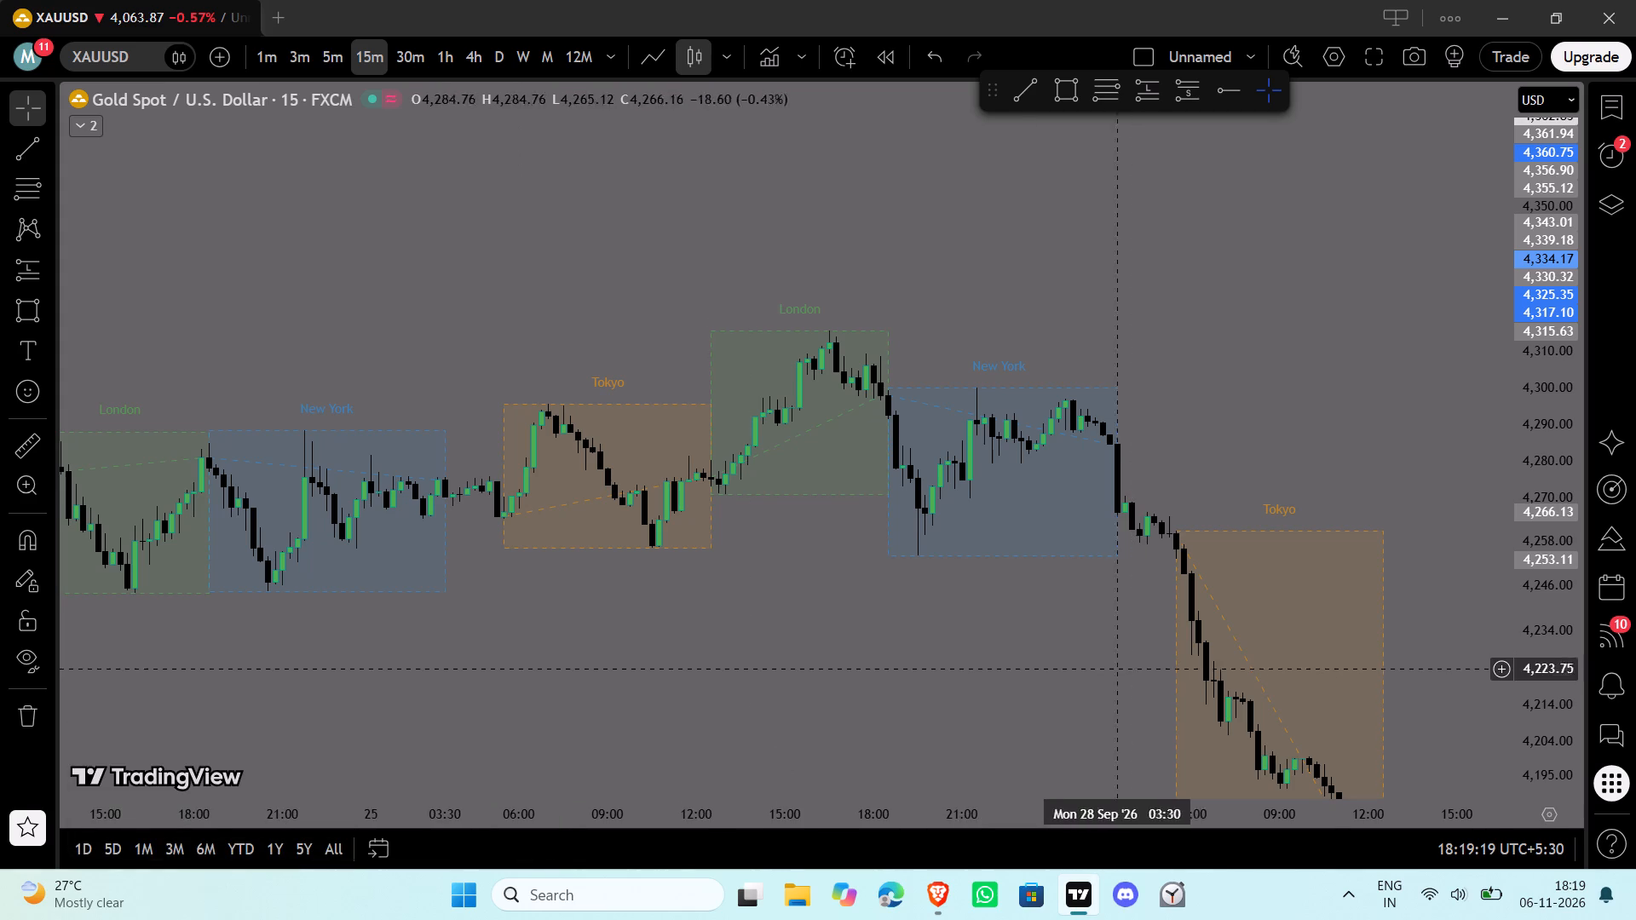
pyautogui.moveTo(923, 624); pyautogui.dragTo(529, 455)
pyautogui.moveTo(1155, 555); pyautogui.dragTo(979, 332)
pyautogui.moveTo(1165, 420); pyautogui.dragTo(935, 377)
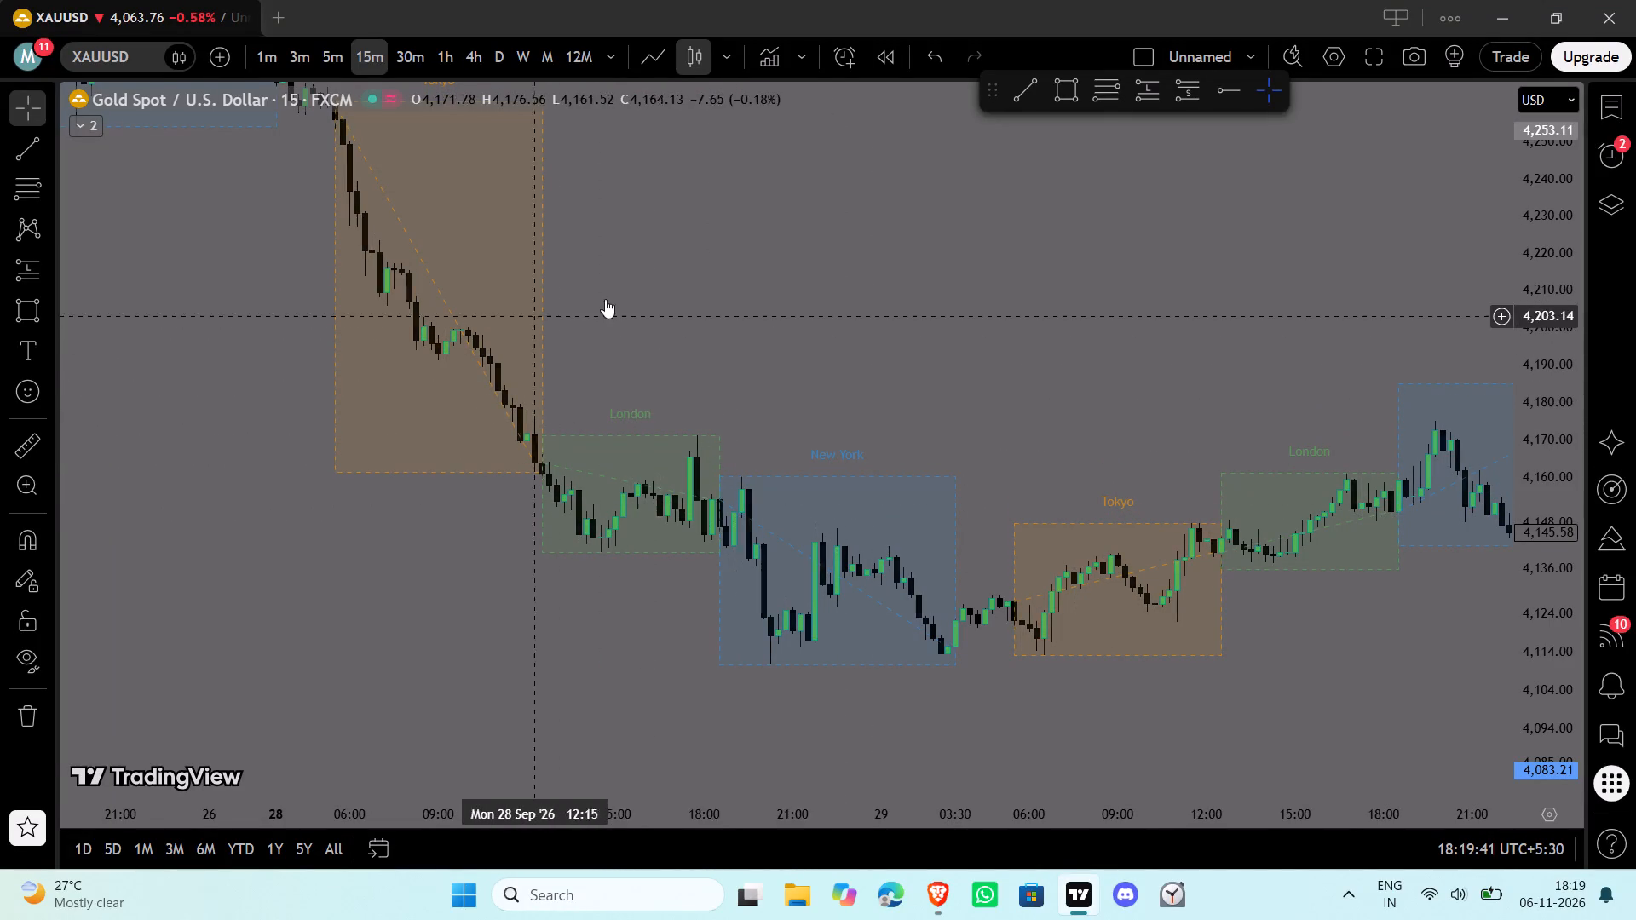
pyautogui.moveTo(729, 332); pyautogui.dragTo(808, 400)
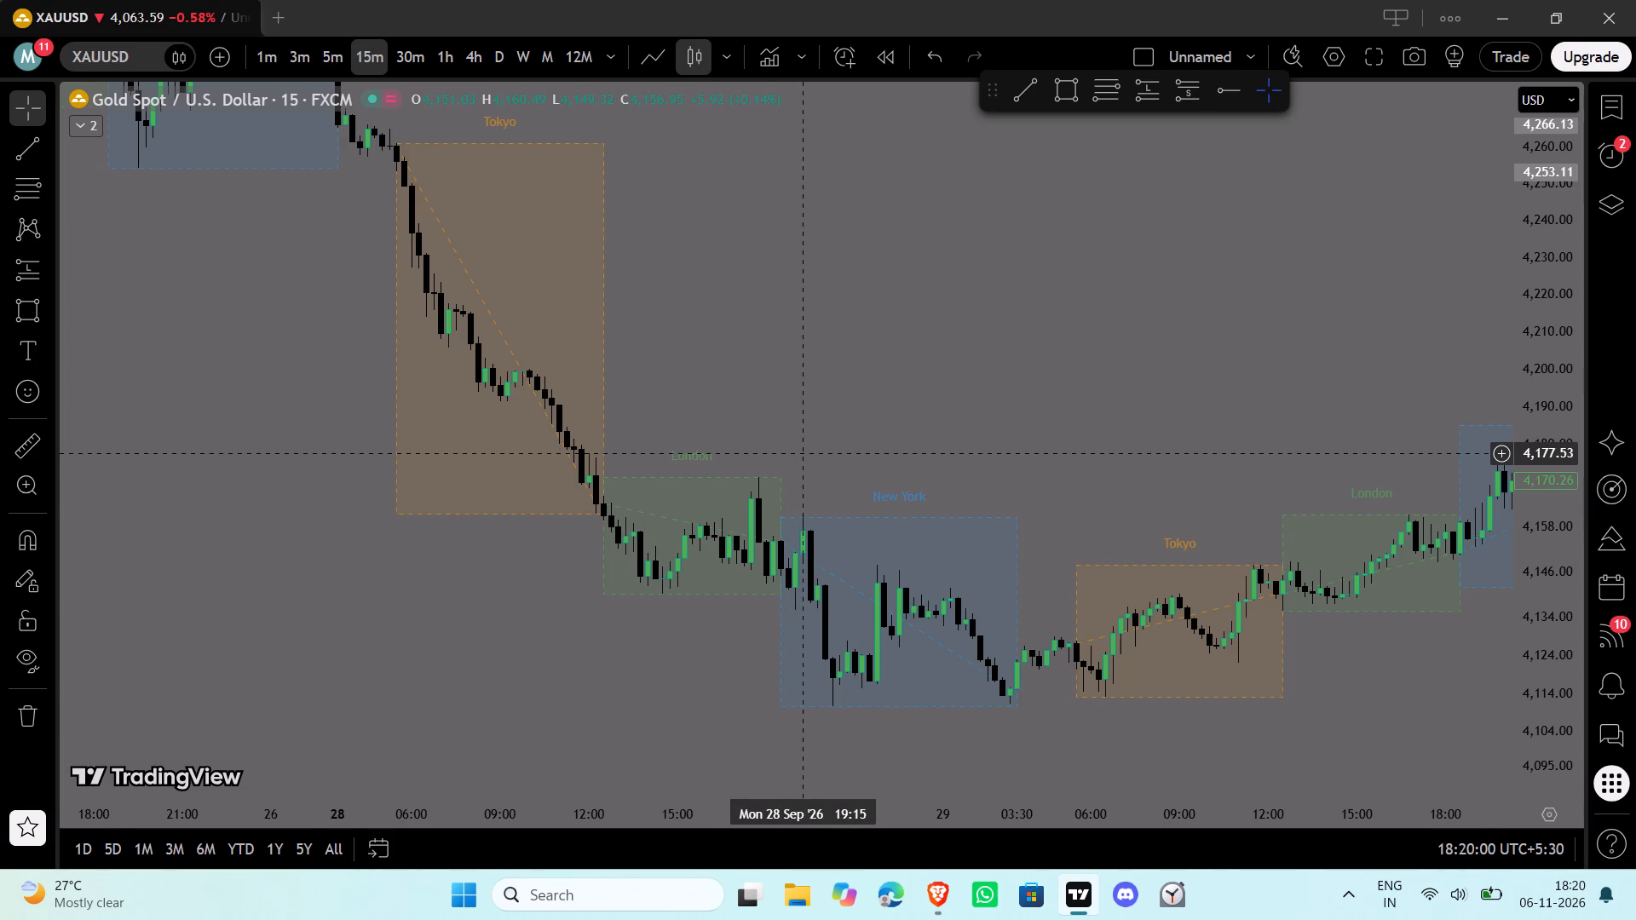
pyautogui.moveTo(1079, 464); pyautogui.dragTo(620, 398)
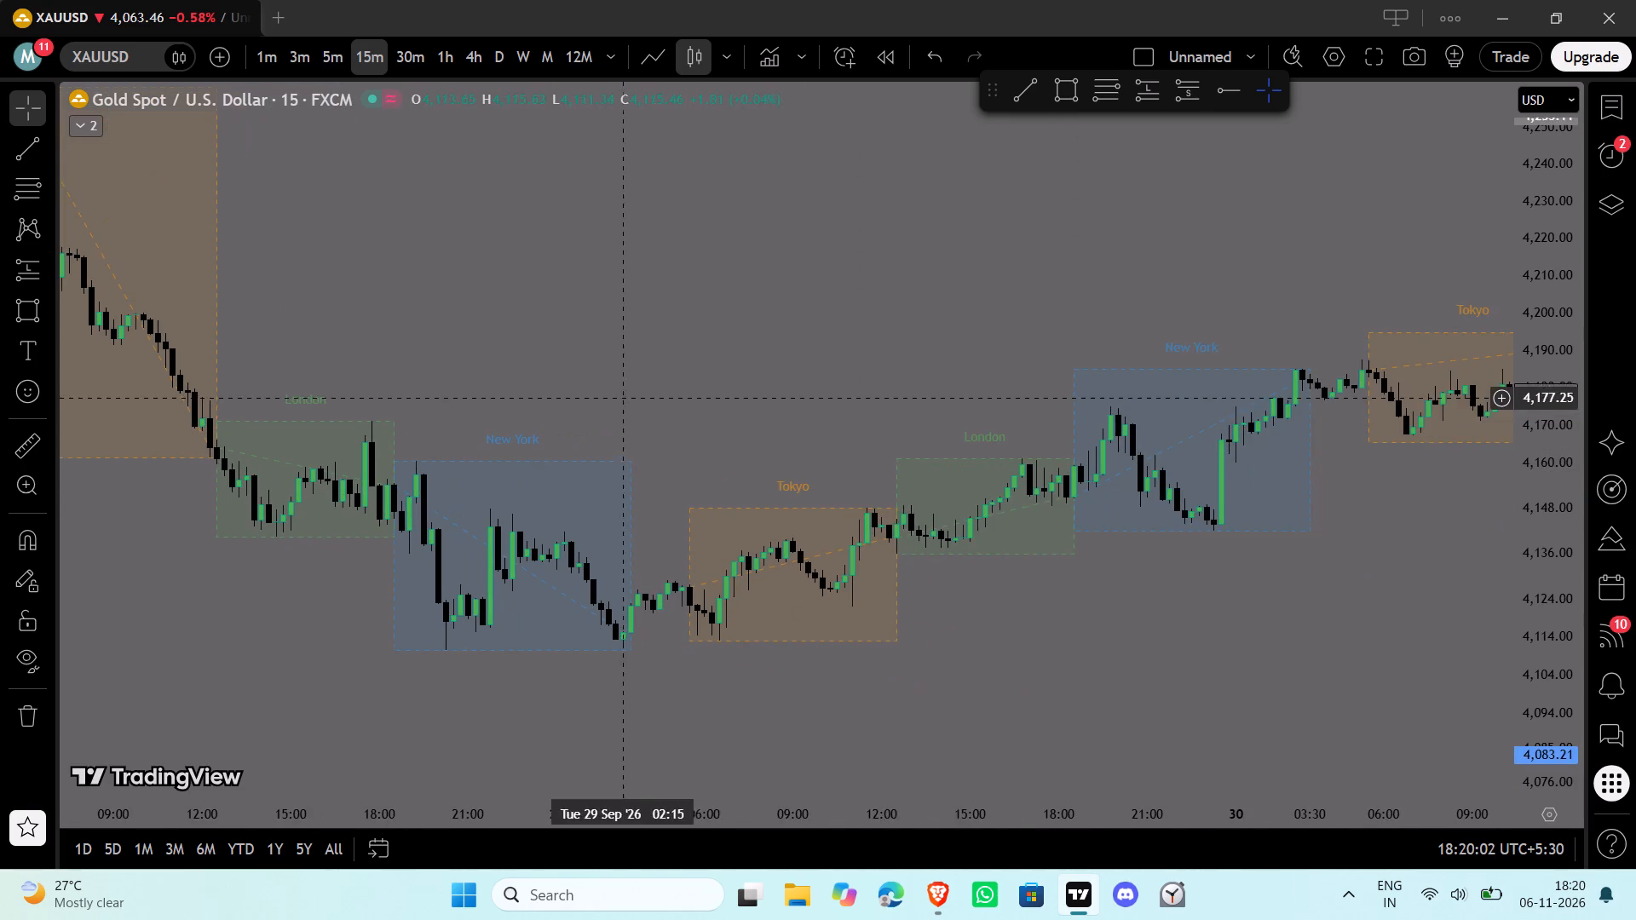
pyautogui.moveTo(900, 422); pyautogui.dragTo(613, 397)
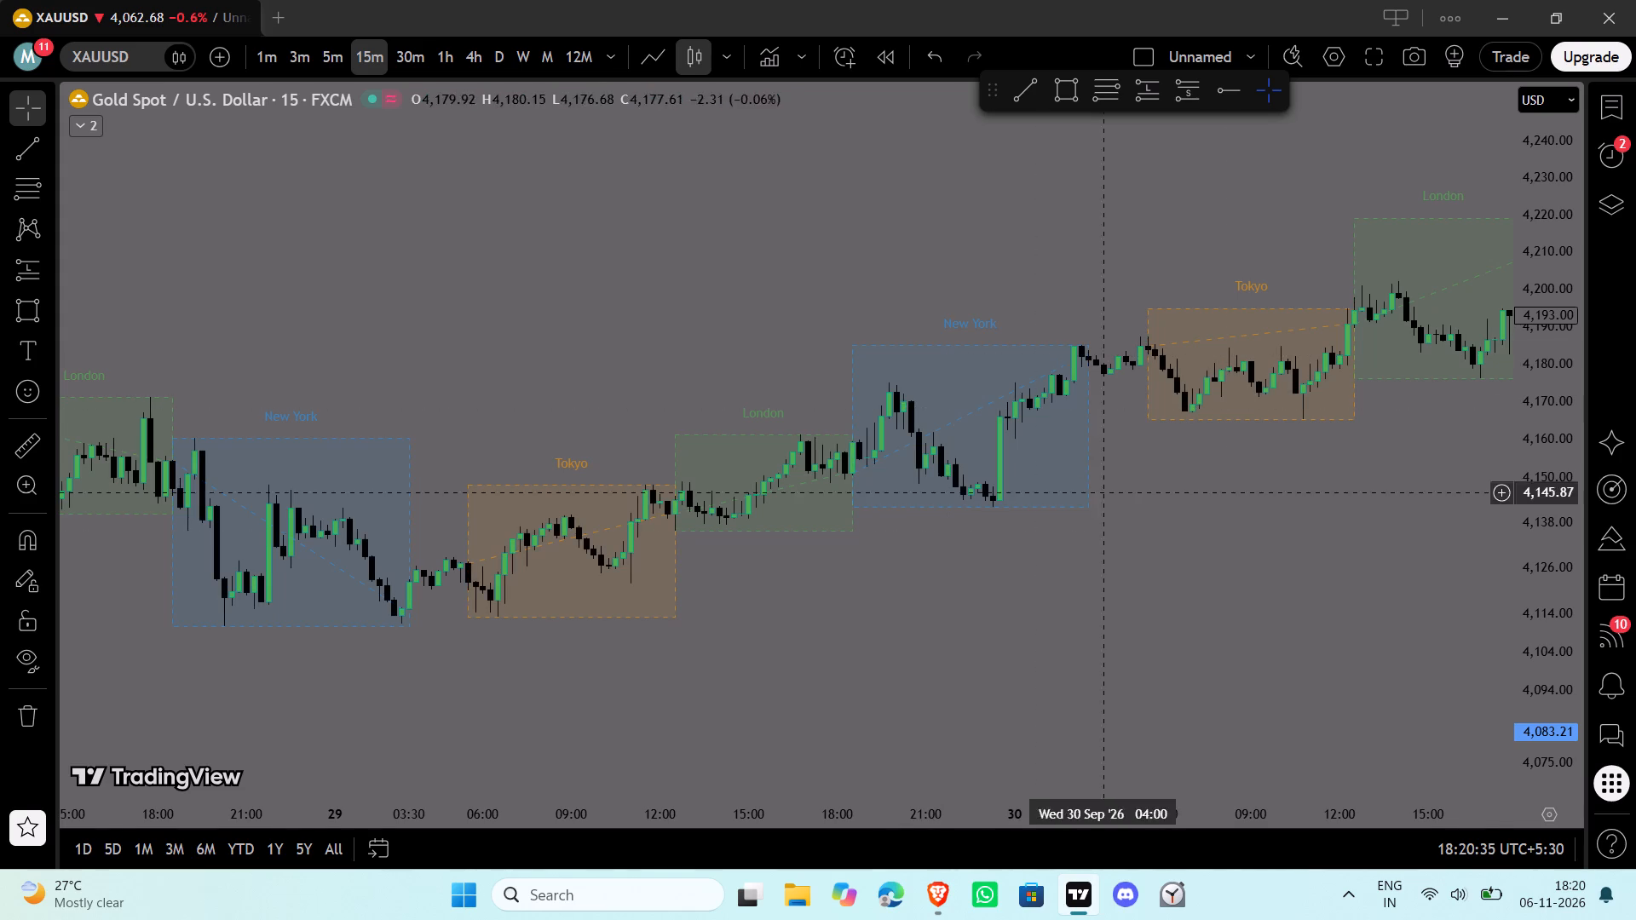
pyautogui.moveTo(1295, 555); pyautogui.dragTo(597, 696)
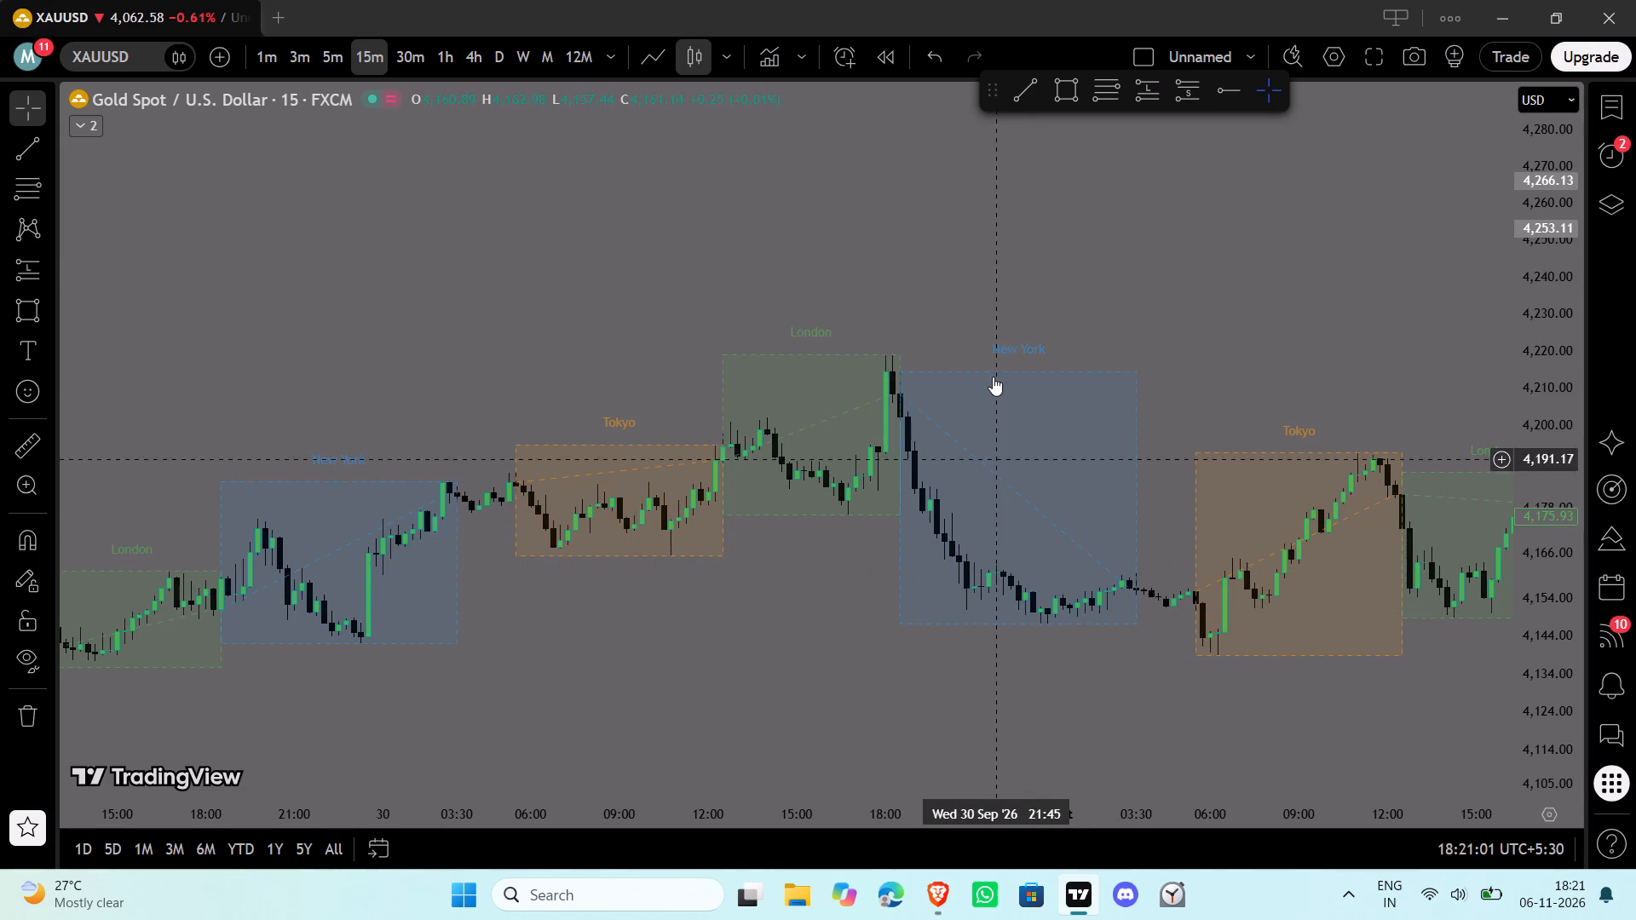
# Draw a rectangle zone at the 30 September London pullback, from 10:30 to about 16:30, between 4,175.83 and about 4,185.
pyautogui.click(1076, 88)
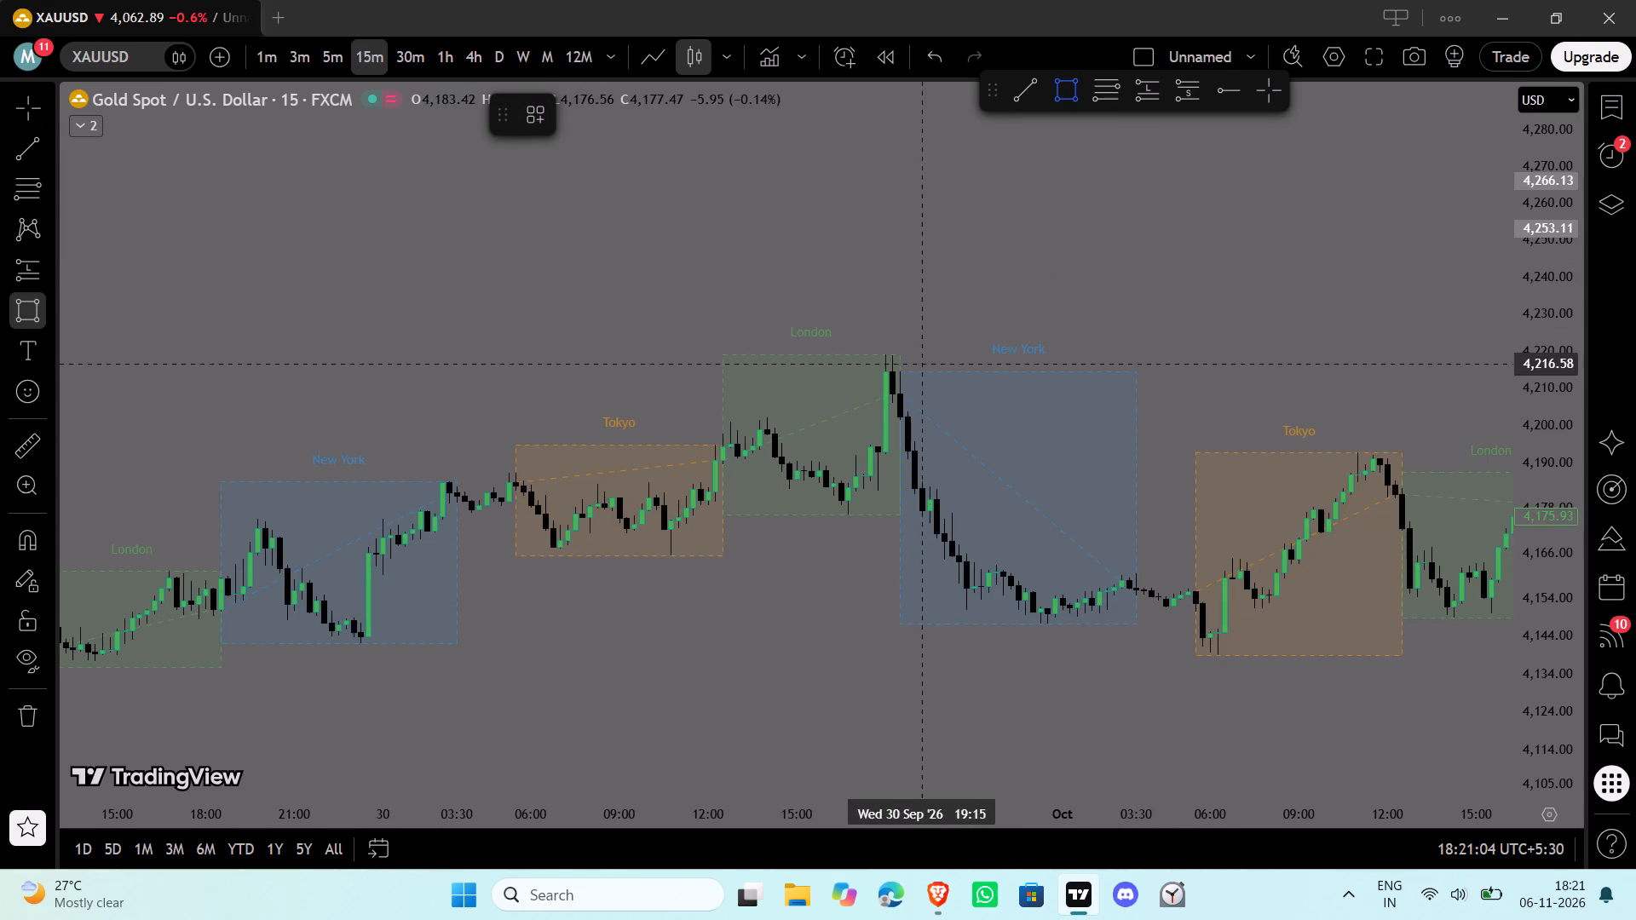
pyautogui.click(664, 516)
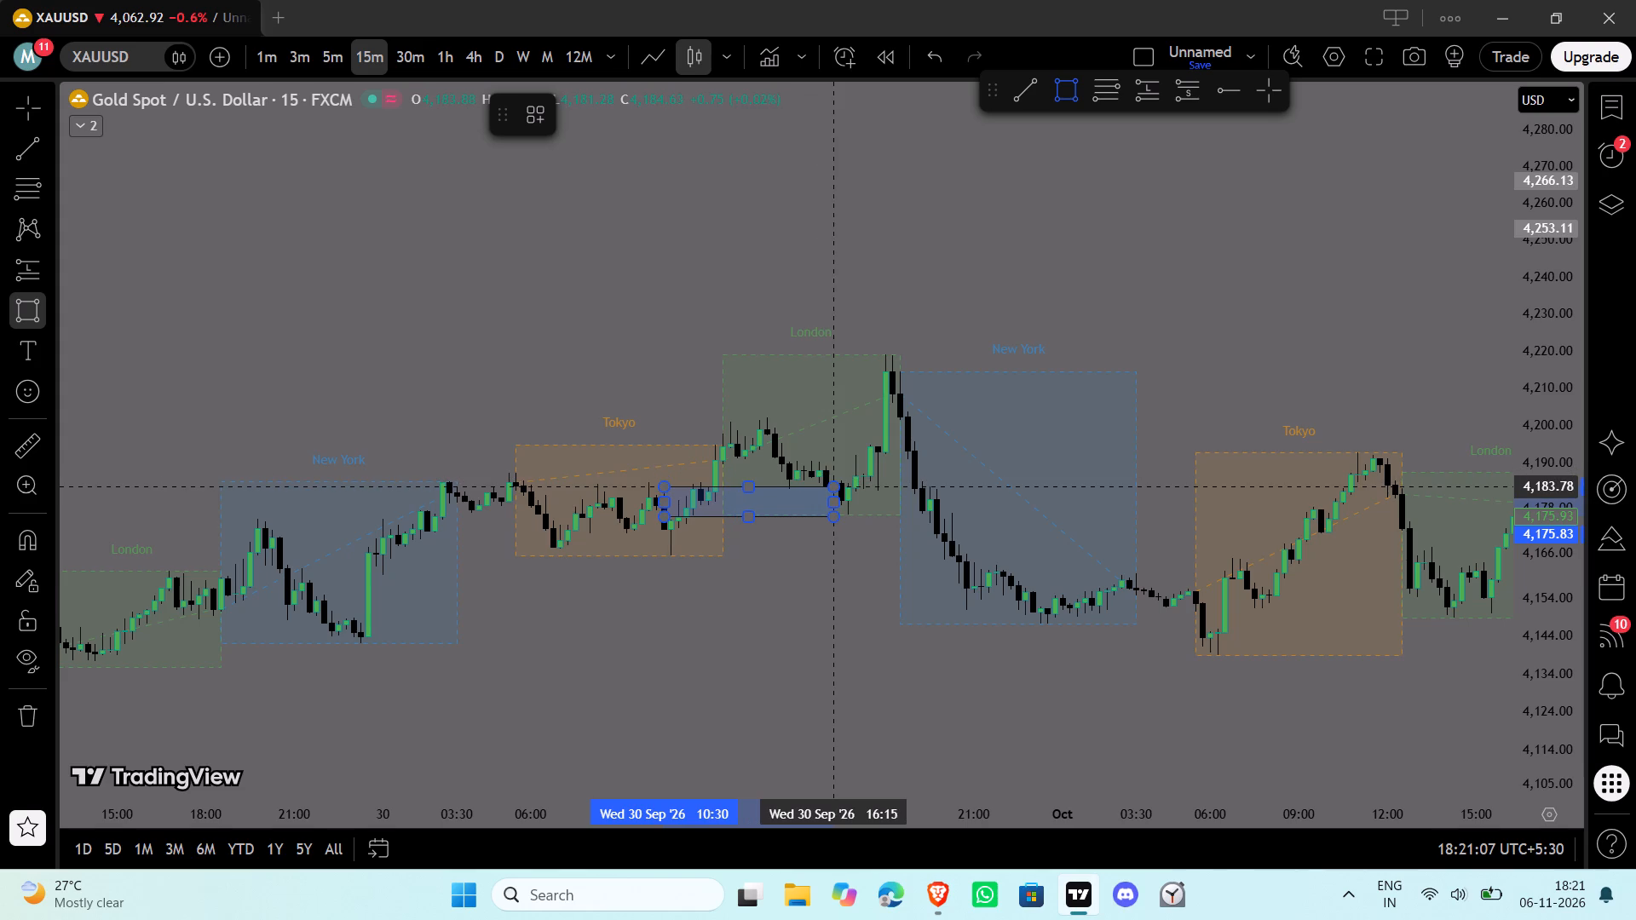
pyautogui.click(848, 483)
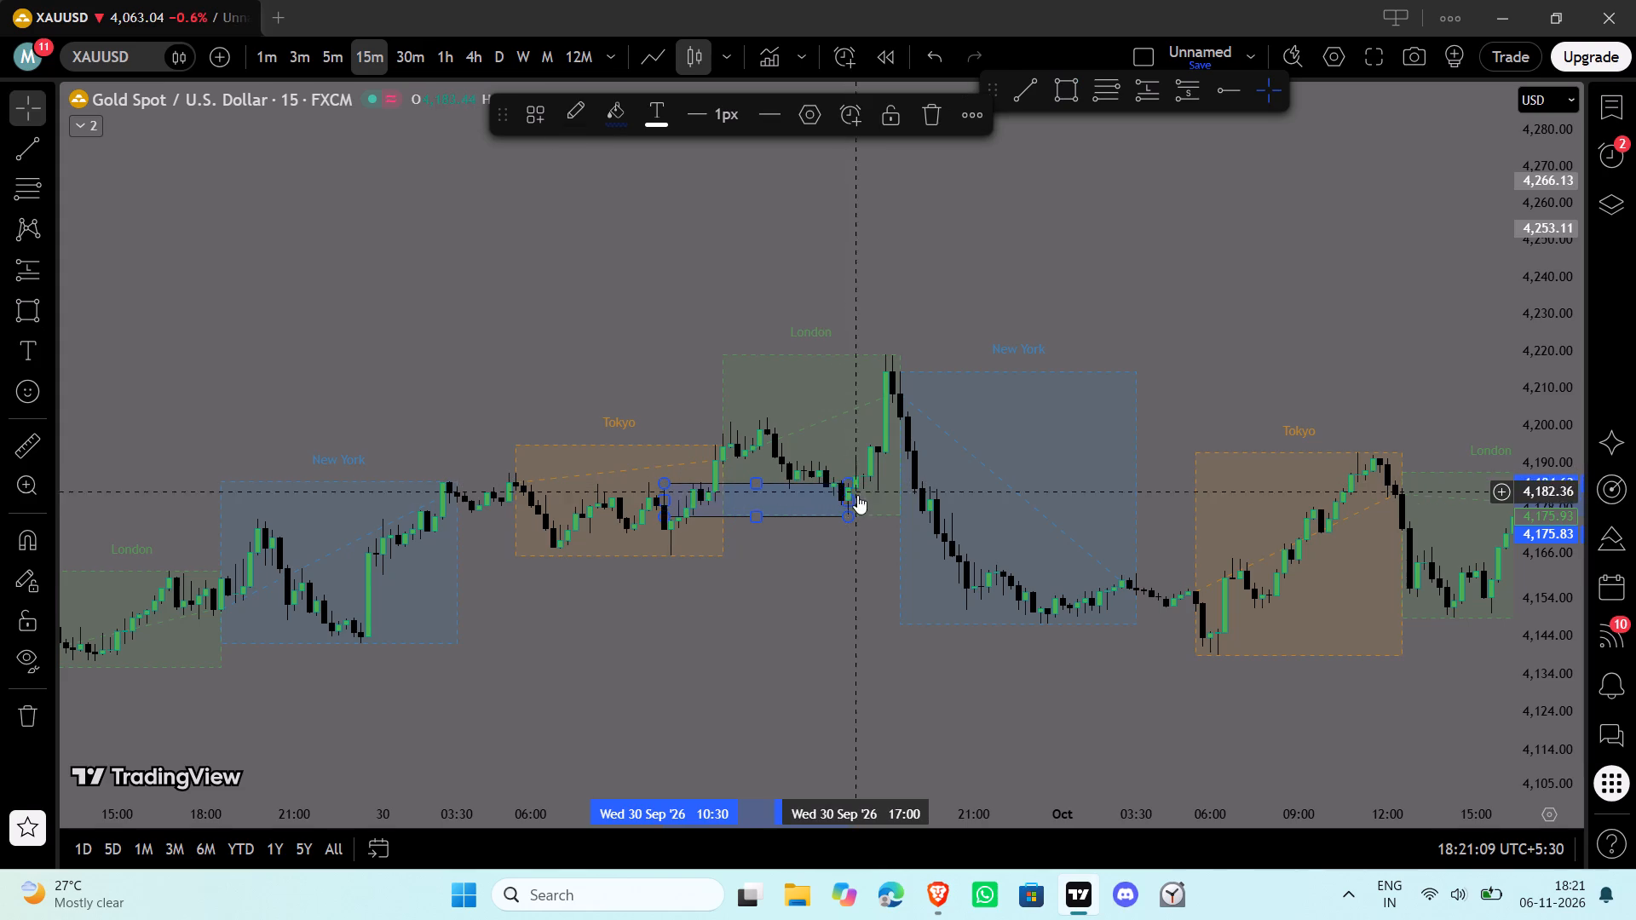
pyautogui.click(878, 603)
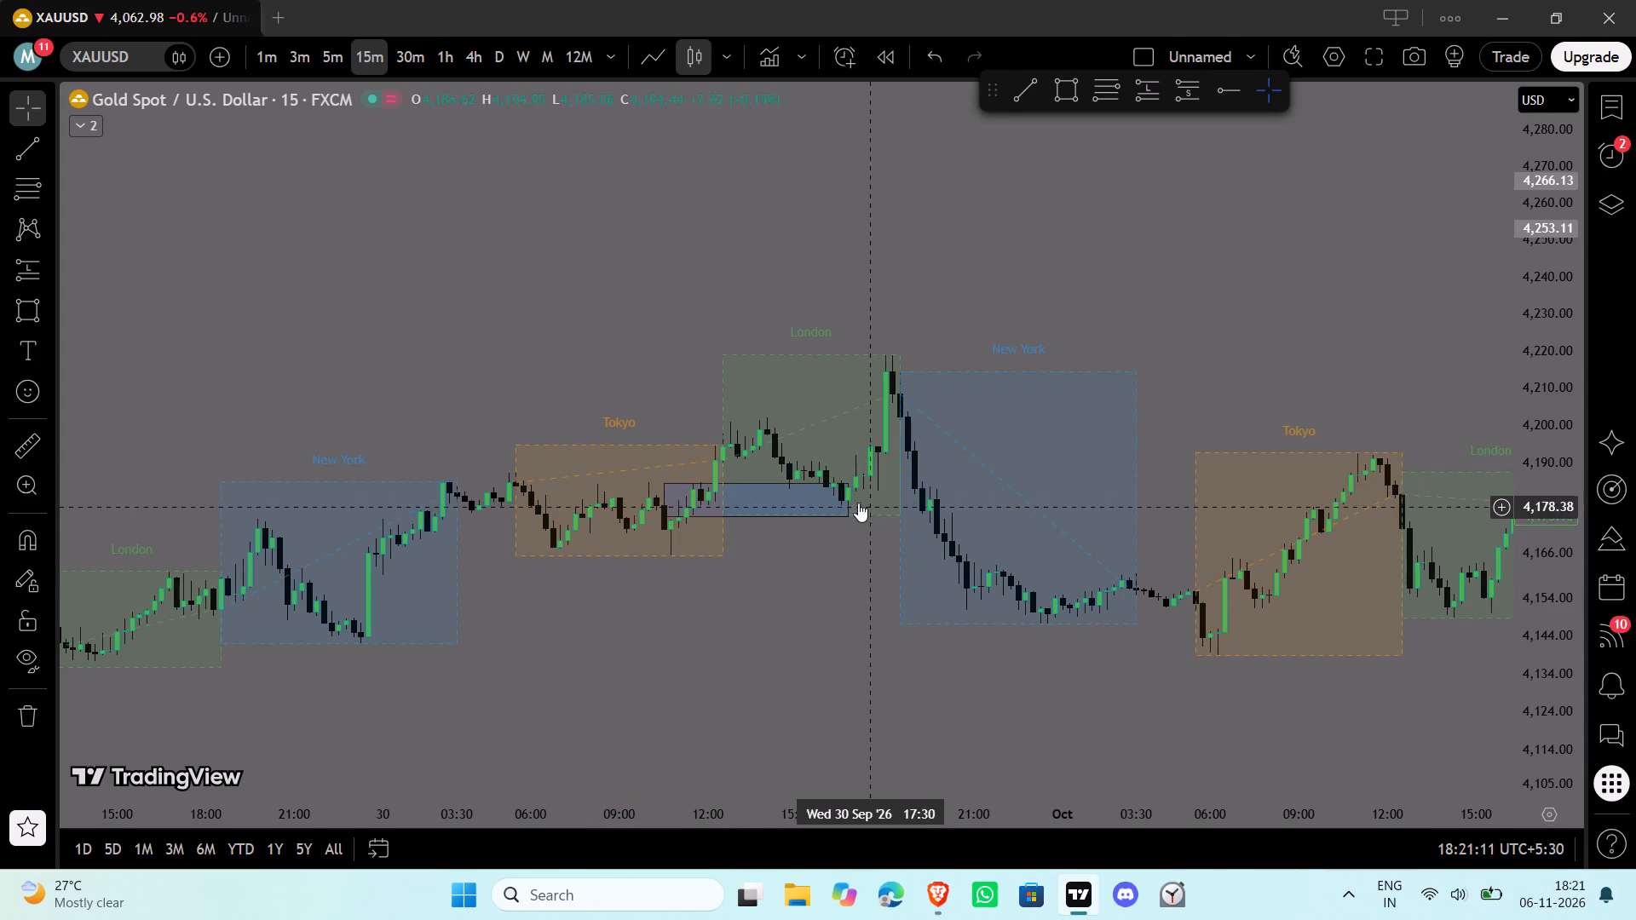
pyautogui.moveTo(851, 501); pyautogui.dragTo(842, 503)
pyautogui.click(800, 603)
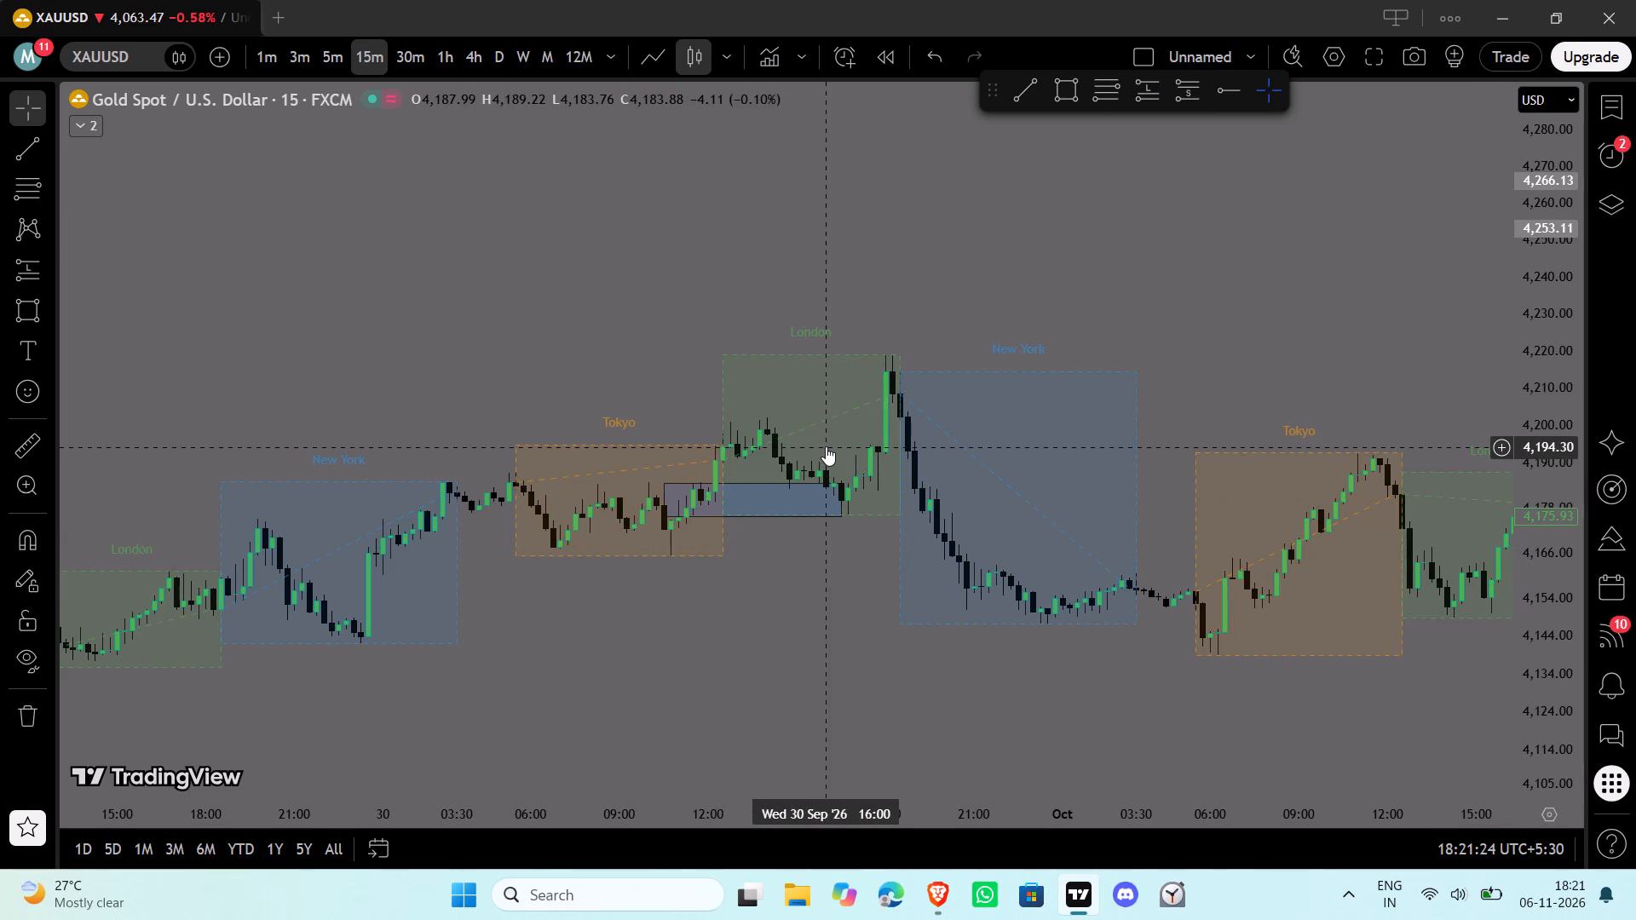
# Draw a rectangle zone over the 1 October Tokyo highs, from 10:15 to about 21:00, between 4,184.91 and about 4,192.
pyautogui.moveTo(1207, 377); pyautogui.dragTo(743, 385)
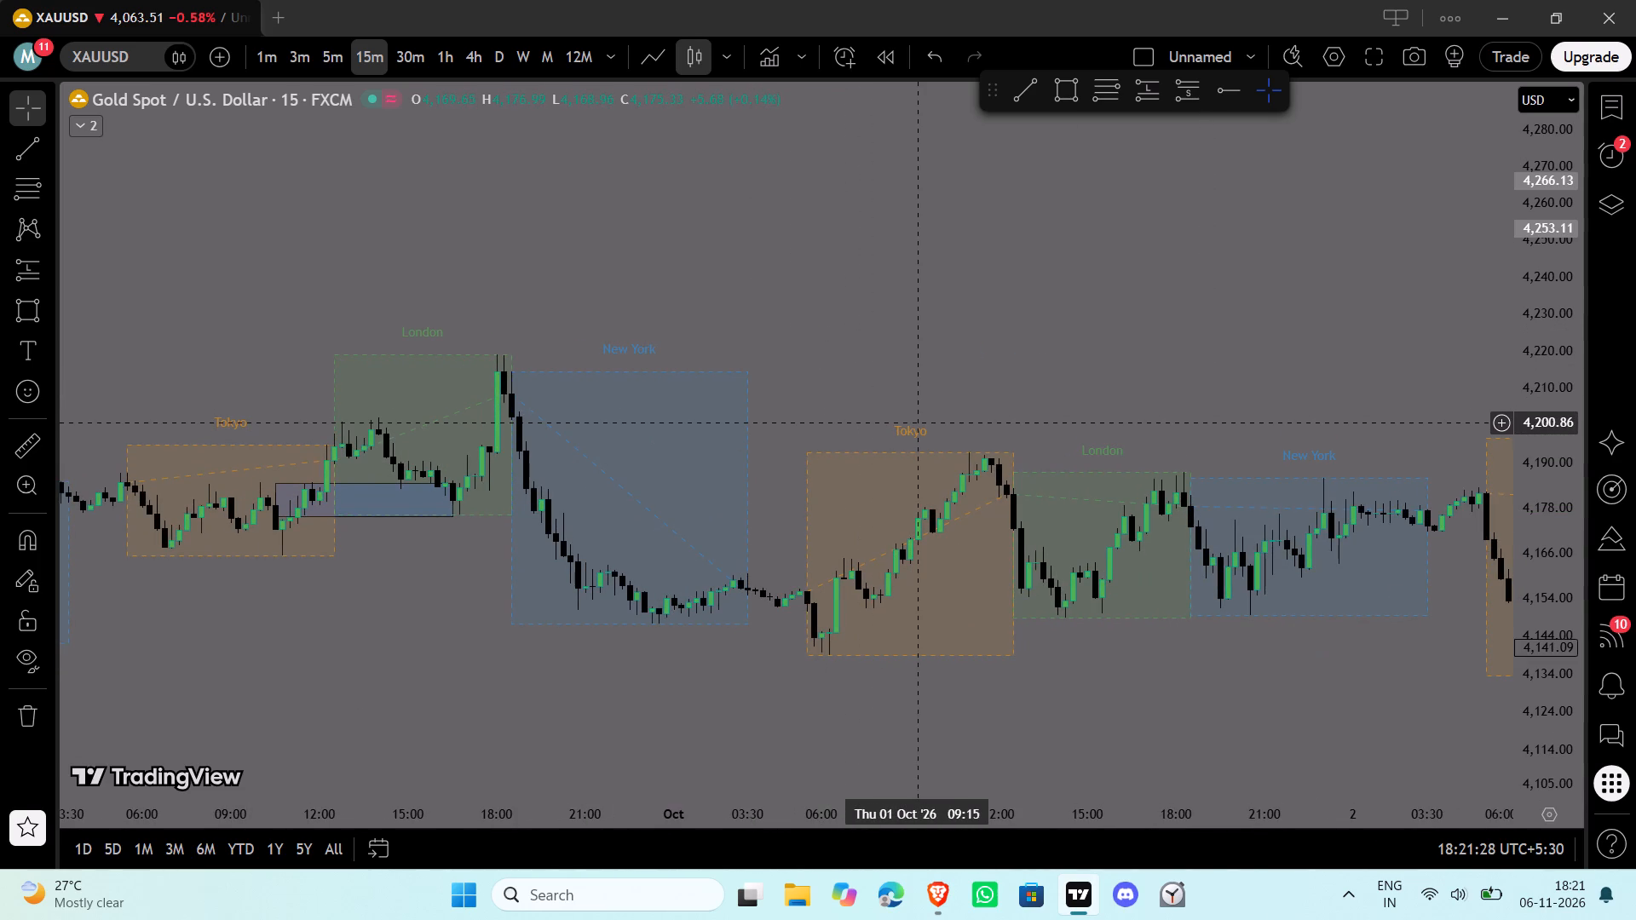
pyautogui.click(1069, 367)
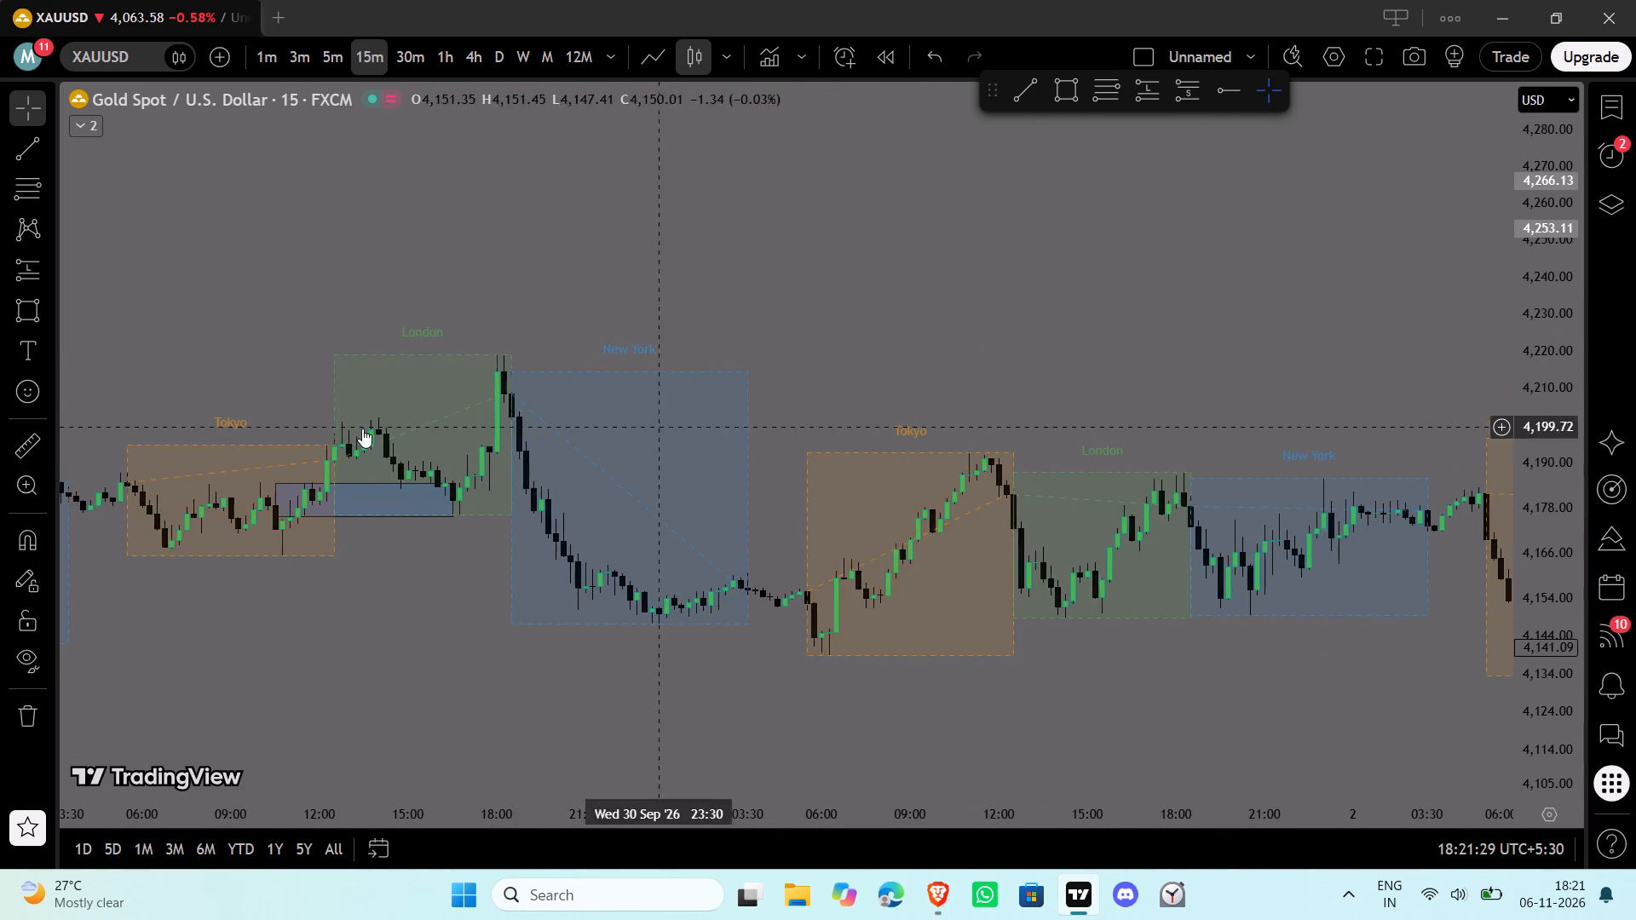
pyautogui.moveTo(249, 308); pyautogui.dragTo(806, 336)
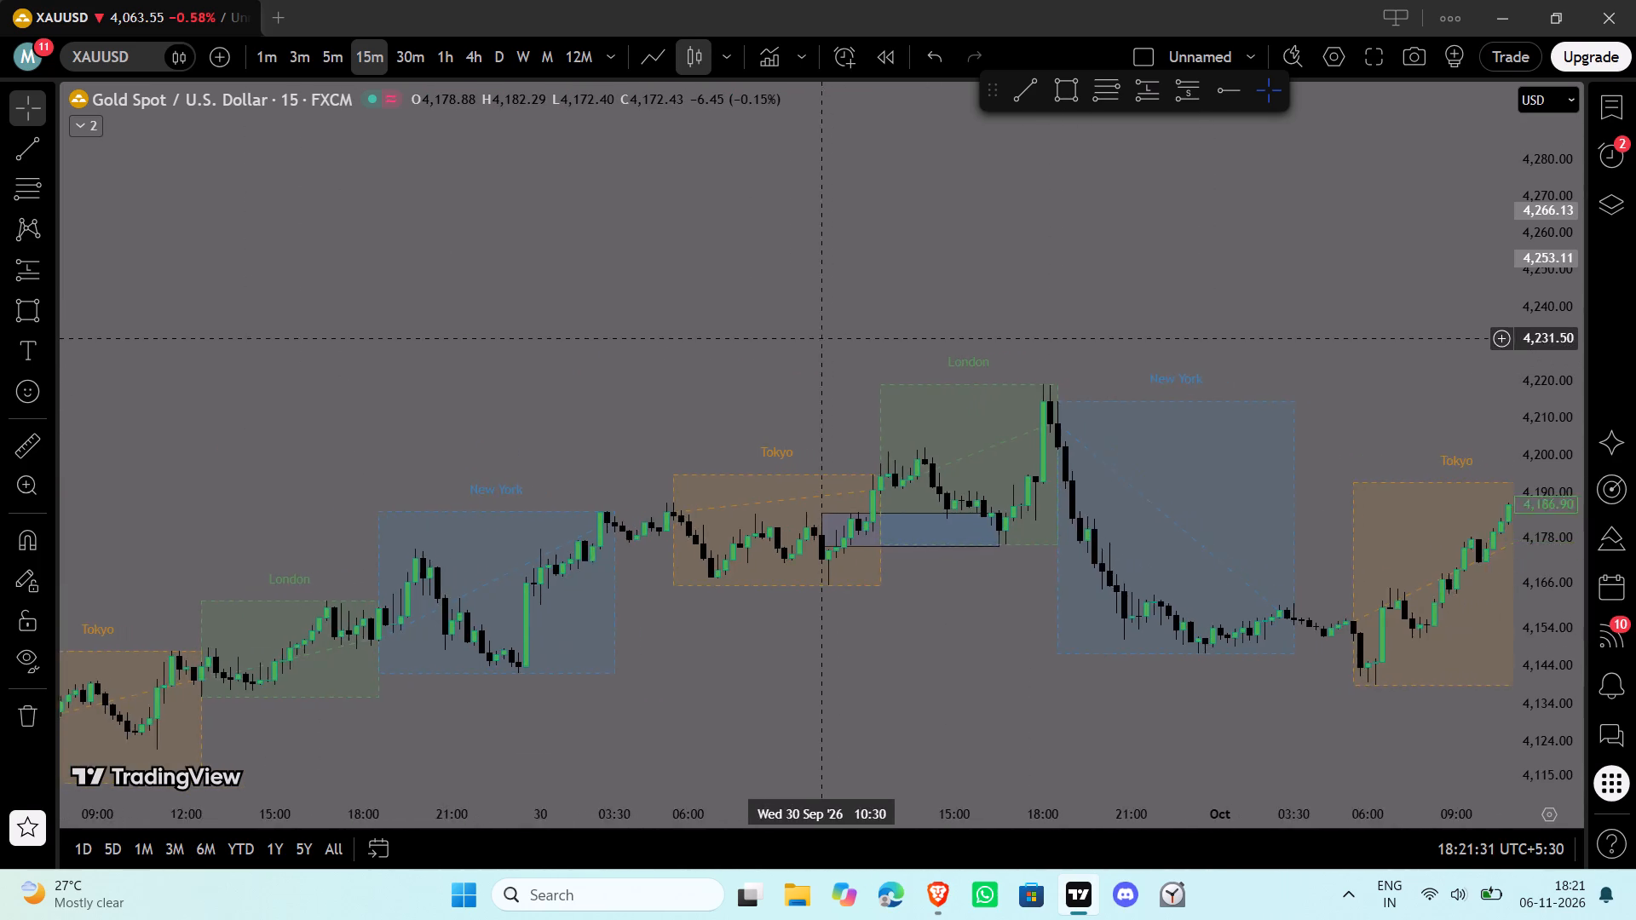
pyautogui.moveTo(806, 336); pyautogui.dragTo(481, 103)
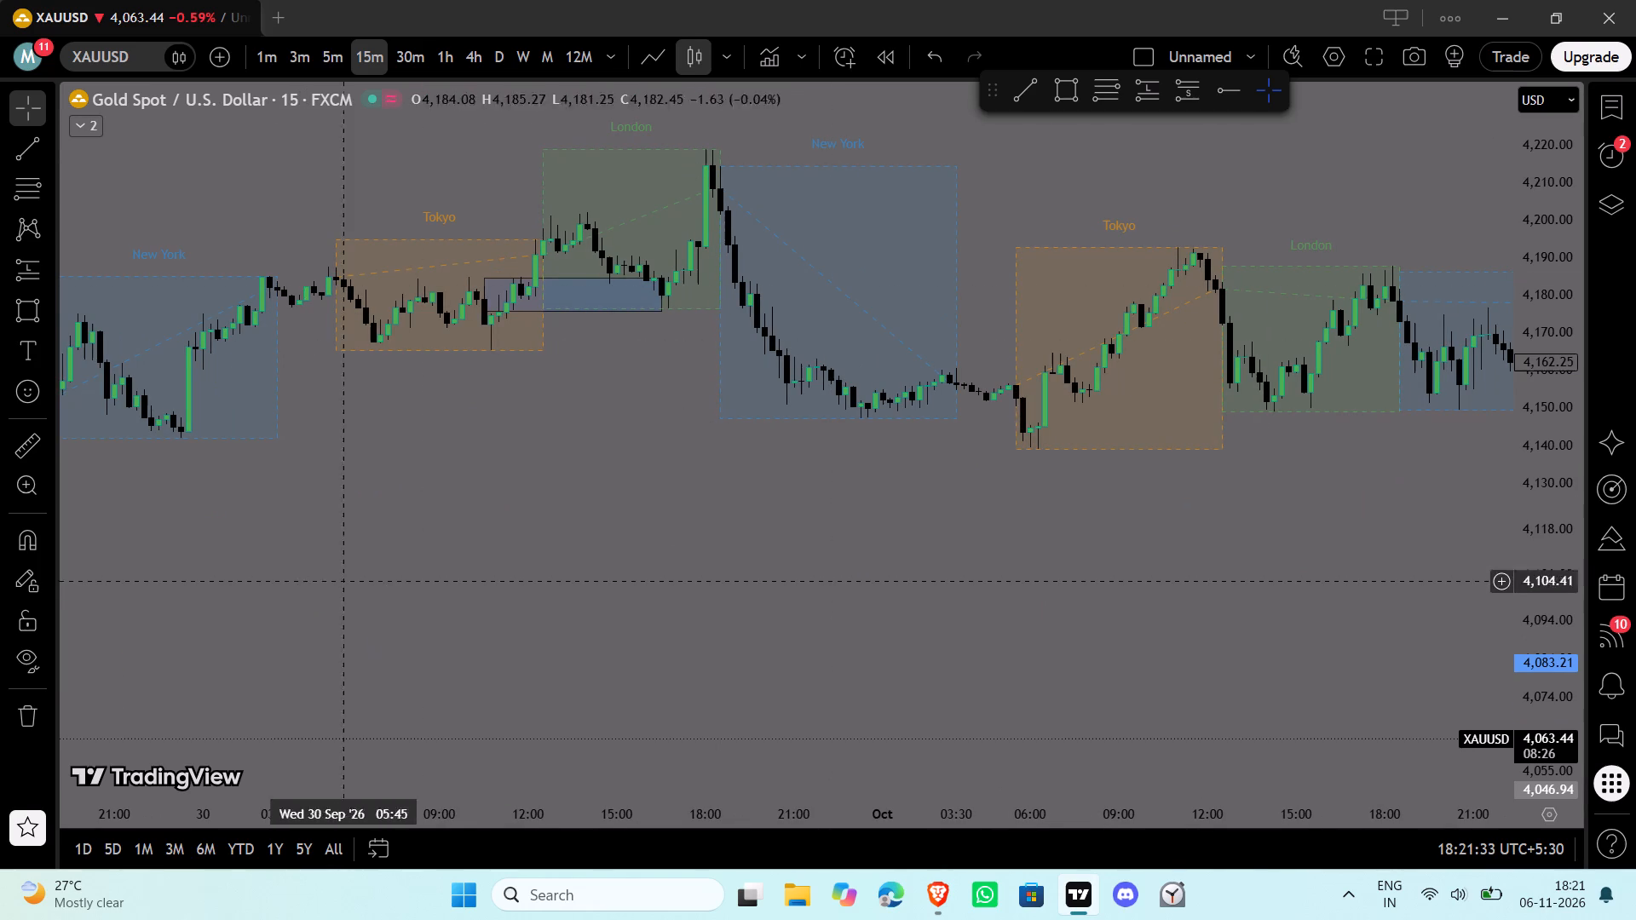
pyautogui.moveTo(876, 453); pyautogui.dragTo(346, 552)
pyautogui.moveTo(808, 571); pyautogui.dragTo(264, 617)
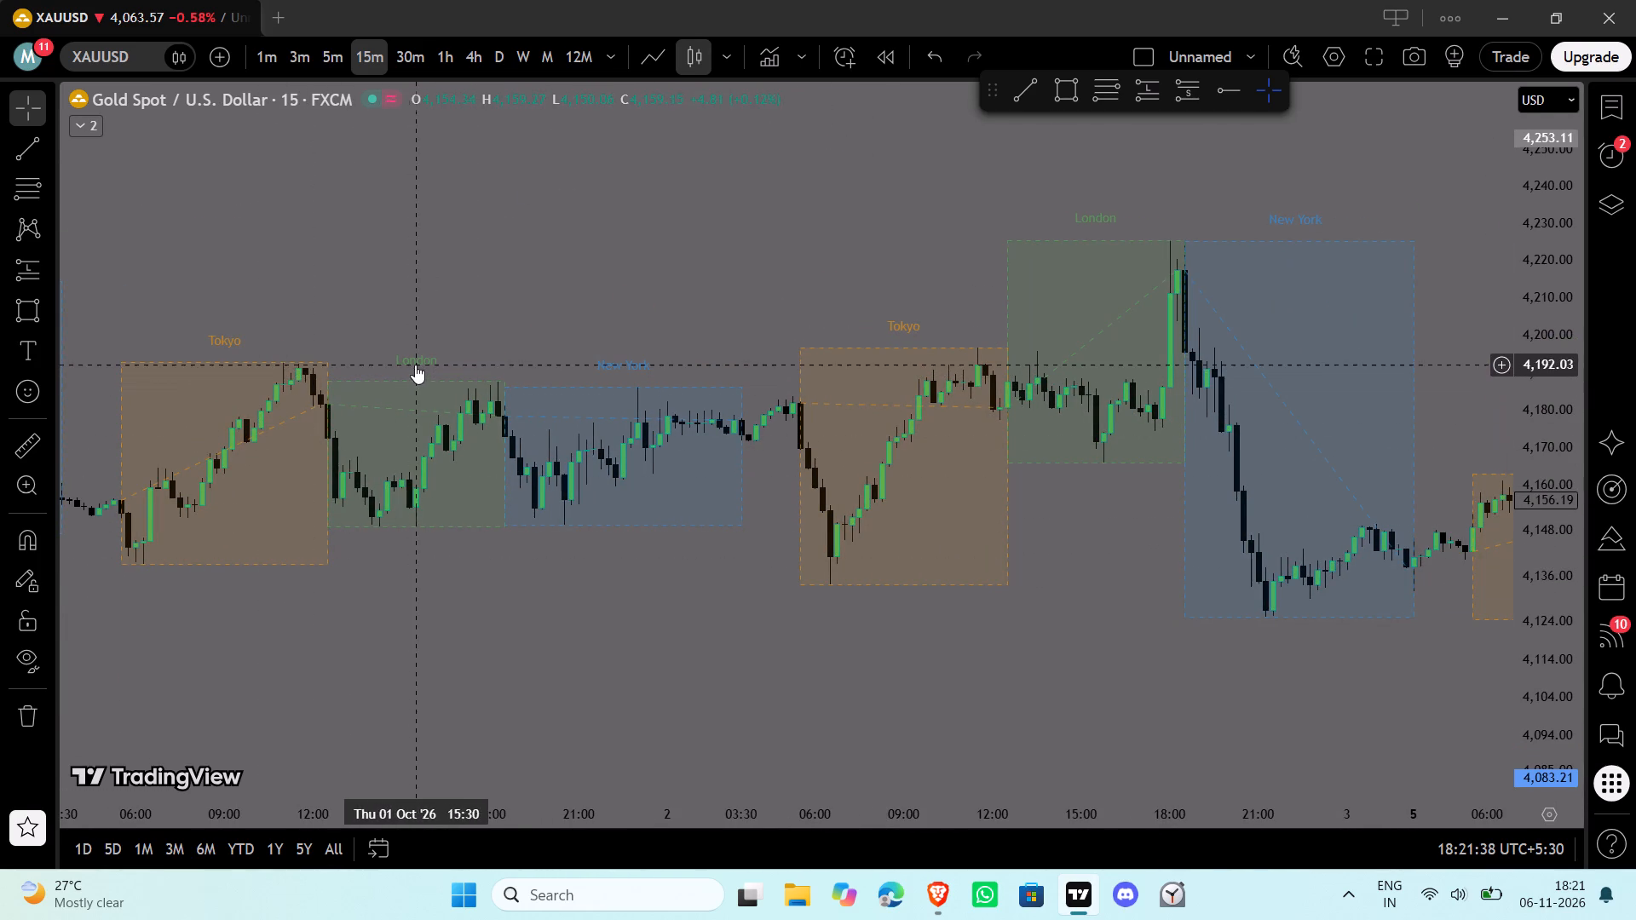
pyautogui.click(1063, 85)
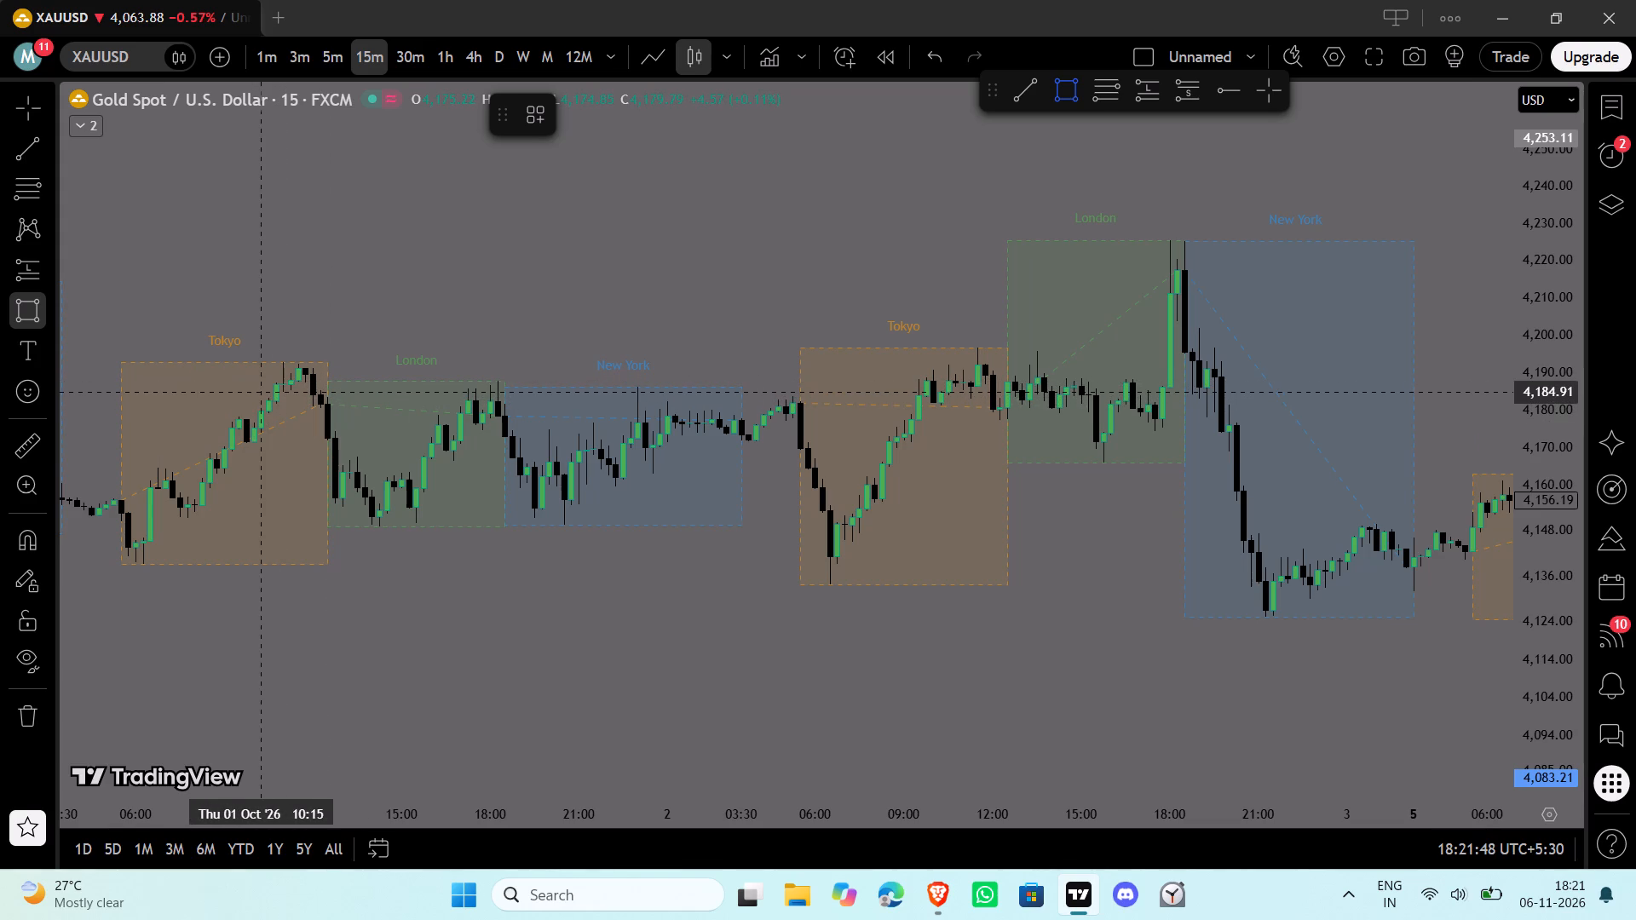
pyautogui.click(263, 391)
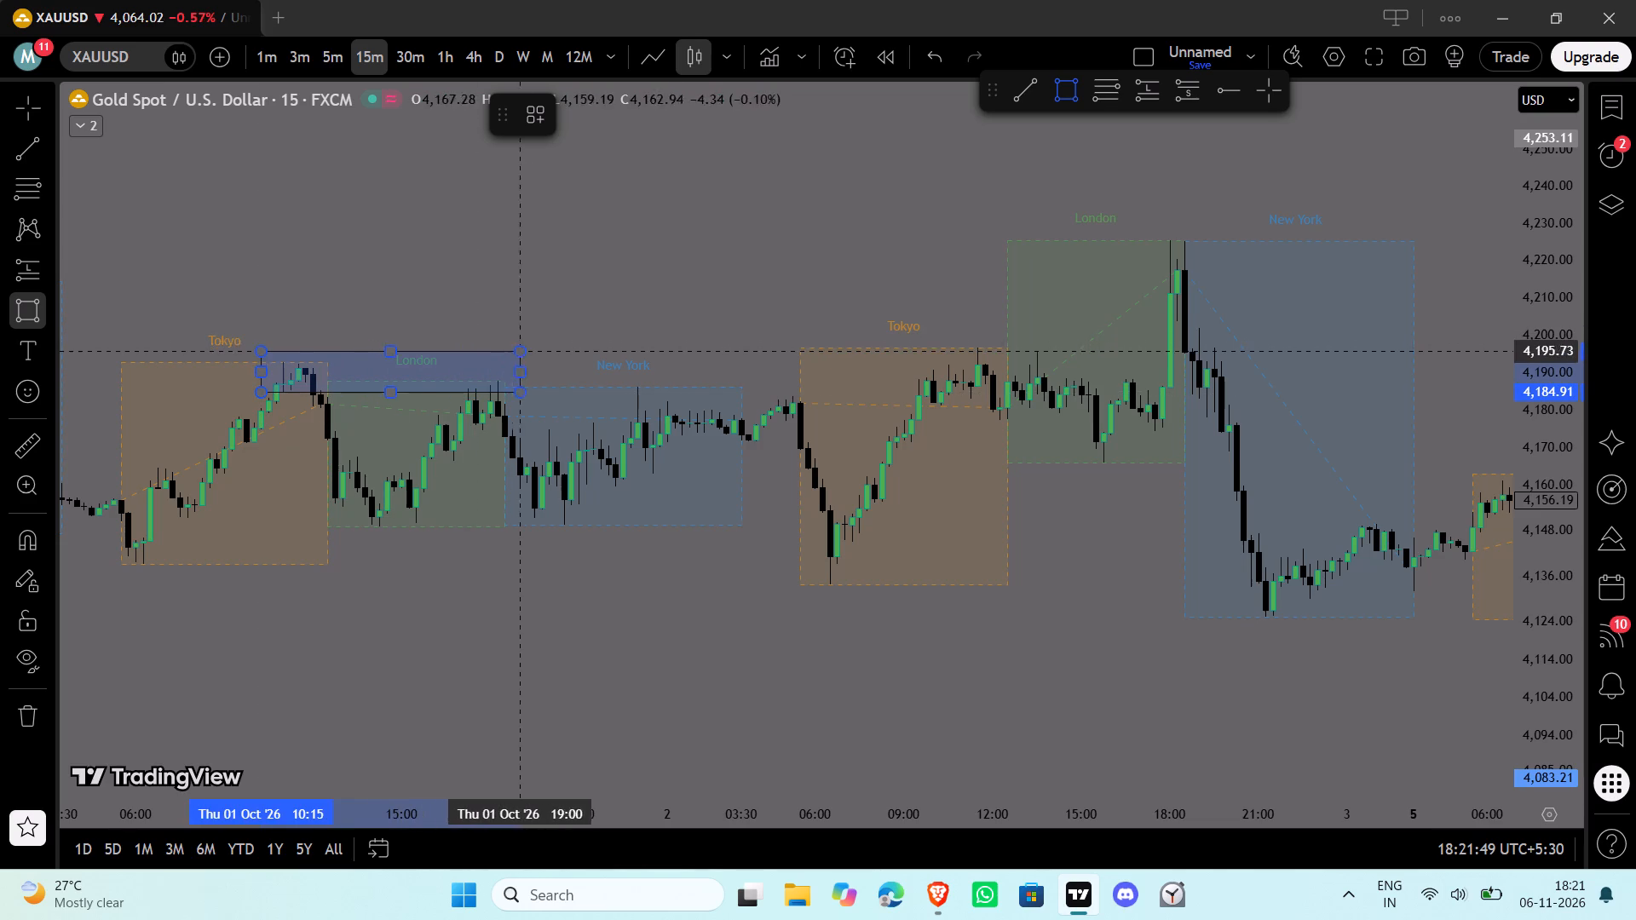
pyautogui.click(580, 362)
pyautogui.click(648, 361)
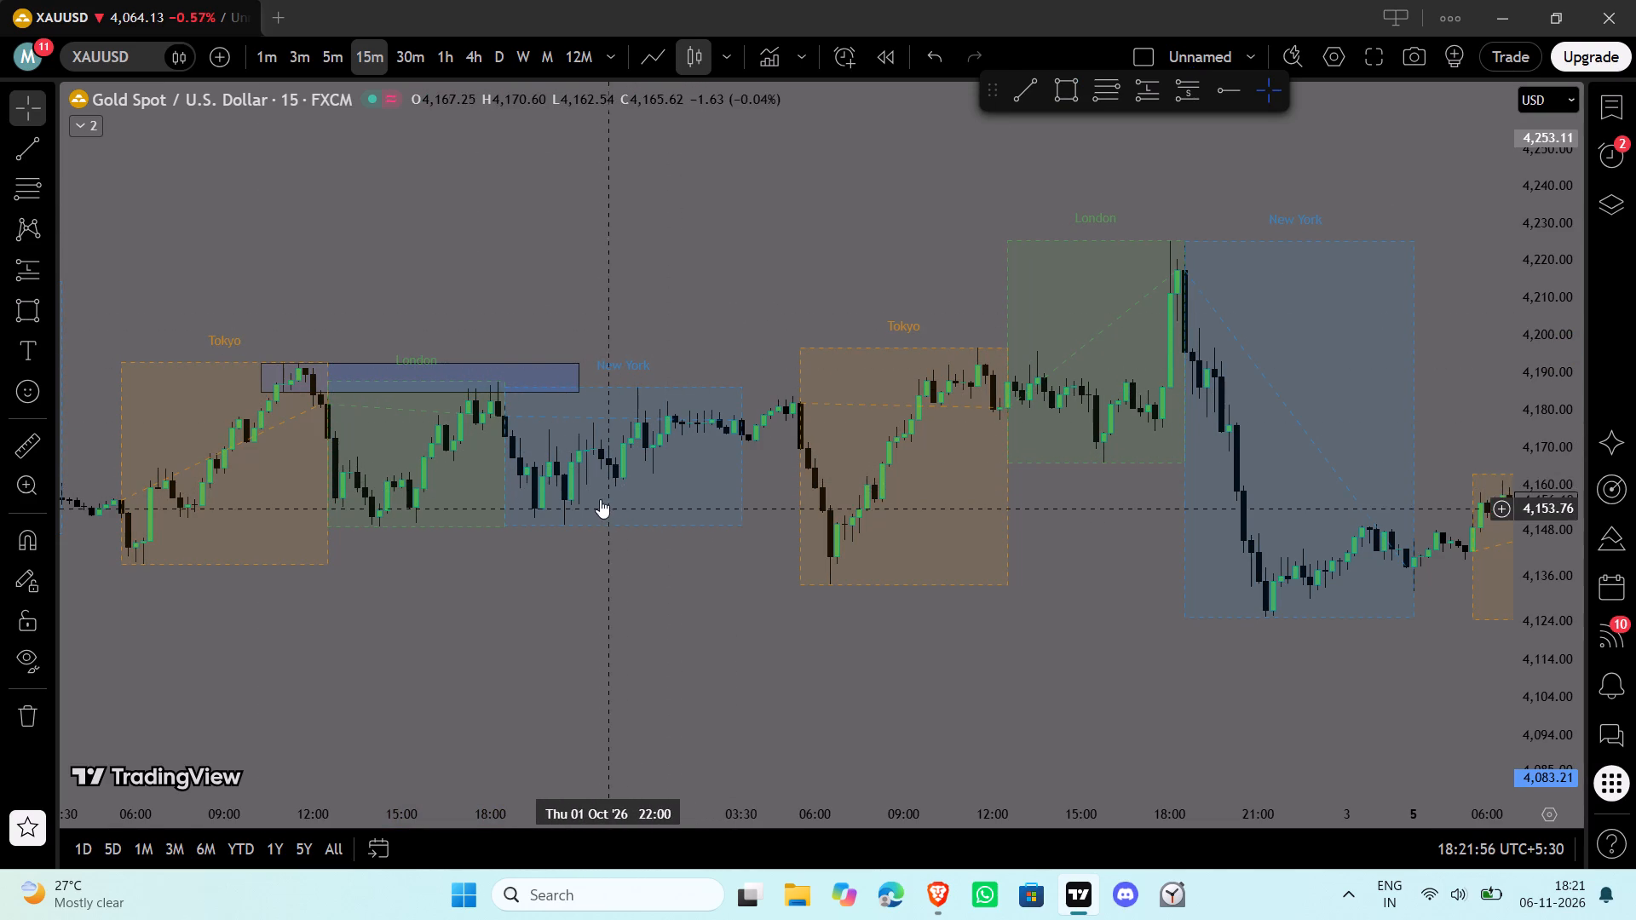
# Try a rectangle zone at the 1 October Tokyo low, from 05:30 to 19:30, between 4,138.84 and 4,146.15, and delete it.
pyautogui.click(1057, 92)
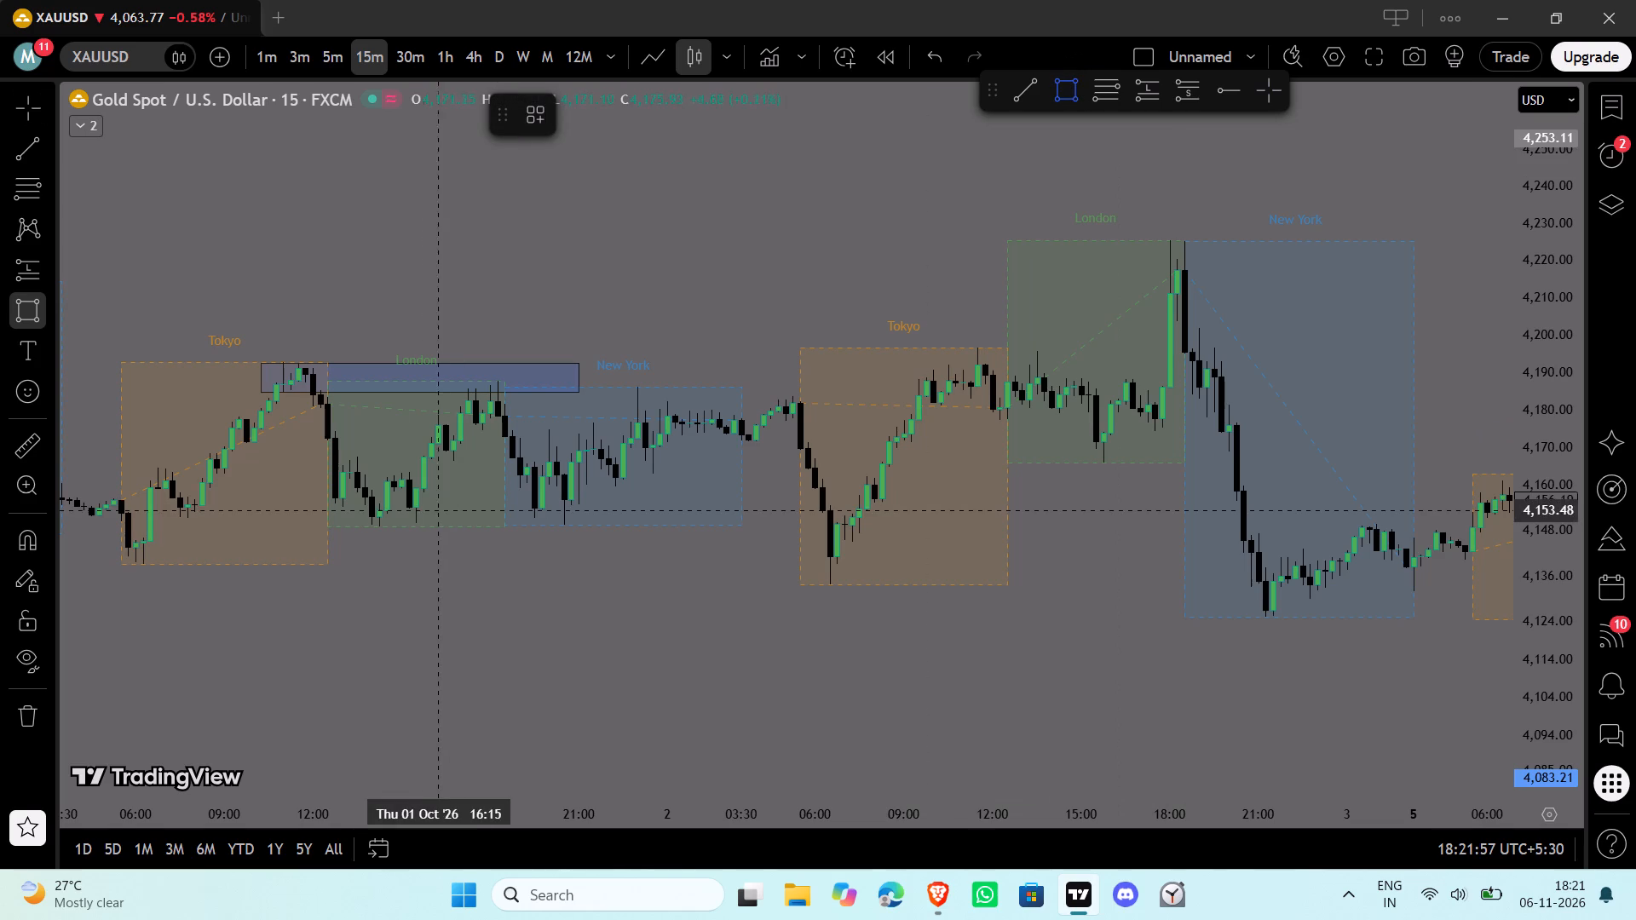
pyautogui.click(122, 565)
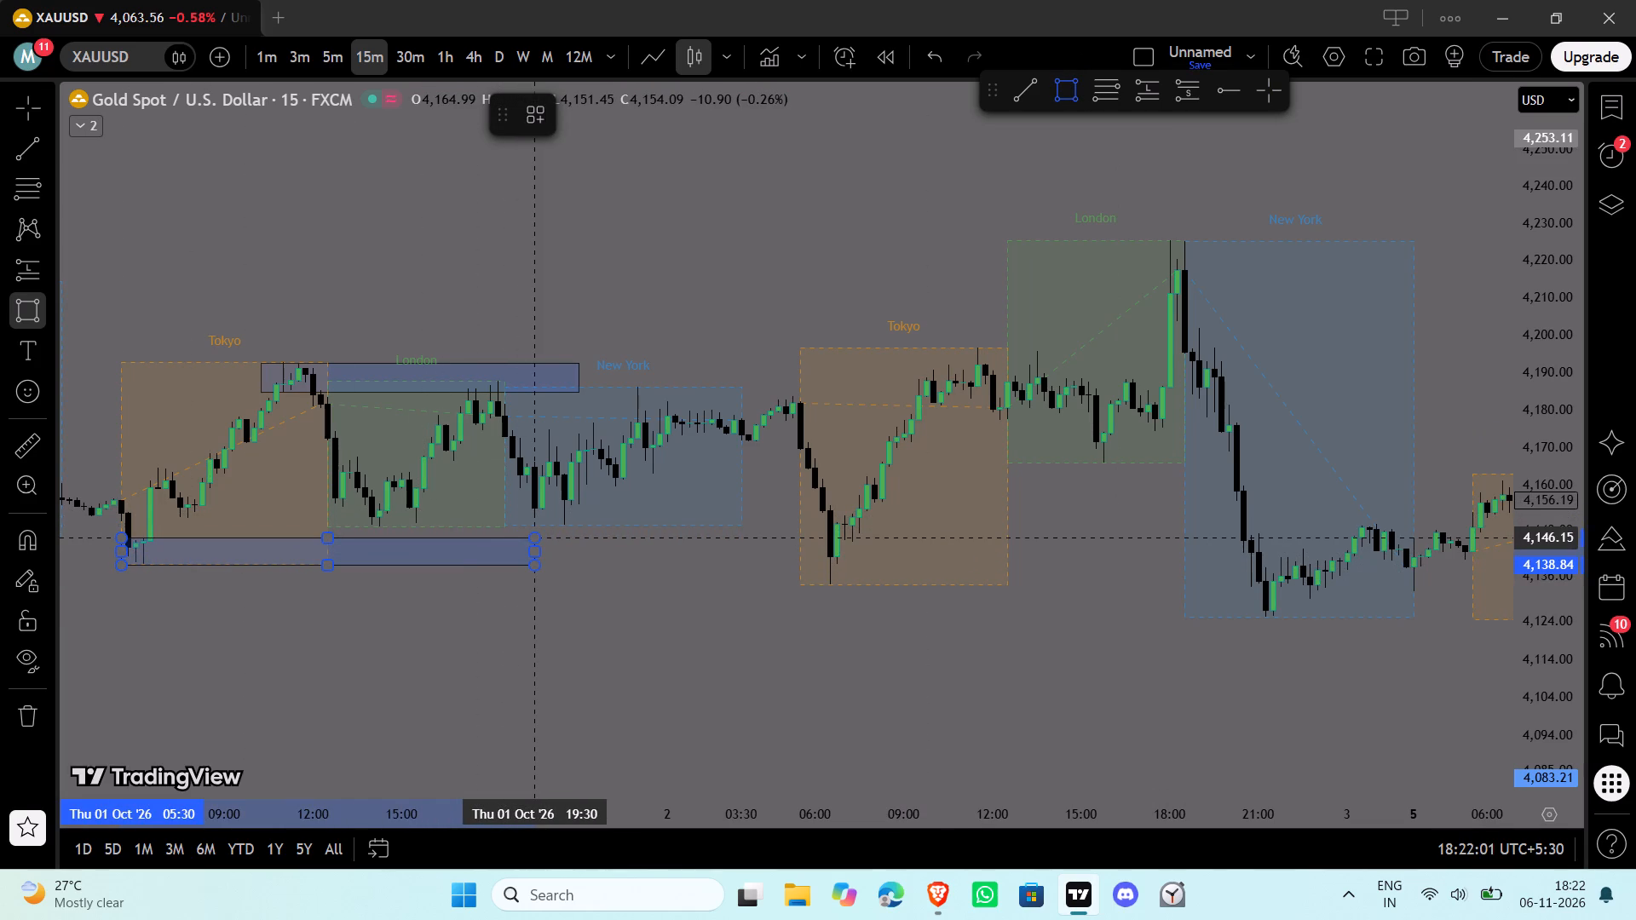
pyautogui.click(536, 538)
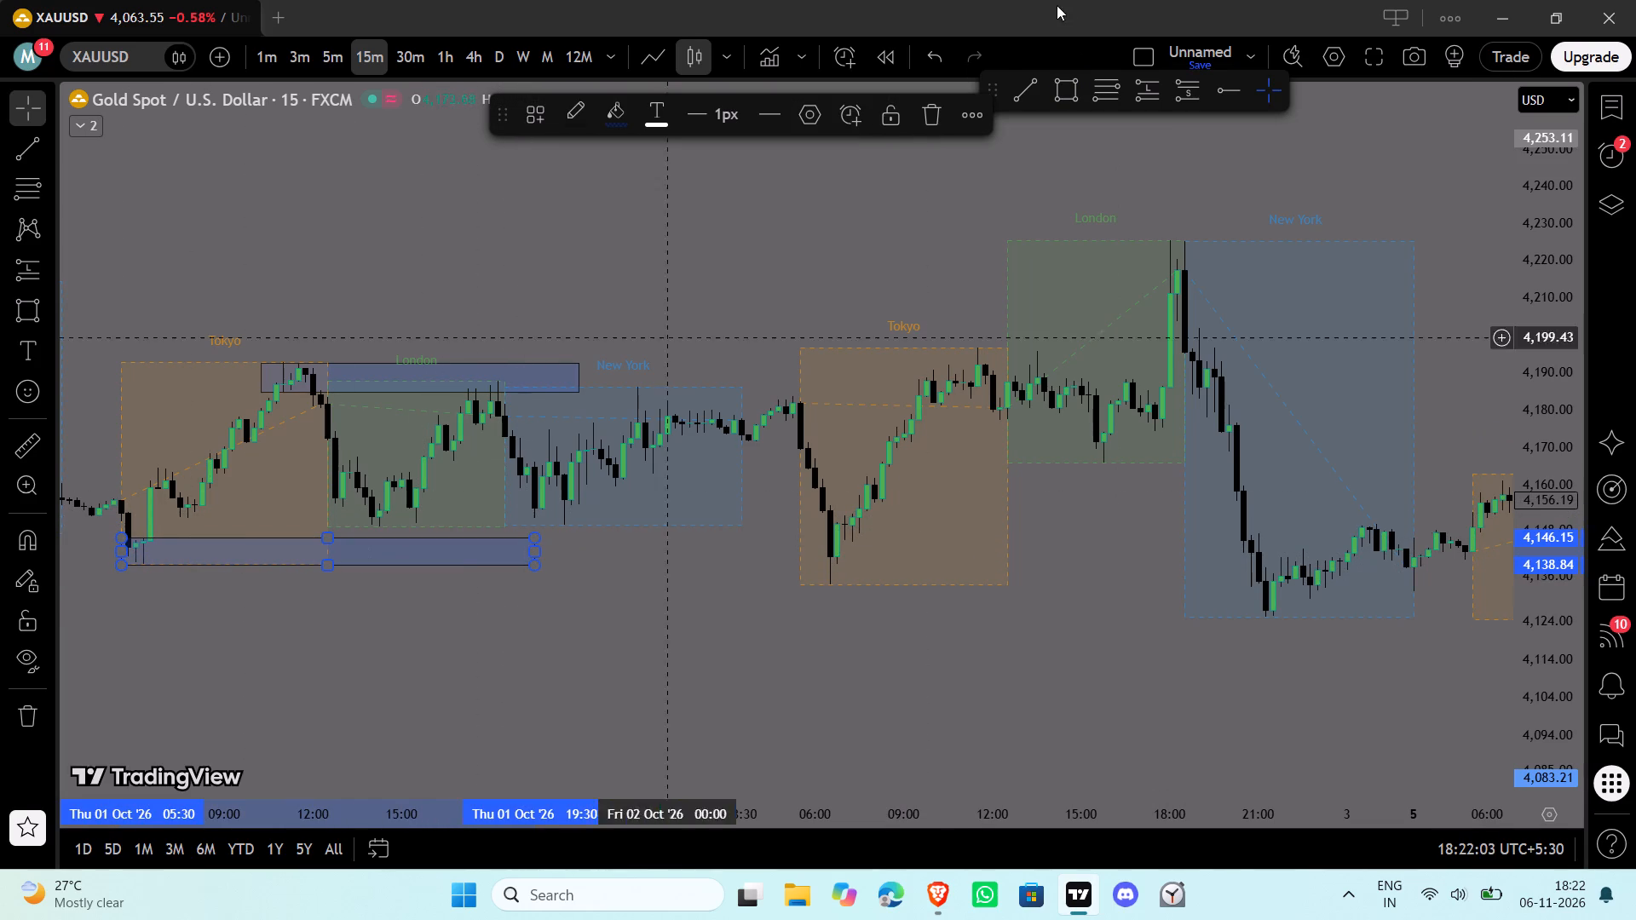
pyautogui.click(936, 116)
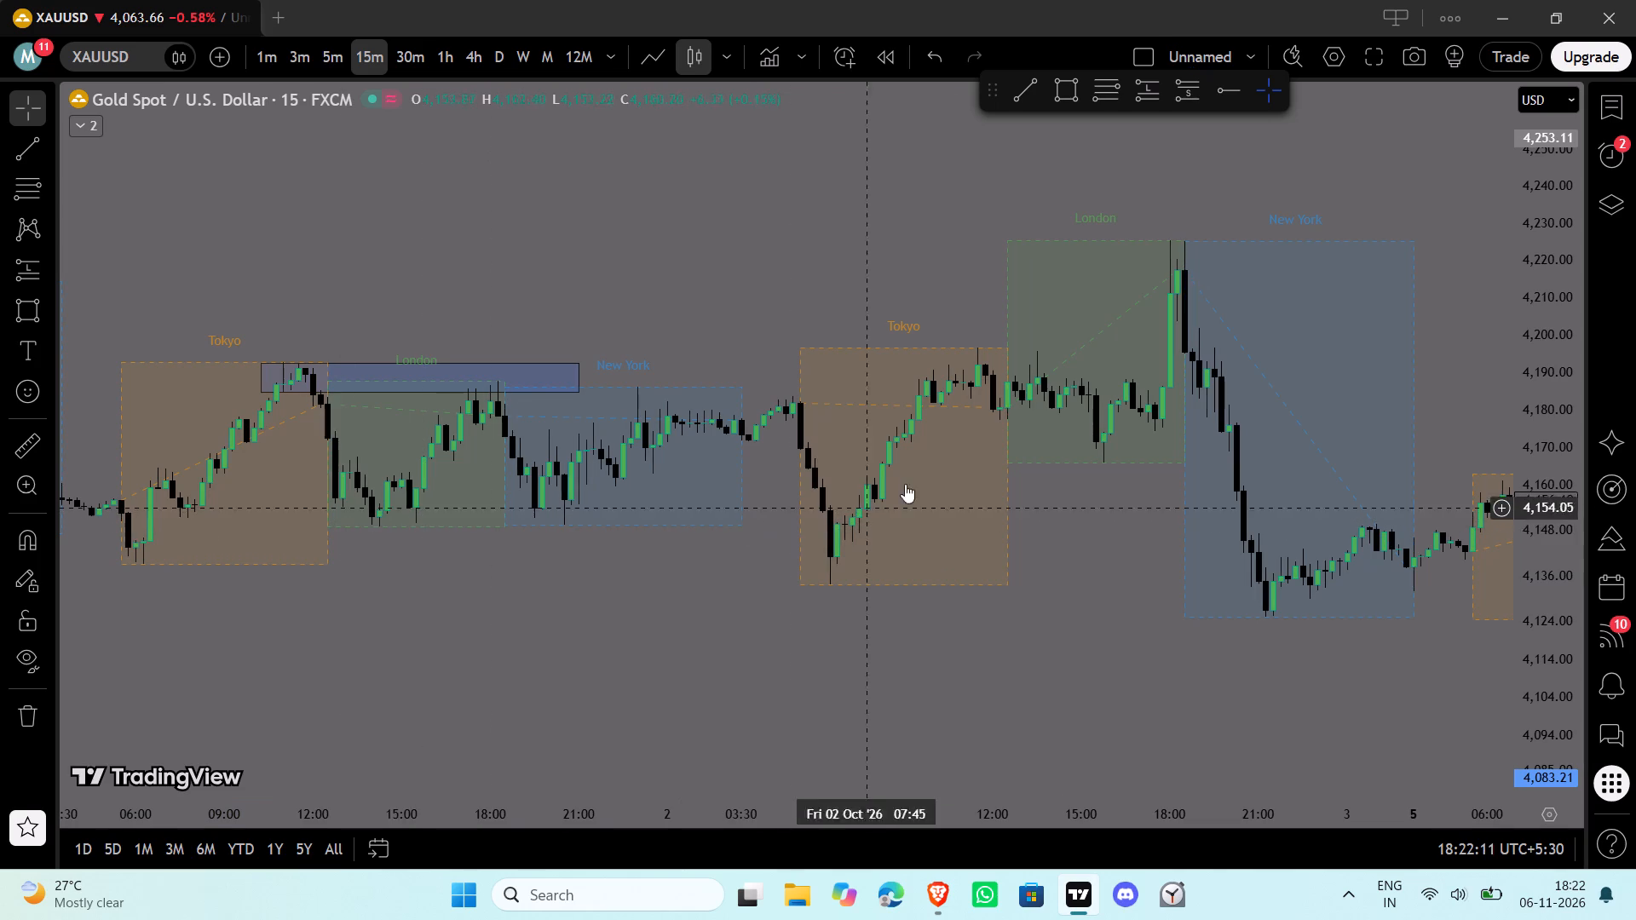
# Examine the Tokyo, London and New York session moves from 2 to 7 October.
pyautogui.moveTo(1100, 516); pyautogui.dragTo(756, 584)
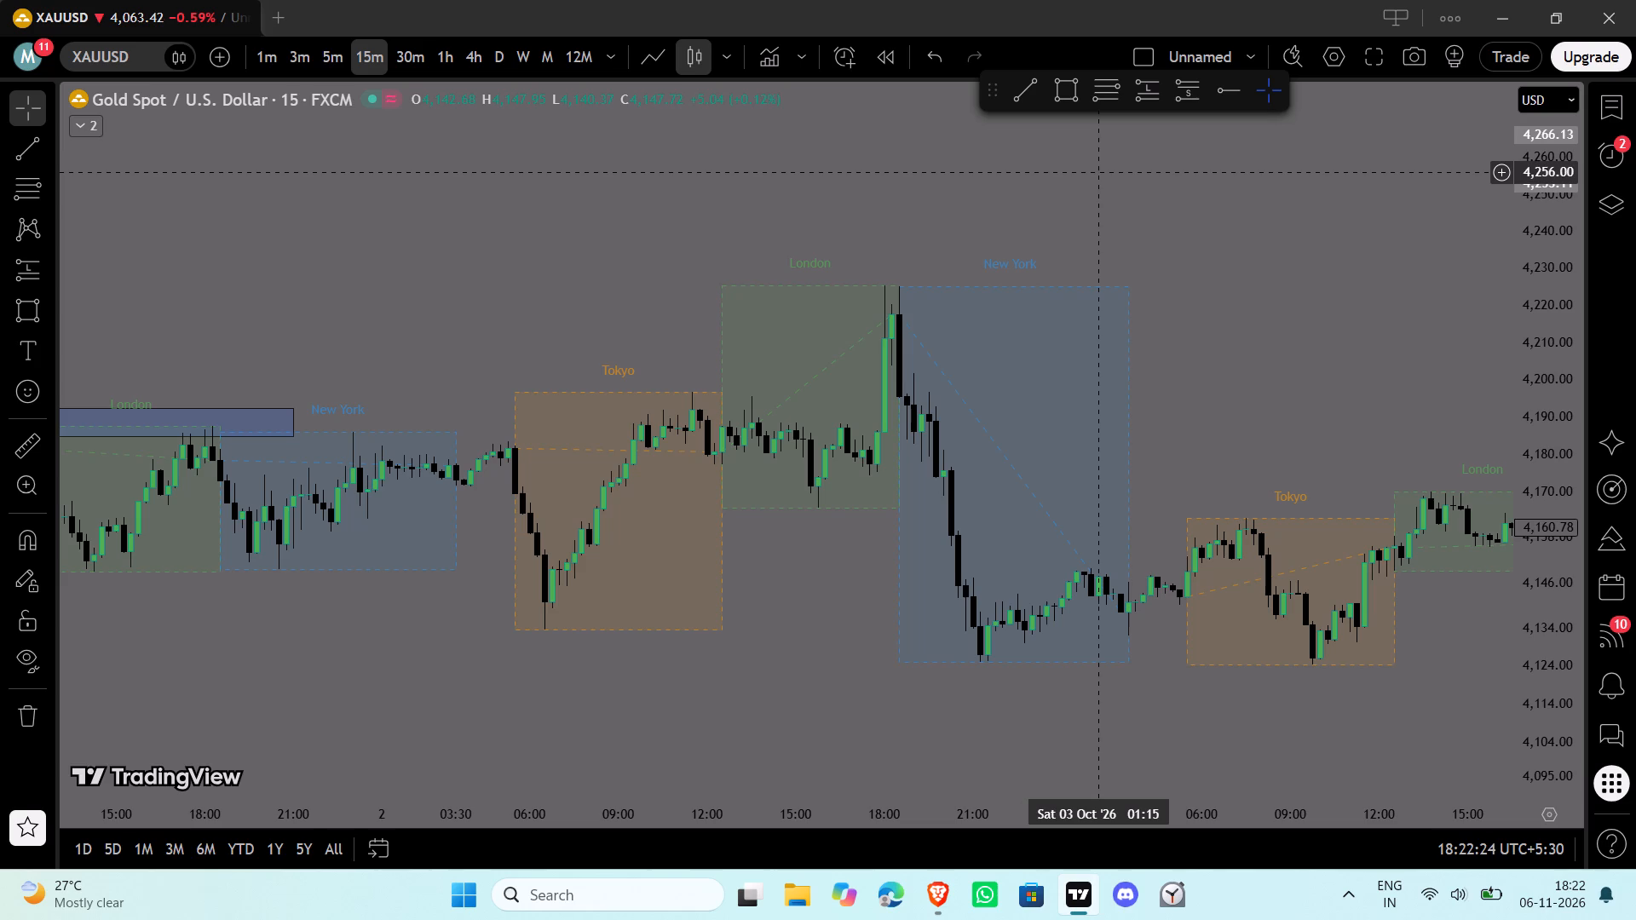
pyautogui.moveTo(1257, 393); pyautogui.dragTo(1071, 368)
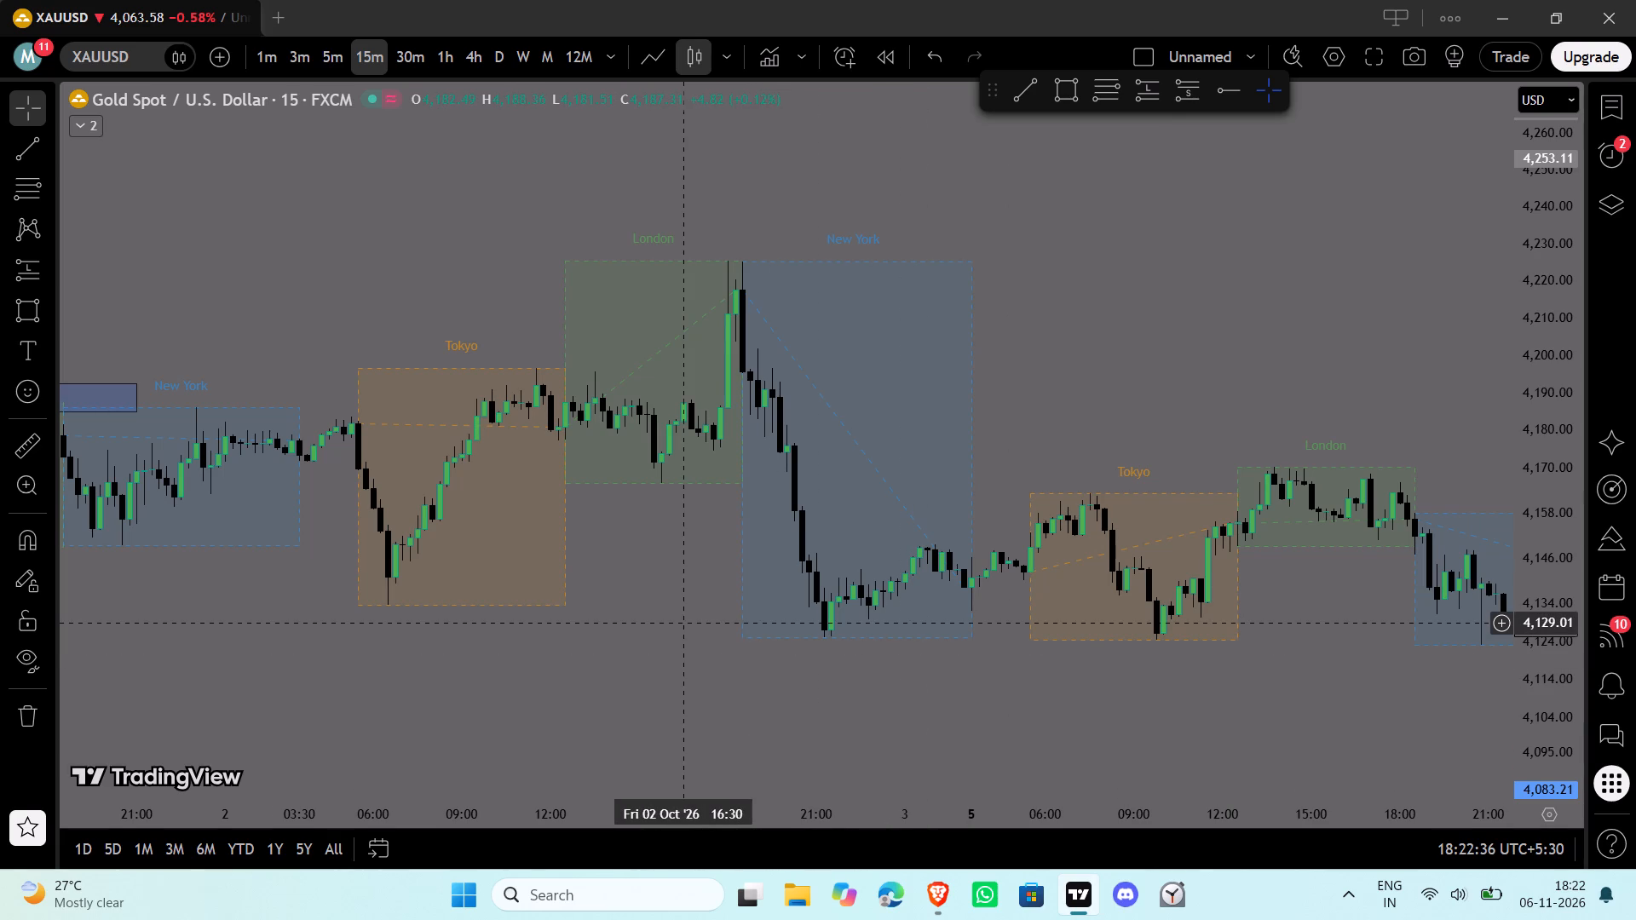
pyautogui.moveTo(1197, 405); pyautogui.dragTo(647, 469)
pyautogui.moveTo(977, 450); pyautogui.dragTo(683, 271)
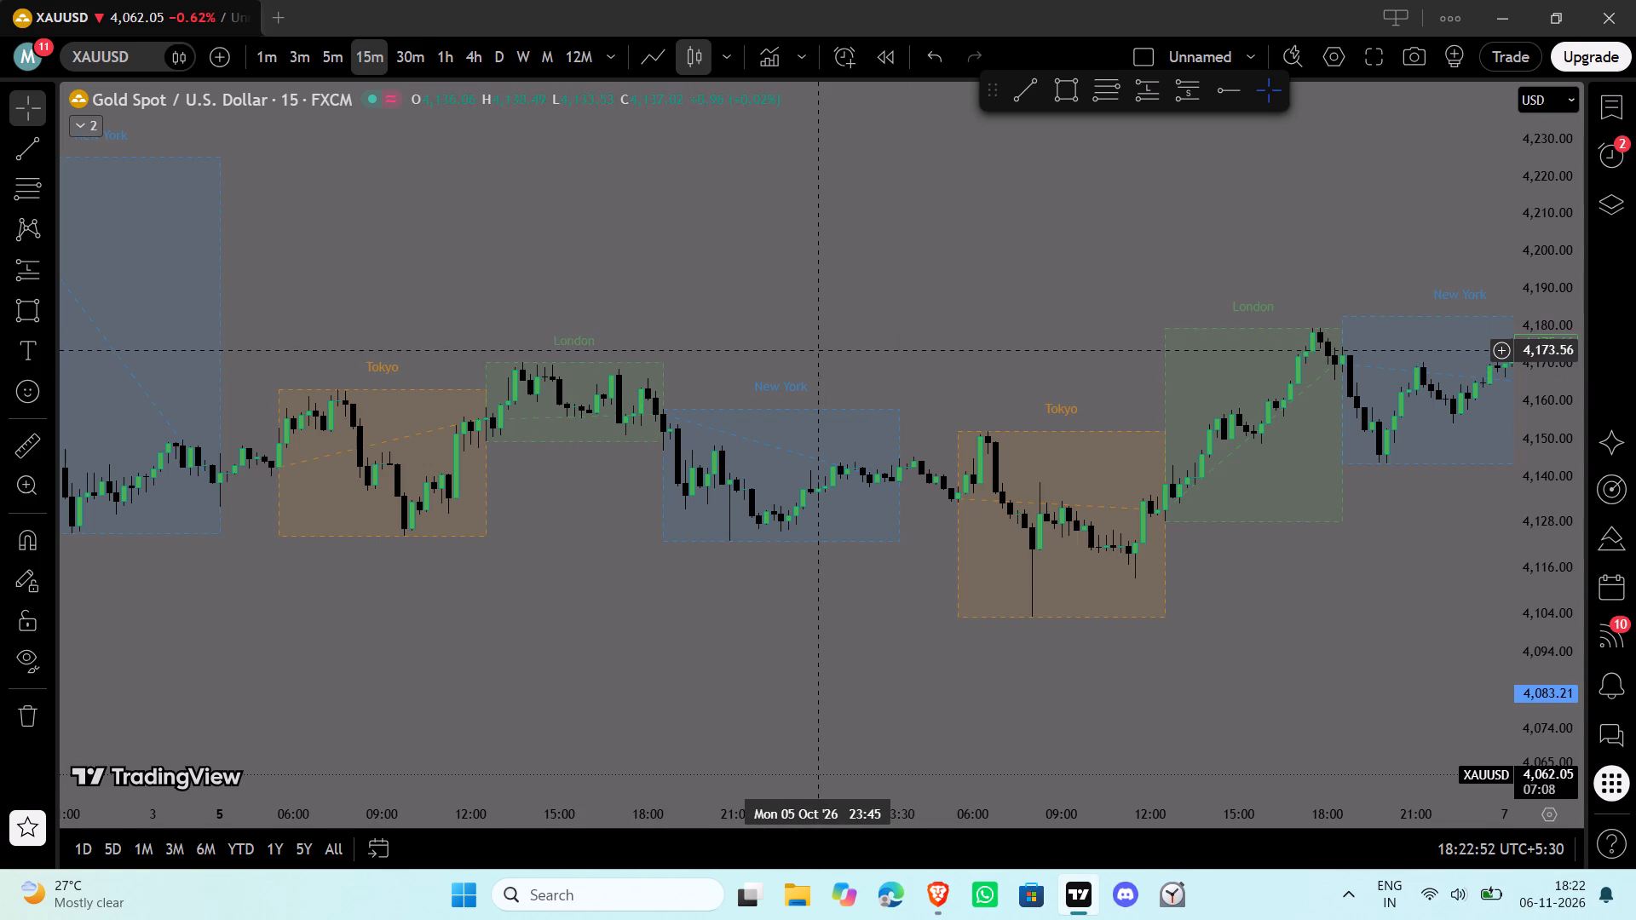
pyautogui.moveTo(1017, 382); pyautogui.dragTo(486, 363)
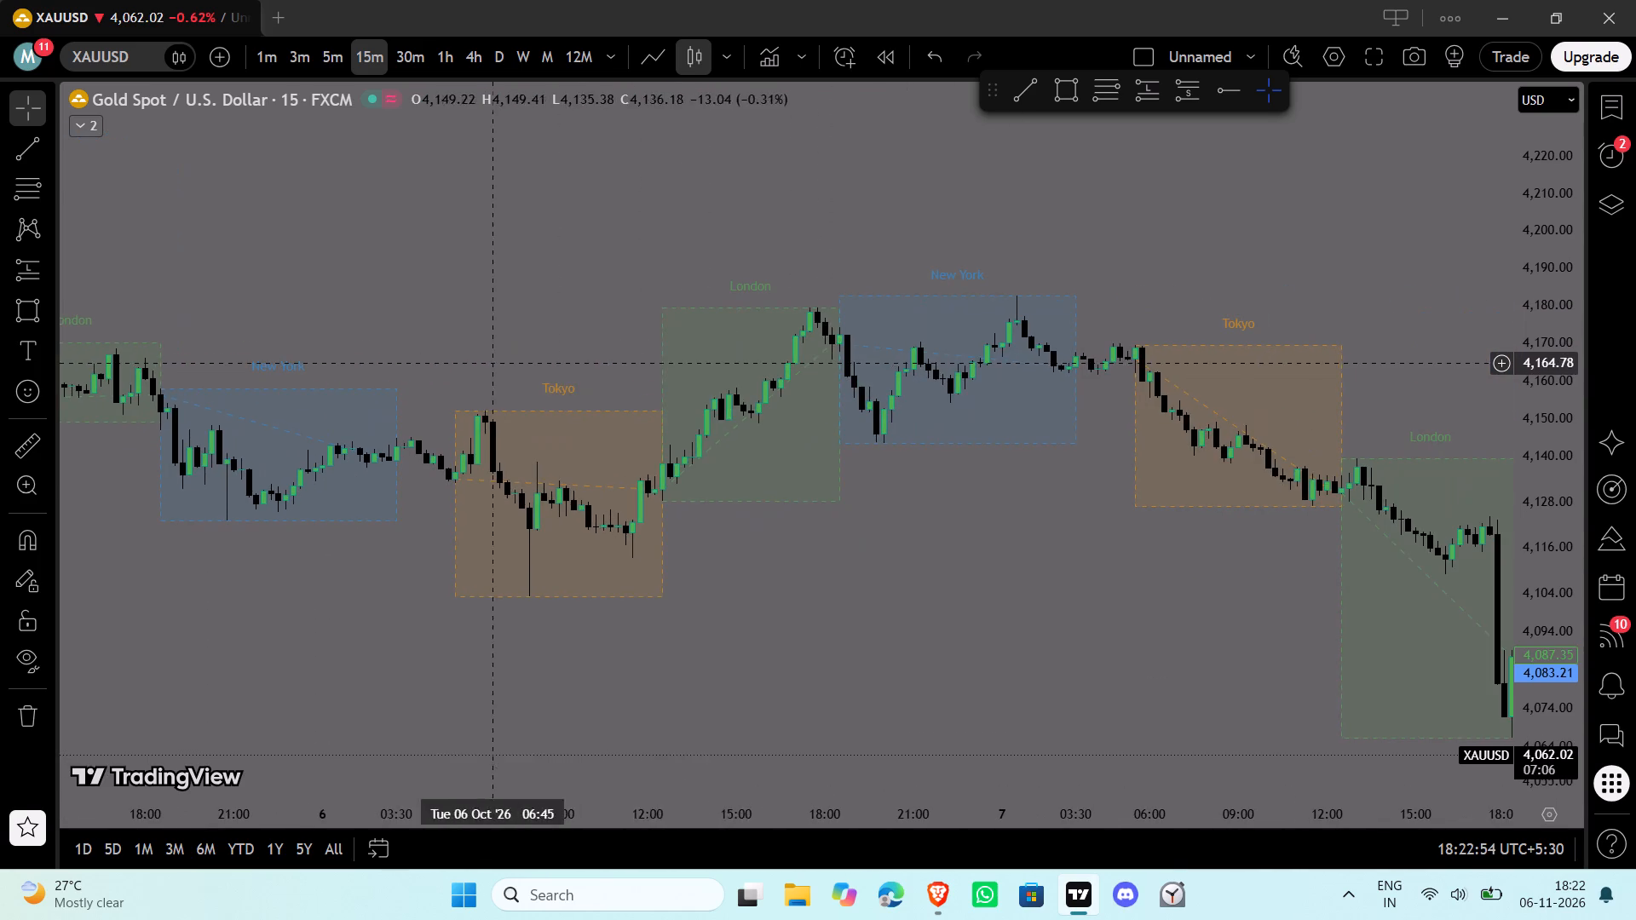
pyautogui.moveTo(400, 479); pyautogui.dragTo(741, 502)
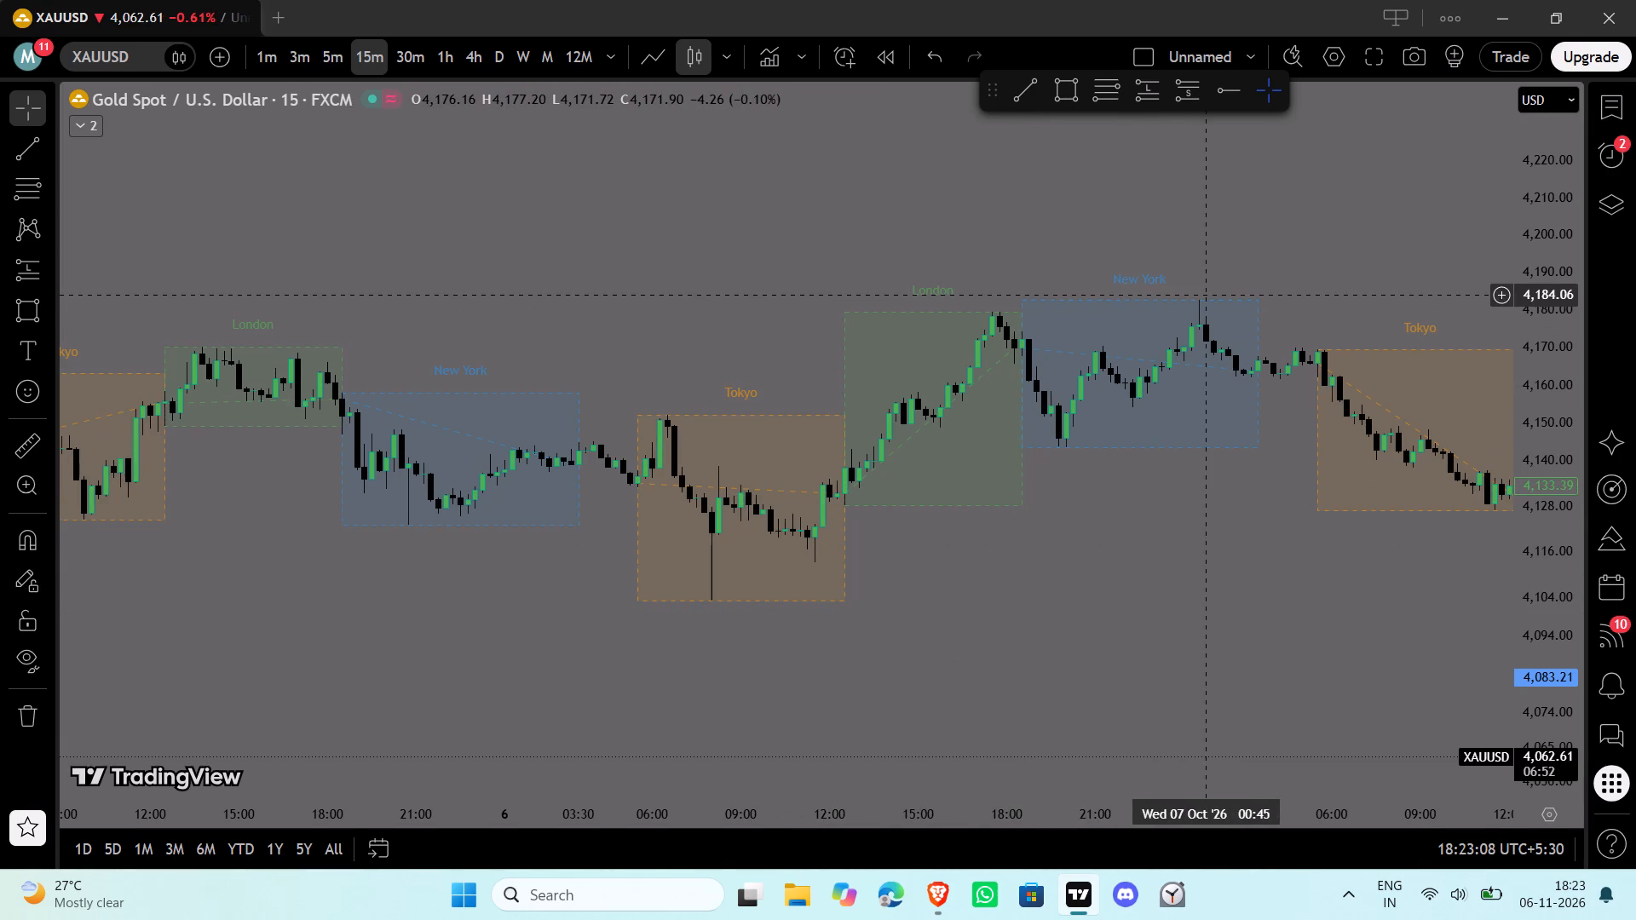
pyautogui.moveTo(1300, 534); pyautogui.dragTo(775, 589)
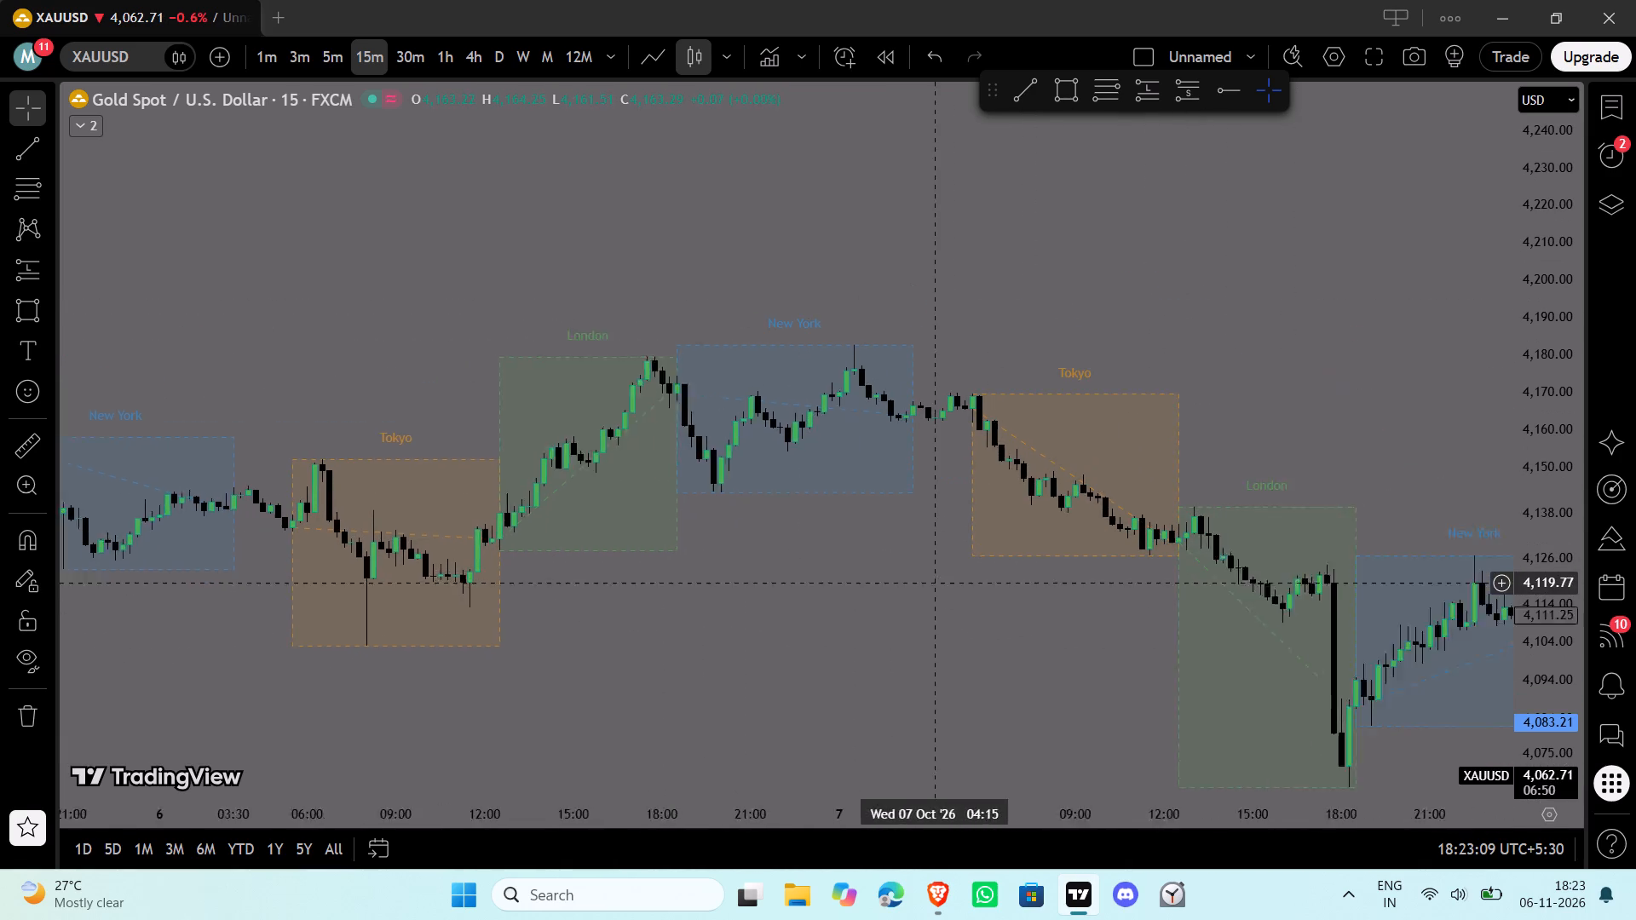
pyautogui.moveTo(775, 589); pyautogui.dragTo(752, 586)
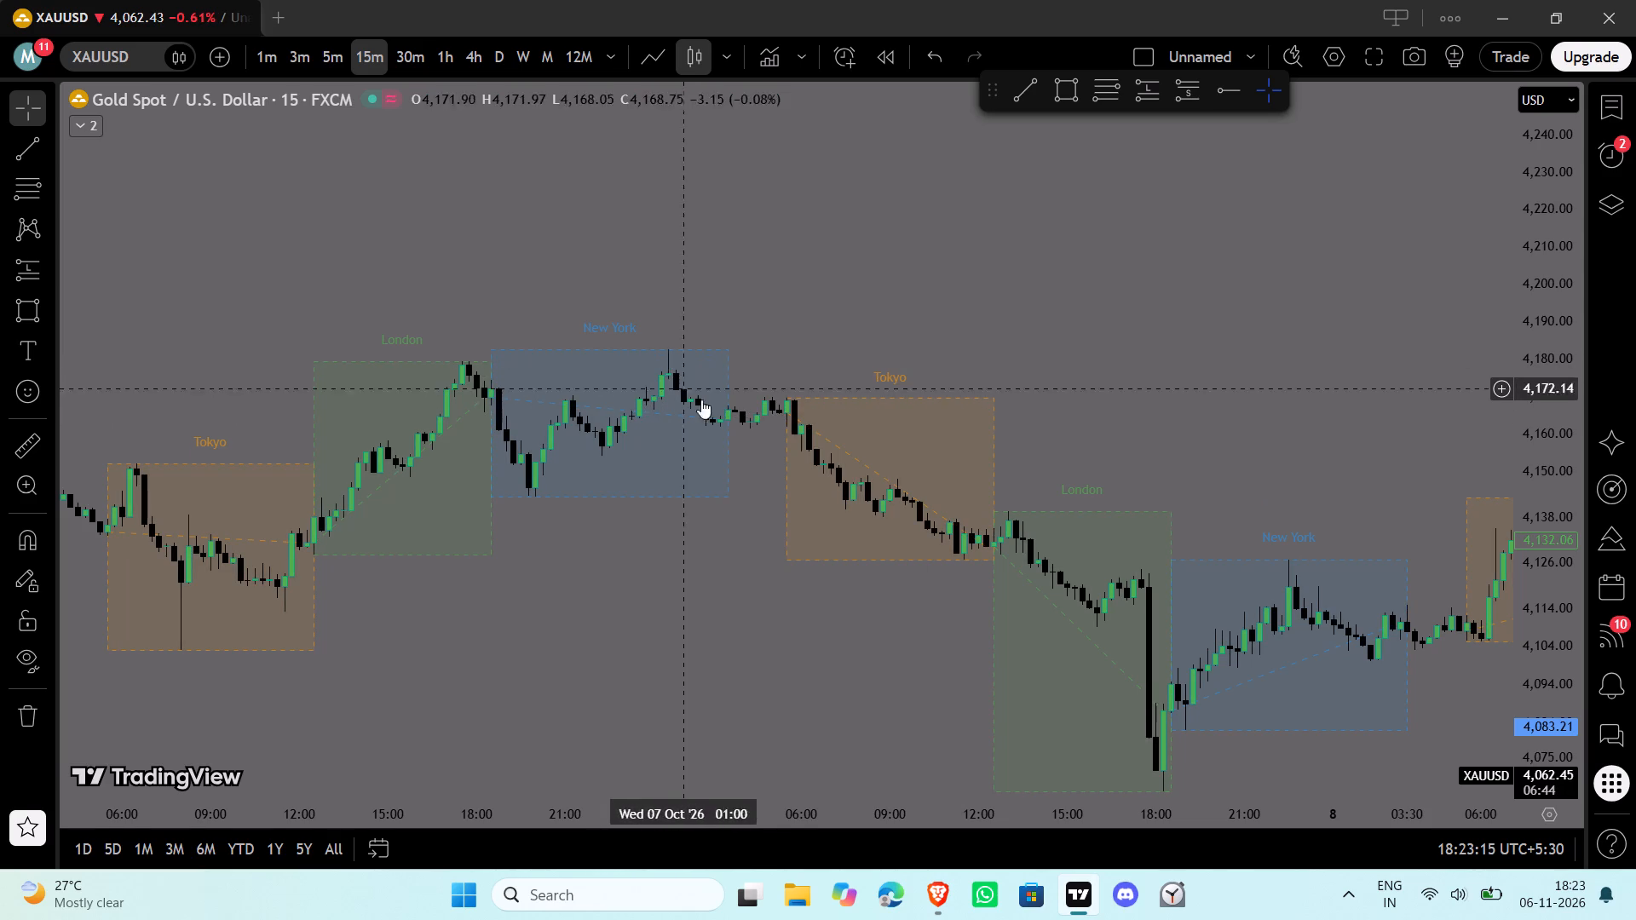
# Examine the Tokyo, London and New York session moves from 7 to 13 October.
pyautogui.moveTo(1194, 446); pyautogui.dragTo(1015, 275)
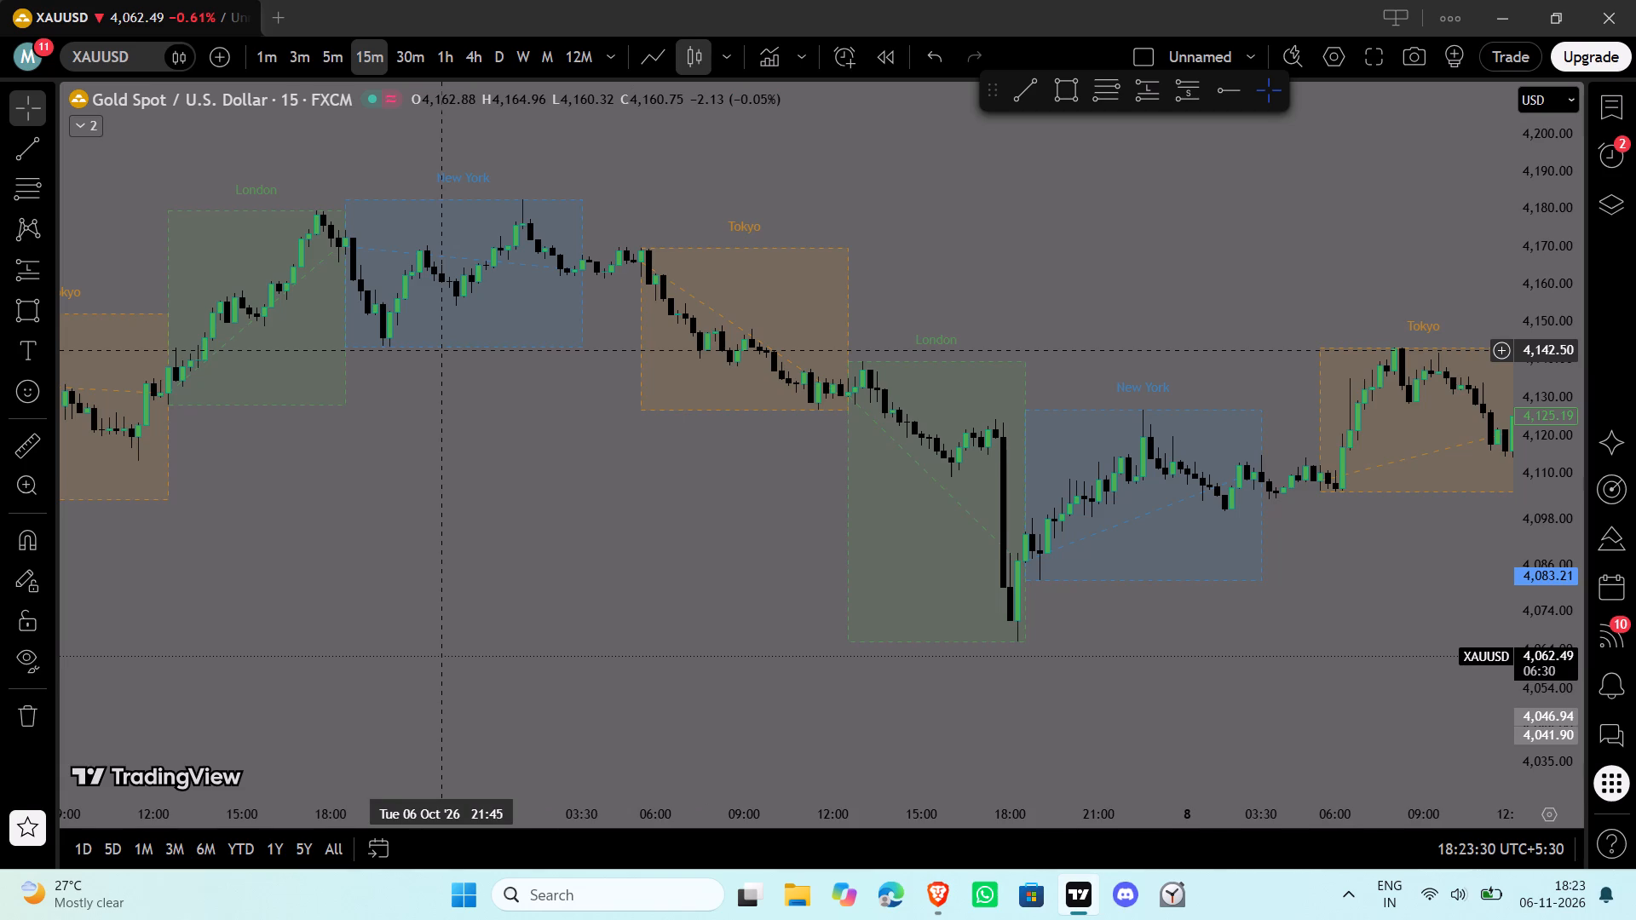
pyautogui.moveTo(775, 527); pyautogui.dragTo(374, 440)
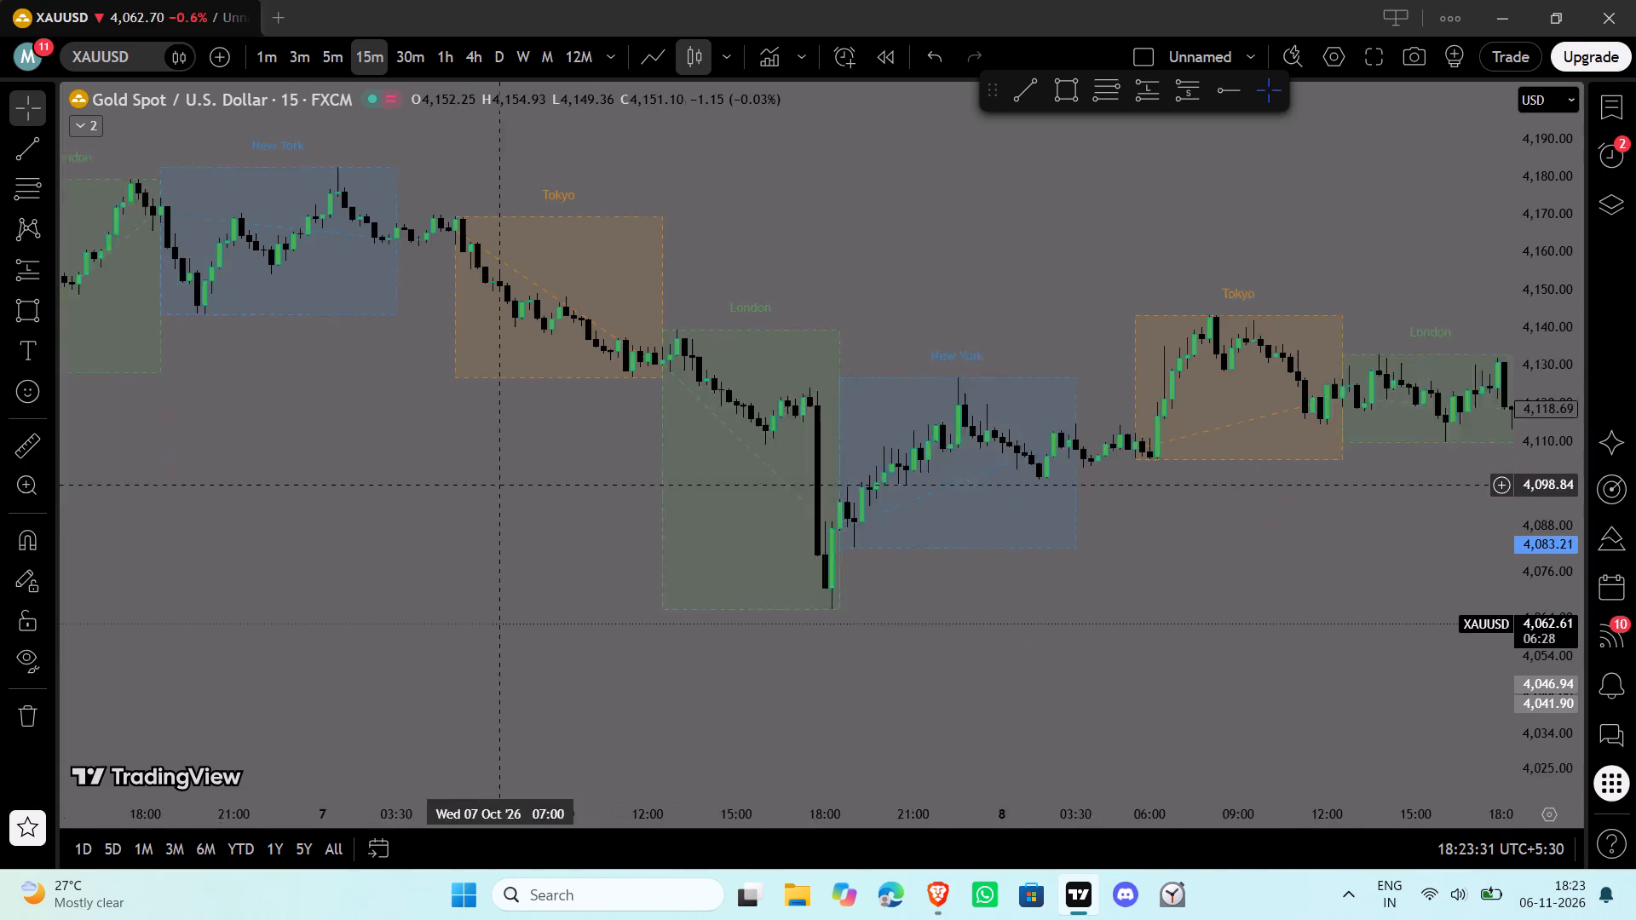
pyautogui.moveTo(374, 440); pyautogui.dragTo(326, 413)
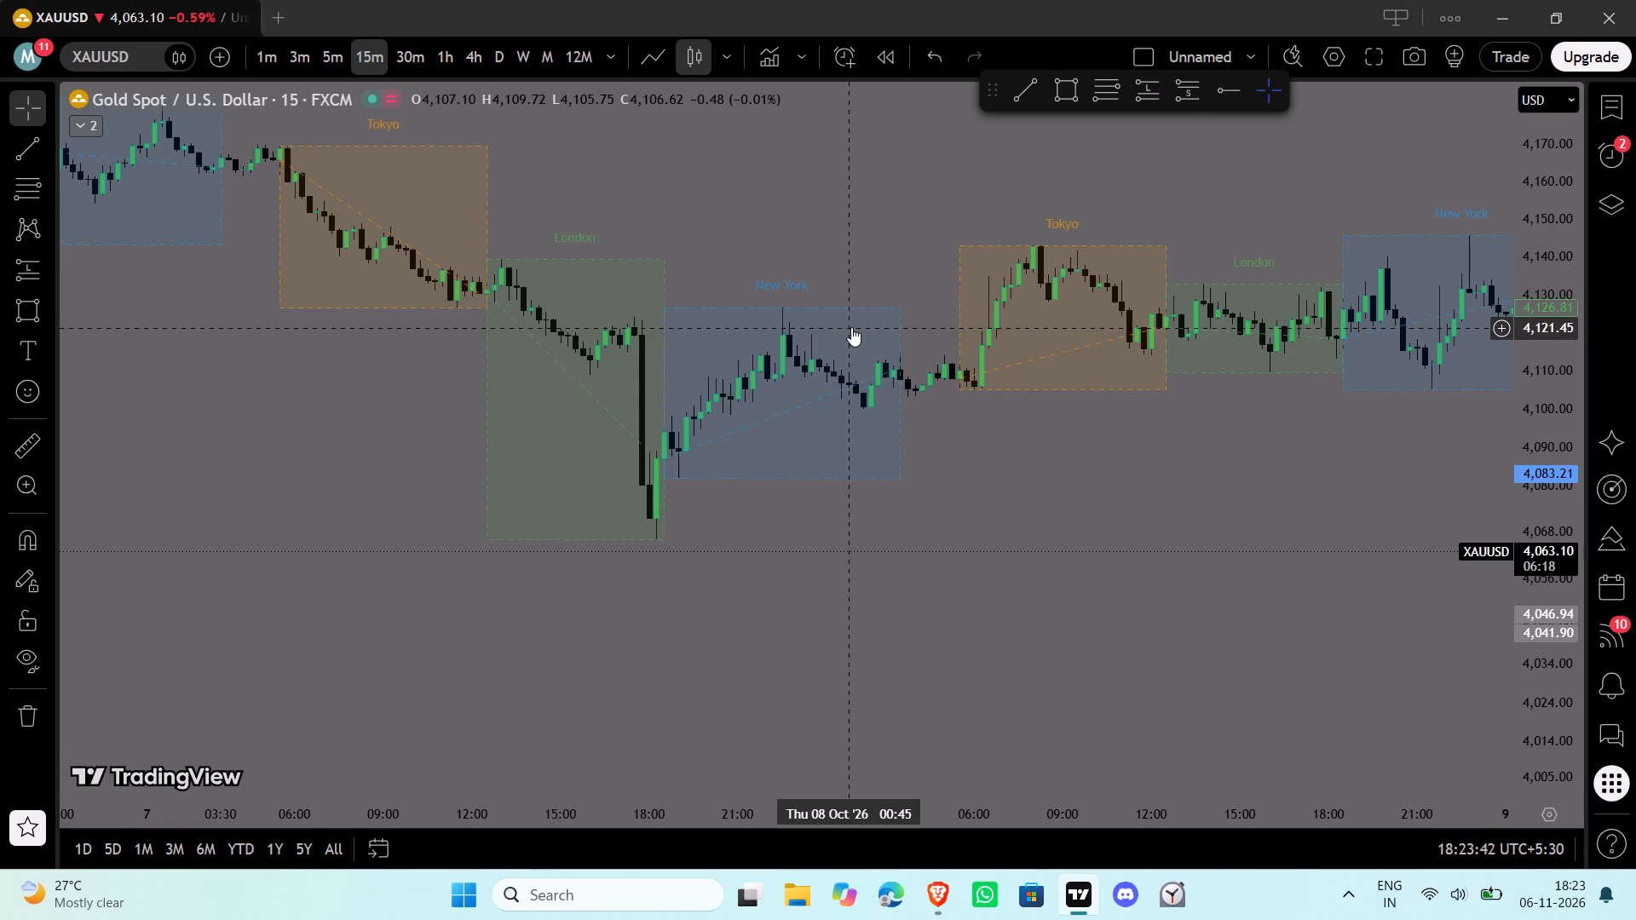
pyautogui.moveTo(1224, 555); pyautogui.dragTo(693, 583)
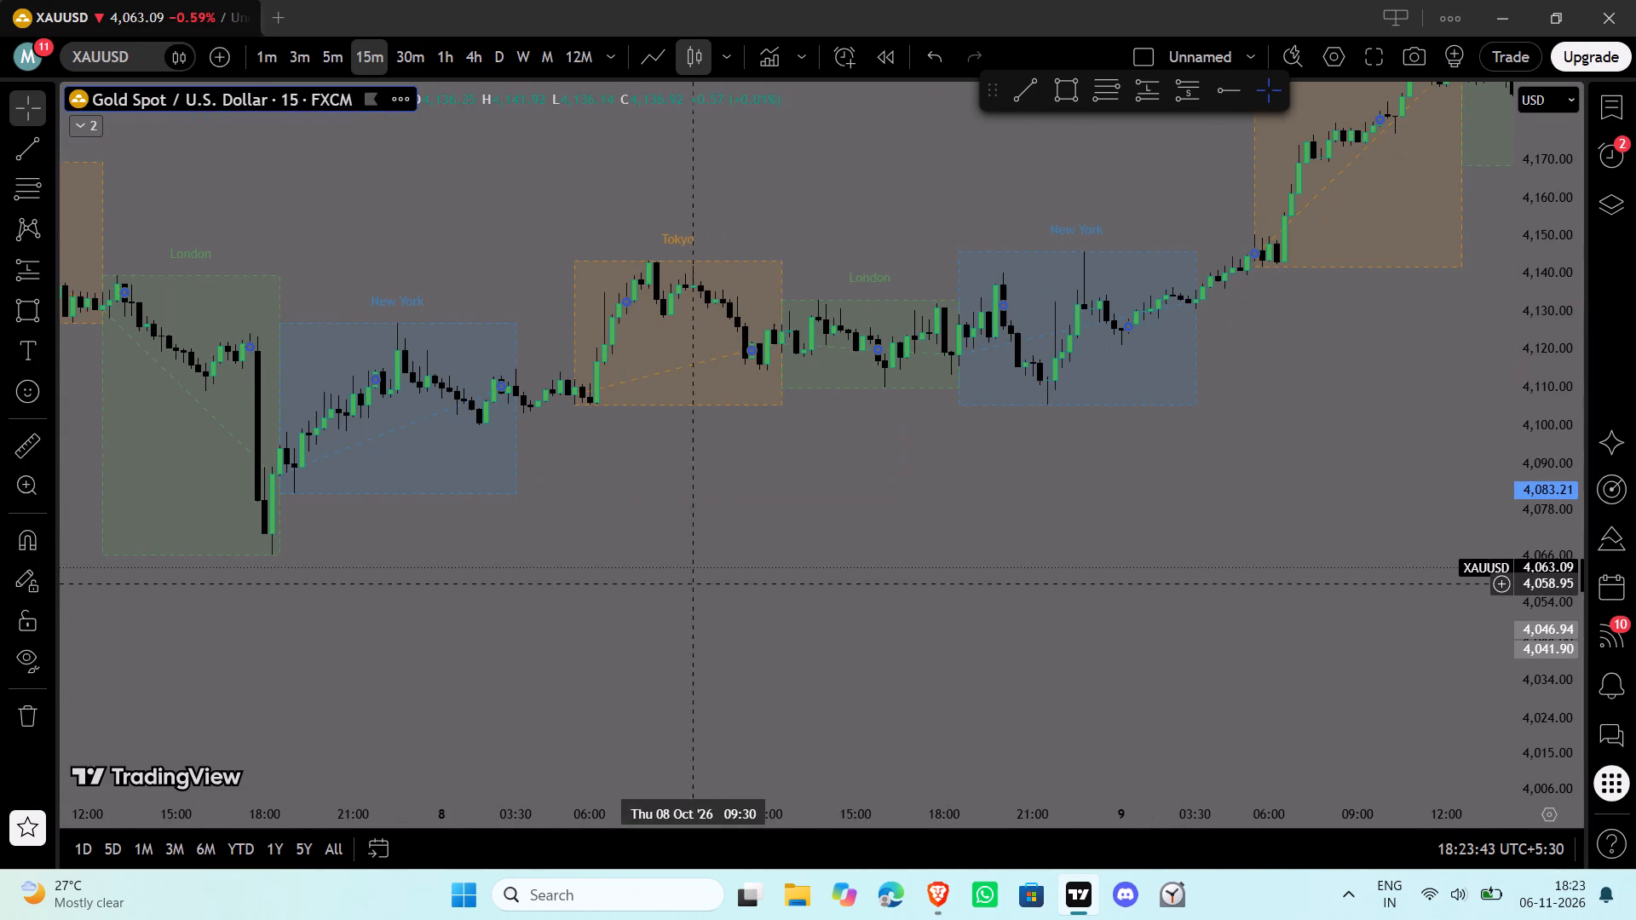
pyautogui.click(947, 561)
pyautogui.moveTo(1029, 525); pyautogui.dragTo(729, 625)
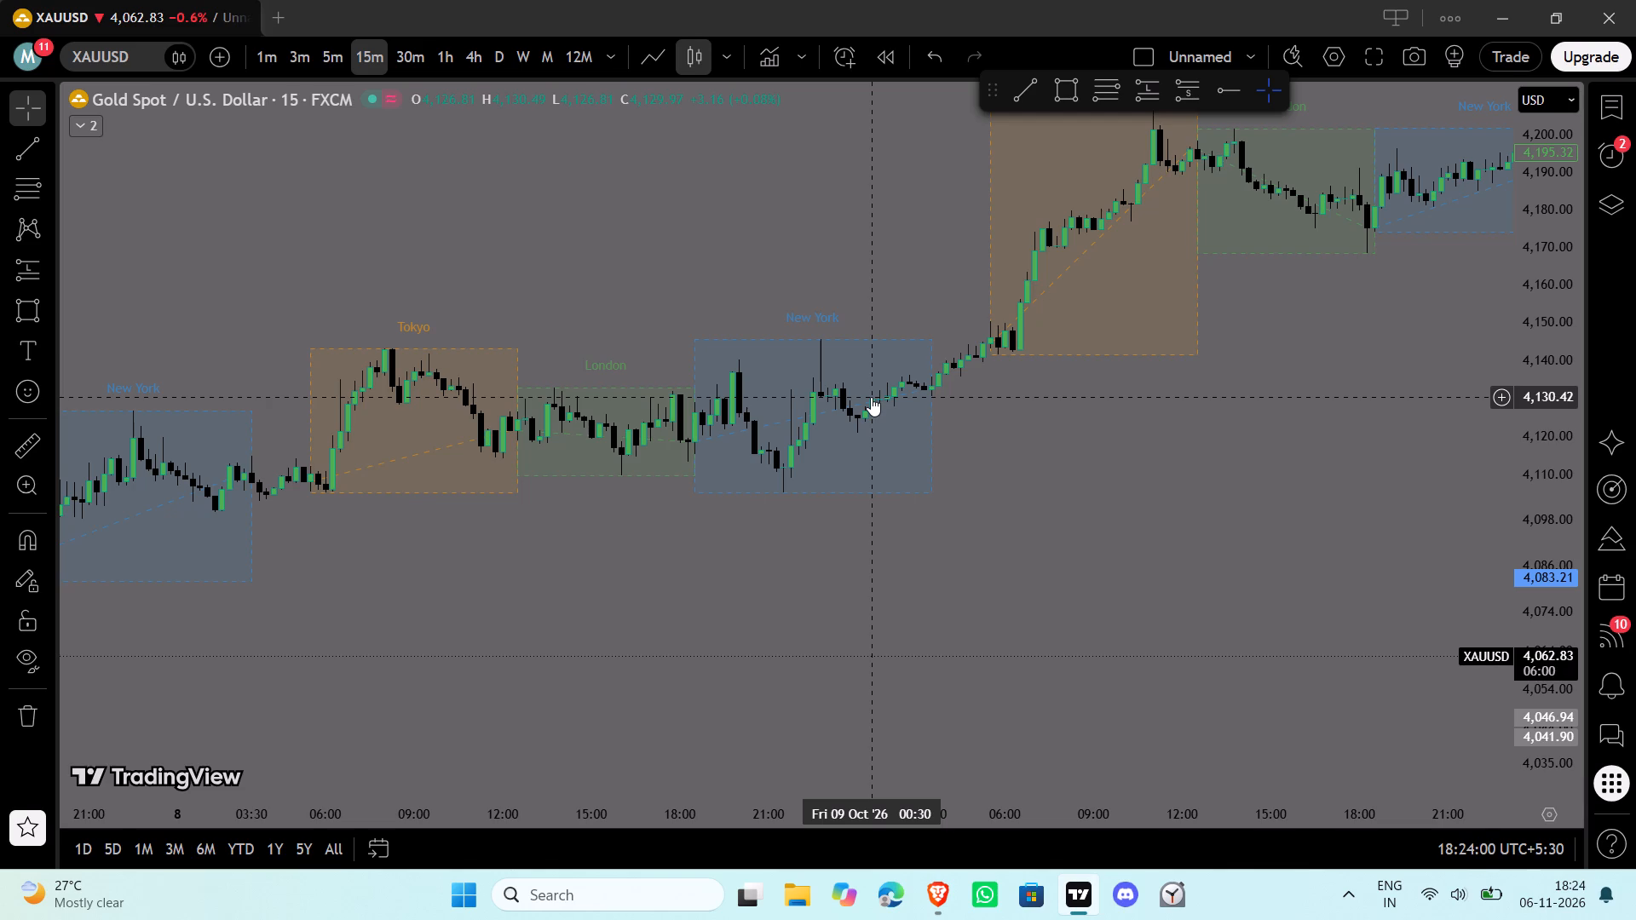
pyautogui.moveTo(1349, 484); pyautogui.dragTo(821, 543)
pyautogui.moveTo(1172, 458); pyautogui.dragTo(940, 532)
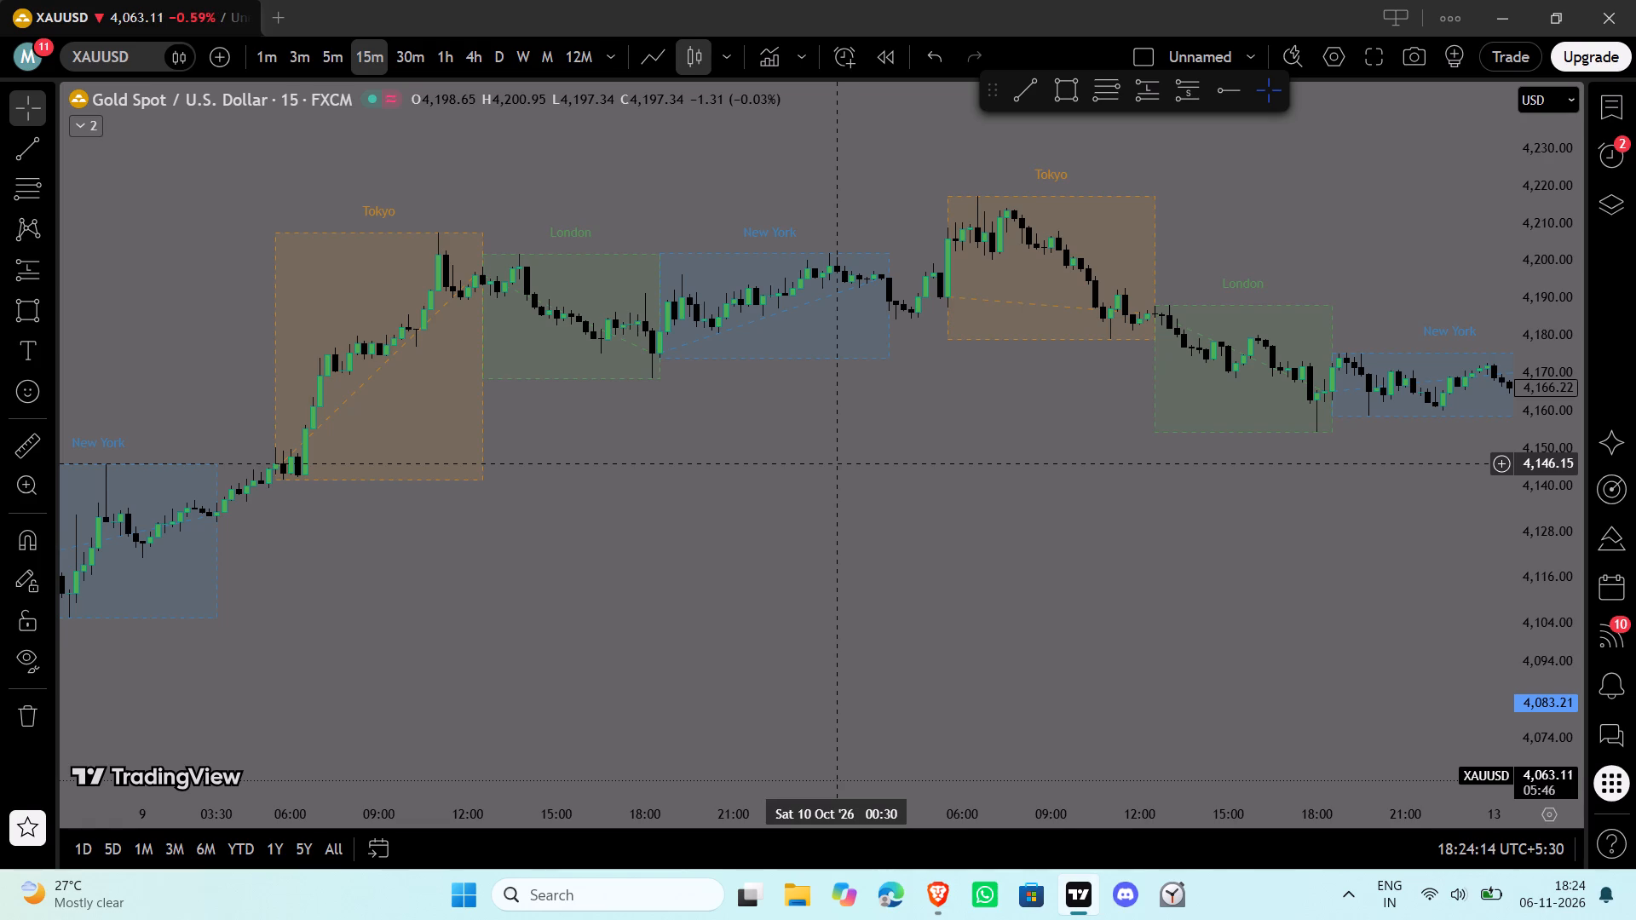
pyautogui.moveTo(1161, 491); pyautogui.dragTo(461, 492)
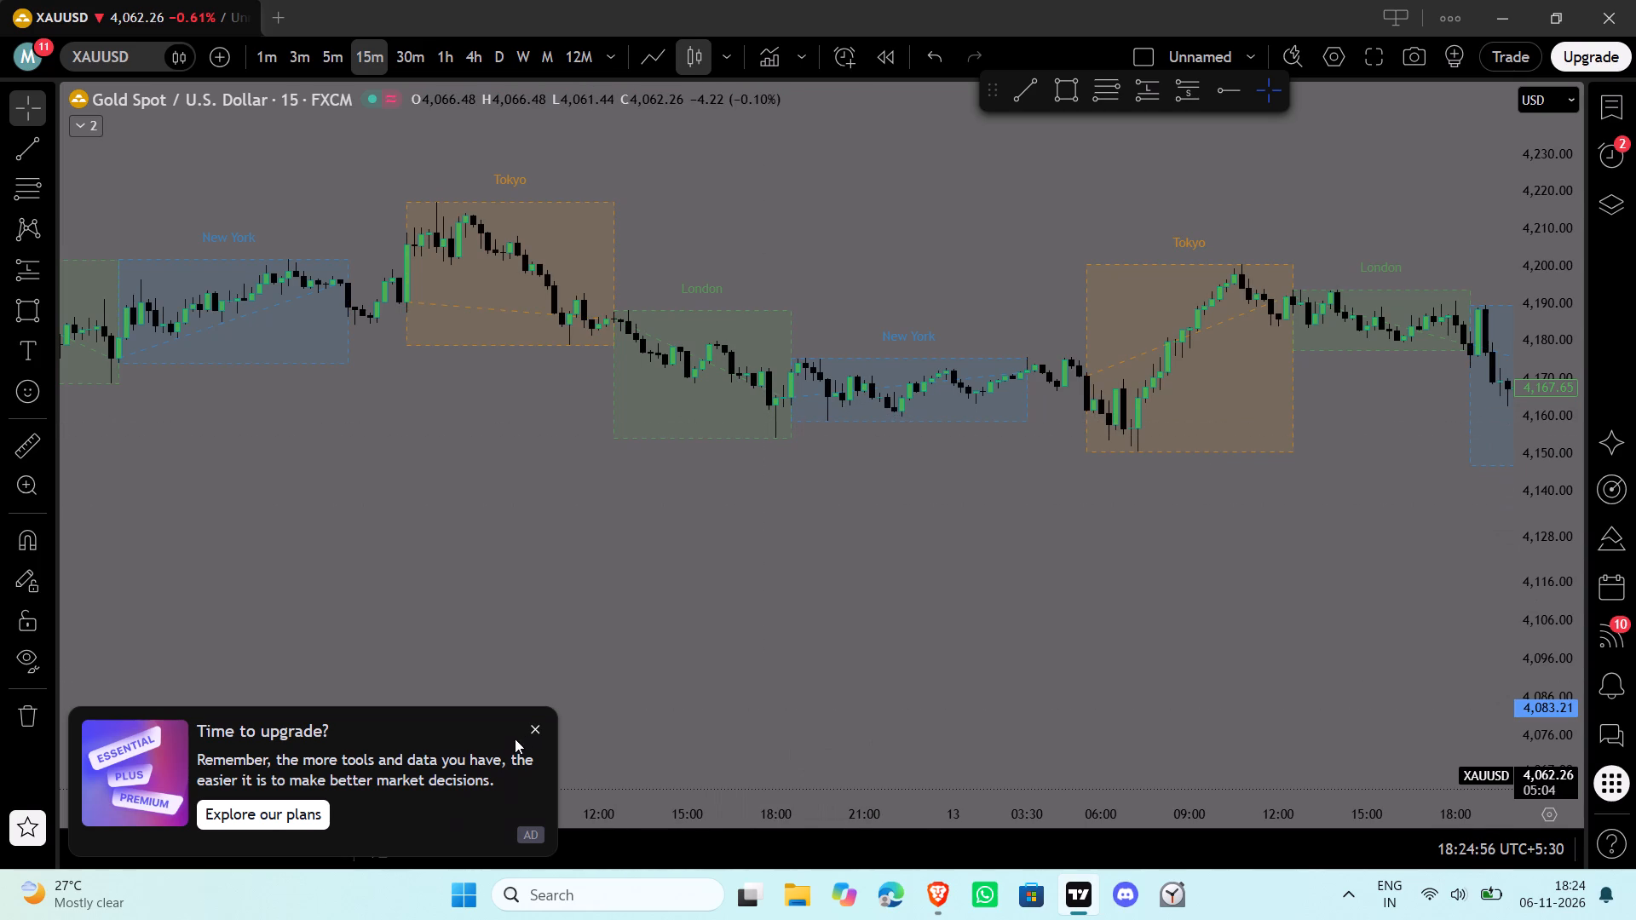
# Draw a rectangle zone at the 12 October London low, from about 17:45 to 21:15, between 4,154.89 and 4,162.52.
pyautogui.click(534, 730)
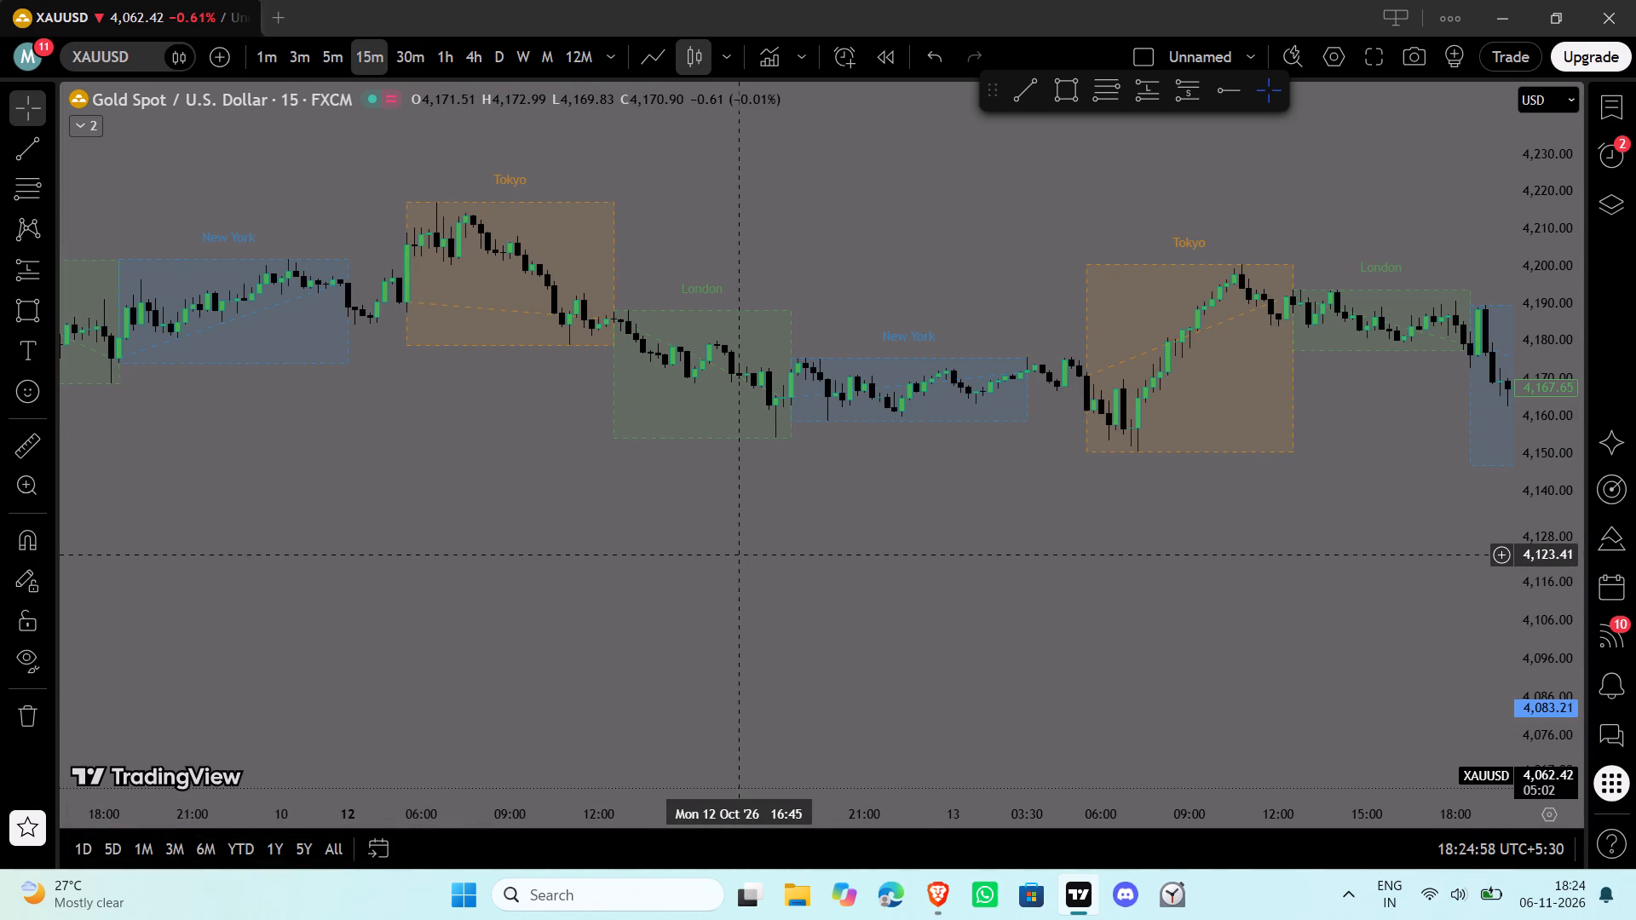
pyautogui.click(743, 554)
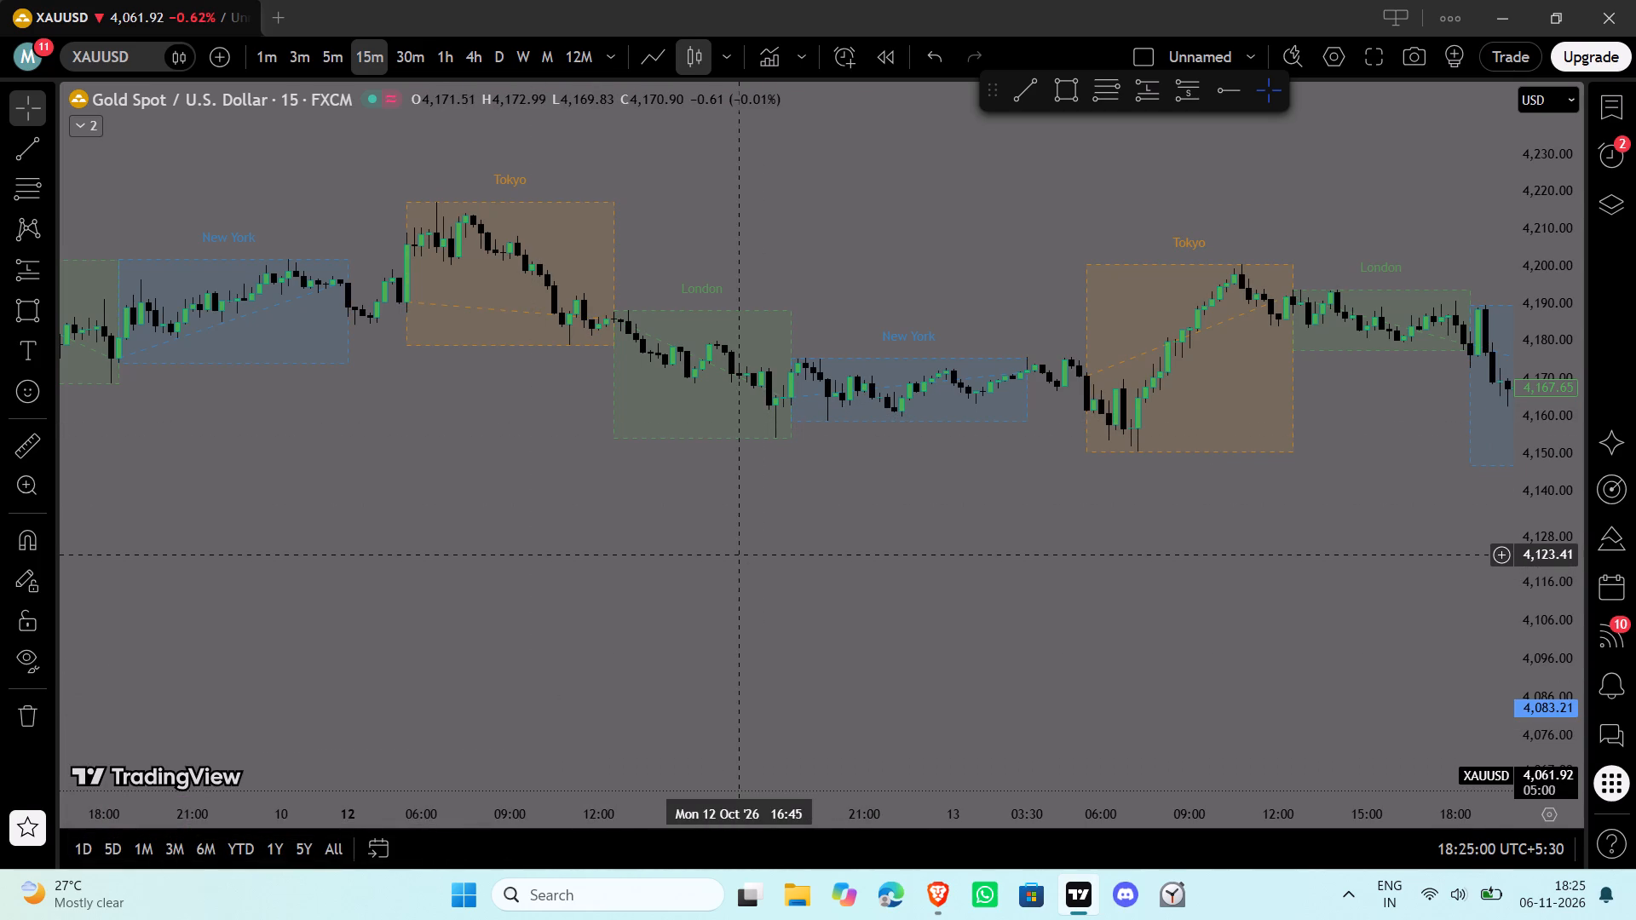
pyautogui.click(743, 554)
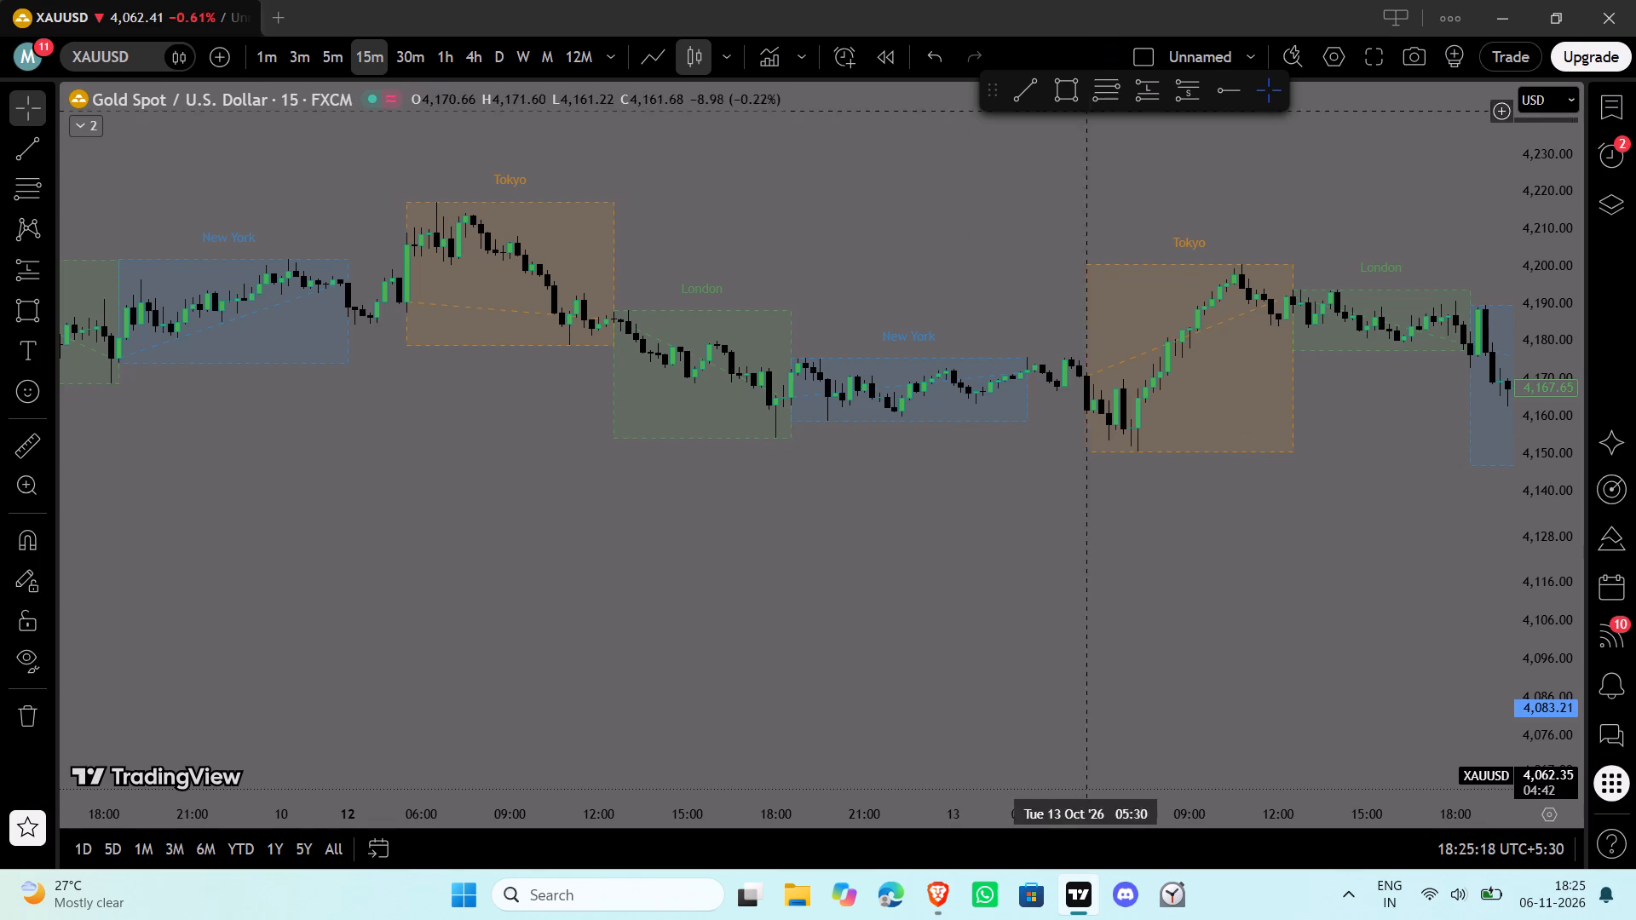
pyautogui.click(1055, 103)
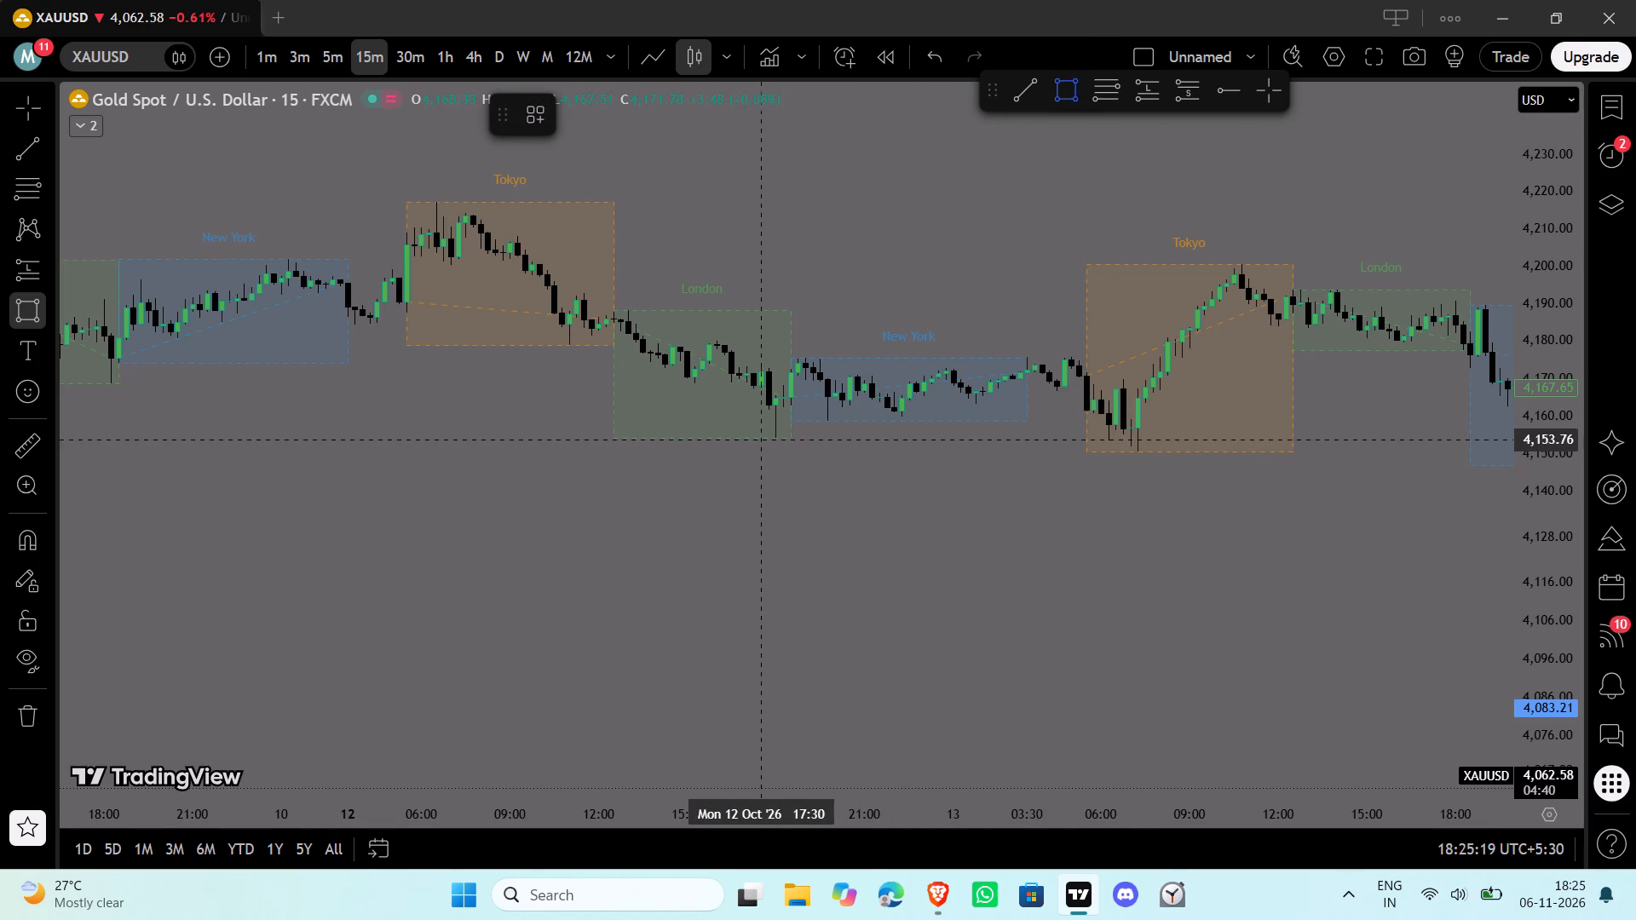
pyautogui.click(768, 435)
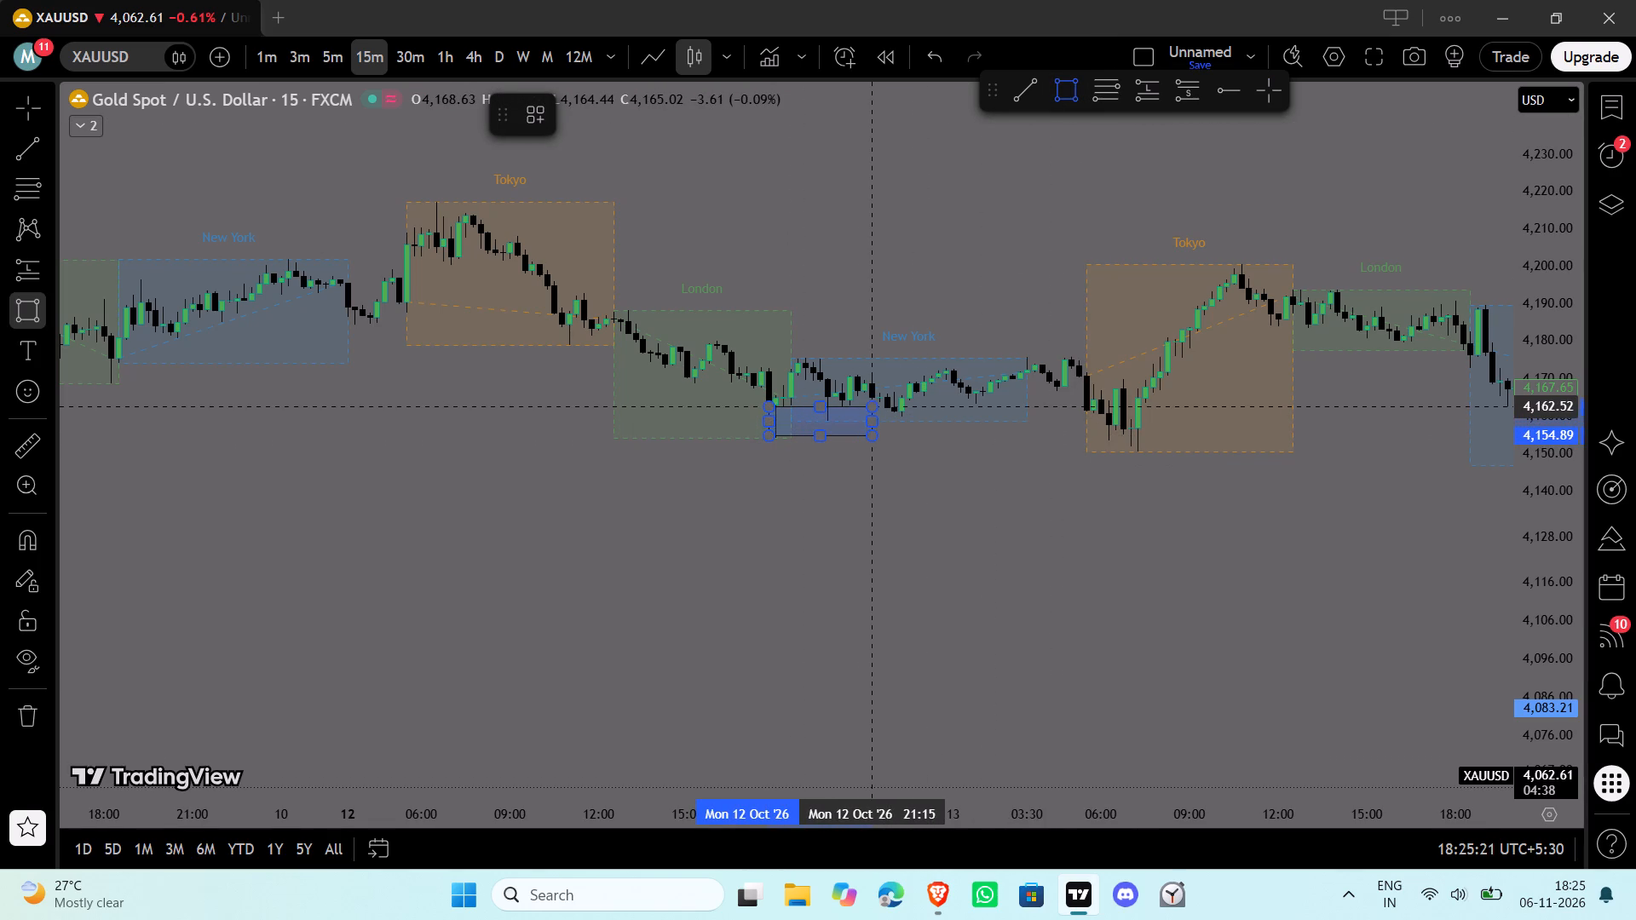
pyautogui.click(873, 406)
pyautogui.click(897, 514)
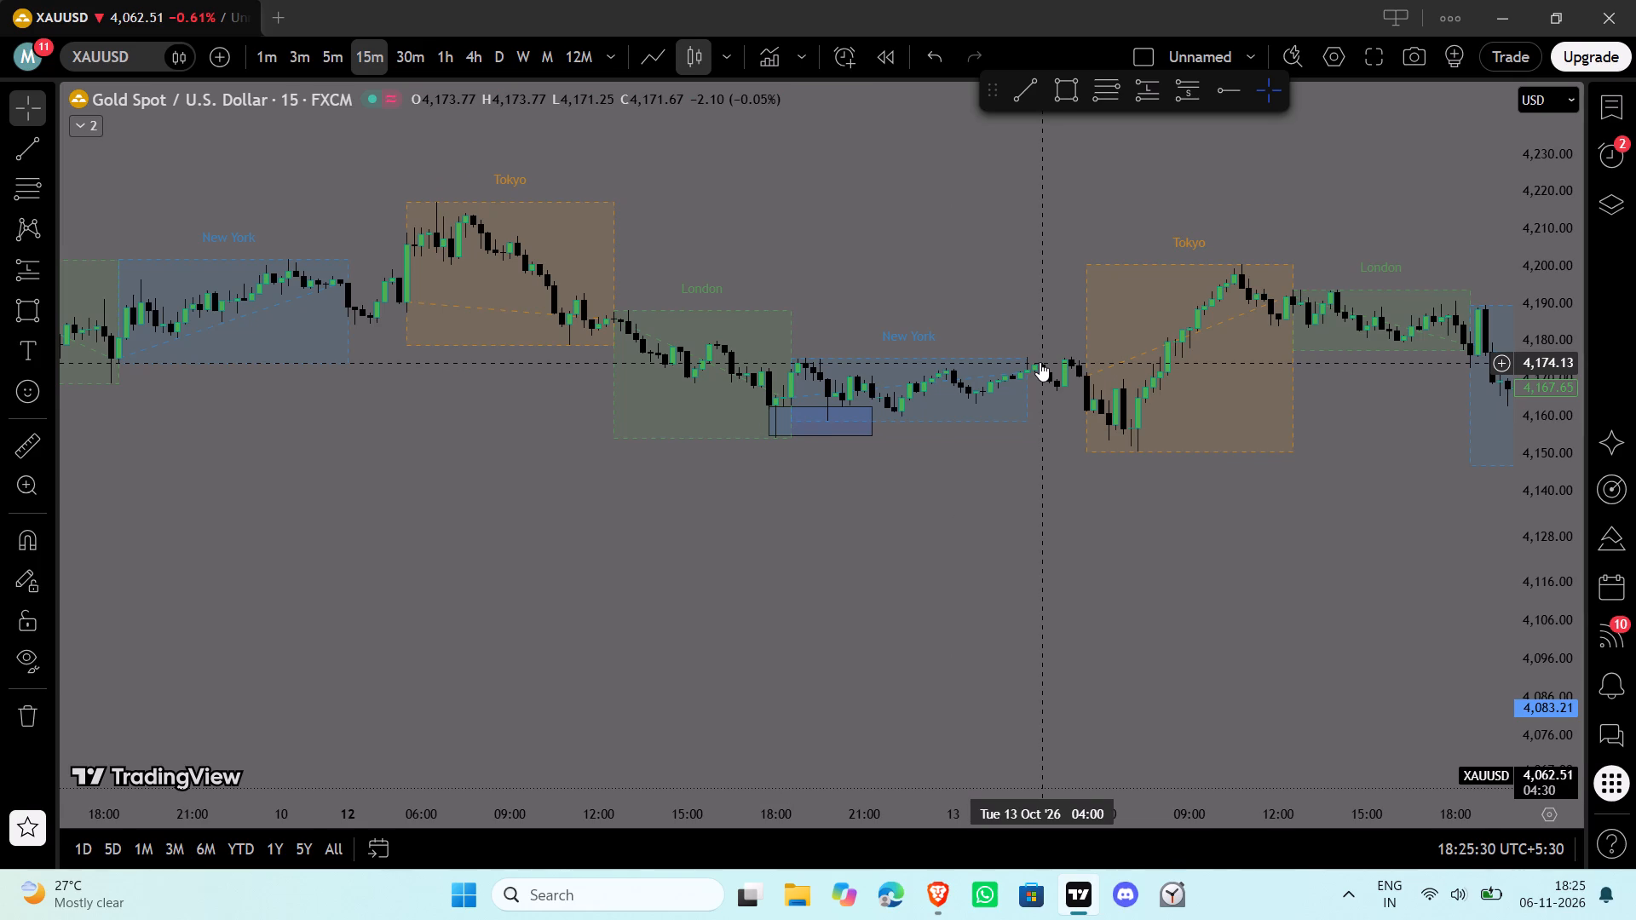
# Draw a rectangle zone at the 13 October London-to-New York high, from 17:45 to about 20:00, between 4,187.19 and about 4,191.
pyautogui.moveTo(1068, 613); pyautogui.dragTo(738, 598)
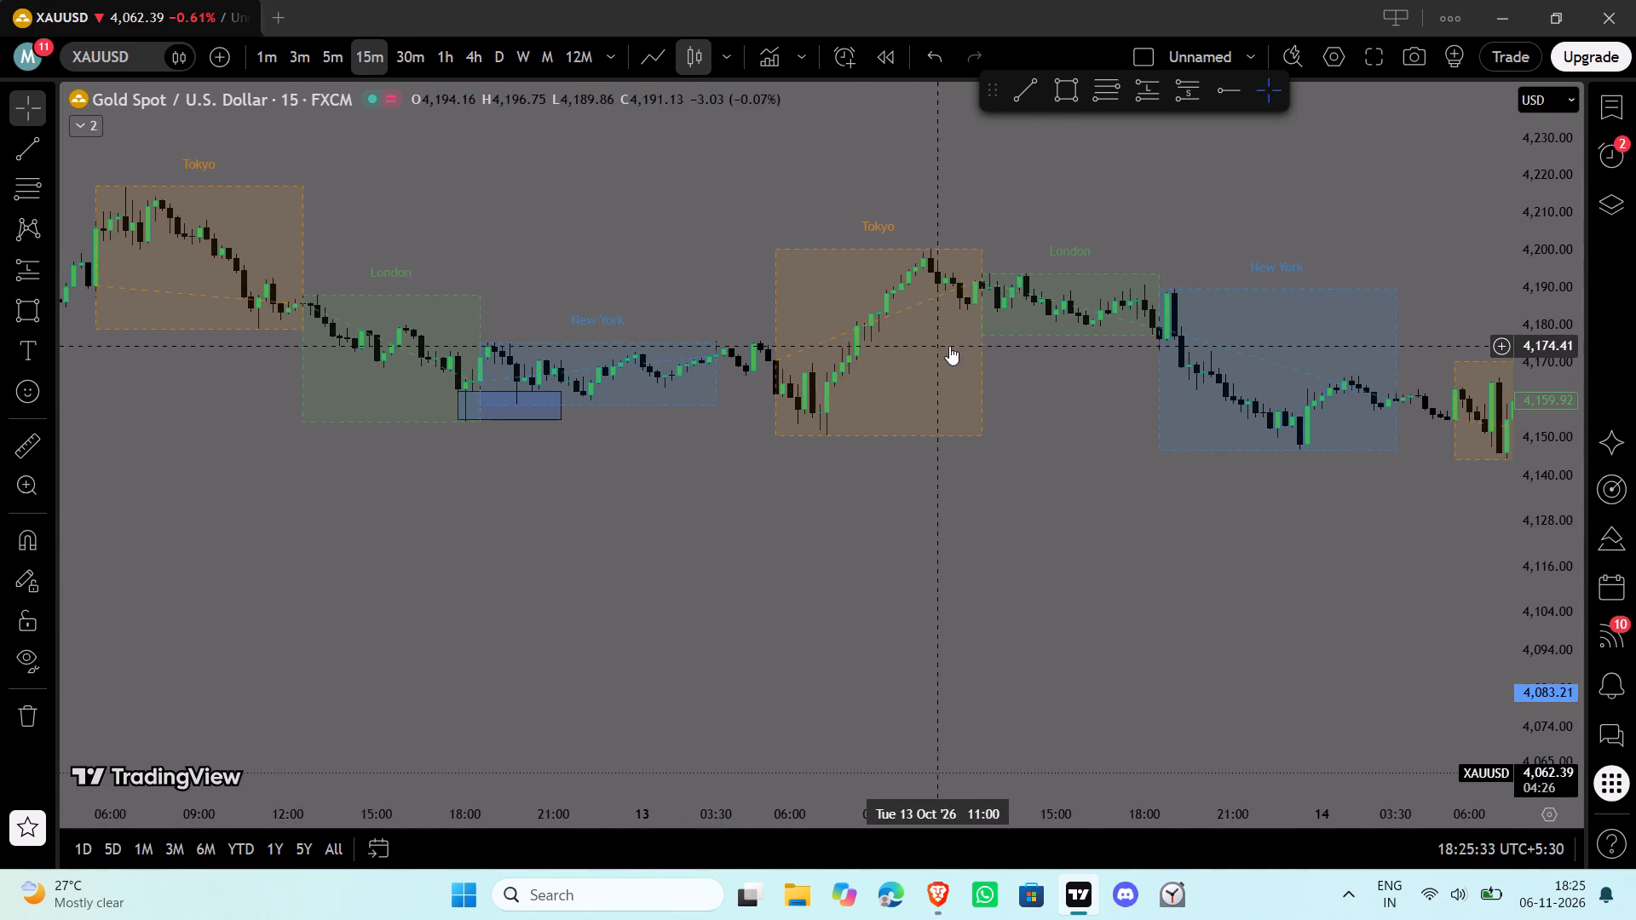
pyautogui.moveTo(1075, 416); pyautogui.dragTo(574, 480)
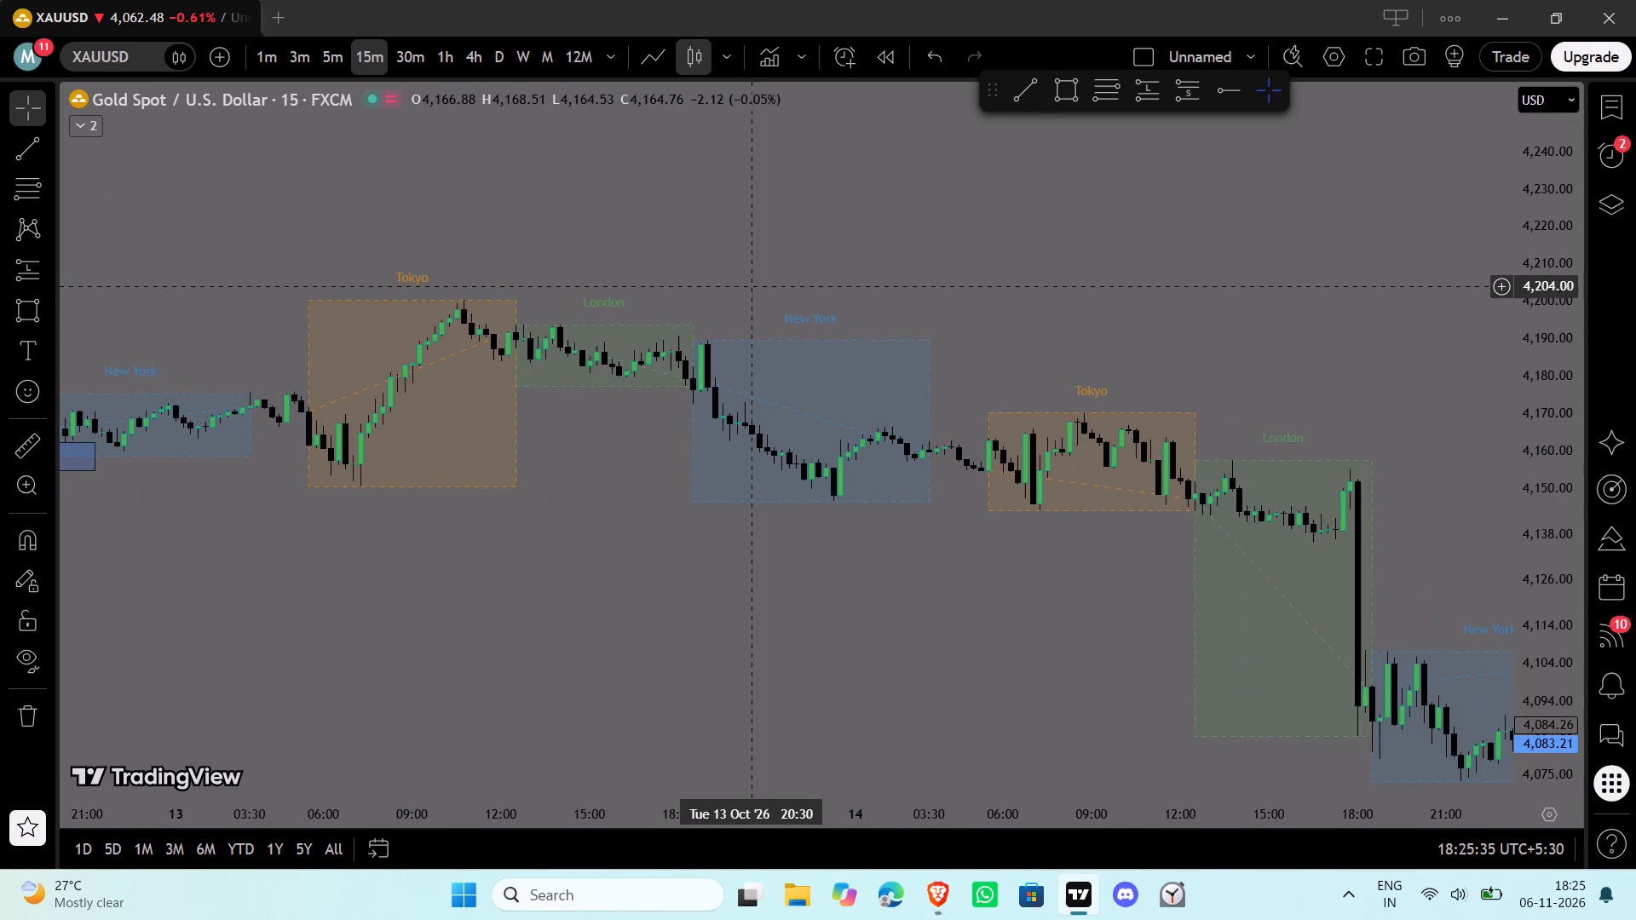
pyautogui.click(1070, 92)
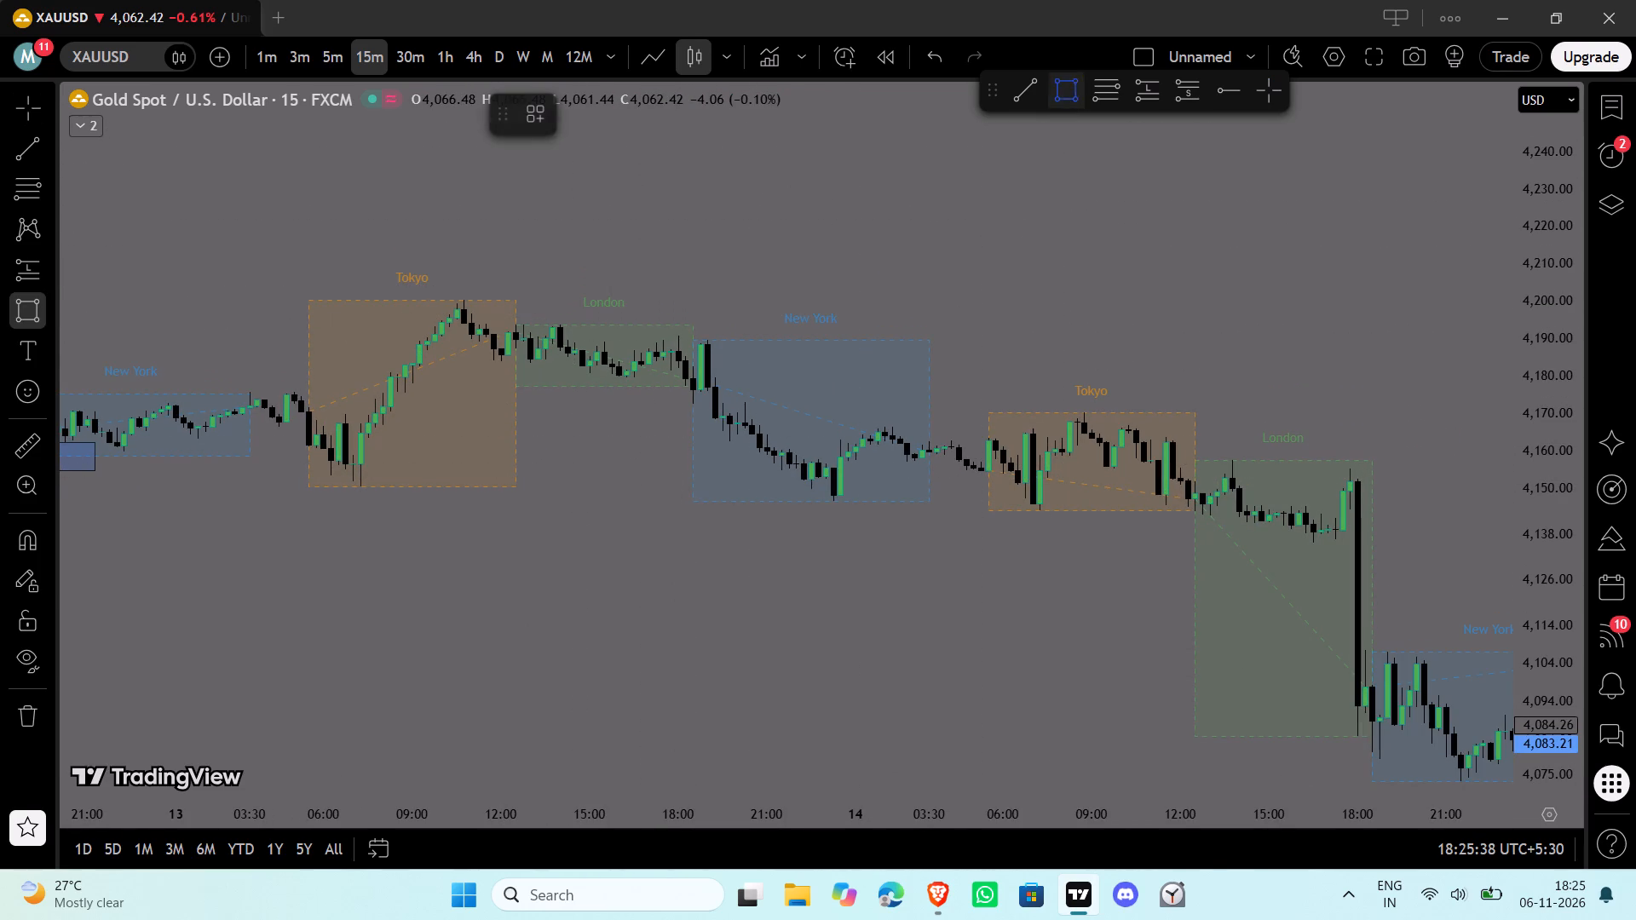
pyautogui.click(674, 348)
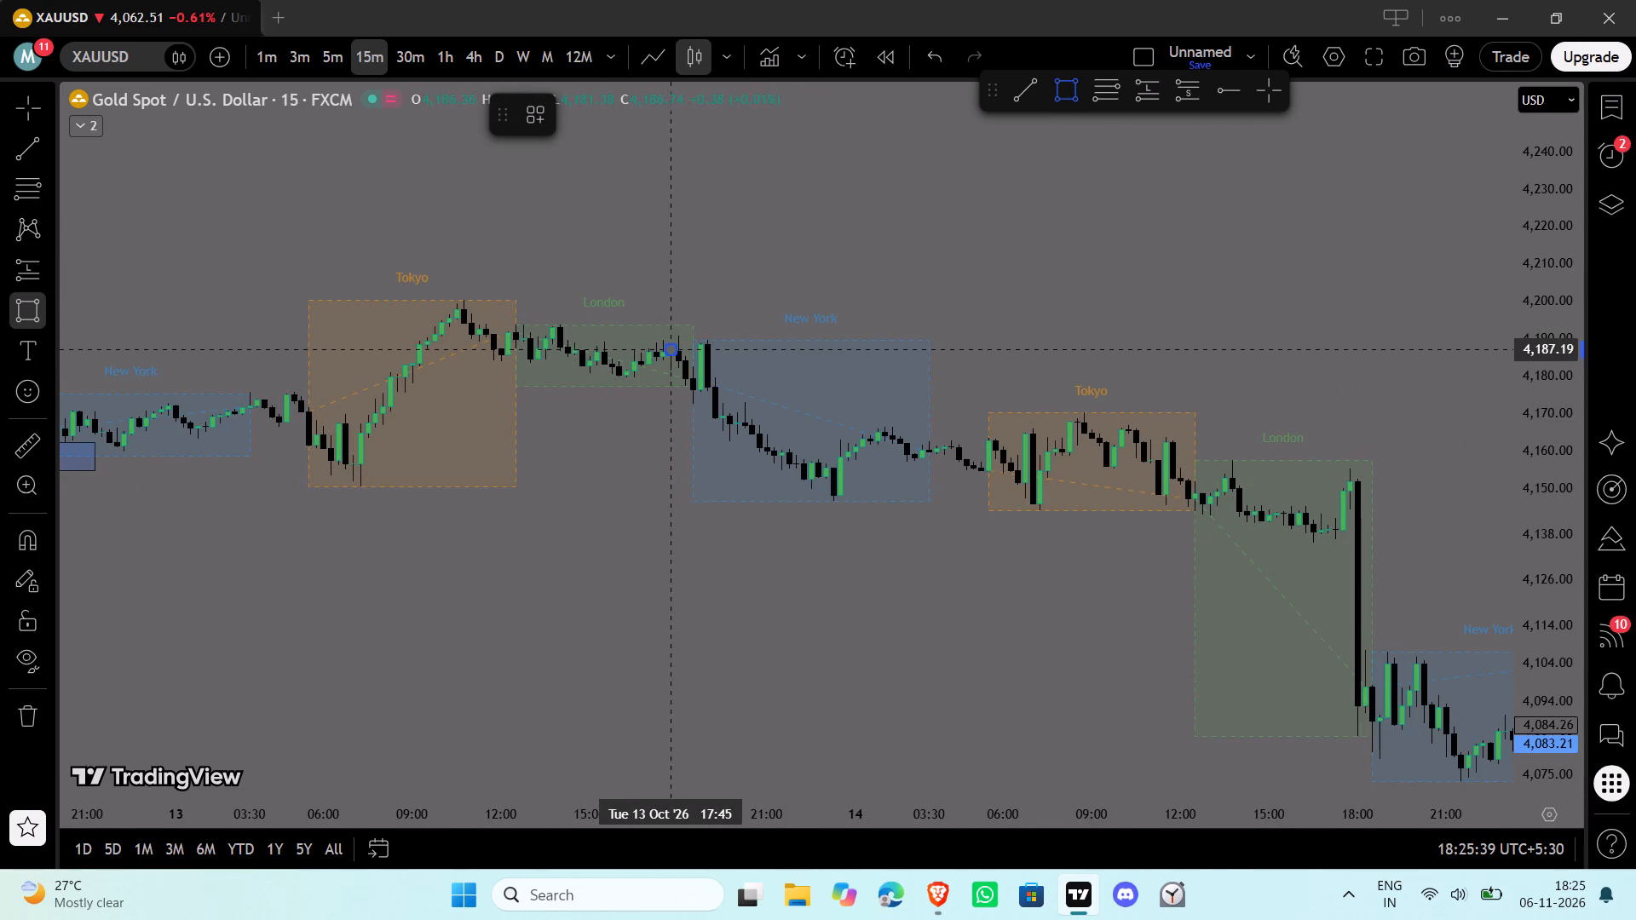
pyautogui.click(740, 332)
pyautogui.click(789, 312)
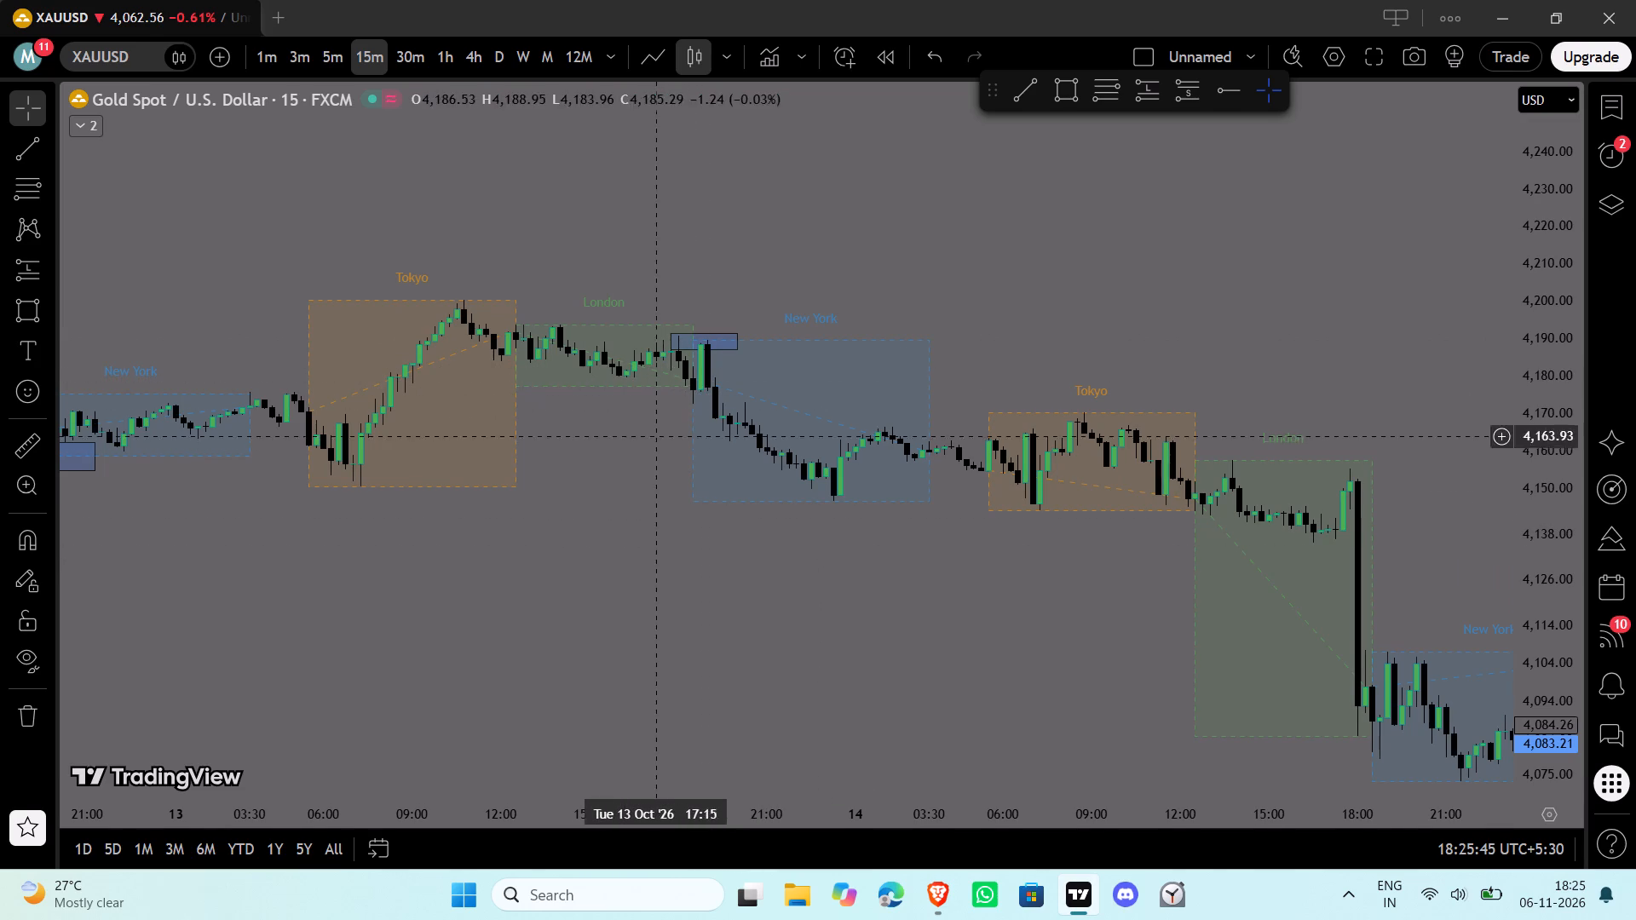
# Draw a rectangle zone near the 14 October Tokyo close, from 11:30 to 15:30, between 4,154.89 and 4,162.80.
pyautogui.moveTo(510, 659); pyautogui.dragTo(808, 644)
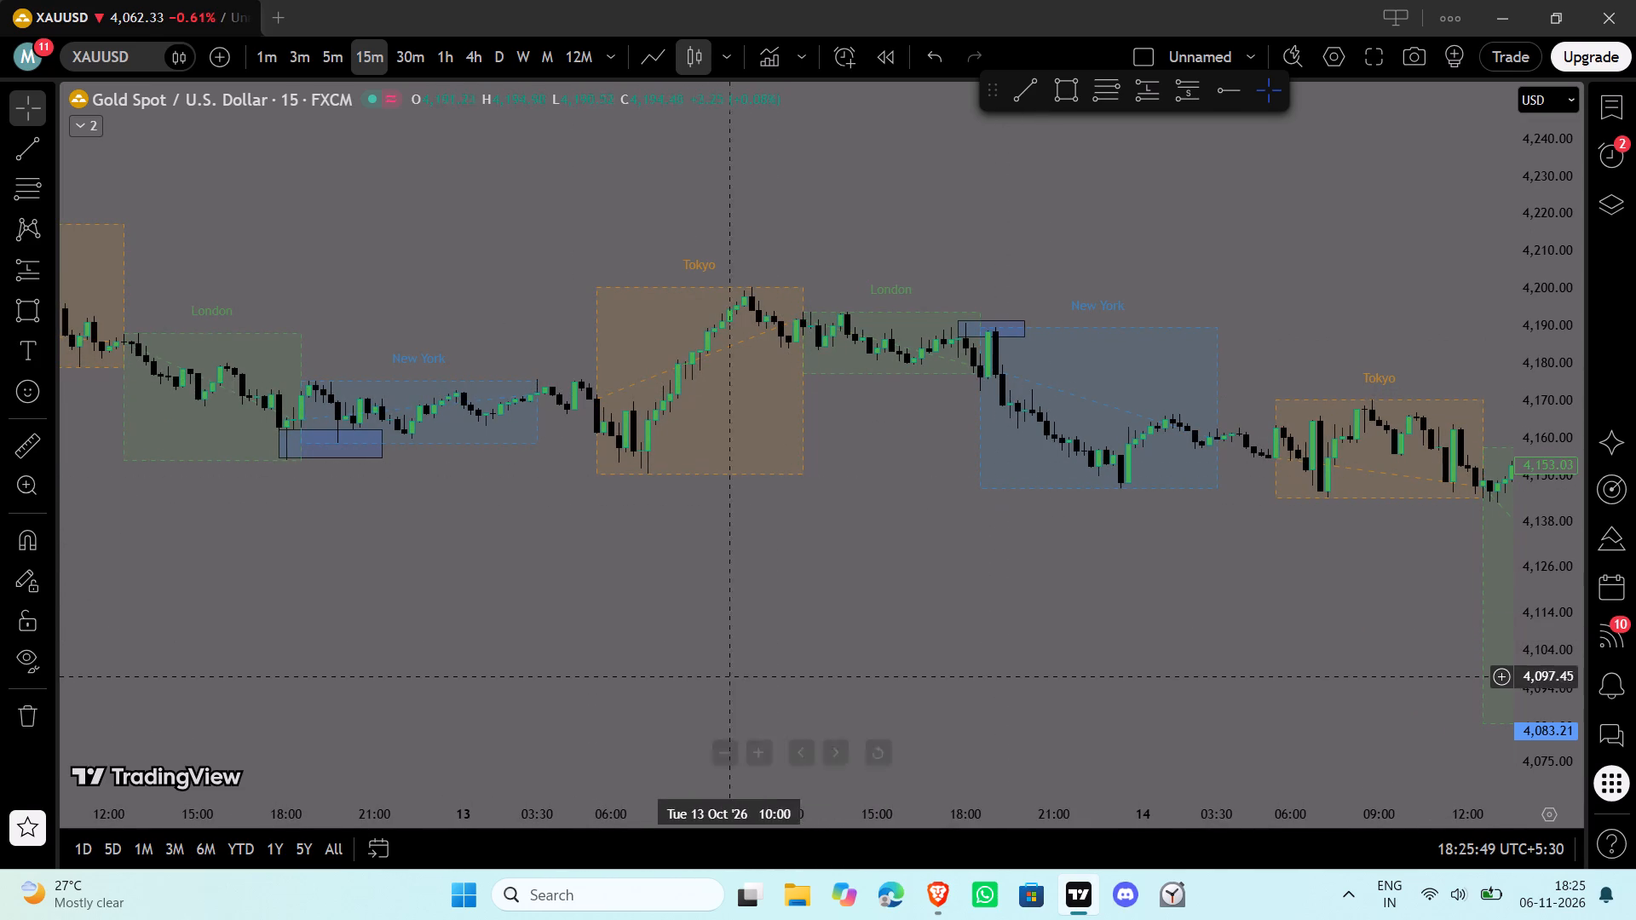
pyautogui.moveTo(702, 661); pyautogui.dragTo(902, 647)
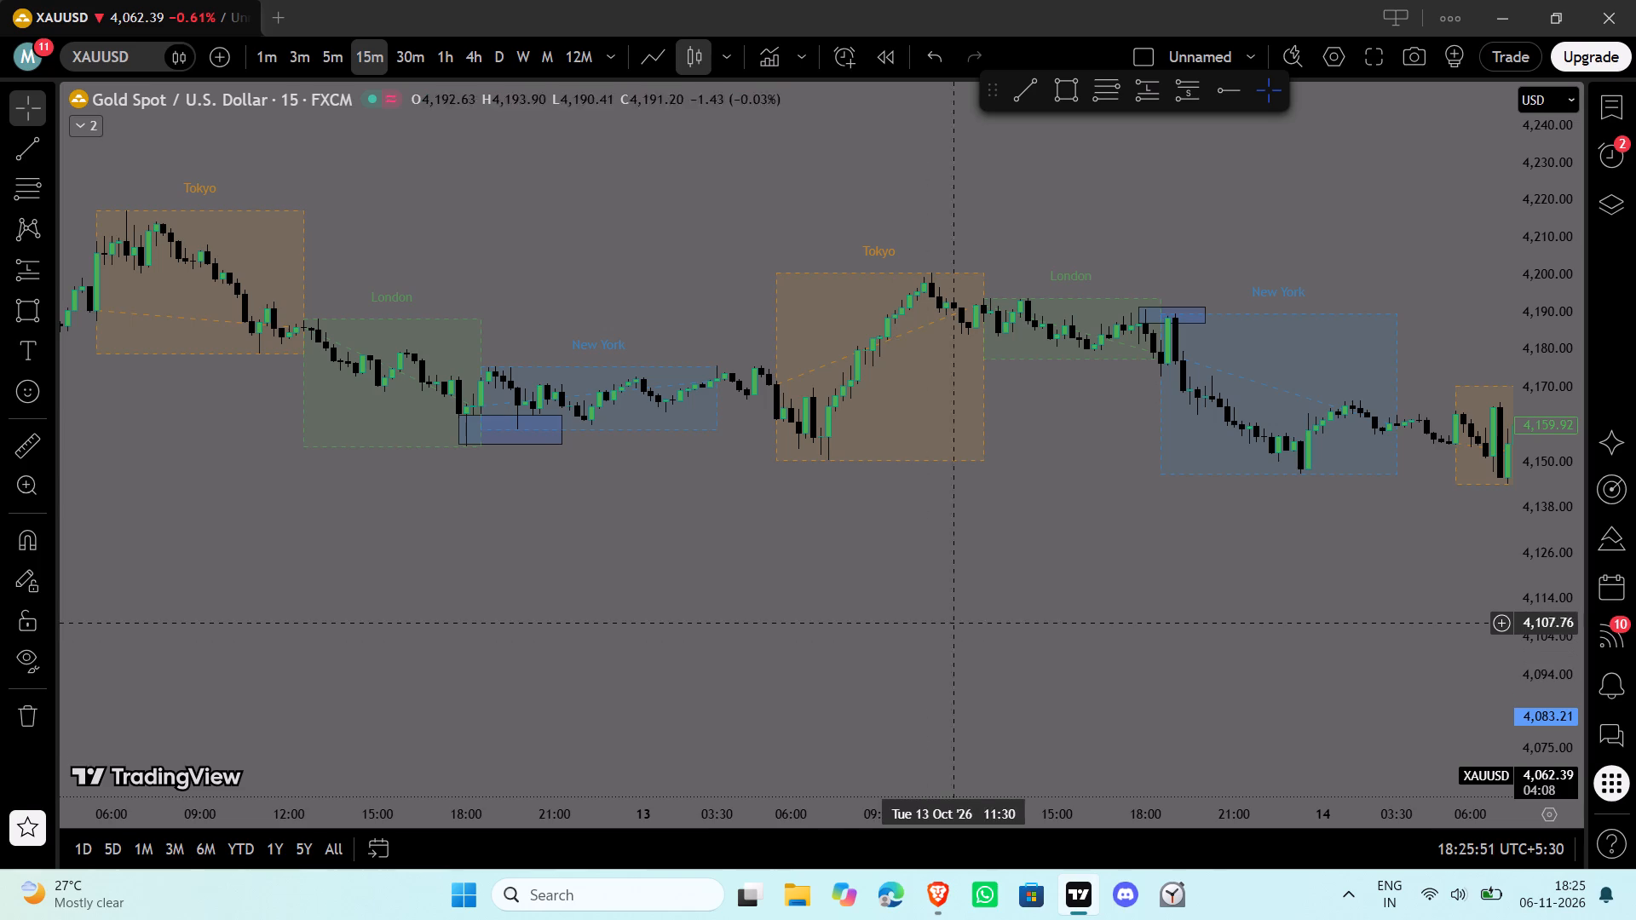
pyautogui.moveTo(991, 612); pyautogui.dragTo(588, 585)
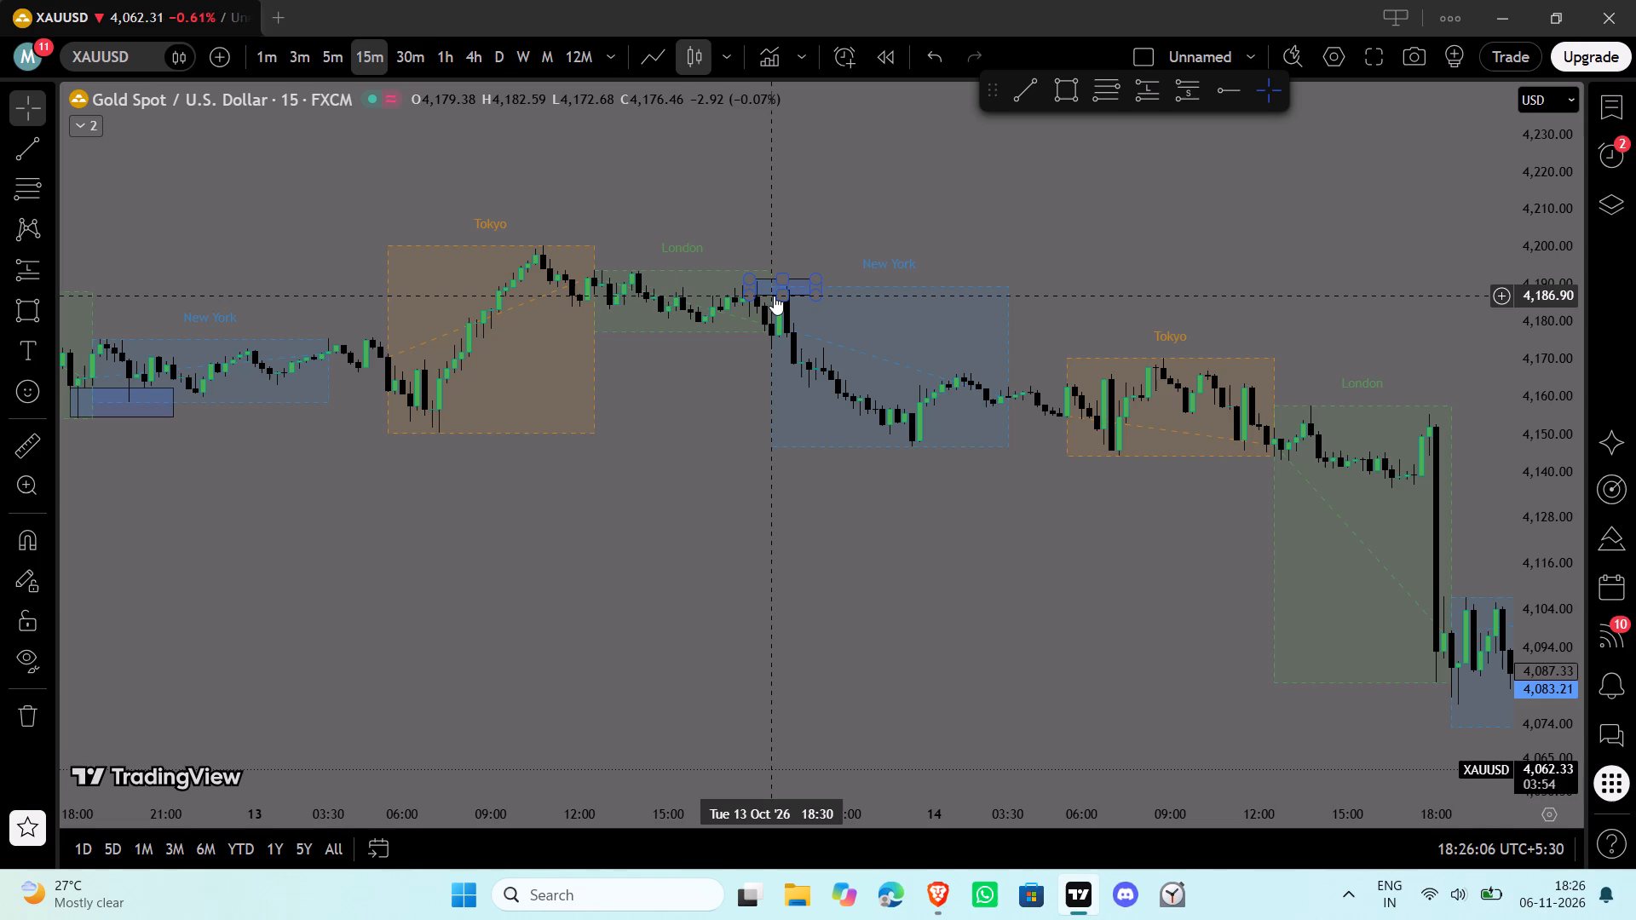
pyautogui.click(1187, 278)
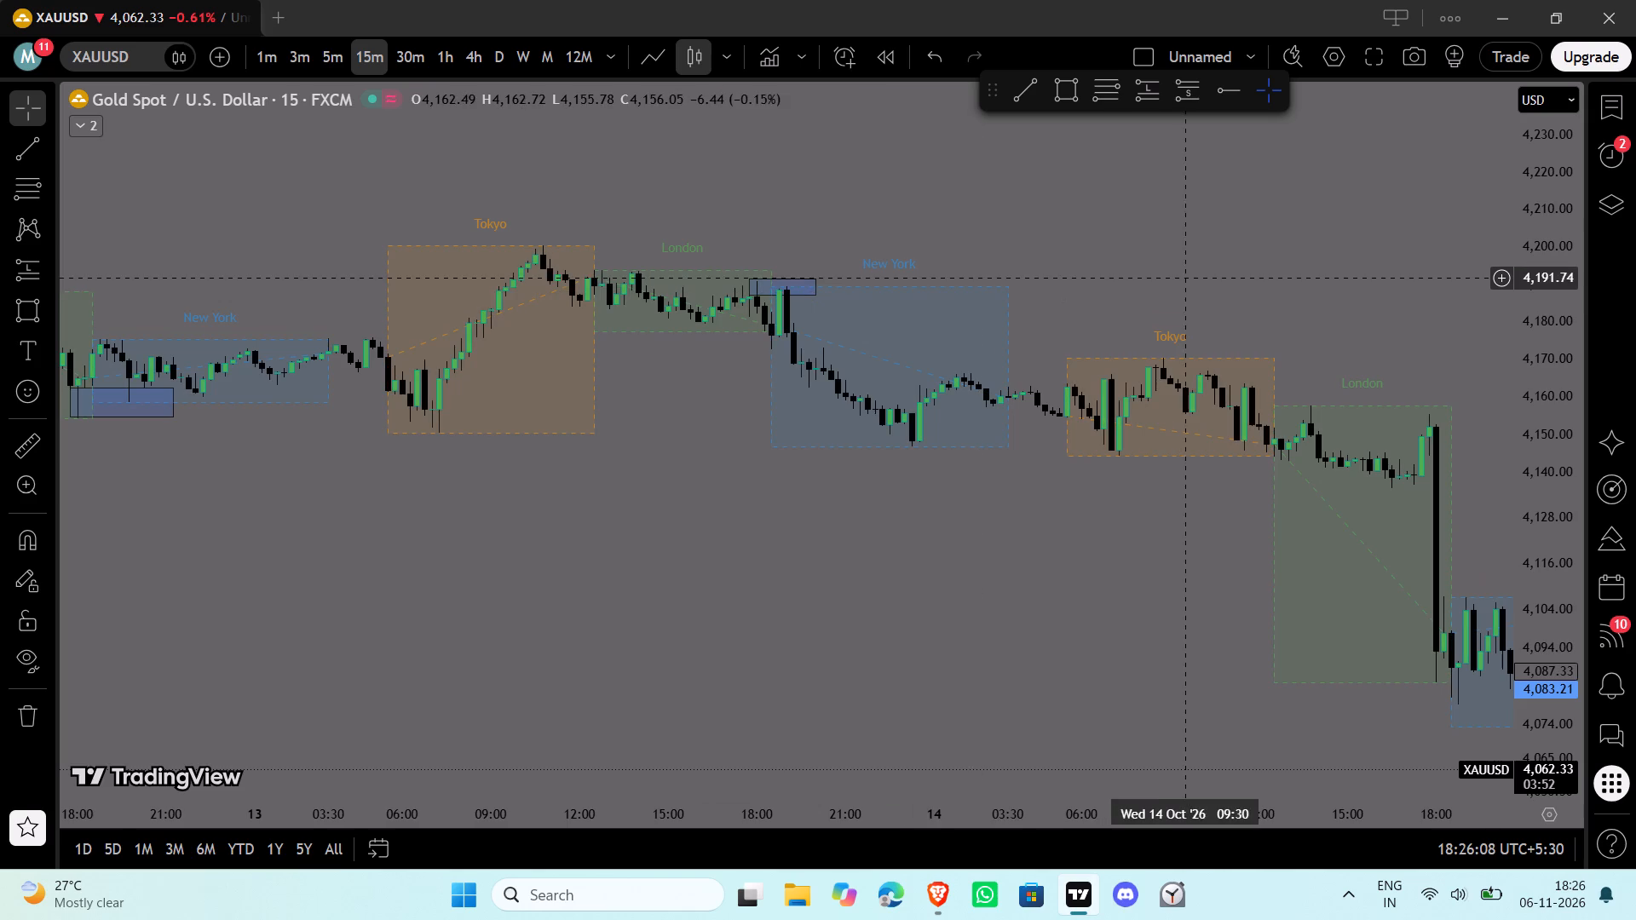
pyautogui.moveTo(1295, 303); pyautogui.dragTo(767, 196)
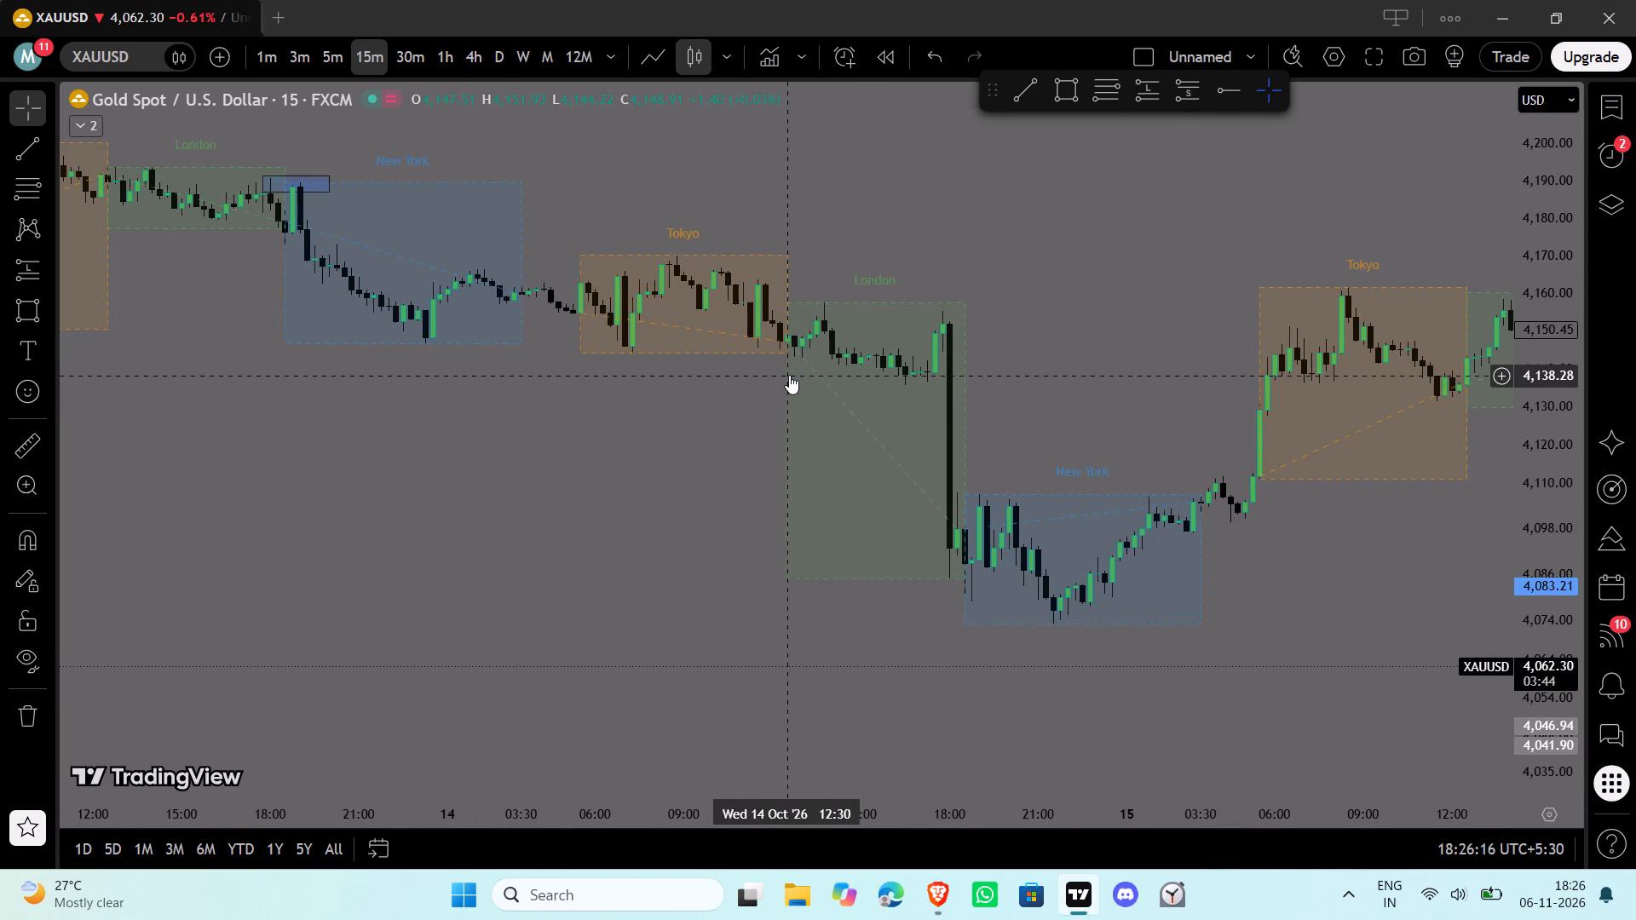
pyautogui.click(1059, 85)
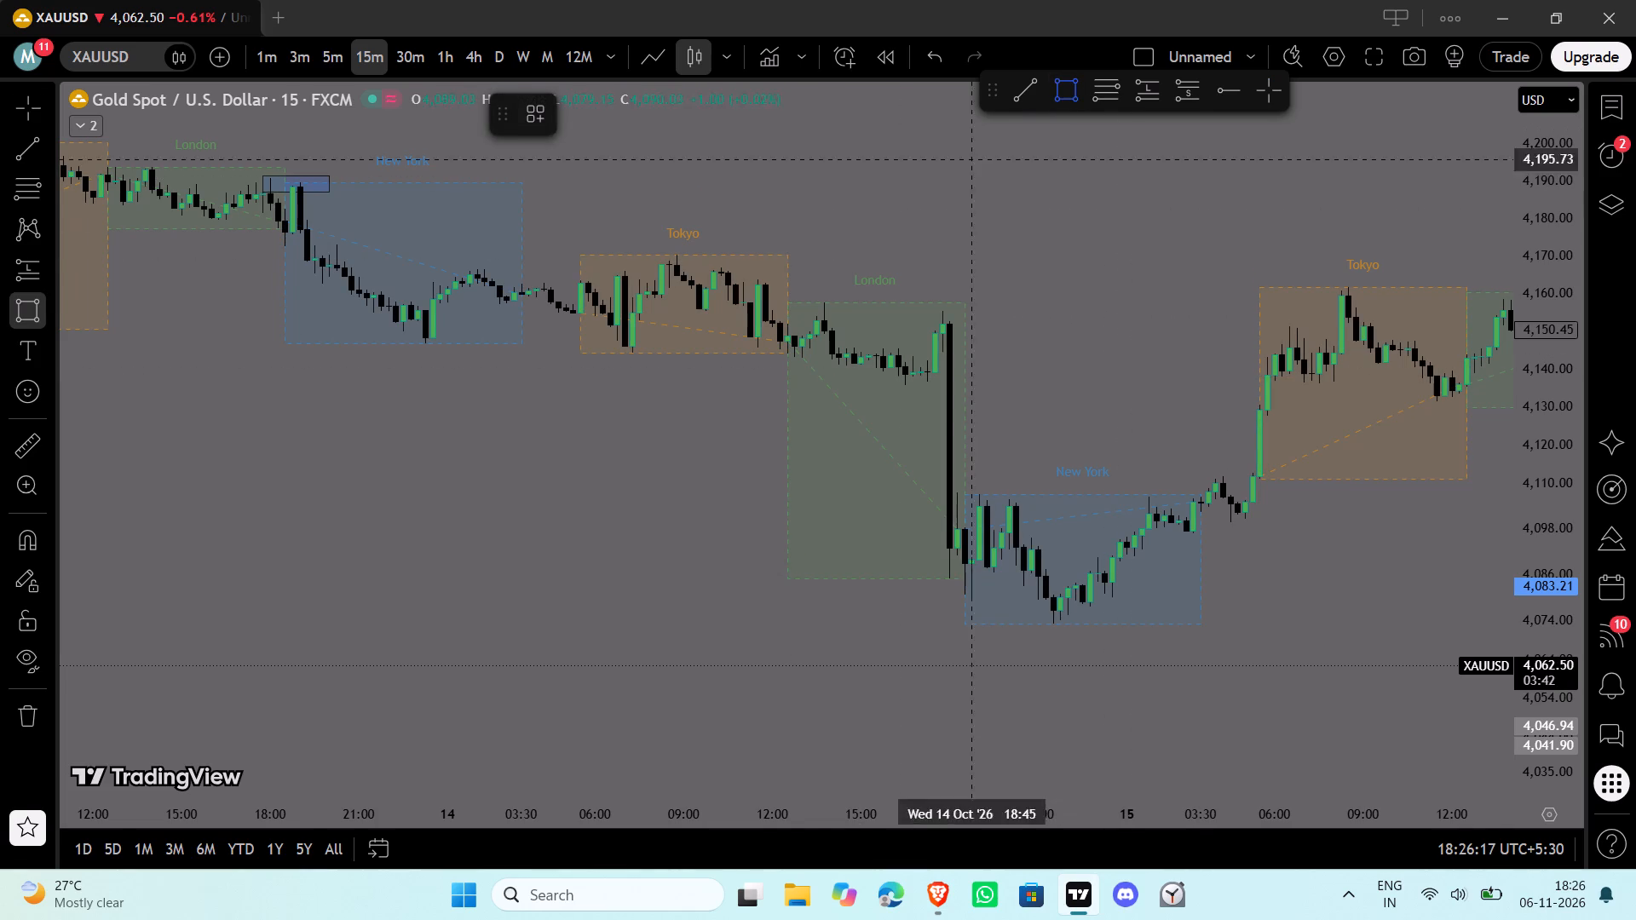
pyautogui.click(759, 313)
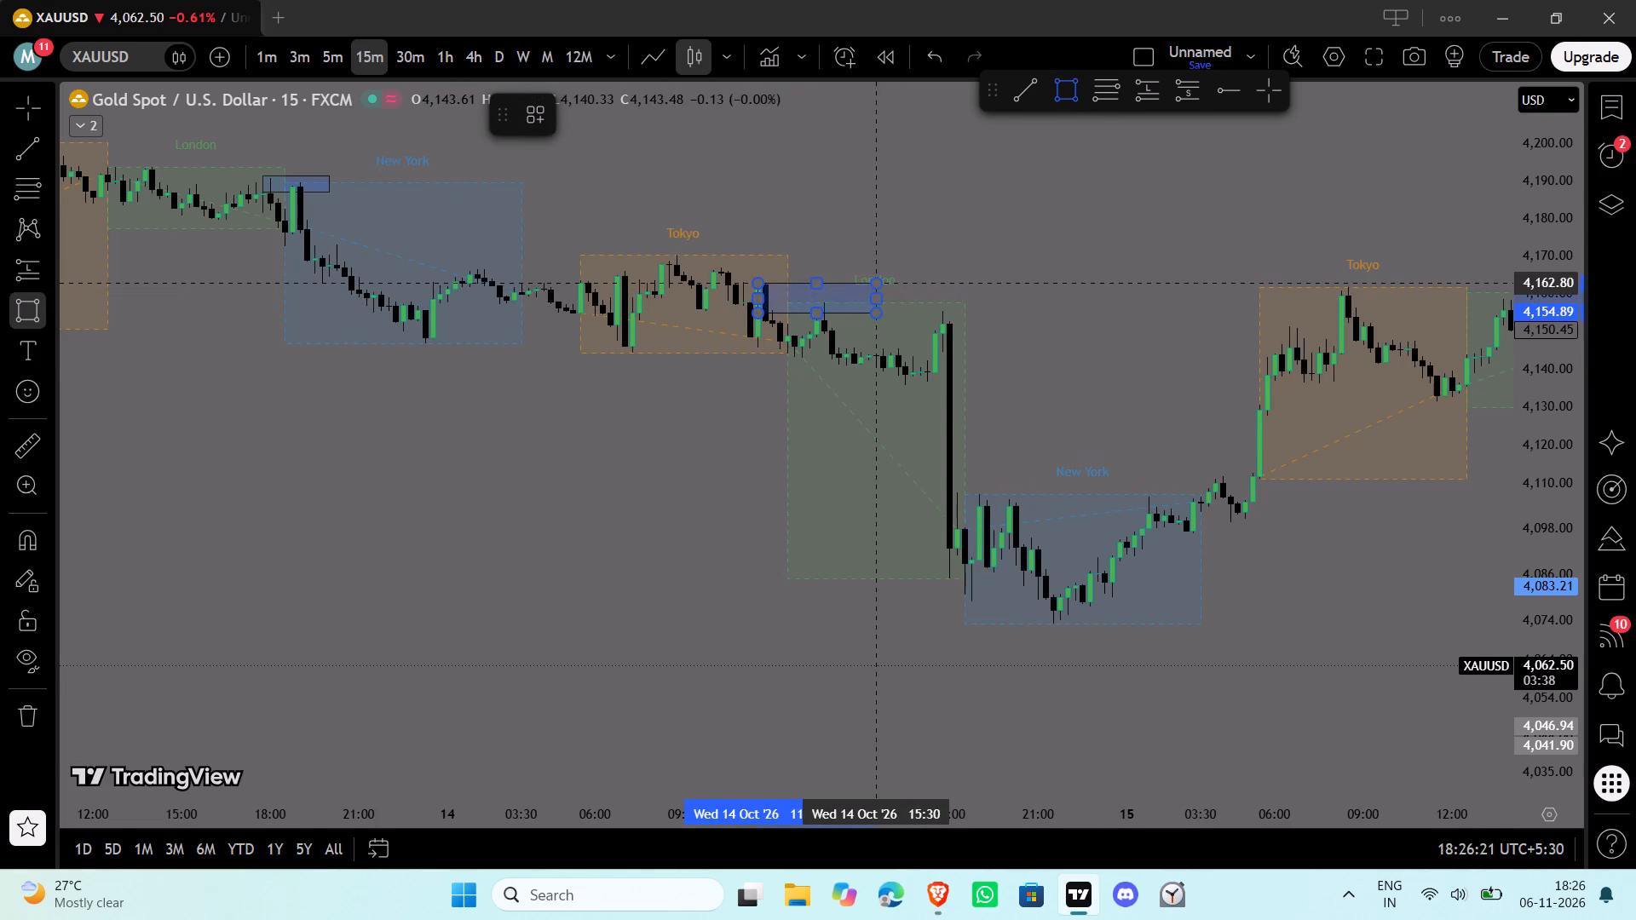
pyautogui.click(879, 282)
pyautogui.click(1017, 266)
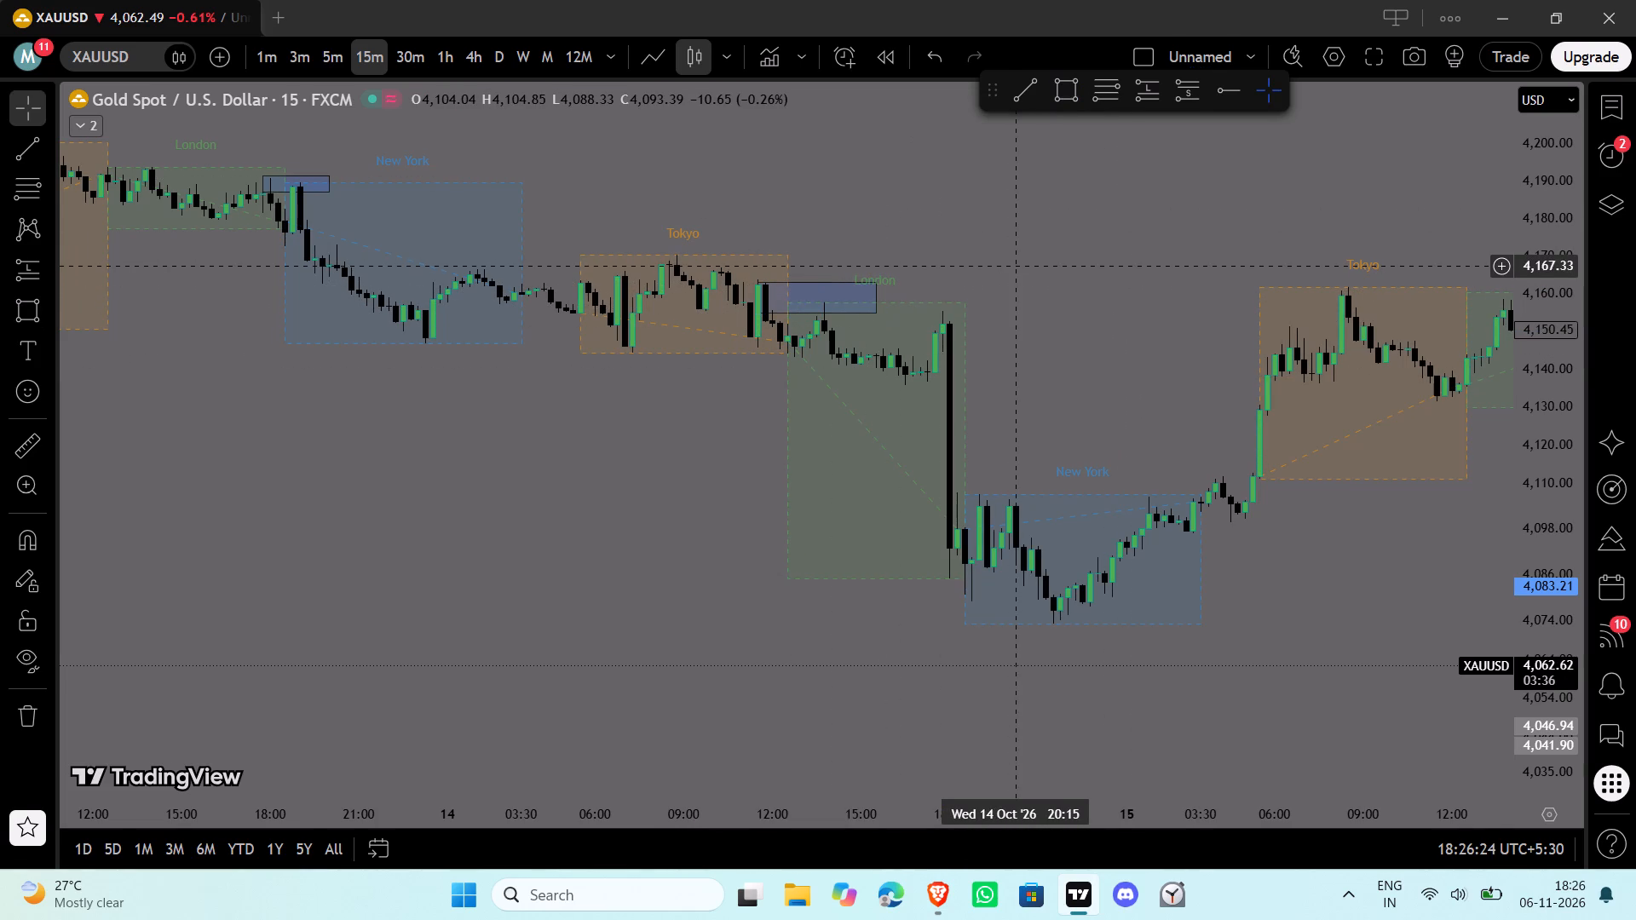
# Draw a rectangle zone at the 14 October London high, from 13:30 to 20:15, between 4,149.82 and 4,157.43.
pyautogui.click(1074, 95)
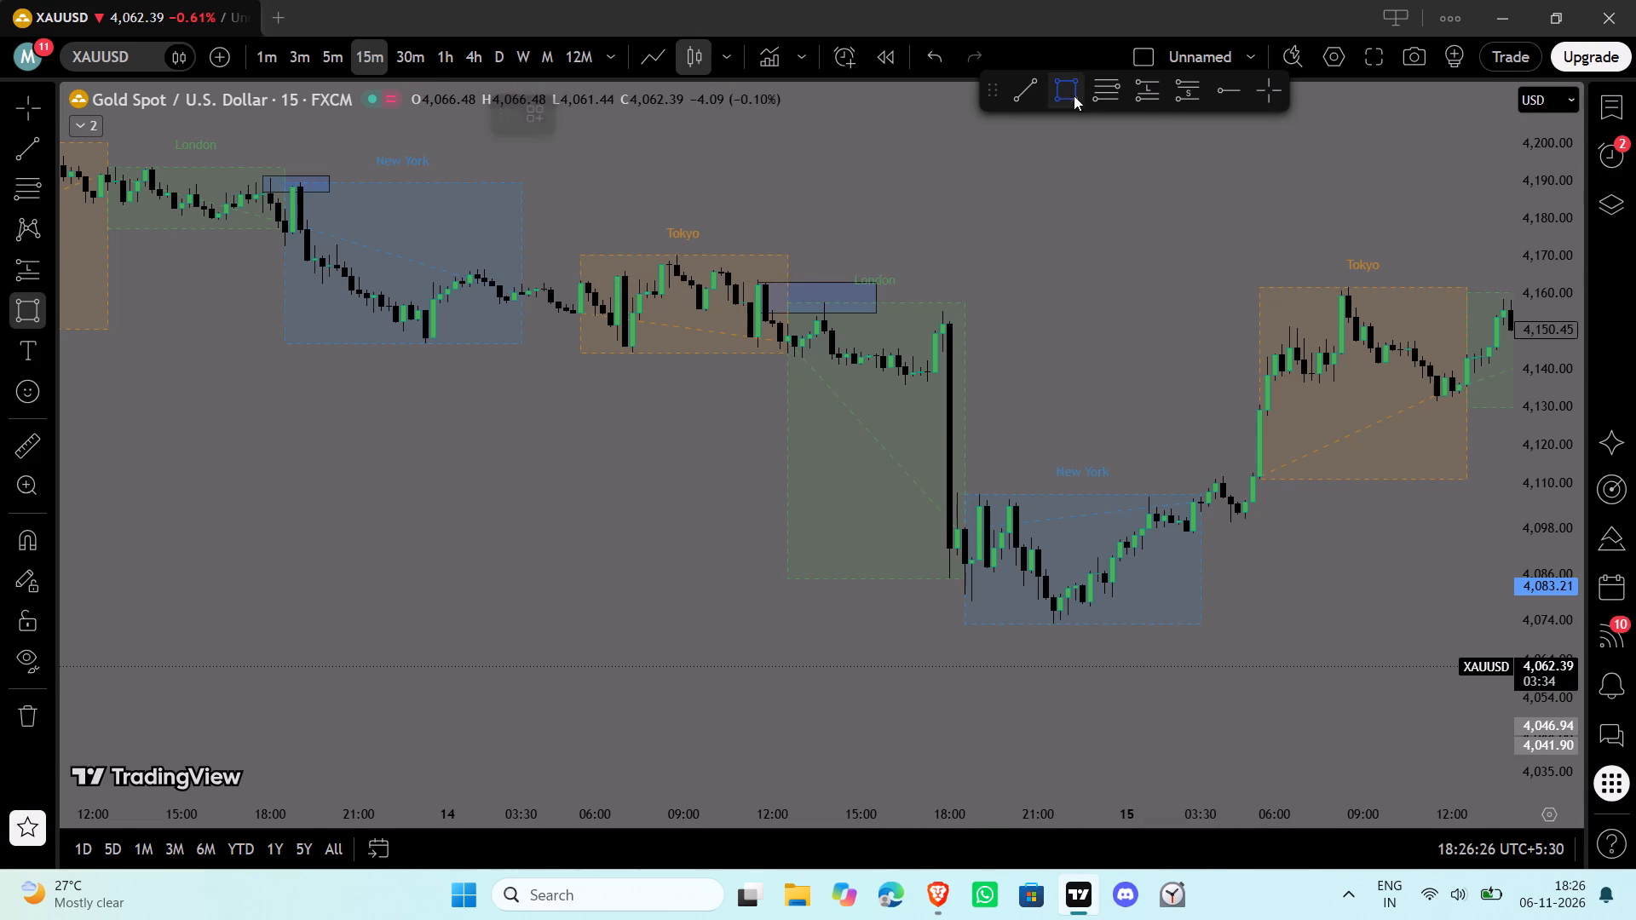
pyautogui.click(819, 331)
pyautogui.click(1017, 302)
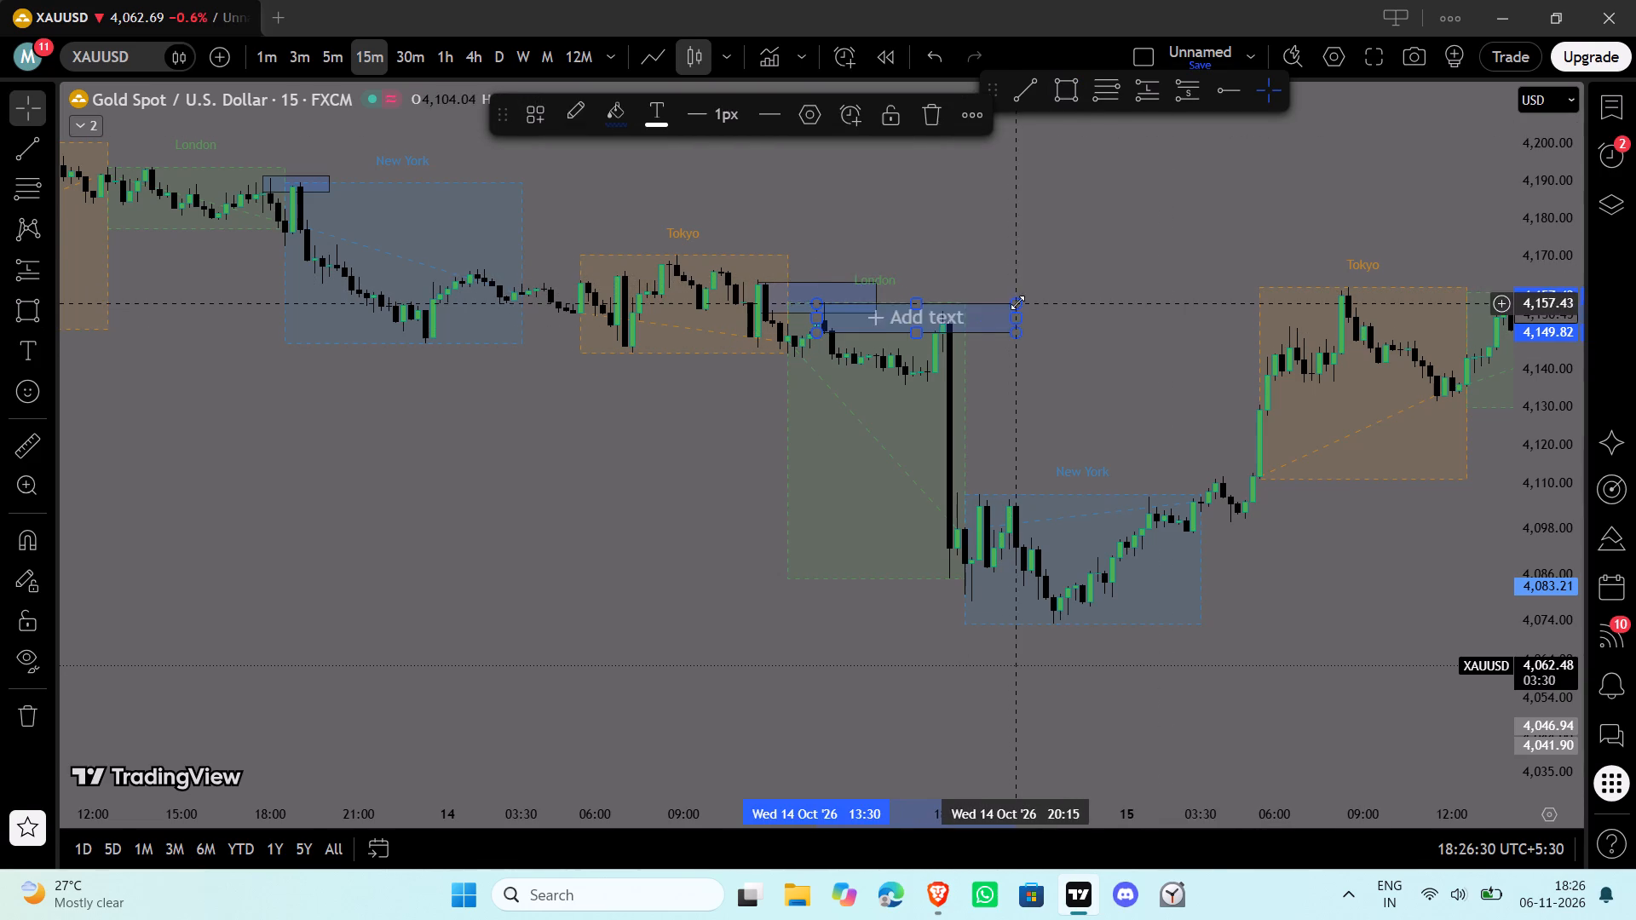
pyautogui.click(1076, 367)
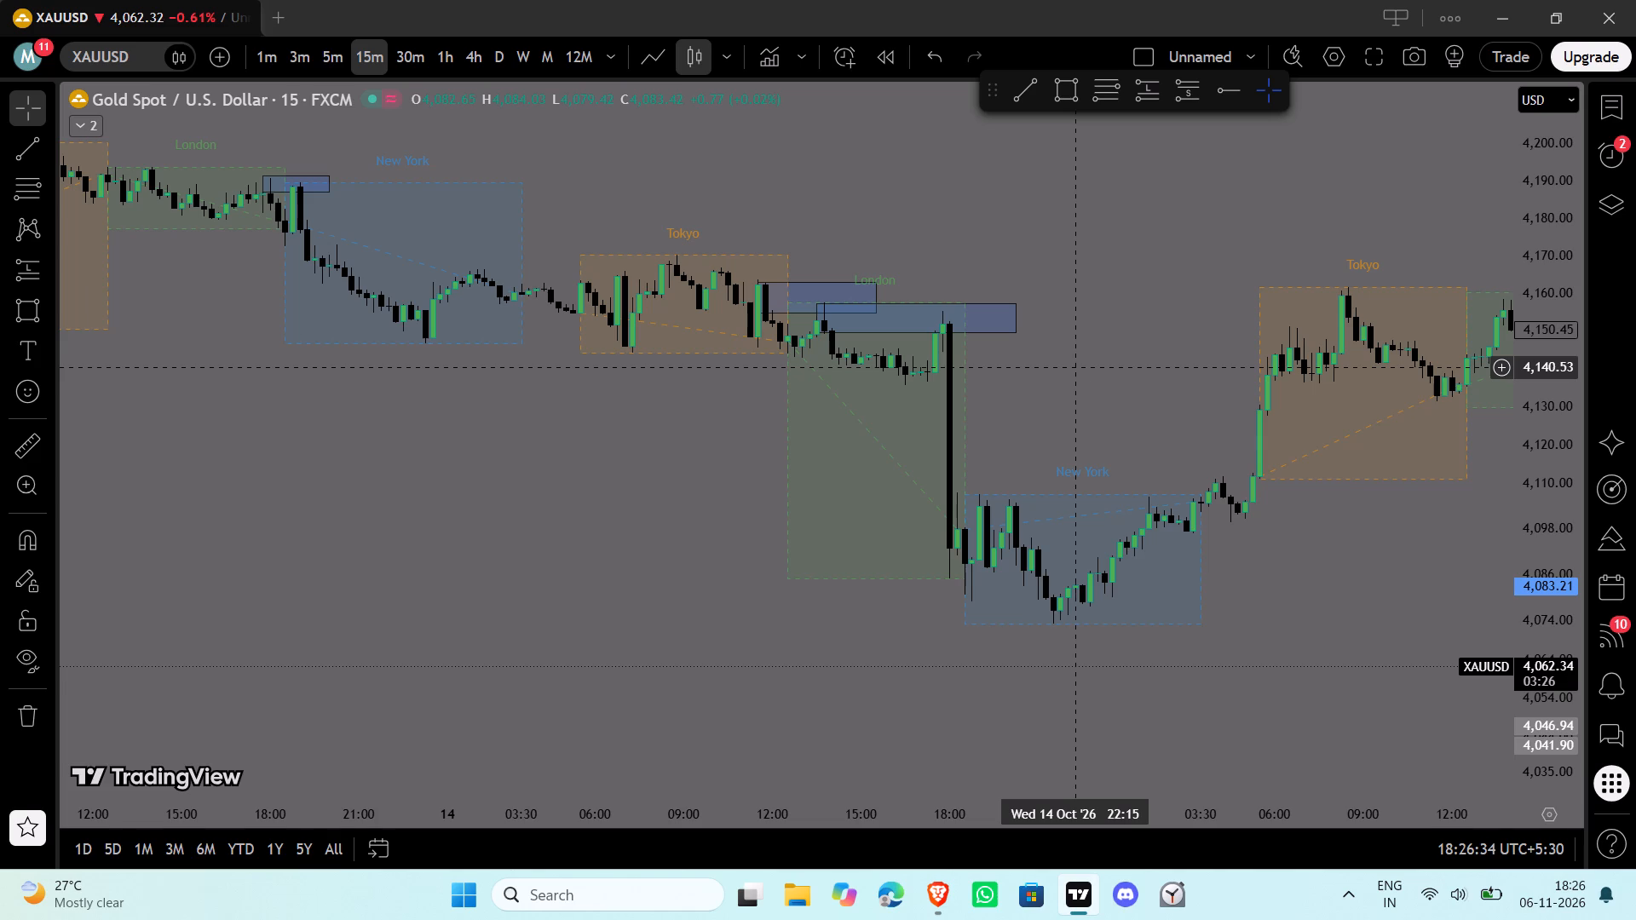
pyautogui.click(1153, 410)
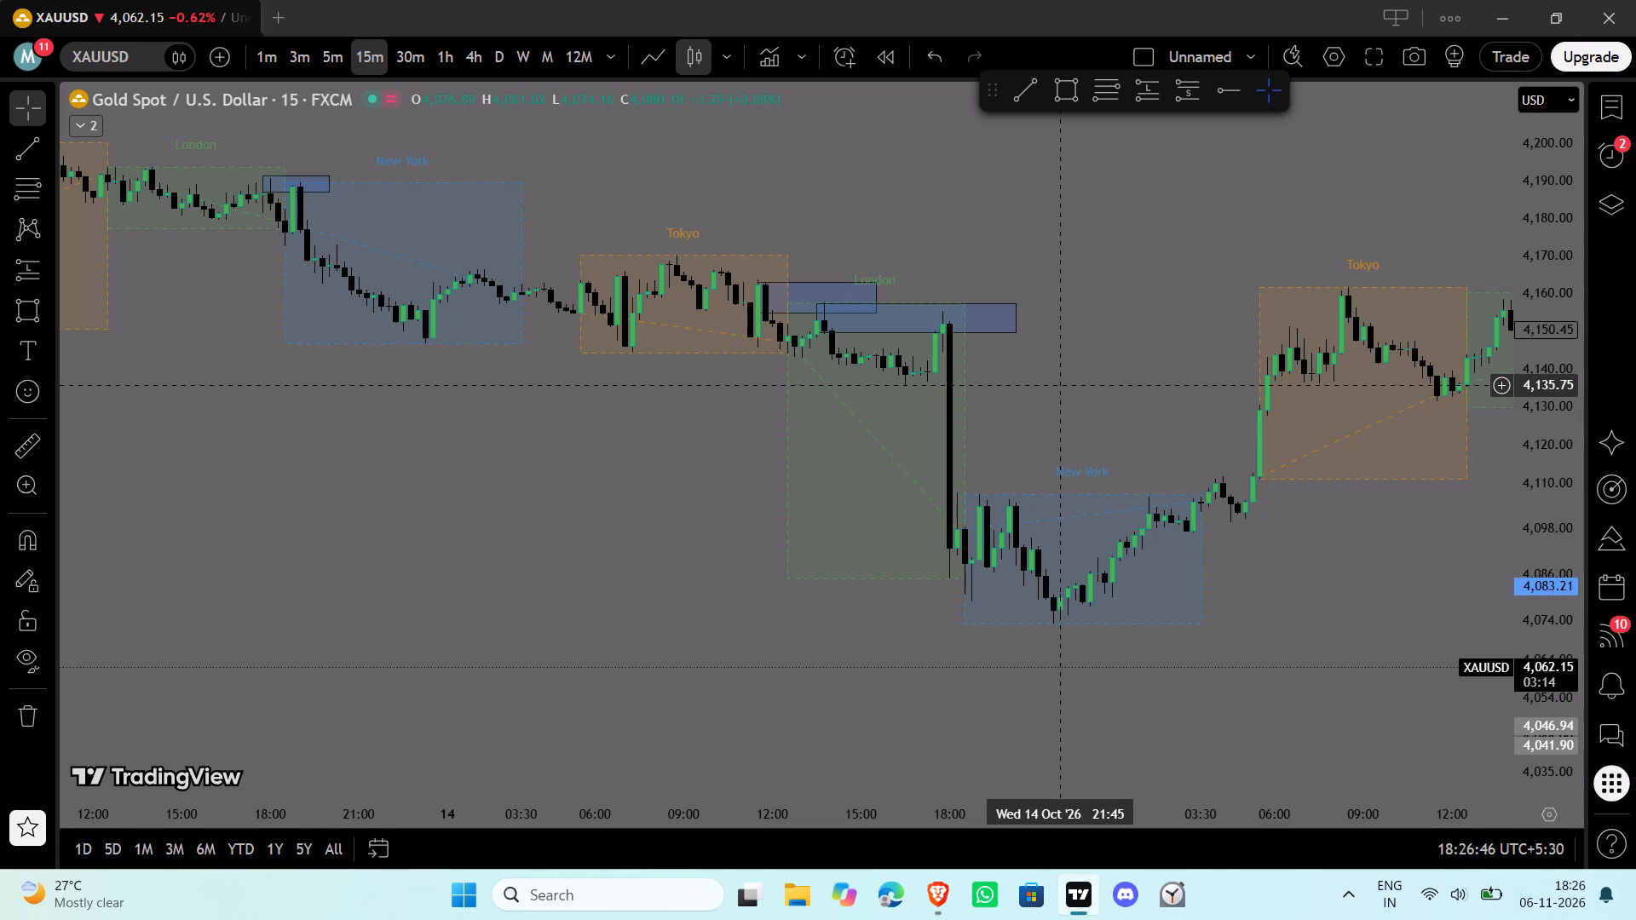
# Examine the Tokyo, London and New York session moves from 15 to 28 October.
pyautogui.moveTo(1142, 417); pyautogui.dragTo(480, 417)
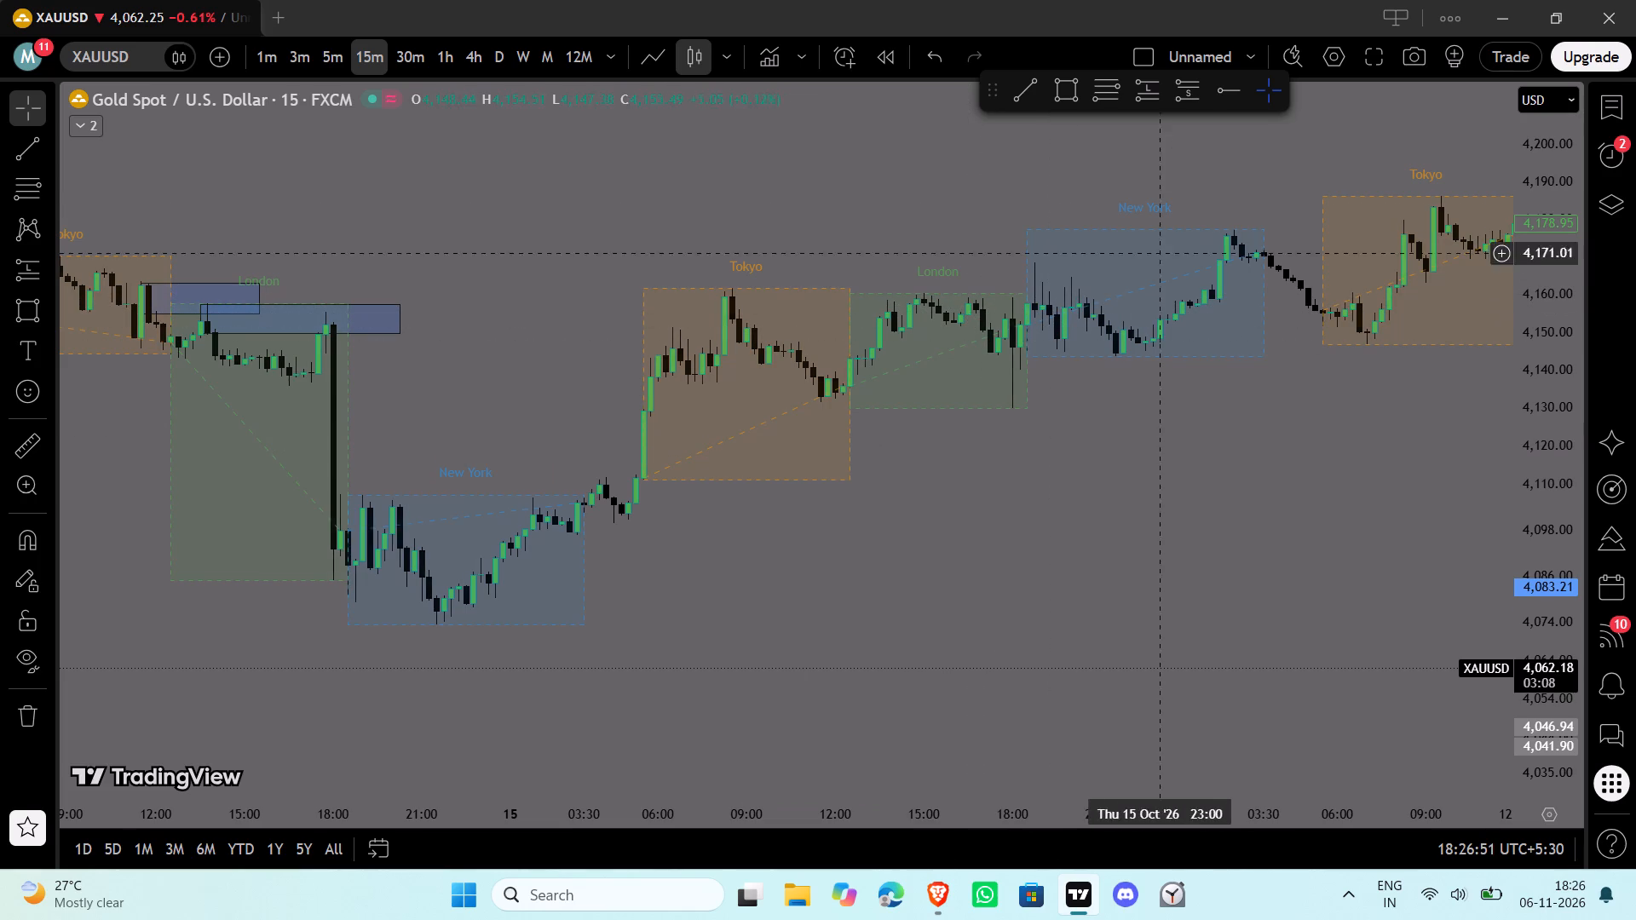
pyautogui.moveTo(1315, 447); pyautogui.dragTo(1007, 498)
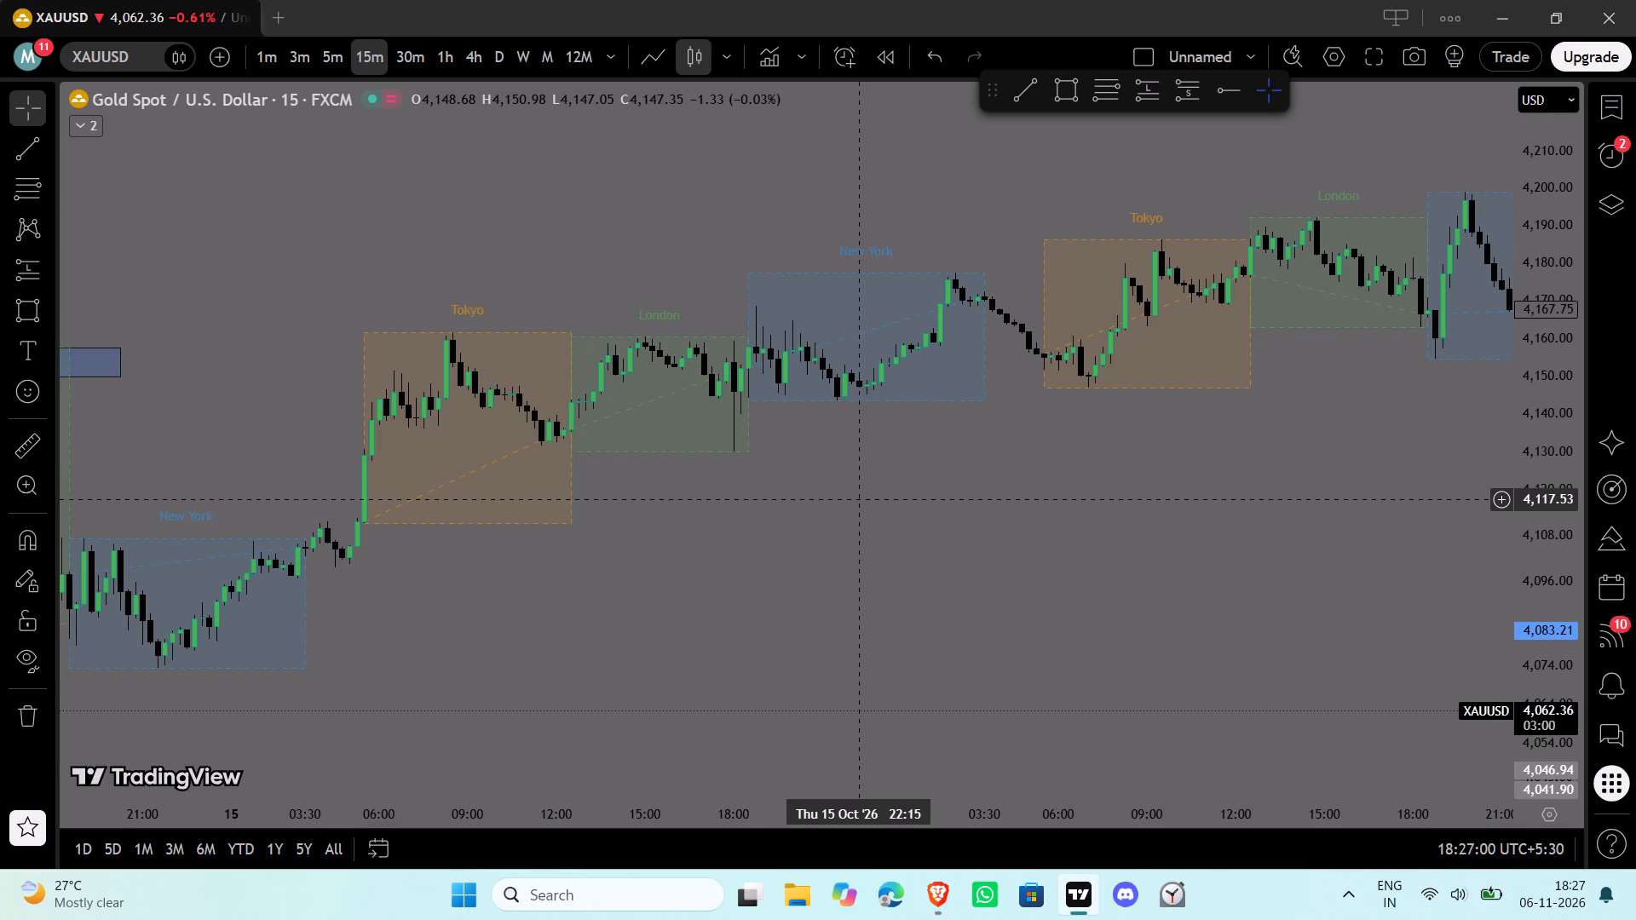
pyautogui.moveTo(1282, 585); pyautogui.dragTo(341, 669)
pyautogui.moveTo(1120, 664); pyautogui.dragTo(591, 493)
pyautogui.moveTo(1165, 526); pyautogui.dragTo(393, 506)
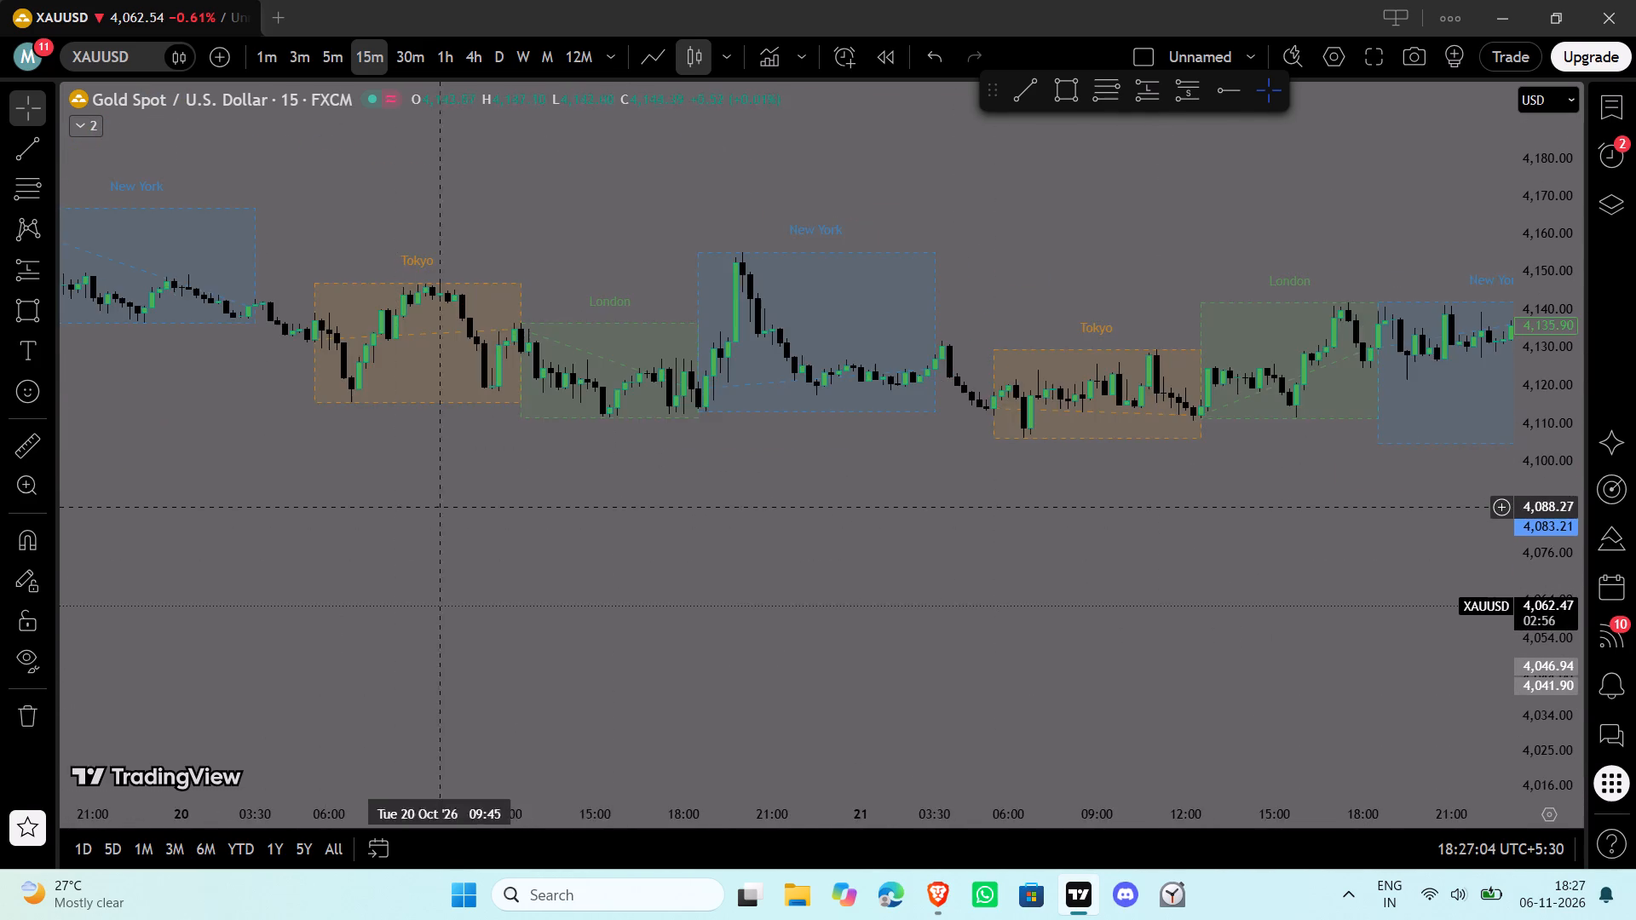
pyautogui.moveTo(1148, 574); pyautogui.dragTo(98, 497)
pyautogui.moveTo(1041, 518); pyautogui.dragTo(267, 229)
pyautogui.moveTo(1159, 551); pyautogui.dragTo(54, 183)
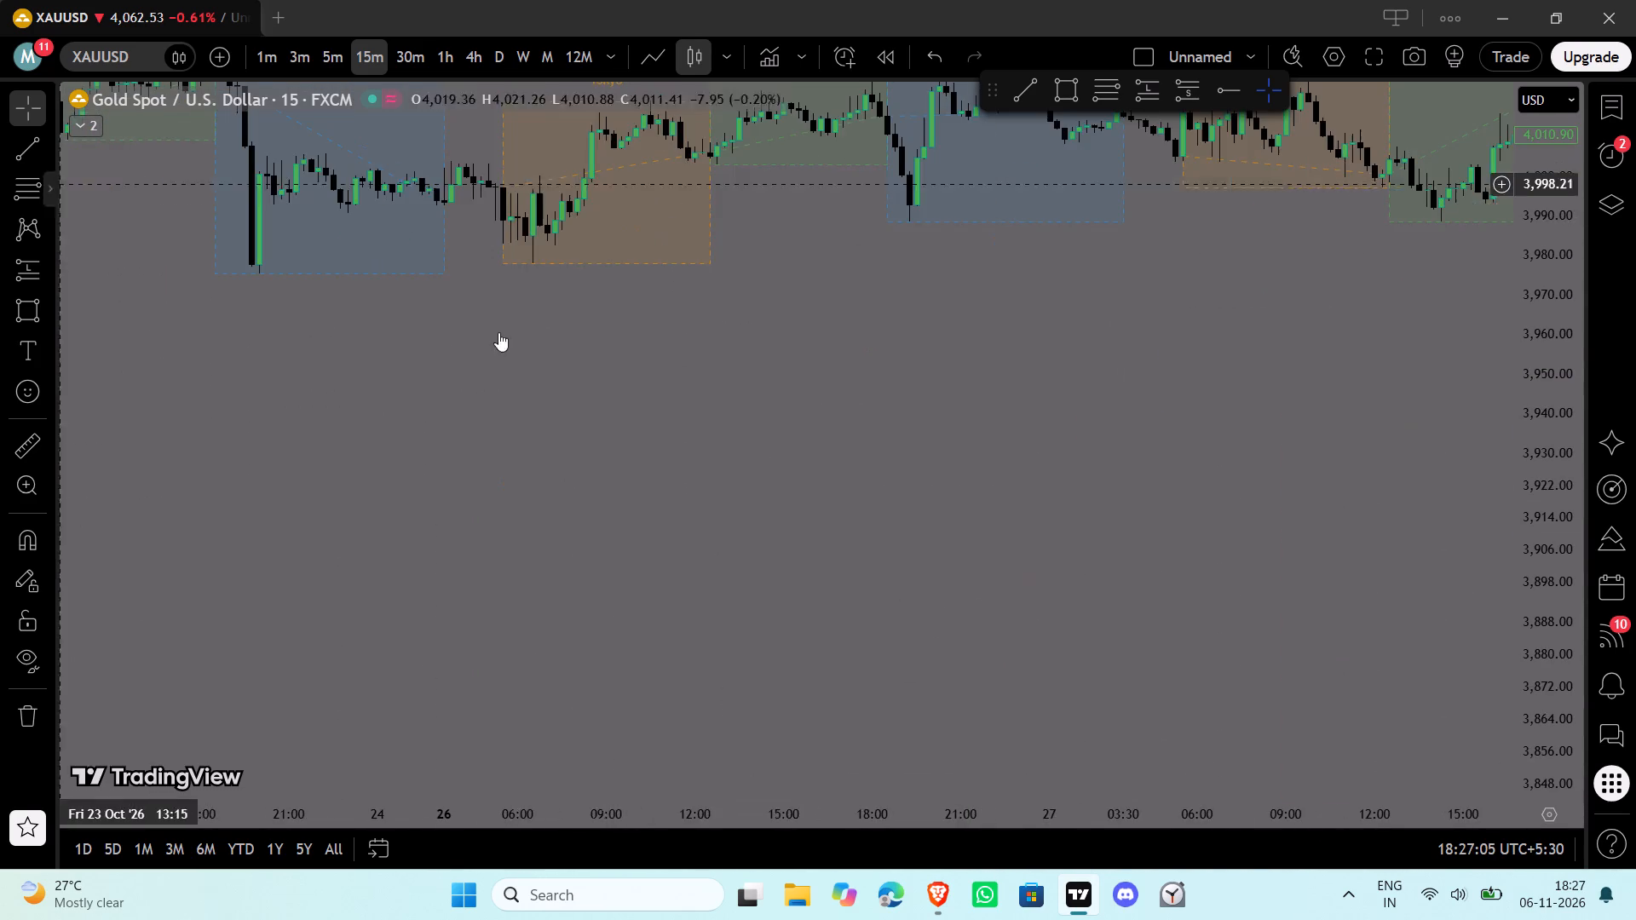
pyautogui.moveTo(740, 405); pyautogui.dragTo(140, 727)
pyautogui.moveTo(1102, 567); pyautogui.dragTo(822, 571)
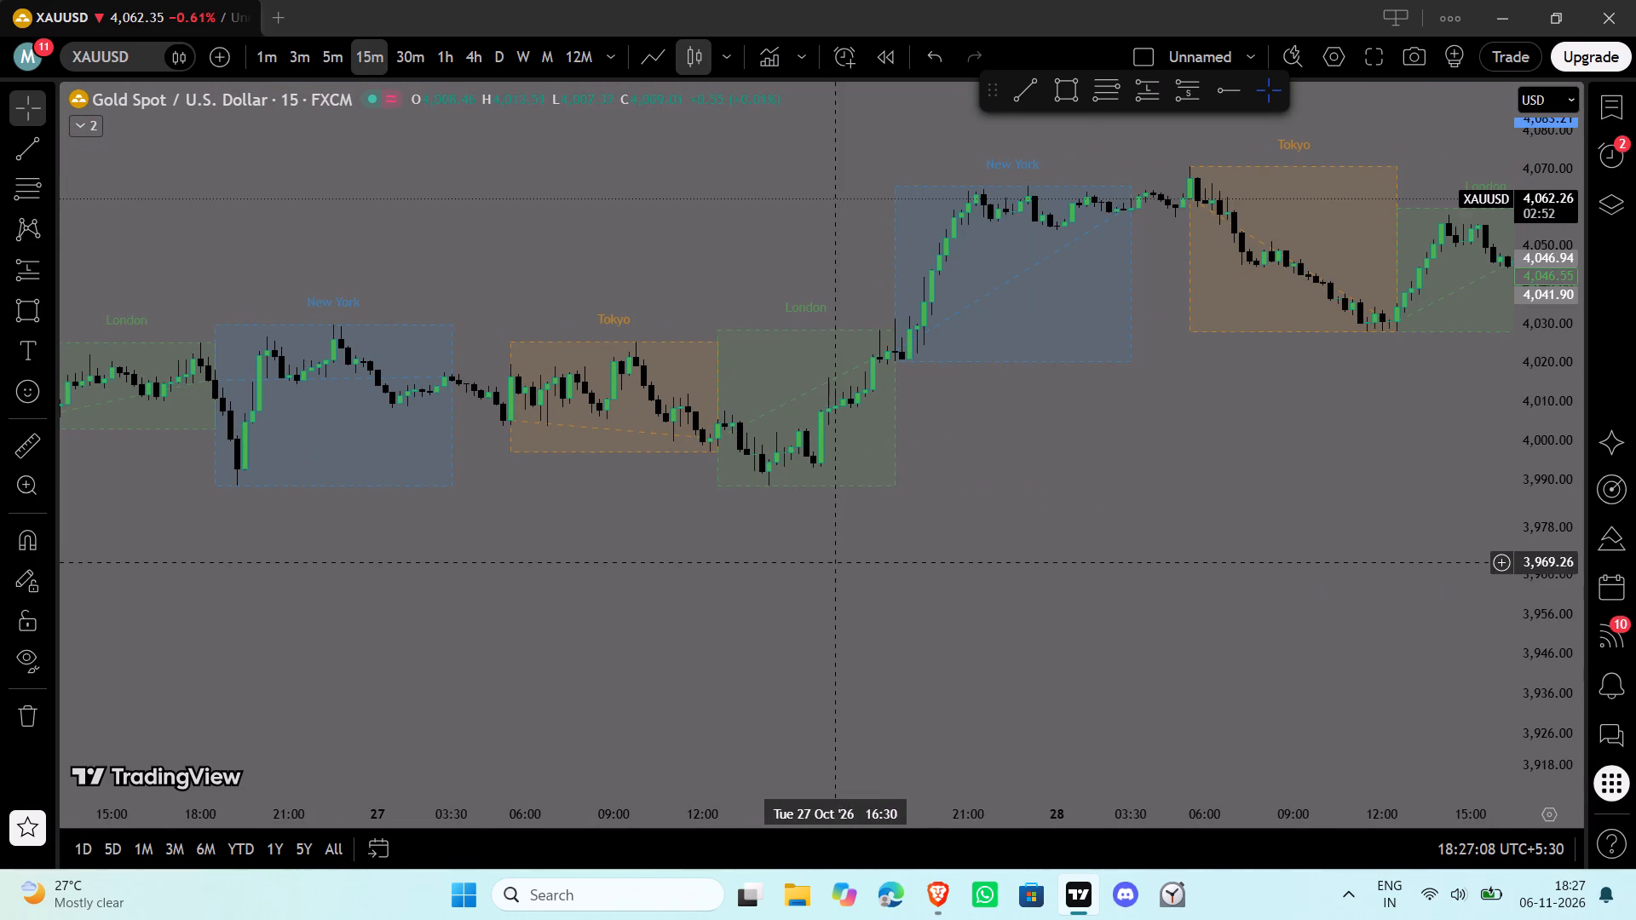
# Examine the Tokyo, London and New York session moves from 28 October to 4 November.
pyautogui.moveTo(1219, 527); pyautogui.dragTo(135, 733)
pyautogui.moveTo(850, 670); pyautogui.dragTo(350, 325)
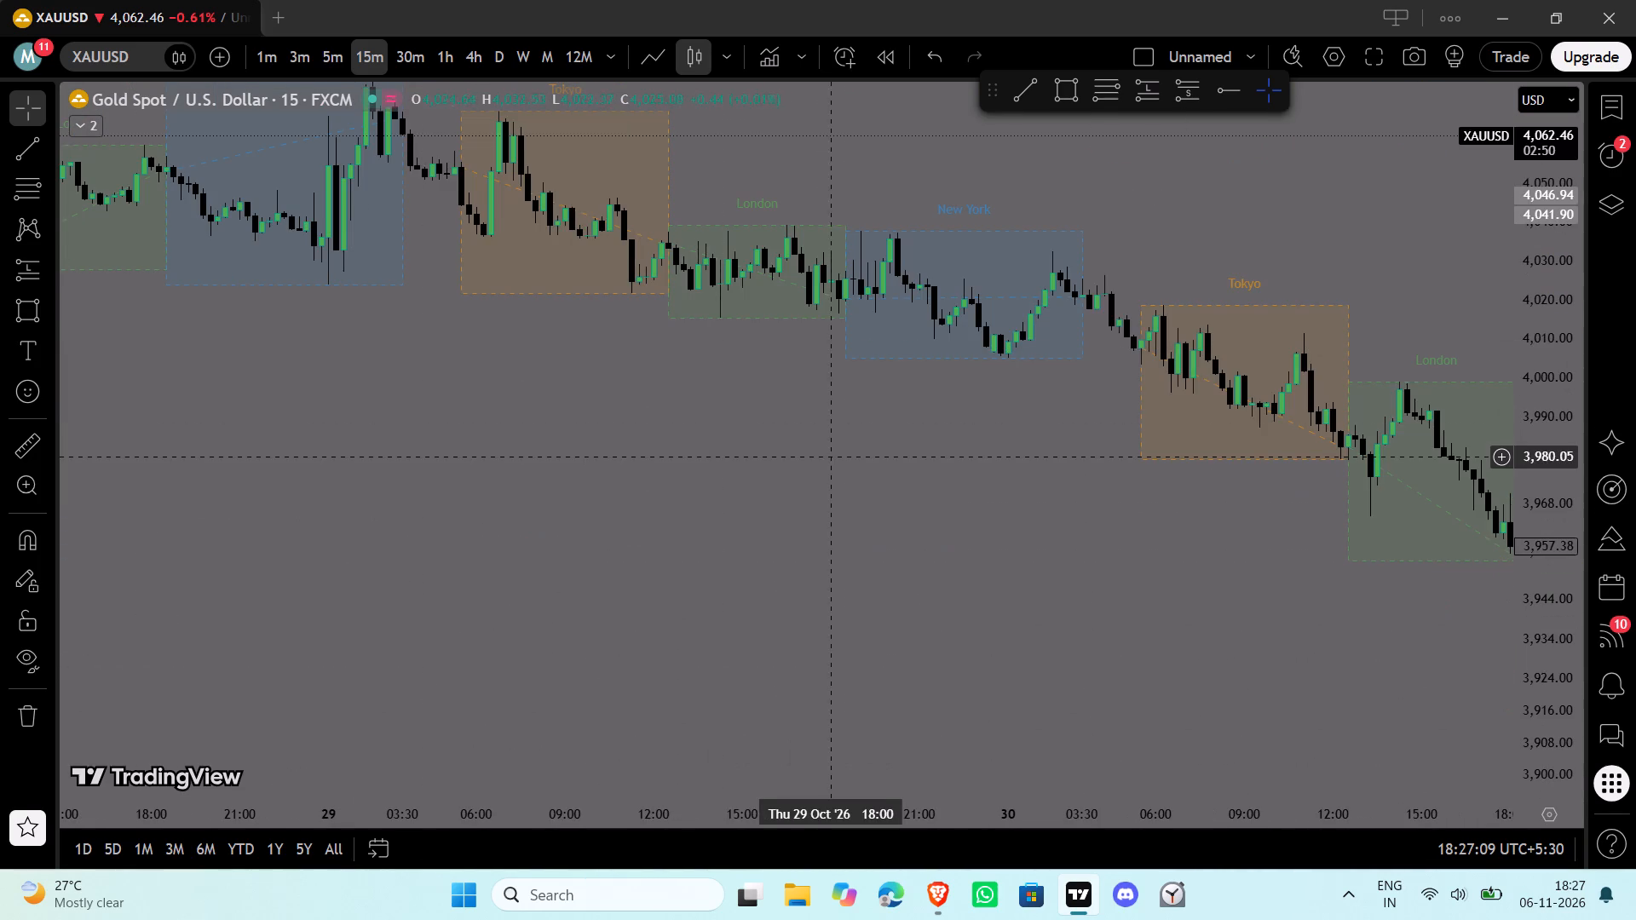
pyautogui.moveTo(1022, 524); pyautogui.dragTo(260, 425)
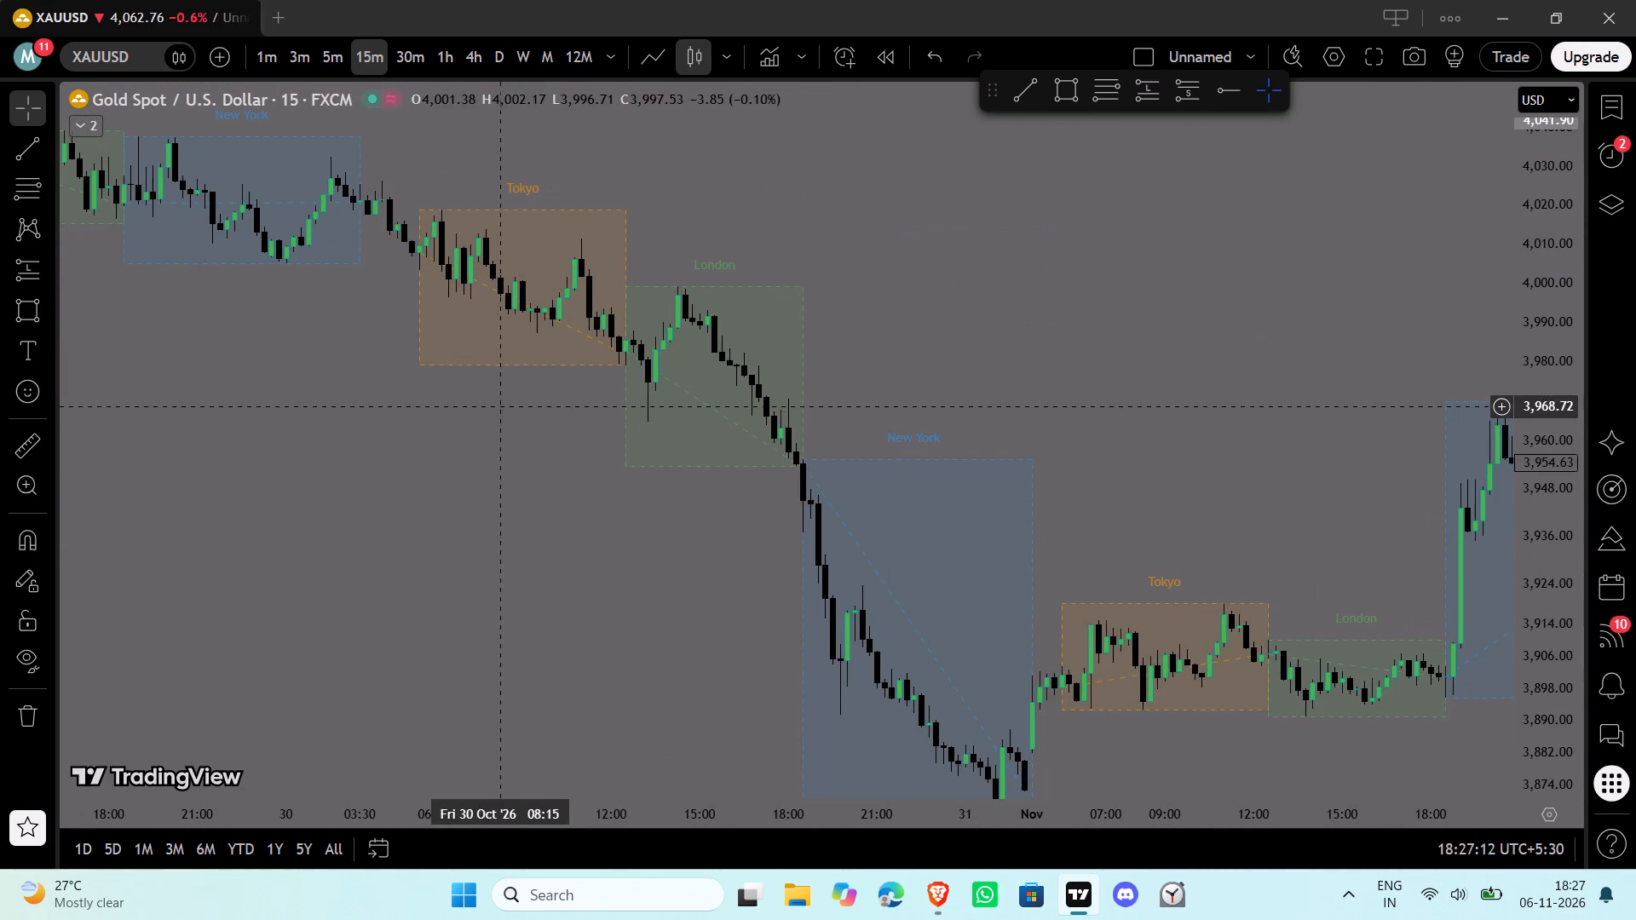
pyautogui.moveTo(711, 517); pyautogui.dragTo(310, 197)
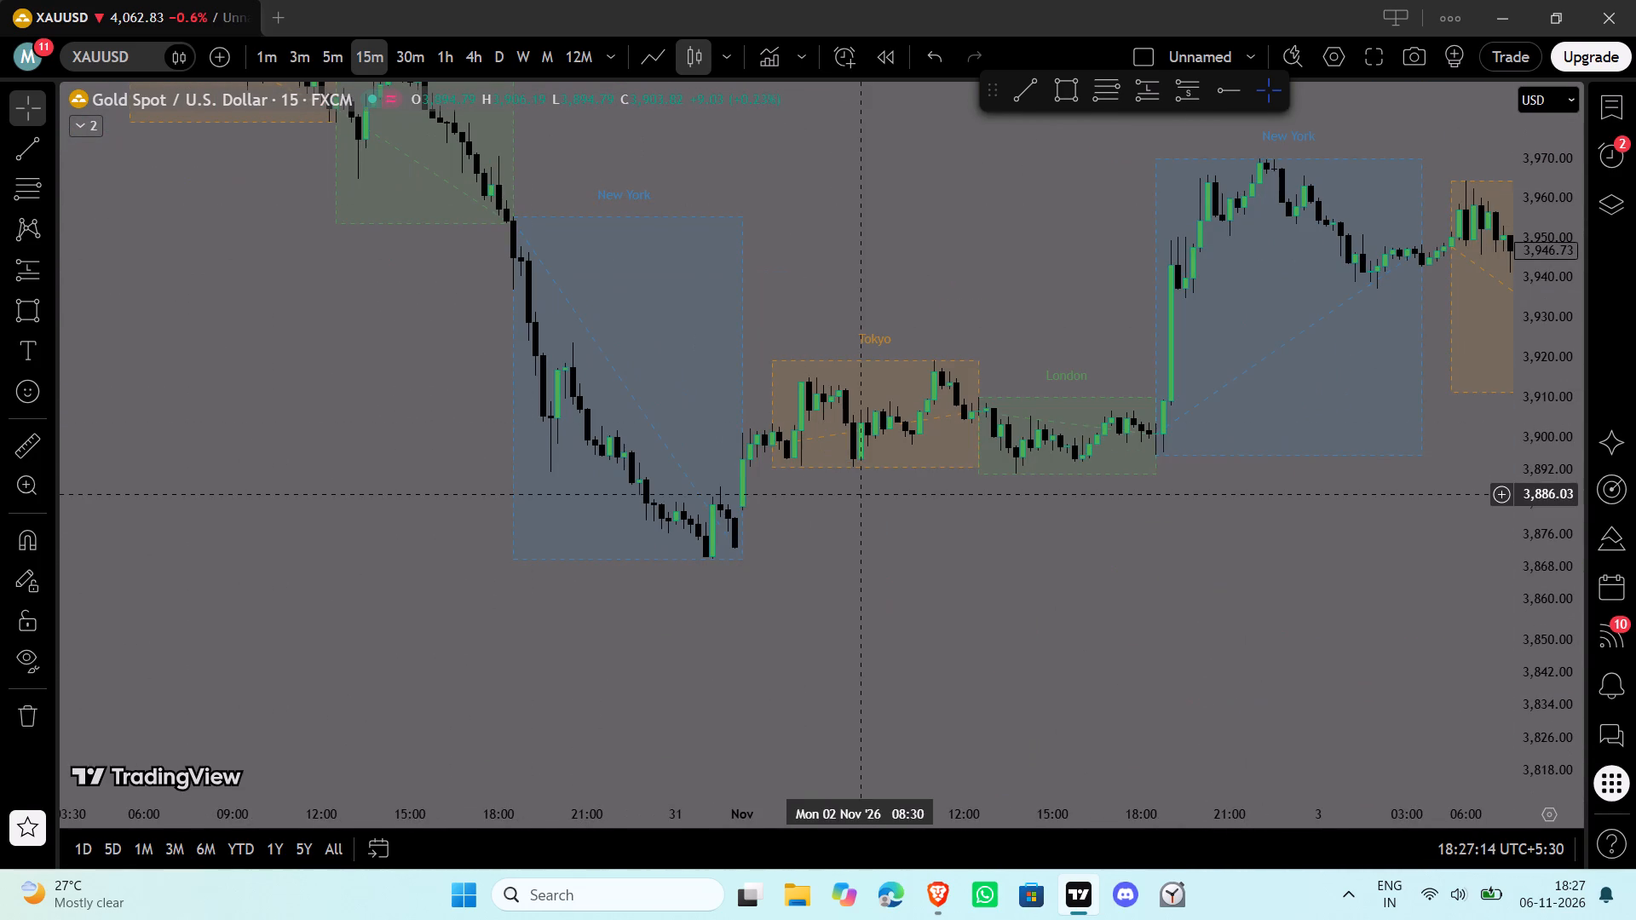
pyautogui.moveTo(907, 513); pyautogui.dragTo(370, 542)
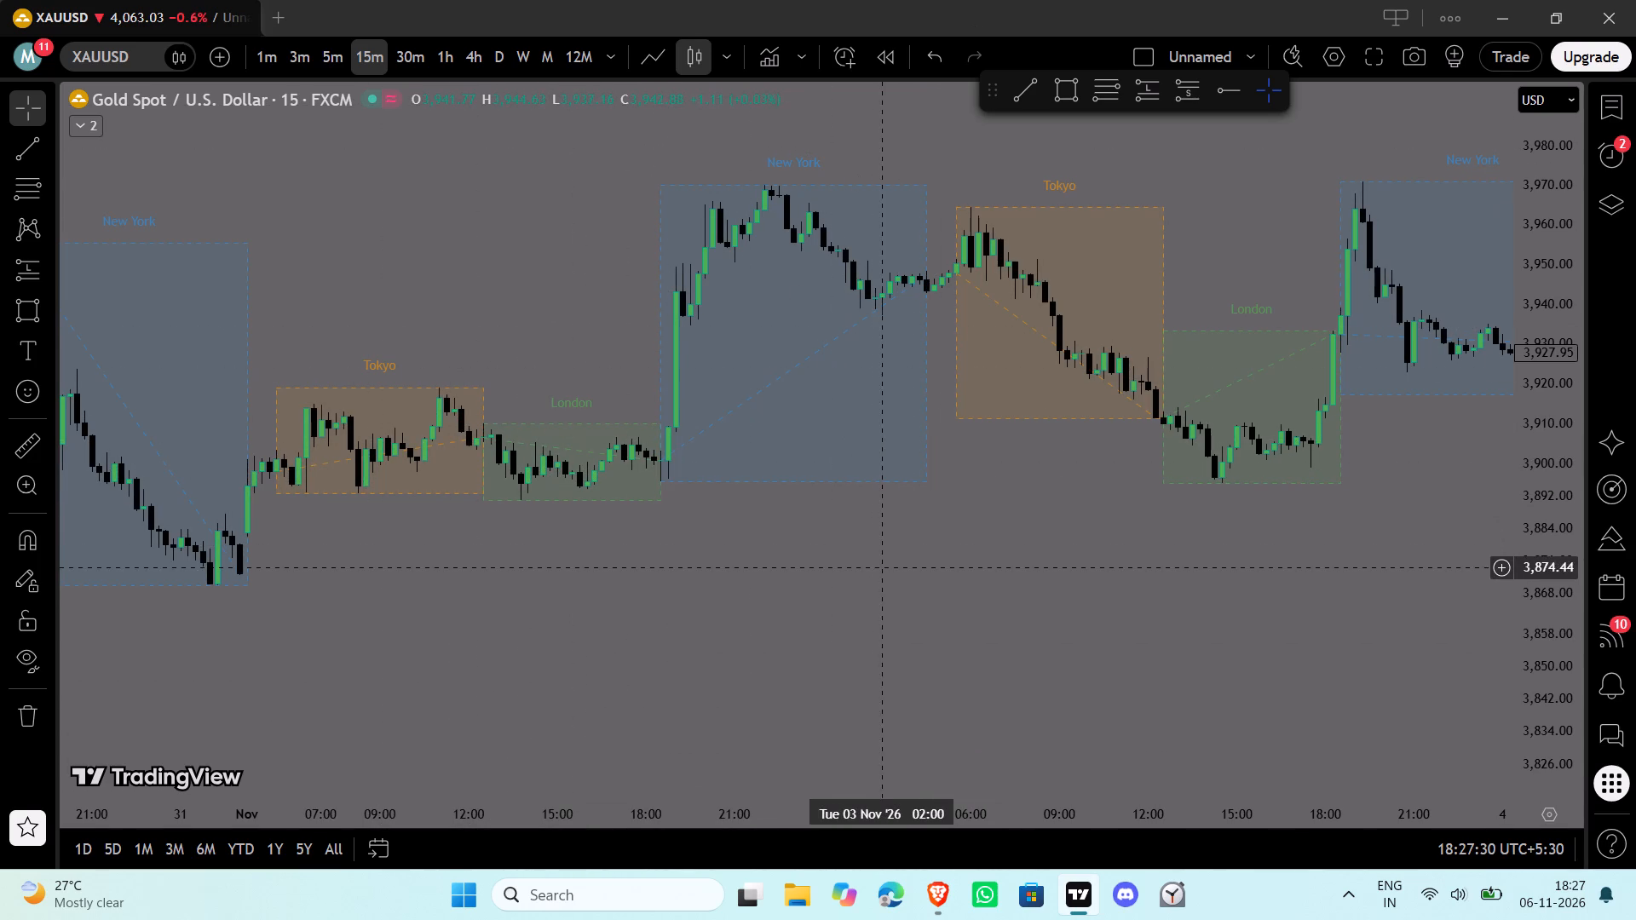
pyautogui.moveTo(907, 569); pyautogui.dragTo(703, 544)
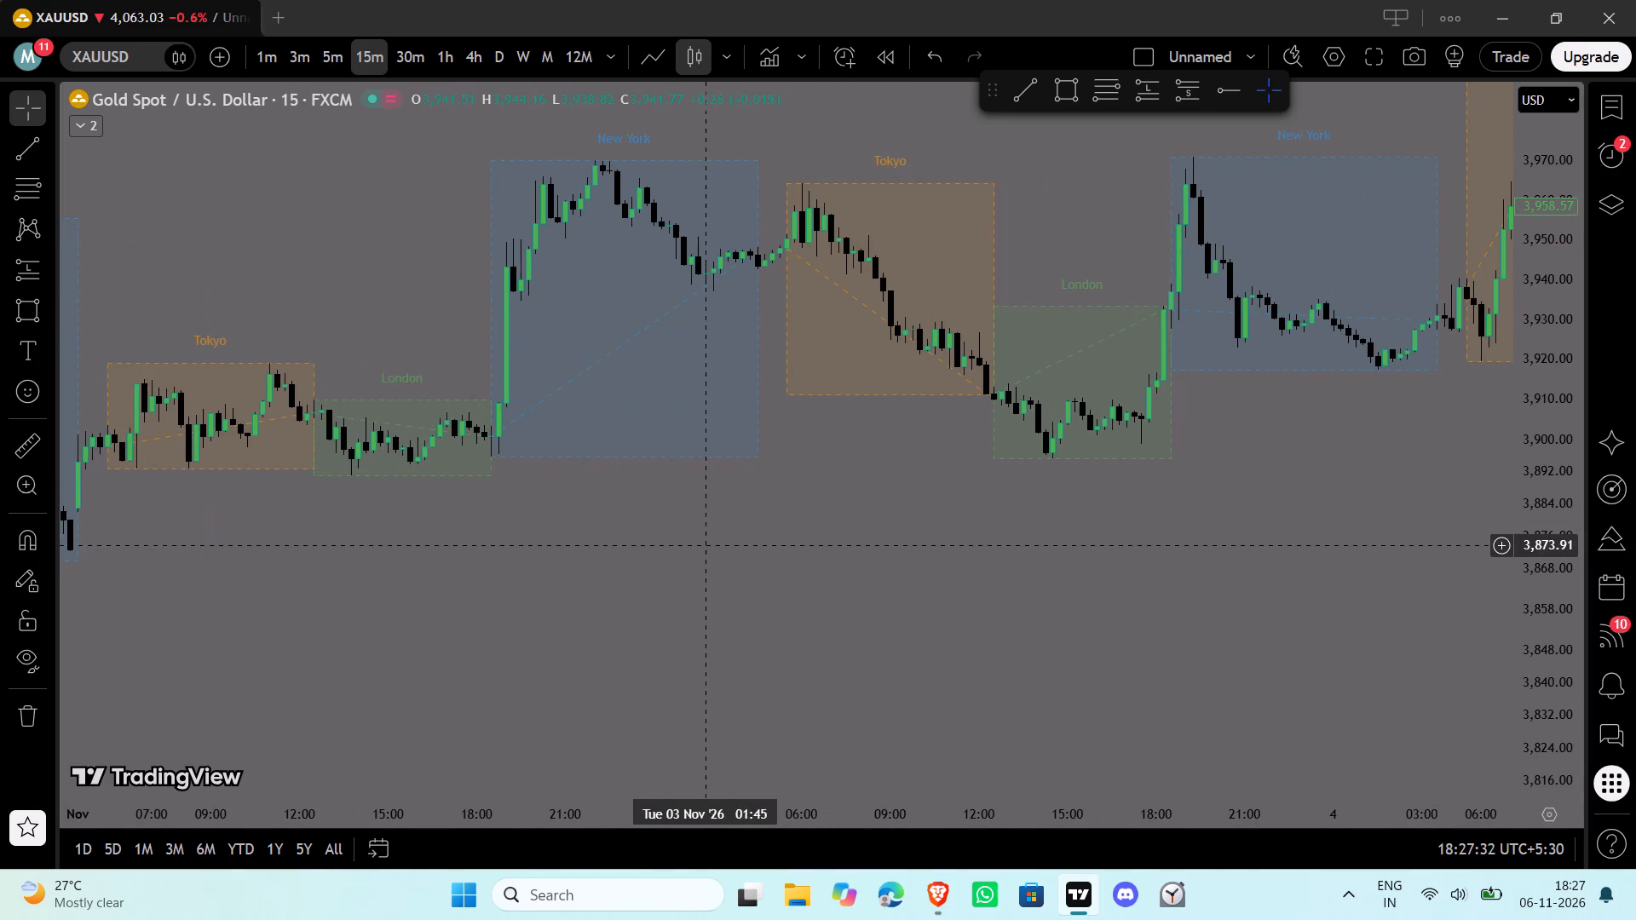
pyautogui.moveTo(936, 568); pyautogui.dragTo(453, 606)
pyautogui.moveTo(503, 607); pyautogui.dragTo(1031, 564)
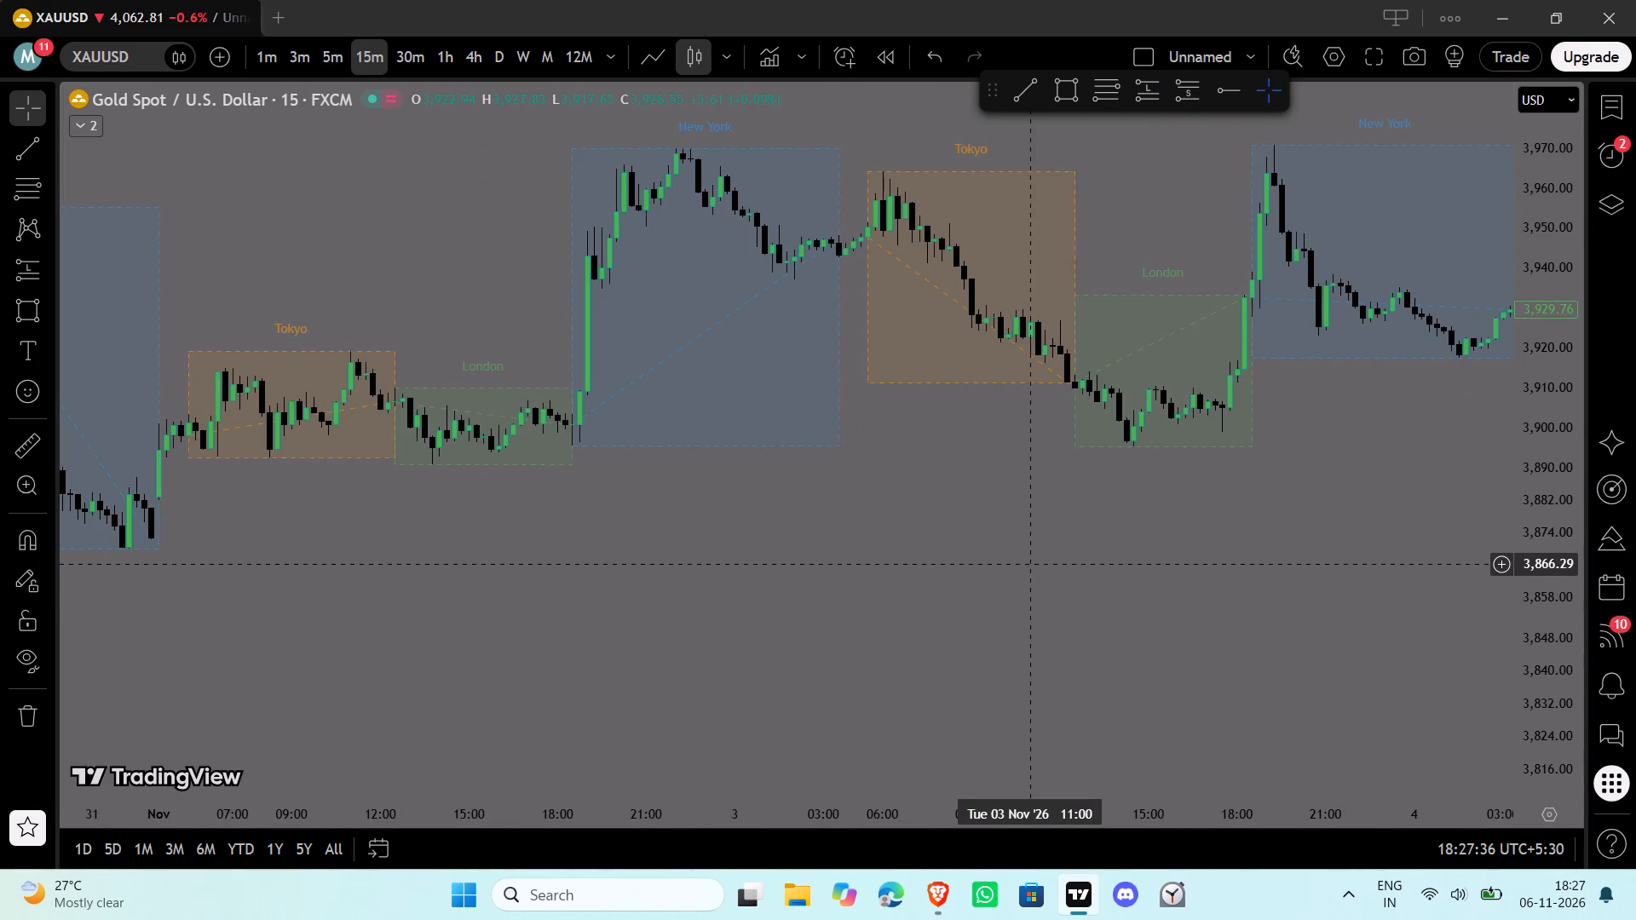
# Draw a rectangle zone at the 3 November London low, from 14:00 to about 19:15, between 3,895.28 and about 3,904.
pyautogui.moveTo(1085, 553); pyautogui.dragTo(596, 568)
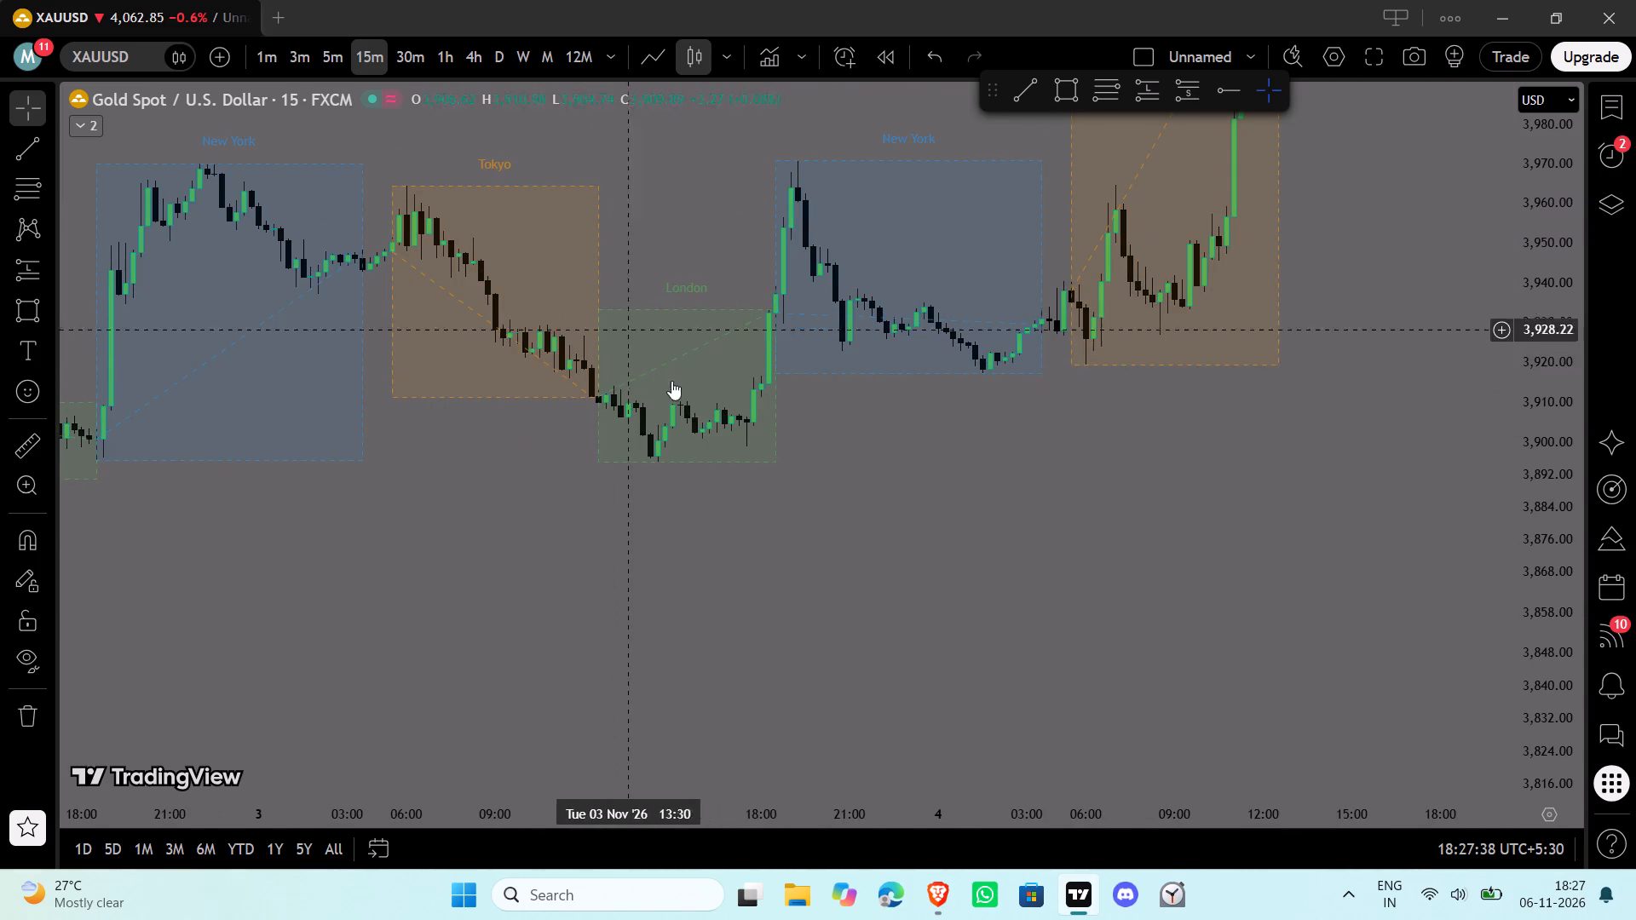
pyautogui.click(1069, 84)
pyautogui.click(641, 462)
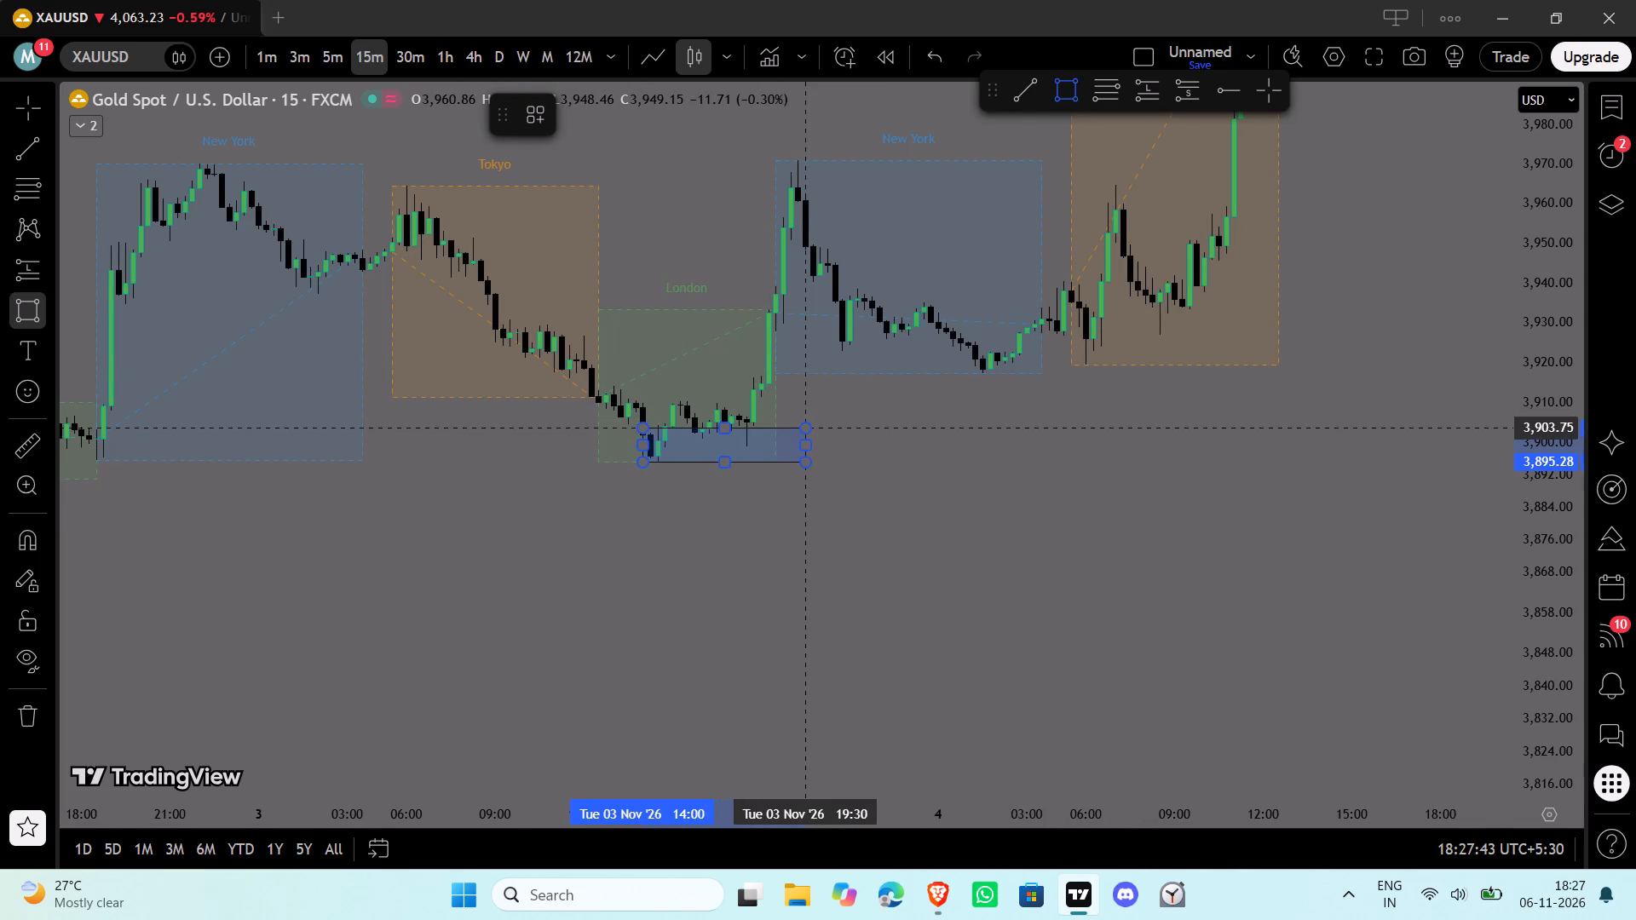
pyautogui.click(796, 425)
pyautogui.click(943, 514)
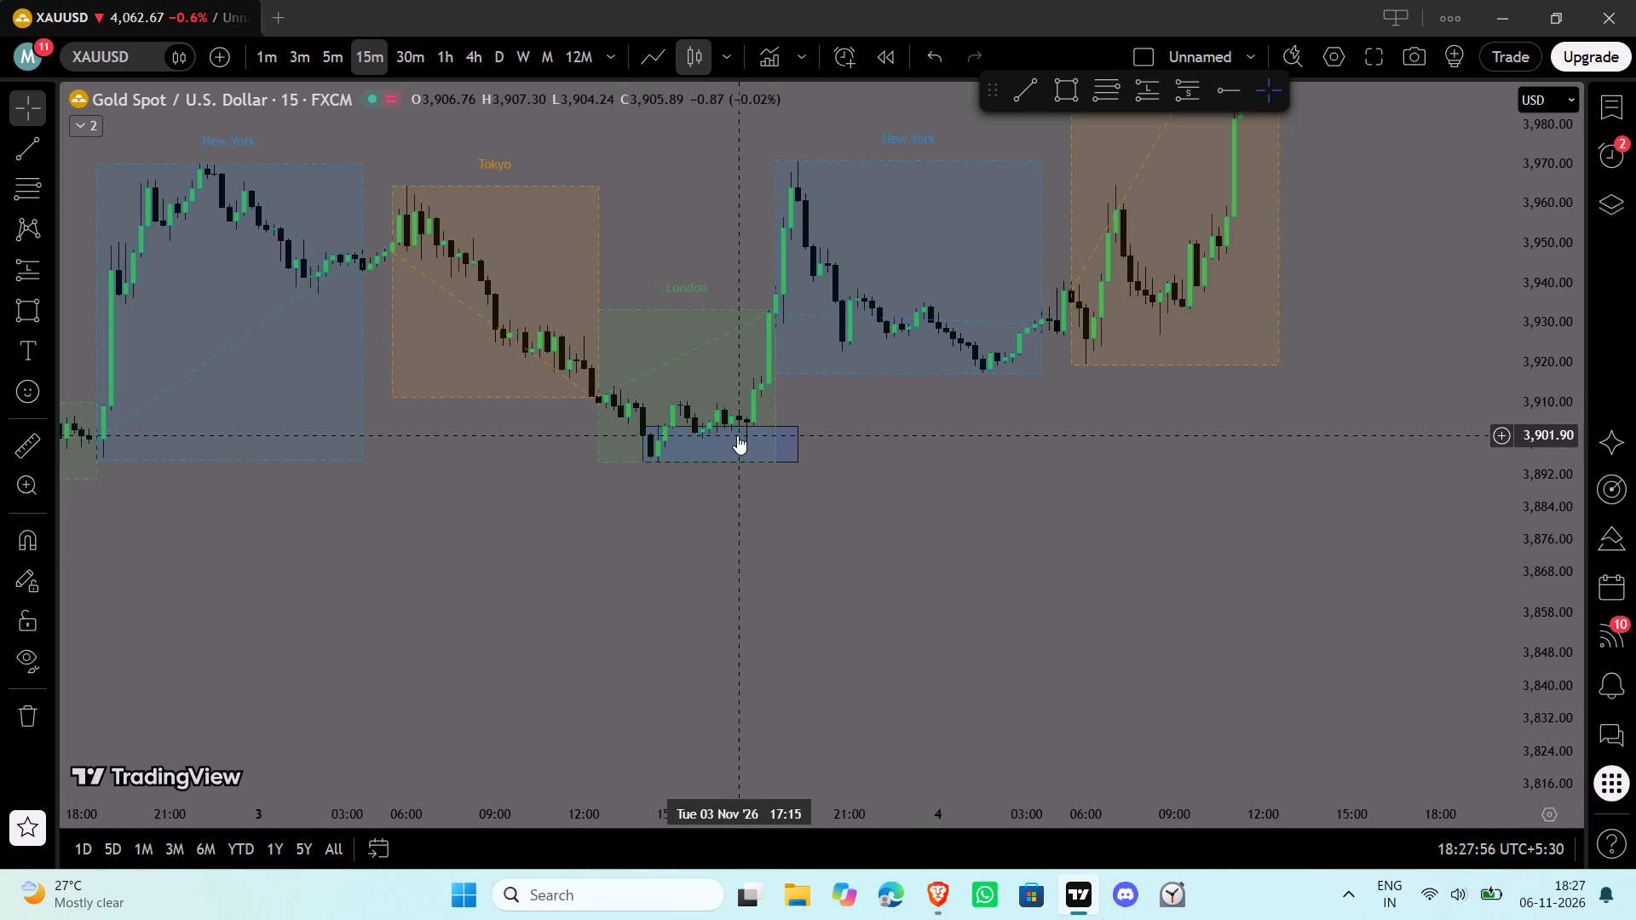
# Examine the Tokyo, London and New York session moves from 3 to 6 November.
pyautogui.moveTo(1161, 460); pyautogui.dragTo(876, 599)
pyautogui.moveTo(1120, 512); pyautogui.dragTo(700, 765)
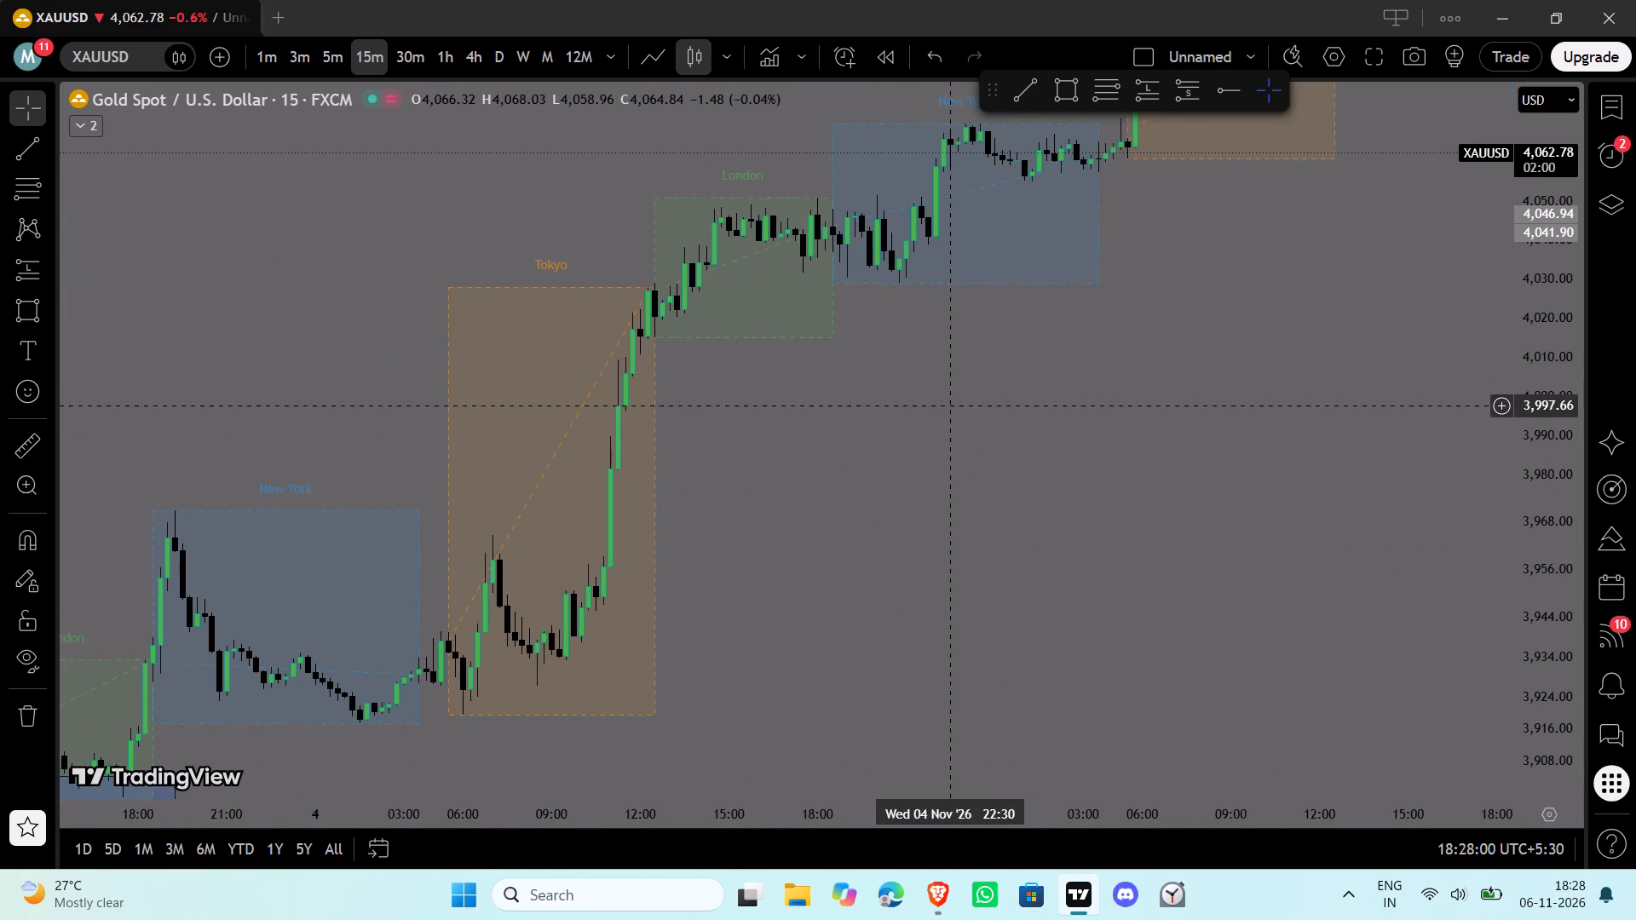
pyautogui.moveTo(951, 405); pyautogui.dragTo(1197, 334)
pyautogui.moveTo(1189, 334); pyautogui.dragTo(1143, 352)
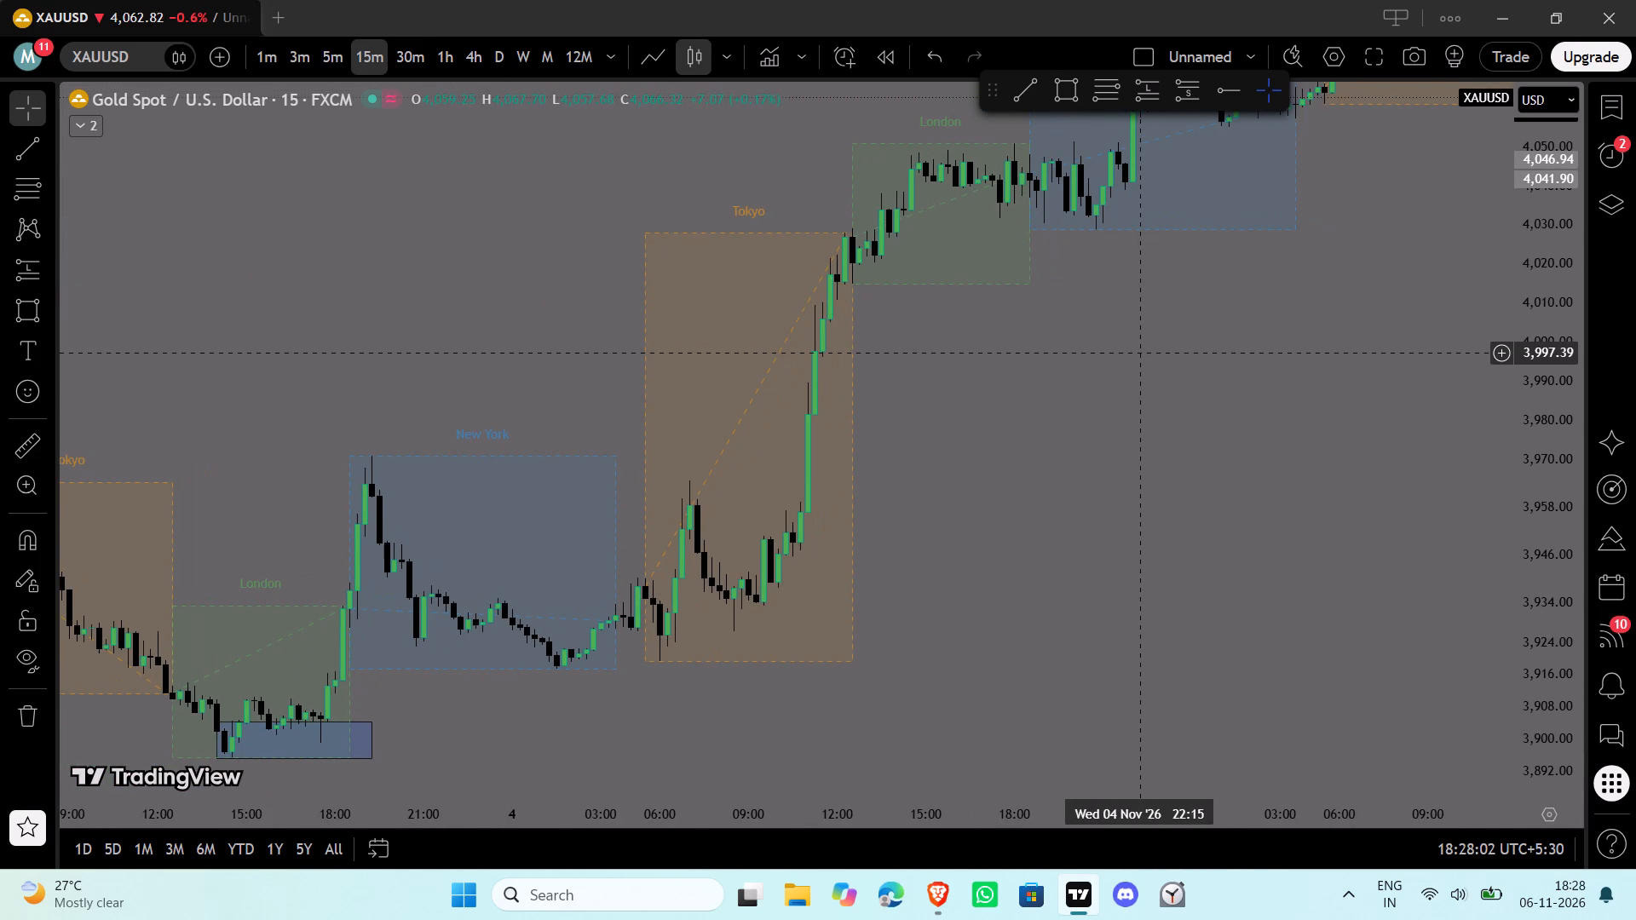
pyautogui.moveTo(1109, 386); pyautogui.dragTo(805, 580)
pyautogui.moveTo(1046, 426); pyautogui.dragTo(798, 559)
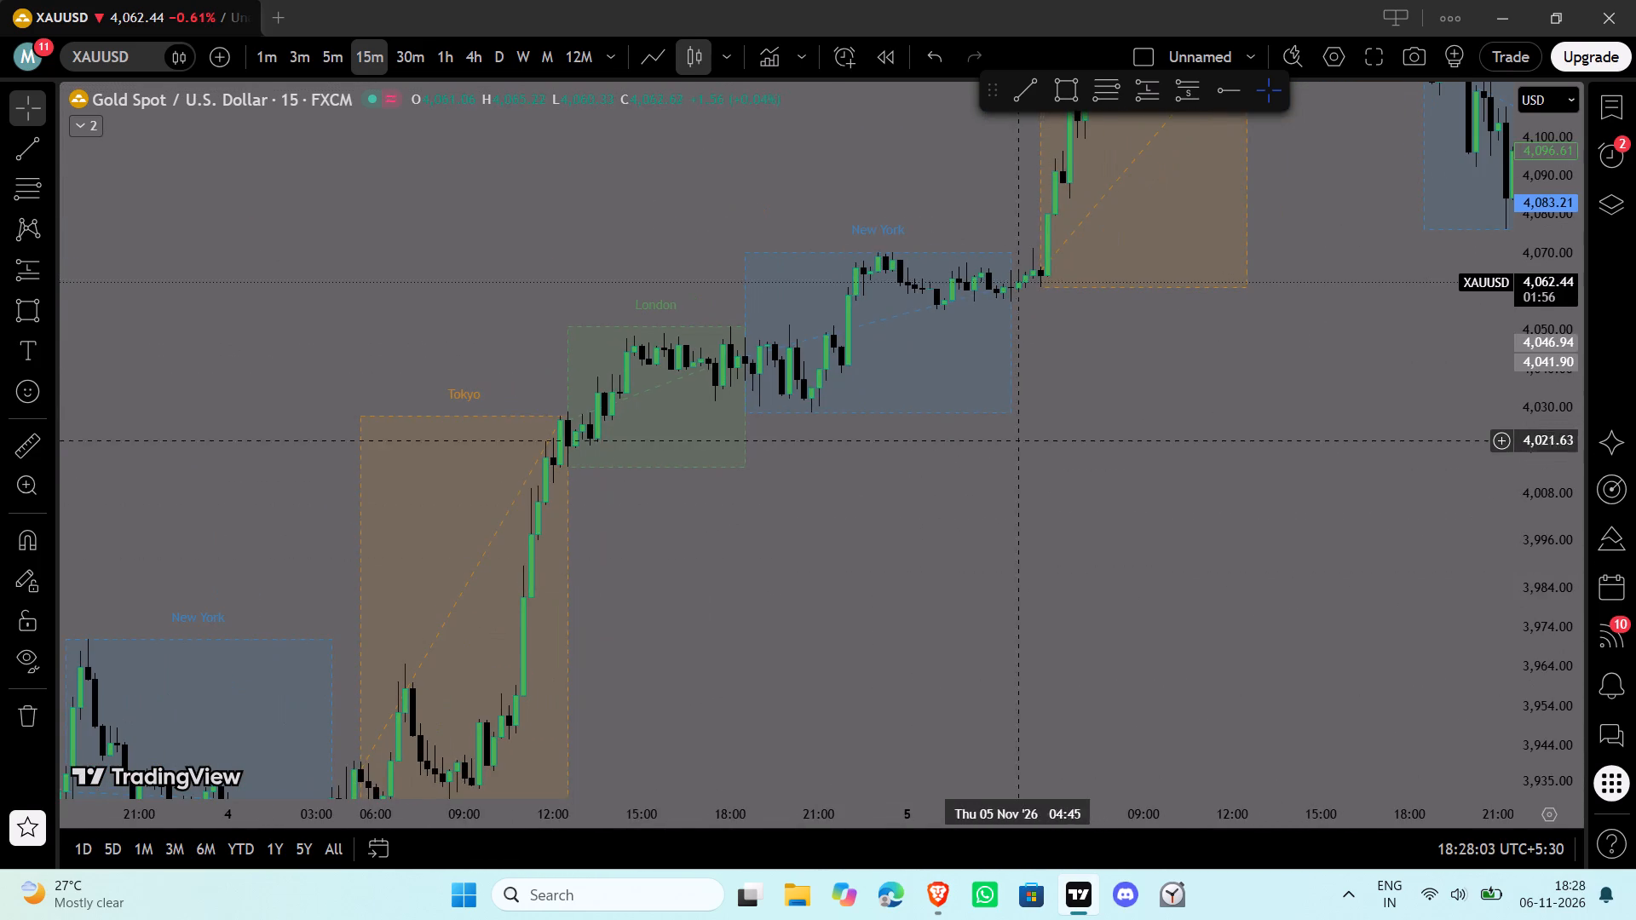
pyautogui.moveTo(798, 559); pyautogui.dragTo(677, 539)
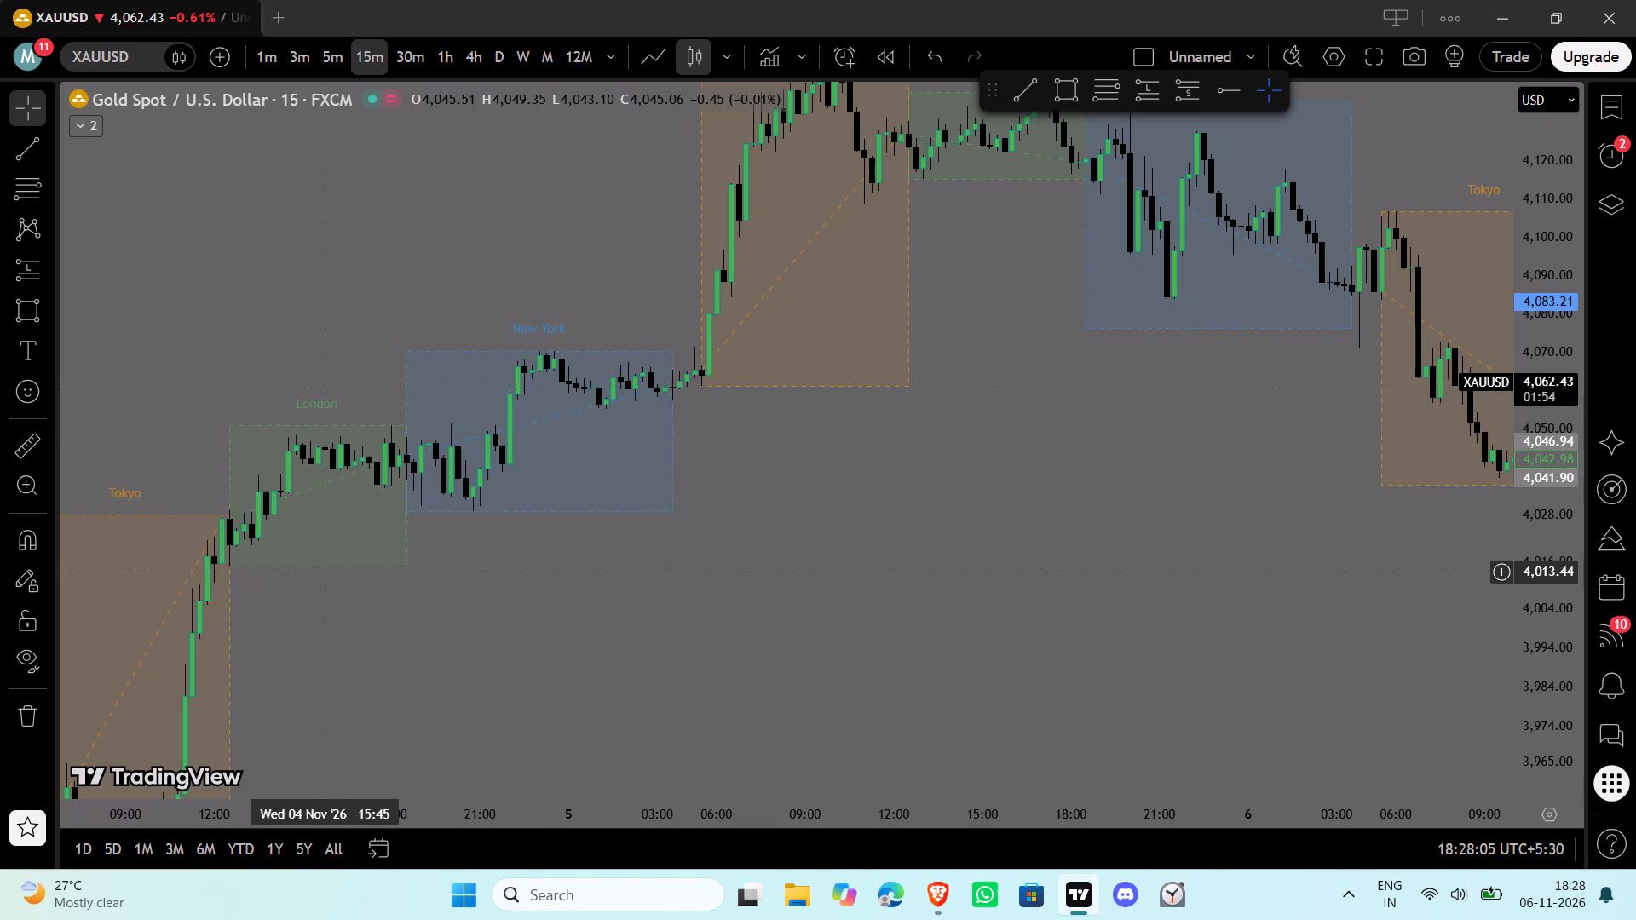
pyautogui.moveTo(325, 568); pyautogui.dragTo(542, 551)
pyautogui.moveTo(539, 585); pyautogui.dragTo(556, 520)
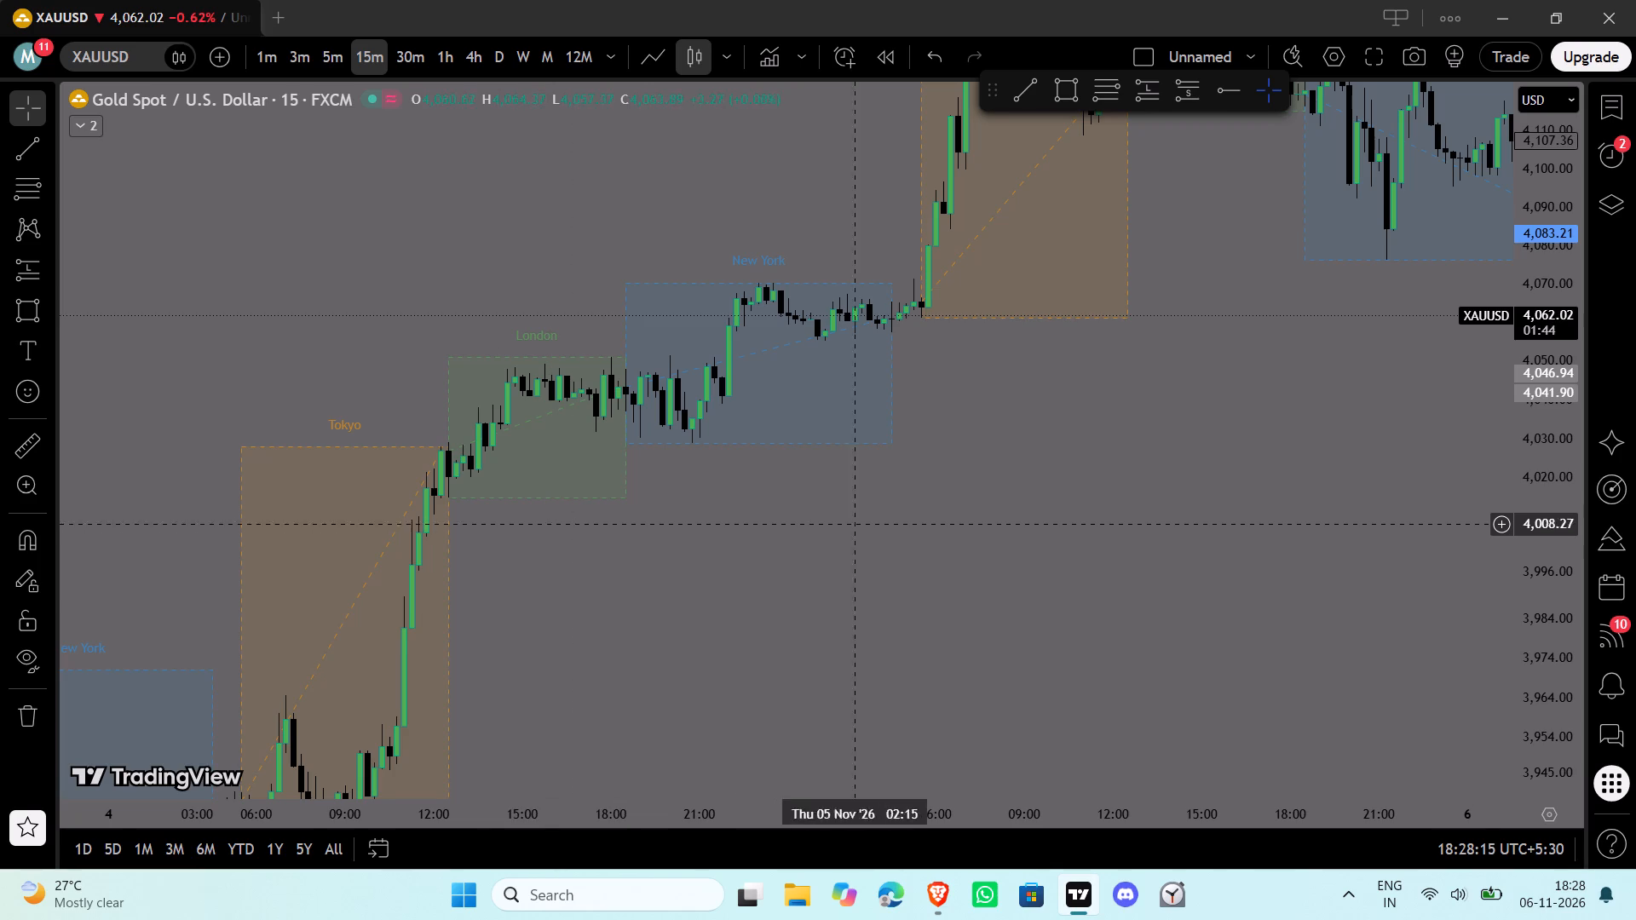
# Draw a rectangle zone at the 5 November Tokyo high, from 09:30 to 19:15, between 4,132.38 and about 4,147.
pyautogui.moveTo(1077, 653); pyautogui.dragTo(536, 785)
pyautogui.moveTo(768, 479); pyautogui.dragTo(678, 711)
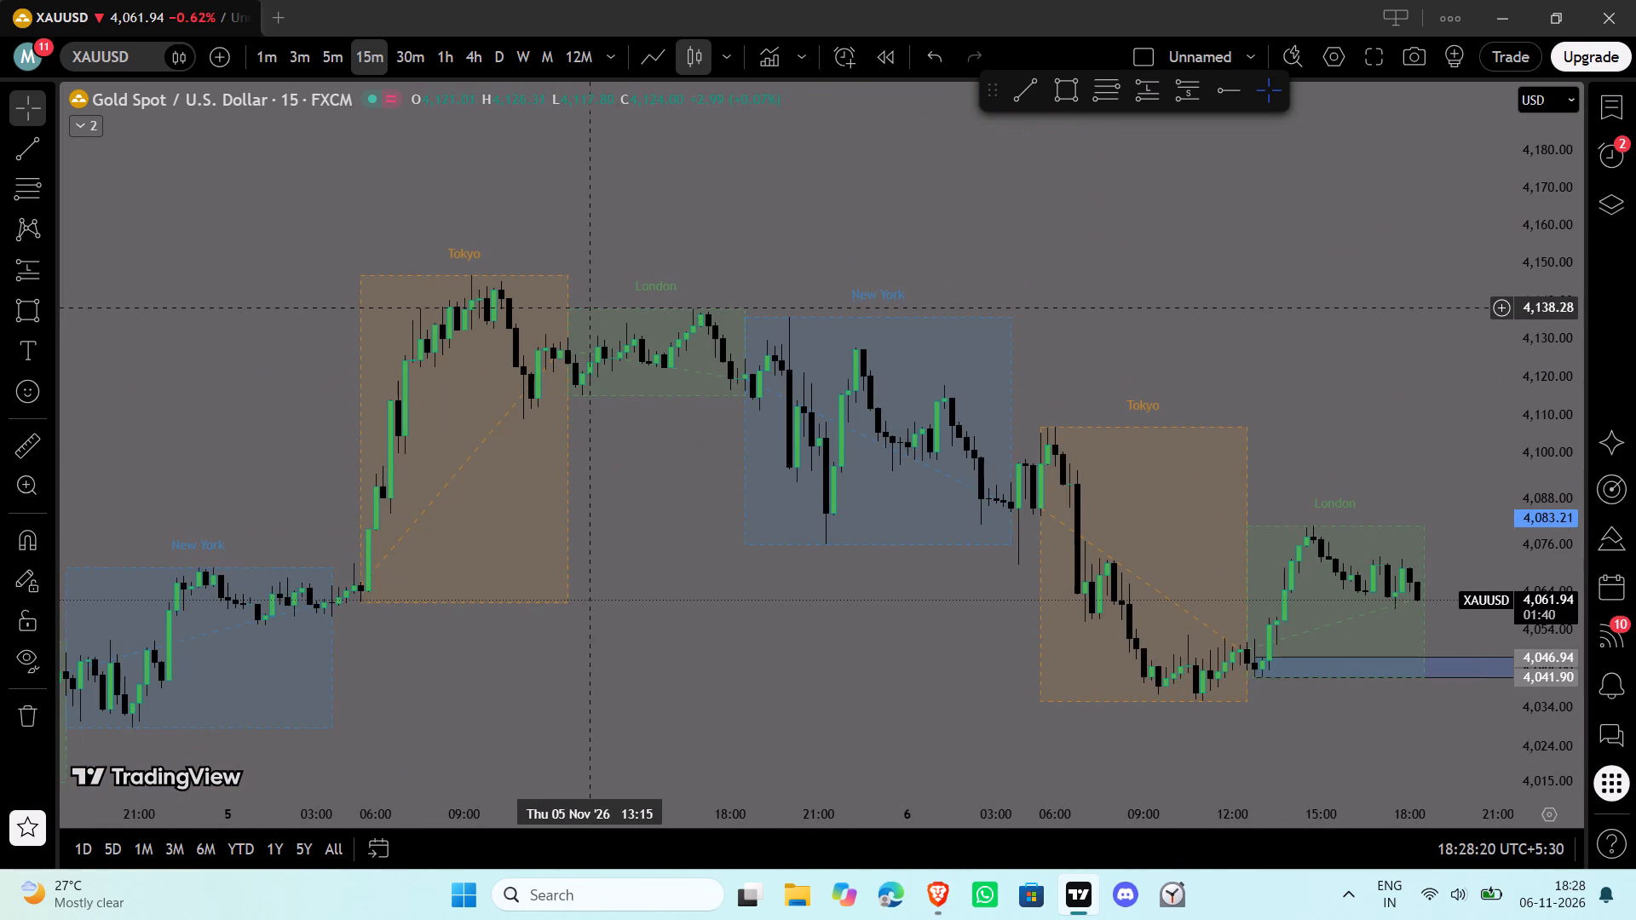
pyautogui.click(1050, 79)
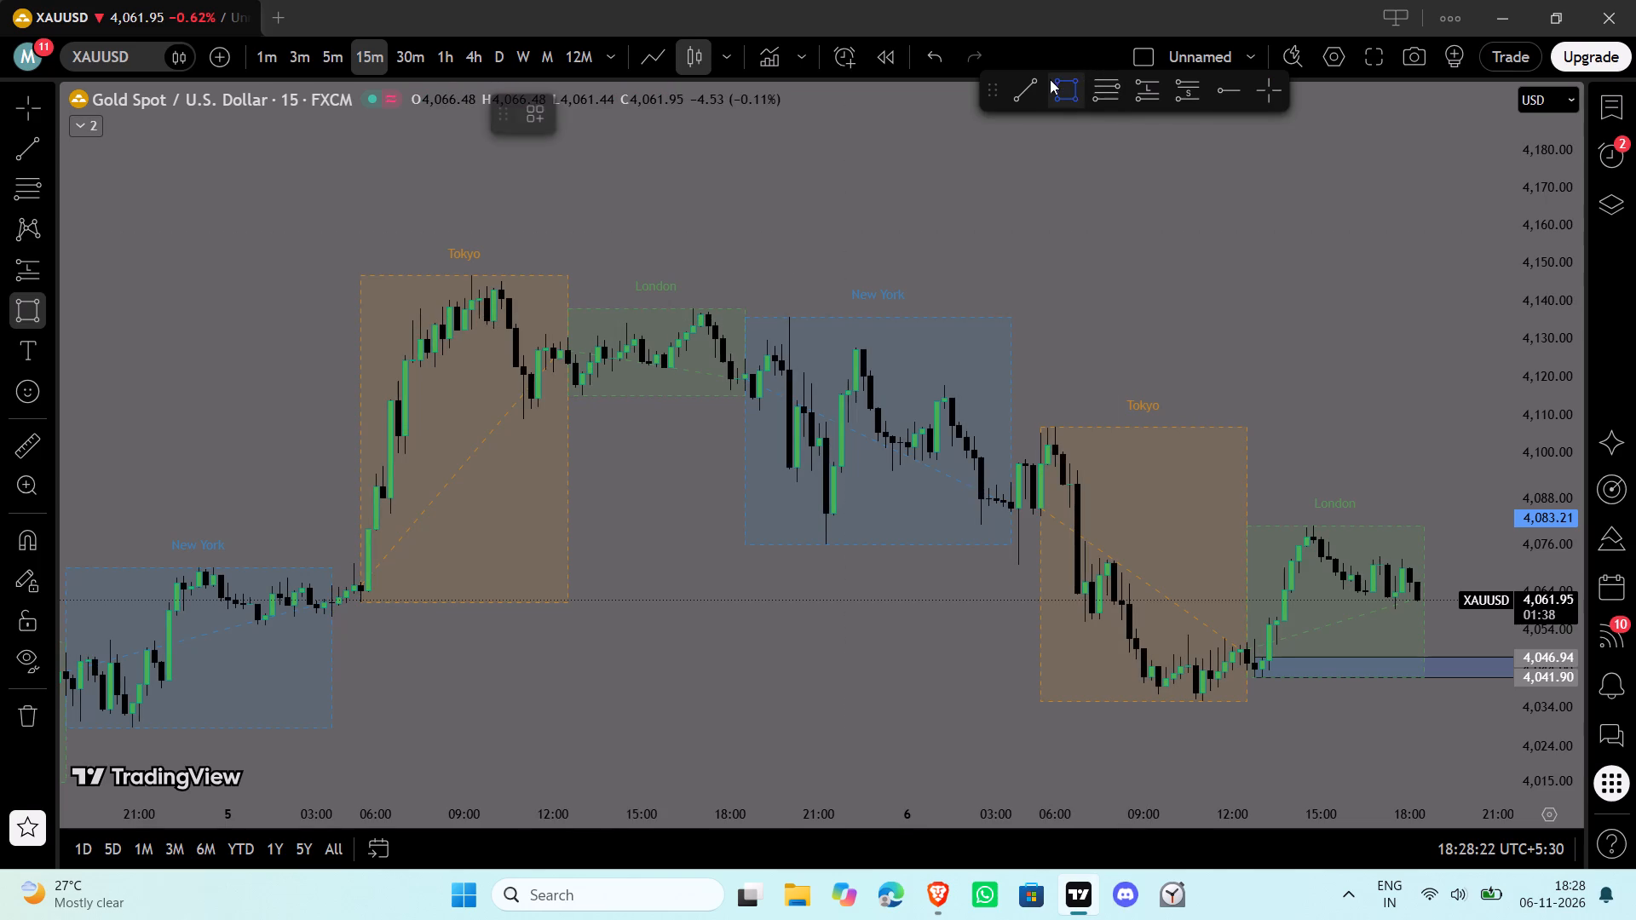
pyautogui.click(479, 330)
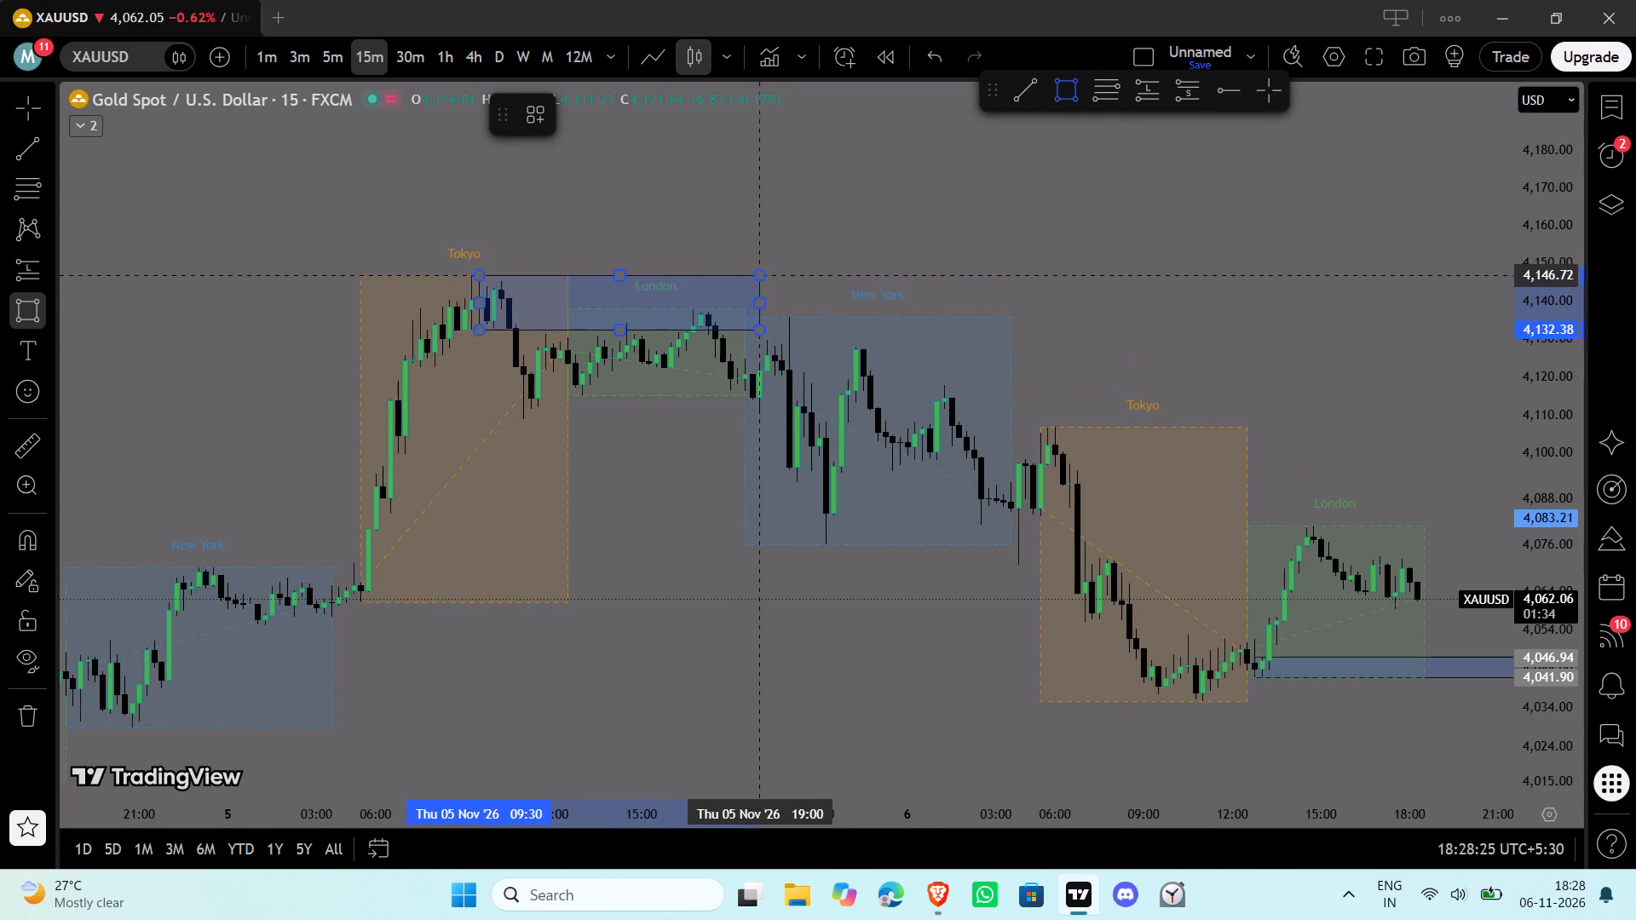
pyautogui.click(765, 276)
pyautogui.click(765, 276)
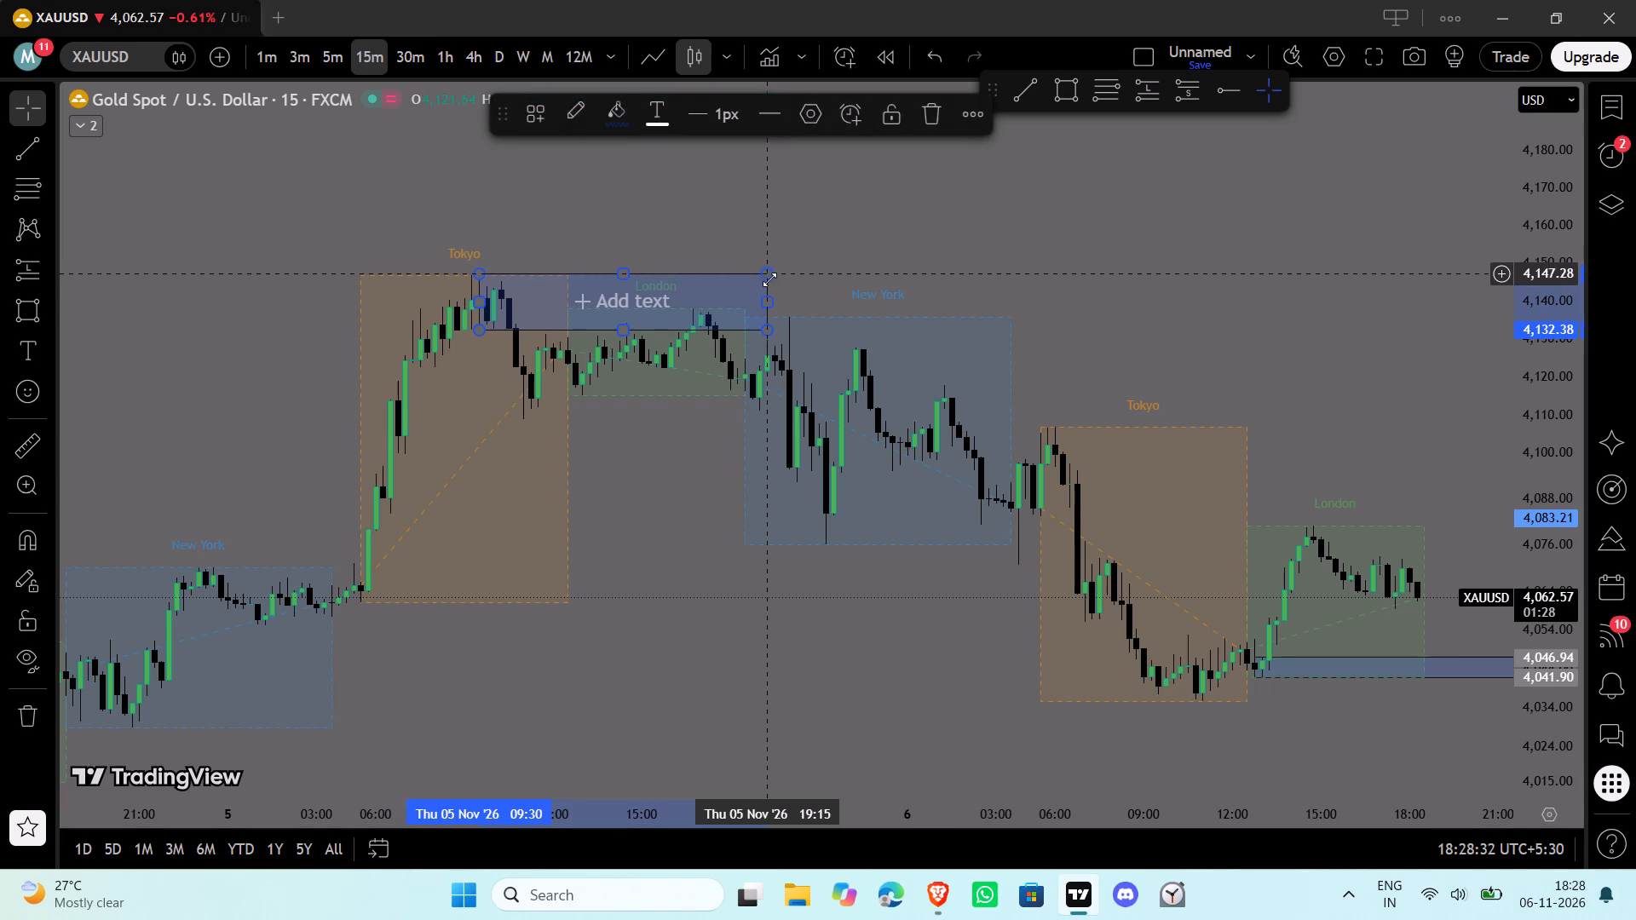
pyautogui.click(849, 291)
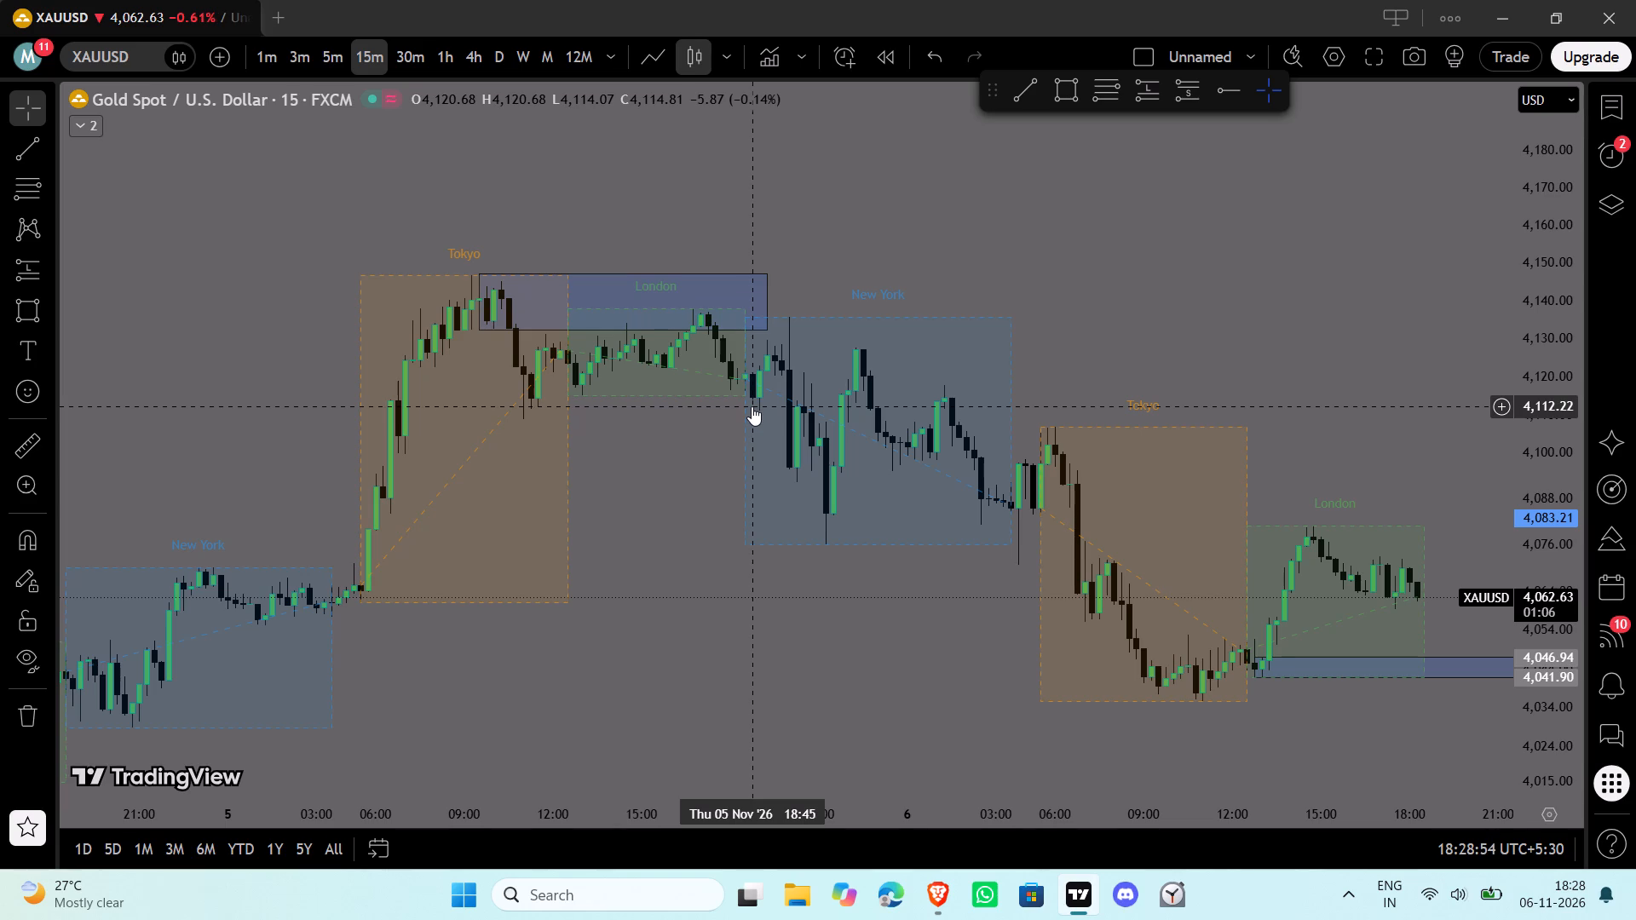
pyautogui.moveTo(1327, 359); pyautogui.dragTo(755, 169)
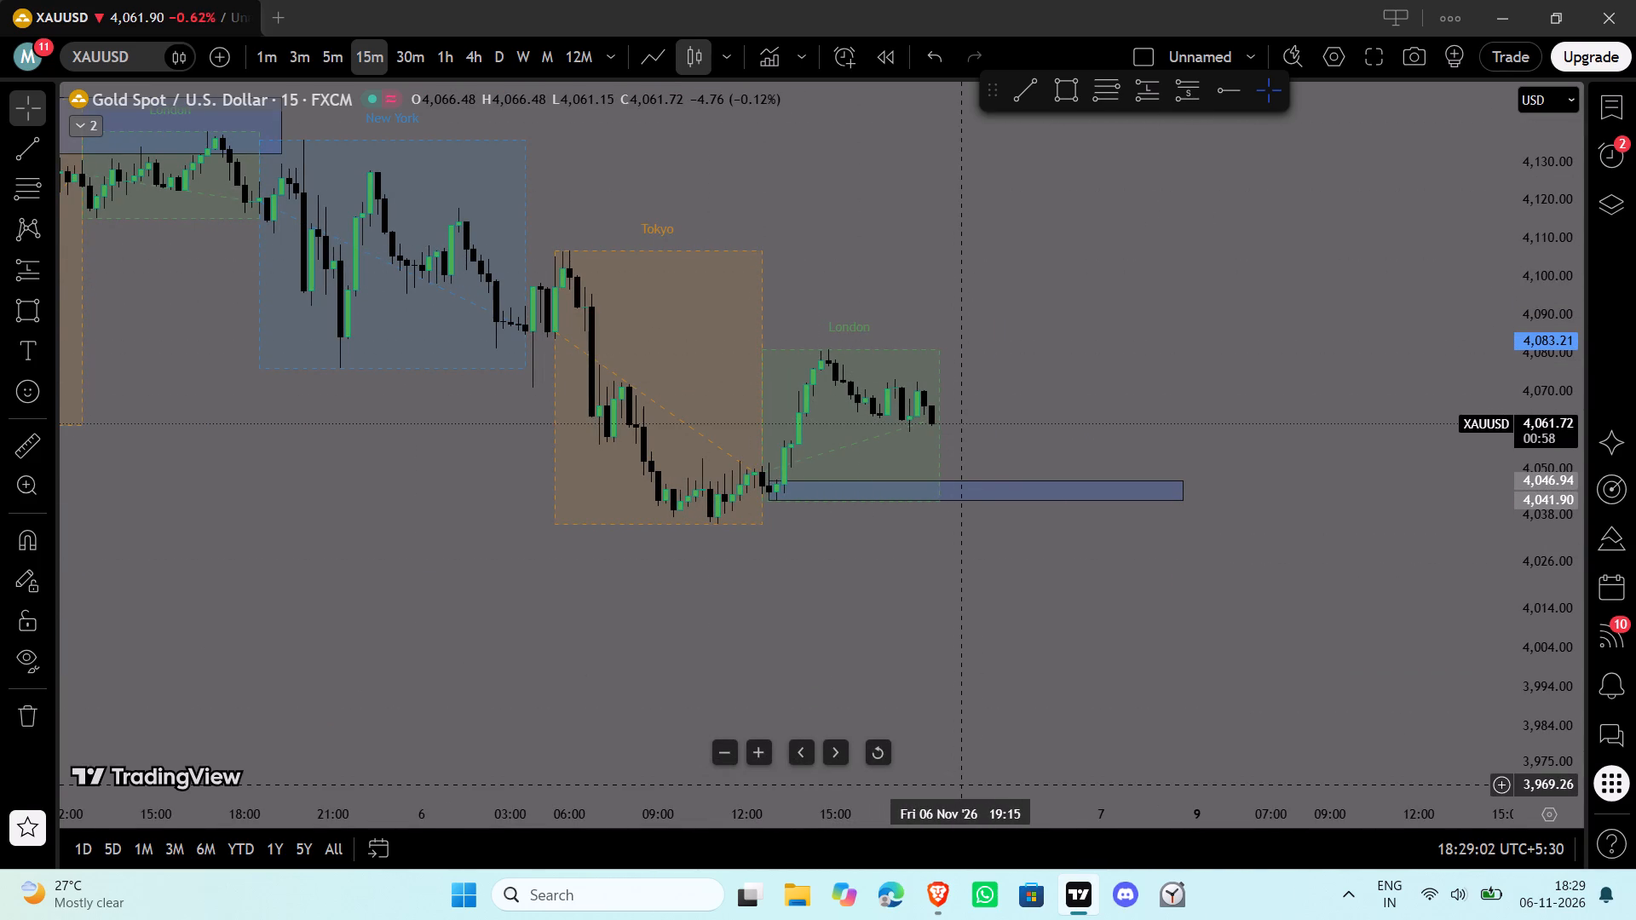
# Close the TradingView window and switch to the YouTube home page in the browser.
pyautogui.click(1635, 9)
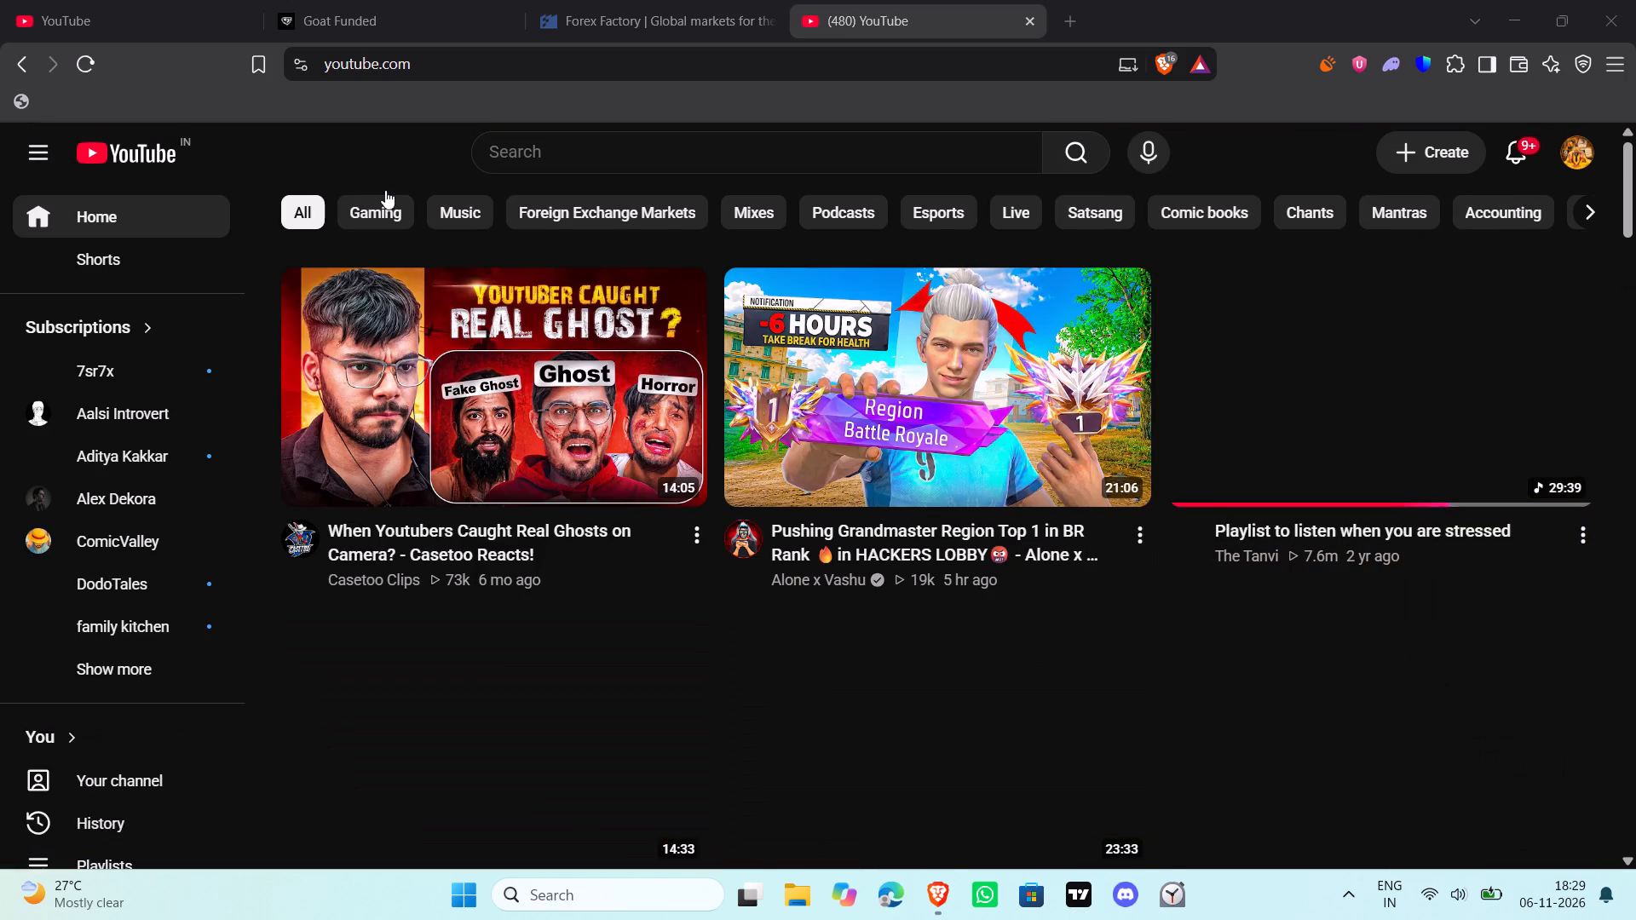
pyautogui.click(380, 170)
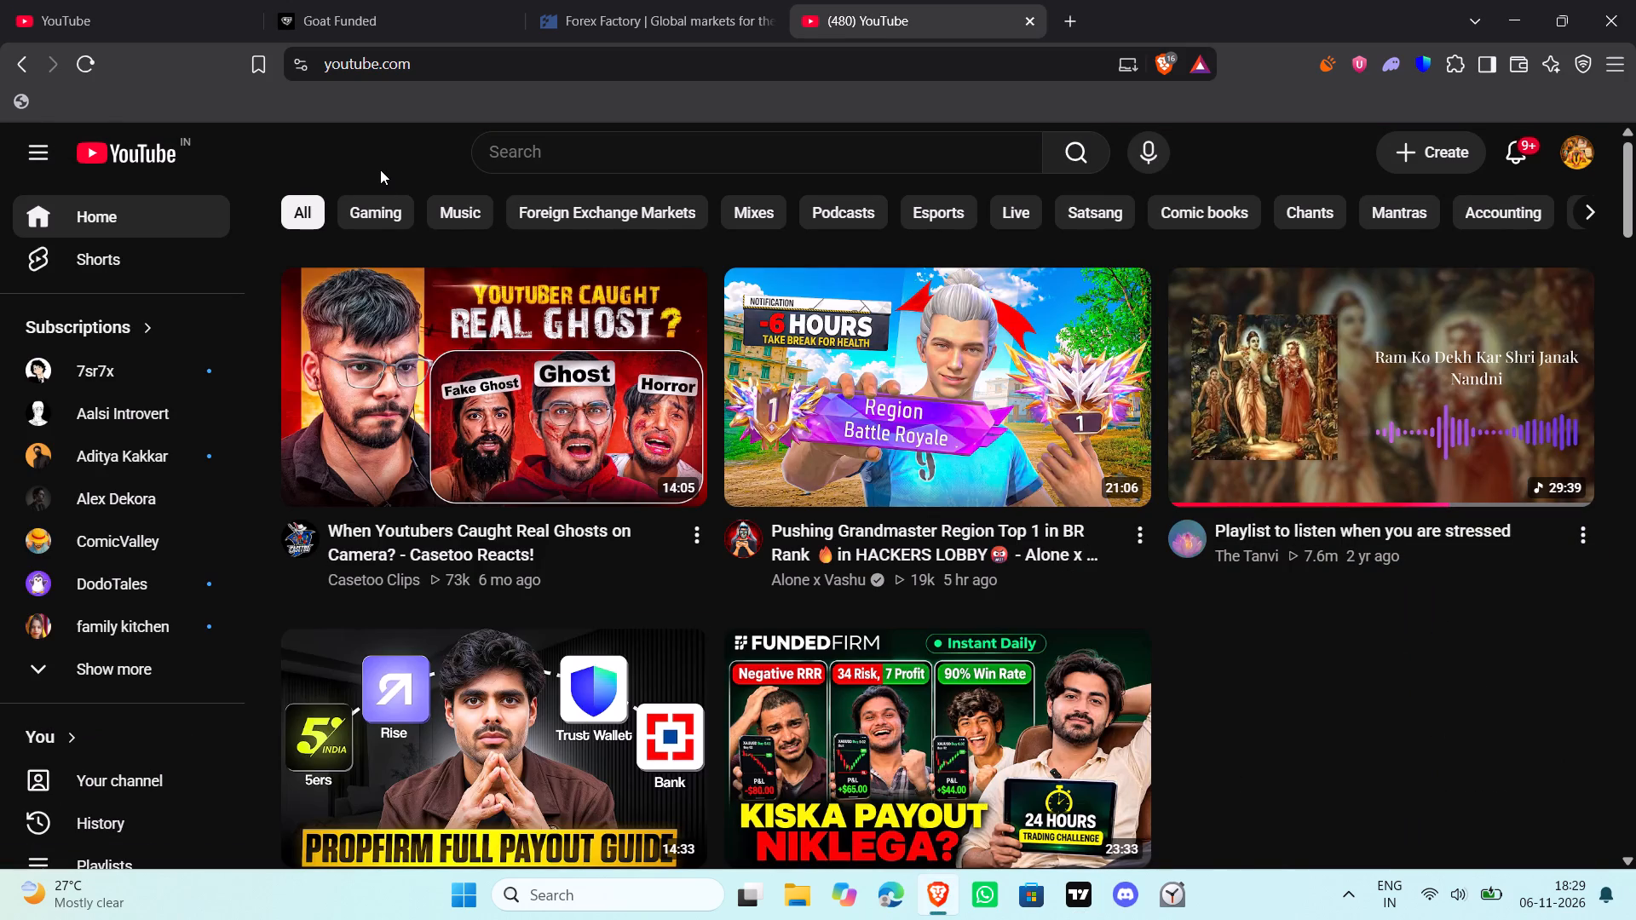